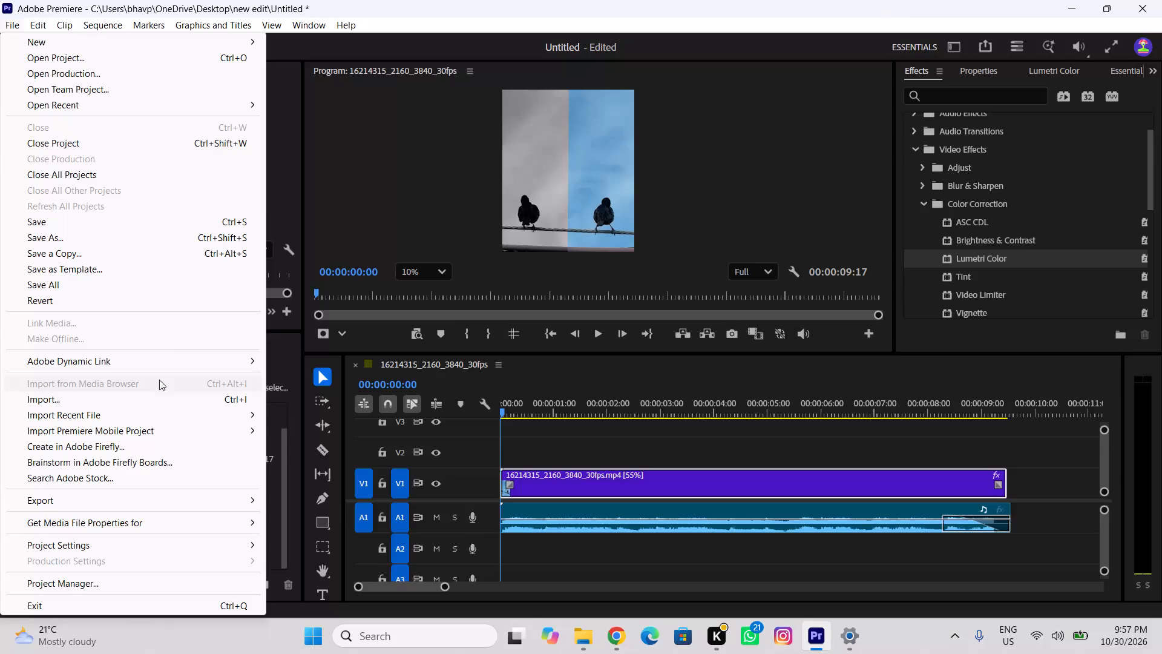
Save a copy of the project under the new name "farq ha" in the "new edit" folder, keeping the existing Untitled file.
left_click(60, 235)
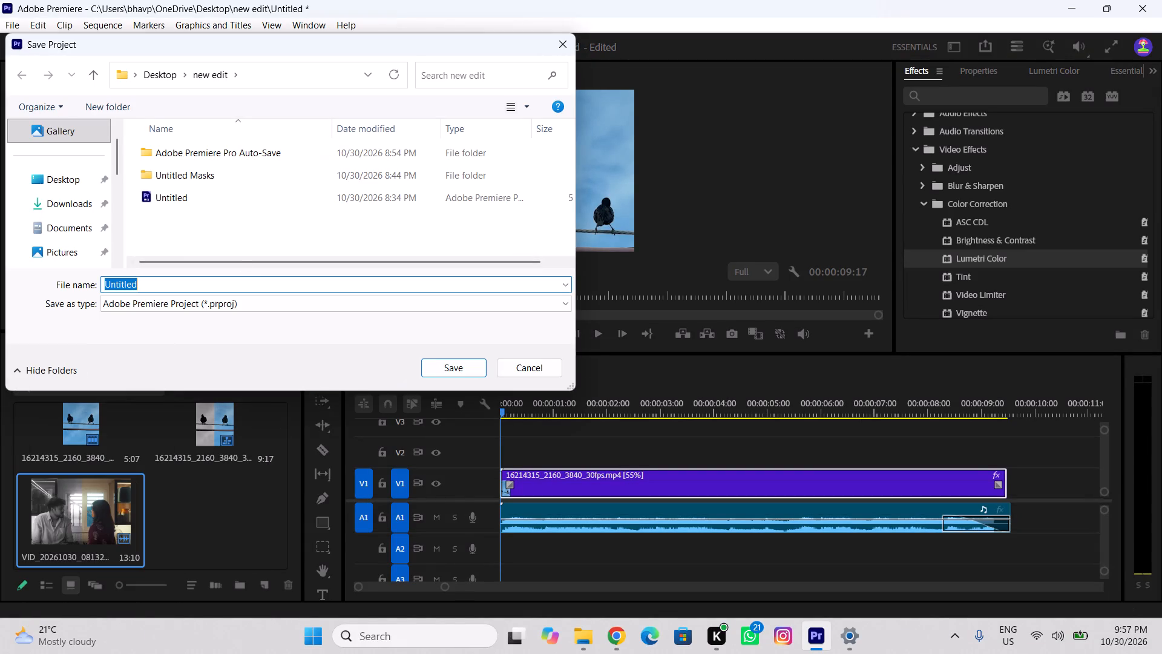
left_click(455, 366)
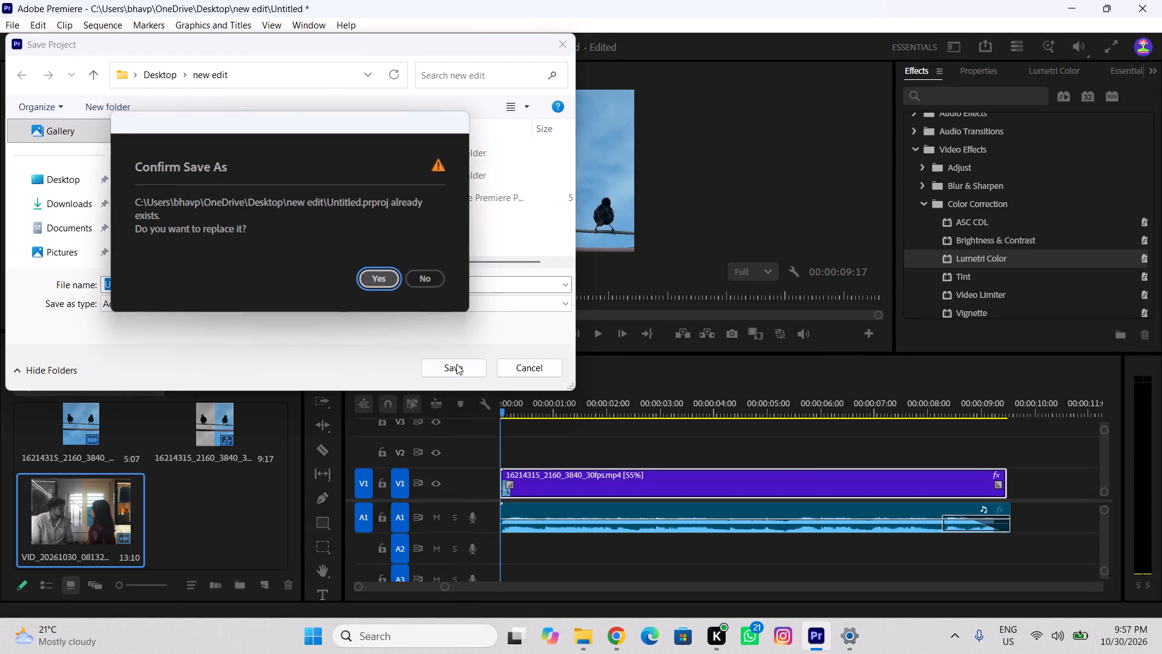
left_click_drag(409, 278, 405, 334)
left_click(427, 278)
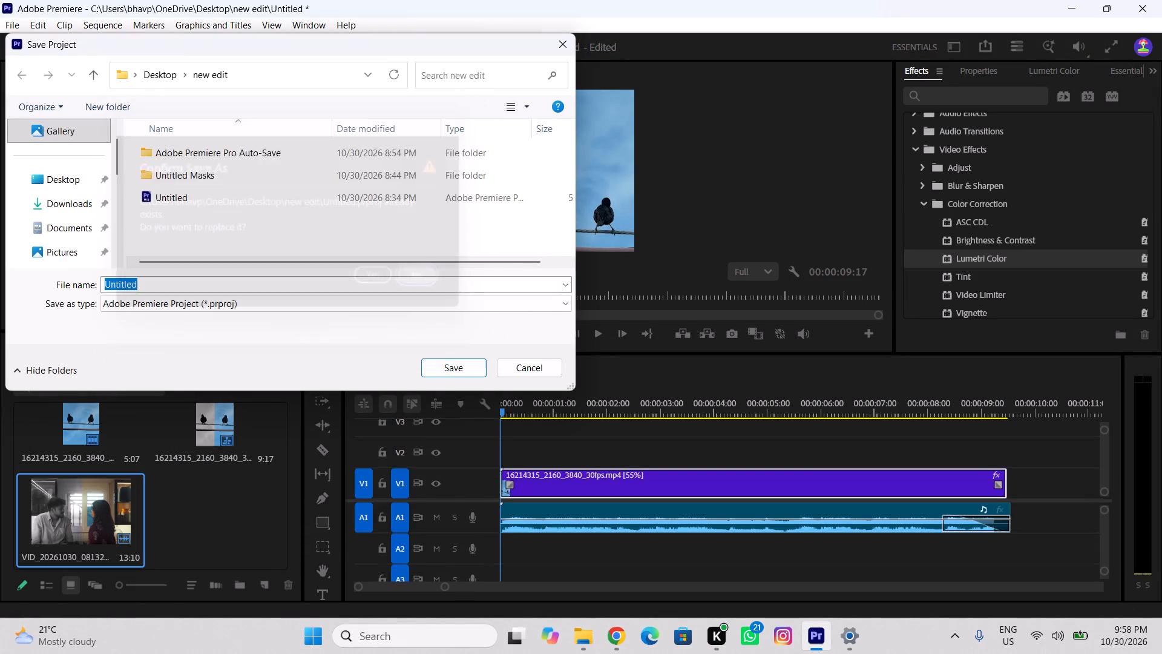
left_click(183, 194)
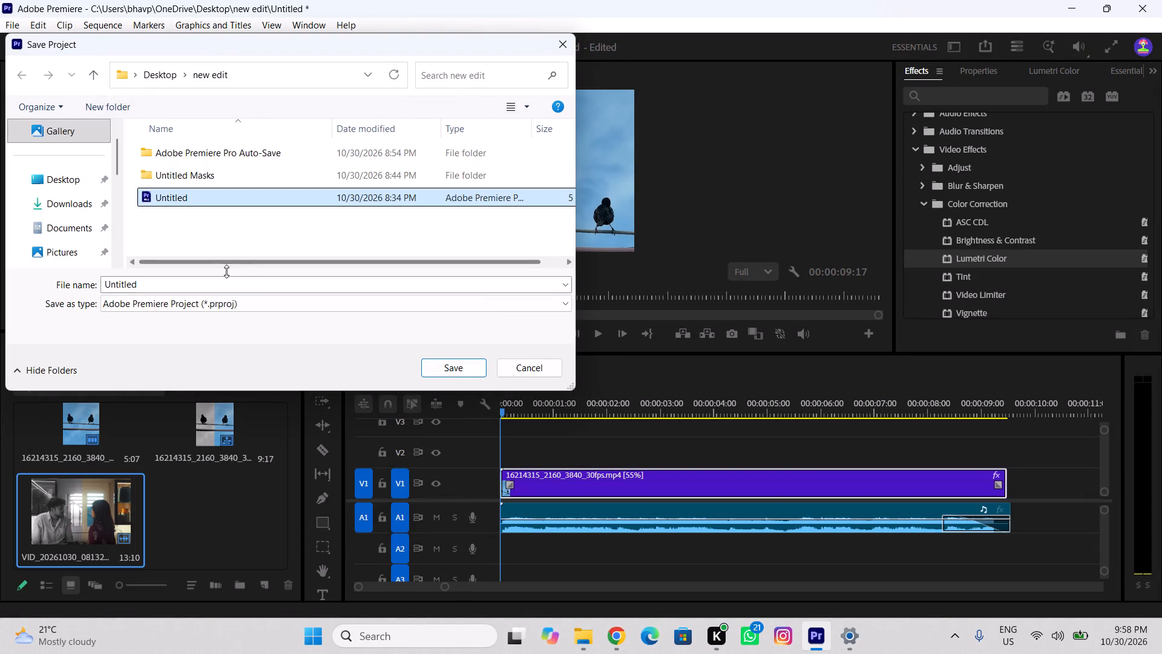
left_click_drag(174, 279, 17, 300)
type("fa")
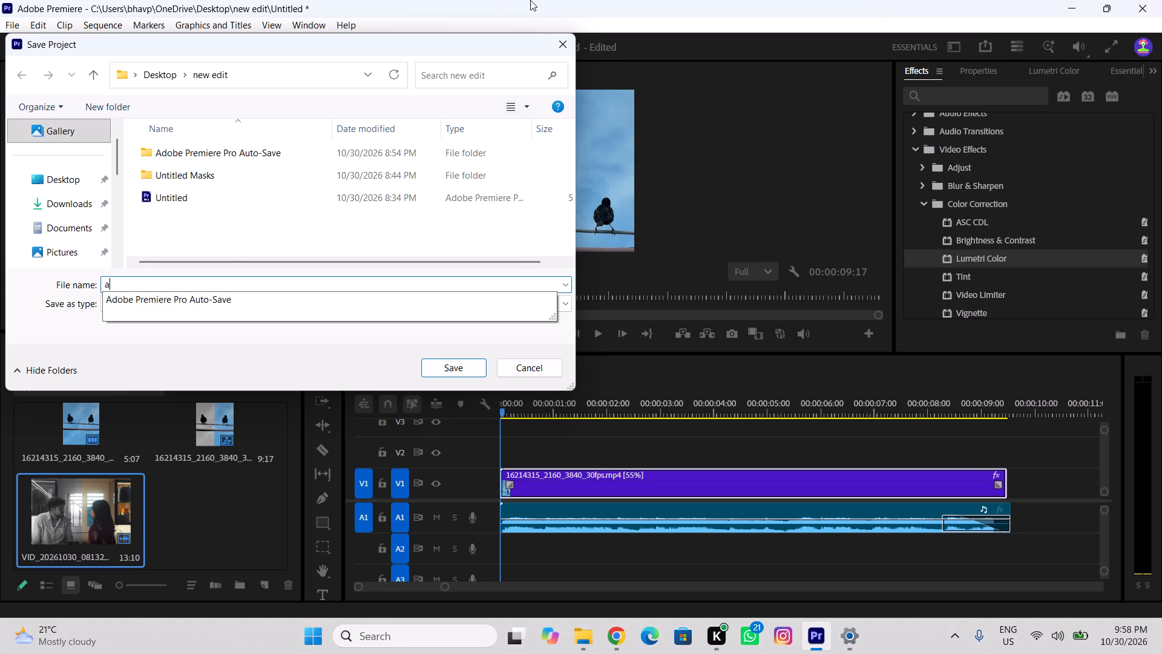
type("rq ha")
key("space")
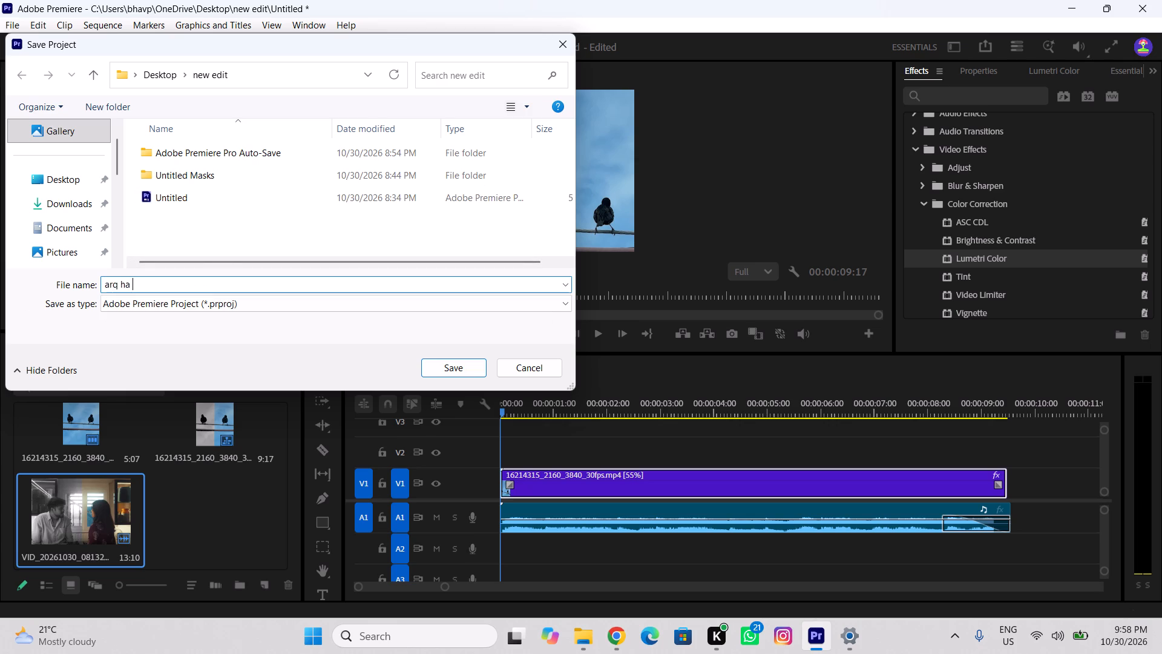
key("Left")
key("Left")
key("Left")
key("Left")
key("Left")
key("Left")
key("Left")
key("Left")
key("Left")
key("Left")
key("Left")
key("Left")
key("Left")
key("Left")
key("Left")
key("Left")
key("f")
key("Return")
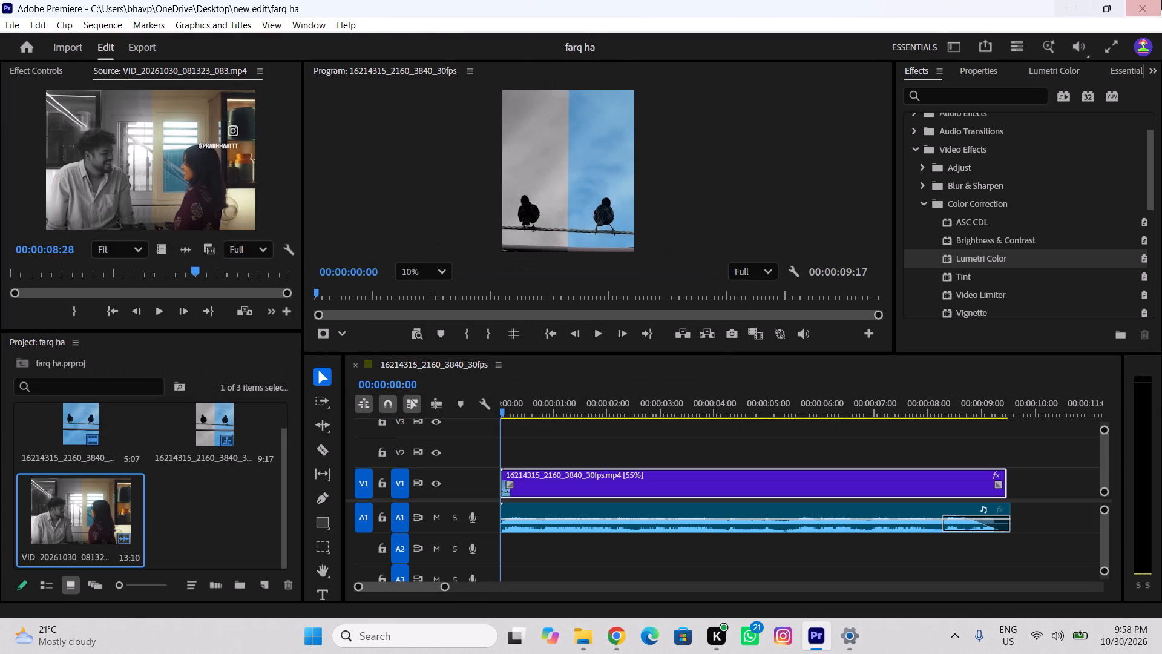
Close the video editing application with the saved project.
left_click(1161, 0)
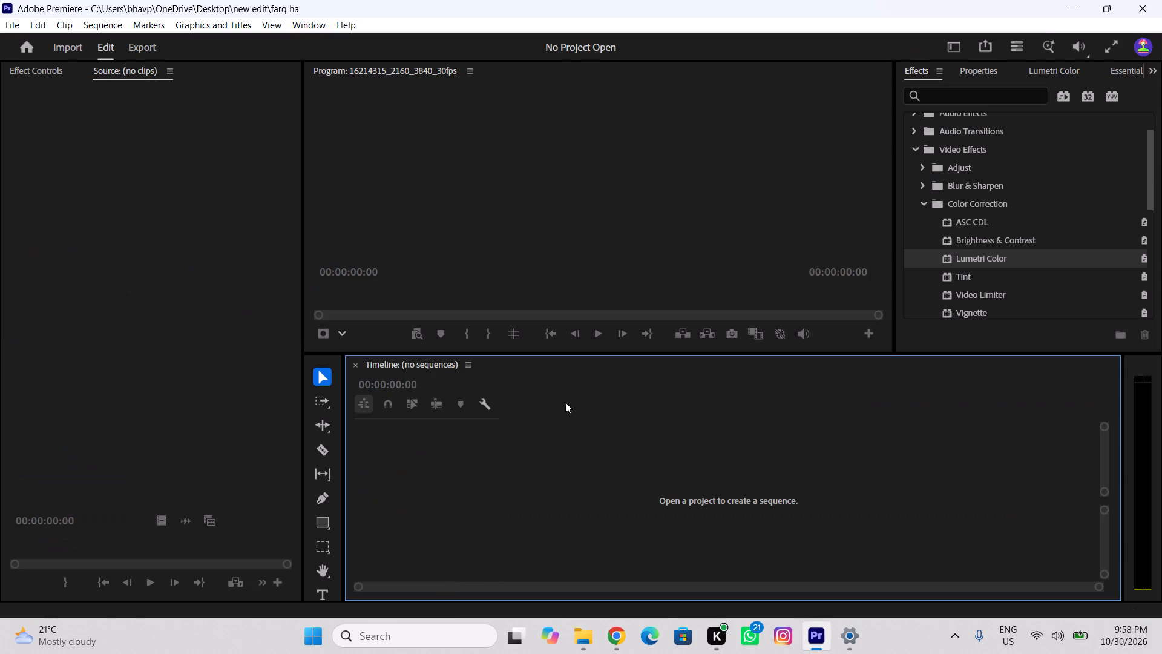
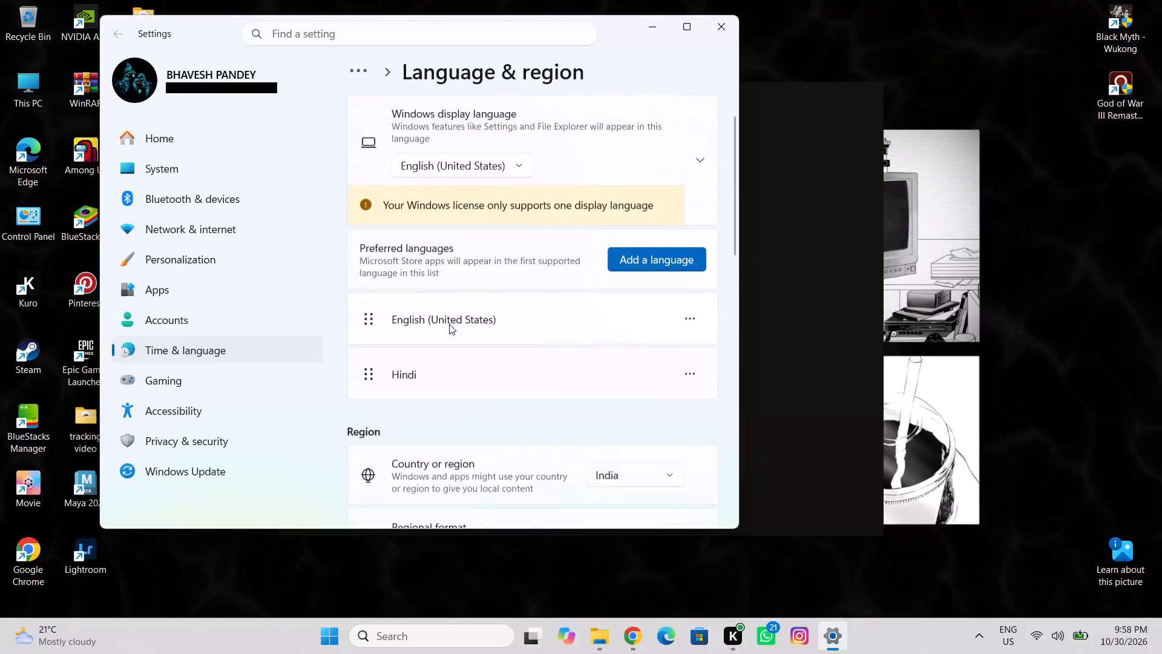
Add the Hindi Phonetic input method editor keyboard in the language options for Hindi and close the settings.
left_click_drag(522, 394, 559, 399)
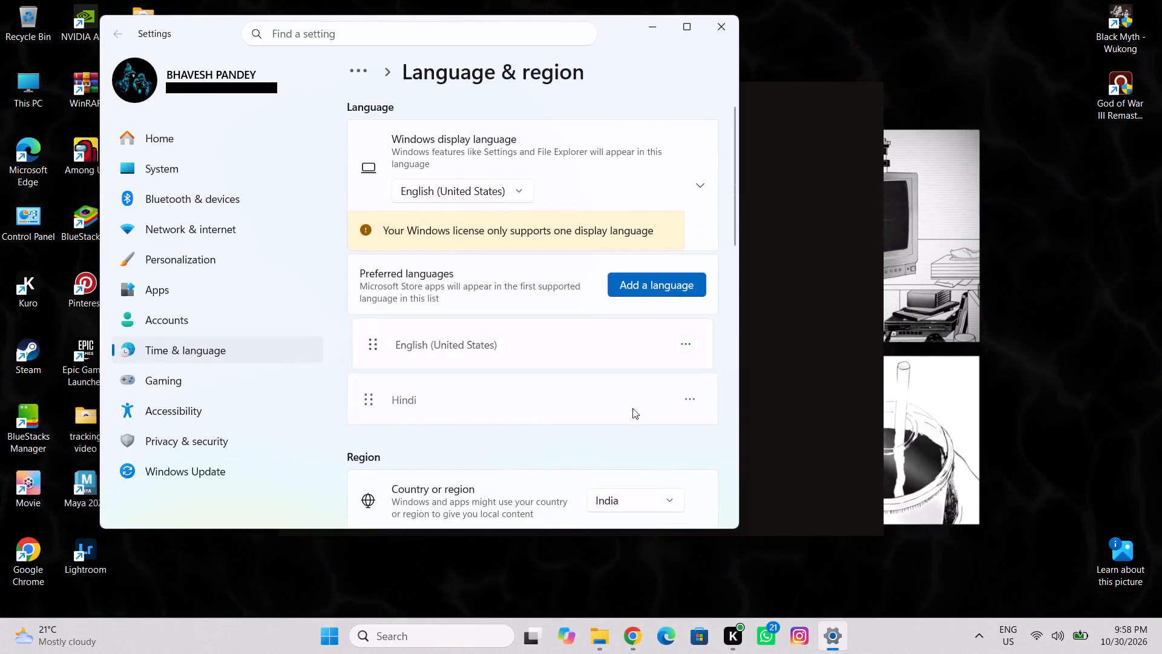
left_click(669, 415)
left_click(691, 411)
left_click(653, 434)
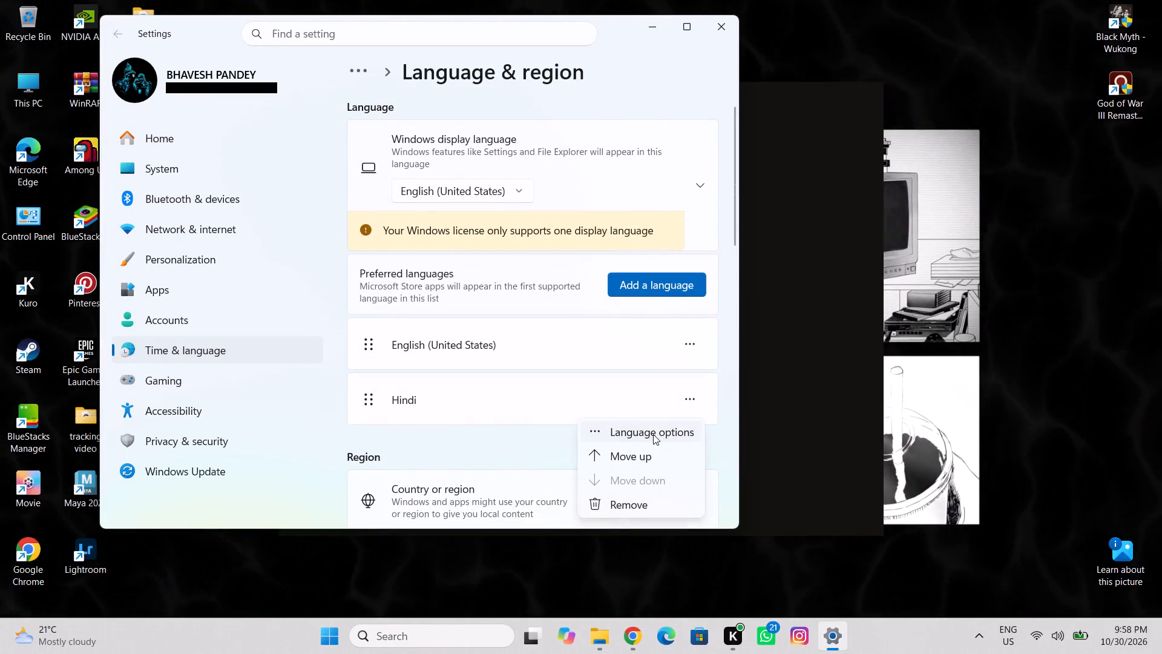
scroll(651, 387, "down", 3)
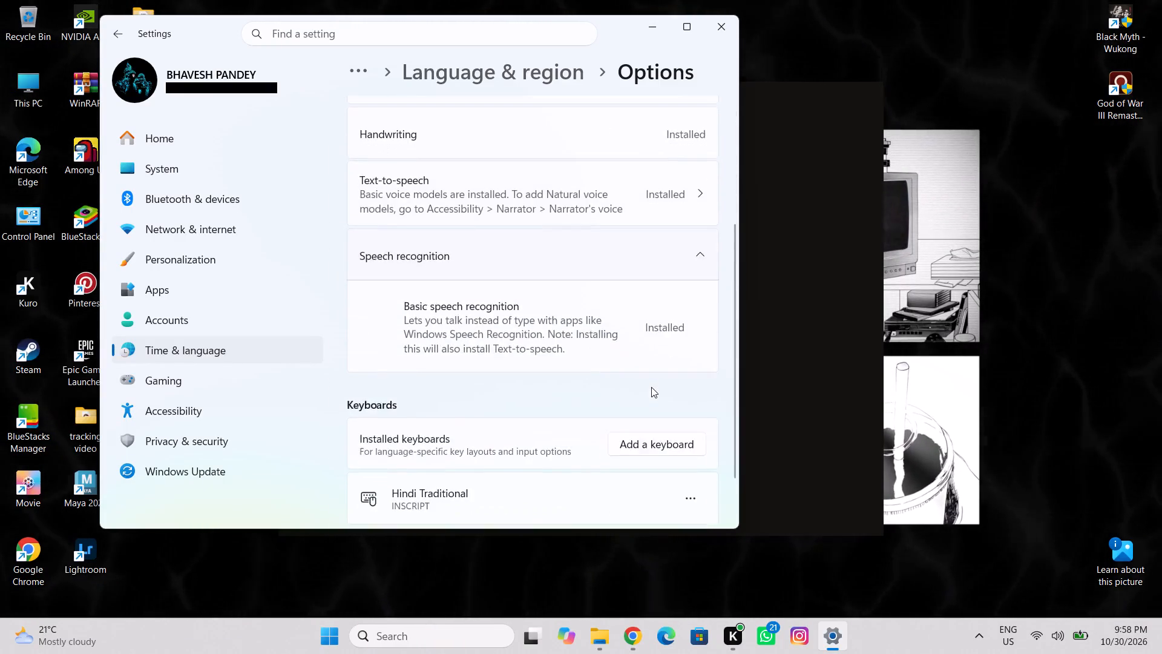
scroll(651, 387, "up", 2)
scroll(651, 387, "down", 4)
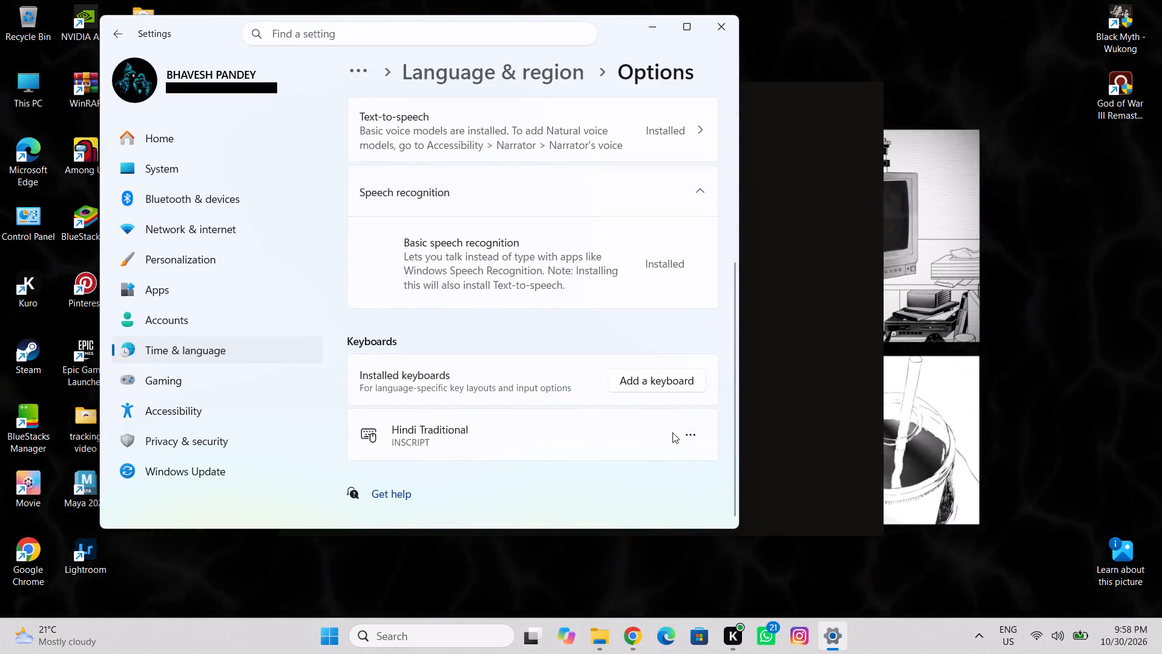
left_click(667, 387)
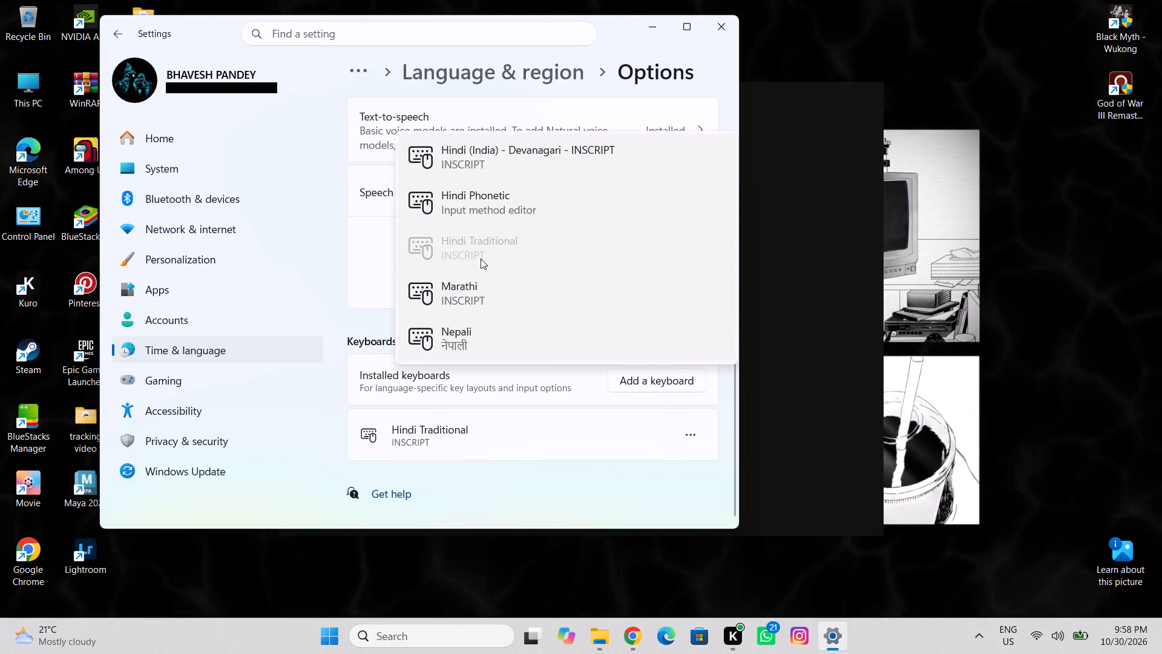
left_click(510, 205)
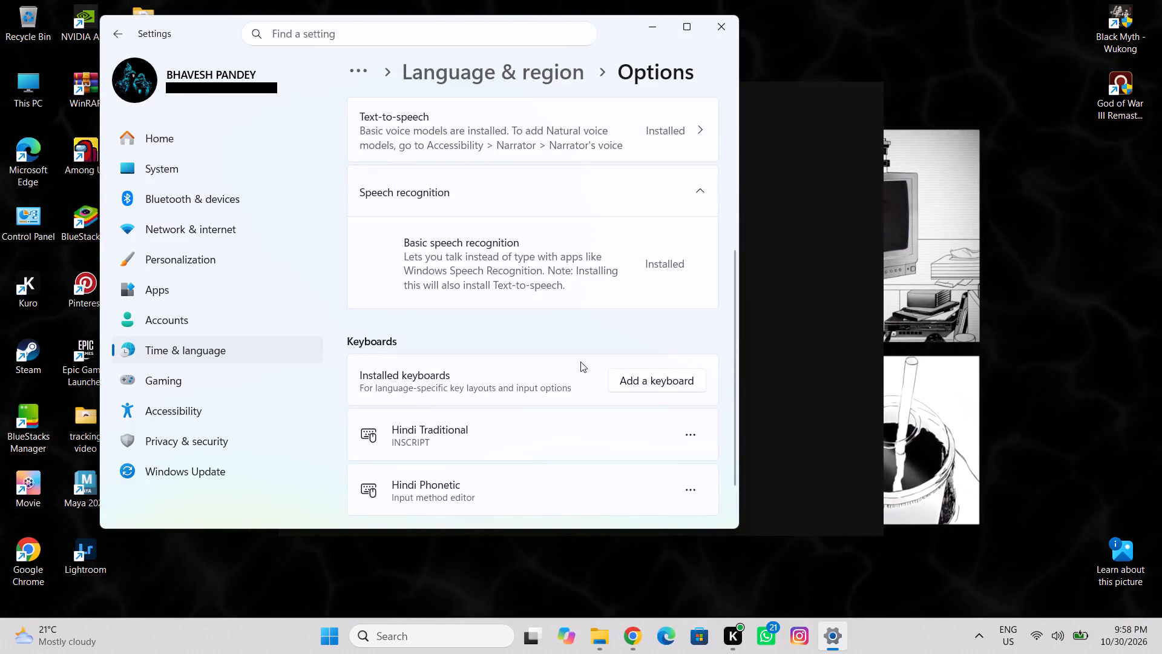
left_click(722, 40)
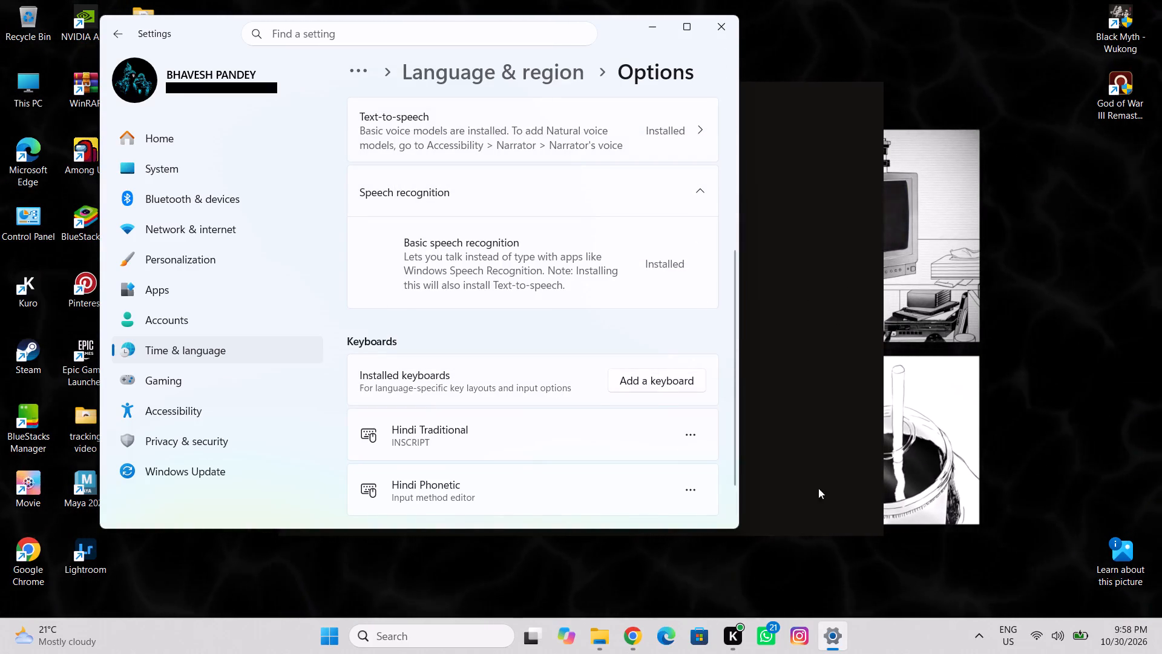
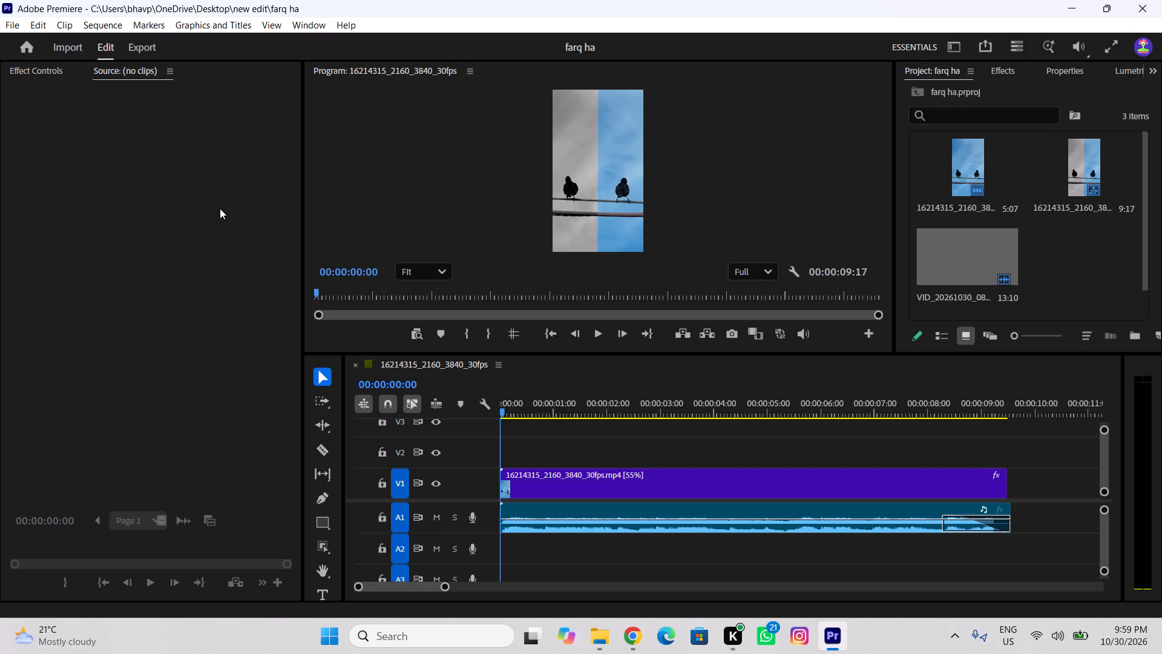
Play back the bird sequence through its ending to review the picture and the audio fade-out.
left_click_drag(755, 405, 641, 440)
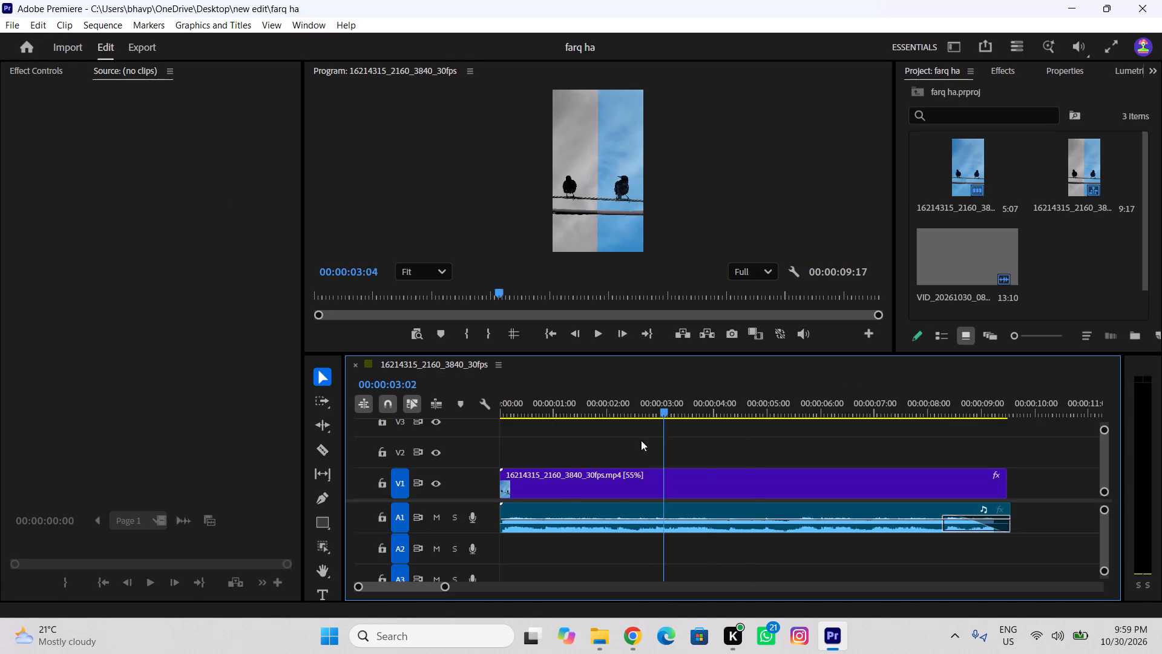
left_click_drag(641, 440, 334, 496)
key("space")
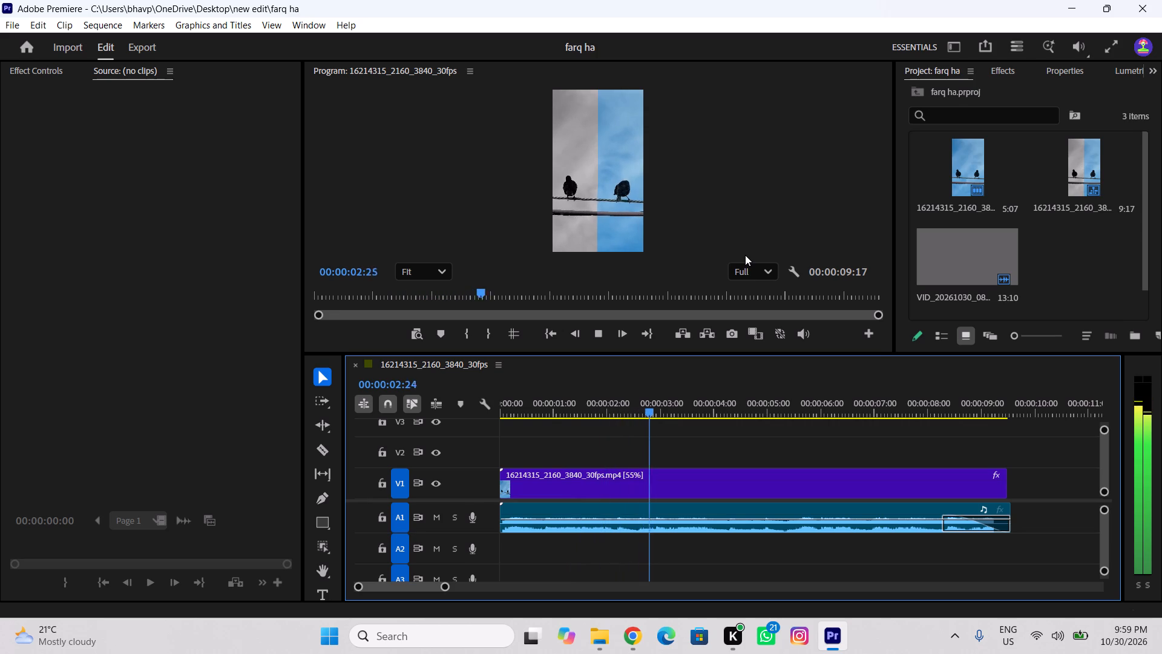
scroll(559, 144, "up", 6)
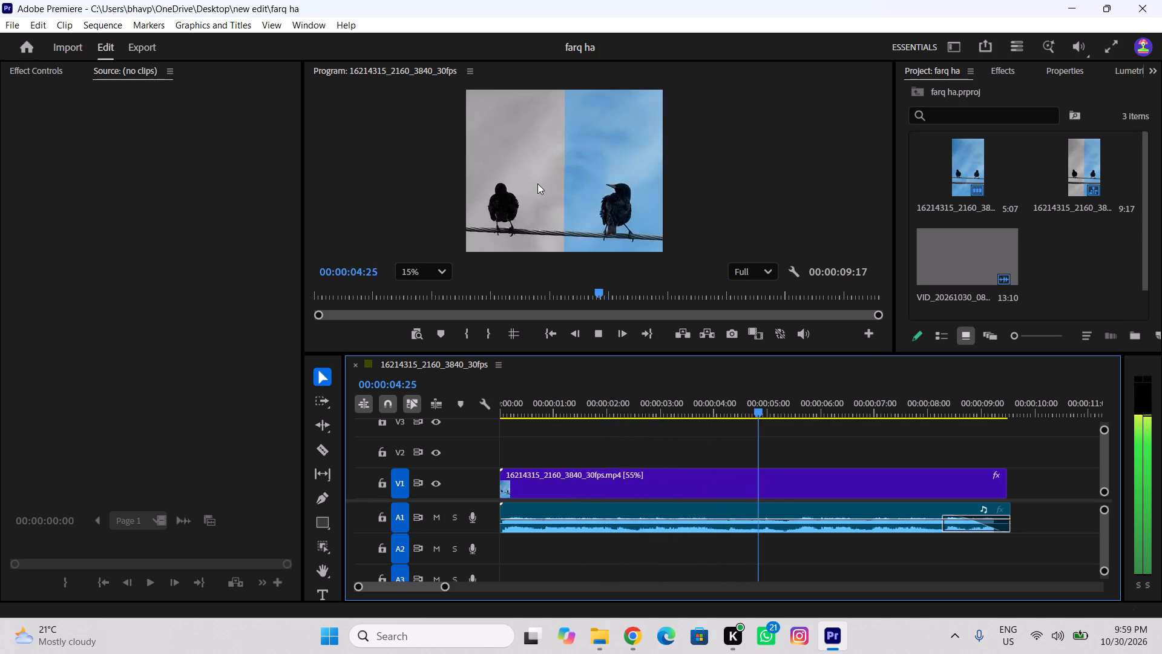
scroll(537, 183, "down", 11)
scroll(537, 182, "up", 5)
scroll(537, 182, "down", 6)
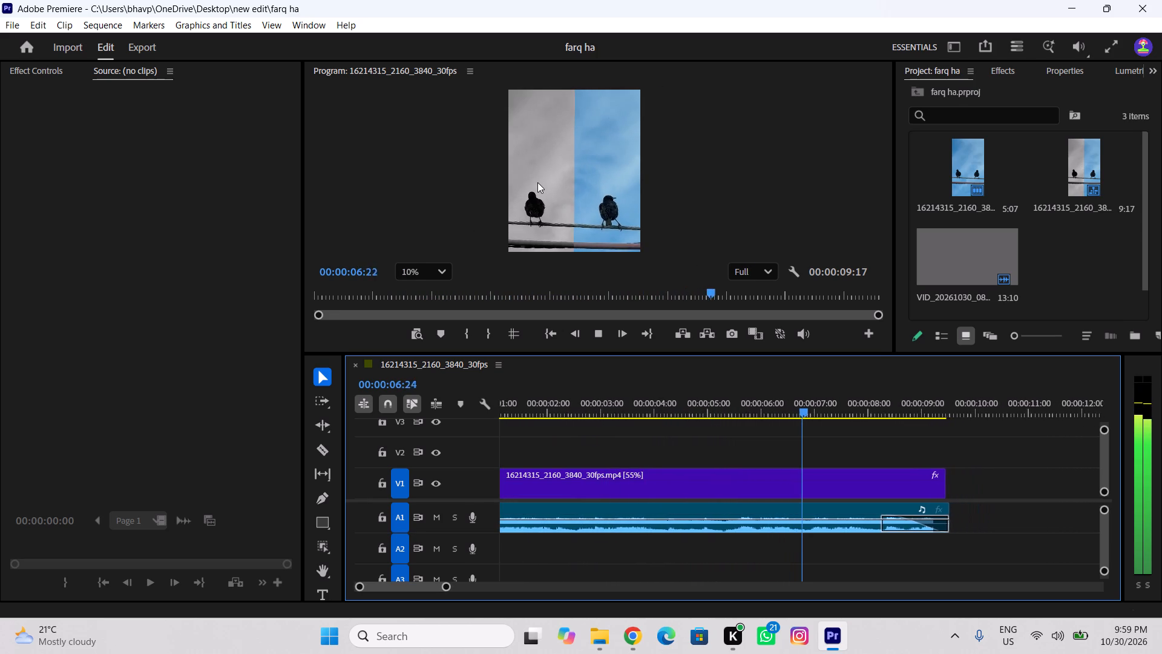
scroll(537, 182, "down", 5)
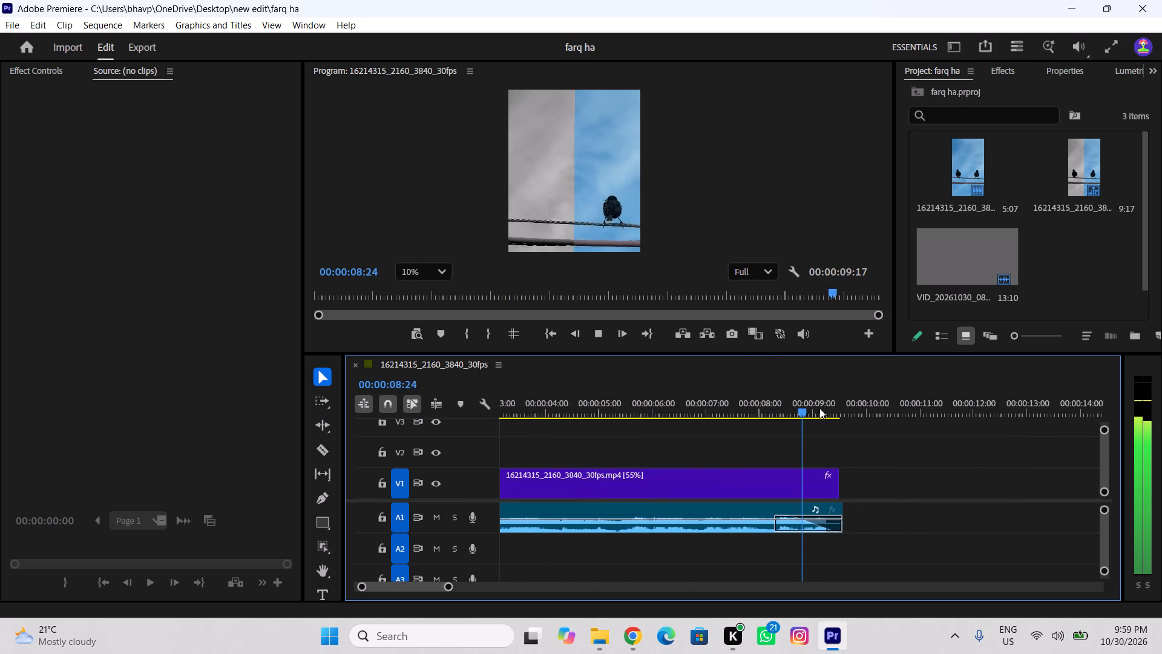
left_click_drag(819, 408, 798, 409)
key("space")
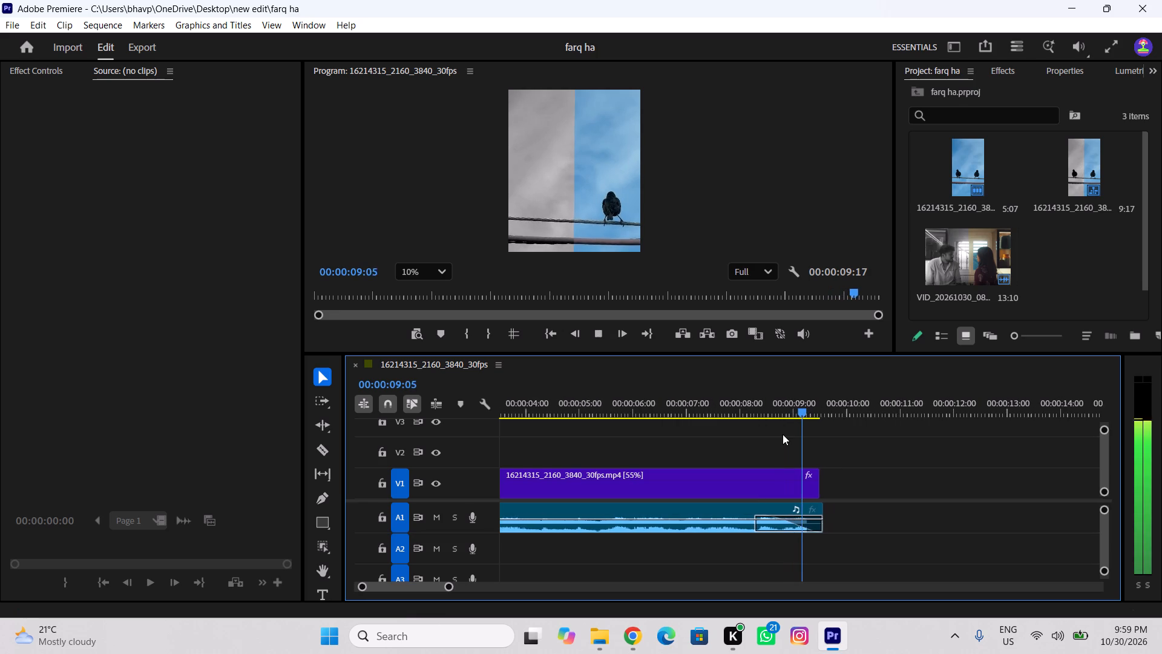
key("space")
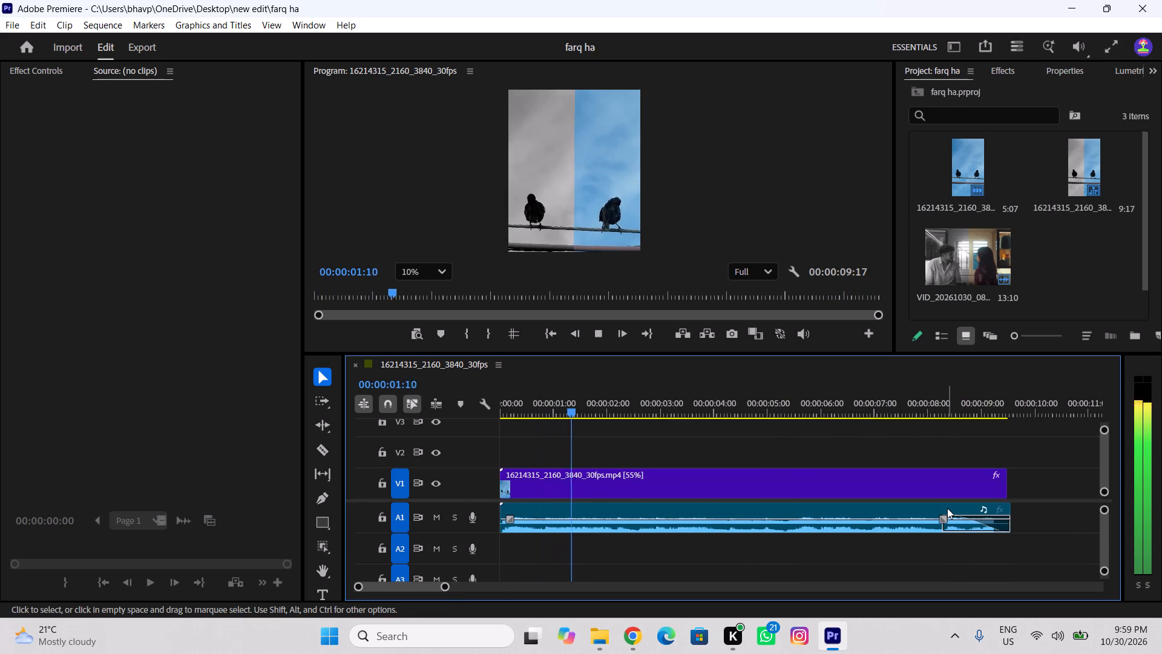
key("space")
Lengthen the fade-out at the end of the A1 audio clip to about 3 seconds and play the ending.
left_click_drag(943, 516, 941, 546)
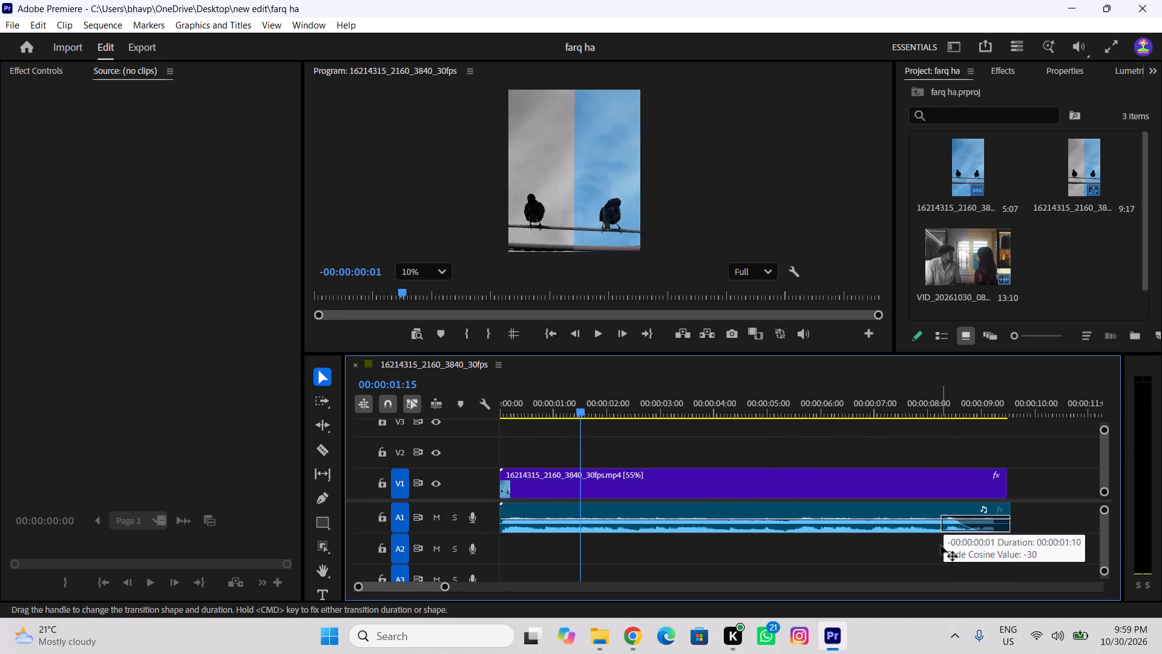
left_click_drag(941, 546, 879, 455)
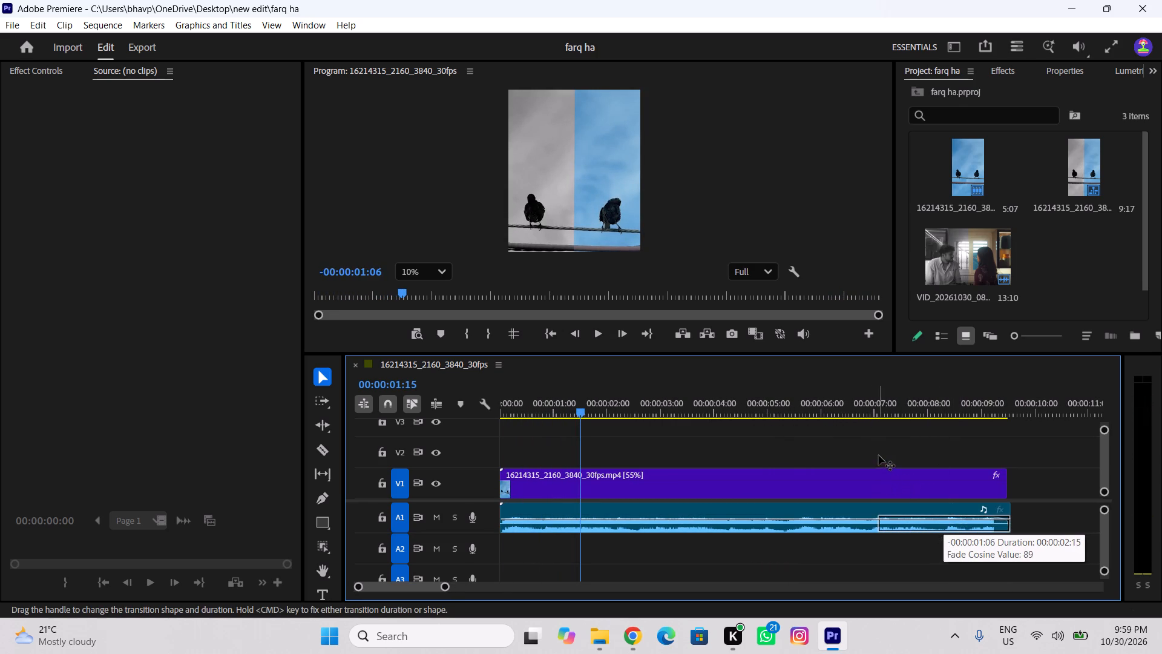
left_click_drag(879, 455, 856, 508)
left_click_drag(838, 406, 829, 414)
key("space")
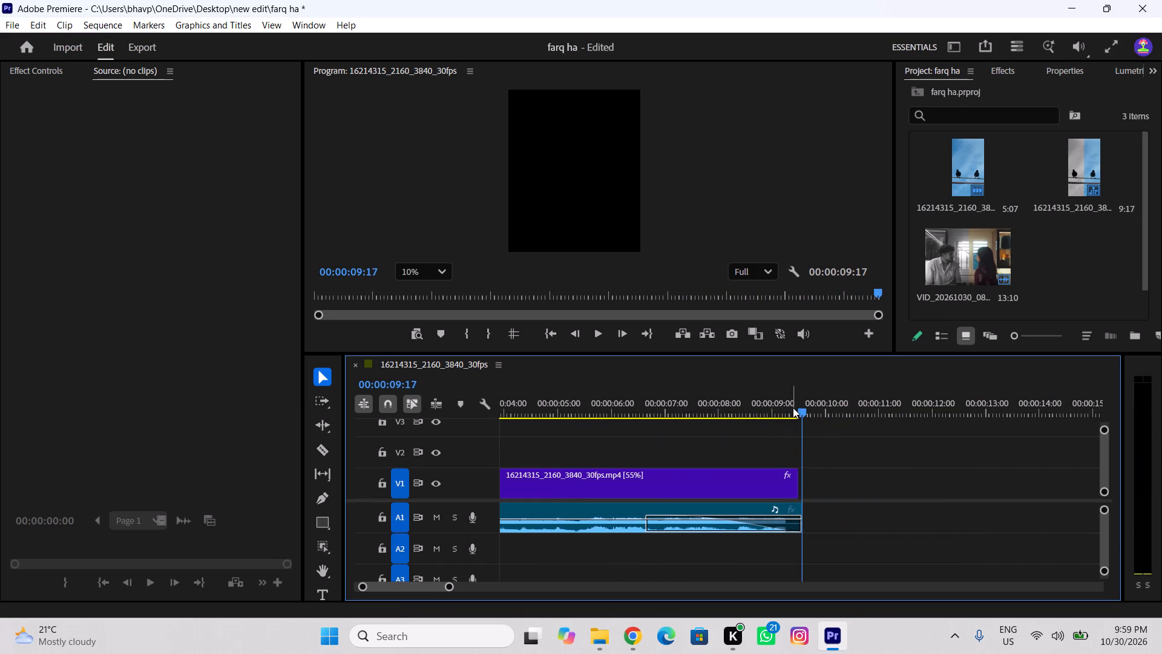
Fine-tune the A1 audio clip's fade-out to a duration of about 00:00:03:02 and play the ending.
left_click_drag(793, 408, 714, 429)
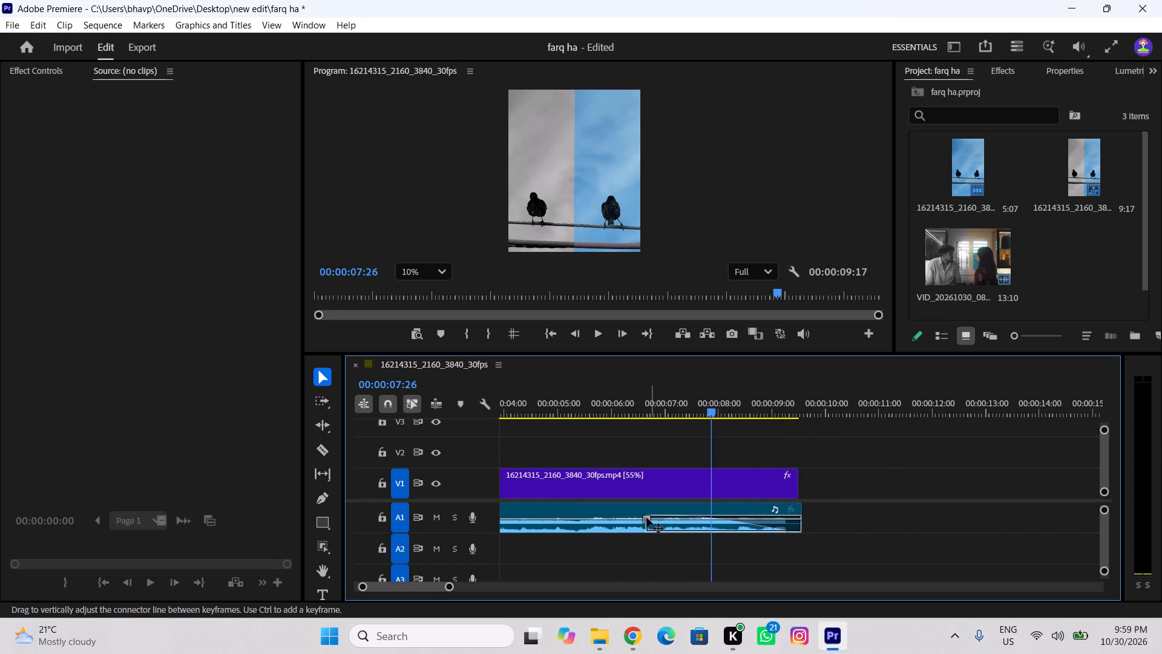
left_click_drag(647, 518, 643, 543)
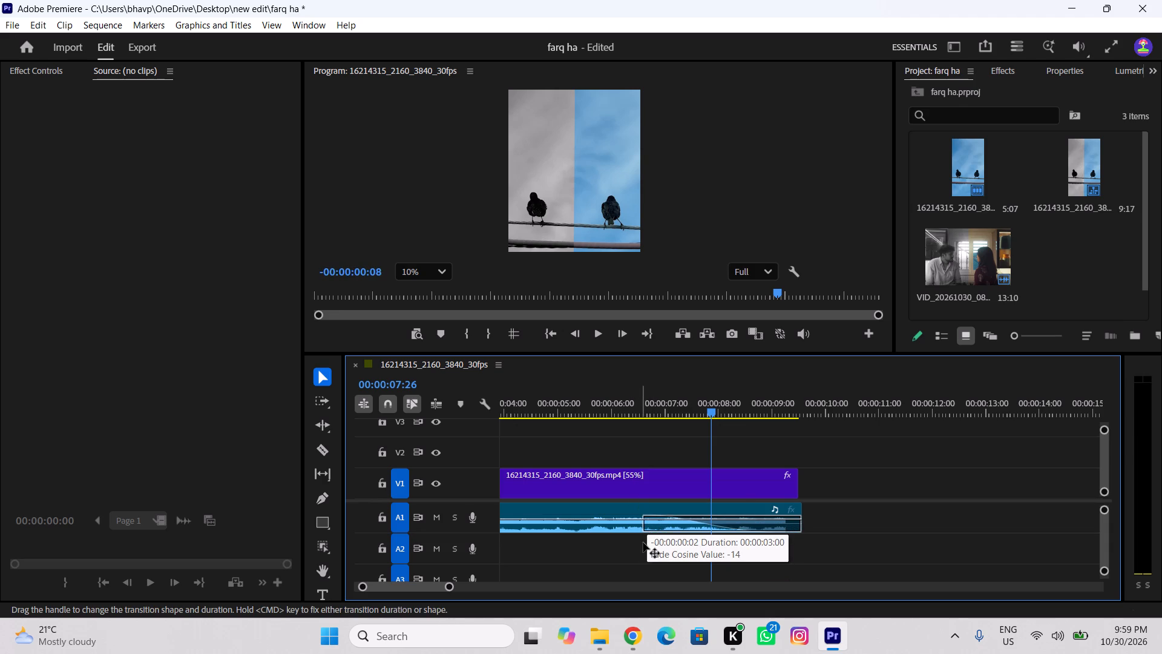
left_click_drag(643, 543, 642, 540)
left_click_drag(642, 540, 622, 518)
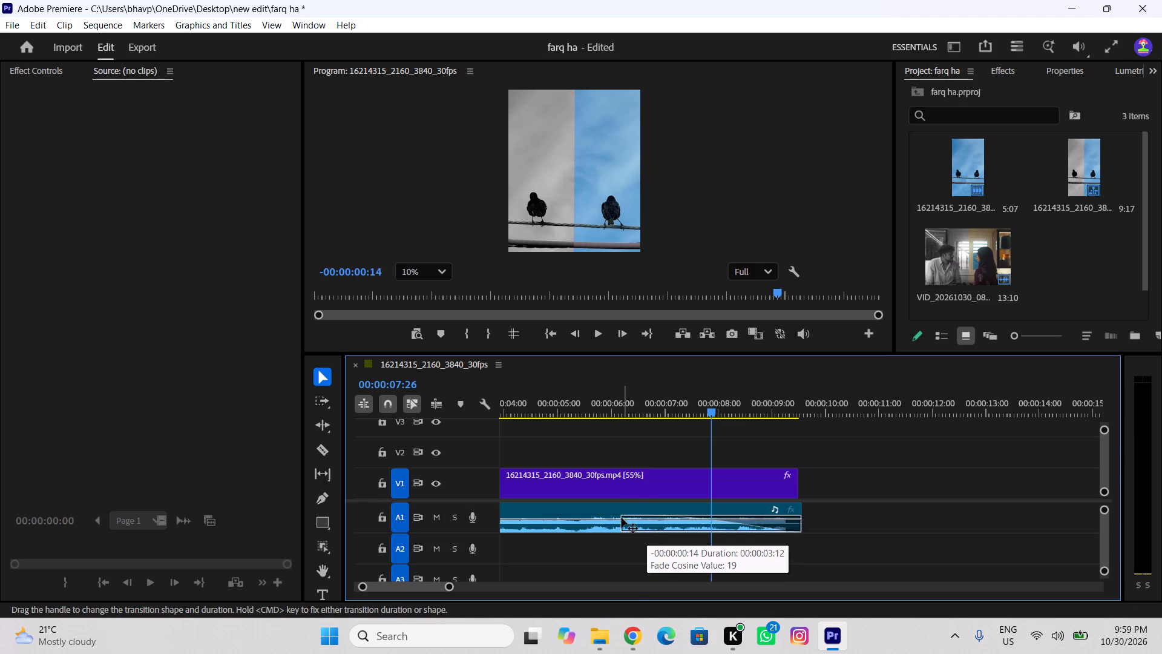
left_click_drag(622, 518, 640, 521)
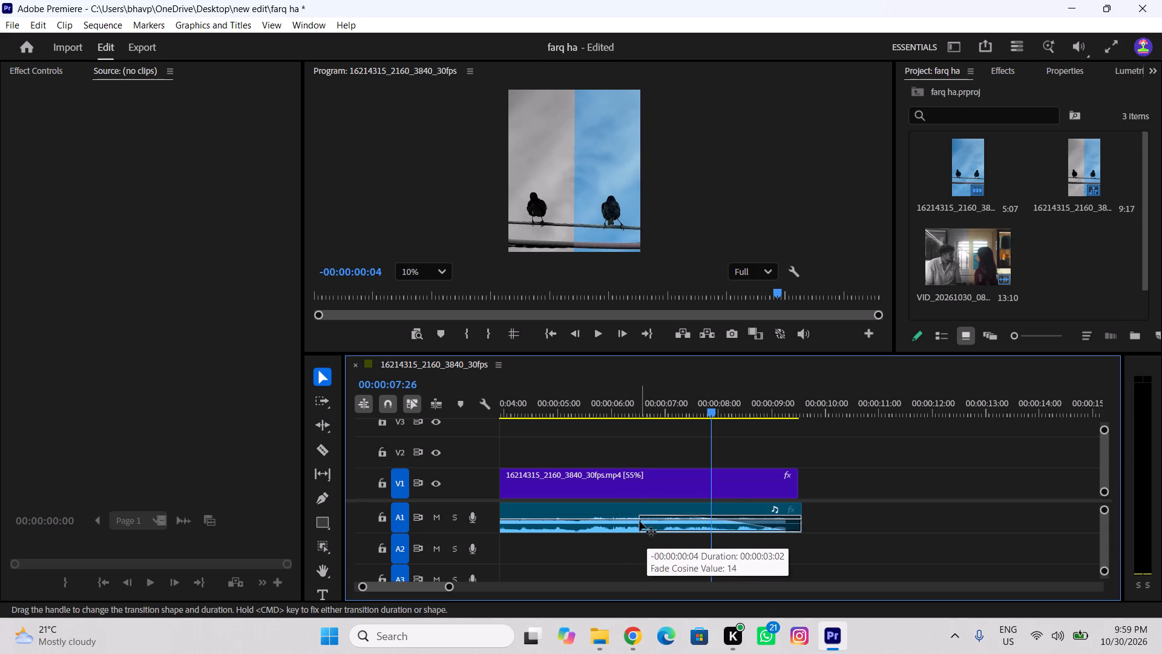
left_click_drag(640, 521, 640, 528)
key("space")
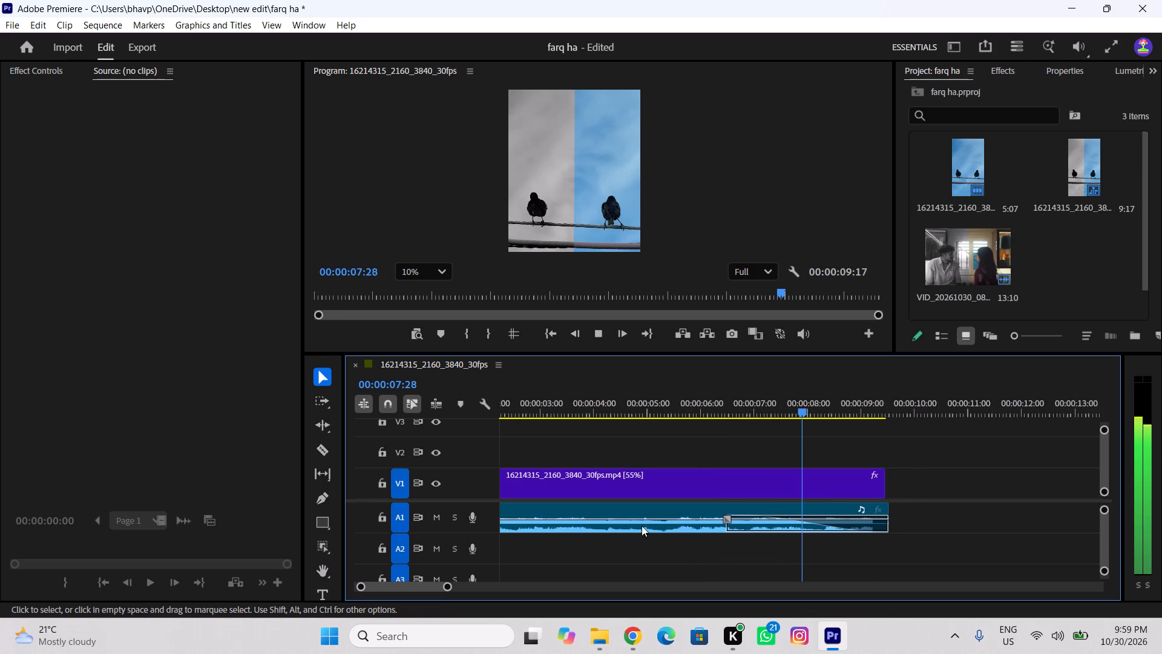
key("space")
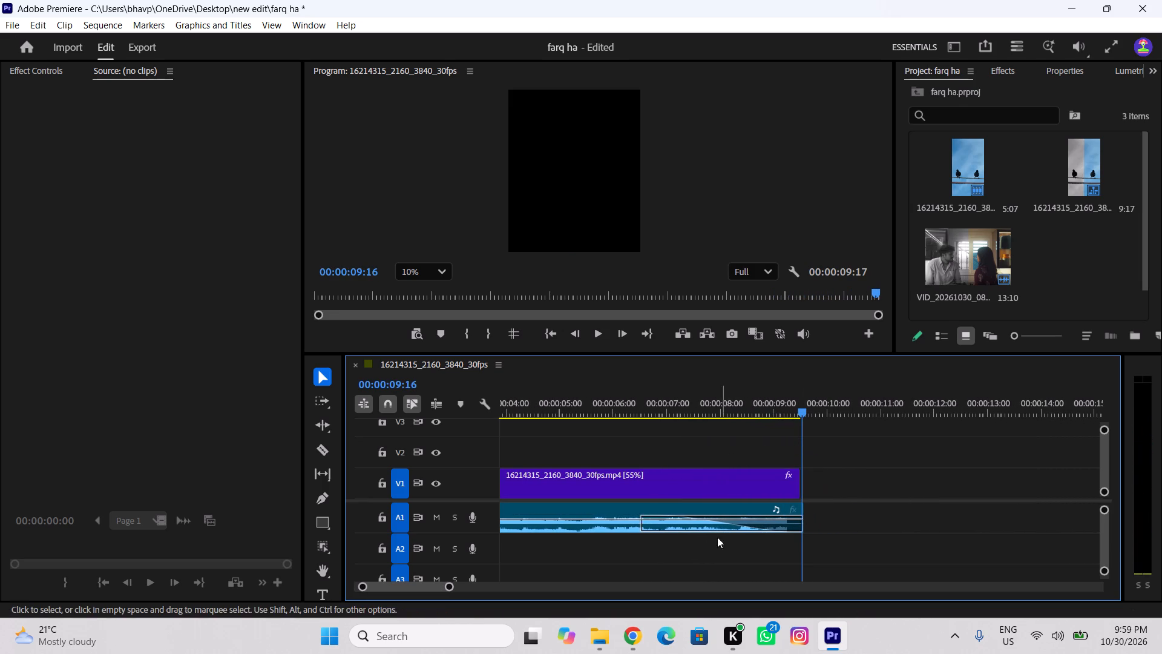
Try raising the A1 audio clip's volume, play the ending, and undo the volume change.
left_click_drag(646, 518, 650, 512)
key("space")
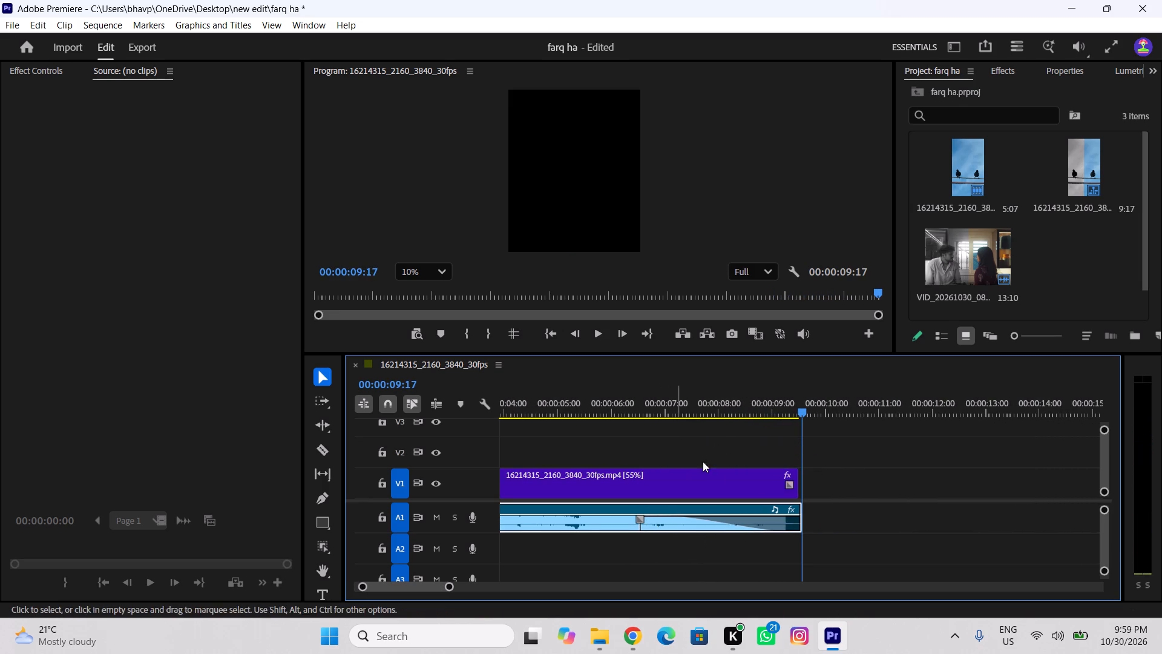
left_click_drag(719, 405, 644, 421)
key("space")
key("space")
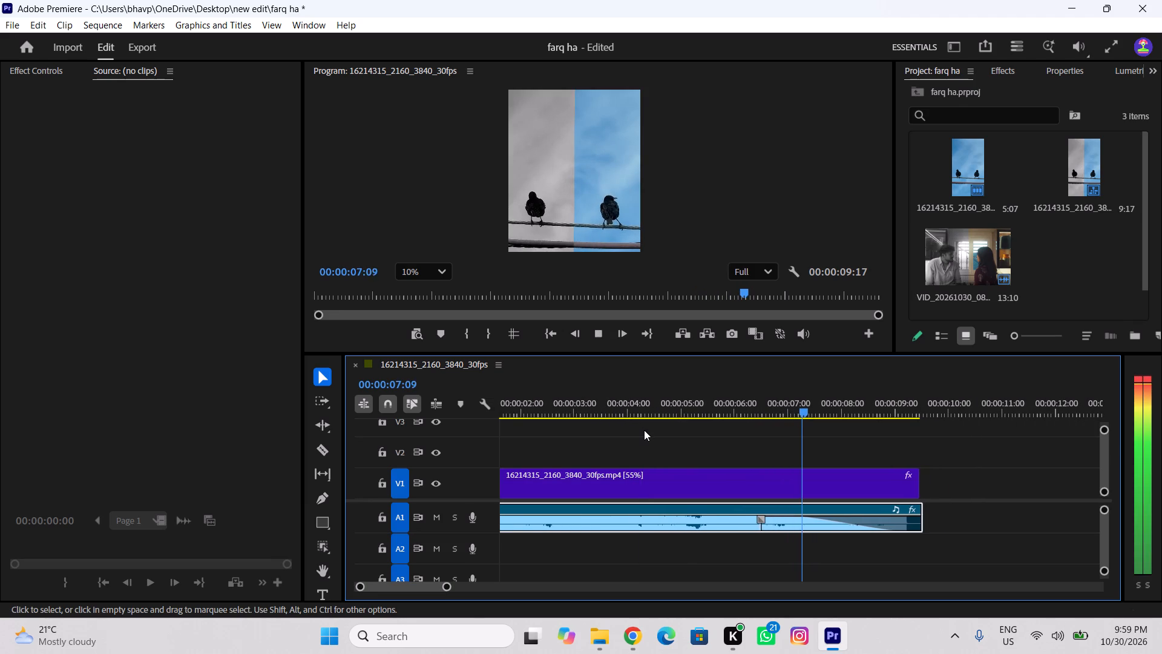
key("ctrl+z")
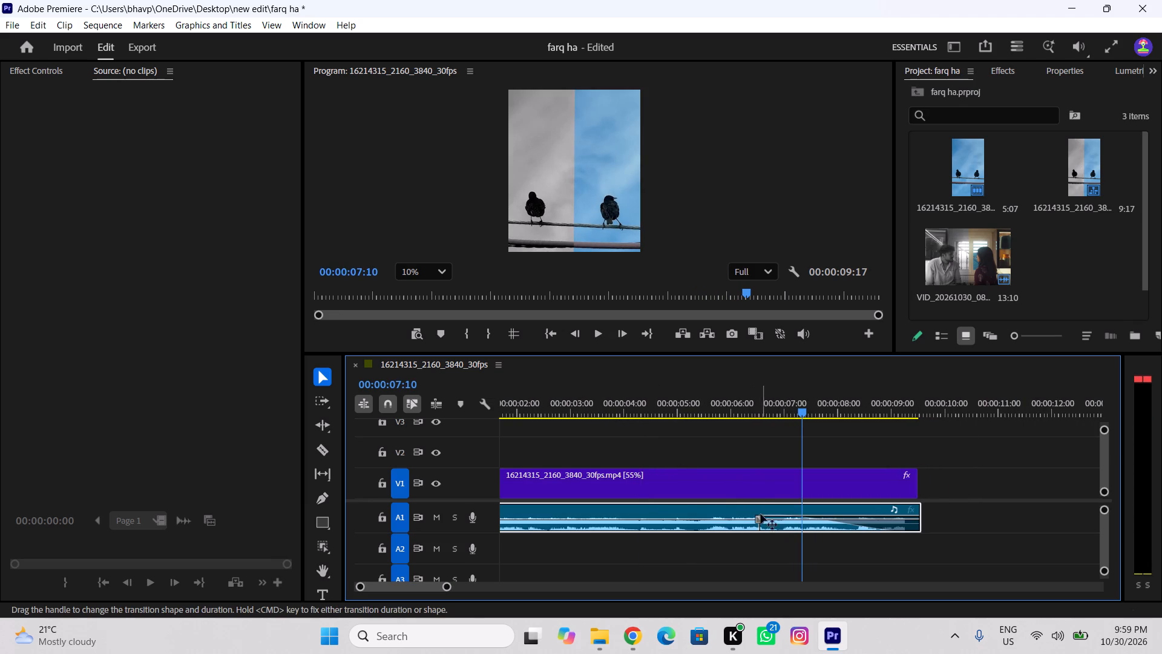
Extend the A1 audio clip's fade-out to about 4 seconds and play back the ending.
left_click_drag(761, 521, 724, 503)
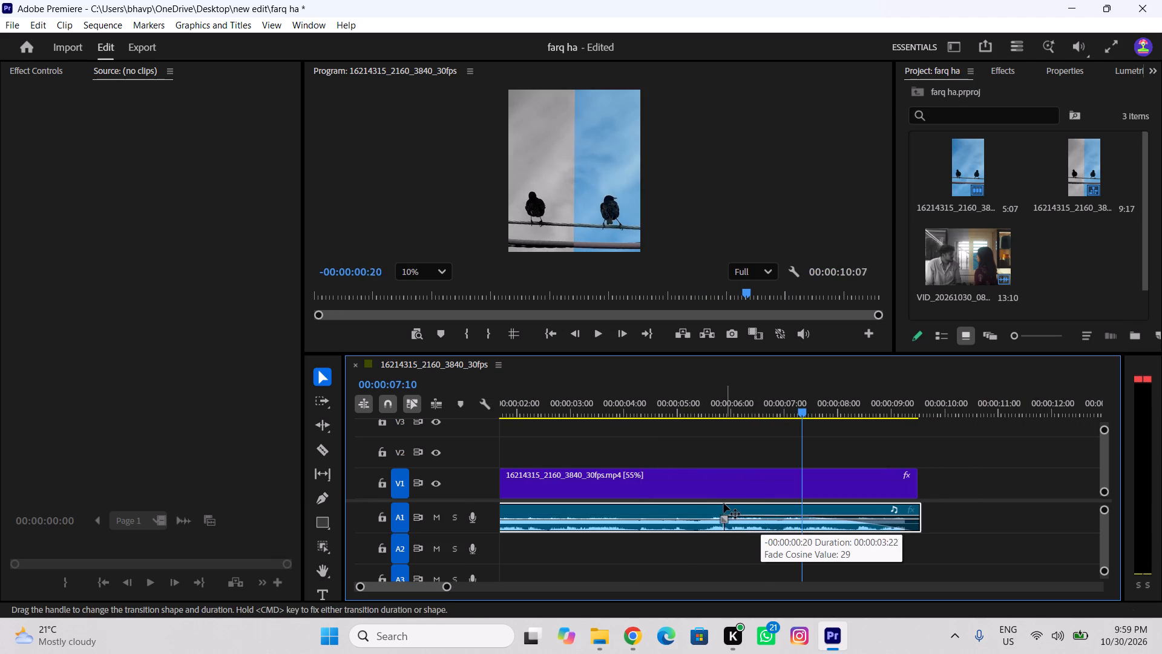
left_click_drag(724, 503, 695, 490)
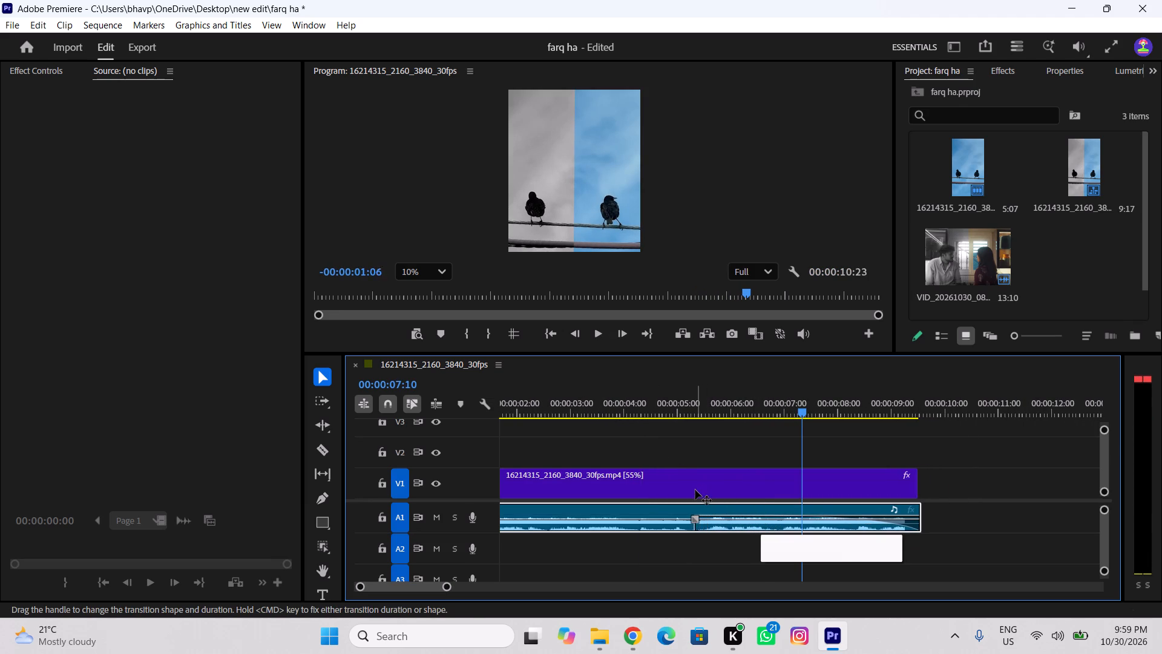
left_click_drag(695, 490, 695, 490)
left_click_drag(769, 406, 689, 424)
key("space")
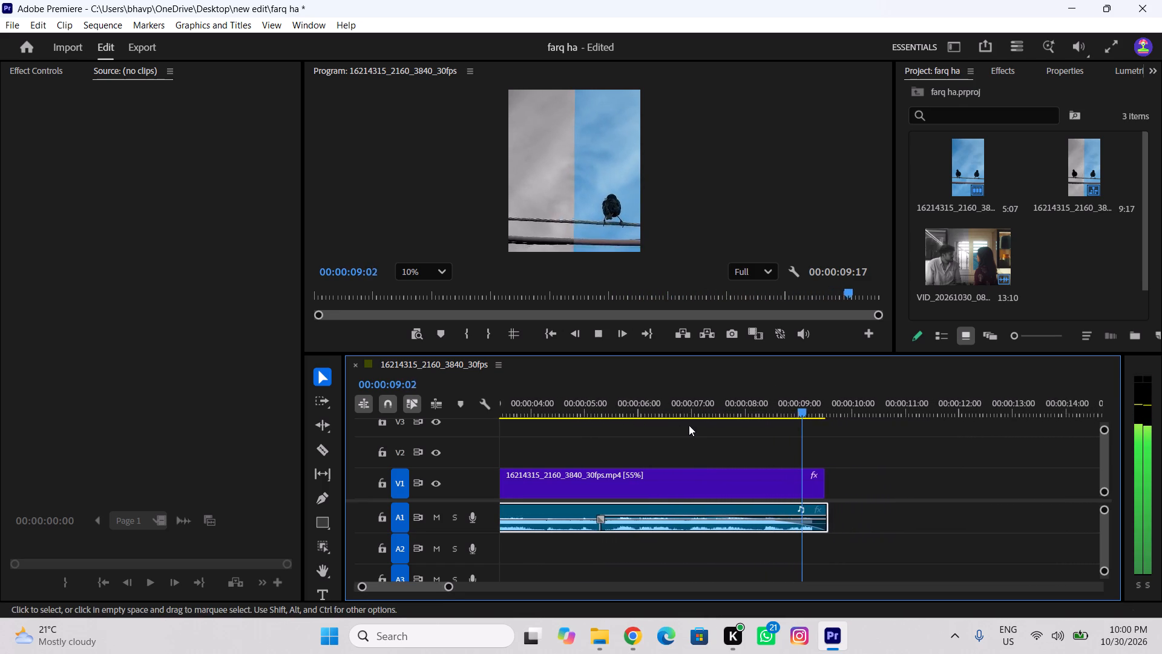
key("space")
key("space")
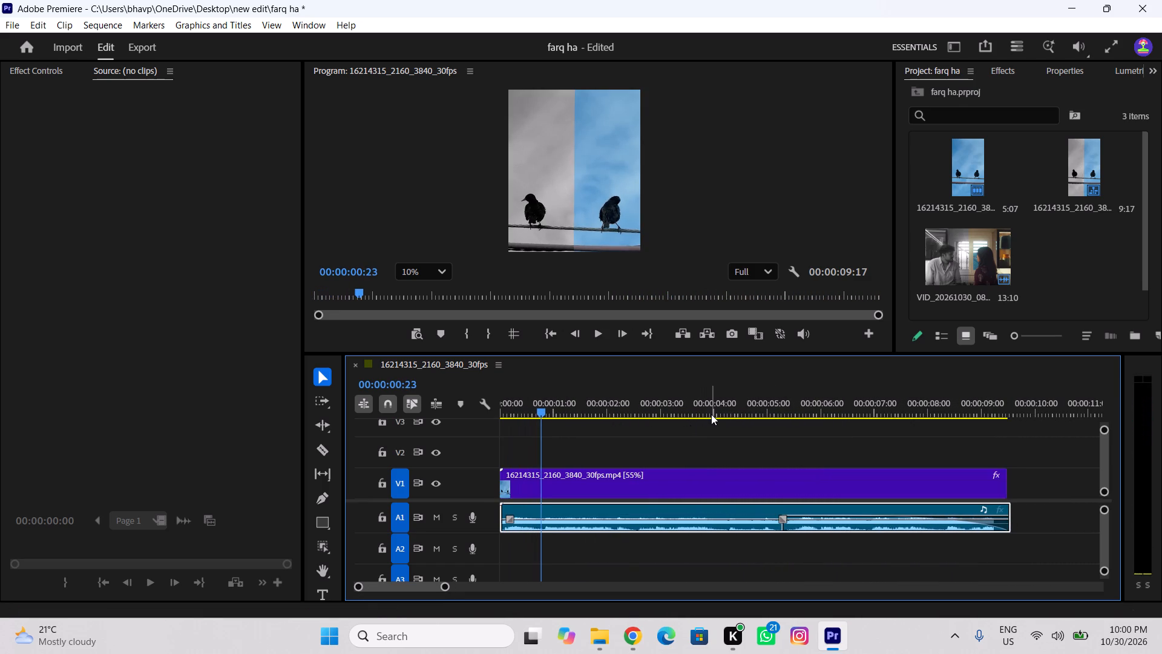
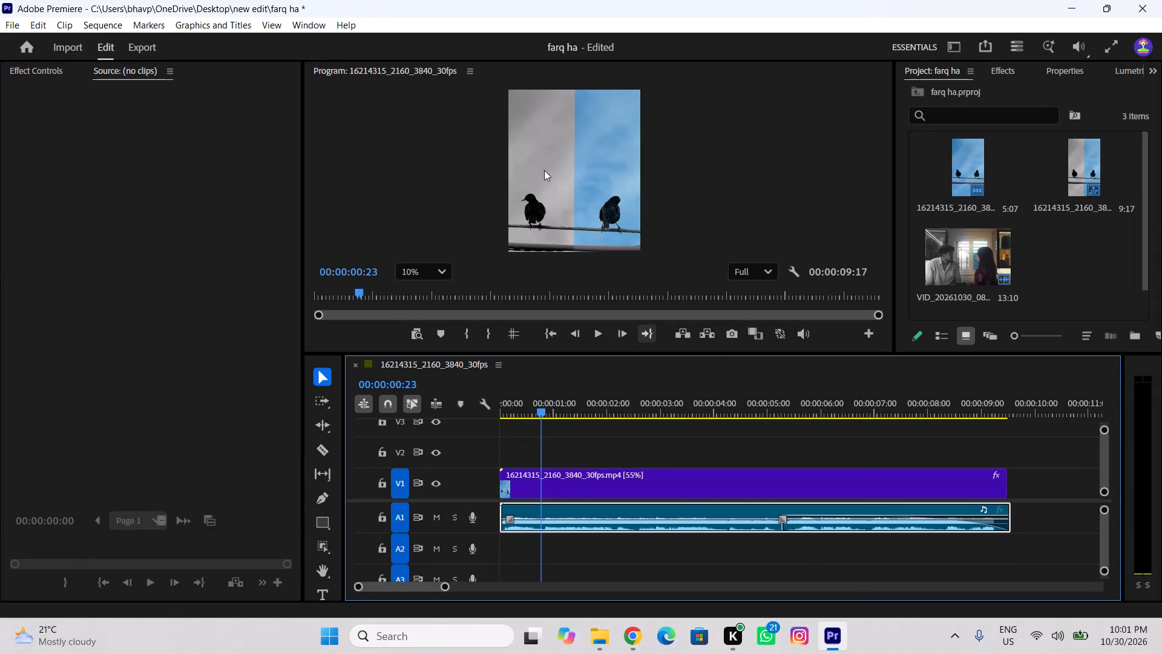
Play the opening two seconds of the sequence in short bursts to find where the first sung phrase ends.
left_click_drag(611, 407, 457, 419)
key("space")
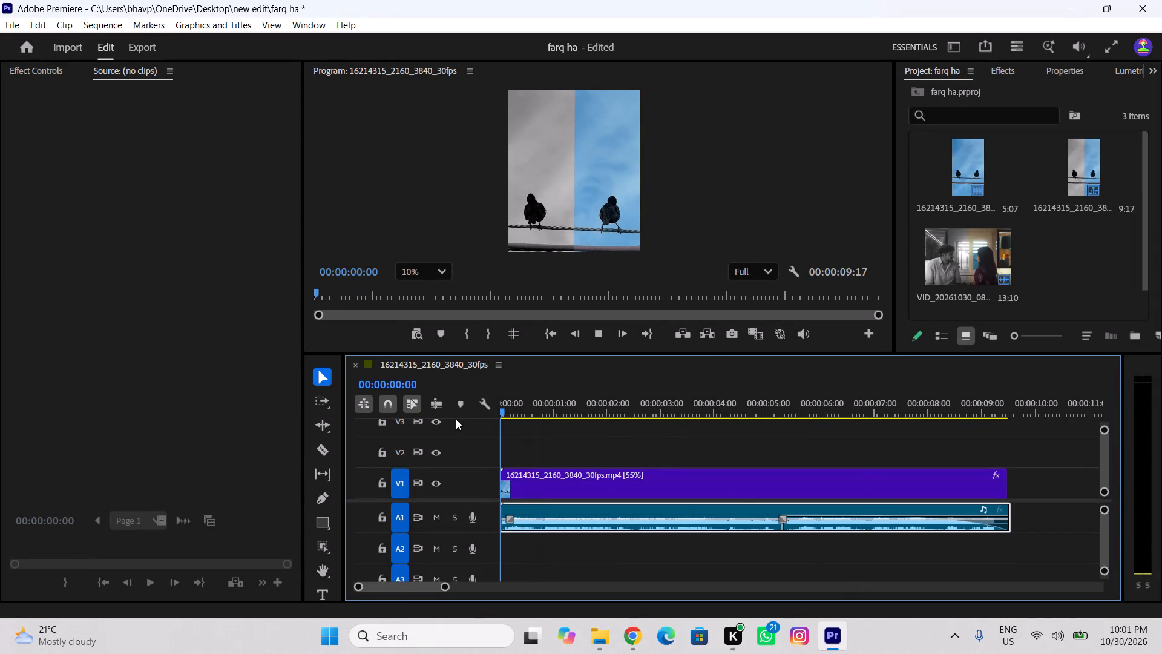
key("space")
left_click_drag(527, 410, 500, 417)
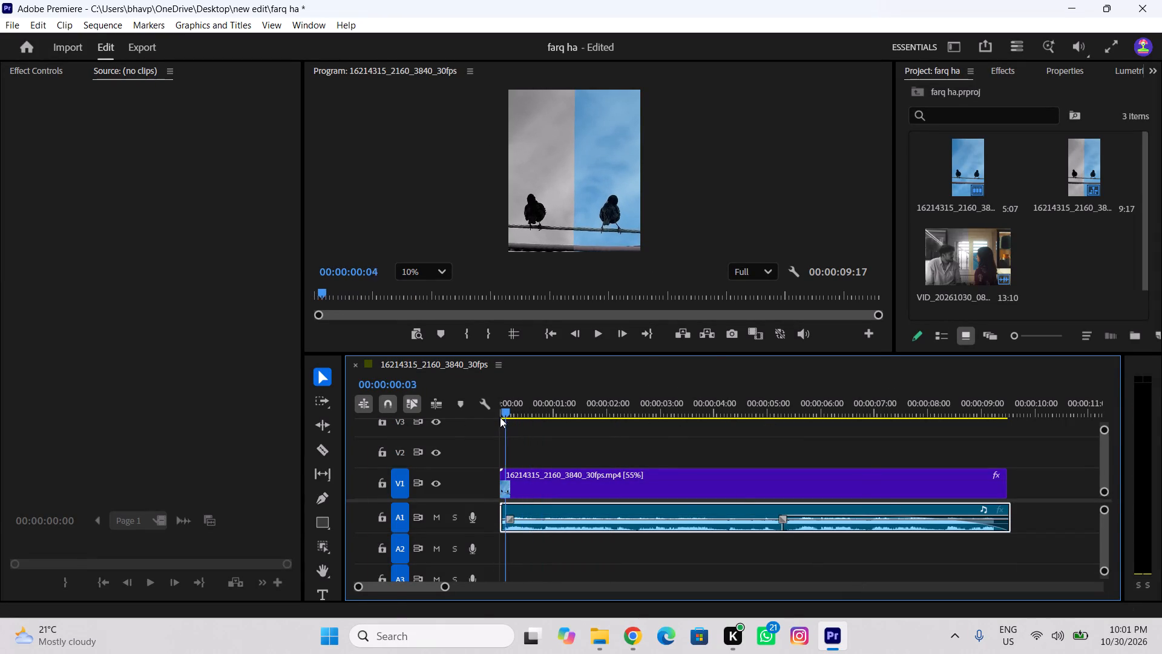
left_click_drag(500, 417, 494, 420)
key("space")
key("space")
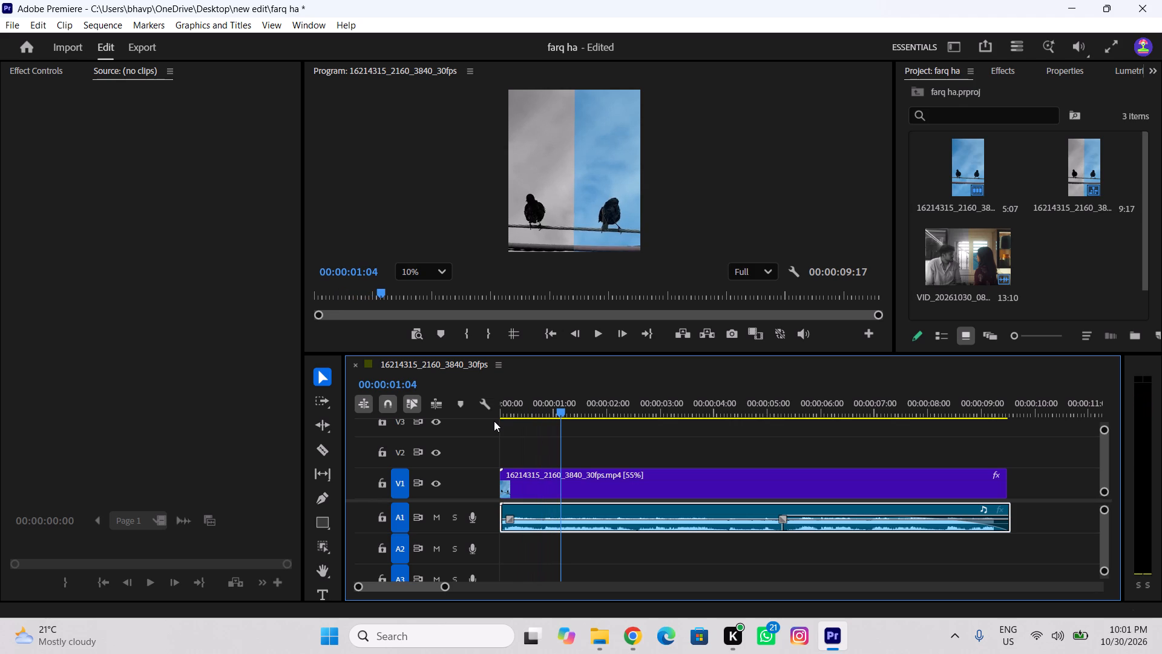
key("space")
key("space")
key("space")
key("space")
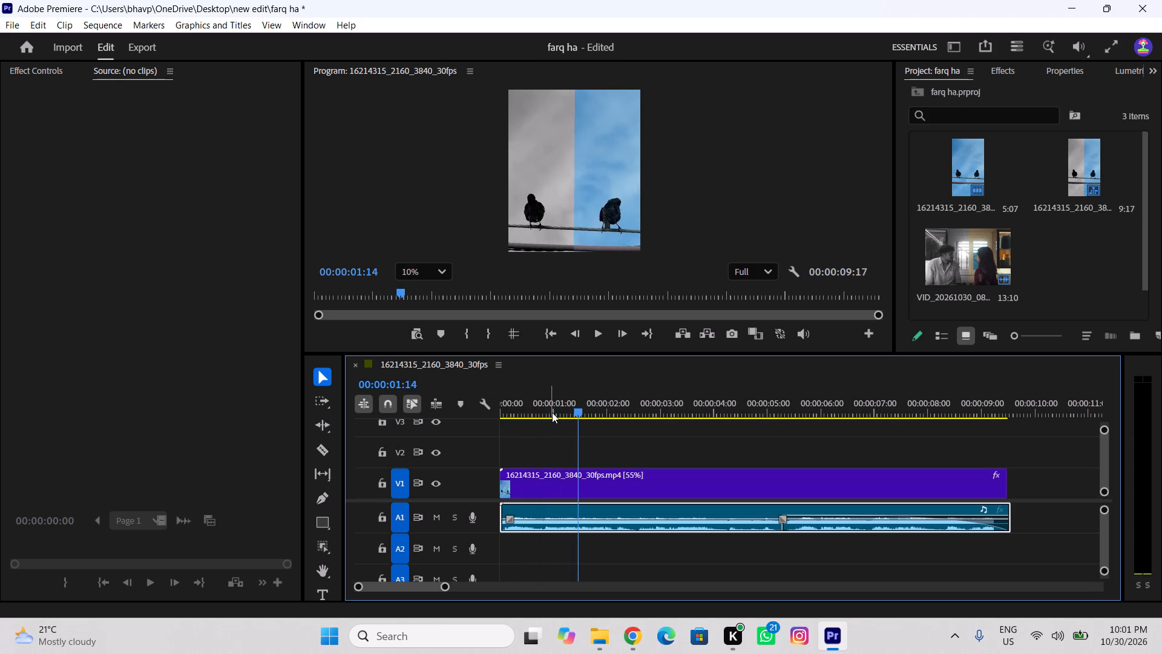
key("space")
key("space")
key("space")
key("space")
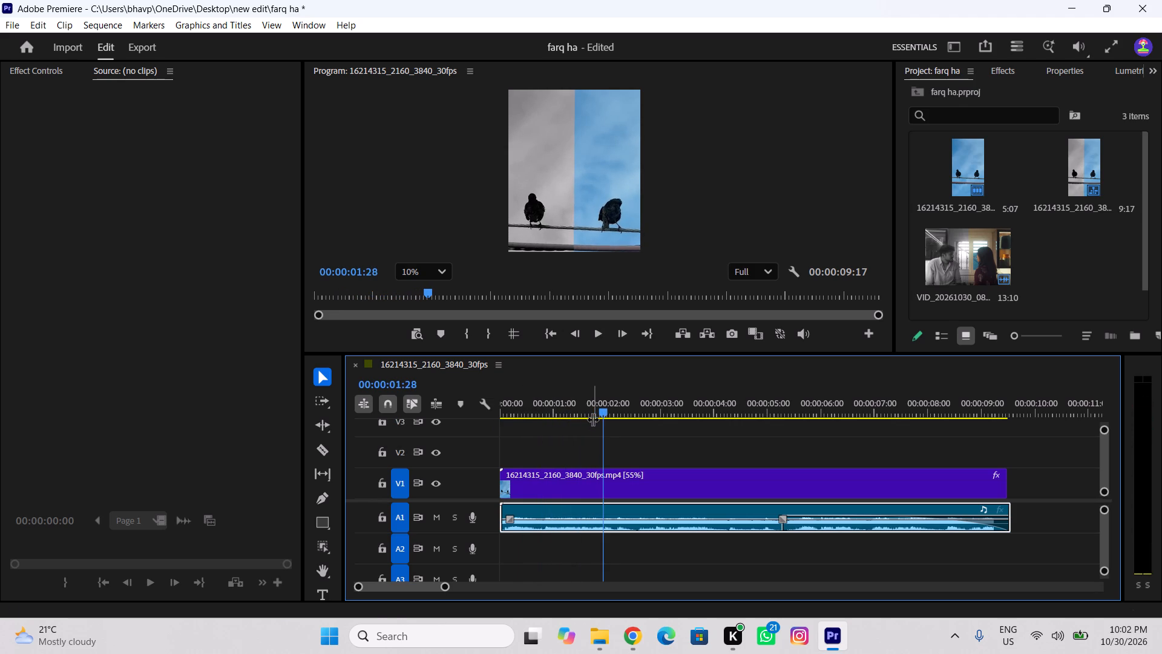
key("space")
key("space")
left_click_drag(624, 412, 616, 412)
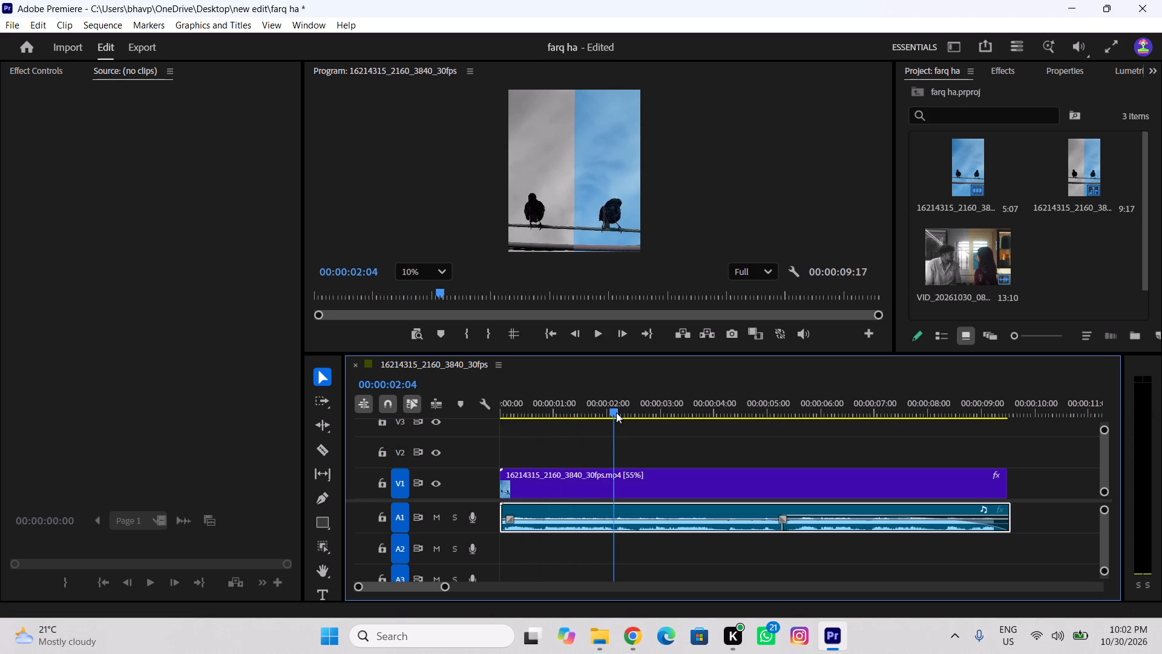
left_click_drag(616, 412, 612, 415)
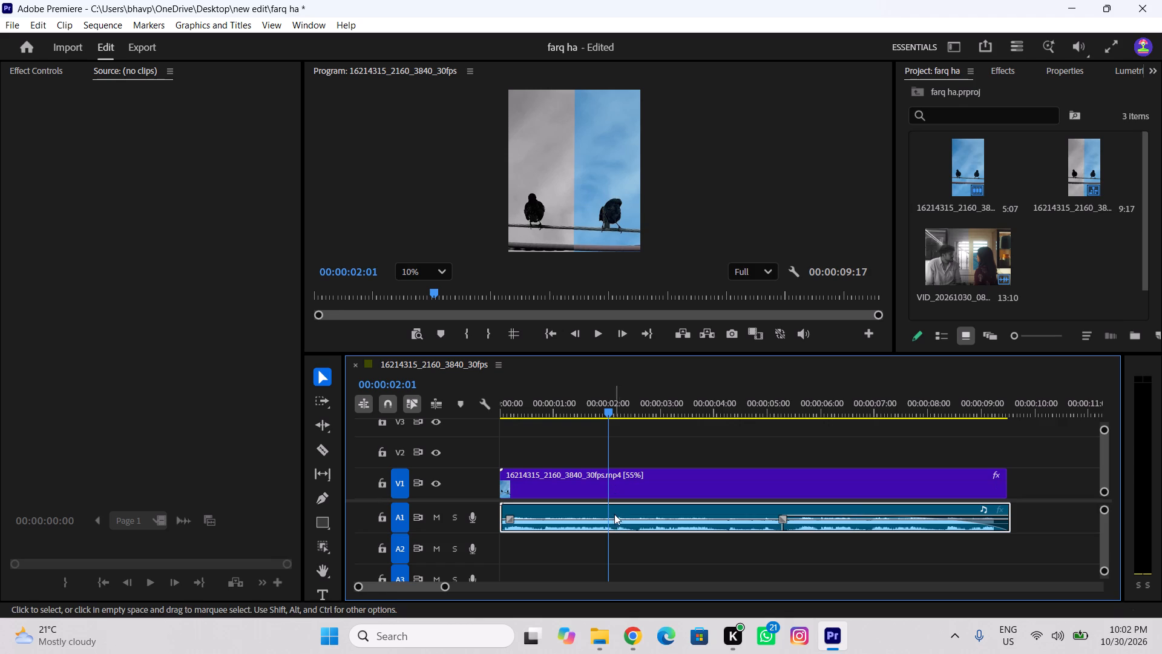
Replay the stretch around 2 seconds and add a marker to the A1 audio clip at 00:00:01:29.
left_click_drag(606, 407, 567, 413)
key("space")
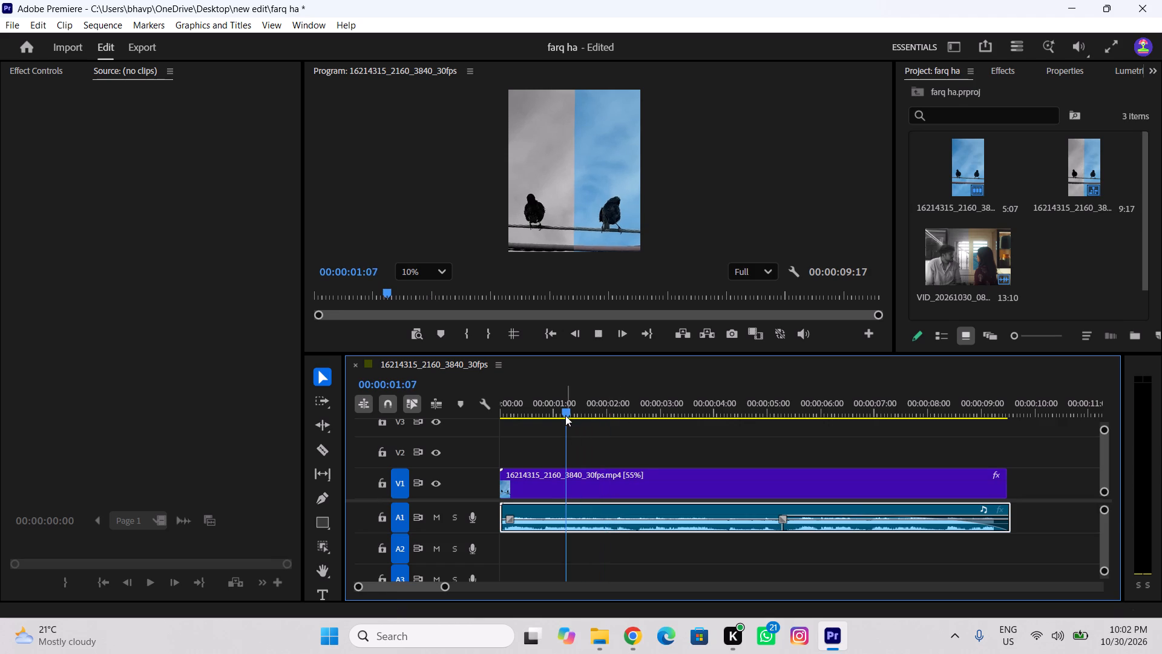
key("space")
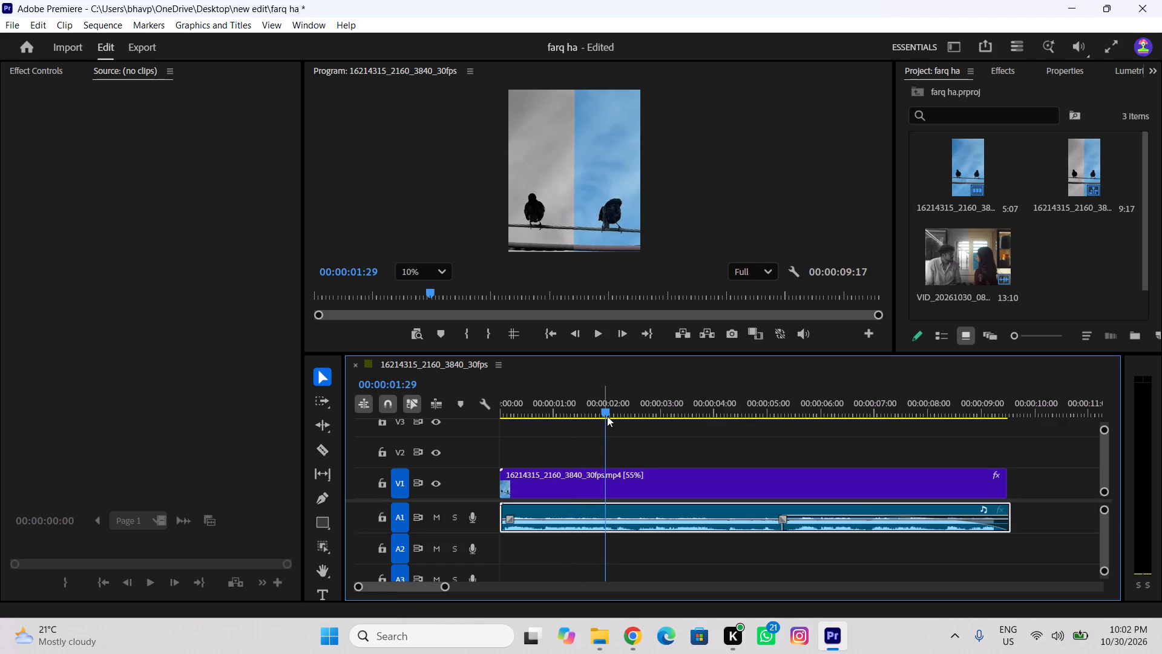
key("space")
key("space")
left_click_drag(612, 414, 610, 415)
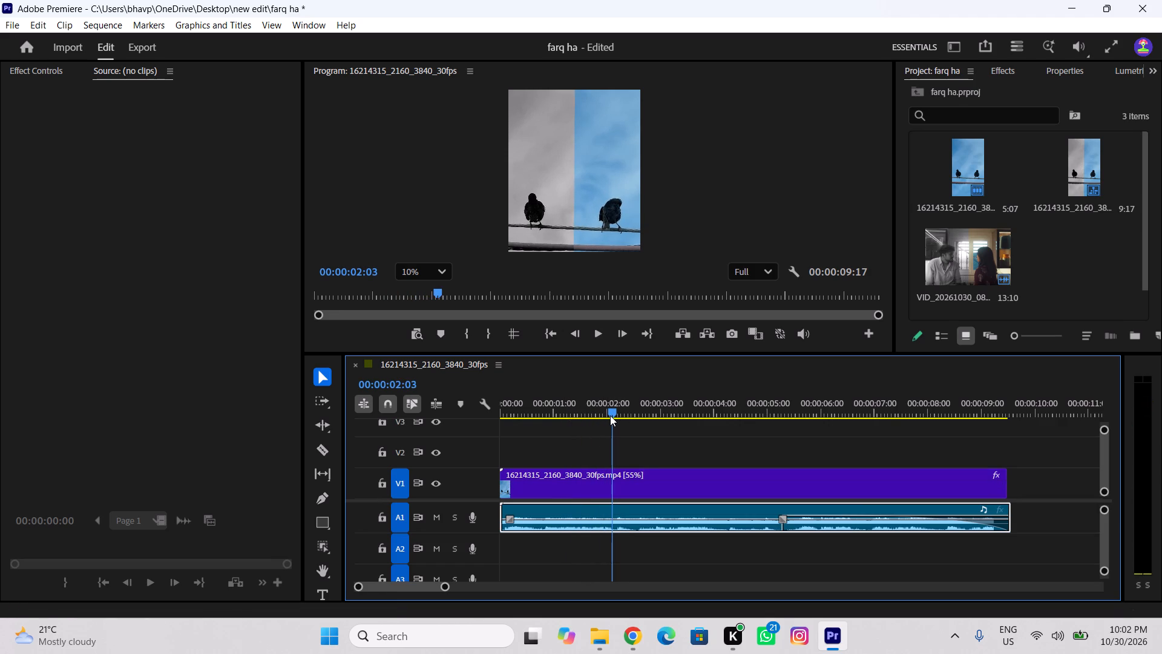
left_click_drag(610, 415, 603, 420)
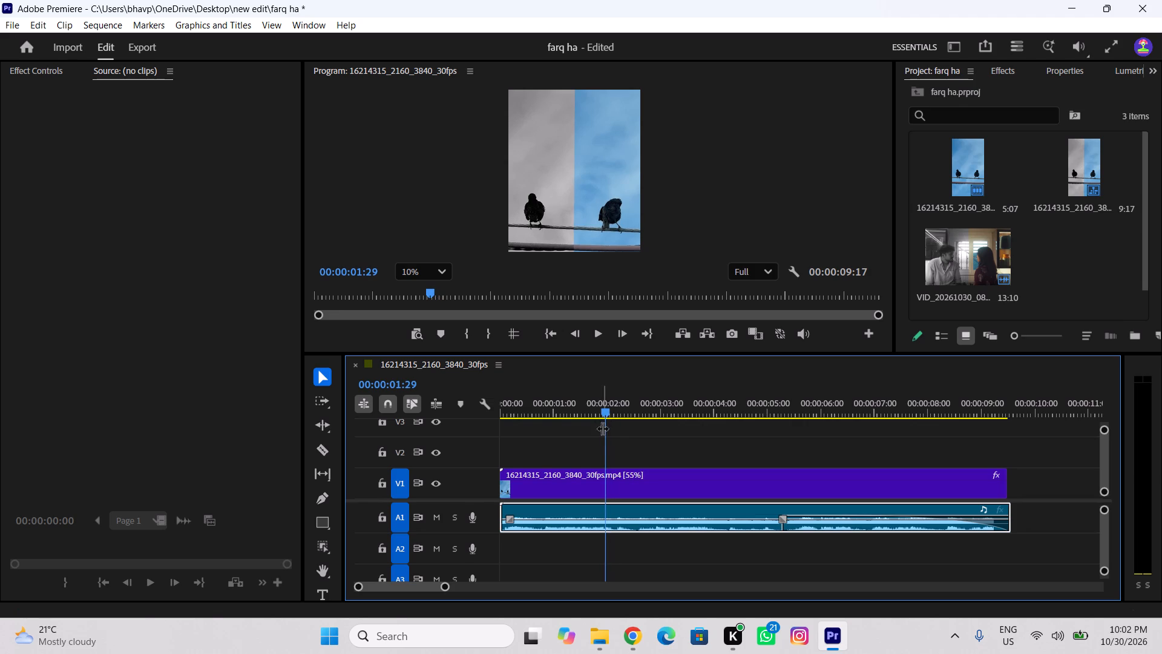
key("m")
Play the sequence from the start to just past the A1 clip marker to check its timing.
left_click_drag(602, 412, 382, 462)
key("space")
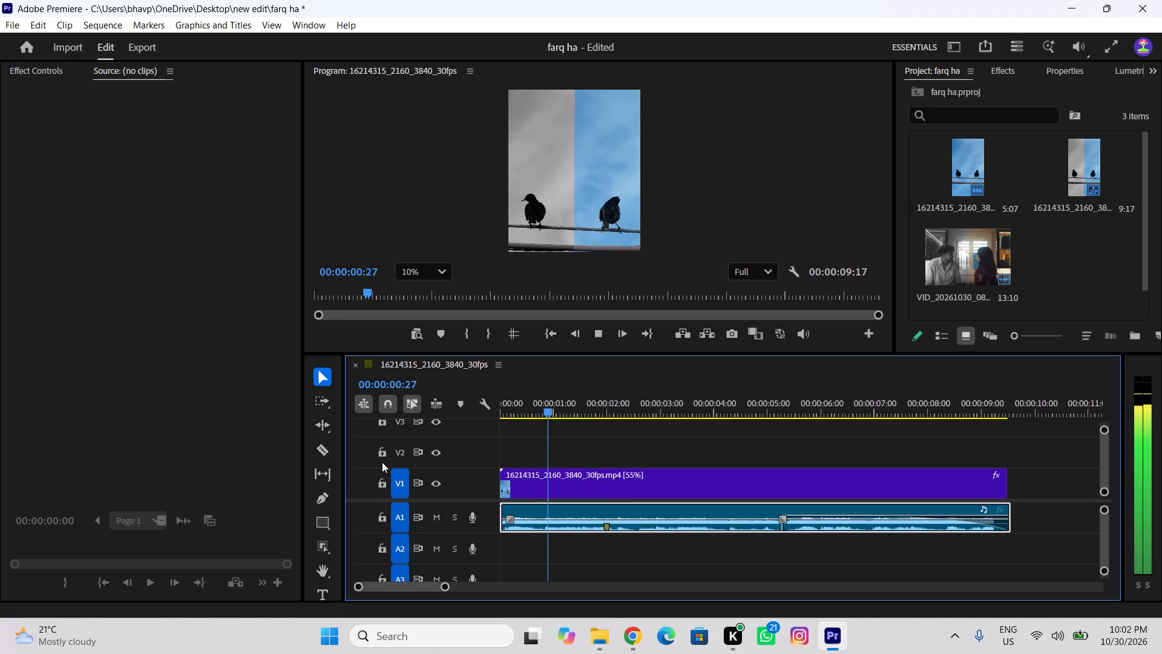
key("space")
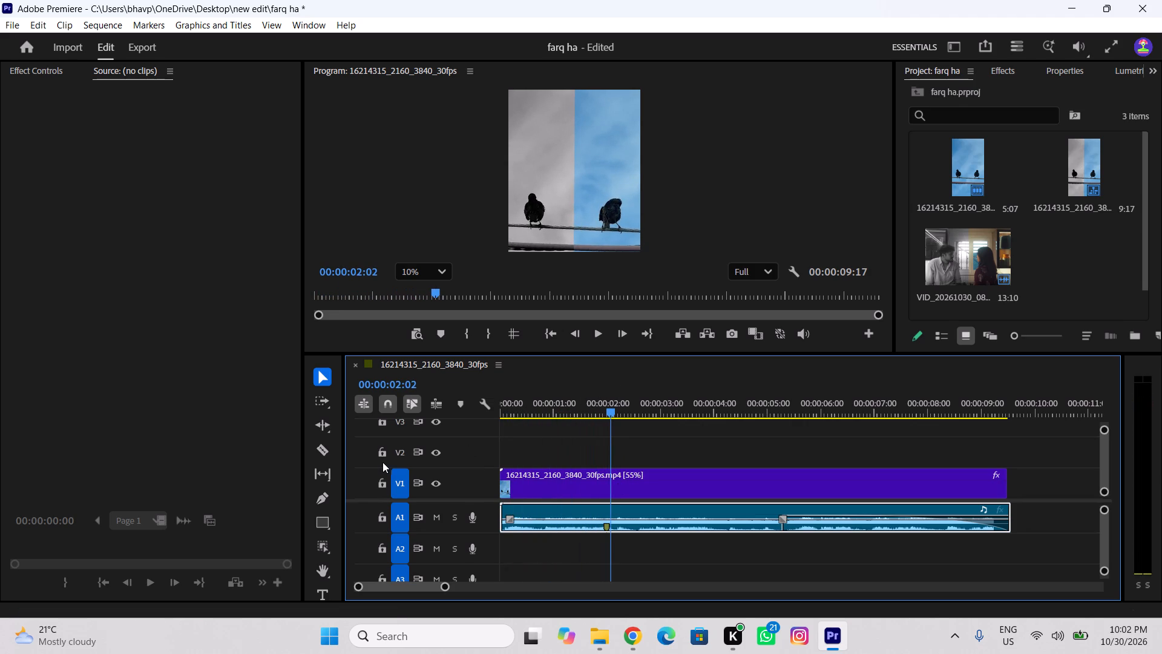
Start a new text graphic over the grey sky at 00:00:01:29 and switch the keyboard layout to Hindi Phonetic.
left_click_drag(606, 413, 601, 417)
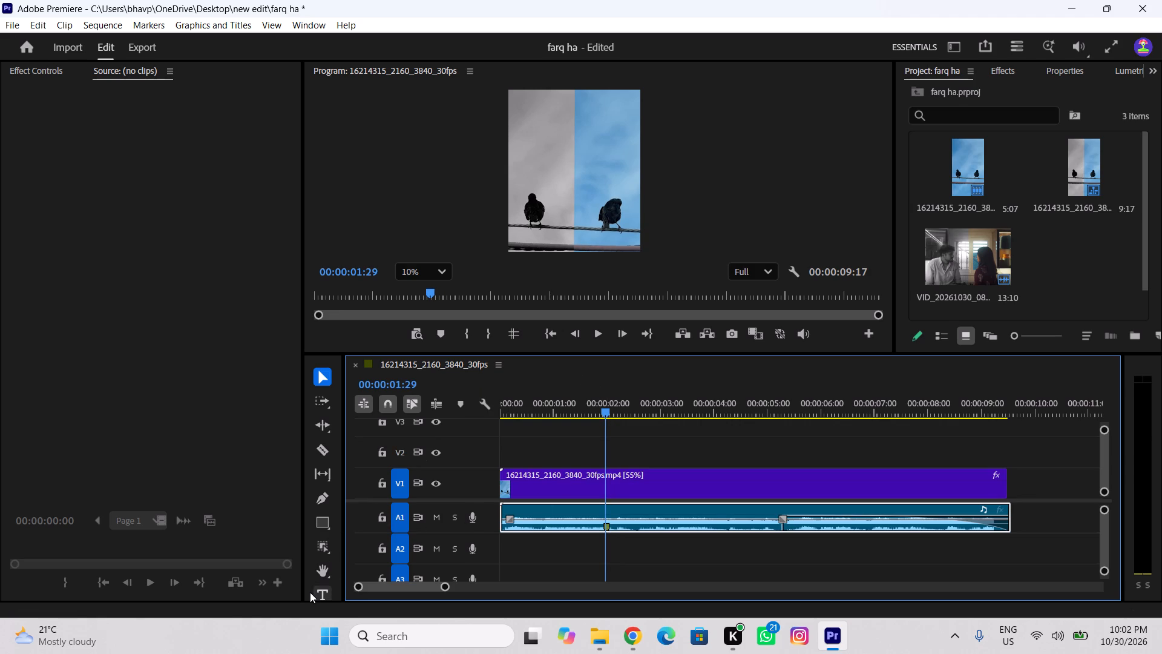
left_click(315, 592)
left_click(522, 129)
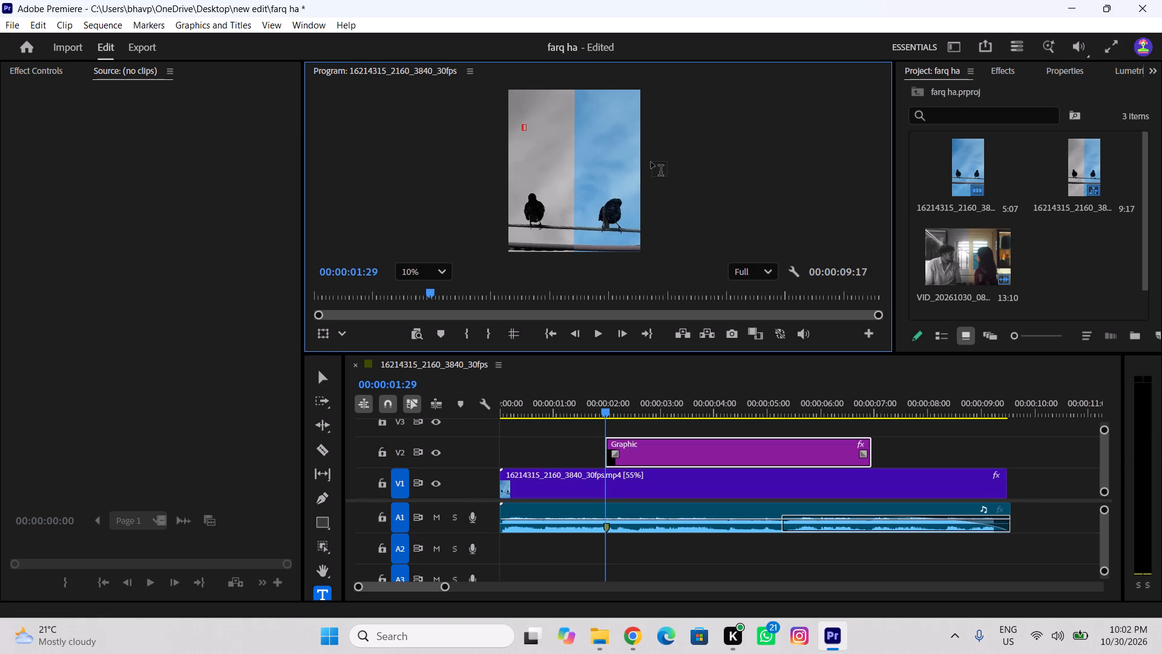
left_click(1017, 638)
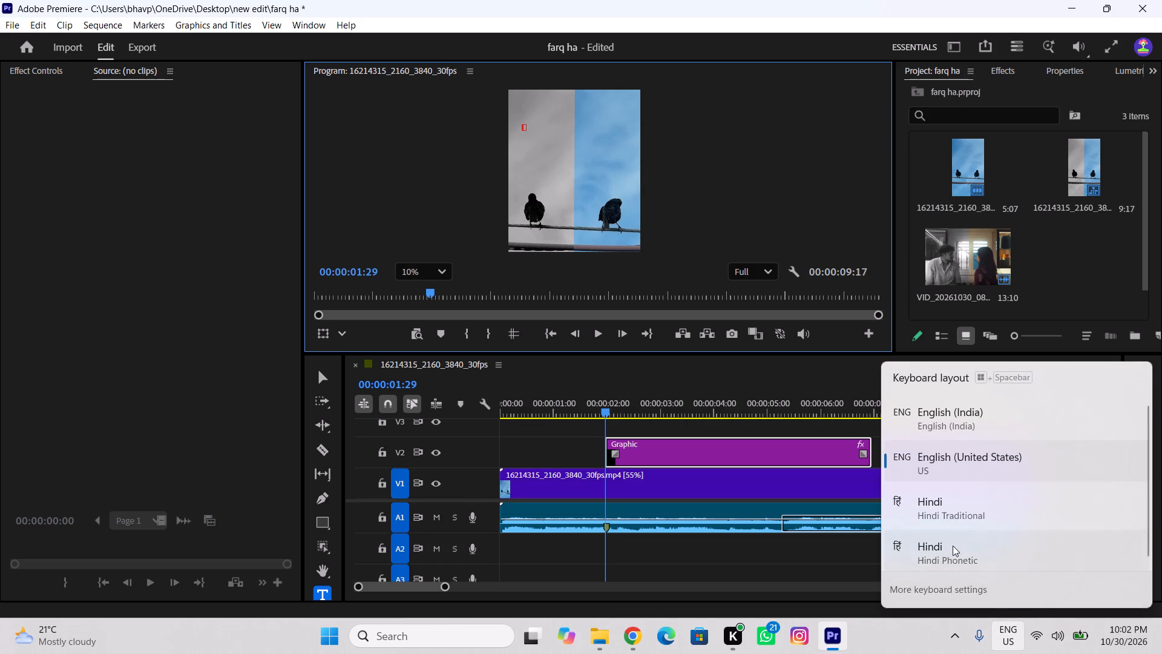
left_click(953, 546)
Enter मे as the first word of the text graphic, using the phonetic suggestion for "me".
scroll(498, 104, "up", 7)
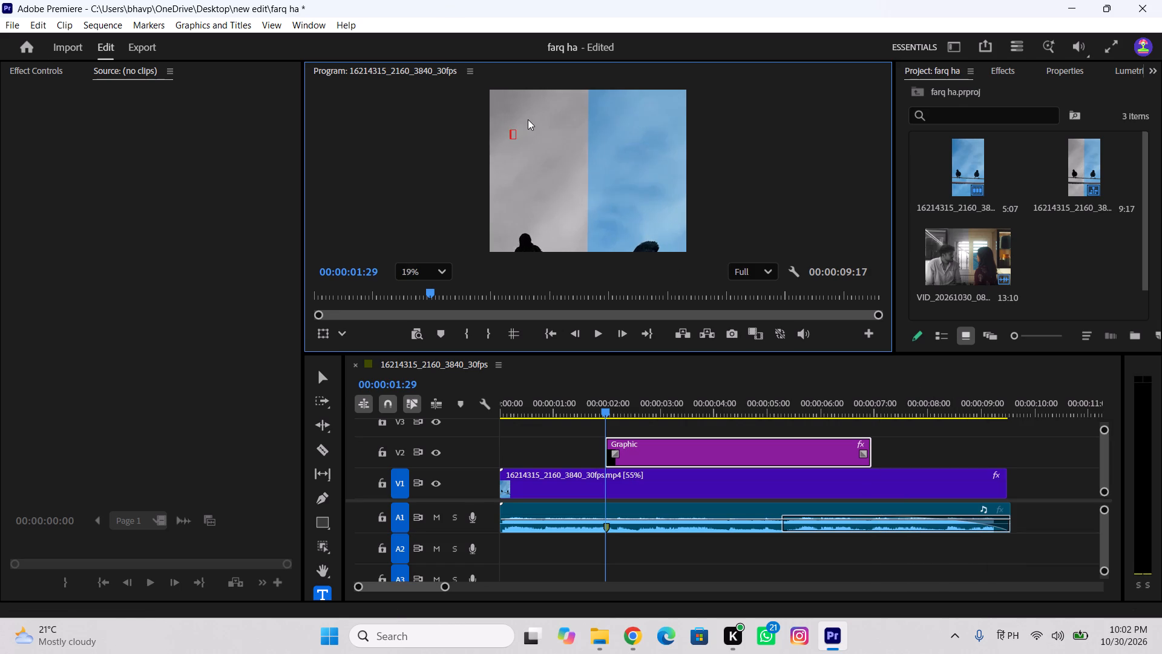
scroll(528, 119, "up", 3)
type("me")
key("space")
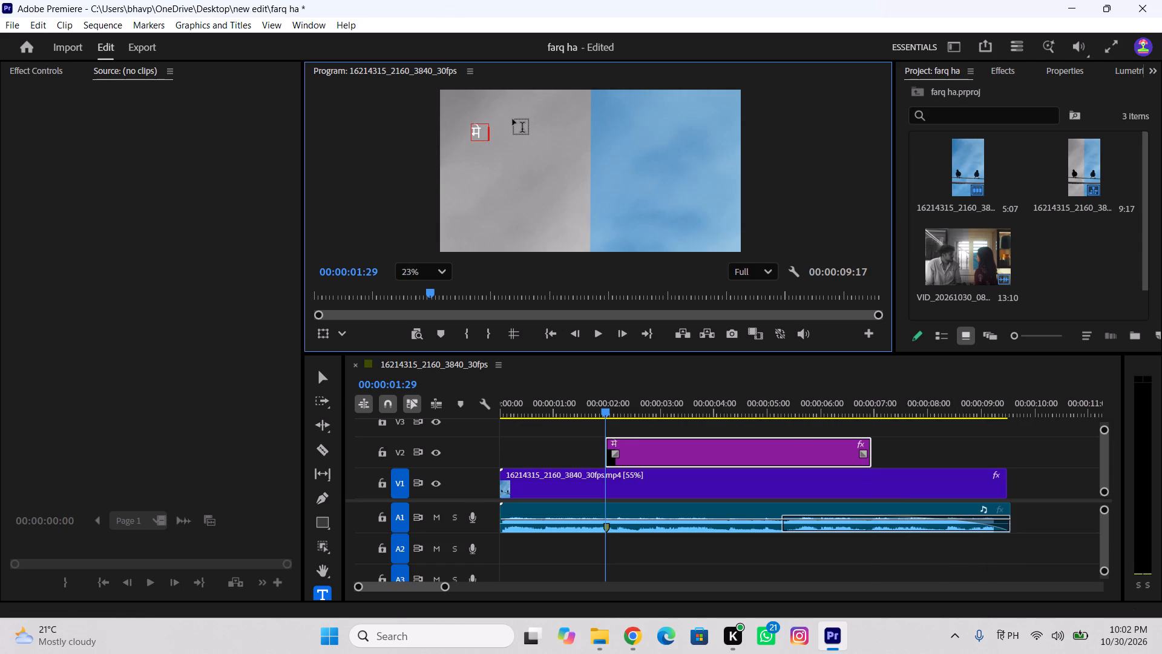
key("BackSpace")
key("BackSpace")
type("mee")
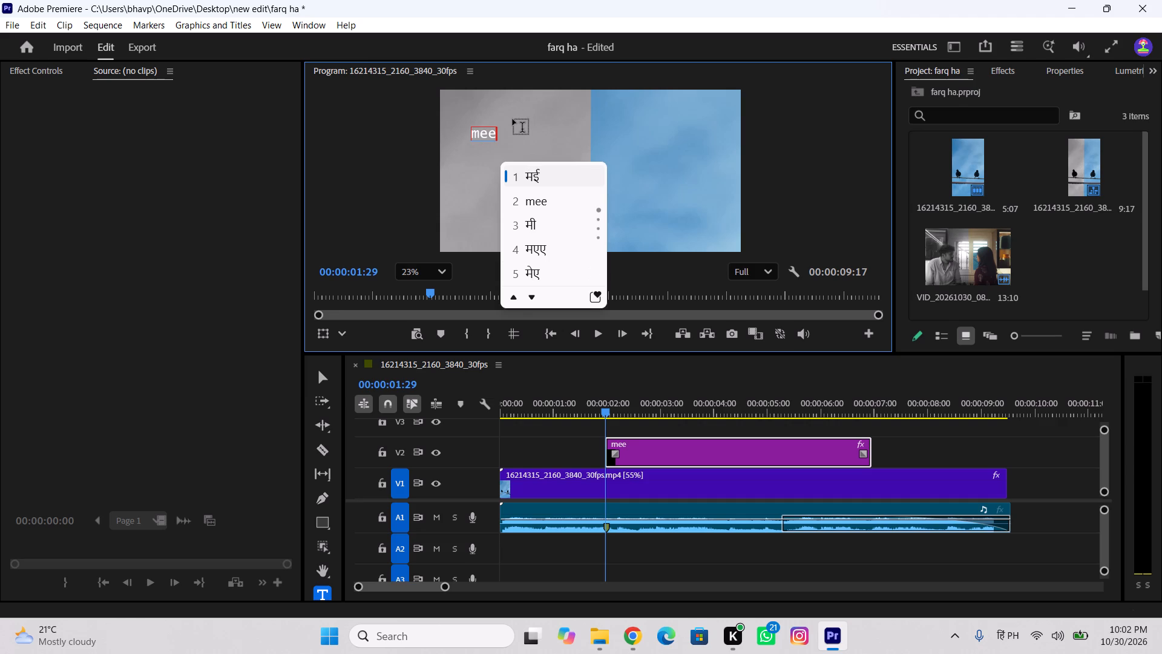
key("BackSpace")
left_click(550, 177)
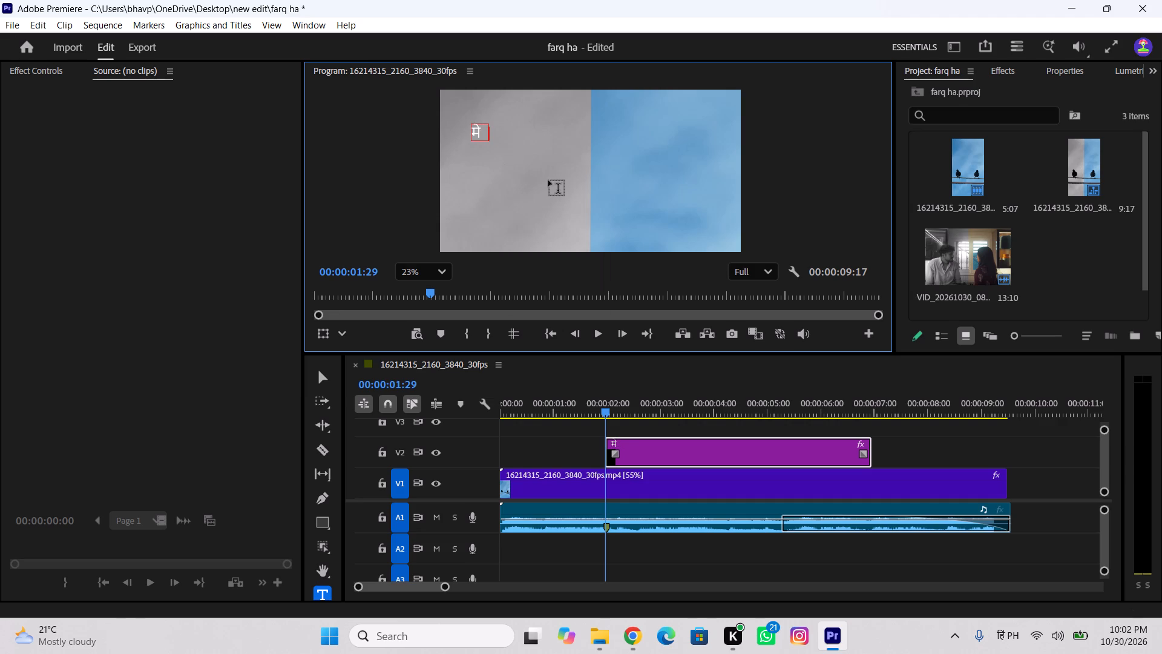
left_click(484, 130)
key("BackSpace")
type("me")
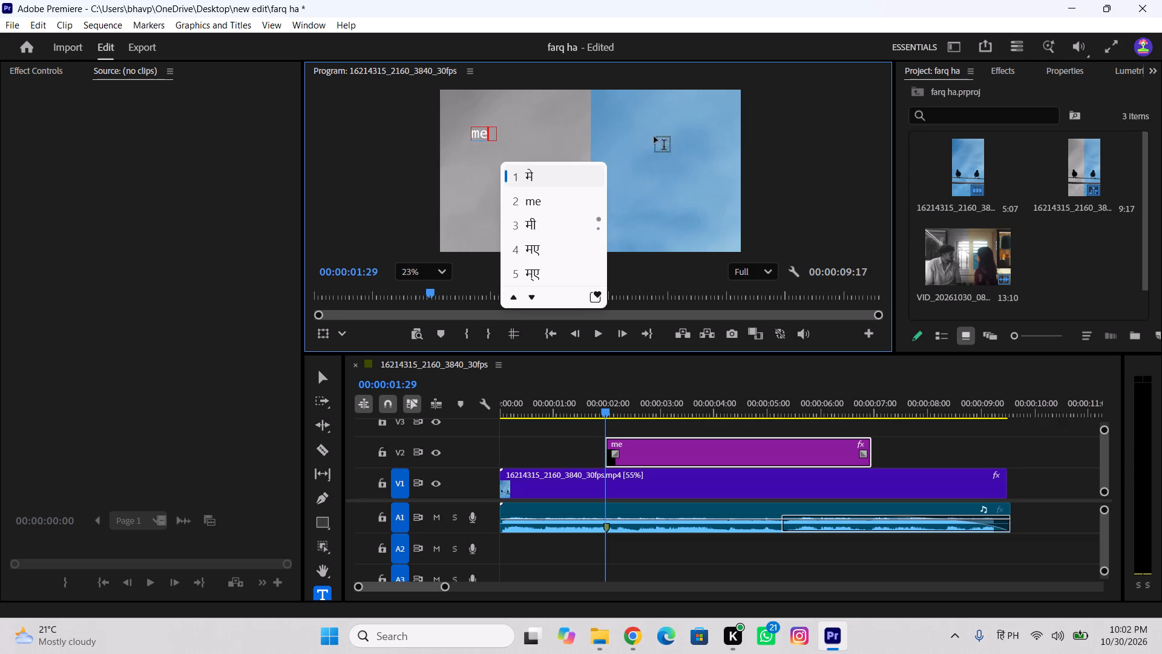
left_click(530, 296)
left_click(511, 296)
left_click(547, 172)
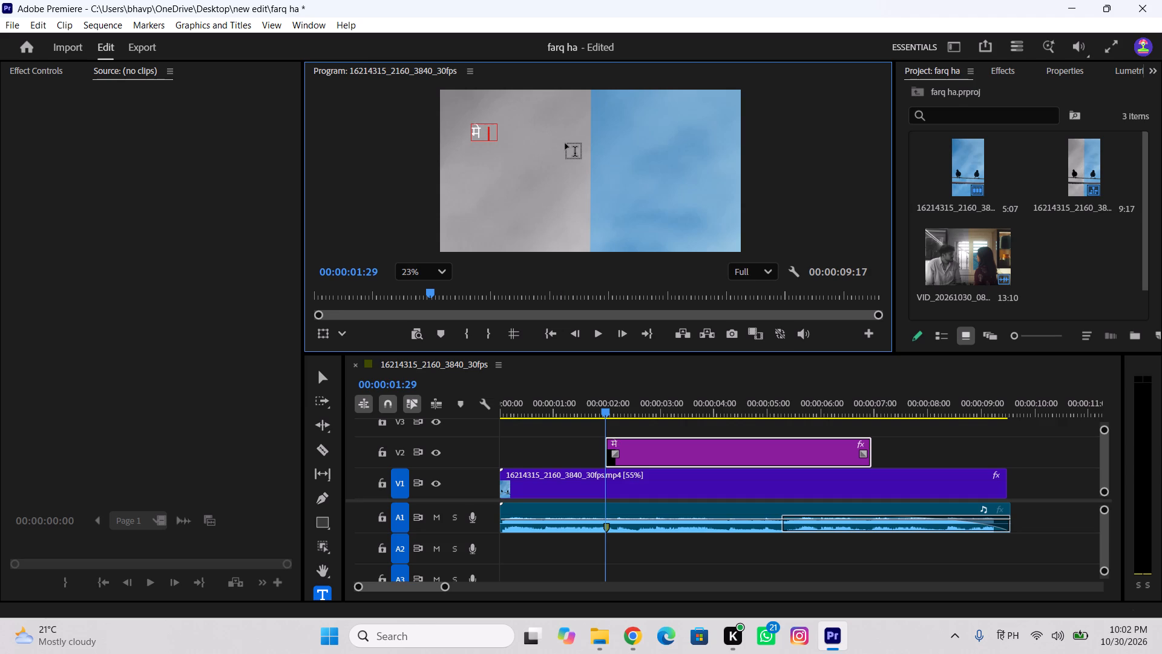
Add the word बेरंग after मे in the text graphic, using the phonetic suggestion for "berang".
type("beeran")
key("f")
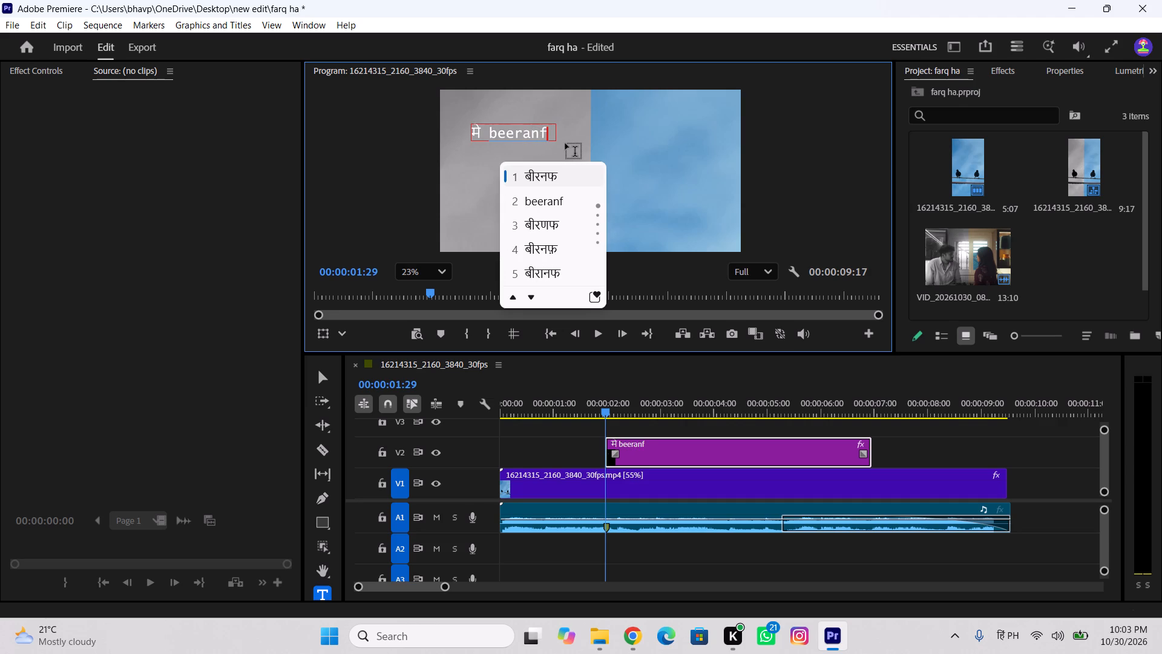
key("BackSpace")
key("g")
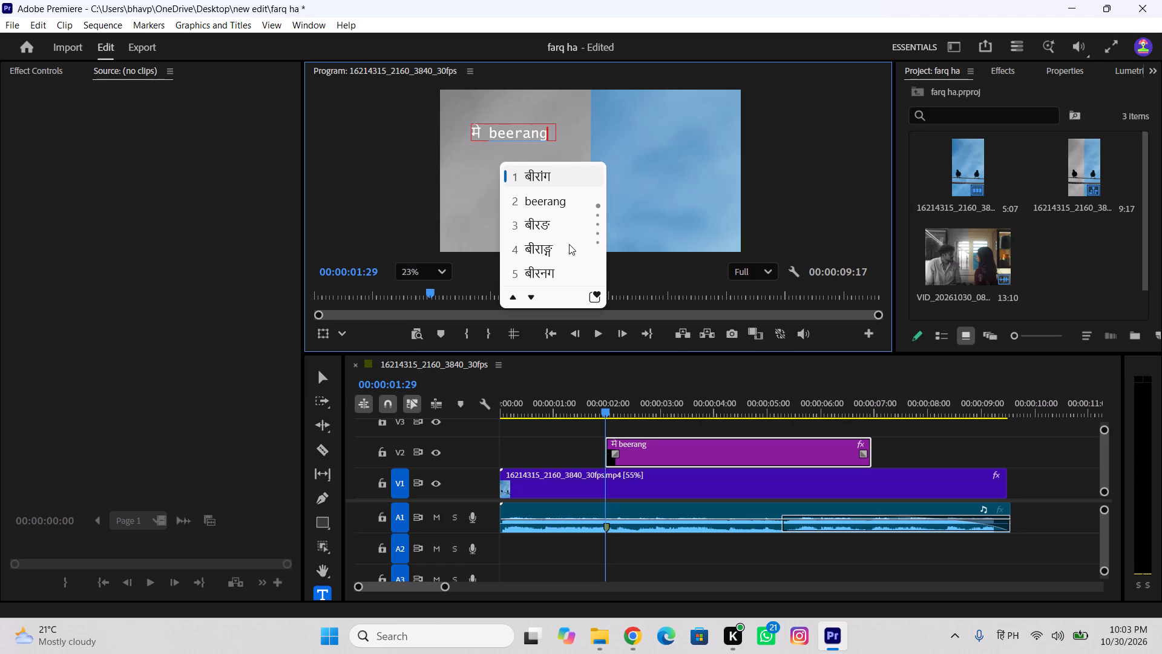
left_click(528, 294)
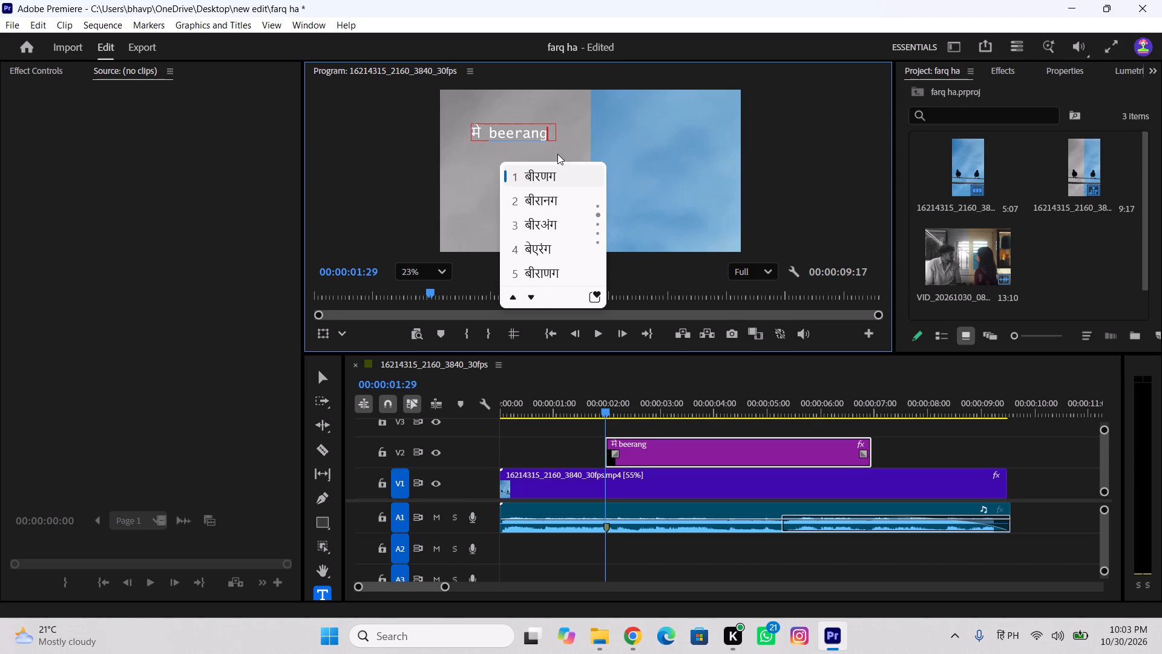
key("BackSpace")
key("BackSpace")
key("BackSpace")
key("BackSpace")
key("BackSpace")
key("BackSpace")
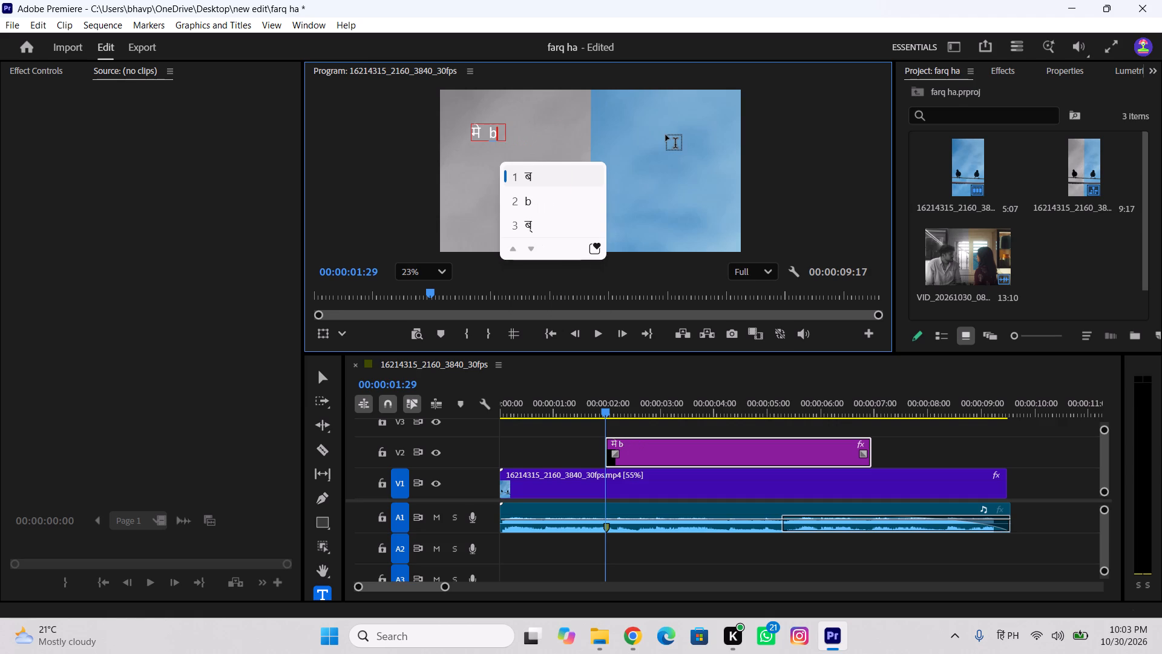
type("erang")
left_click(565, 175)
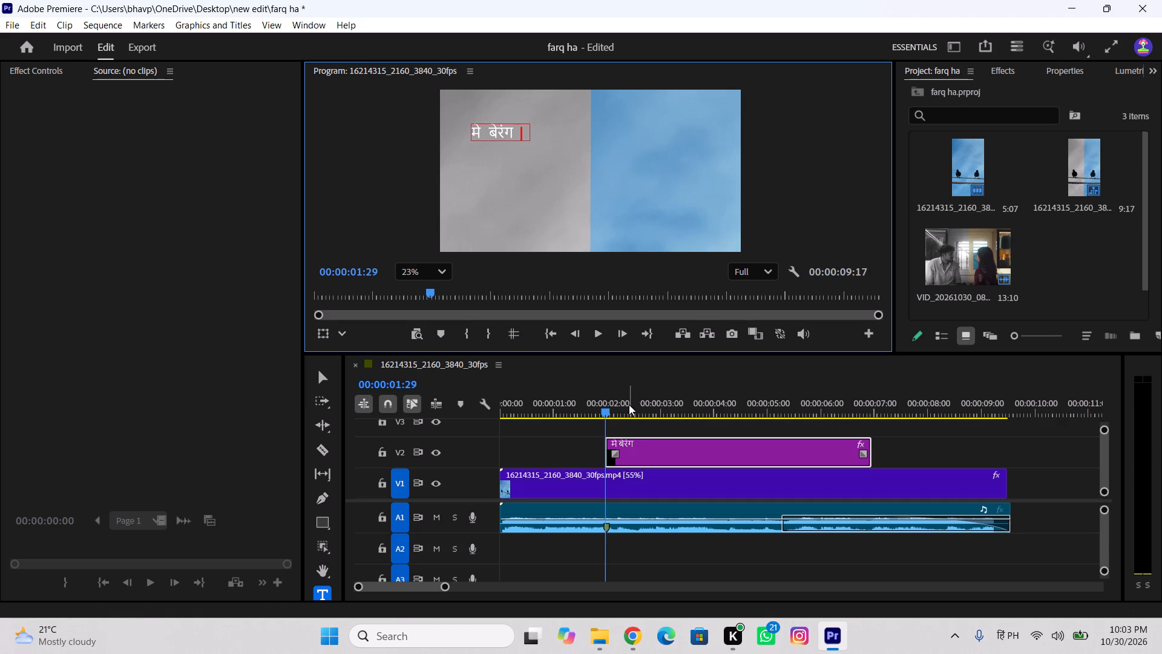
Move the मे बेरंग graphic on V2 to the sequence start, trim its end to about the A1 marker, and play it.
left_click_drag(689, 452, 560, 441)
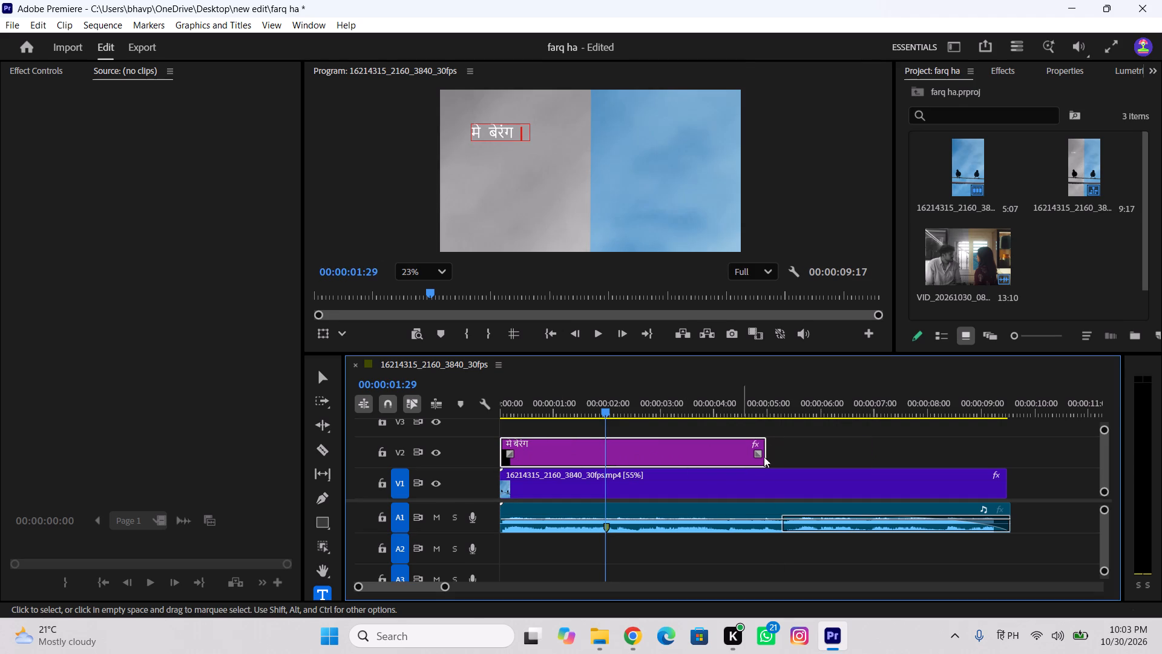
left_click_drag(766, 448, 604, 466)
left_click_drag(610, 406, 453, 417)
key("space")
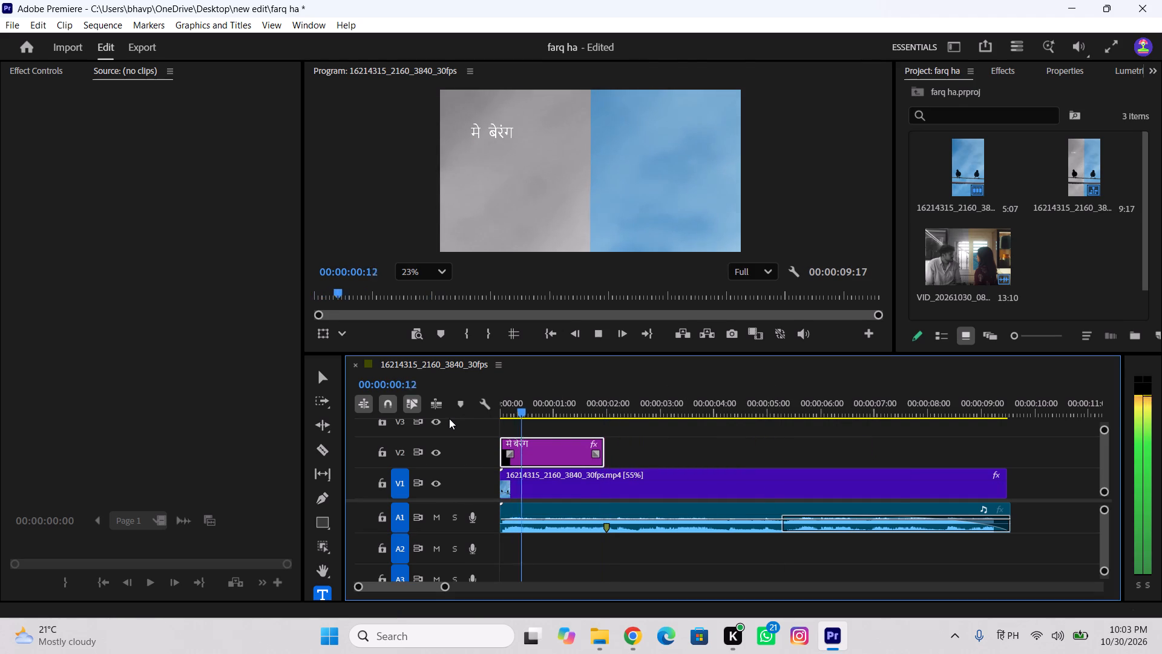
Select the मे बेरंग text at 00:00:00:28, try Lucida Sans and Matura MT Script Capitals, and set its font to MV Boli.
key("space")
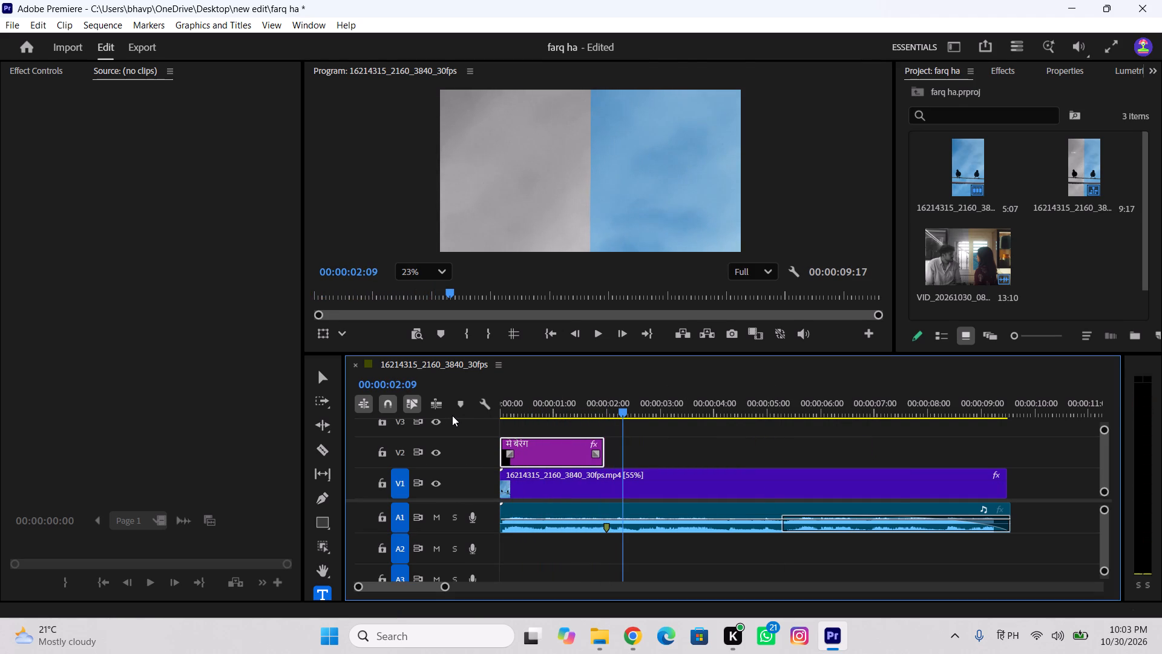
left_click(603, 445)
left_click_drag(628, 406, 553, 411)
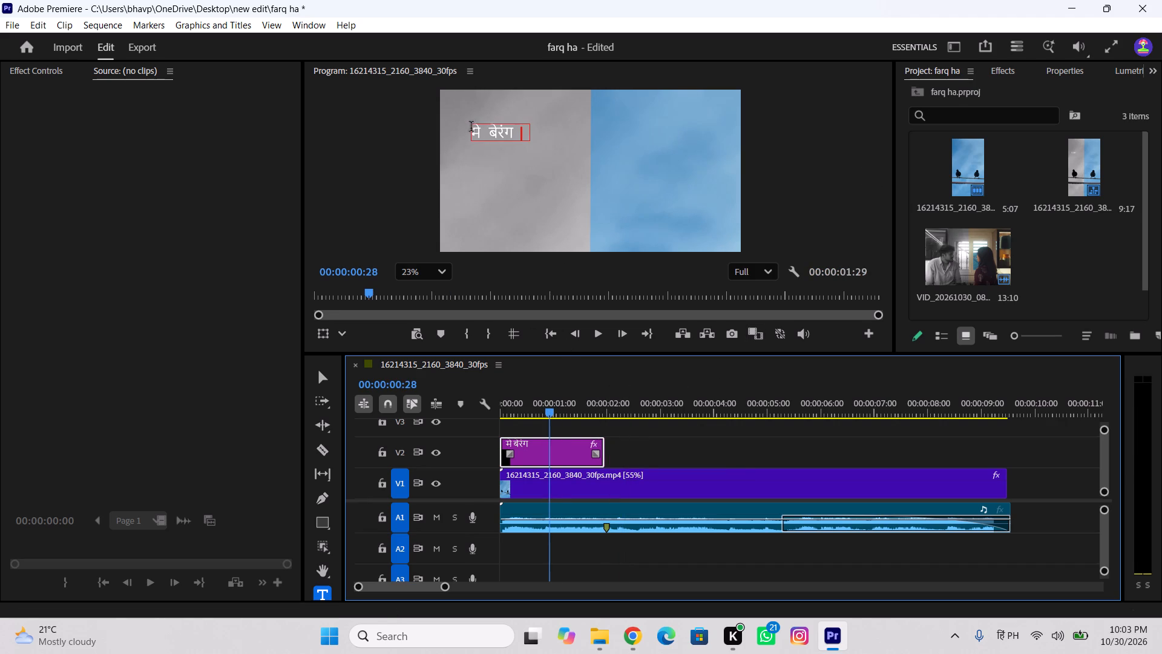
left_click(471, 130)
left_click_drag(473, 130, 511, 129)
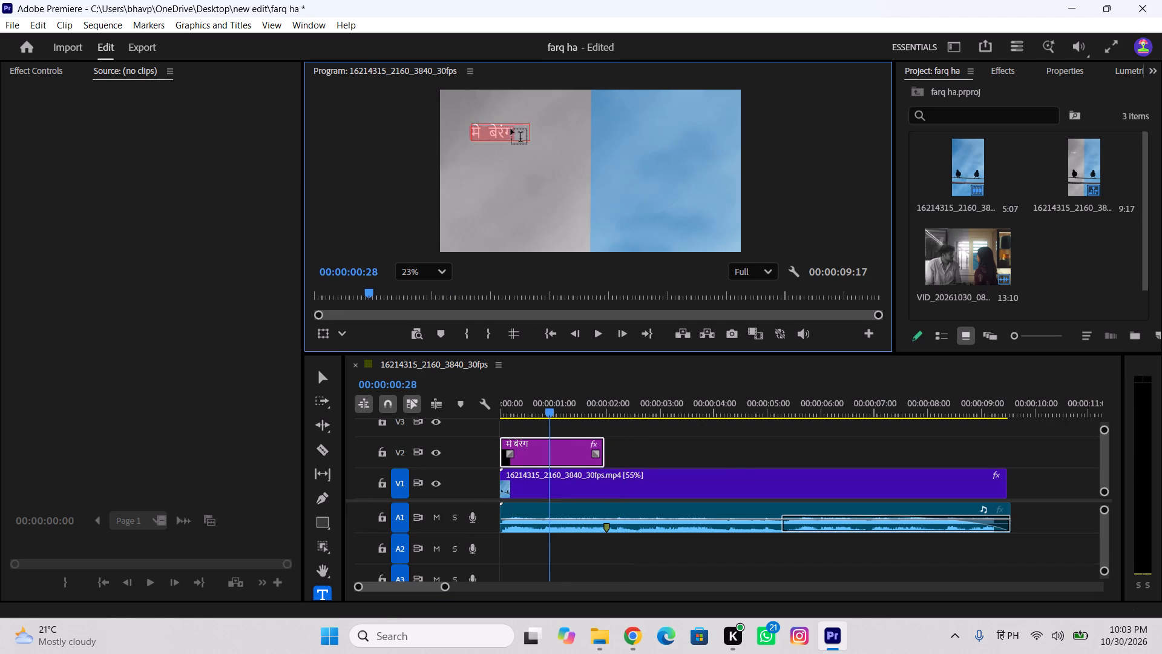
left_click_drag(511, 129, 517, 130)
left_click(1063, 66)
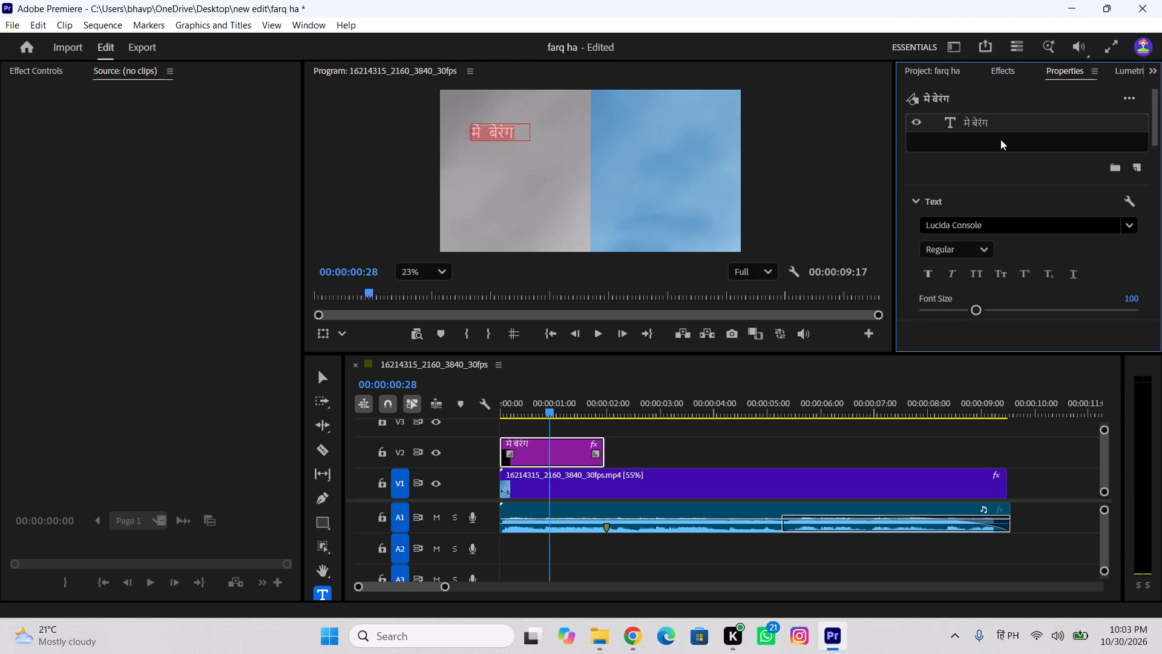
left_click(1132, 226)
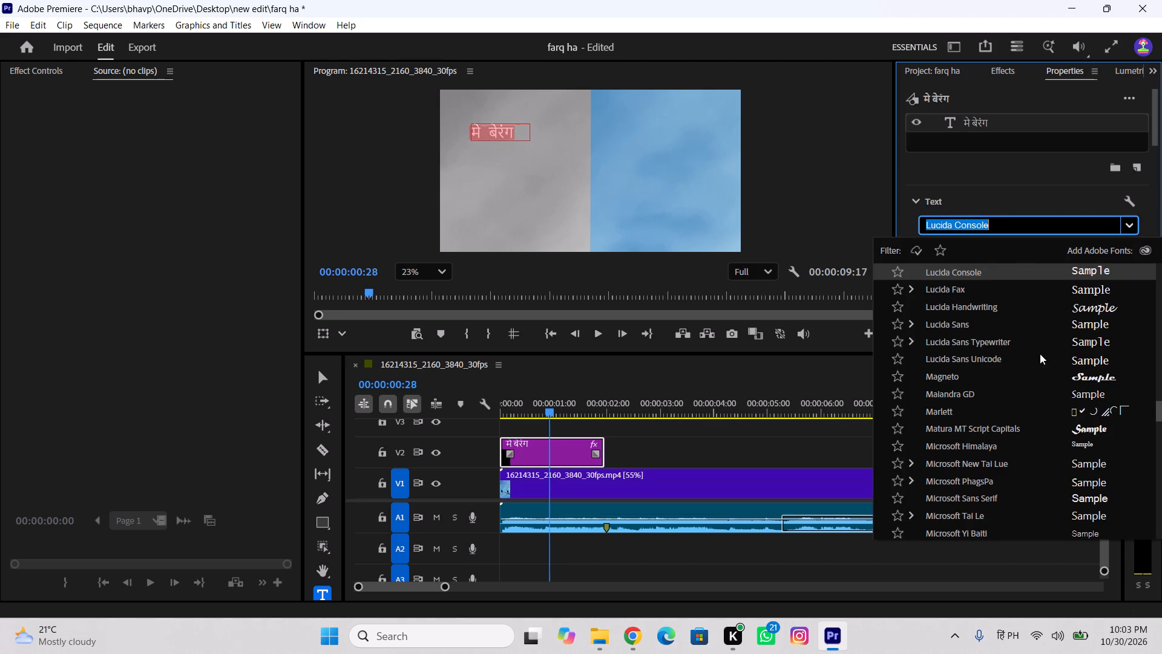
left_click(1091, 326)
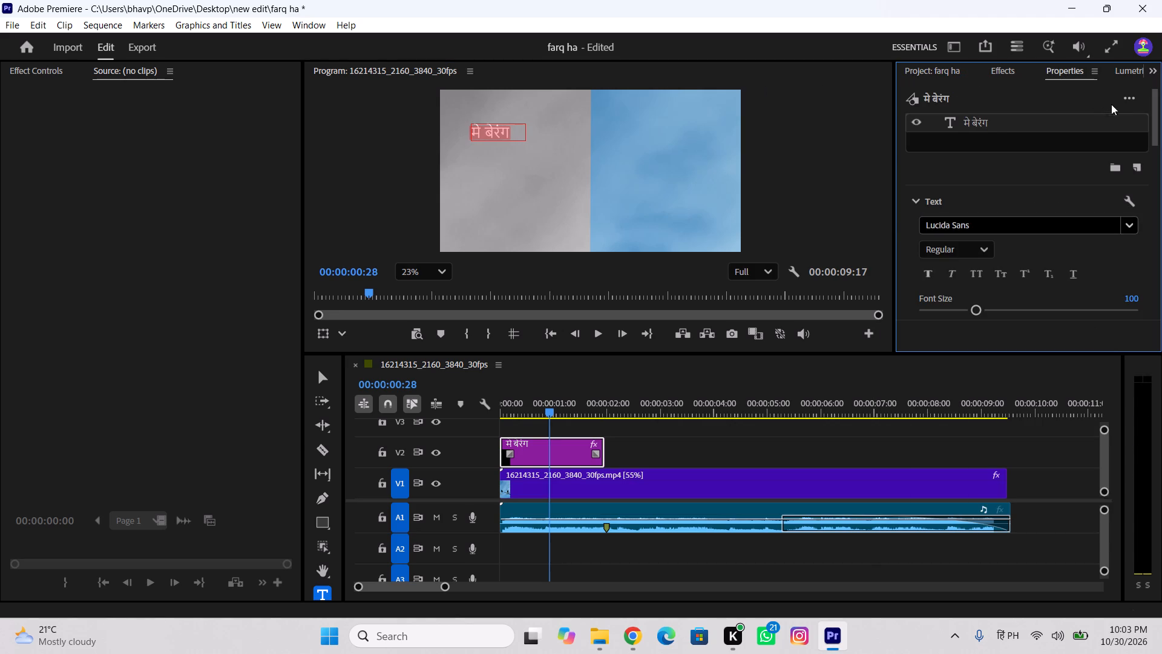
left_click(1130, 221)
scroll(1123, 378, "down", 5)
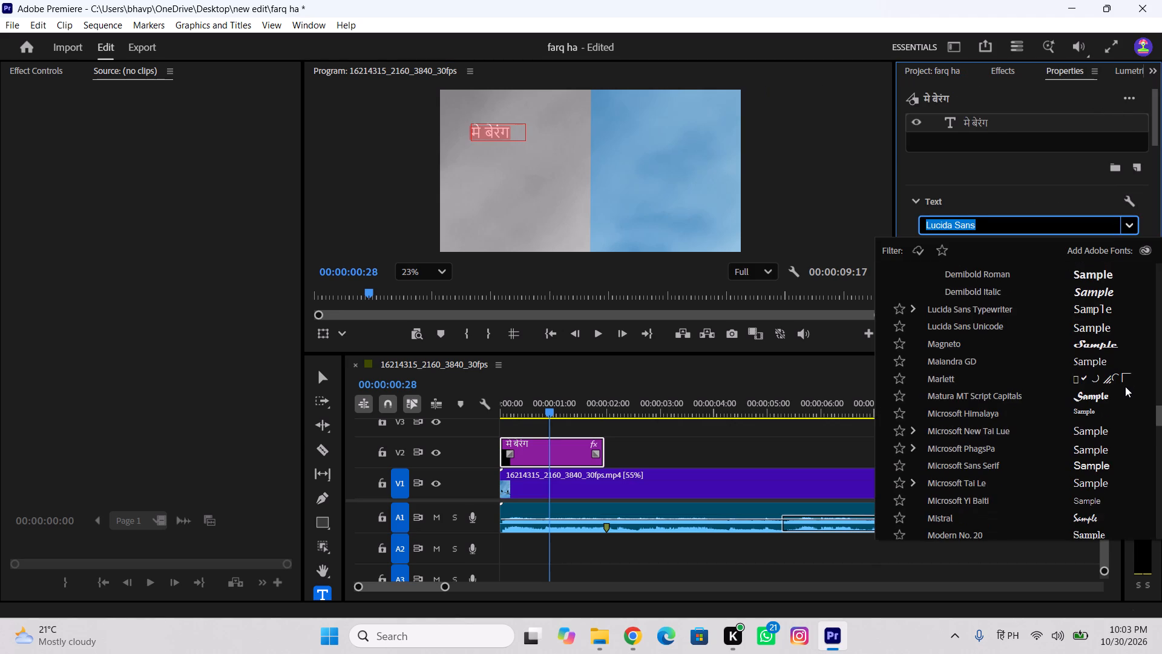
left_click(1104, 393)
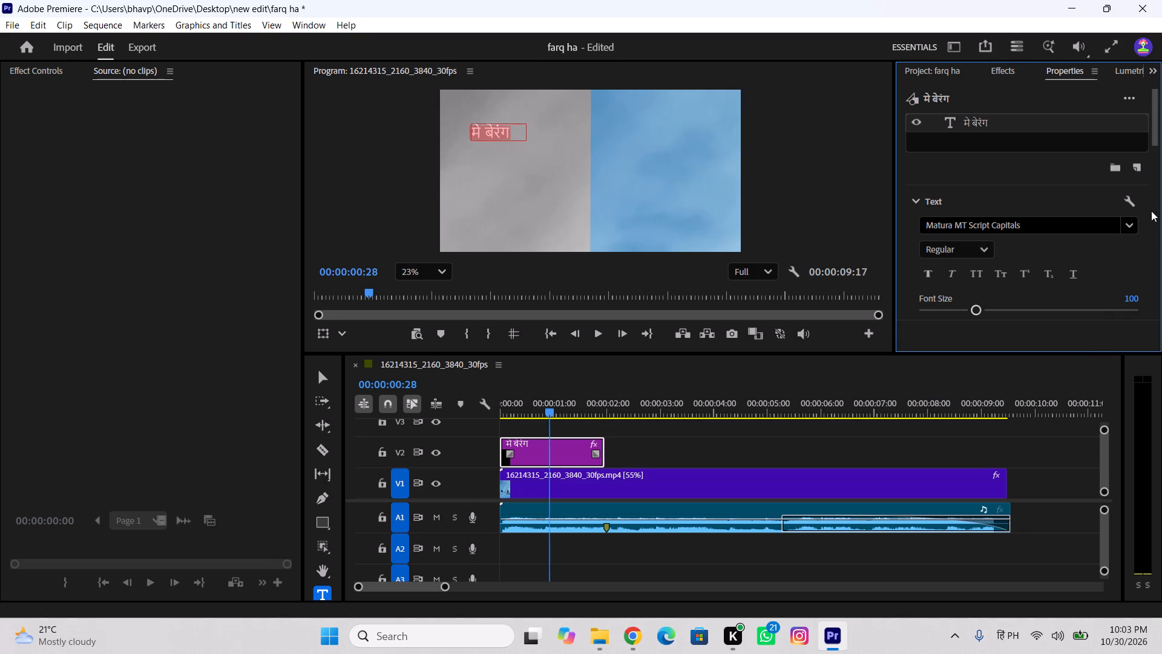
left_click(1131, 221)
scroll(1105, 353, "down", 11)
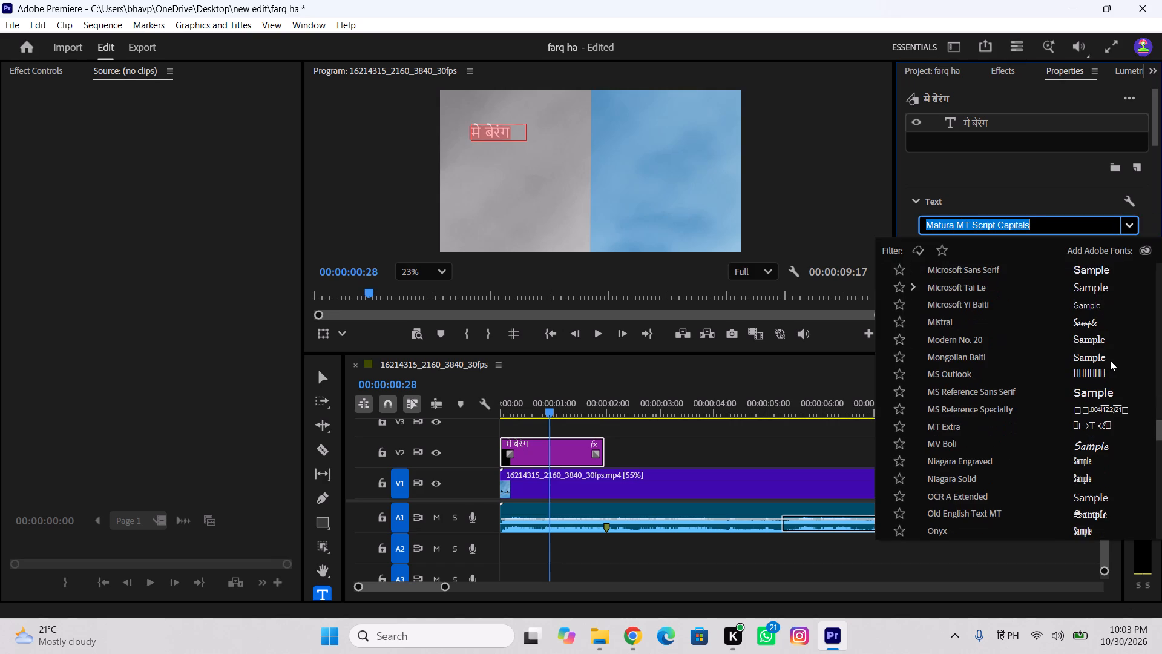
left_click(1095, 449)
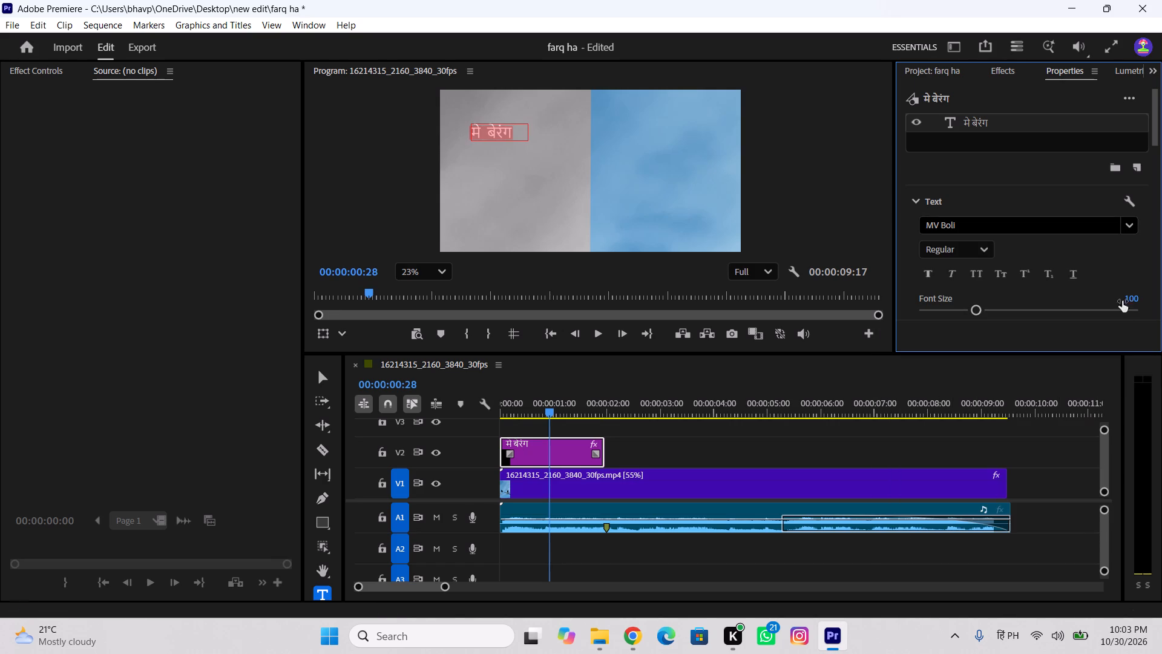
Apply faux bold and faux italic to the selected मे बेरंग text.
left_click(932, 272)
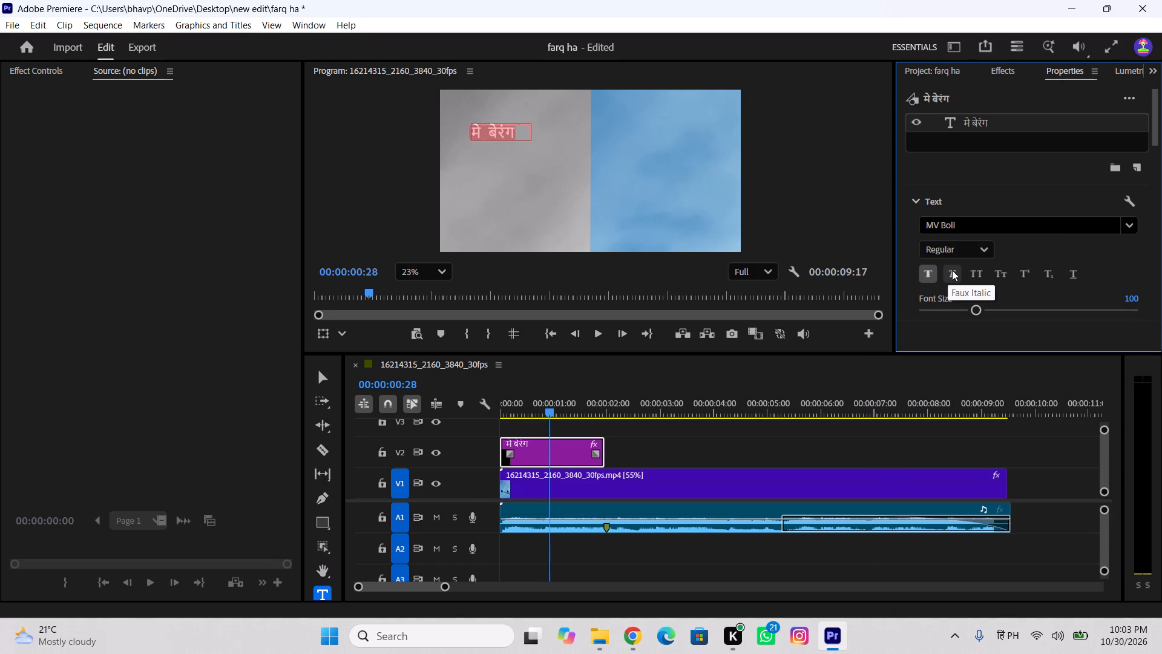
left_click(953, 271)
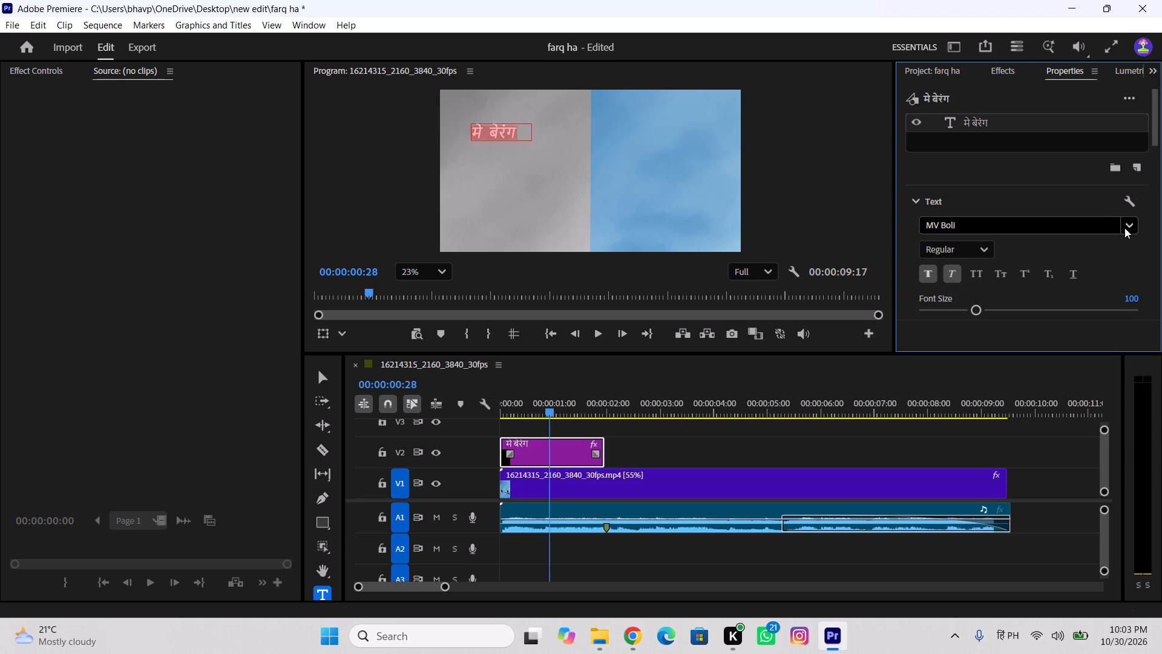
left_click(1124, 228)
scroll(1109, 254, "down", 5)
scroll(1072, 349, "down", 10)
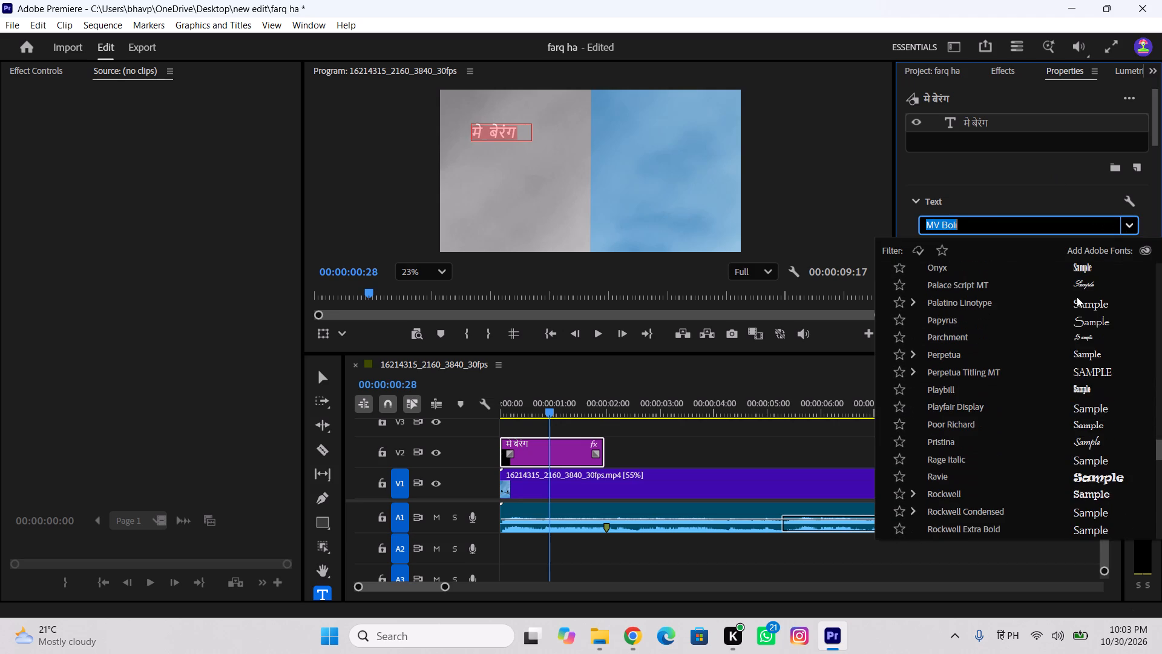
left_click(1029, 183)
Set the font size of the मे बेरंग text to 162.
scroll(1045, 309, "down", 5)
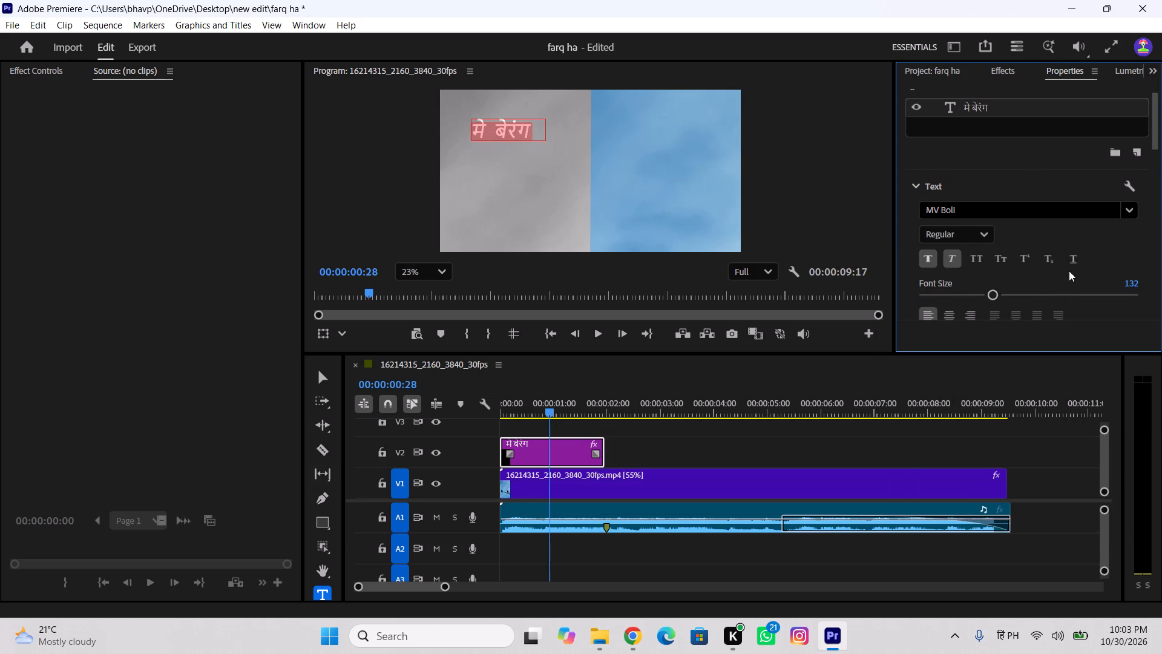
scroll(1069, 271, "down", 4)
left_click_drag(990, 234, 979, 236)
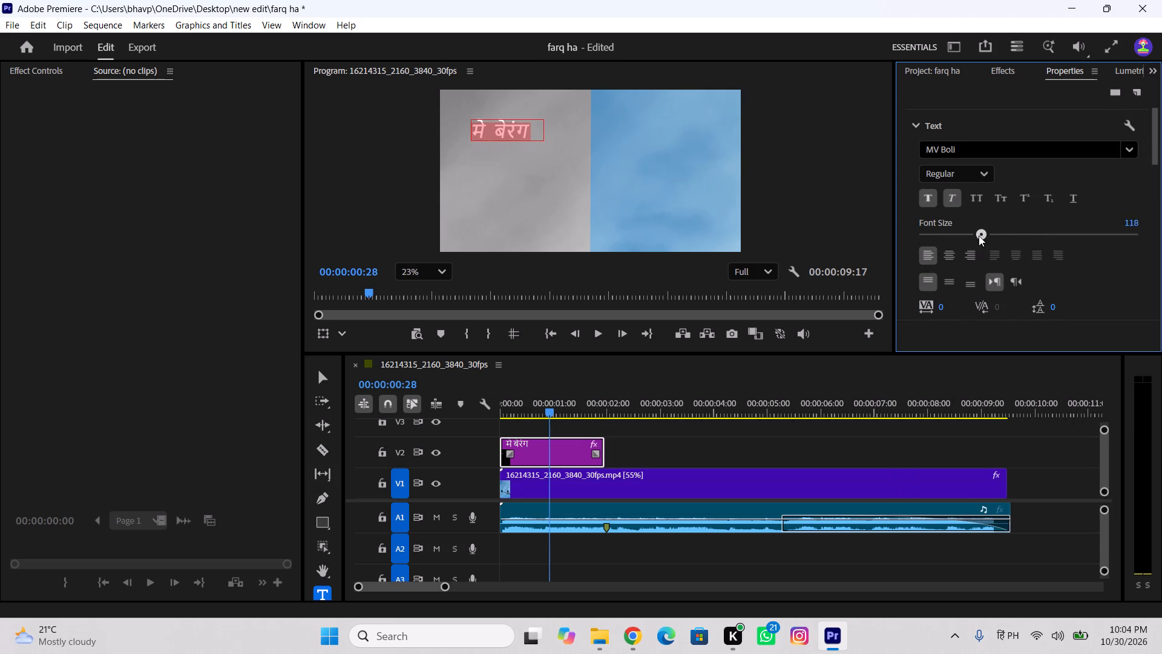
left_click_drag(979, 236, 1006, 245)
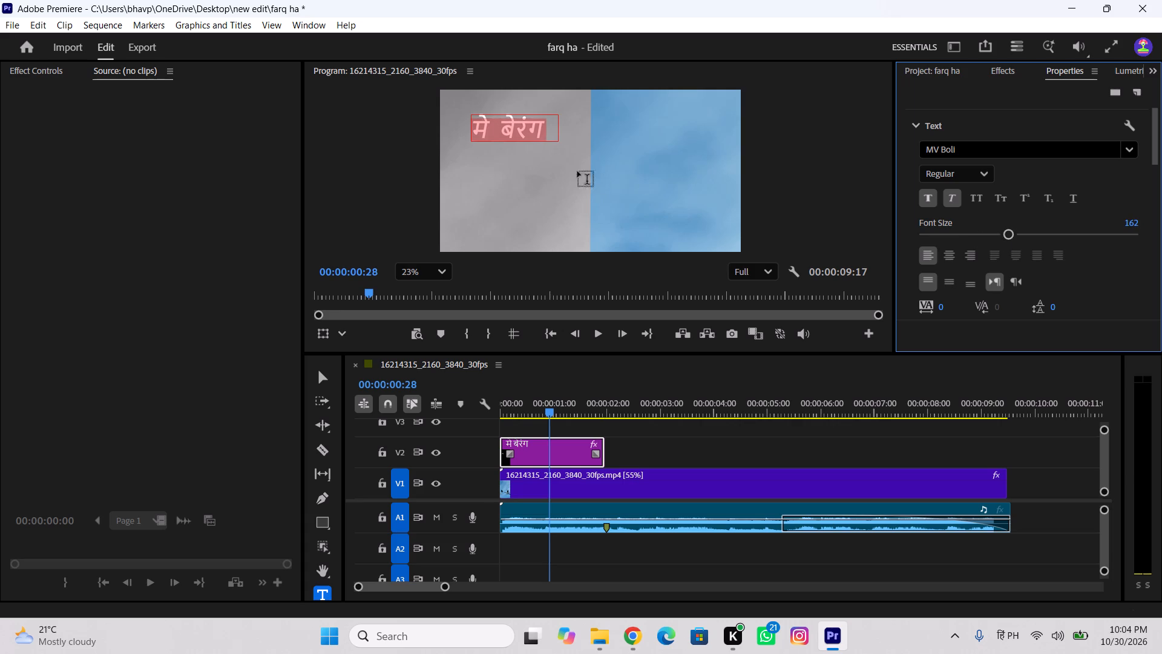
Split the text into two lines so that बेरंग sits below मे, indented by three spaces.
left_click(501, 131)
key("Return")
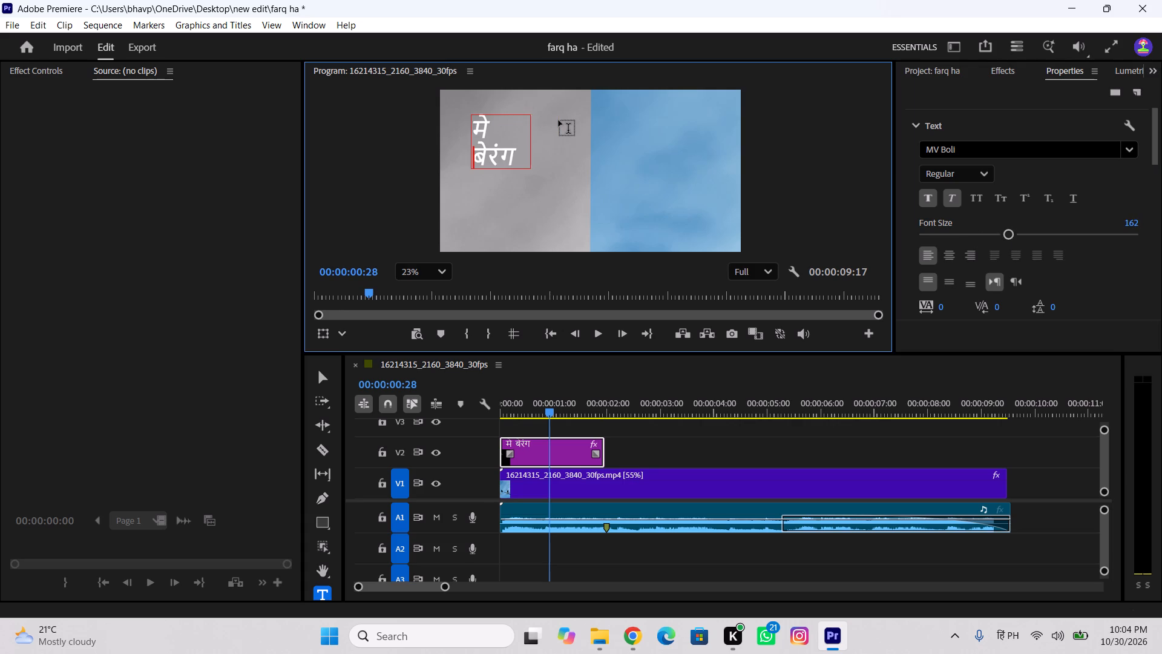
key("Return")
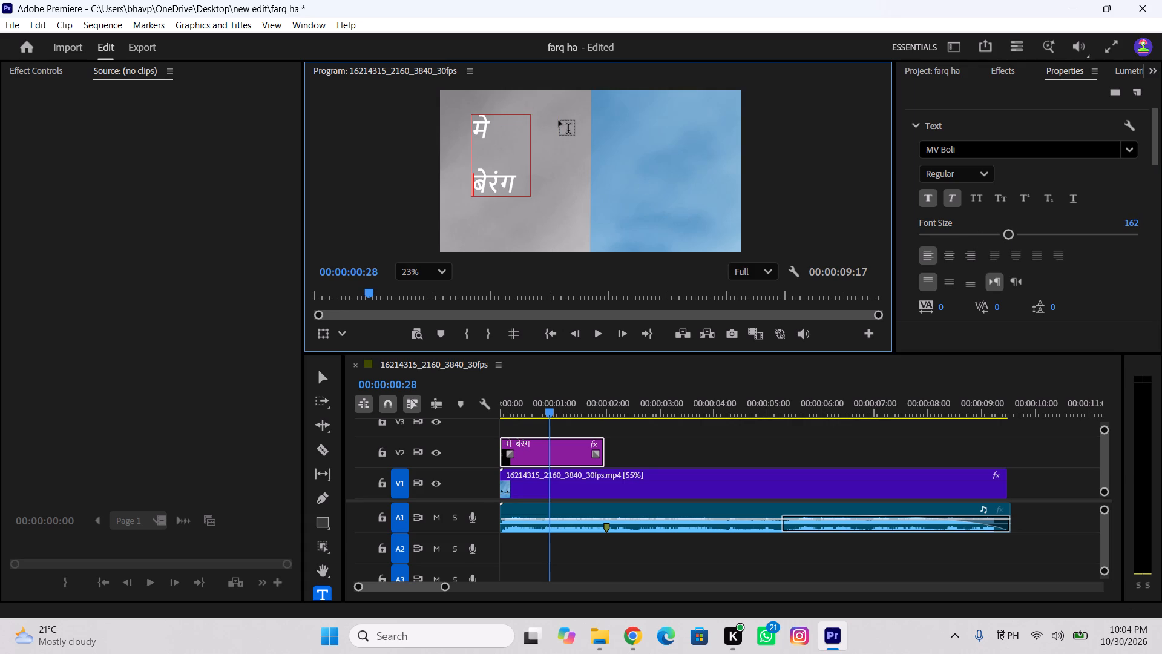
key("BackSpace")
key("space")
key("space")
key("space")
key("space")
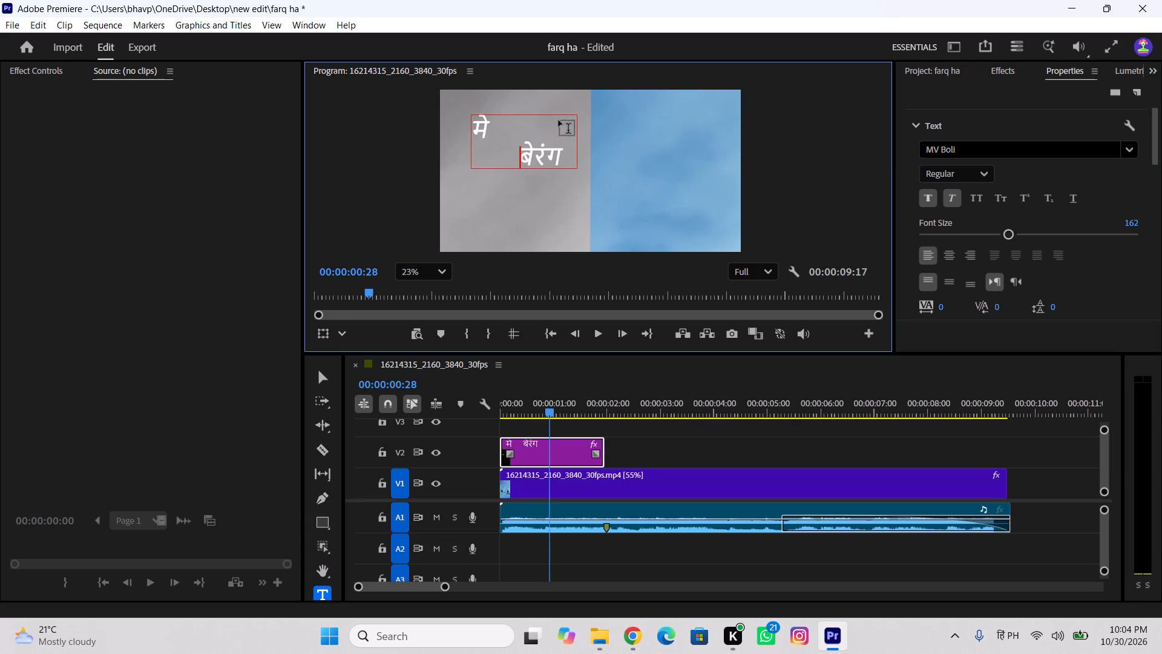
key("BackSpace")
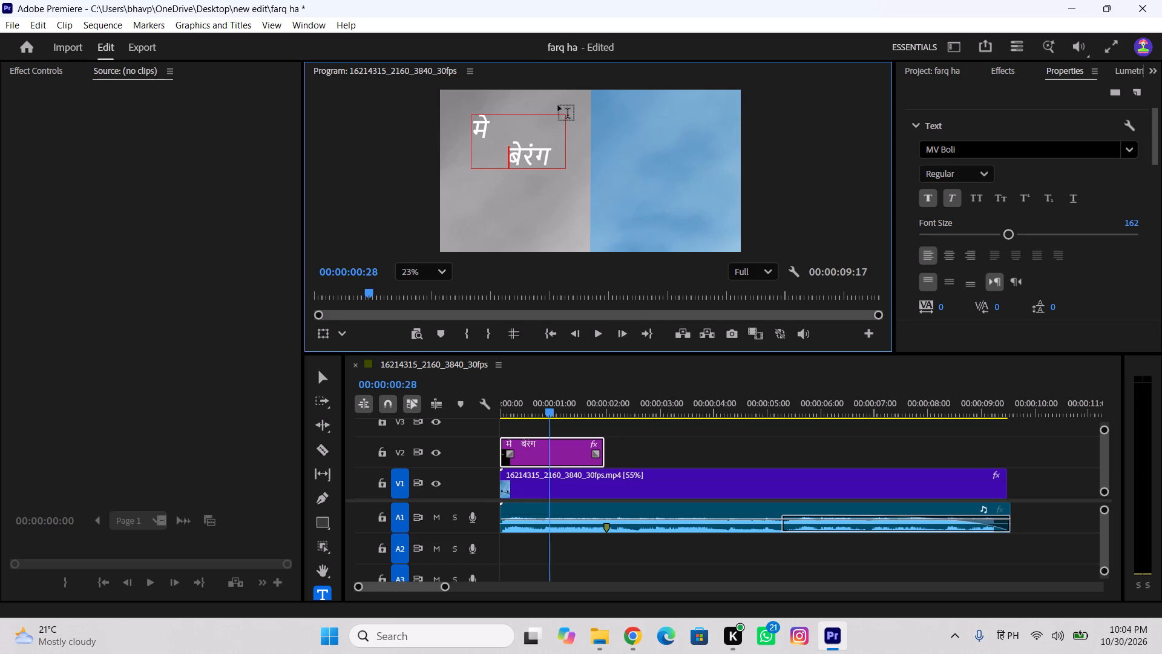
Fit the whole frame in the preview, select the two-line text and increase its font size to 289.
scroll(558, 105, "down", 5)
left_click(433, 269)
left_click(430, 297)
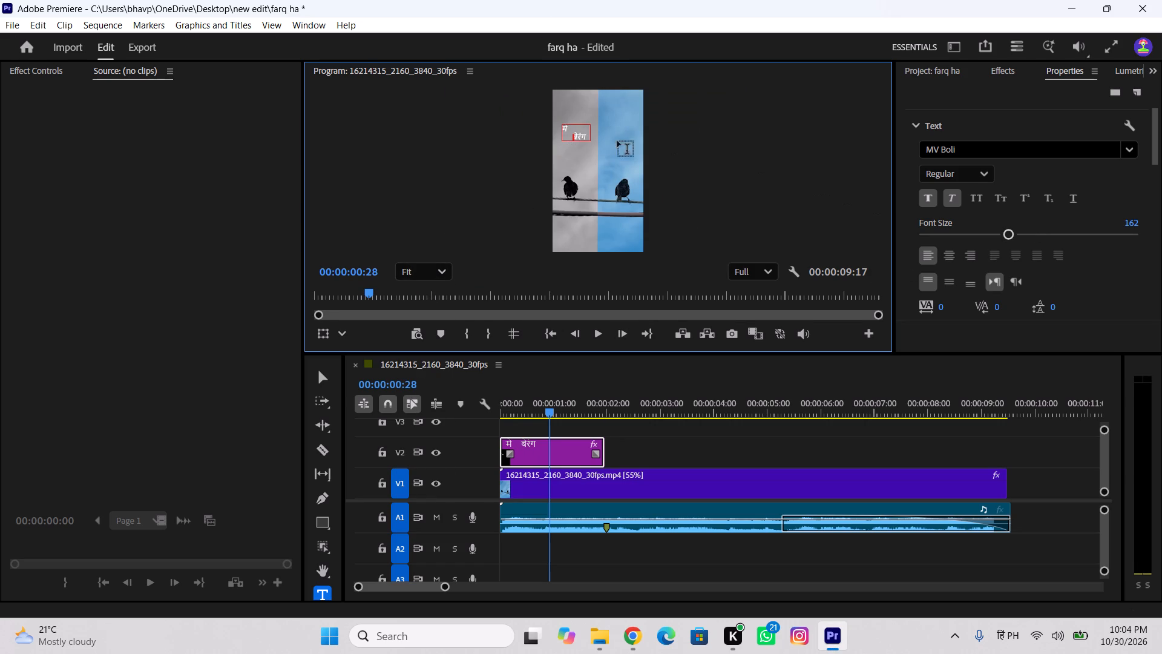
left_click_drag(565, 128, 579, 134)
left_click_drag(579, 134, 586, 136)
left_click_drag(586, 136, 552, 127)
left_click_drag(552, 127, 551, 119)
left_click_drag(1006, 233, 1057, 240)
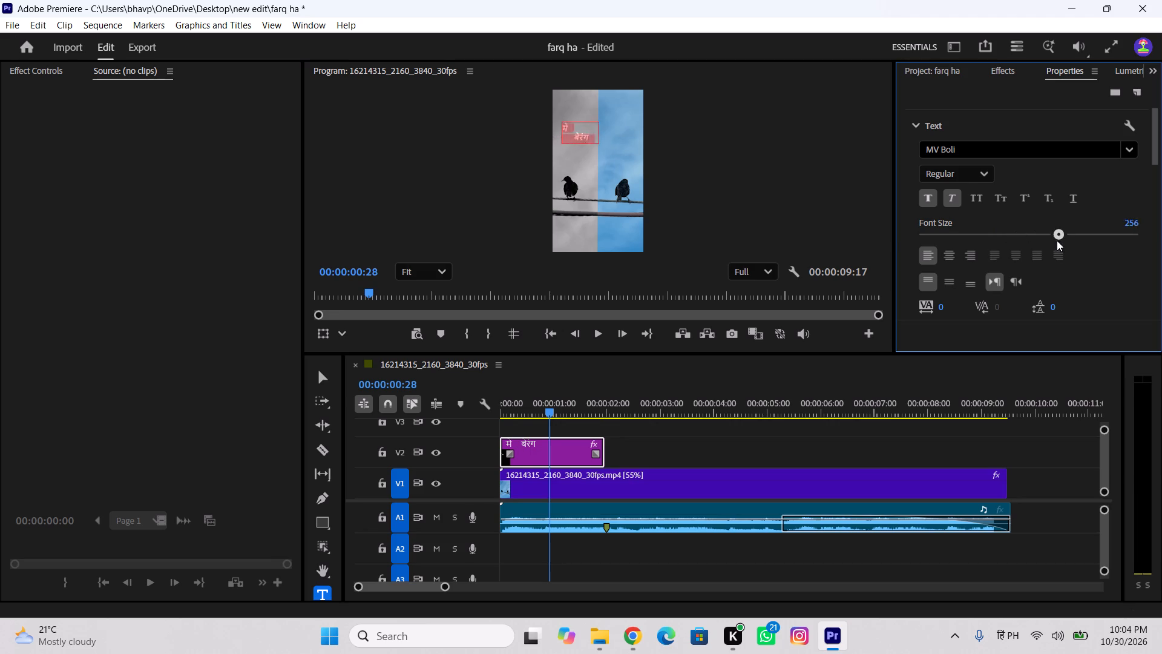
left_click_drag(1057, 240, 1073, 245)
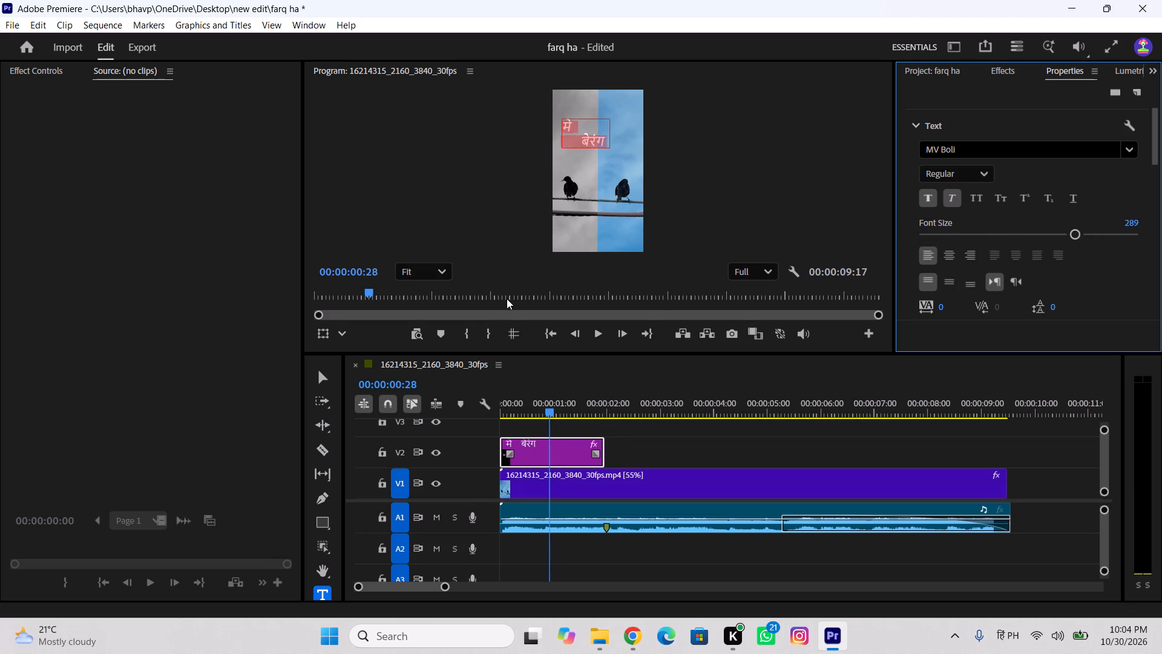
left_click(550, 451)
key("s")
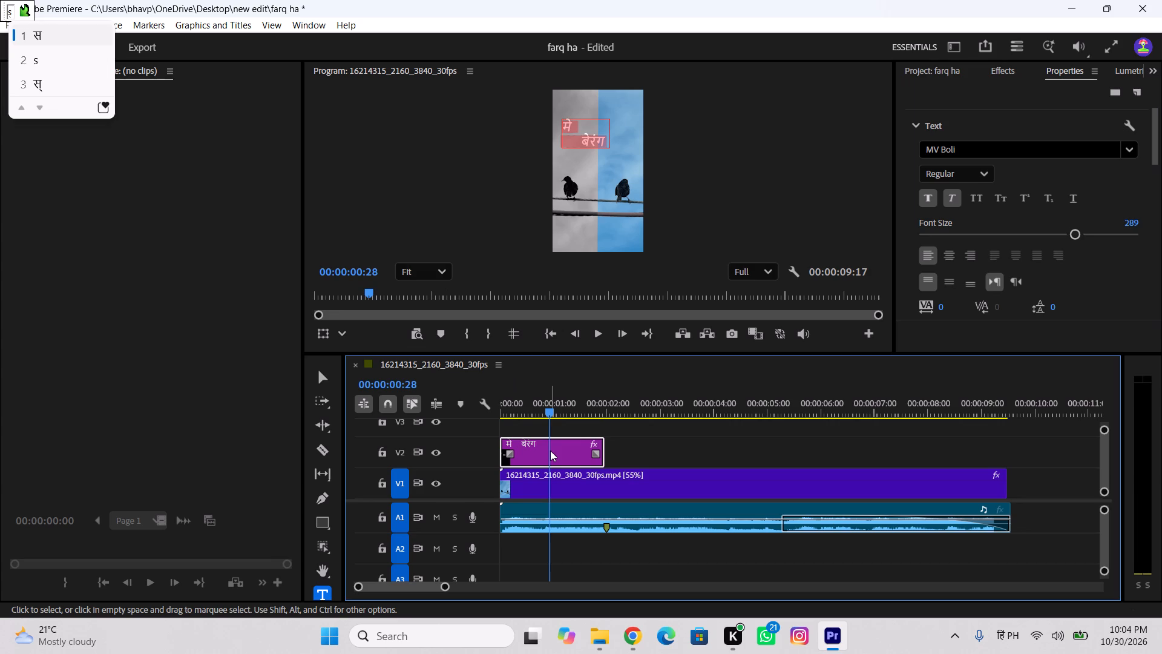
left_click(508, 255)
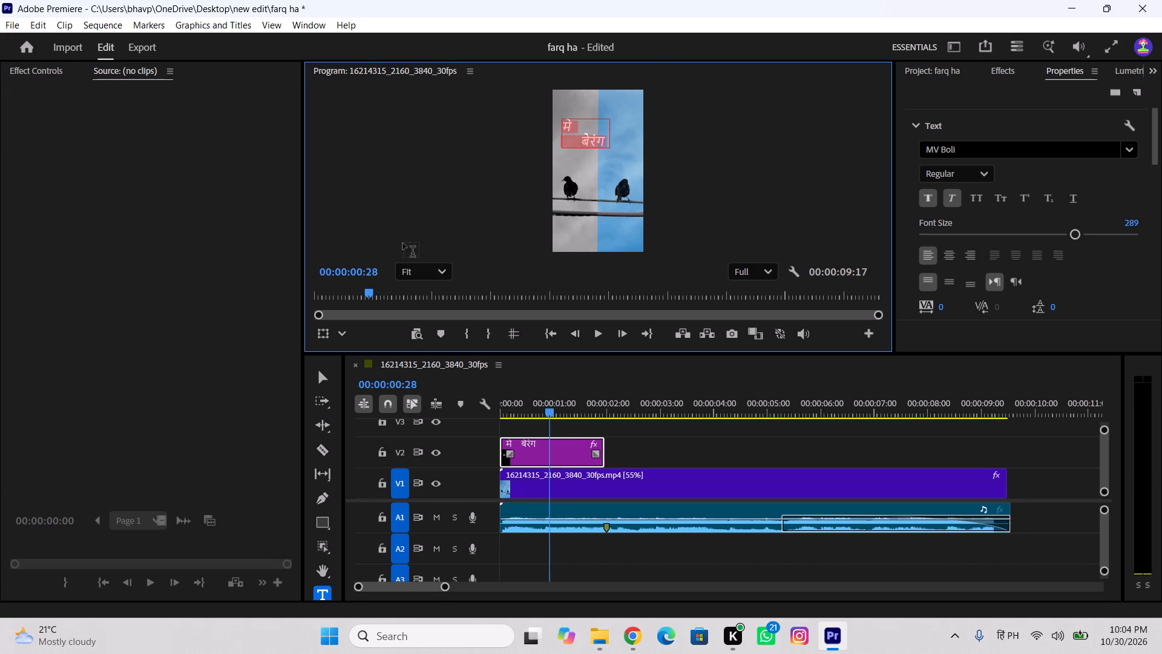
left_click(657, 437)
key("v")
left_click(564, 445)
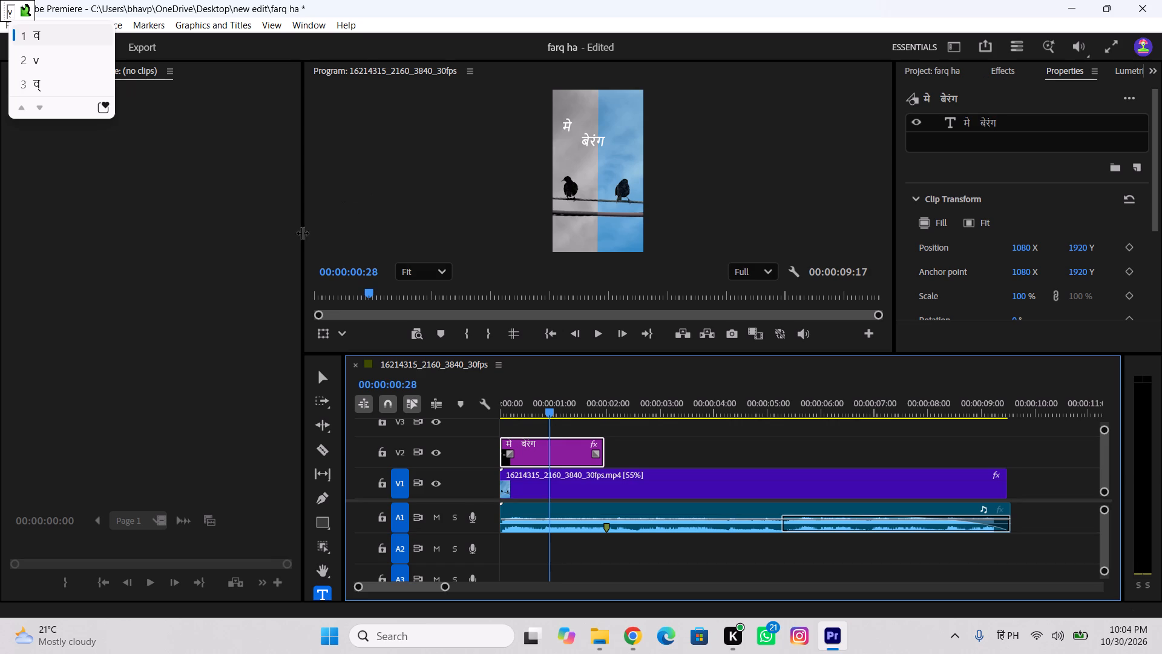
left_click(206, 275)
Set the मे बेरंग graphic's horizontal Motion position to 820 and its scale to 84.
left_click(21, 67)
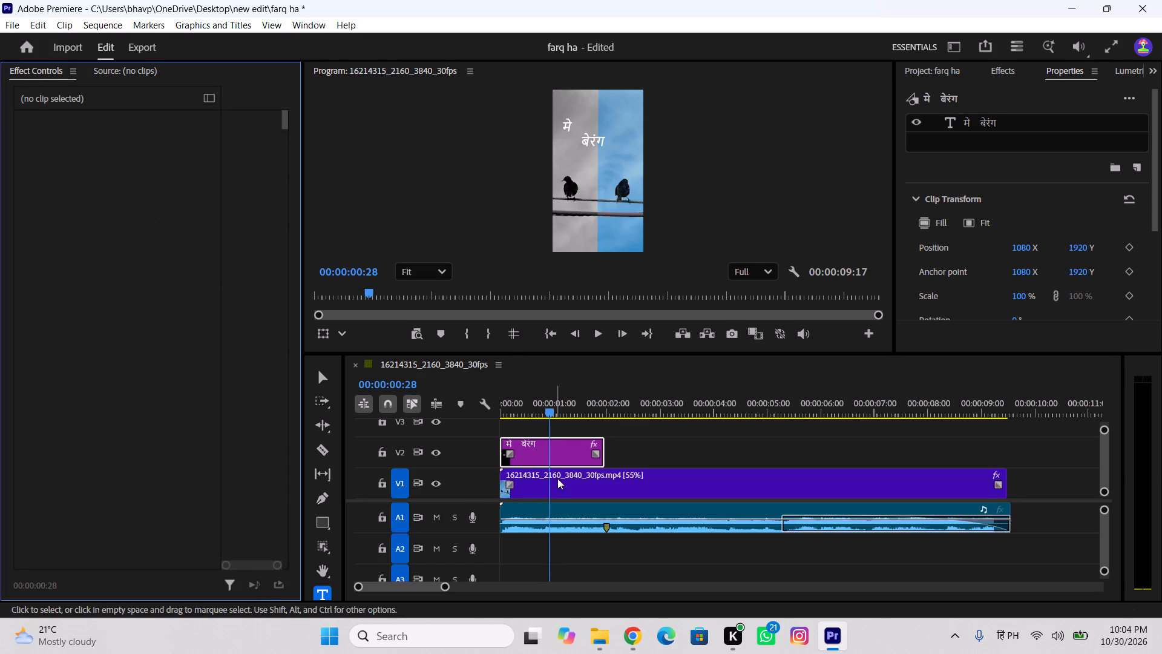
left_click(559, 460)
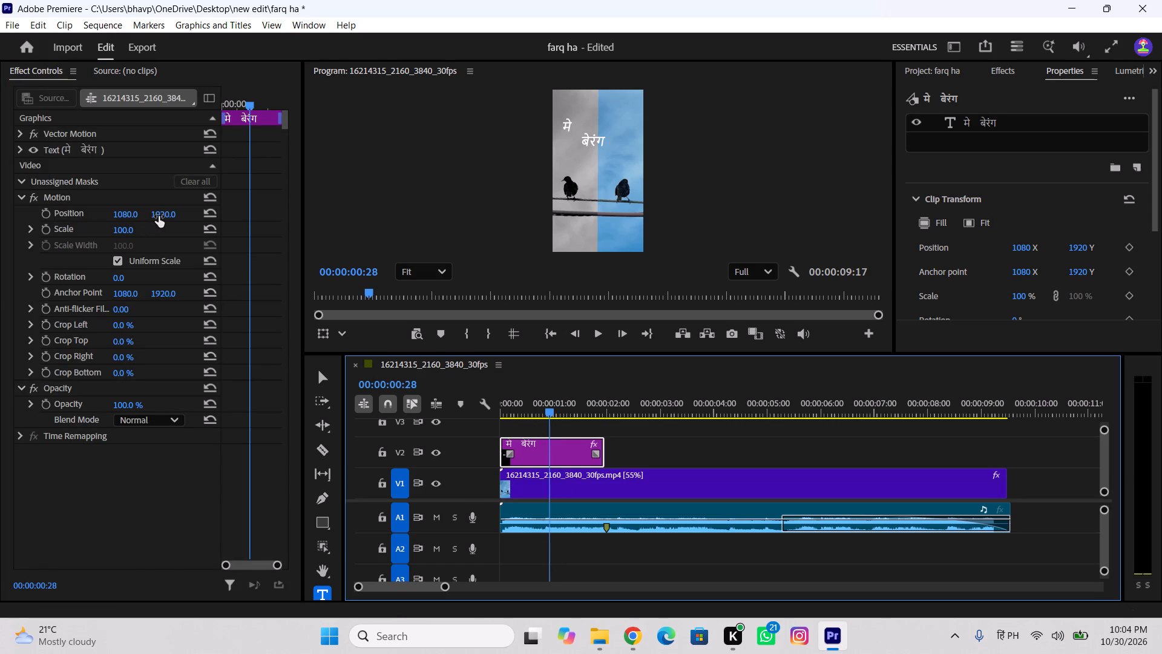
left_click_drag(159, 216, 42, 230)
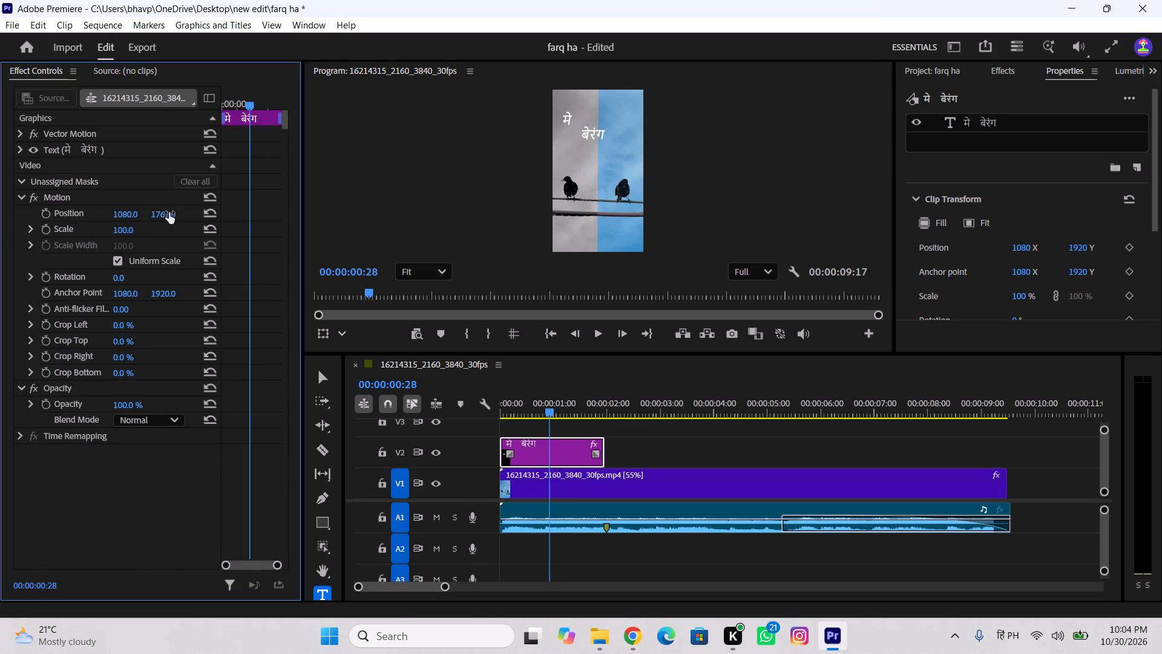
key("ctrl+z")
left_click_drag(133, 213, 72, 219)
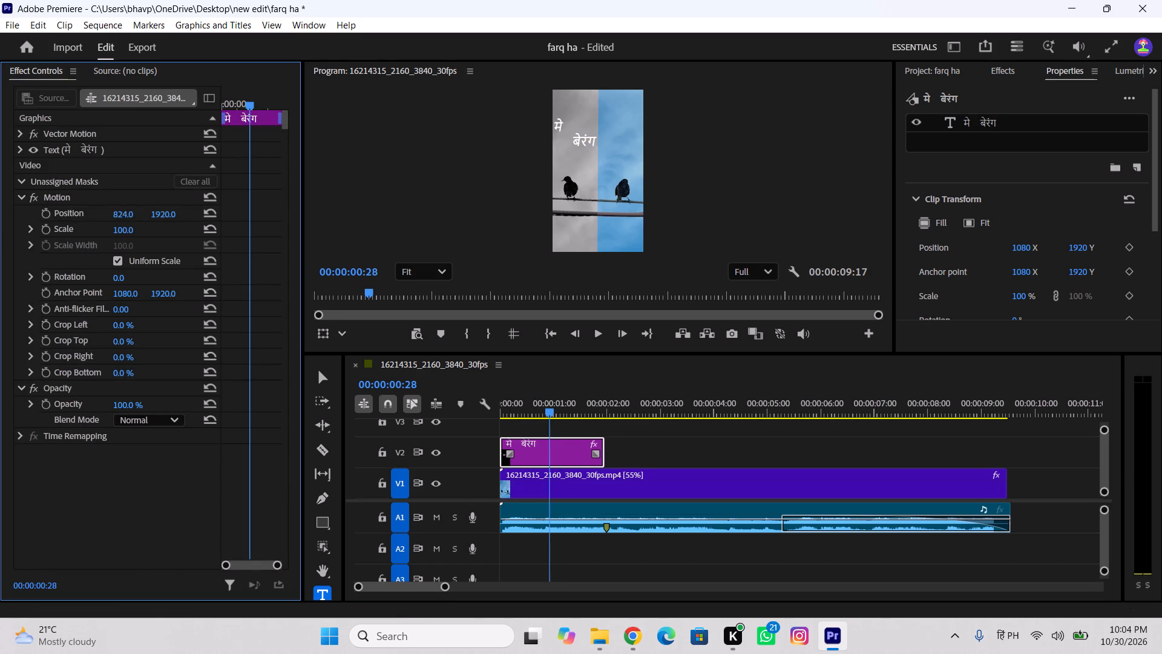
left_click_drag(72, 219, 70, 220)
left_click_drag(129, 230, 122, 235)
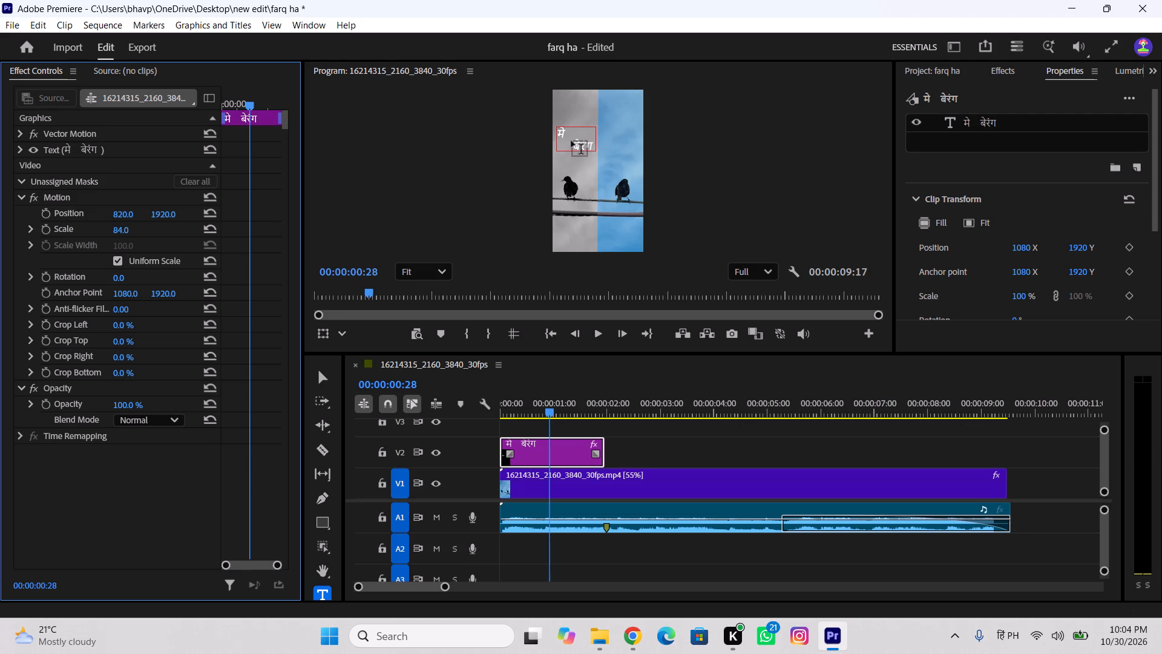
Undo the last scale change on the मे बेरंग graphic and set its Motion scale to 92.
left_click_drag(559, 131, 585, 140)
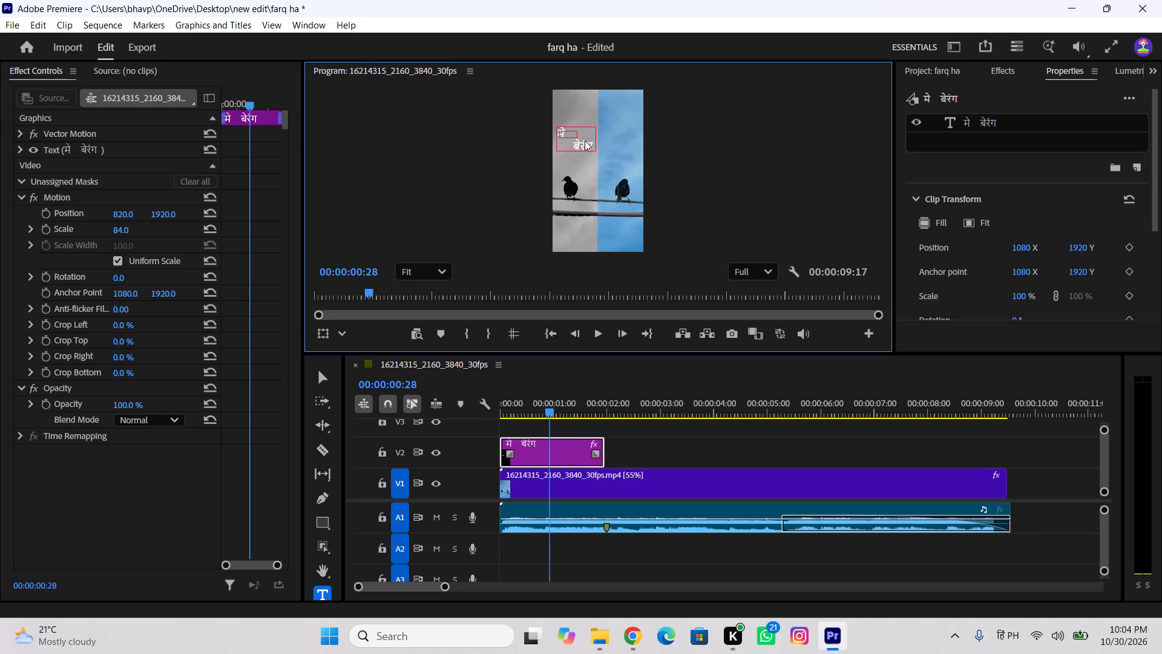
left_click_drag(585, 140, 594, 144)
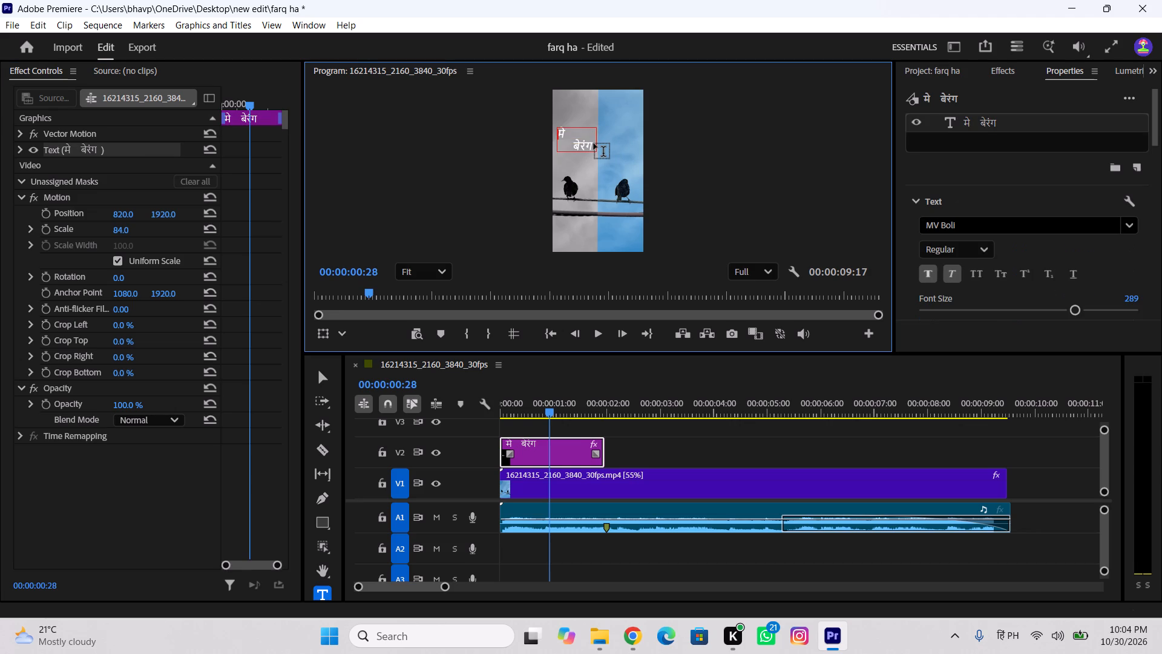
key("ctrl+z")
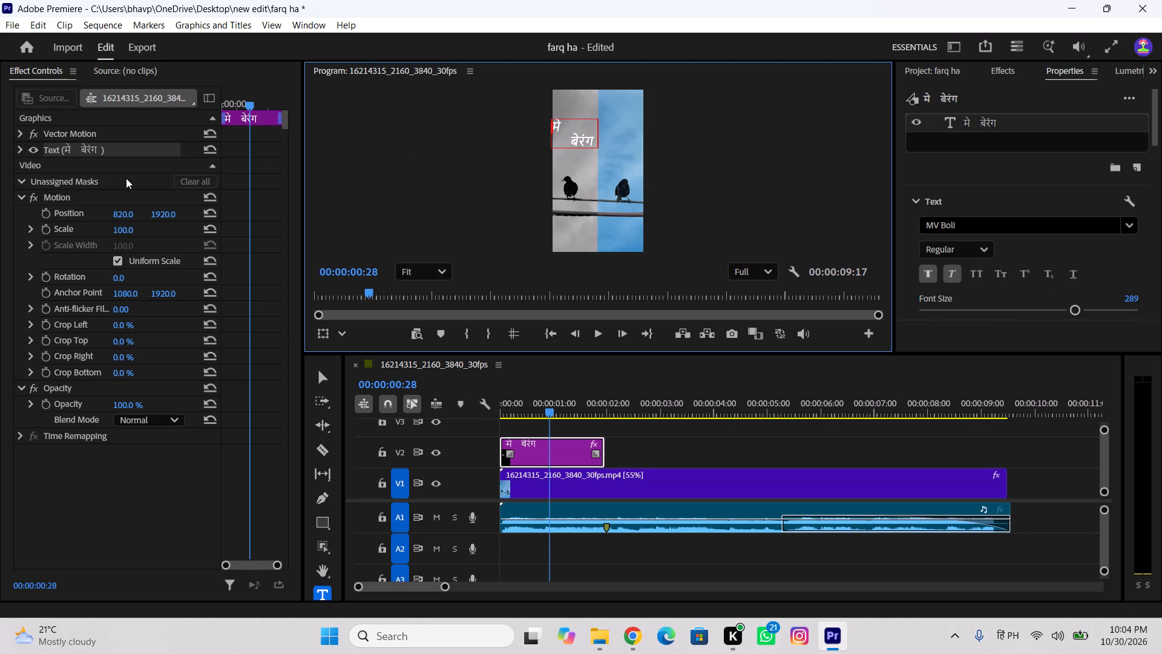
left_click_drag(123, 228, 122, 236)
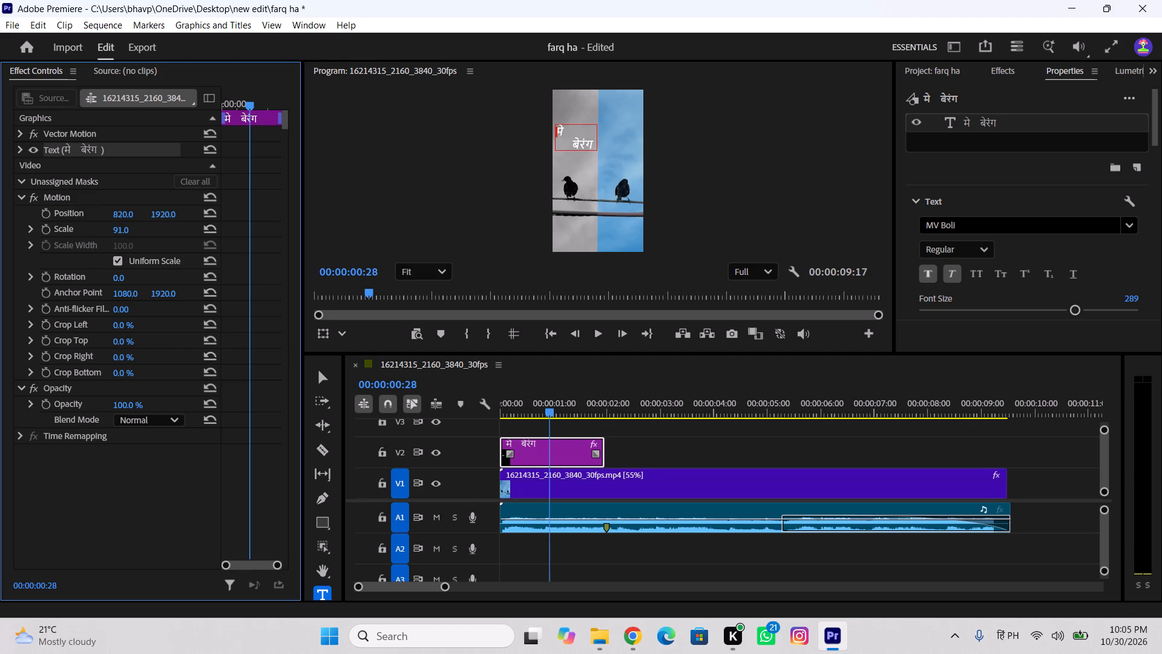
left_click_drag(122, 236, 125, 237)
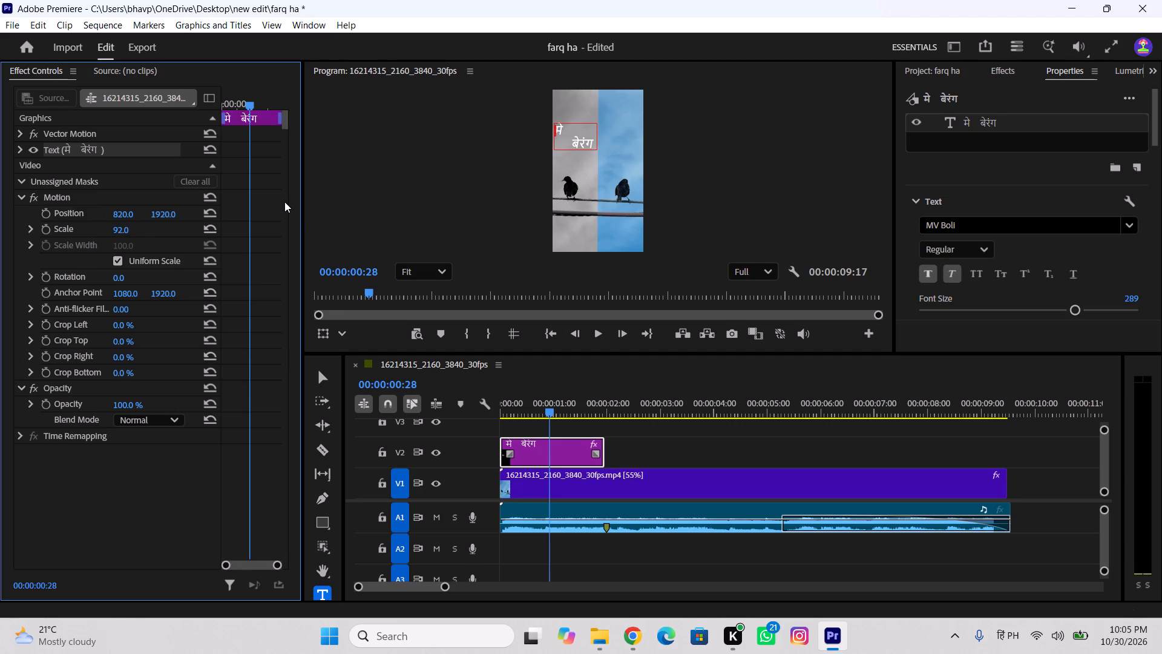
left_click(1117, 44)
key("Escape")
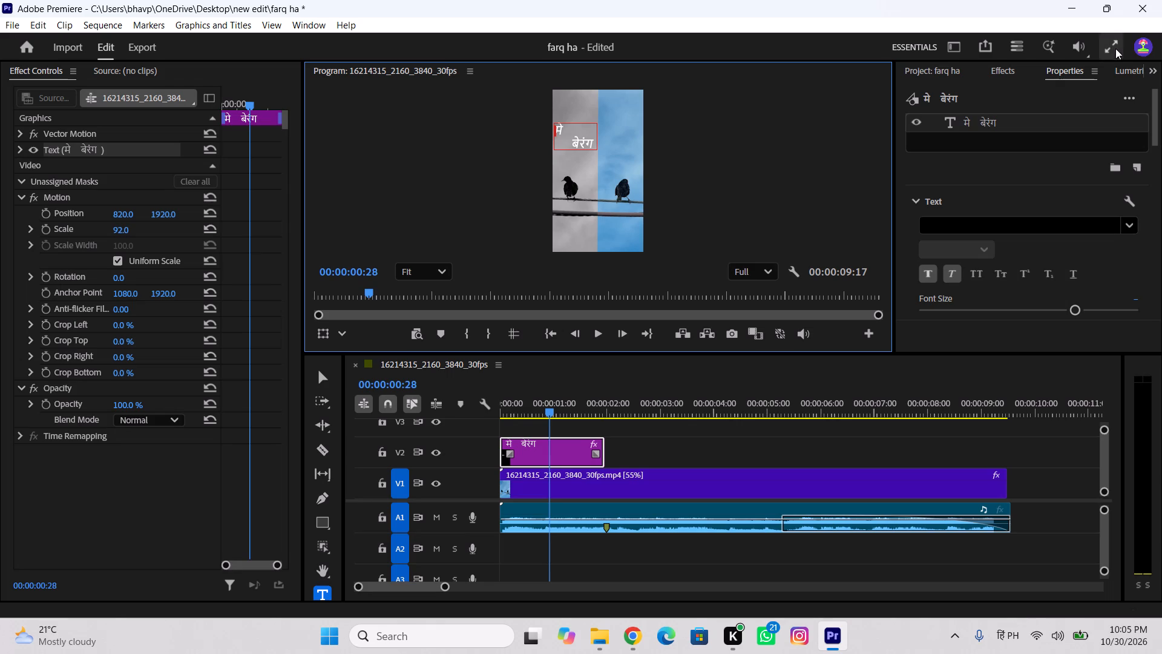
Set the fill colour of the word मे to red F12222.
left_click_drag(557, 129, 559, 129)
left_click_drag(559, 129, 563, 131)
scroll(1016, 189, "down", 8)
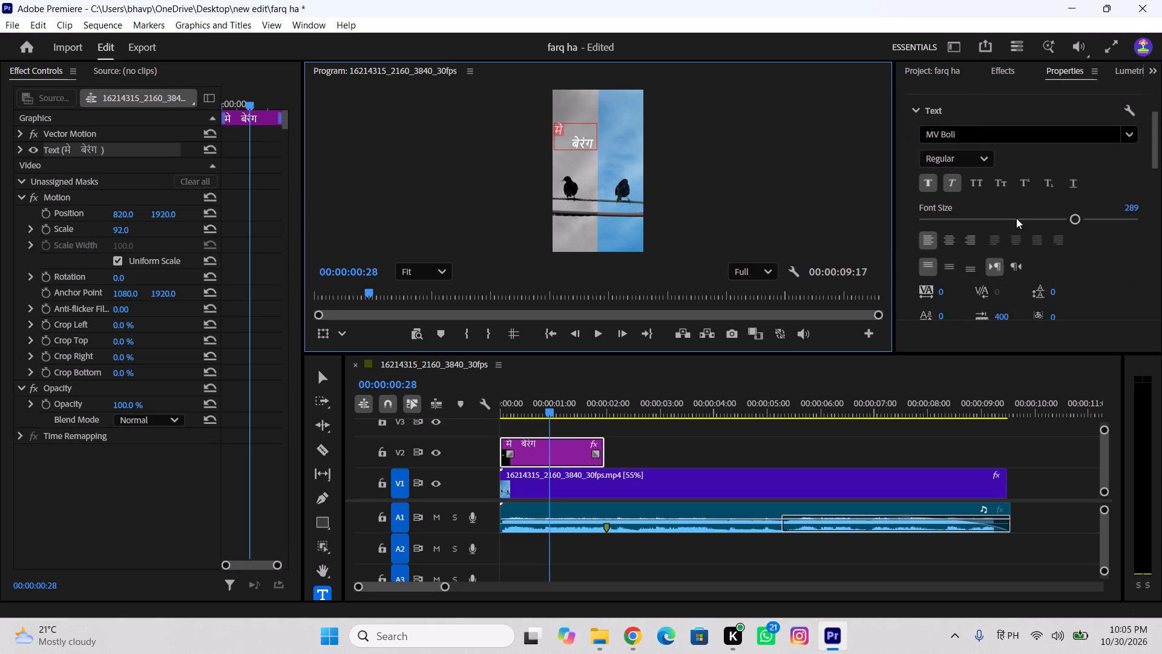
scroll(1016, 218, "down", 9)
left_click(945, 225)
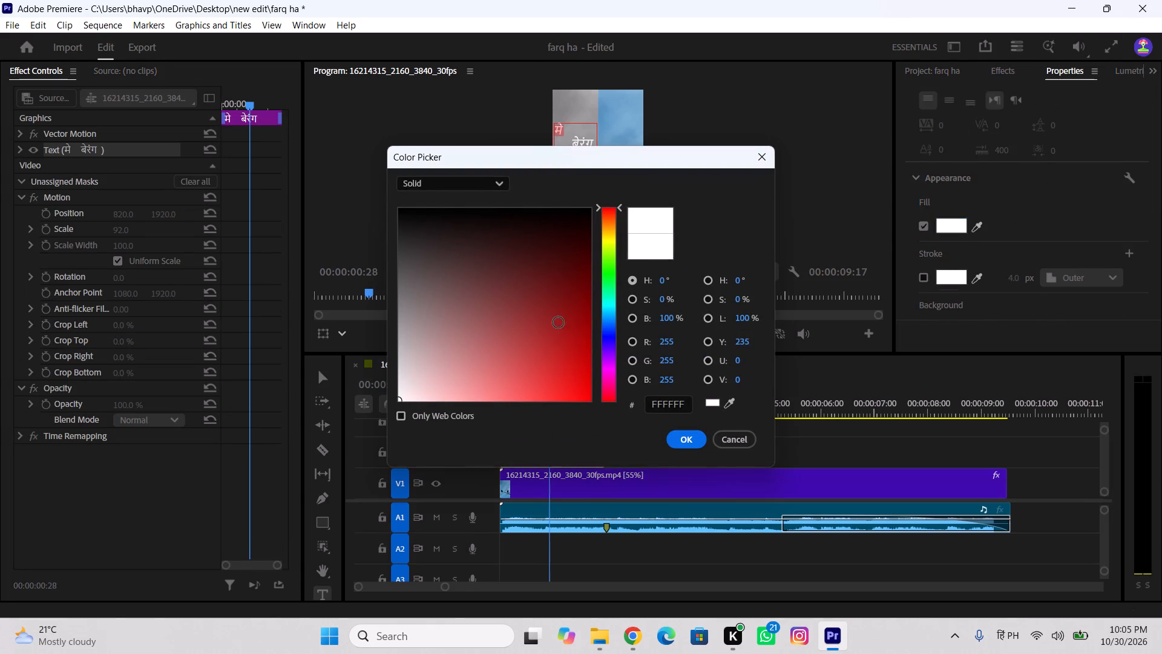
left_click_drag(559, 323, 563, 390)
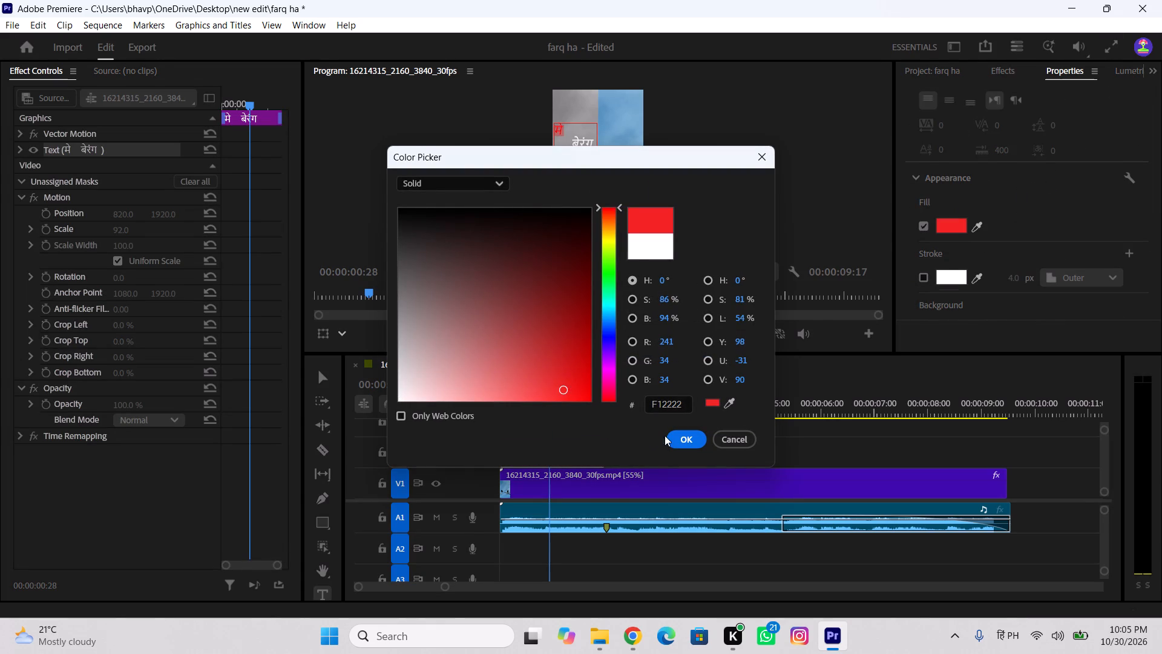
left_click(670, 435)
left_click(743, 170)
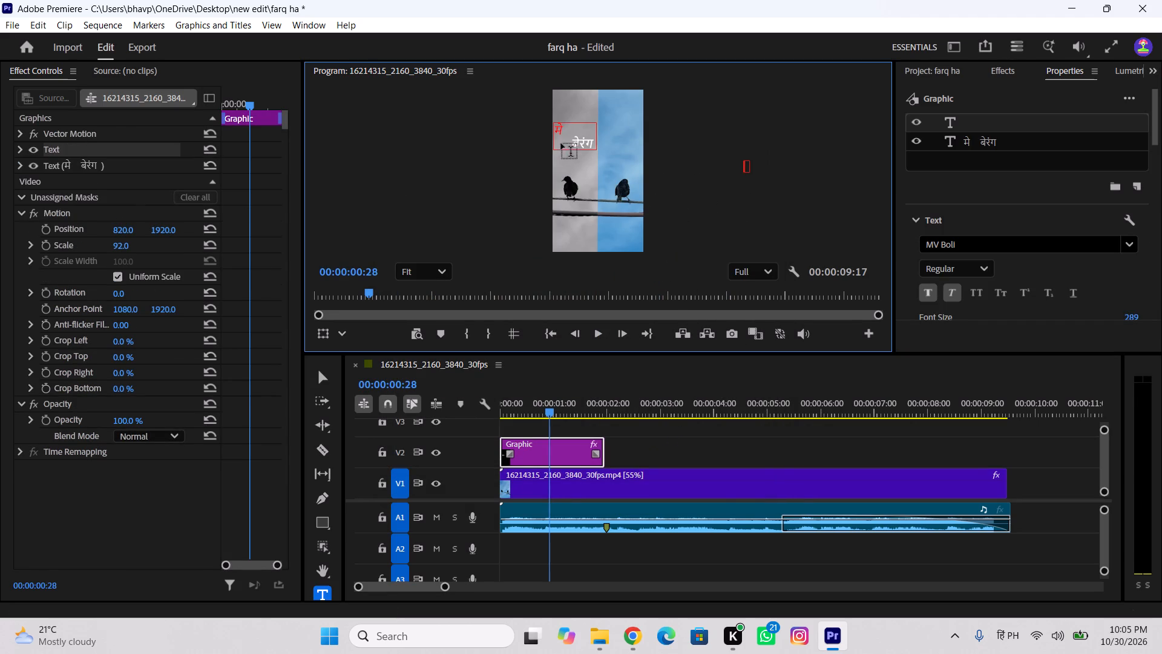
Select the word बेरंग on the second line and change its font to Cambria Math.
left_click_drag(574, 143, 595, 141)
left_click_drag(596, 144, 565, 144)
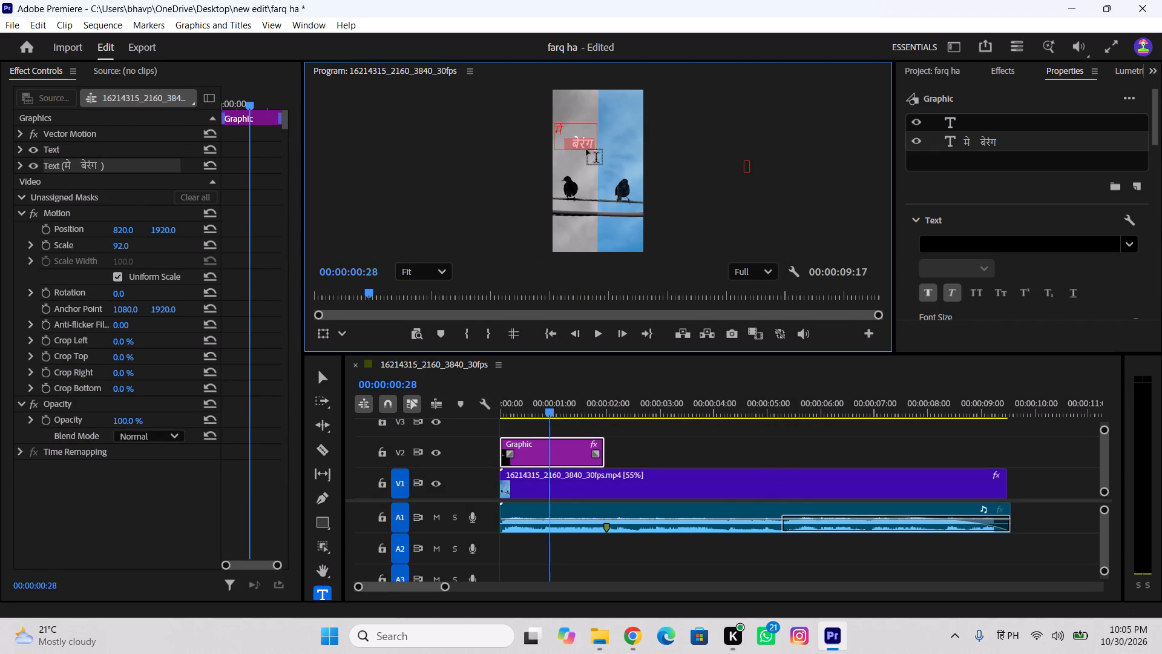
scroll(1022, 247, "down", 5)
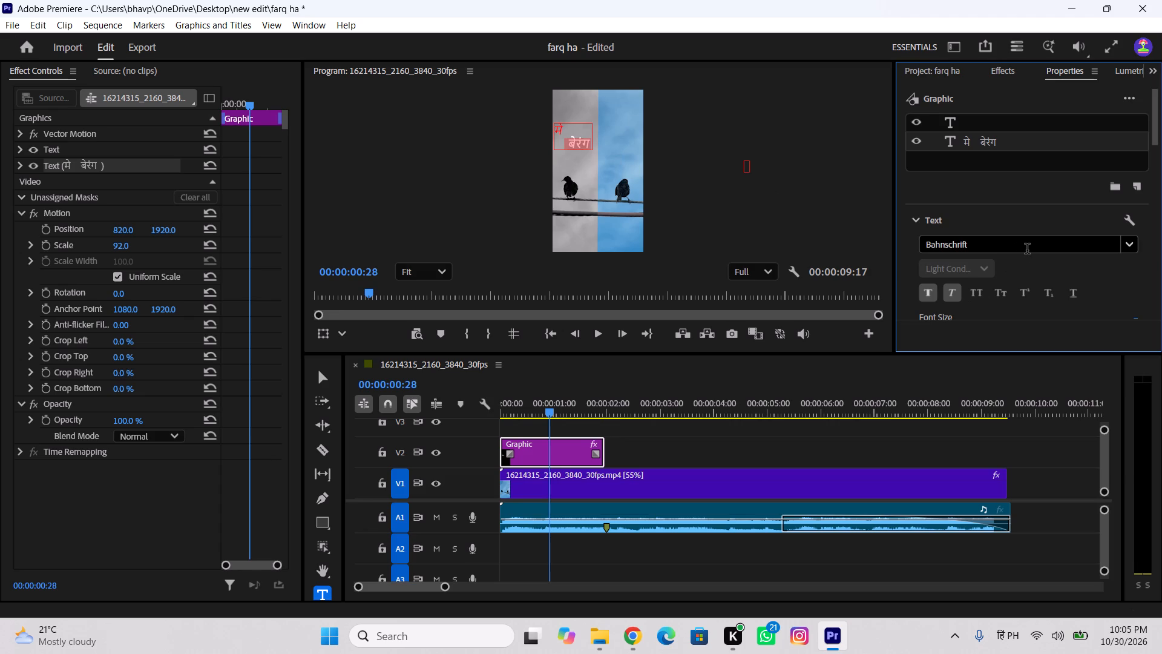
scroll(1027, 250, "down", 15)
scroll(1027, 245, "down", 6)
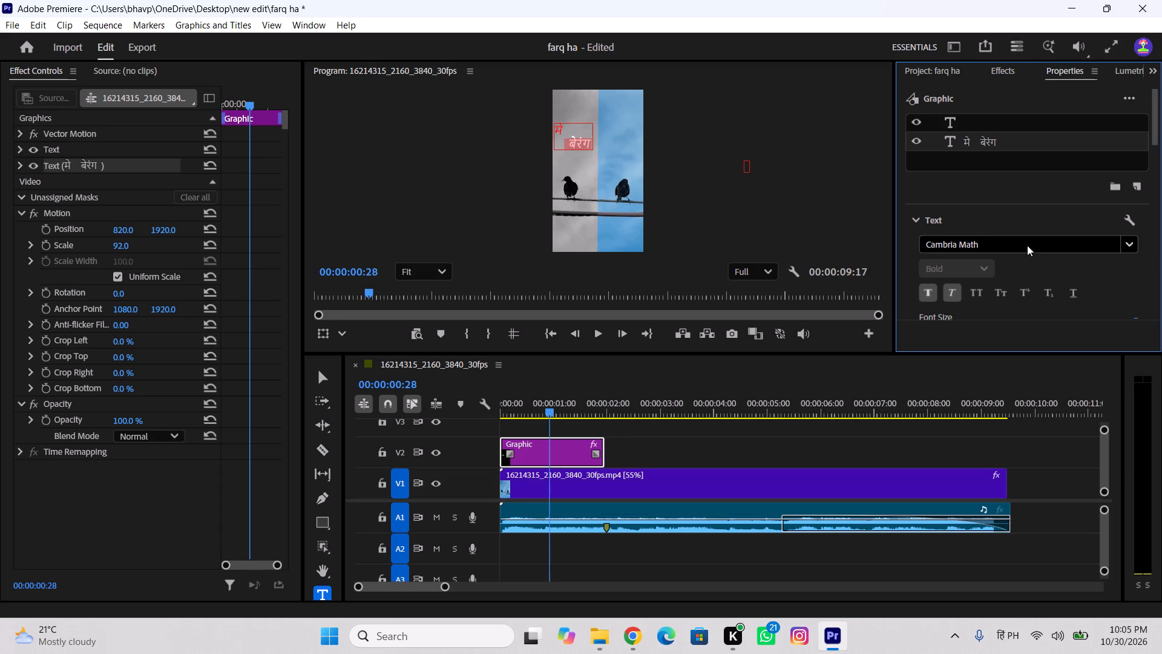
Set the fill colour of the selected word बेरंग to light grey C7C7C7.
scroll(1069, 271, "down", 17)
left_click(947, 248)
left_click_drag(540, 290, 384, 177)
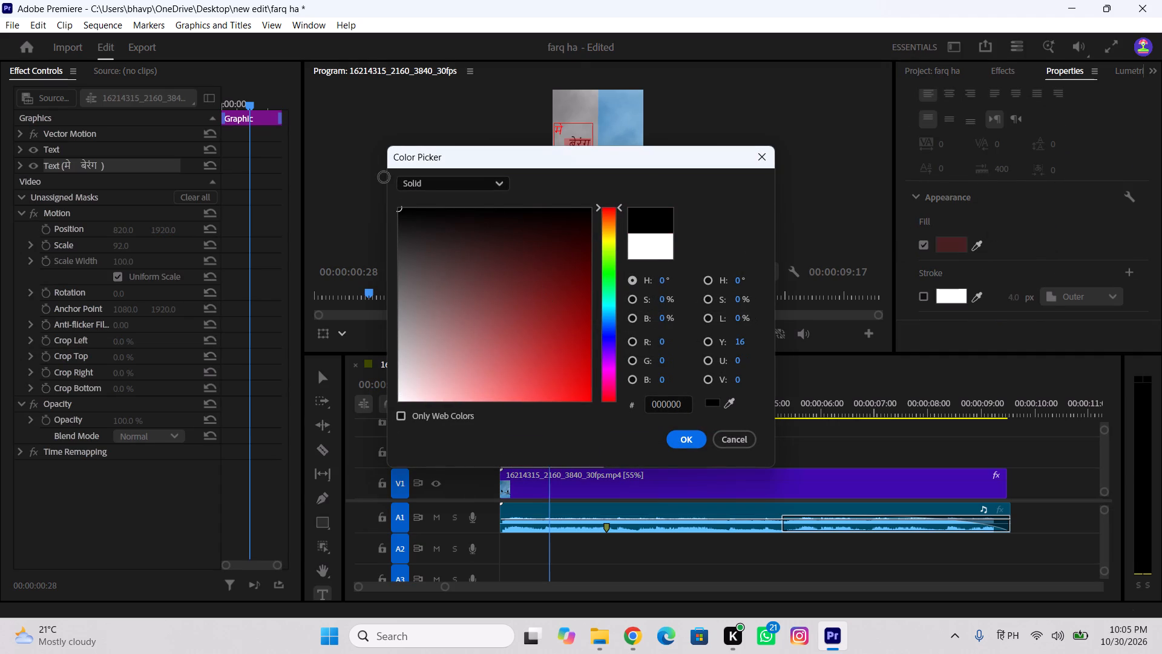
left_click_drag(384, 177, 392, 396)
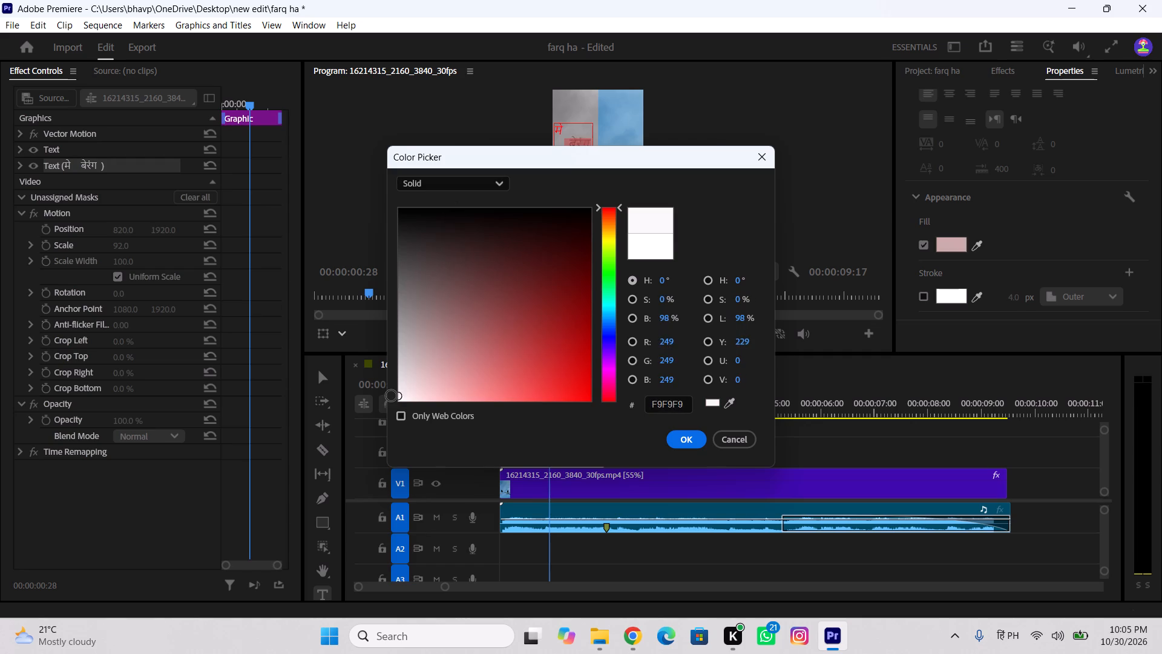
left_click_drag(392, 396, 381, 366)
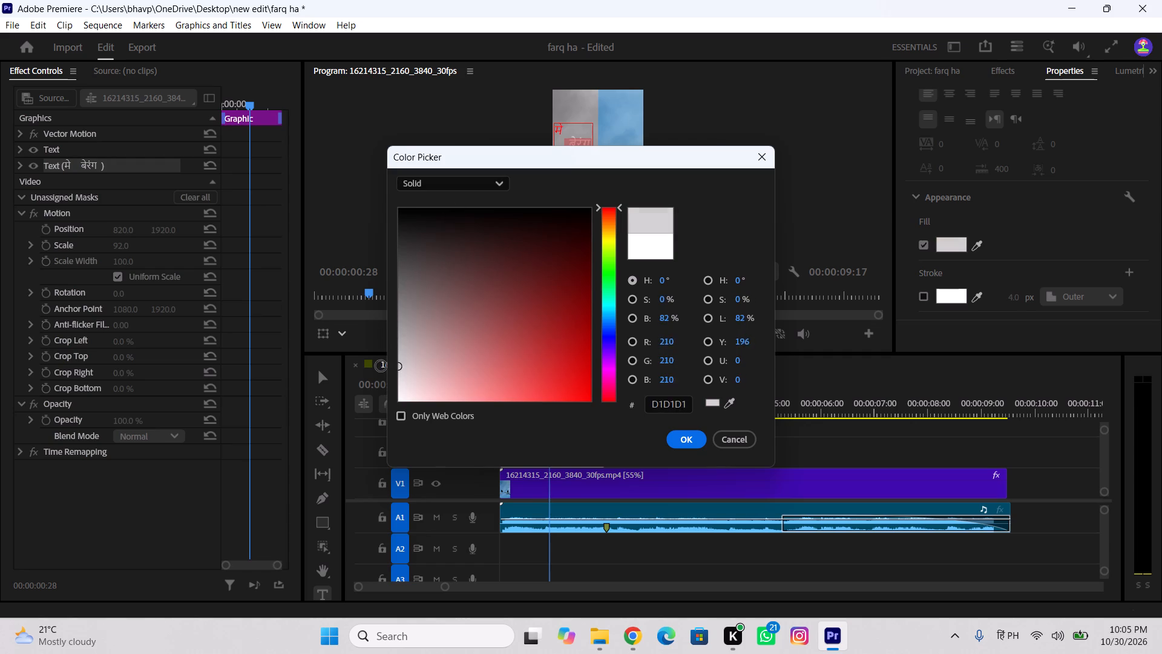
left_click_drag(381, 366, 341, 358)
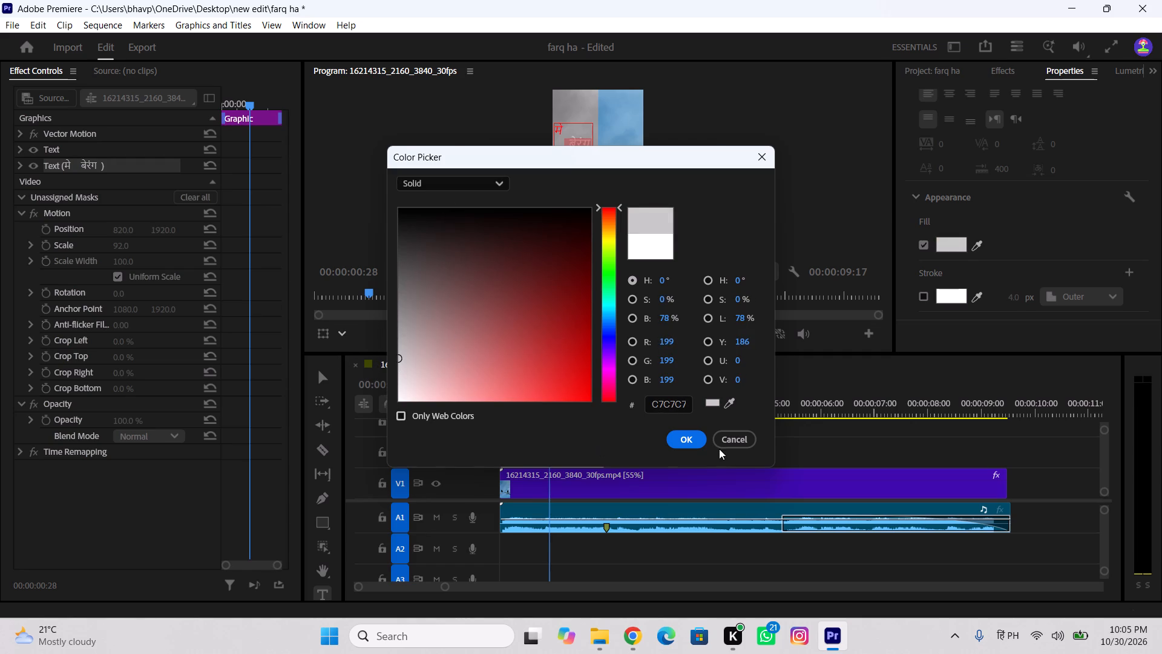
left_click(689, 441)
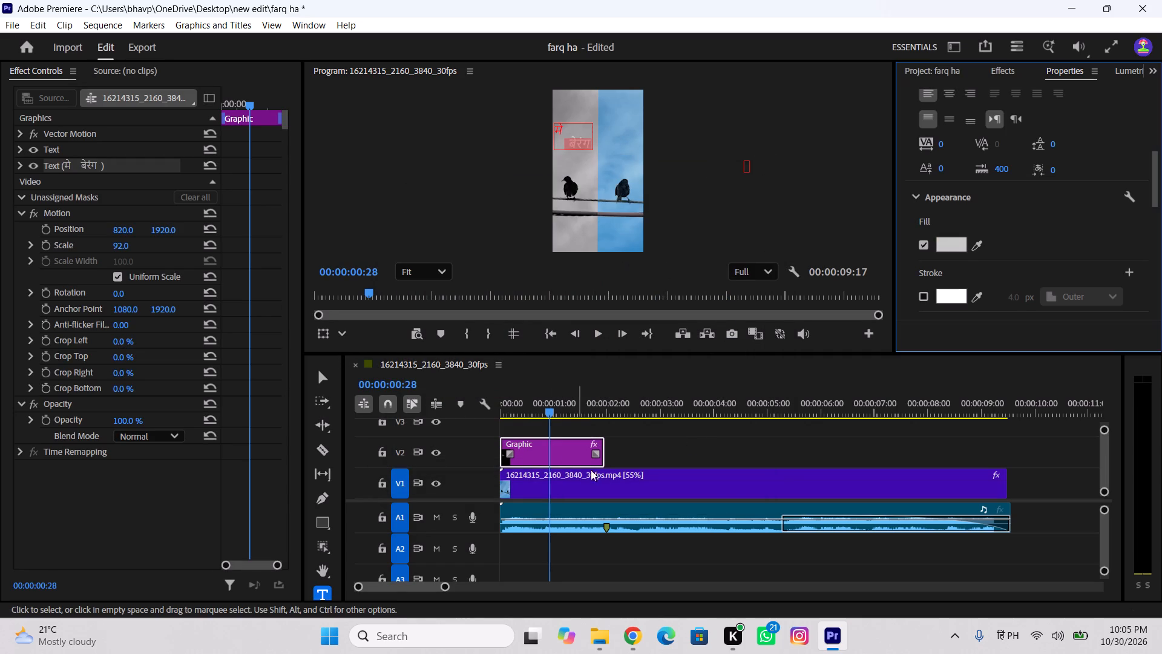
Play the sequence from the beginning in full screen to check the coloured text, and return to the start.
left_click(648, 449)
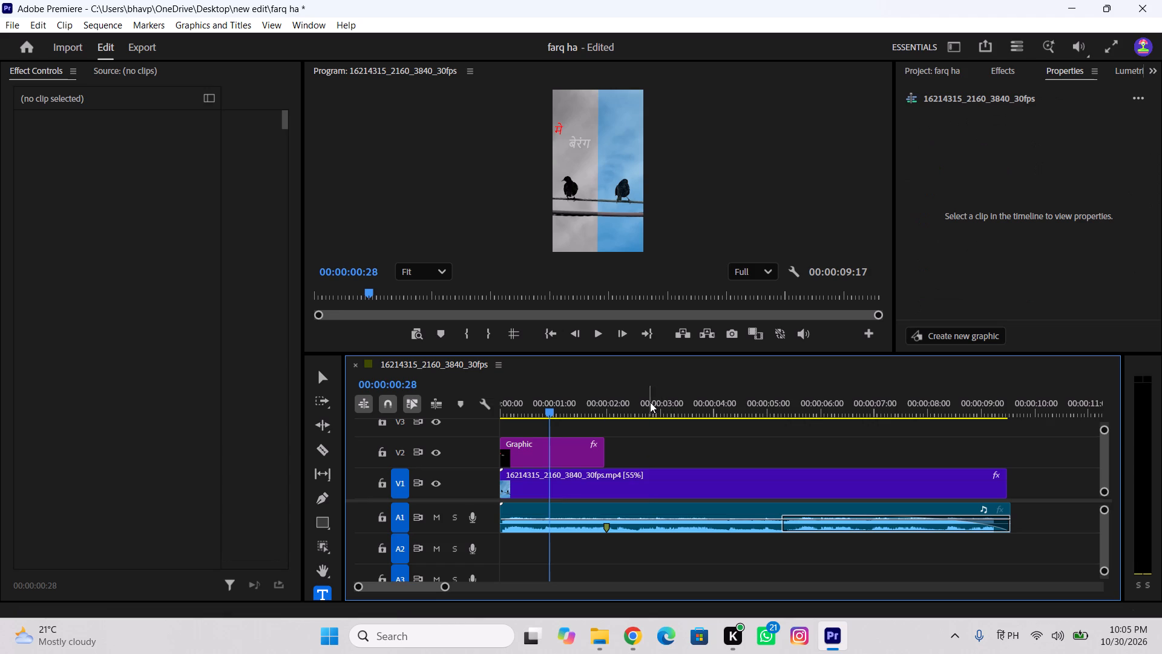
left_click_drag(650, 402, 450, 426)
left_click(1115, 52)
key("space")
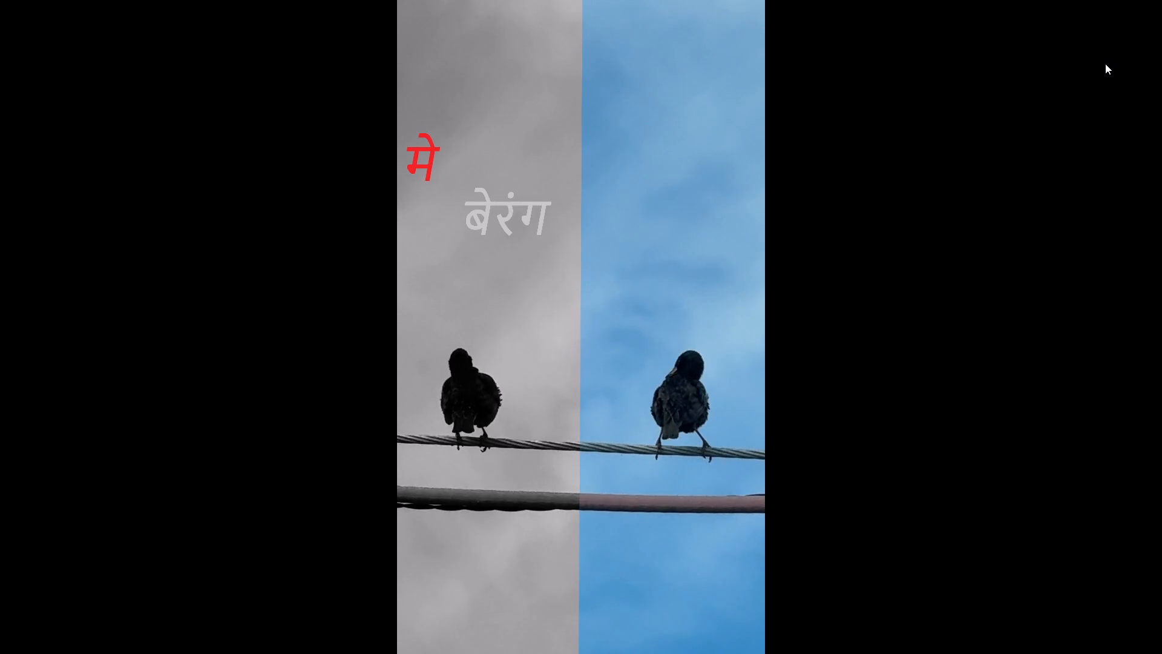
key("Escape")
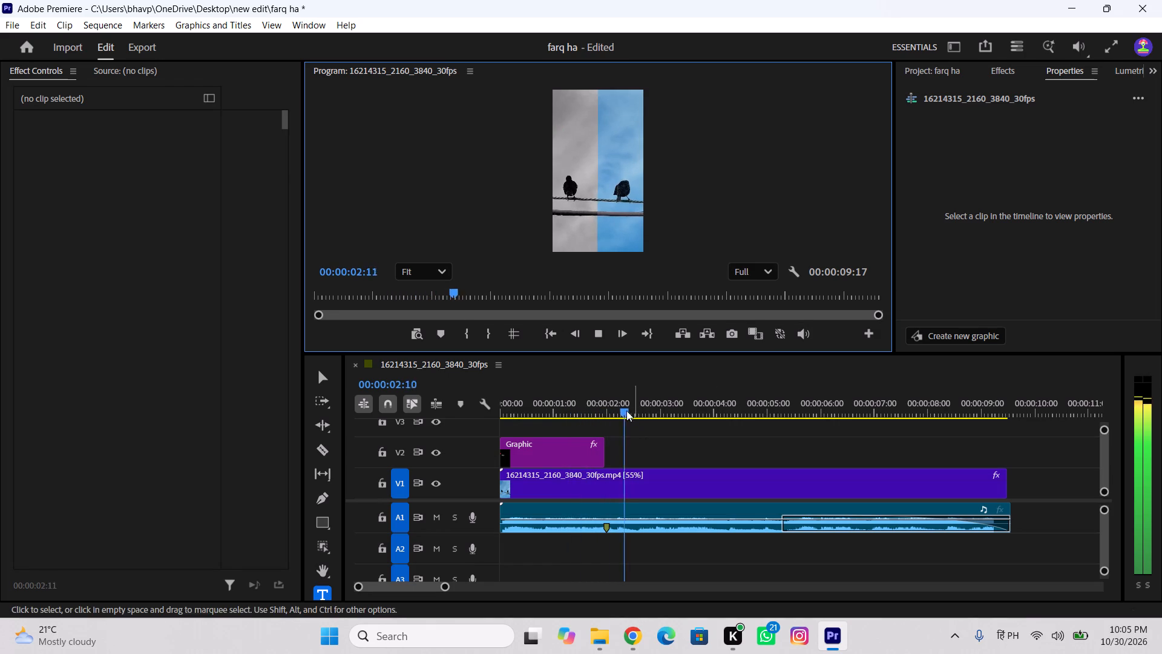
left_click_drag(625, 408, 390, 415)
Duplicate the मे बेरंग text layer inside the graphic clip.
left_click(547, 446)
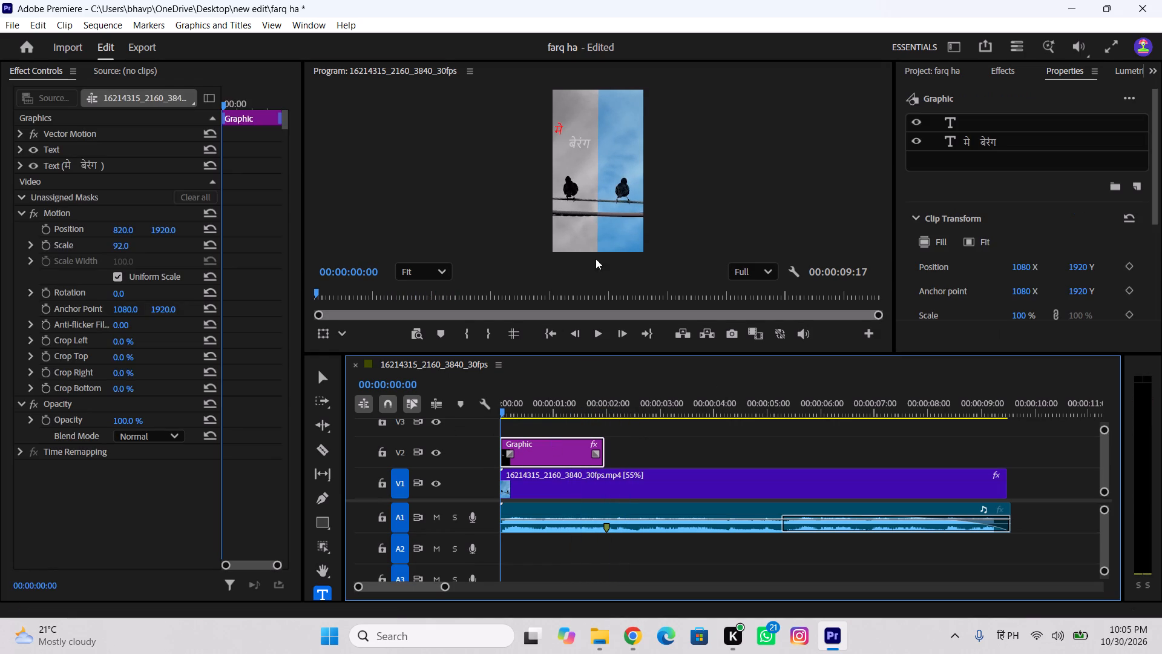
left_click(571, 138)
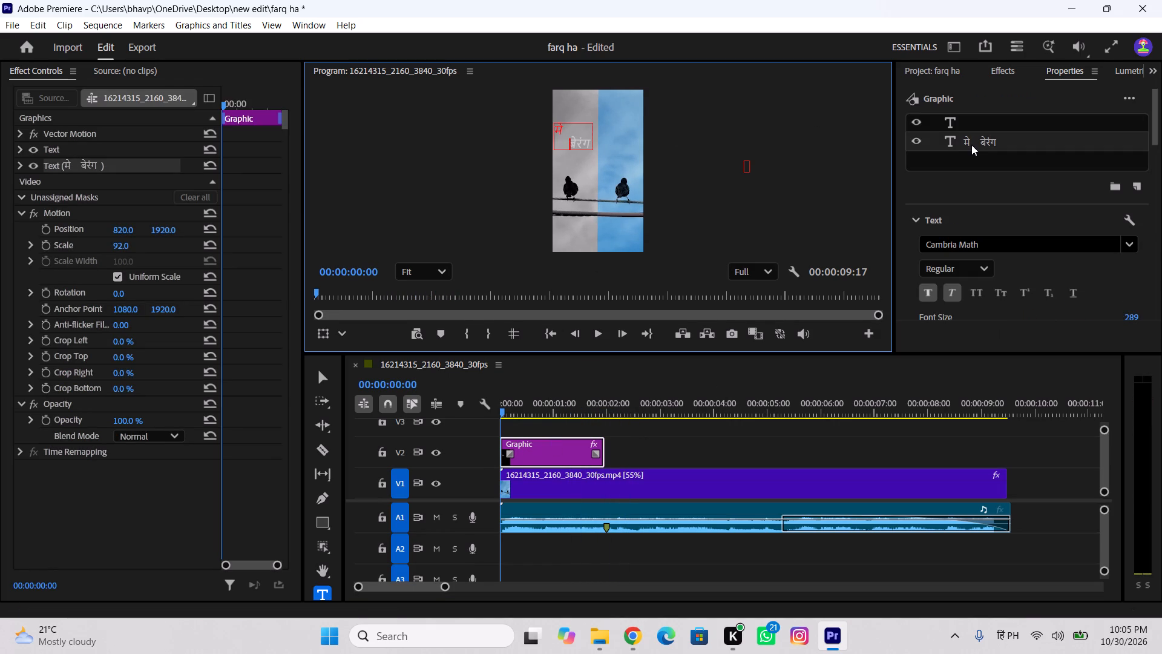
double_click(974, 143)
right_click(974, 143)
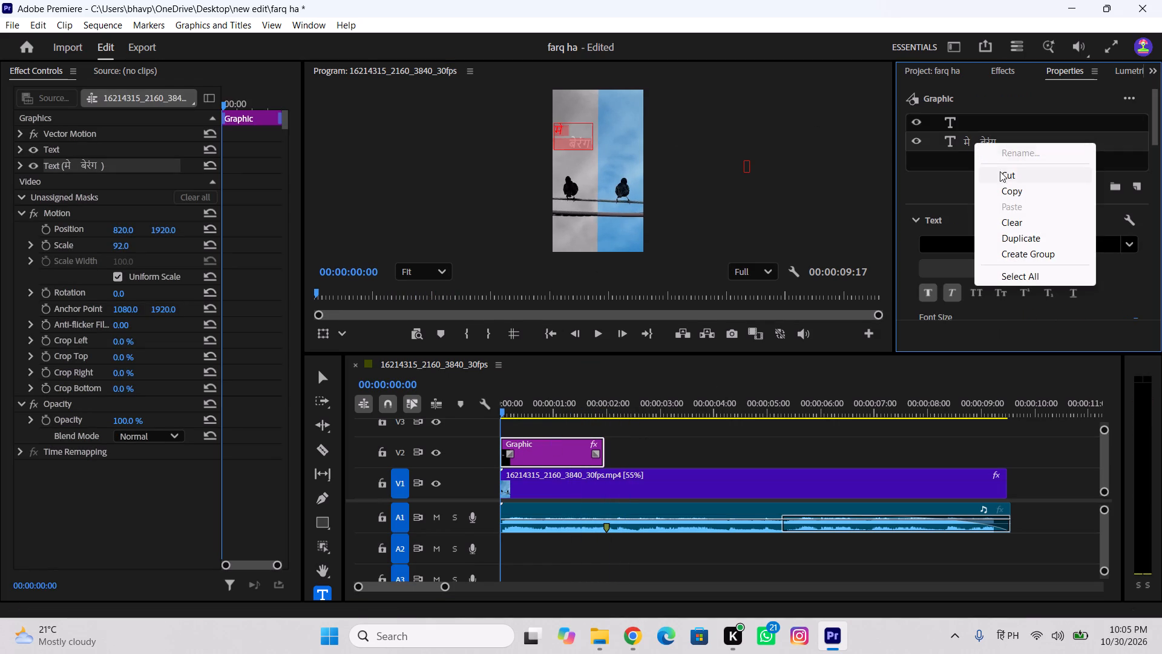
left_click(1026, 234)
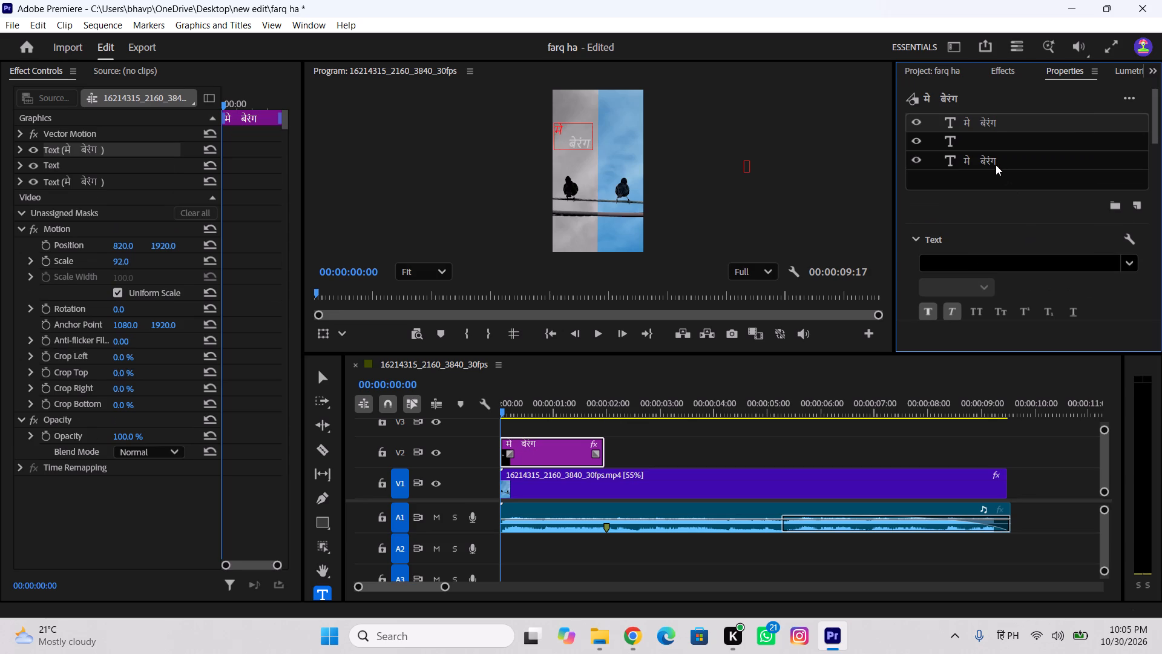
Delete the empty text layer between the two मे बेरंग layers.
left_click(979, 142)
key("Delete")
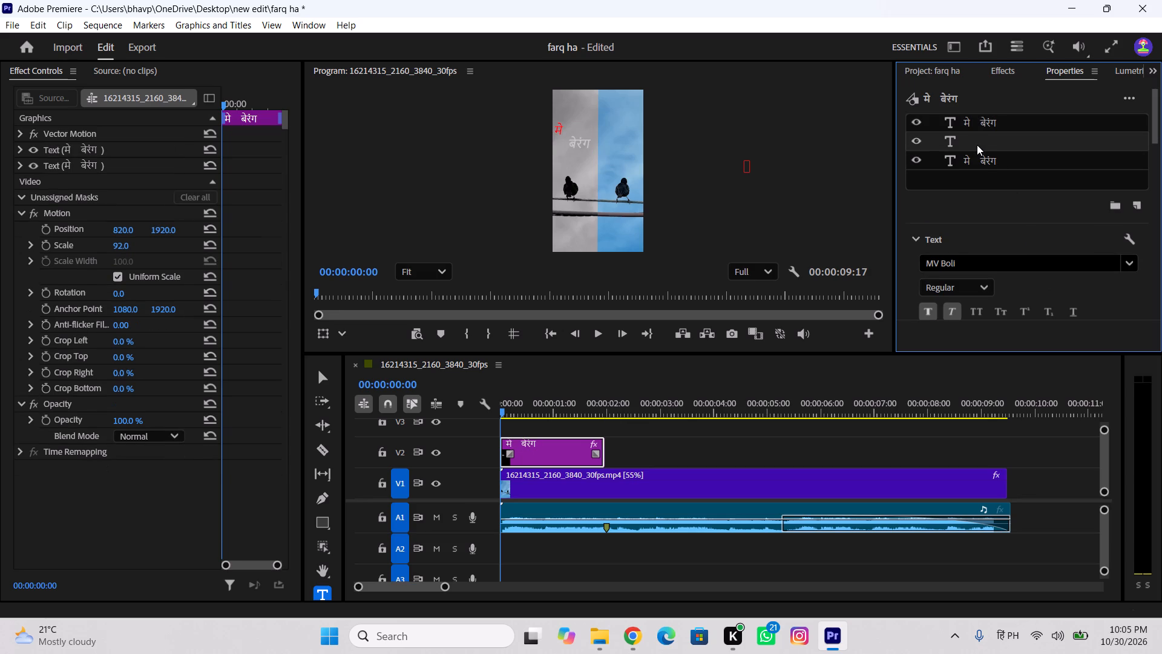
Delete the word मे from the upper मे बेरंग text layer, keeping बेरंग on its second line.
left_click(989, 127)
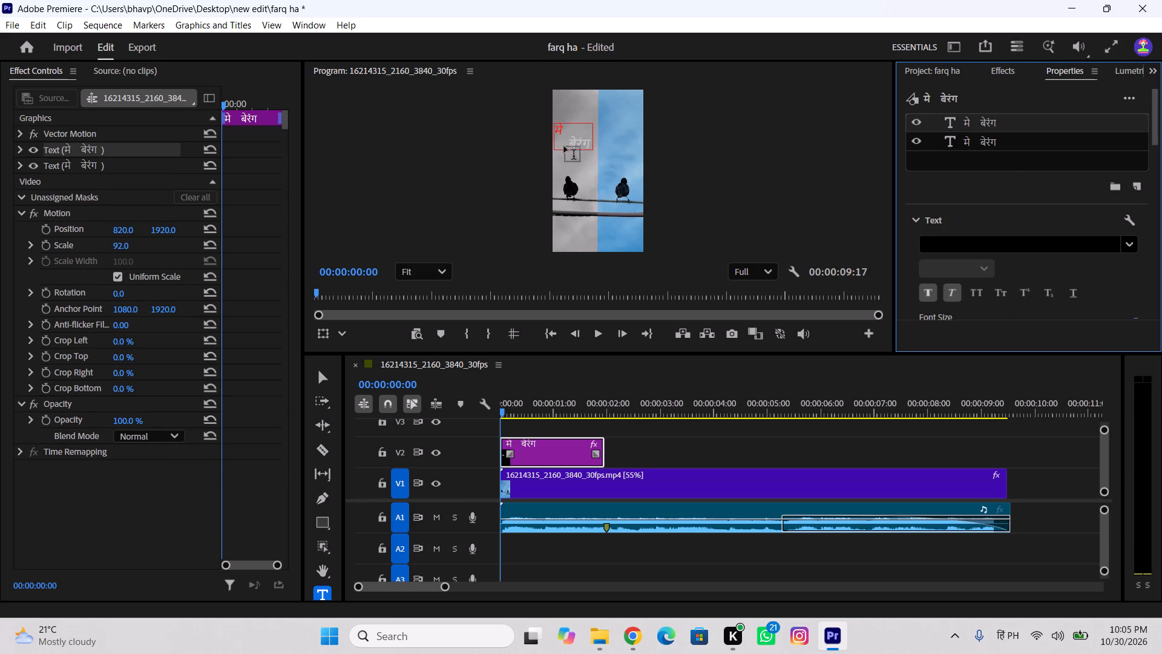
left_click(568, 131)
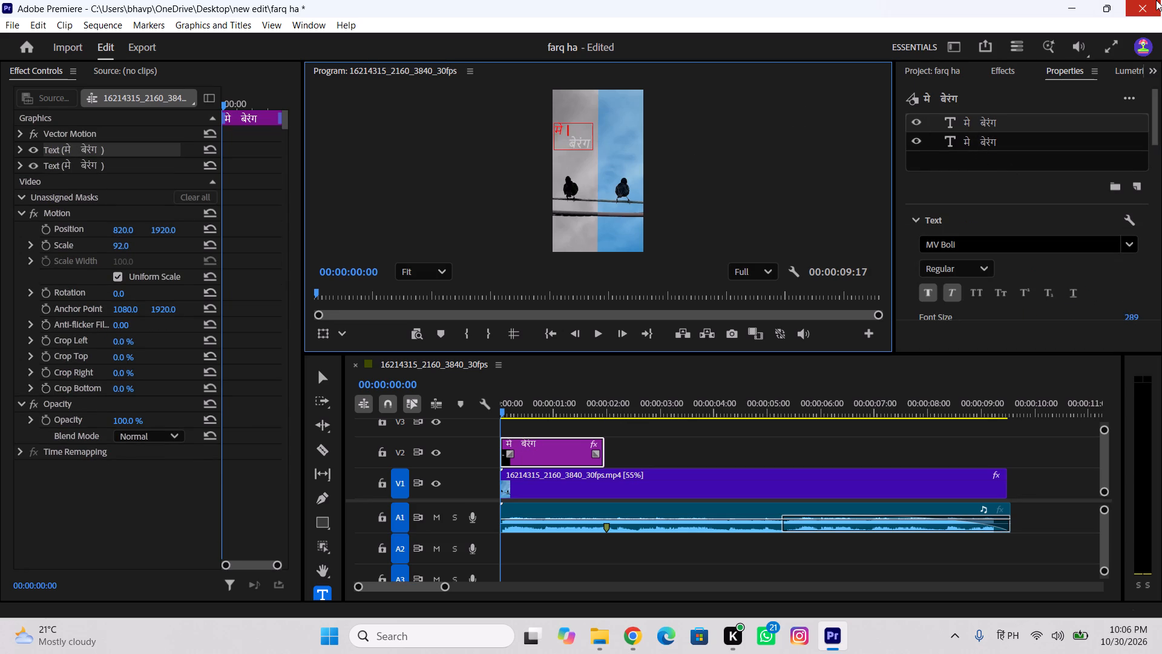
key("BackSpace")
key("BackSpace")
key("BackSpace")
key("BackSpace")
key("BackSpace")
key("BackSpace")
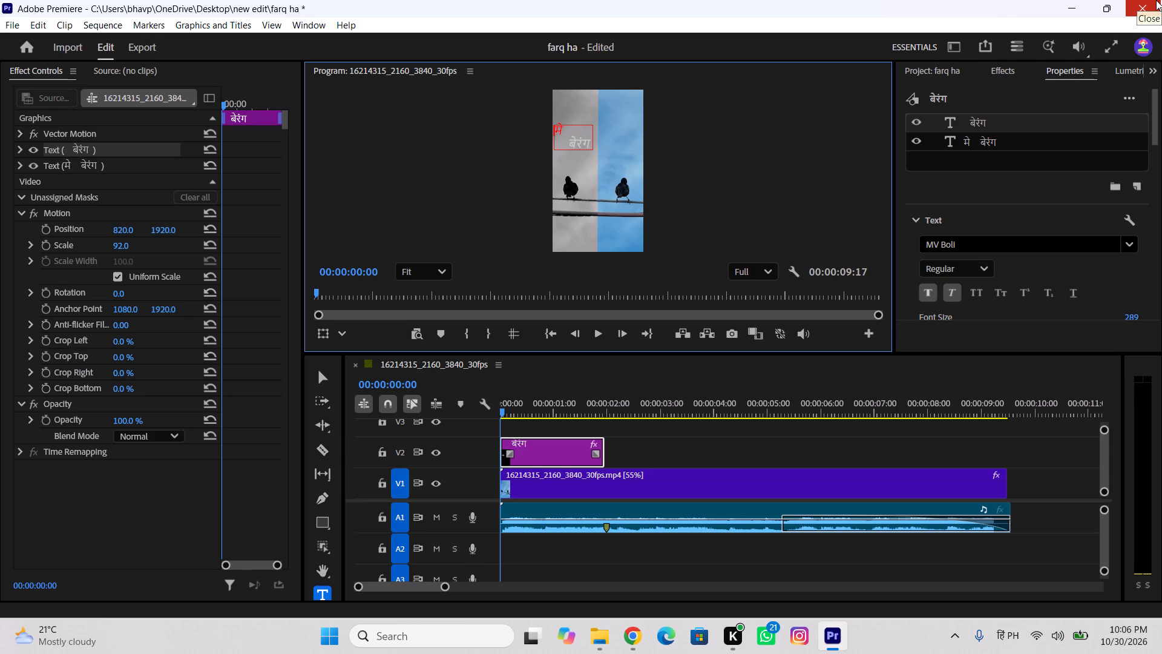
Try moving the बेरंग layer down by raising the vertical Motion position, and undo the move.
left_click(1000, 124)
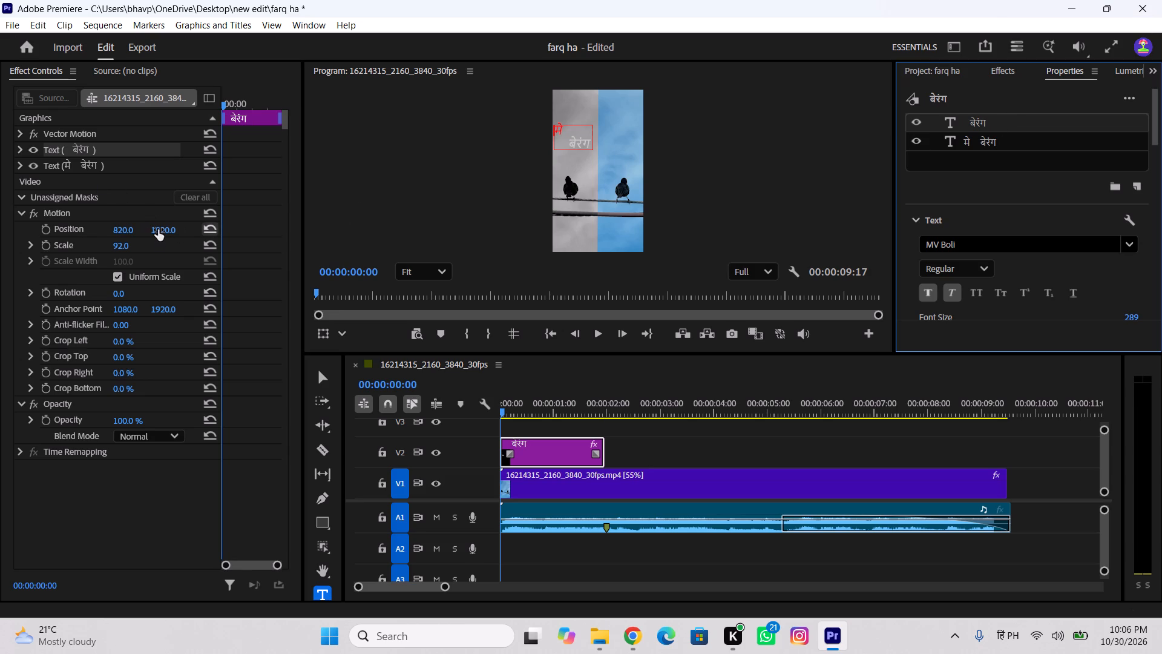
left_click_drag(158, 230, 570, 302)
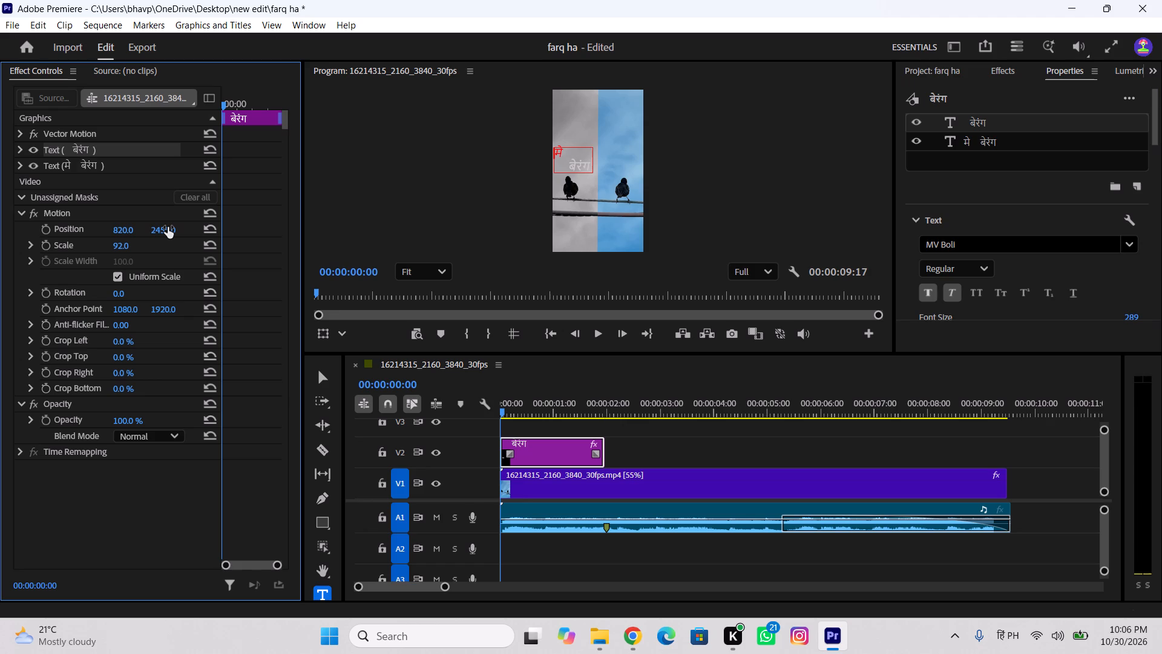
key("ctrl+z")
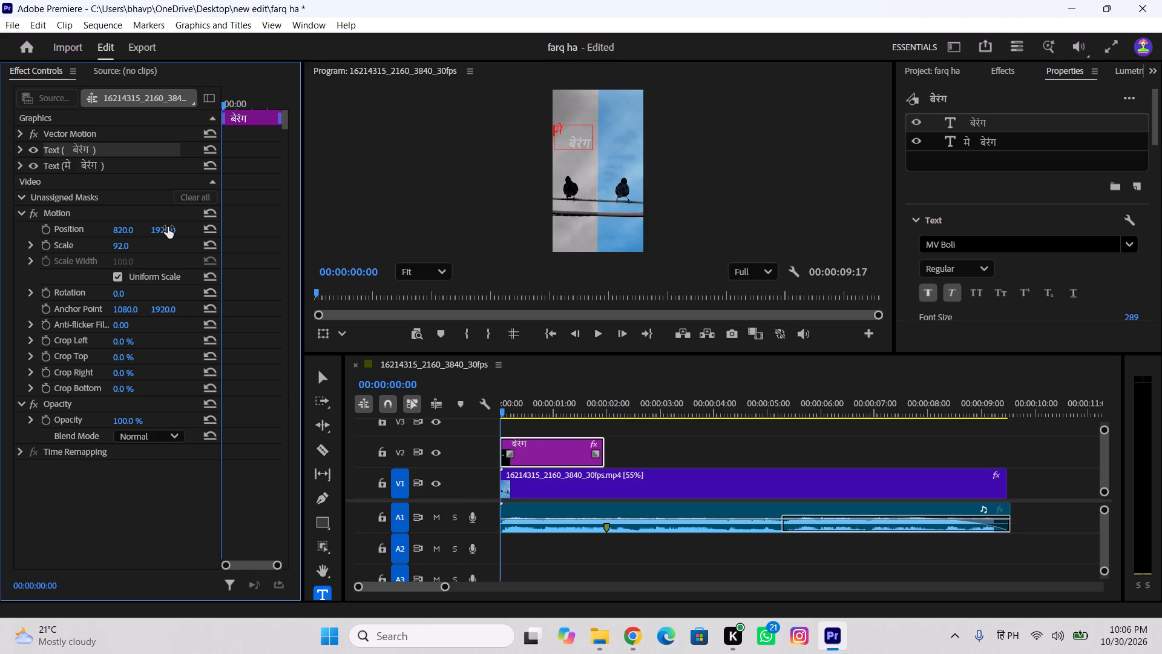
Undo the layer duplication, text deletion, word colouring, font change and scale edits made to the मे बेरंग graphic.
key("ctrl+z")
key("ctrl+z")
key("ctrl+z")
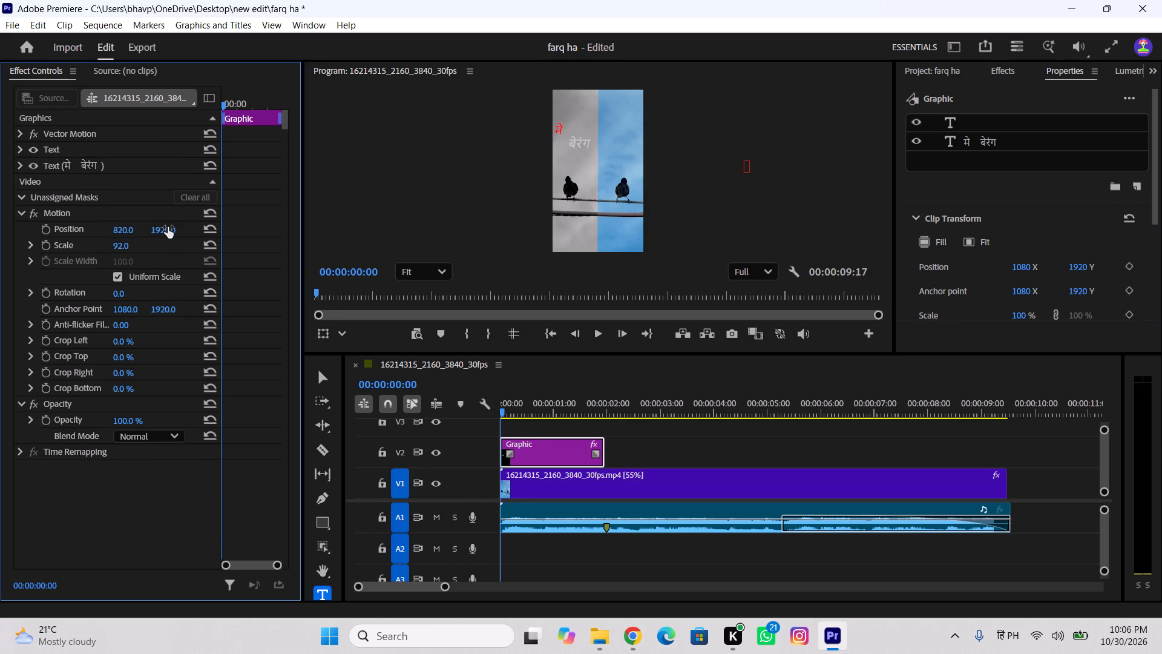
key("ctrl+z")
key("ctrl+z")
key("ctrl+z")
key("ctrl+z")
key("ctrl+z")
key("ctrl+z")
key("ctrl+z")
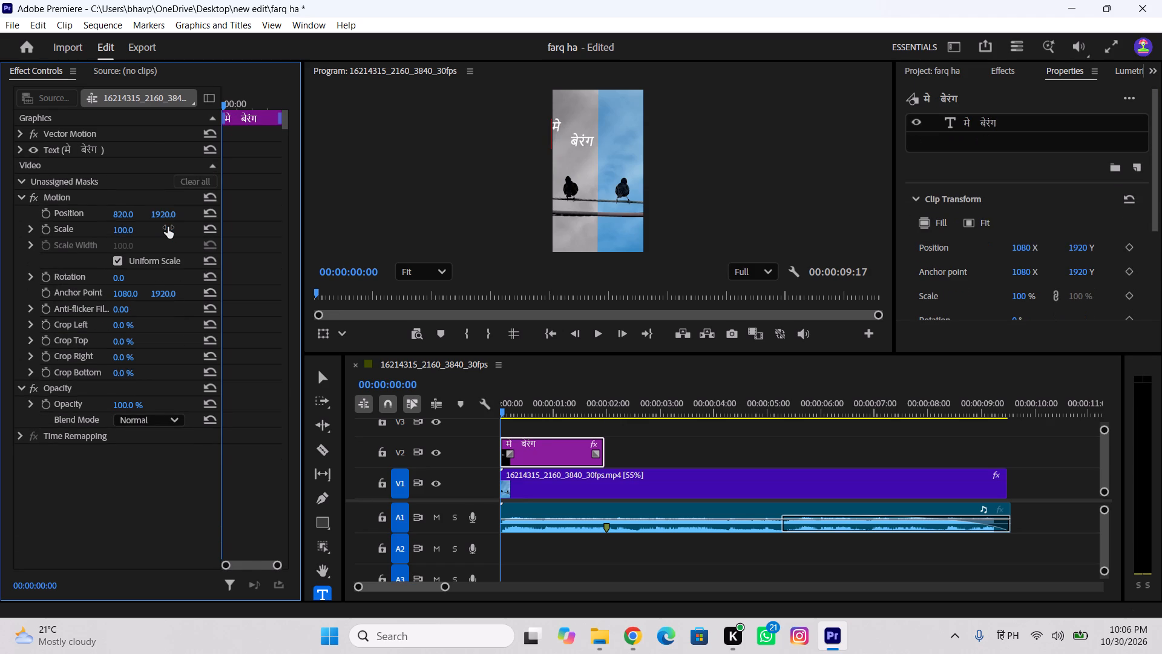
Undo the मे बेरंग graphic's line and spacing edits, repositioning, text enlargement, trimming and move to the sequence start.
key("ctrl+z")
key("ctrl+z")
key("ctrl+z")
key("ctrl+z")
key("ctrl+z")
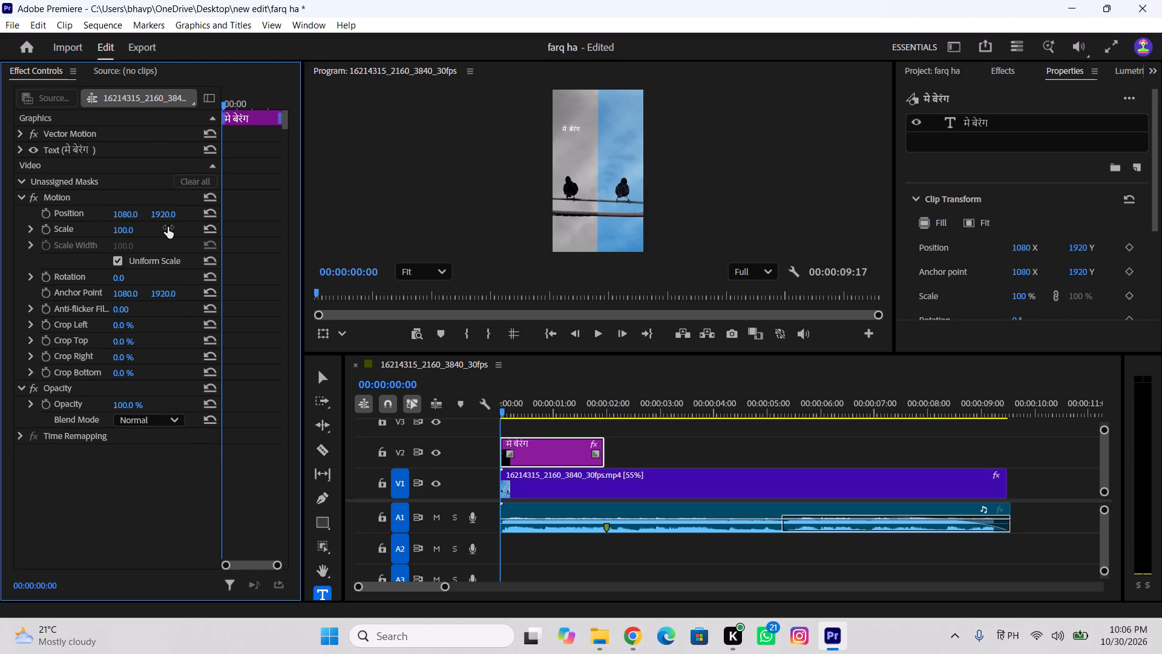
key("ctrl+z")
key("ctrl+z")
key("ctrl+z")
key("ctrl+z")
key("ctrl+z")
key("ctrl+z")
key("ctrl+z")
key("ctrl+z")
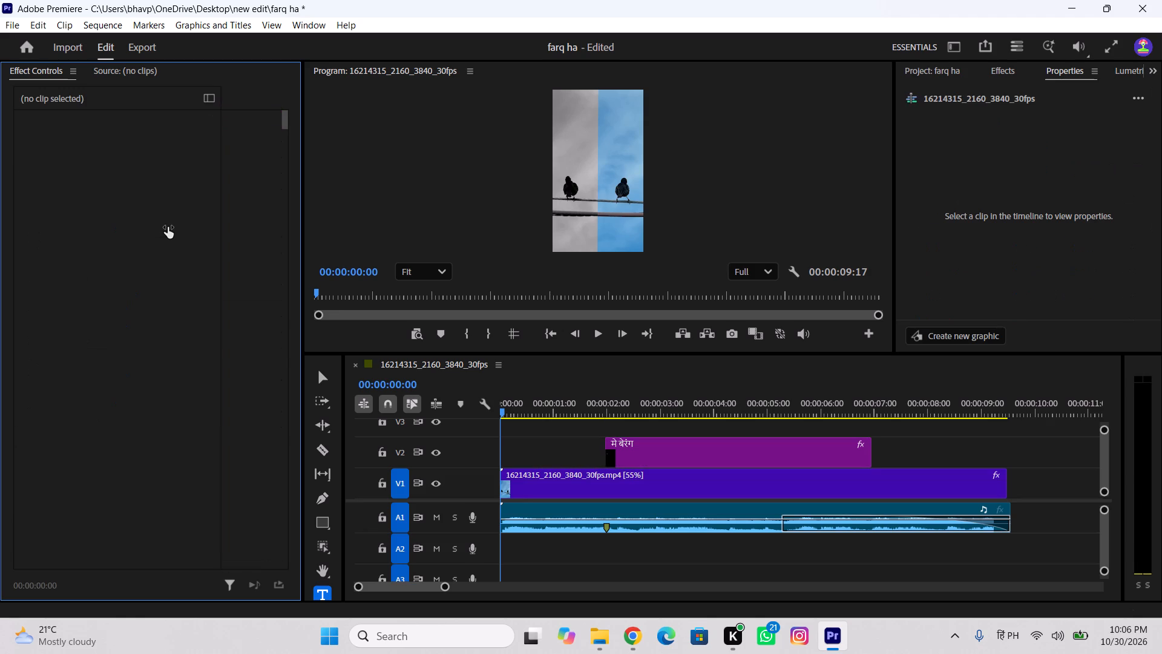
Move the मे बेरंग graphic on track V2 so it starts at 00:00:00:00.
left_click(720, 437)
left_click_drag(720, 437, 667, 440)
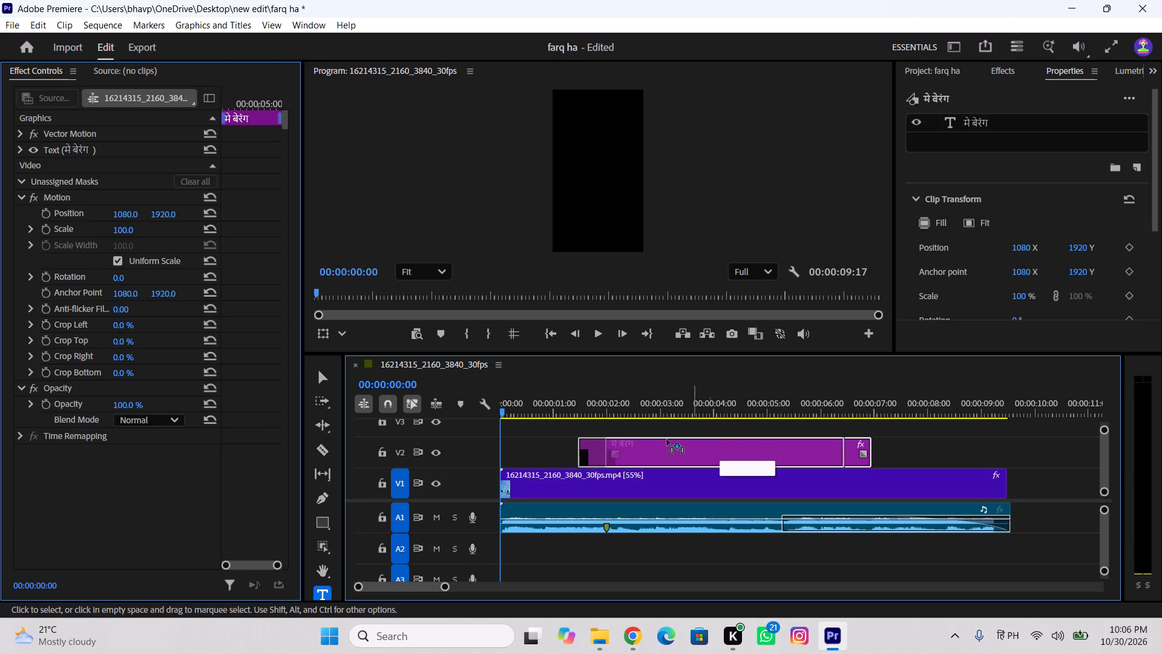
left_click_drag(667, 440, 530, 453)
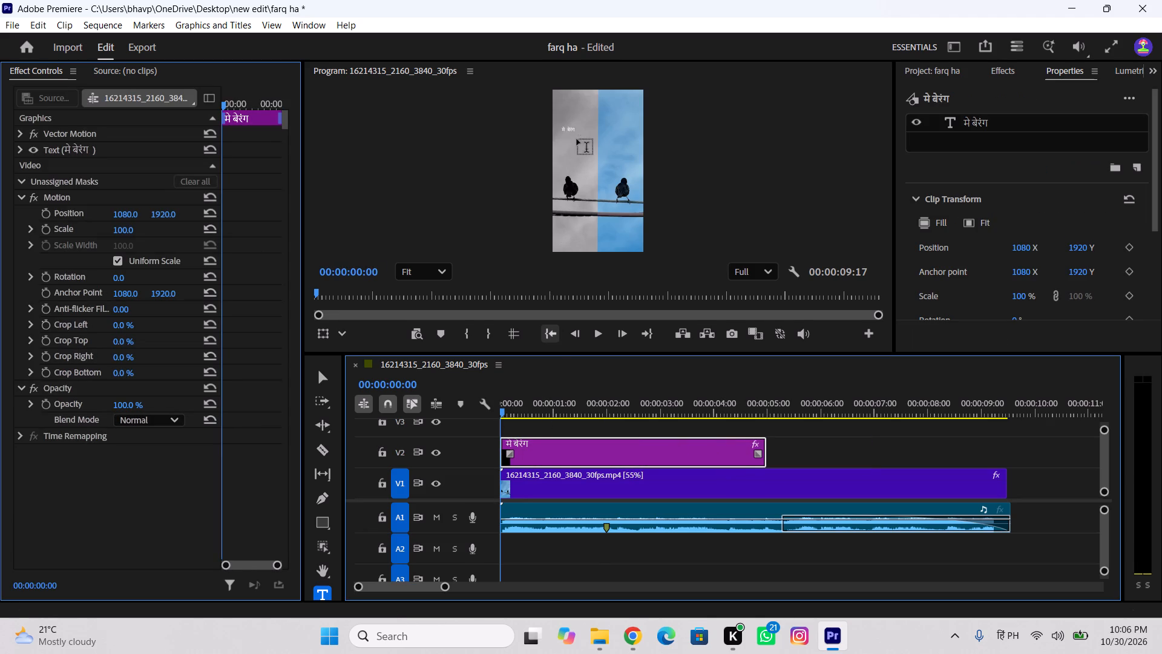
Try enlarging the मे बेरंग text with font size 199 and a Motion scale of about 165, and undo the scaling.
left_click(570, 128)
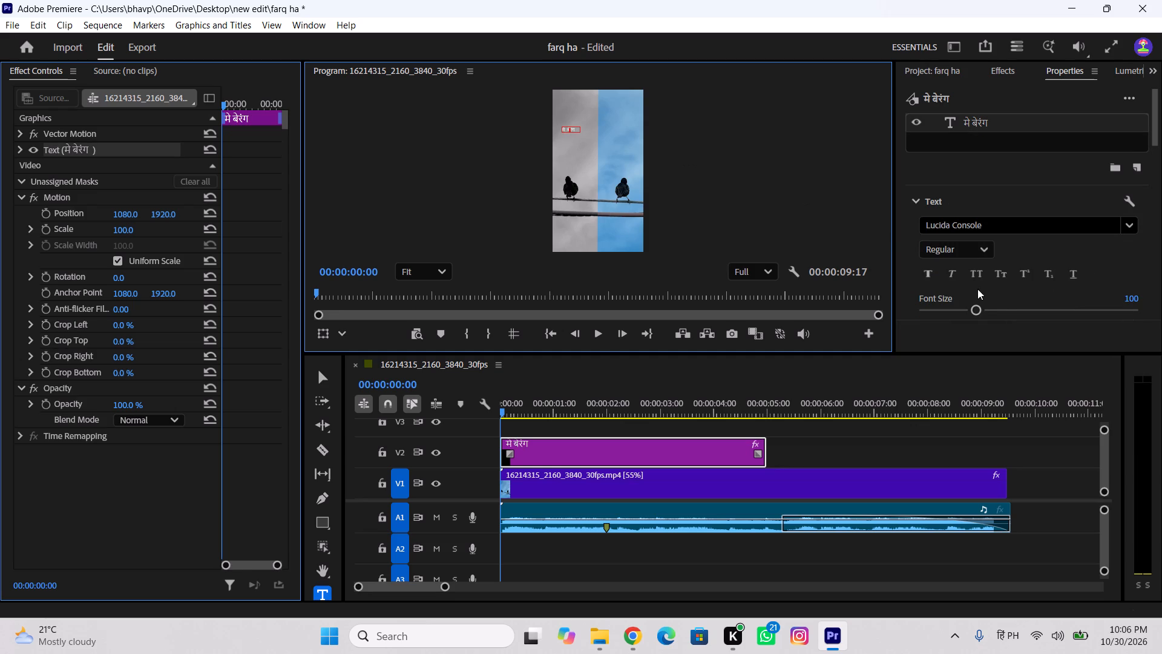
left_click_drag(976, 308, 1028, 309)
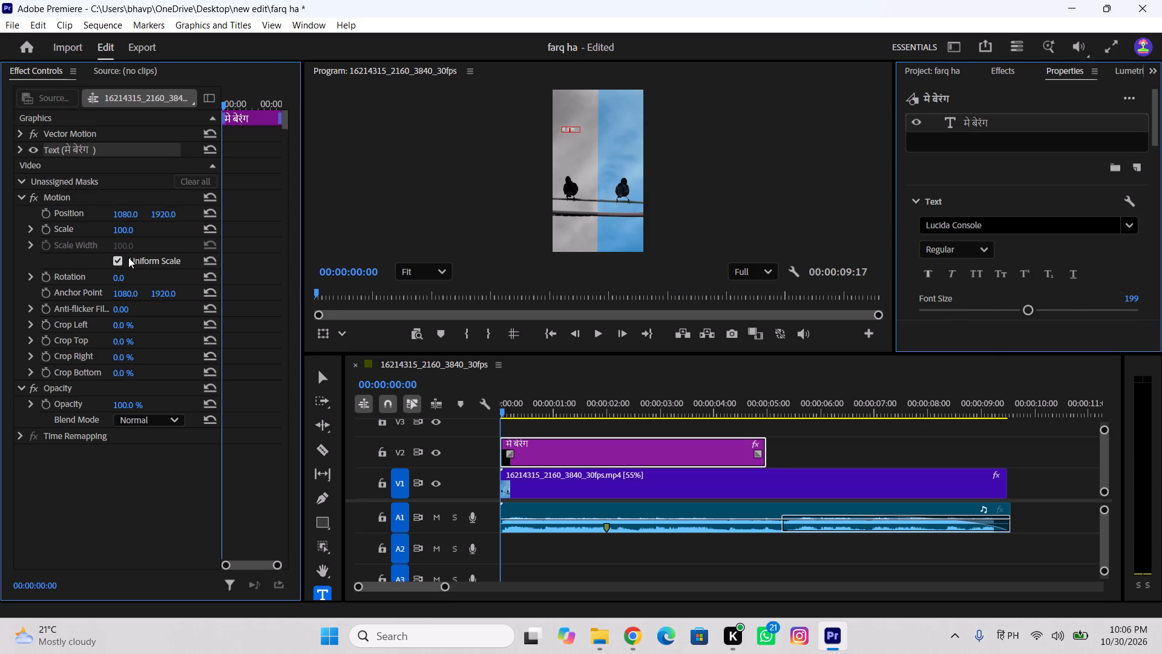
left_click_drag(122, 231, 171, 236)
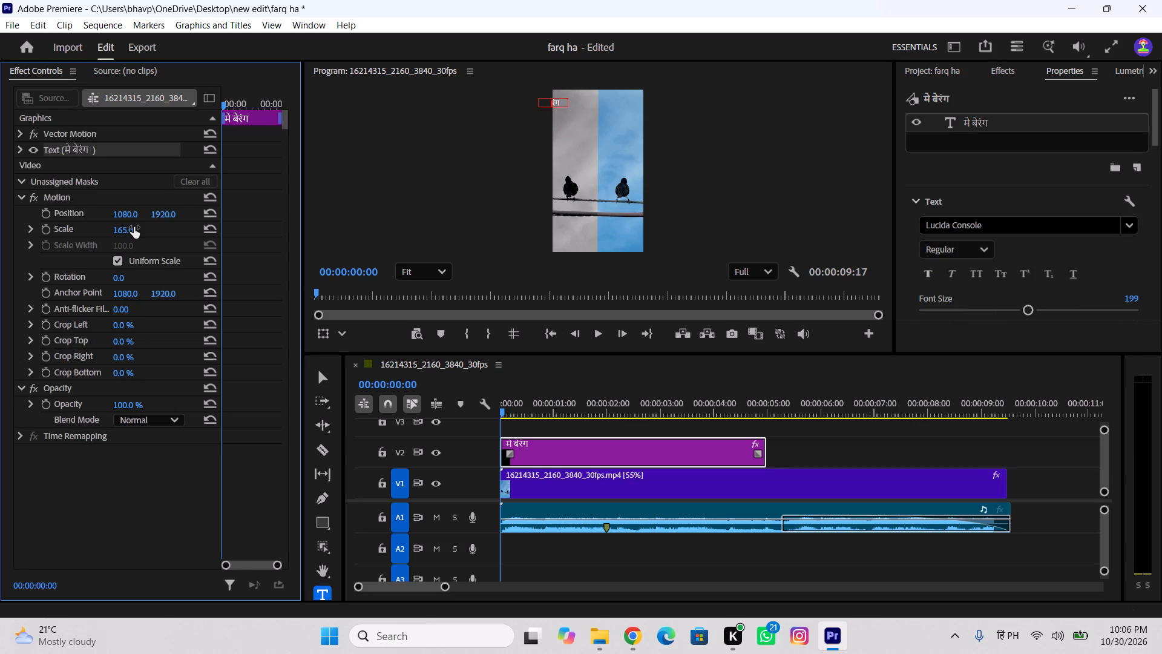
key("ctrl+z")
Select all the characters of the मे बेरंग text and set their font size to 320.
left_click_drag(578, 128, 576, 130)
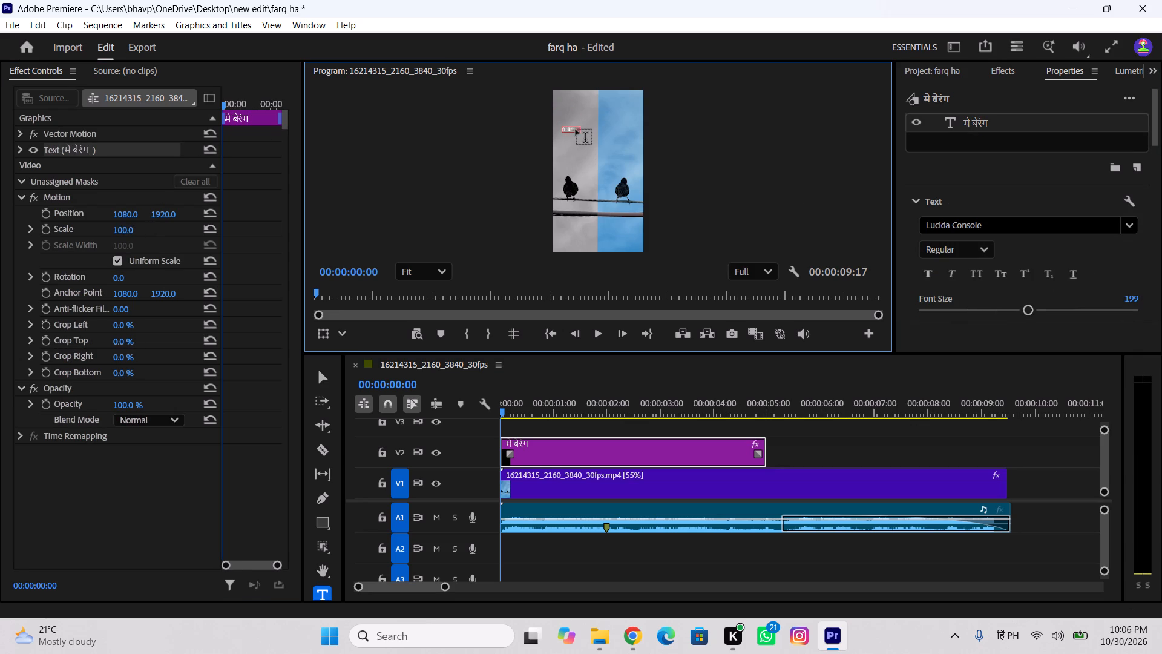
left_click_drag(576, 130, 557, 132)
left_click_drag(557, 132, 561, 129)
left_click_drag(981, 306, 1075, 305)
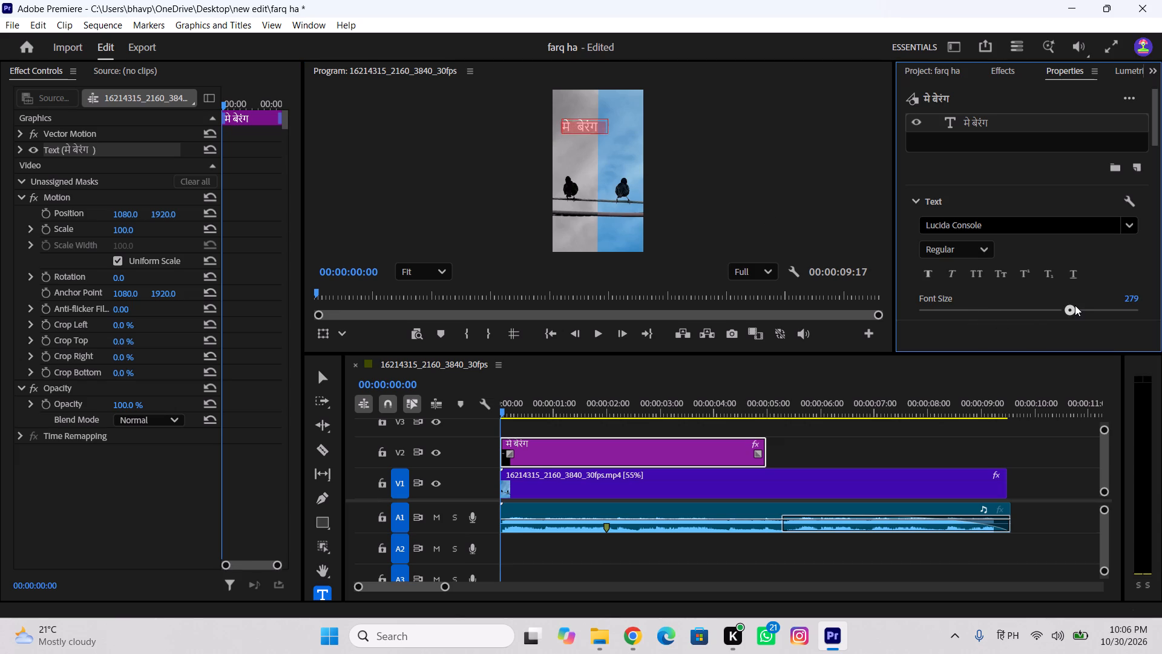
left_click_drag(1075, 305, 1096, 300)
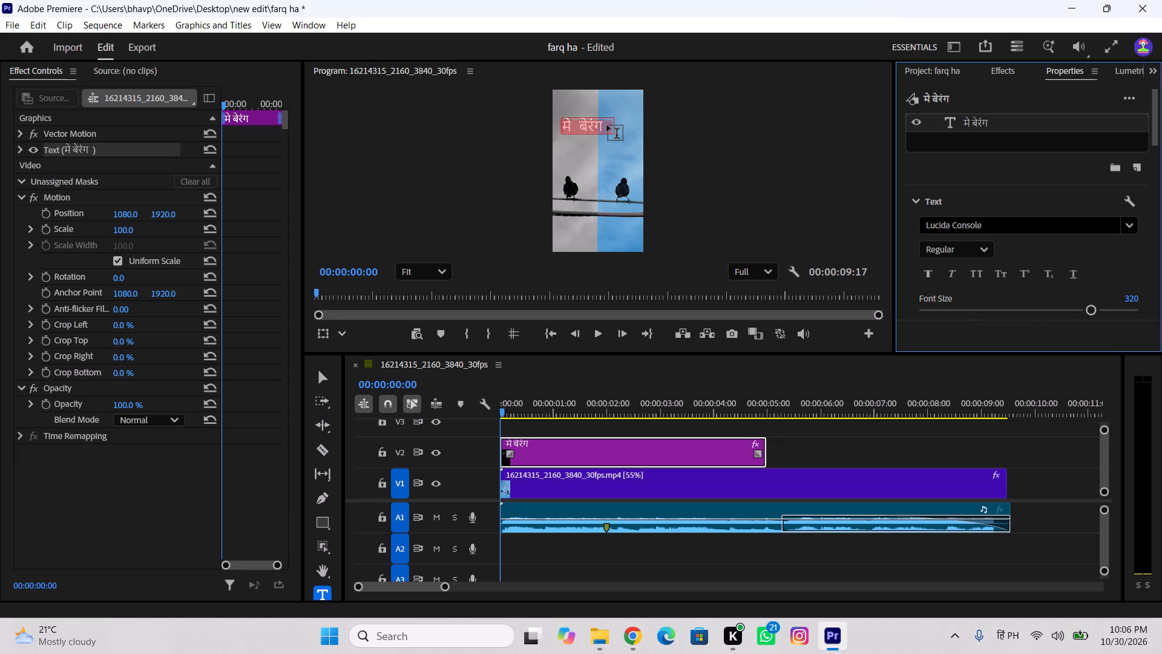
Remove the extra trailing space after बेरंग in the text box.
left_click(608, 125)
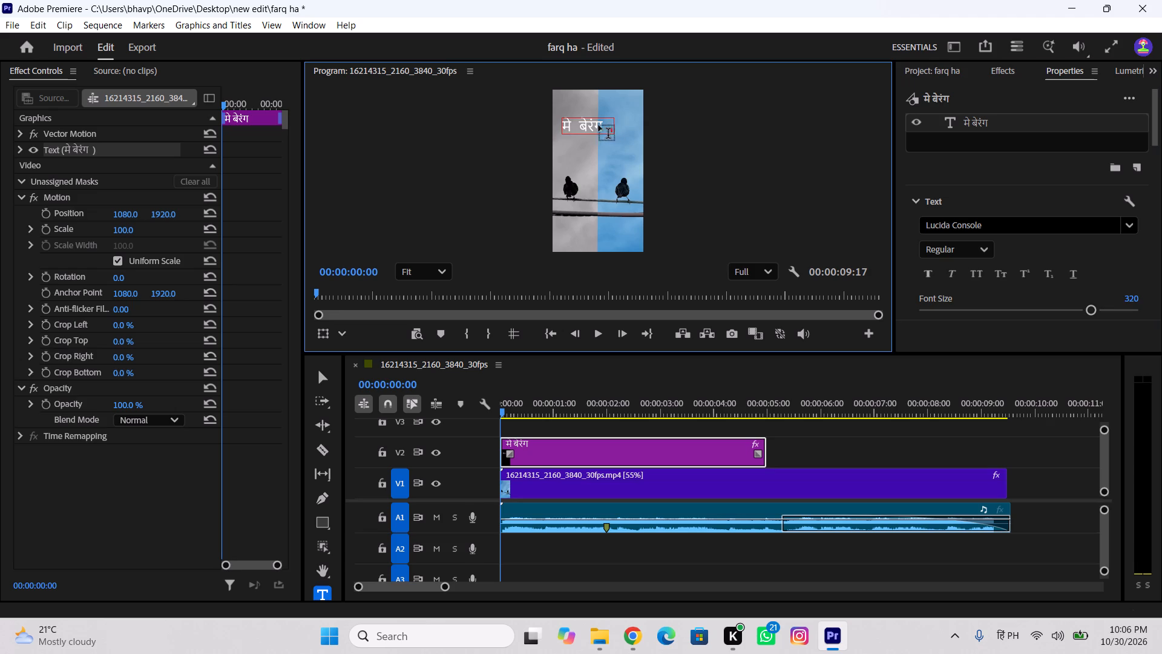
left_click(607, 125)
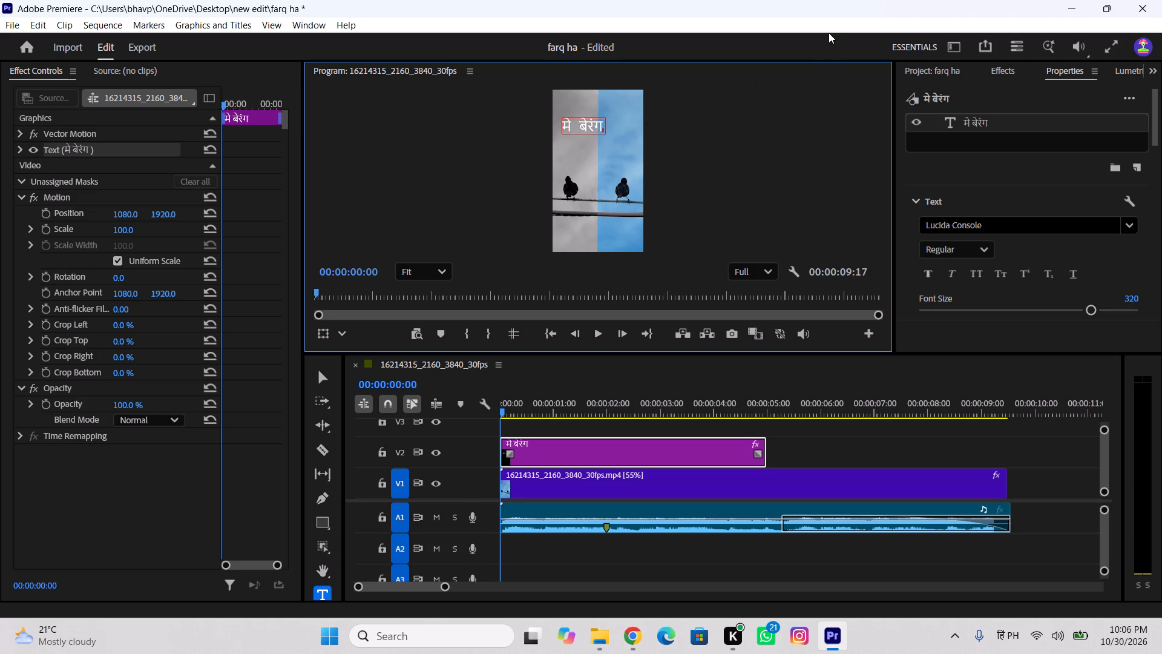
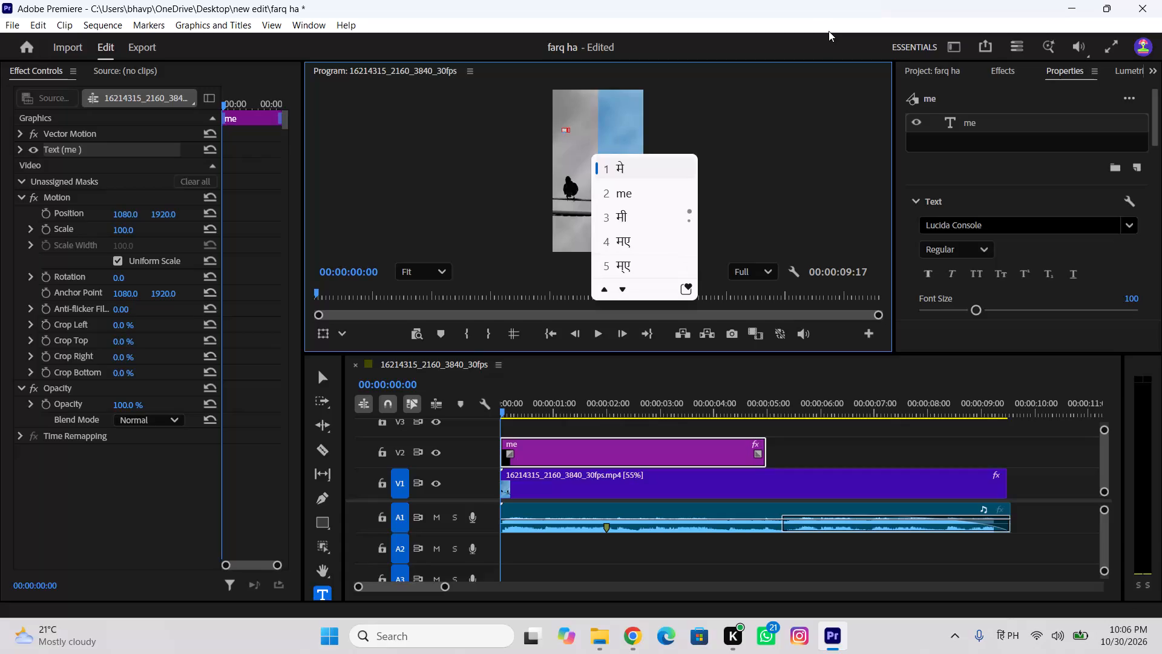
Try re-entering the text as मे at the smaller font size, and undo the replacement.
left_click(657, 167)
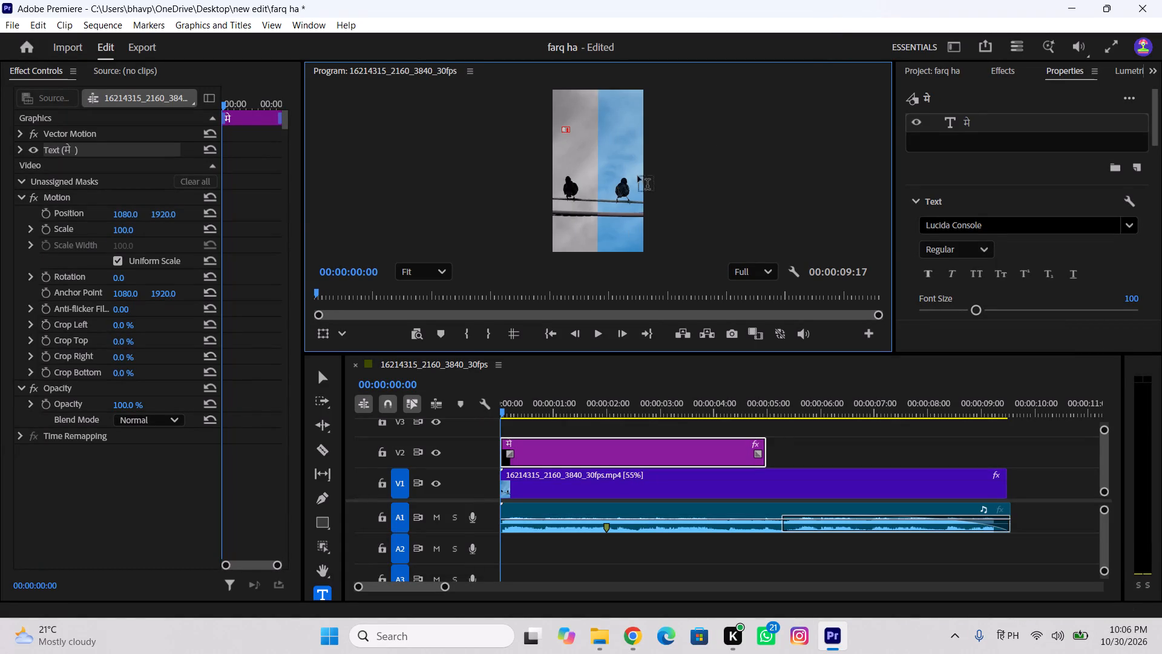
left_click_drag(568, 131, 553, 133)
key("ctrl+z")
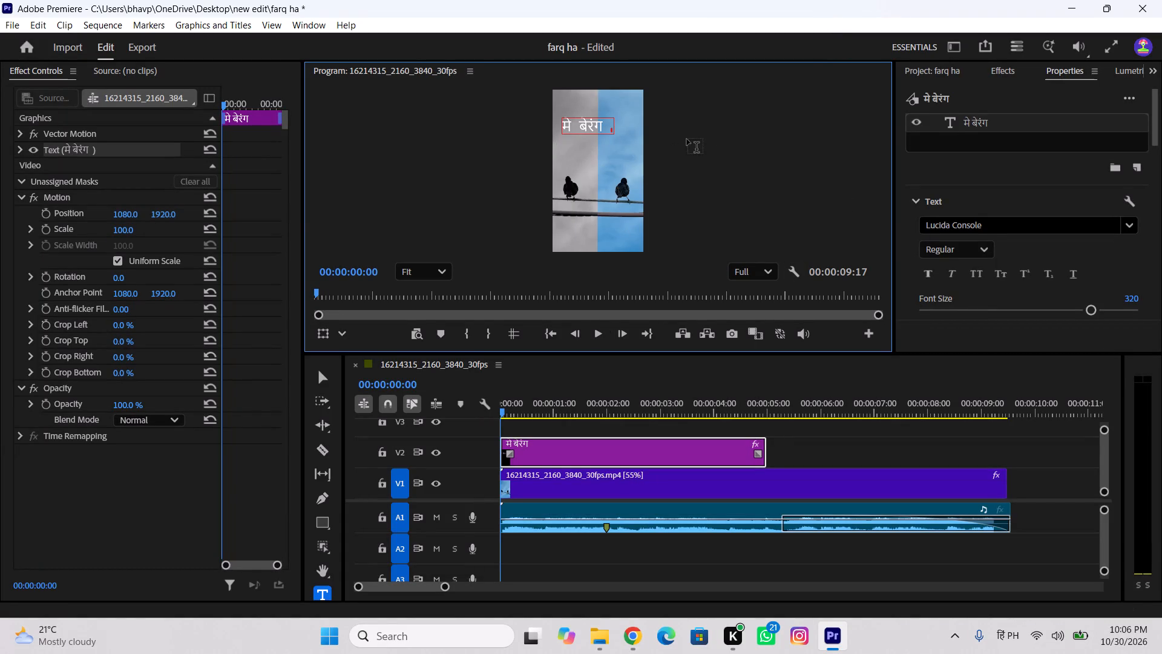
Delete the word बेरंग from the text on track V2 so that only मे remains.
left_click(612, 127)
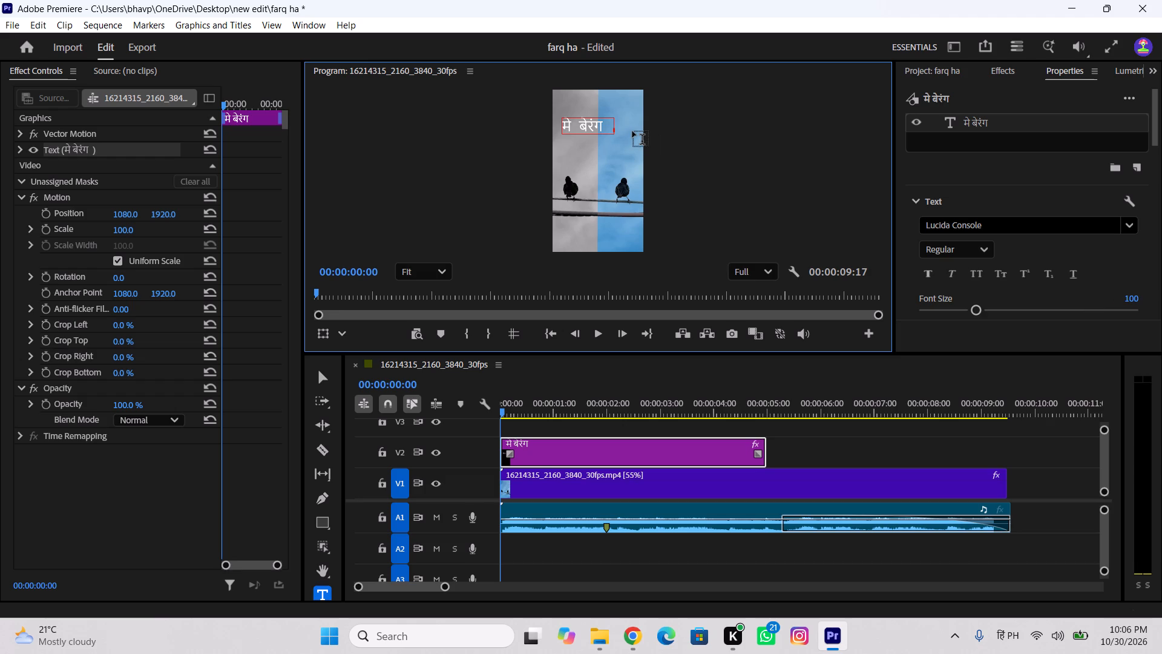
key("BackSpace")
key("backslash")
key("BackSpace")
key("BackSpace")
key("BackSpace")
key("BackSpace")
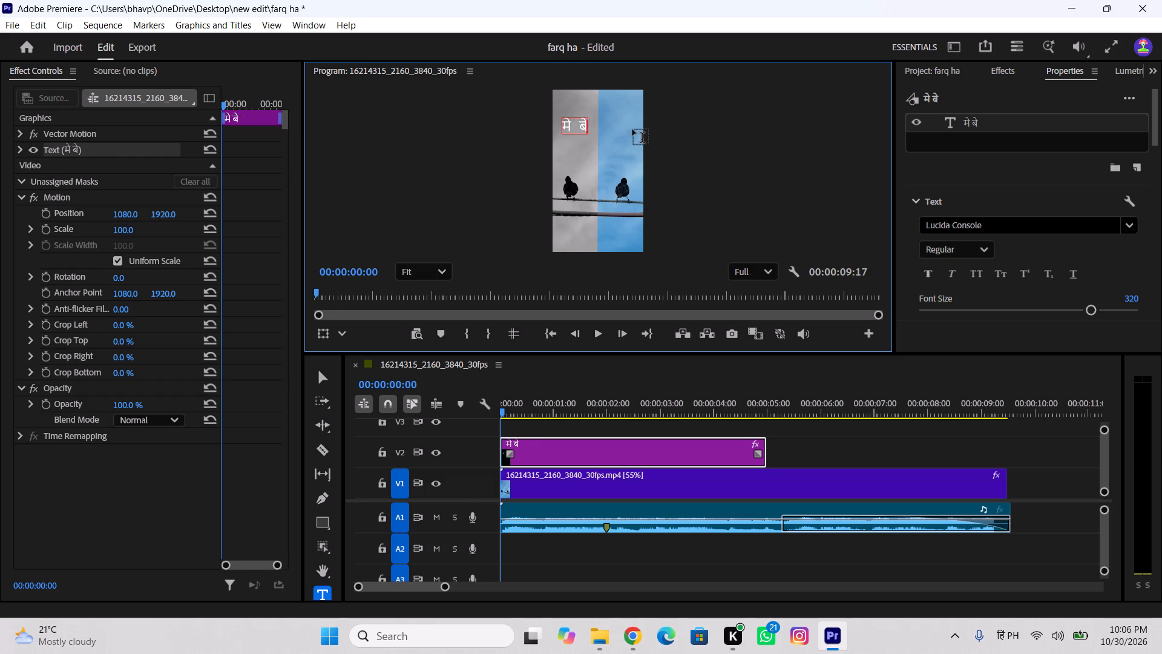
key("BackSpace")
key("BackSpace")
Style the मे text with a red DB2222 fill and font size 400.
left_click_drag(571, 124, 568, 126)
left_click_drag(568, 126, 563, 128)
scroll(896, 268, "down", 5)
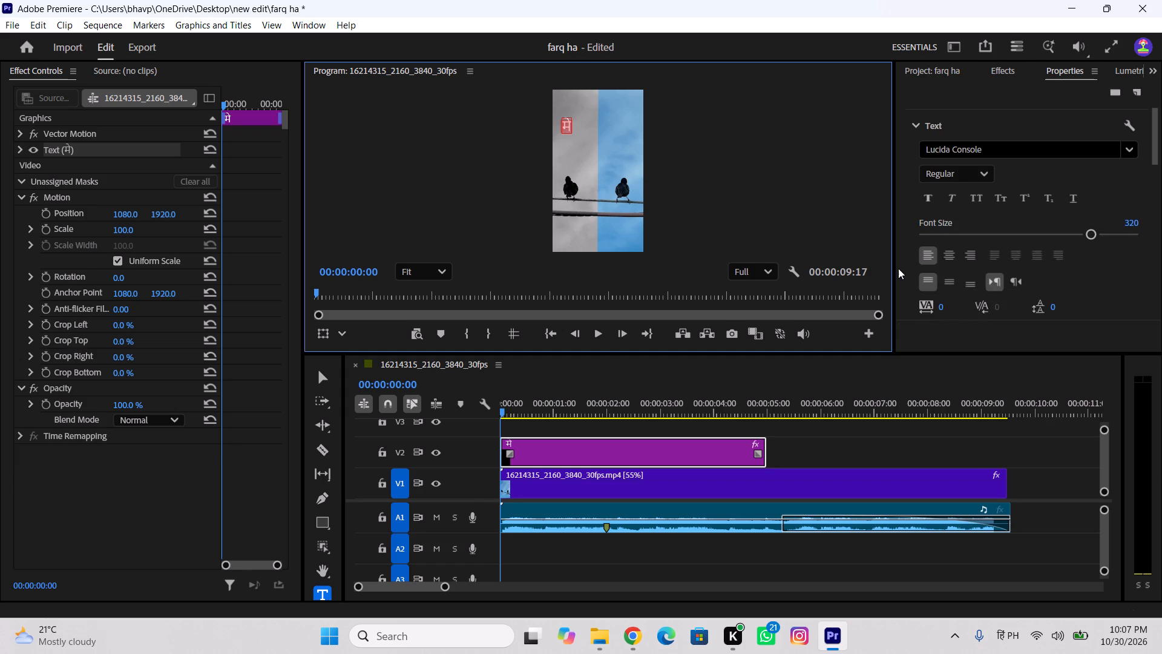
scroll(904, 267, "down", 7)
left_click(963, 296)
left_click_drag(505, 284, 538, 326)
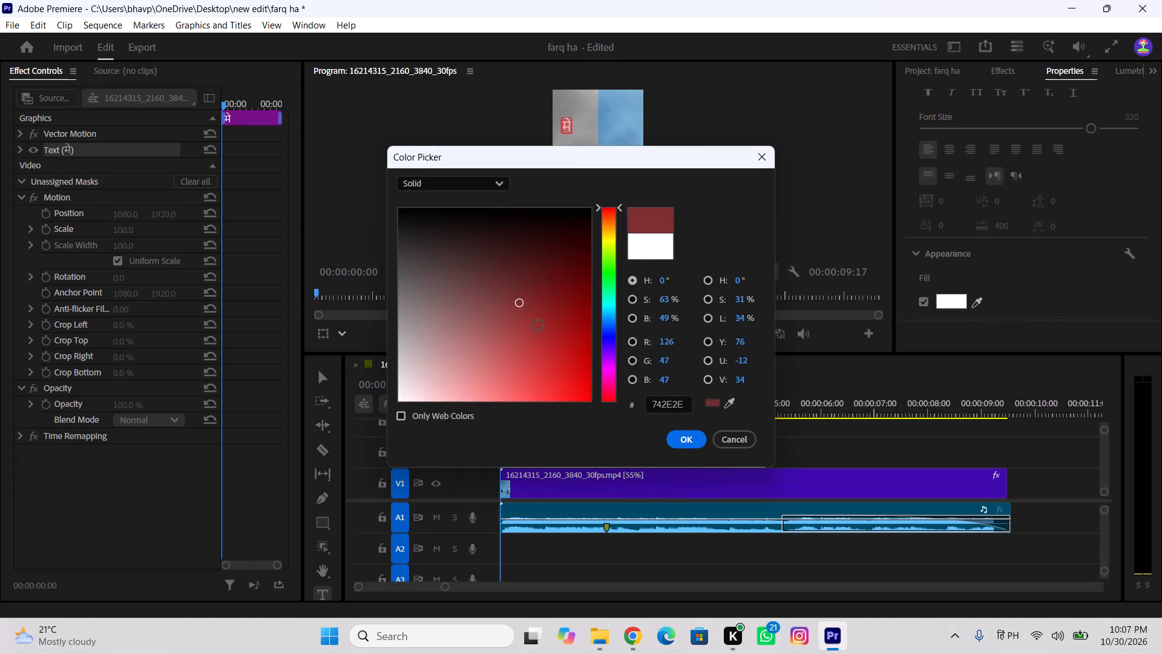
left_click_drag(538, 326, 561, 374)
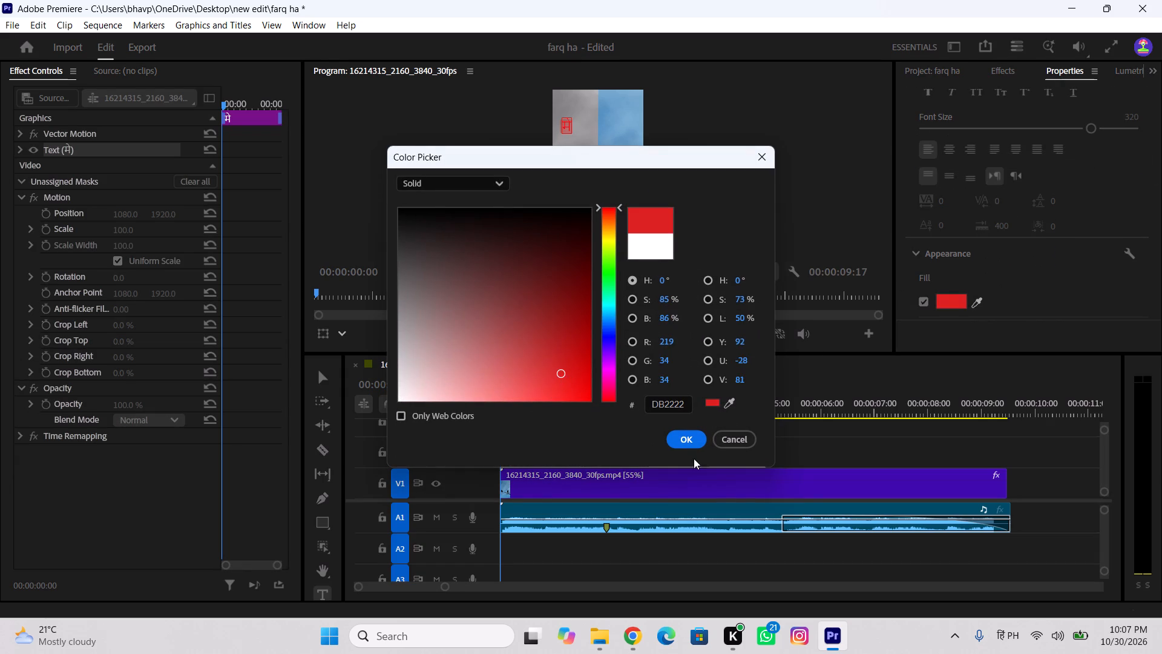
left_click(686, 441)
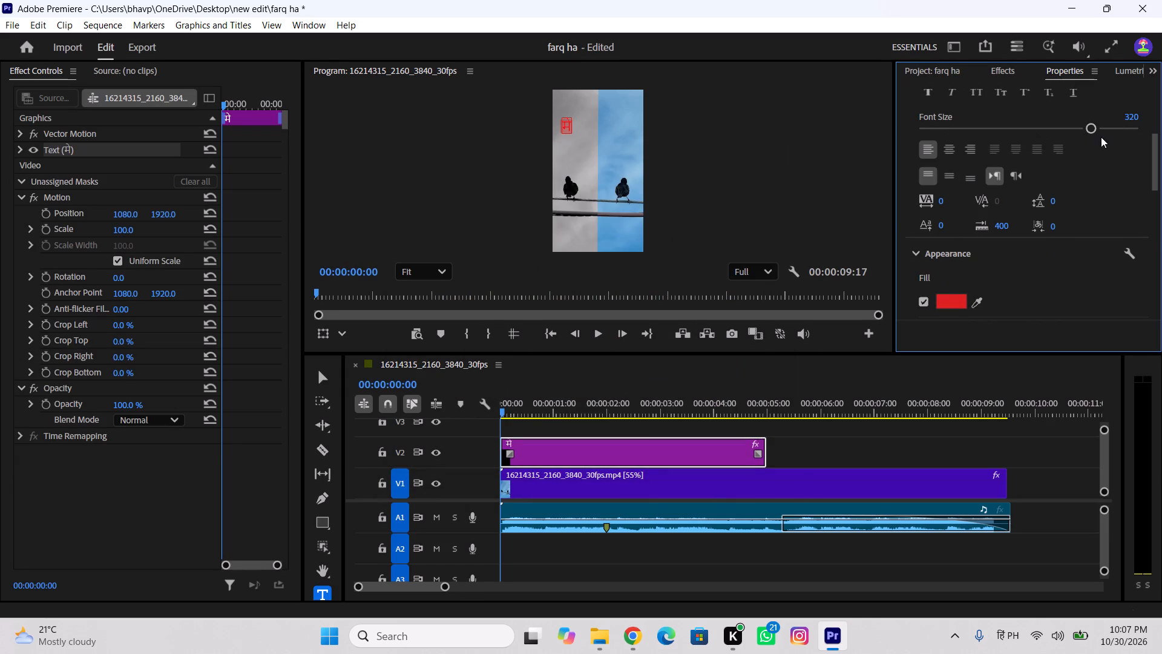
left_click_drag(1097, 130, 1143, 138)
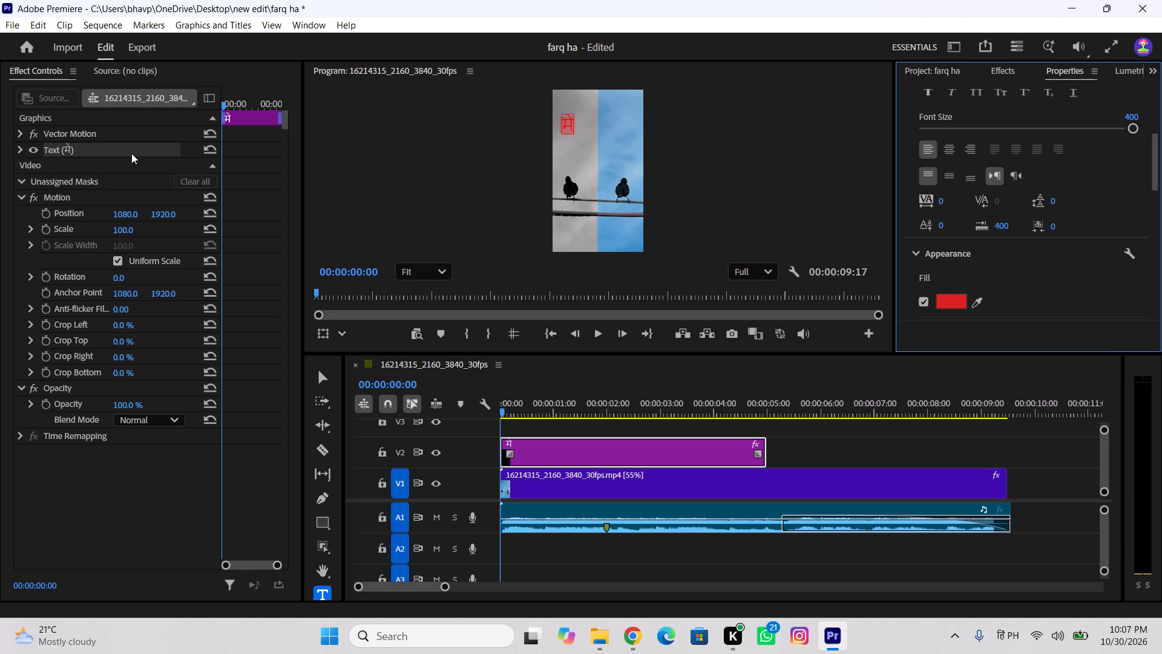
left_click(516, 259)
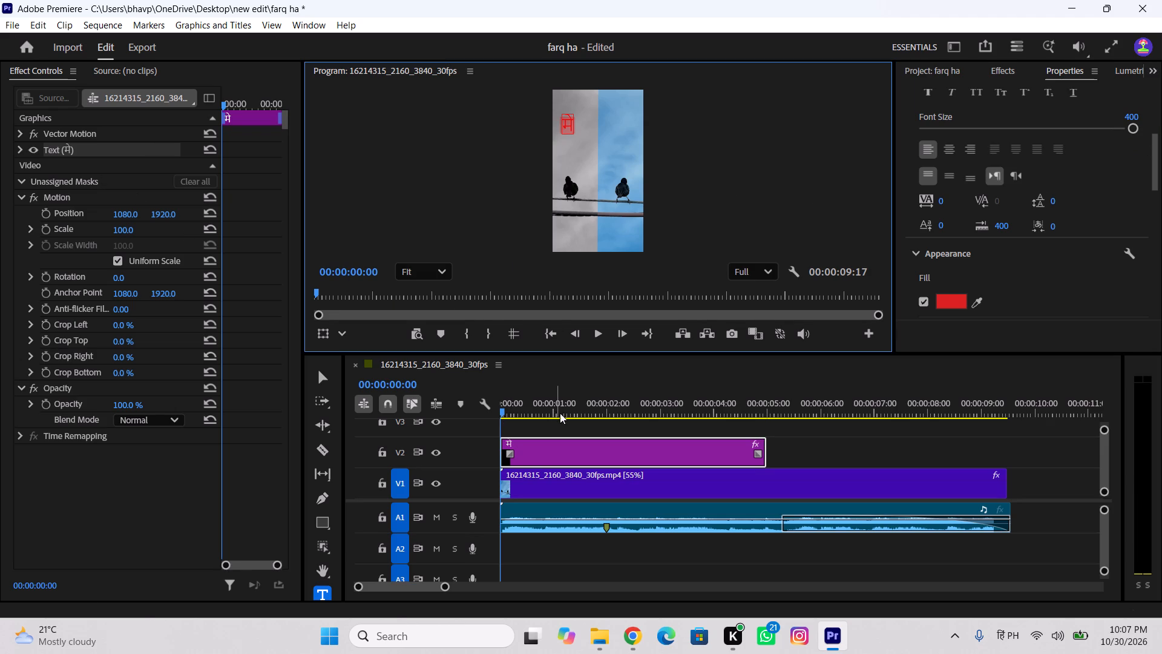
Duplicate the मे graphic from track V2 onto track V3 with the same start time, and dismiss the stray Hindi input suggestions.
left_click(556, 423)
key("v")
left_click(577, 441)
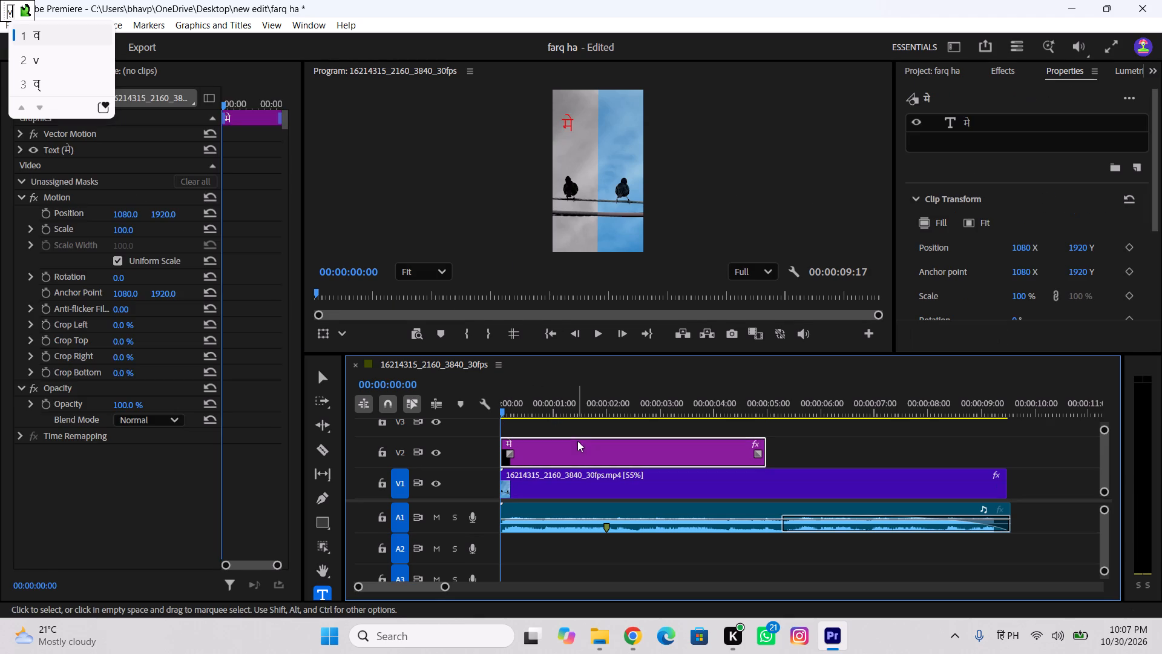
left_click_drag(577, 449, 581, 431, "alt")
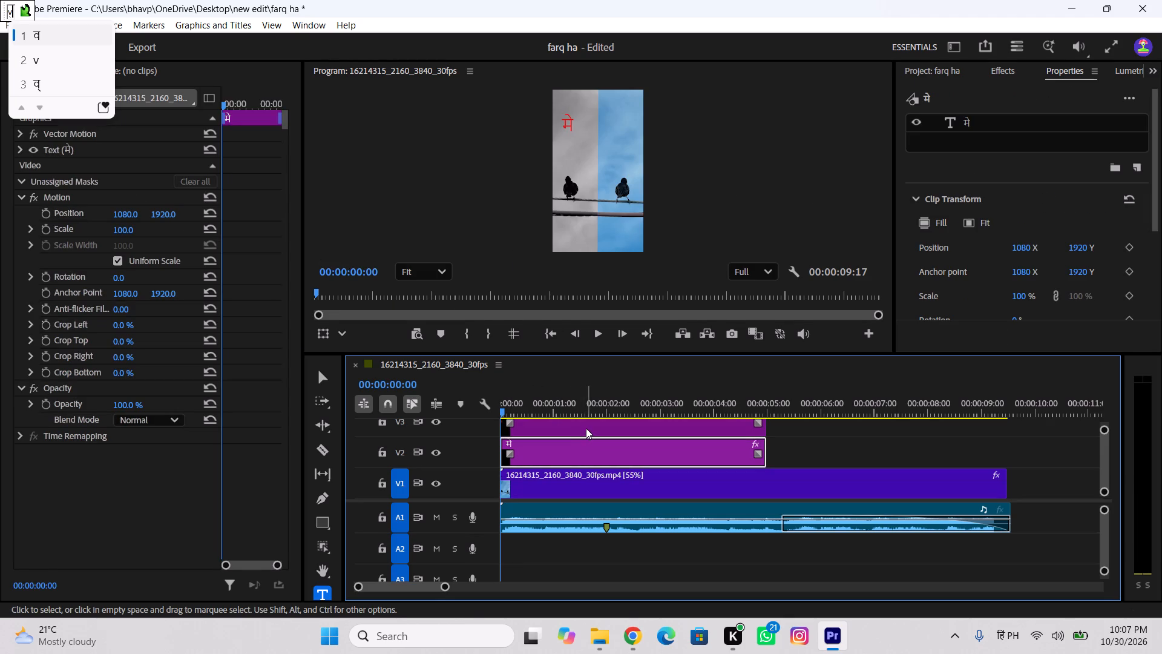
left_click(89, 1)
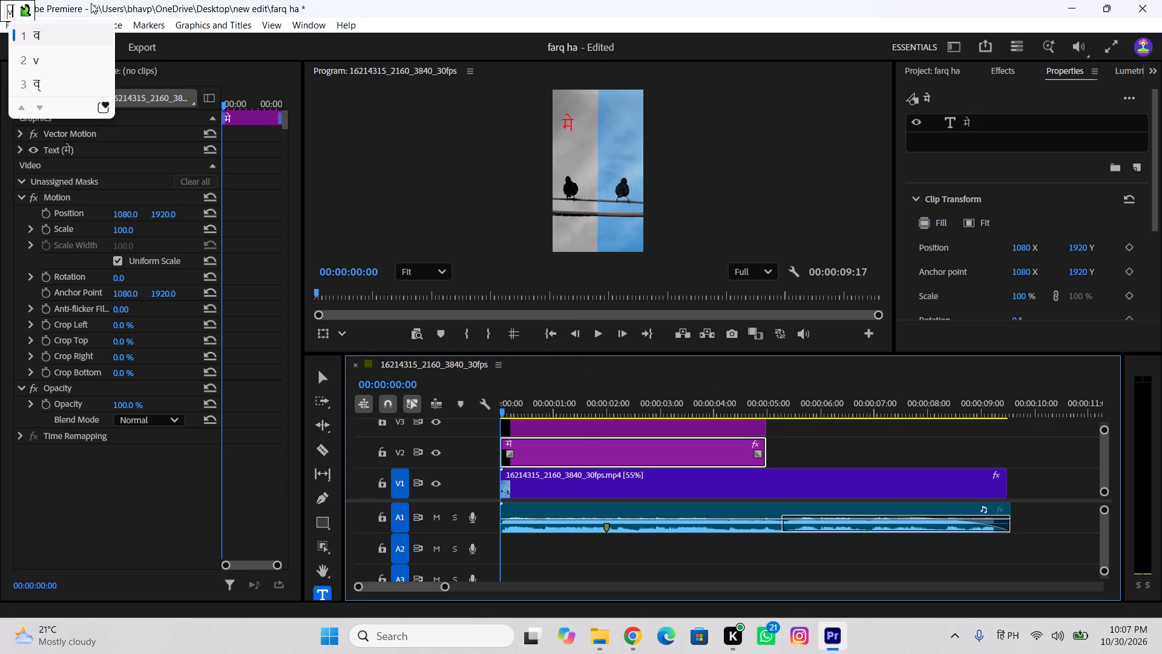
left_click(74, 16)
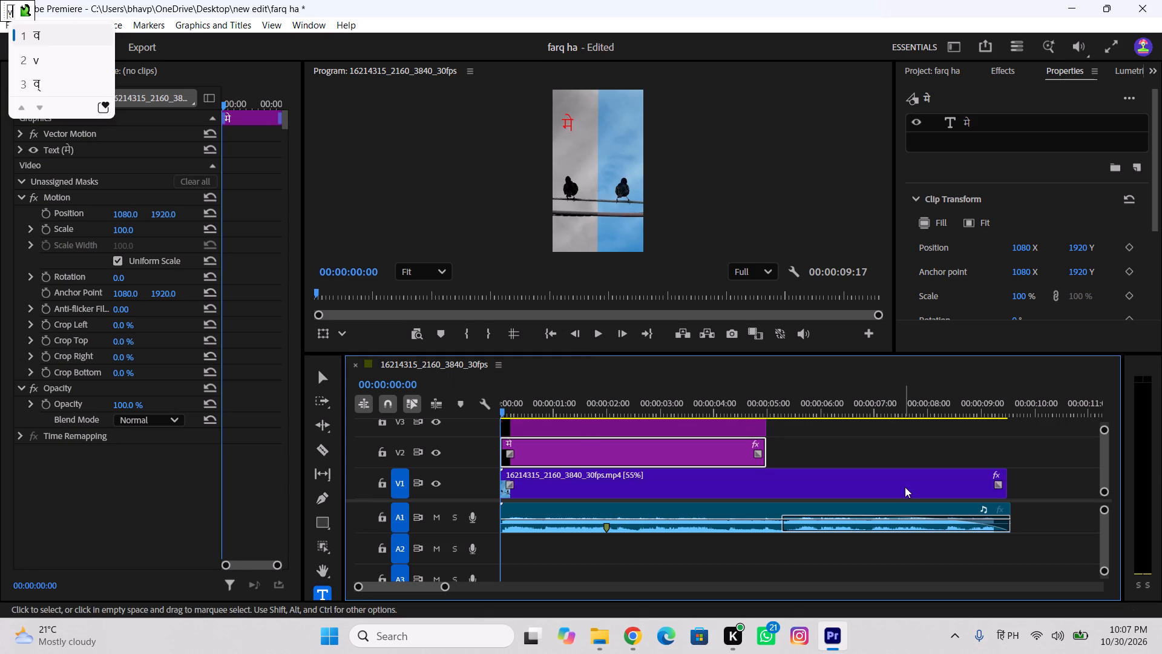
left_click(879, 445)
left_click(638, 440)
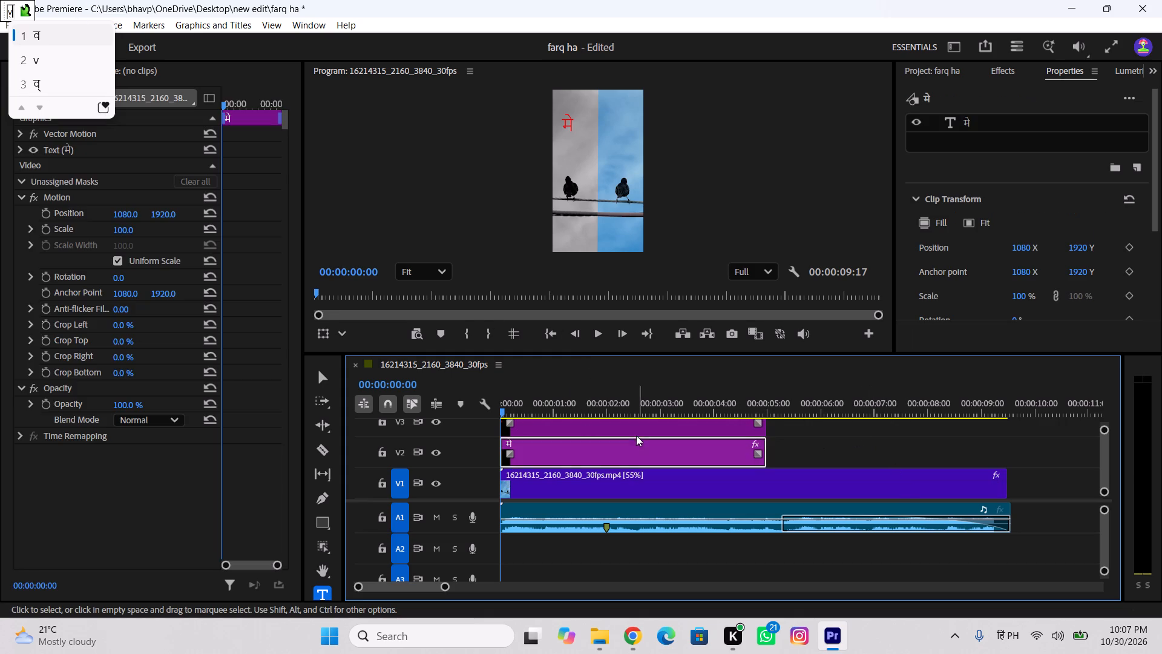
left_click(635, 431)
left_click(71, 101)
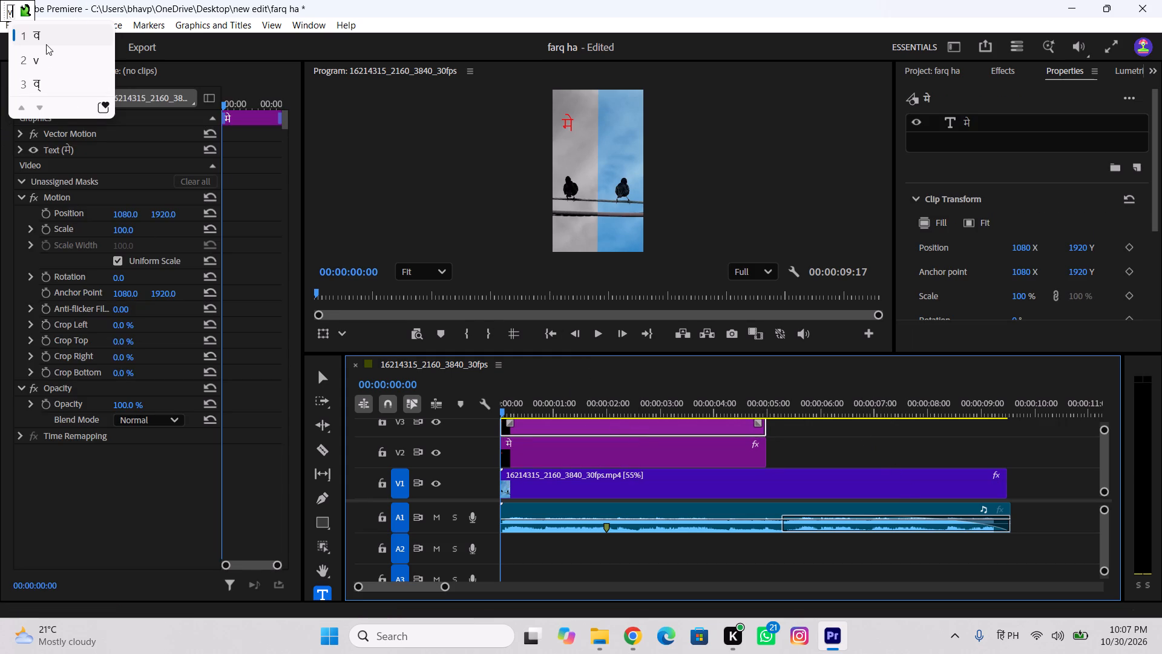
left_click(46, 41)
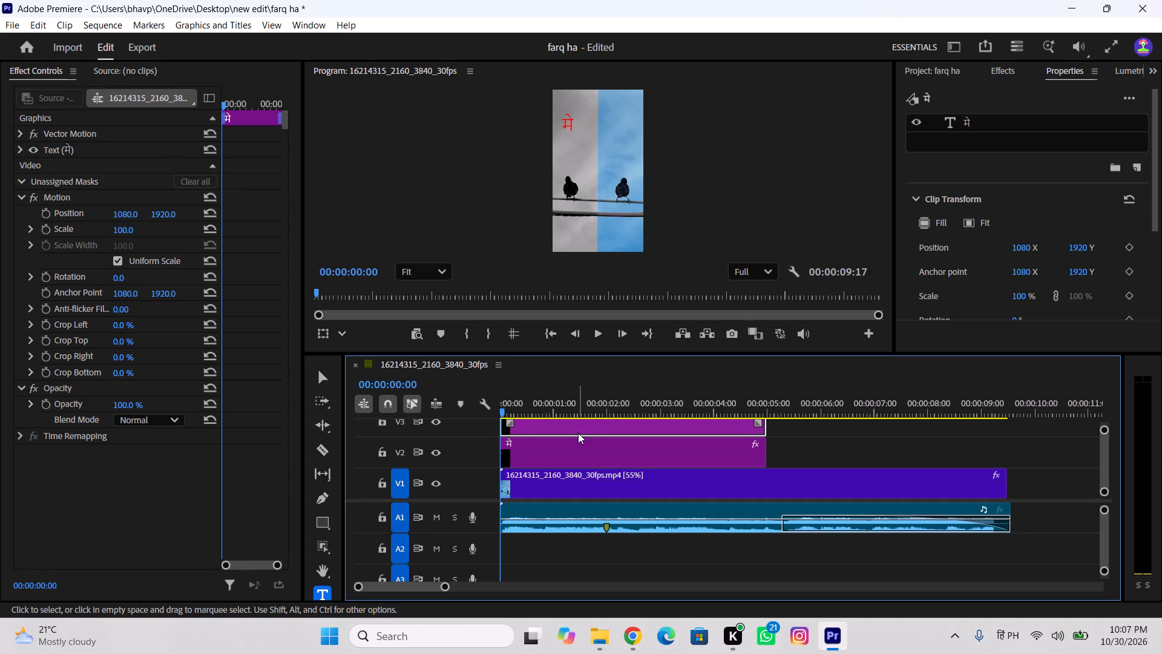
With the playhead at the start, set the V3 copy's Motion position to about 1328, 2382.
double_click(583, 424)
key("space")
key("space")
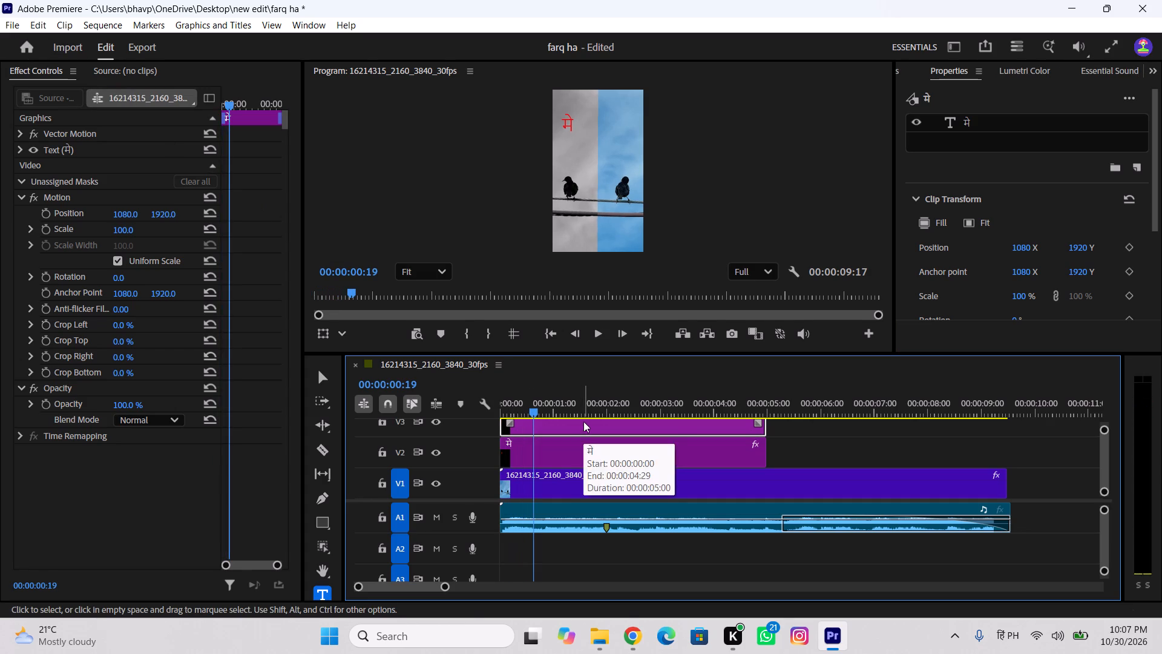
left_click_drag(559, 398, 445, 415)
left_click(518, 428)
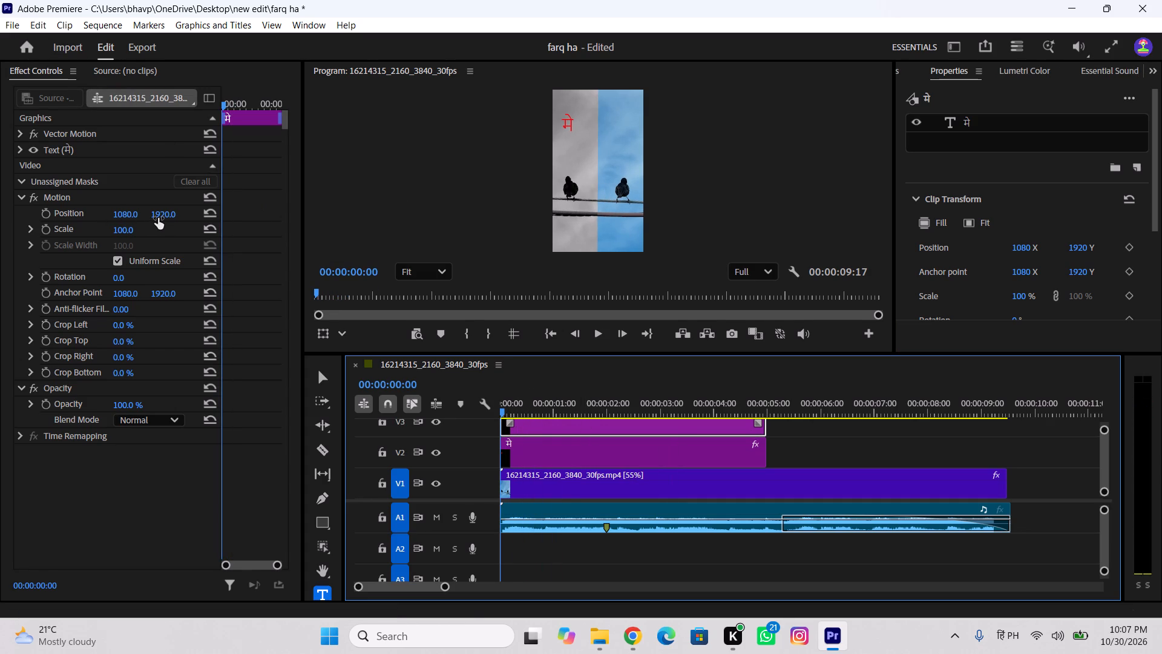
left_click_drag(158, 218, 507, 210)
left_click_drag(121, 214, 307, 213)
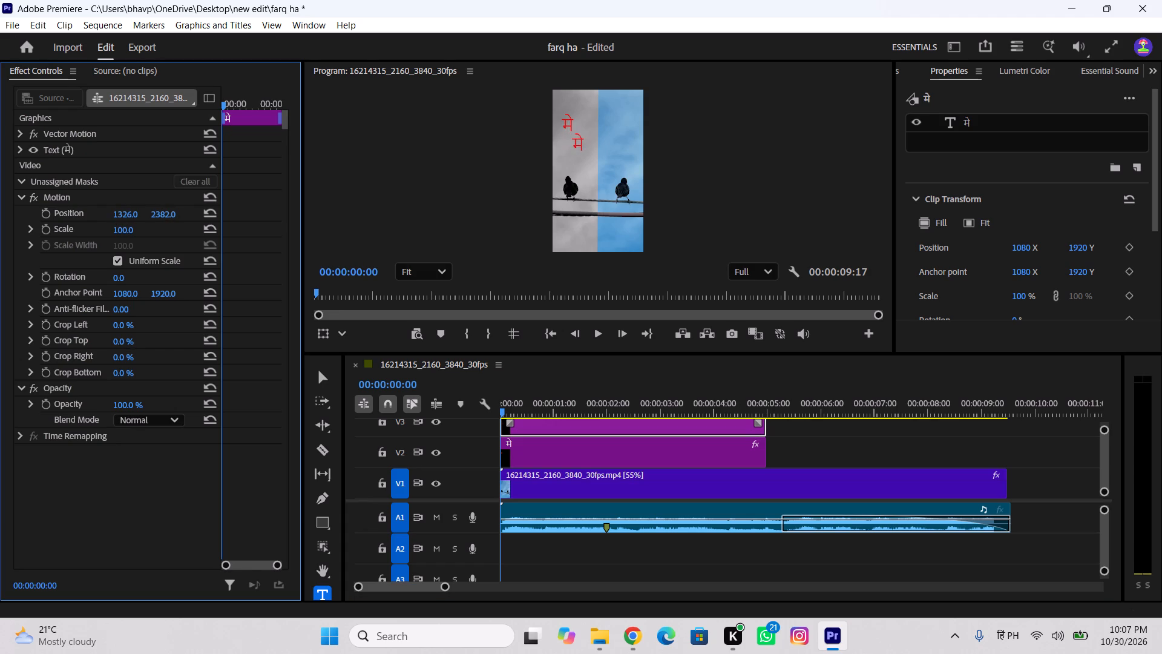
left_click_drag(307, 213, 308, 213)
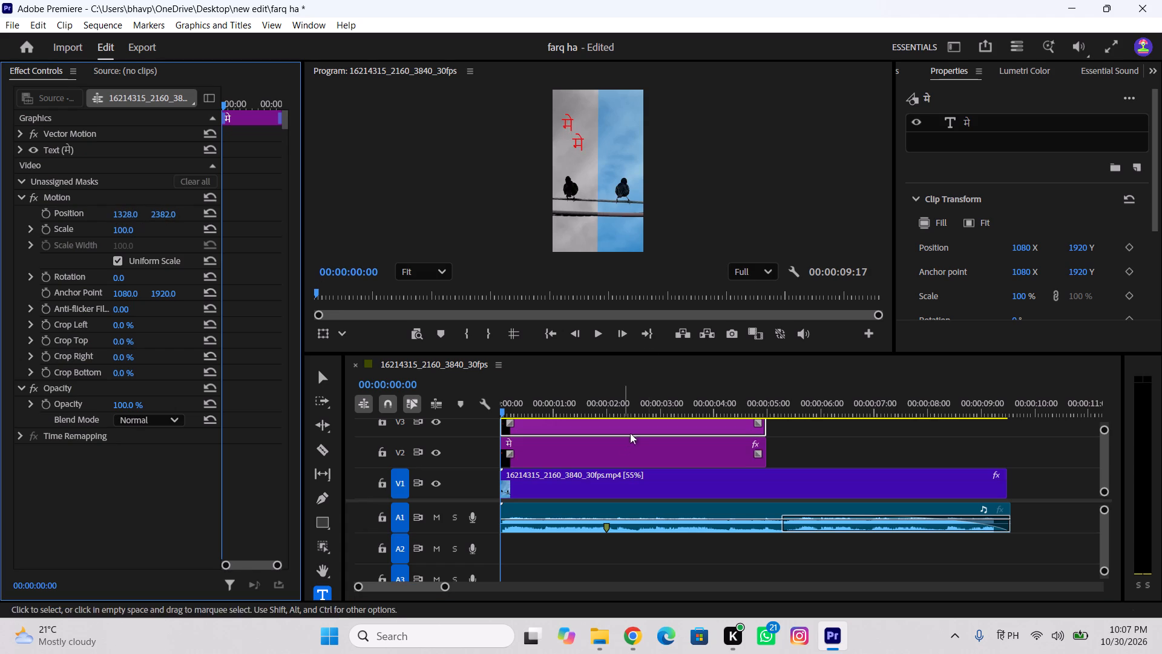
Replace the text of the V3 copy with the Hindi word बेरंग.
left_click(580, 139)
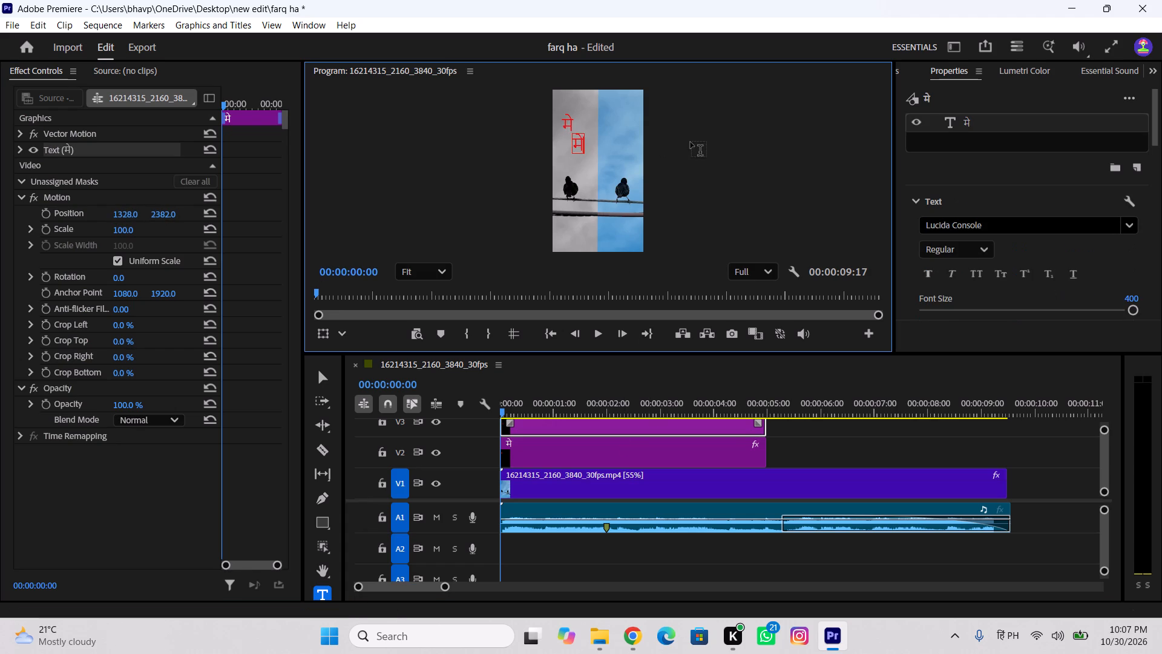
key("BackSpace")
key("BackSpace")
key("BackSpace")
key("BackSpace")
type("beranf")
key("BackSpace")
key("g")
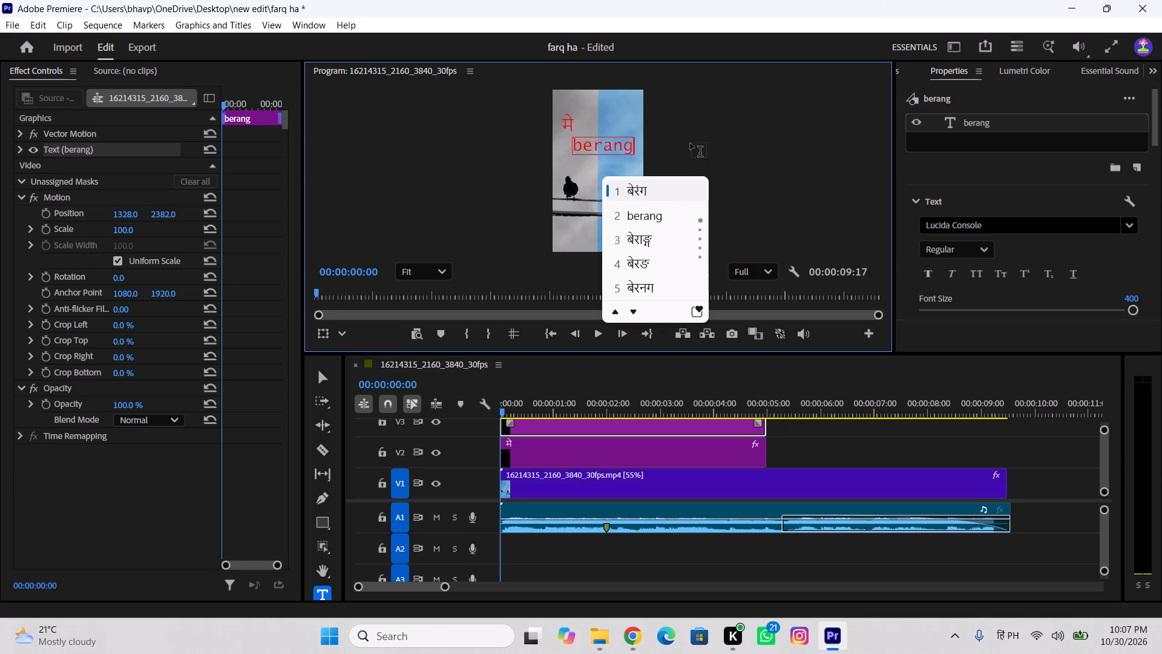
left_click(666, 189)
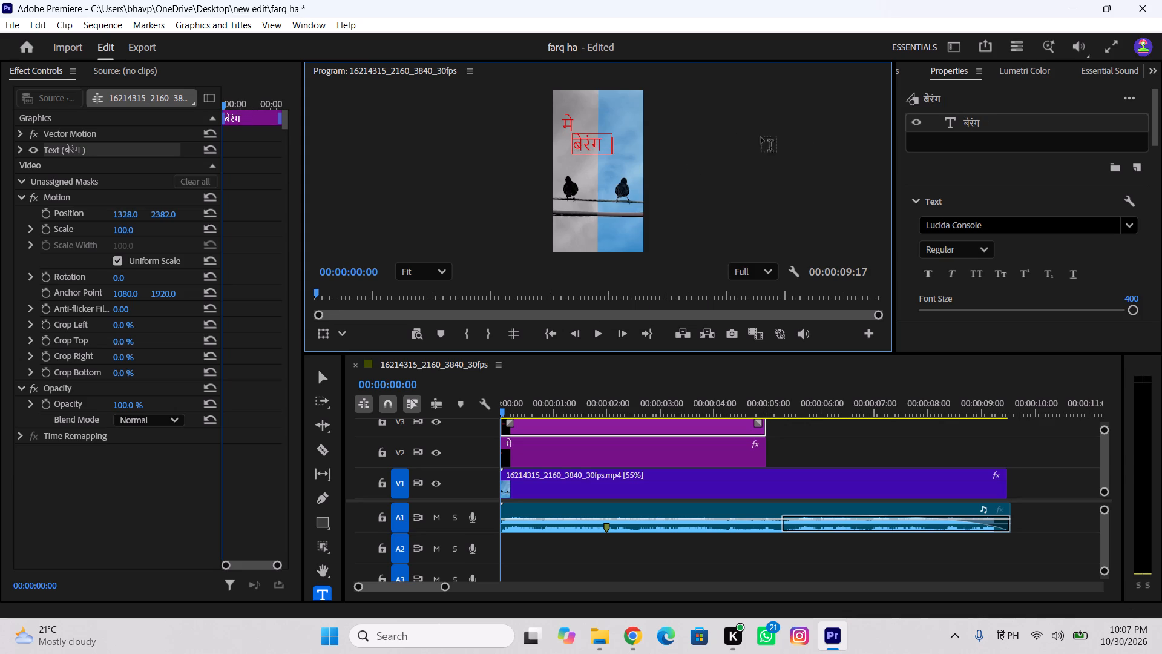
Select all of the बेरंग text, reduce its font size and change its fill to light grey.
left_click_drag(609, 144, 586, 145)
left_click_drag(586, 145, 566, 145)
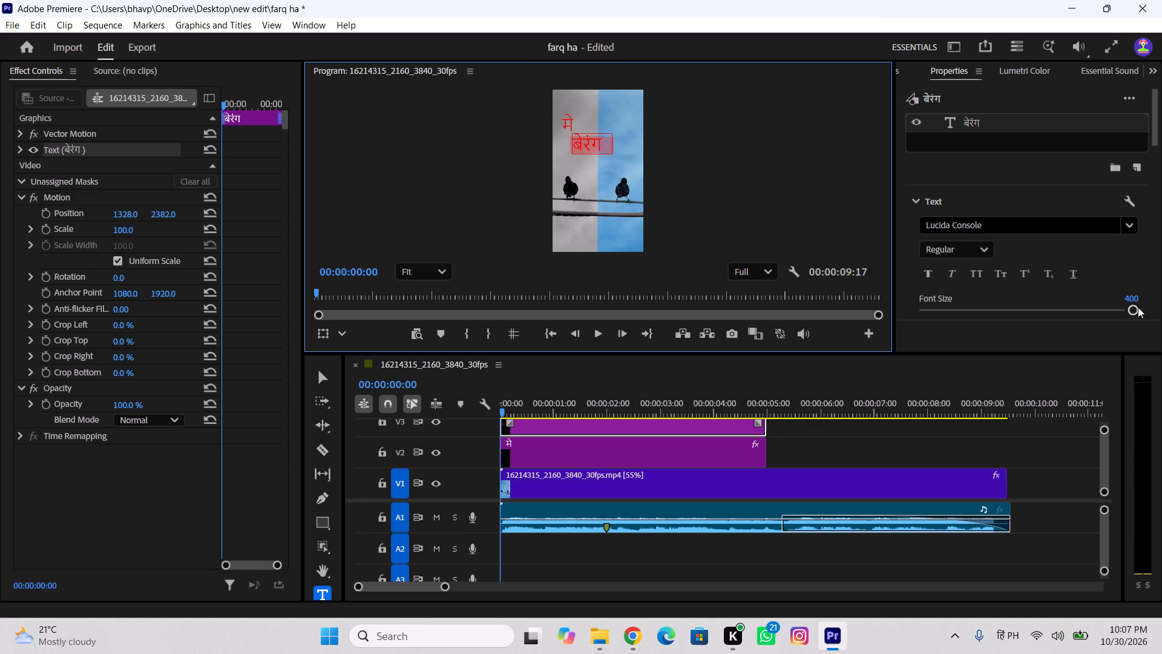
left_click_drag(1134, 308, 1052, 323)
scroll(1056, 260, "down", 15)
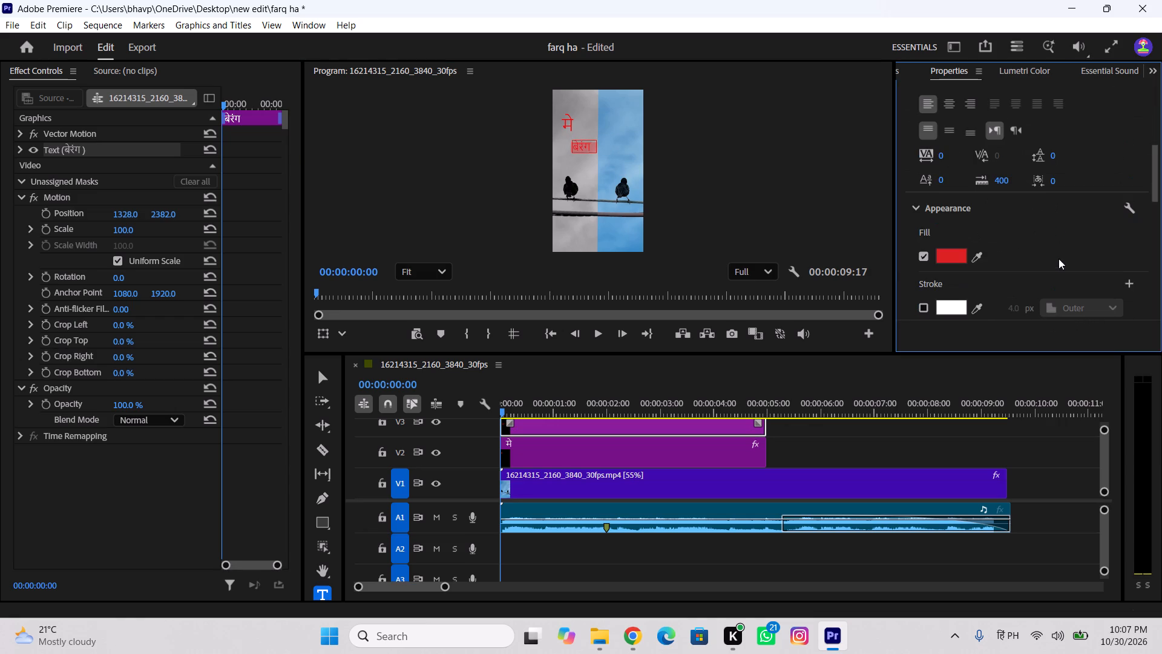
left_click(938, 255)
left_click_drag(521, 299, 372, 417)
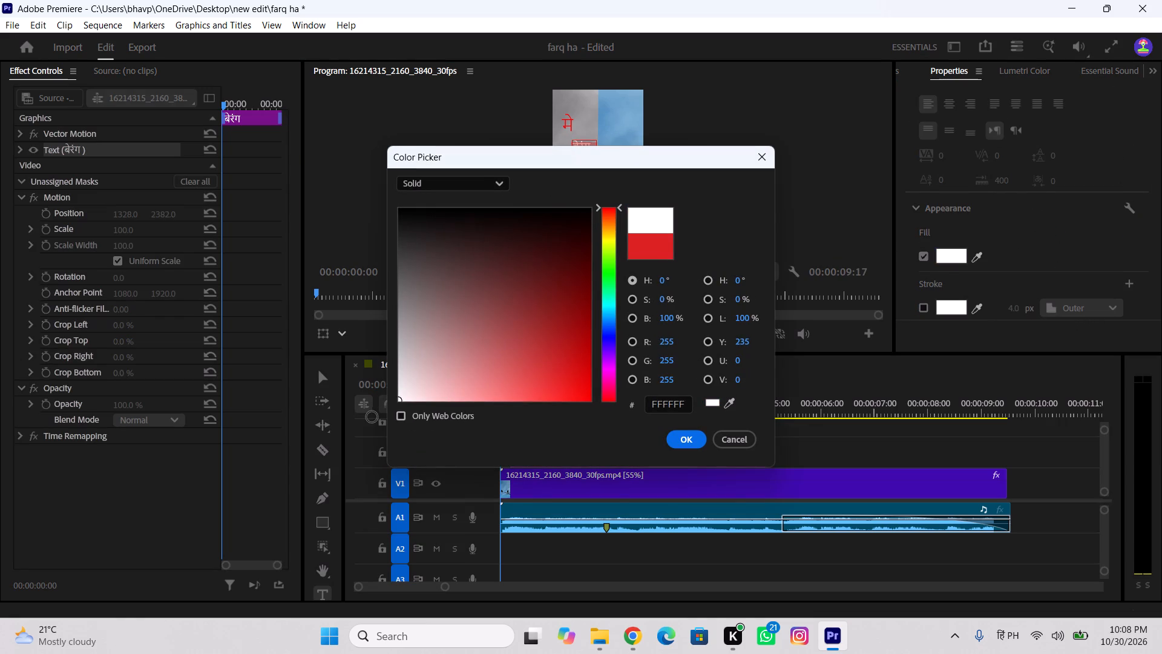
left_click_drag(372, 417, 365, 372)
left_click(681, 431)
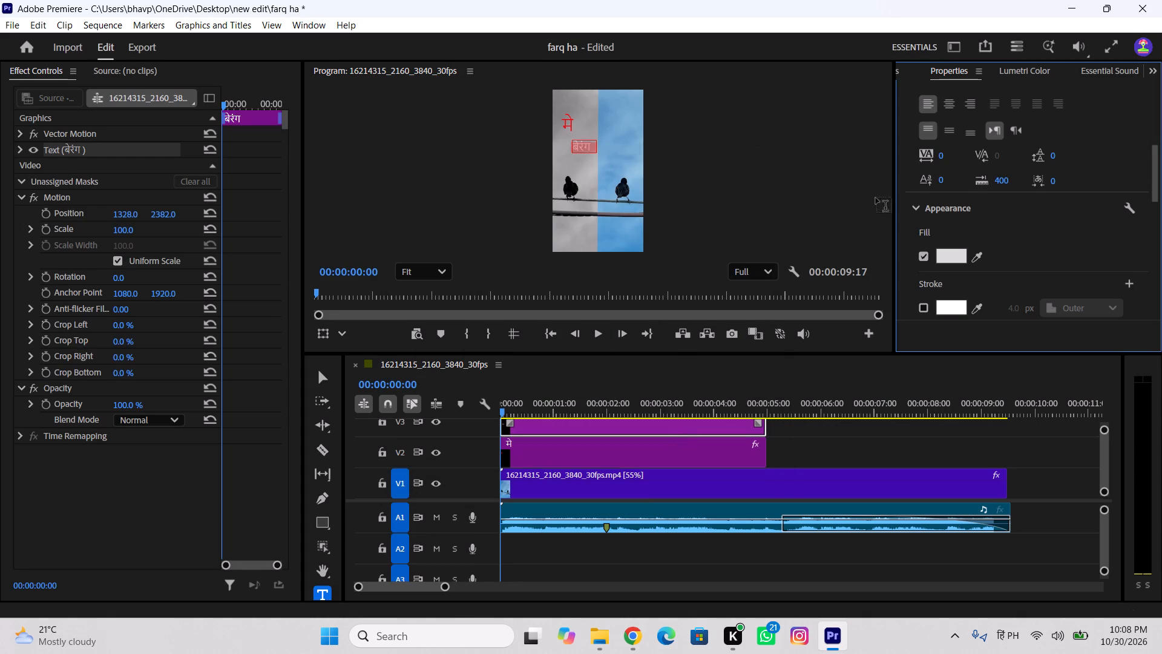
Set the बेरंग text's font size to 227.
scroll(1014, 236, "down", 9)
scroll(1043, 268, "up", 19)
left_click_drag(1047, 236, 1065, 251)
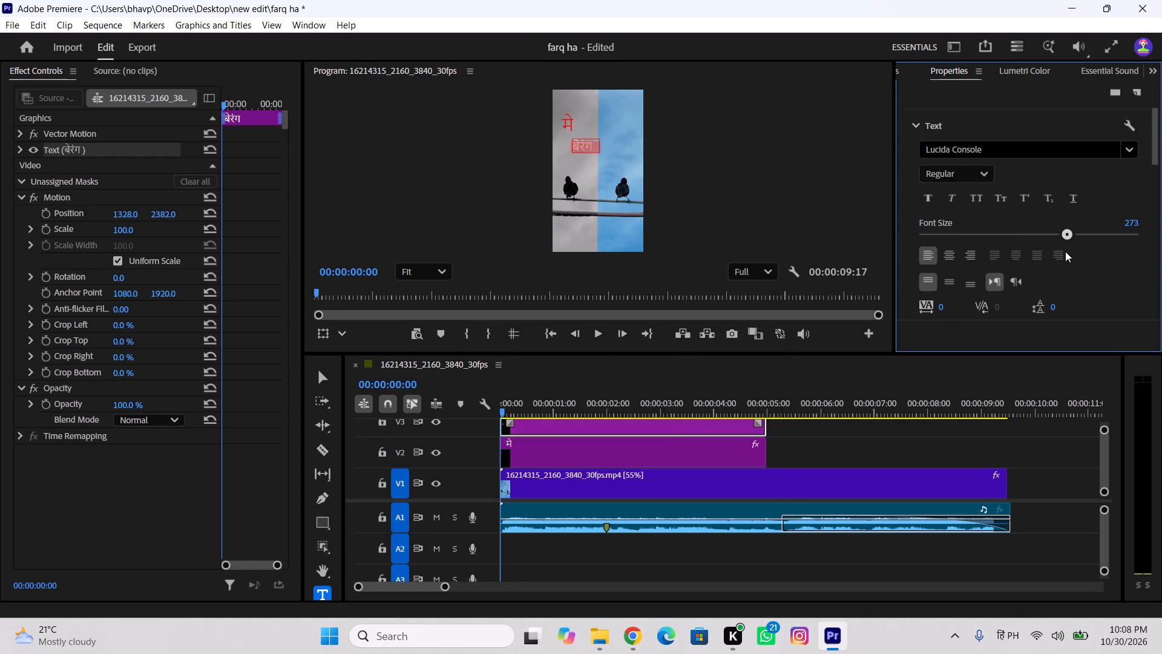
left_click_drag(1065, 251, 1037, 259)
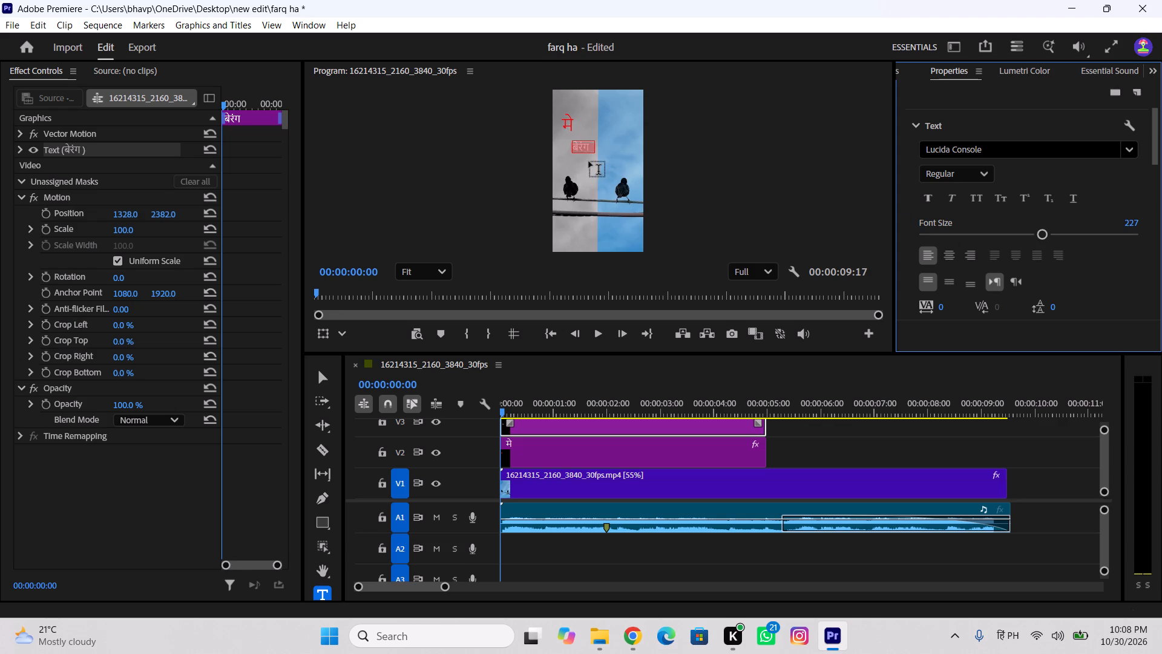
left_click(842, 210)
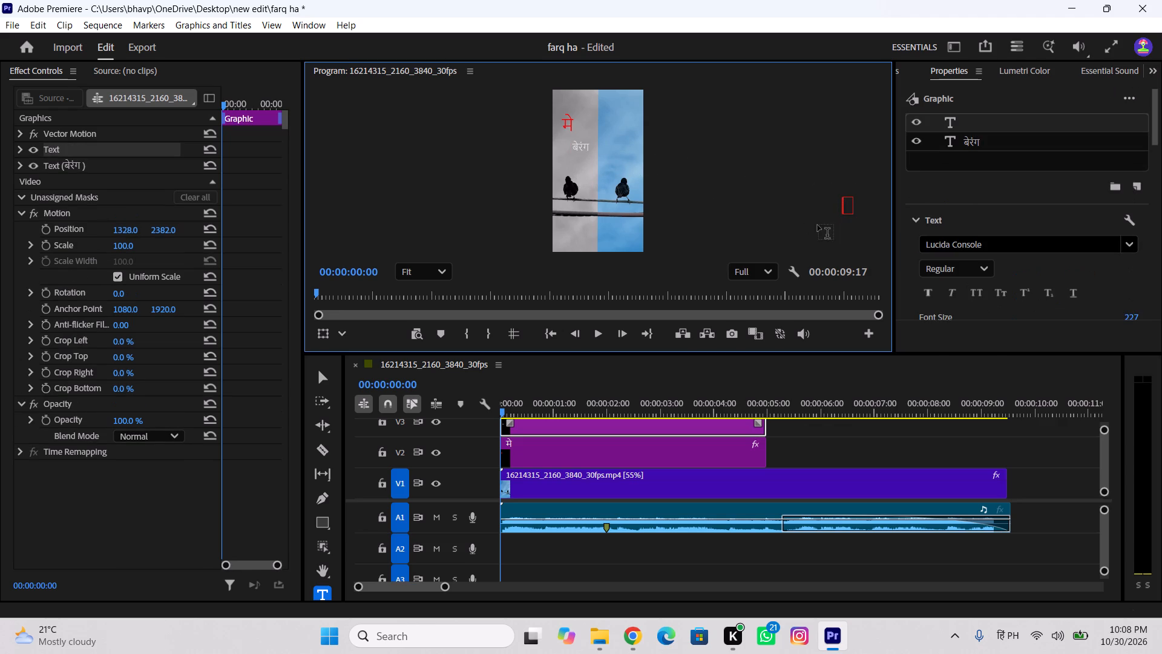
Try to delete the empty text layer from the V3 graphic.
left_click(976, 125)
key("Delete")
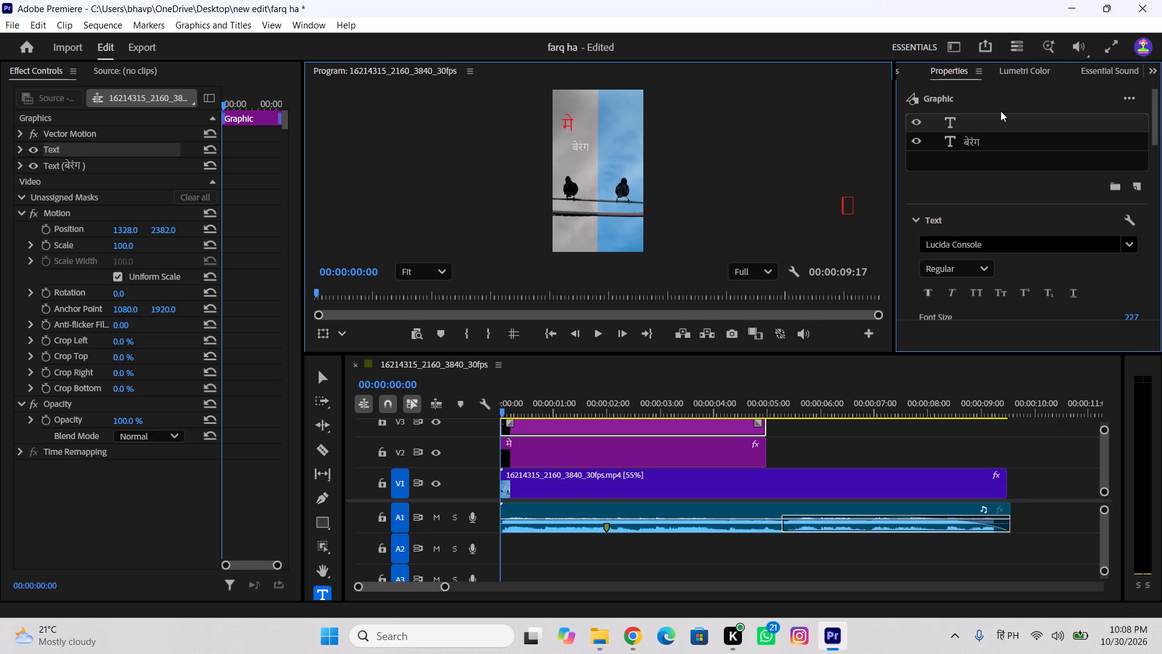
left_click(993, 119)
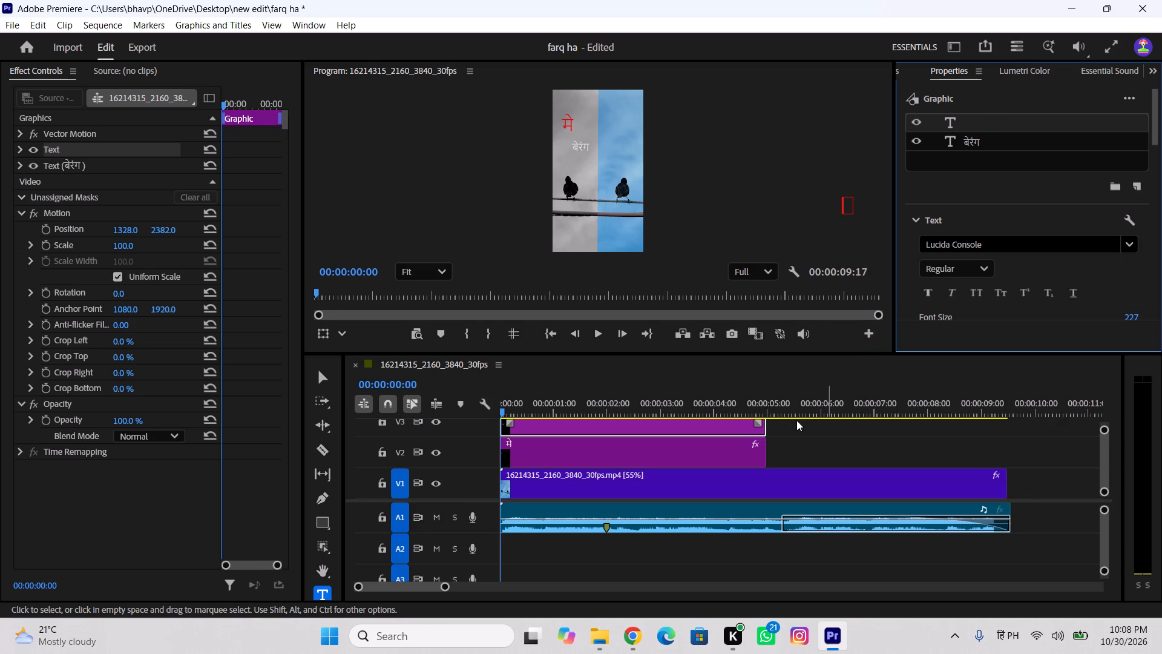
Shrink the video track heights in the timeline so V1, V2 and V3 are all visible, and clear the clip selection.
left_click_drag(1105, 431, 1096, 406)
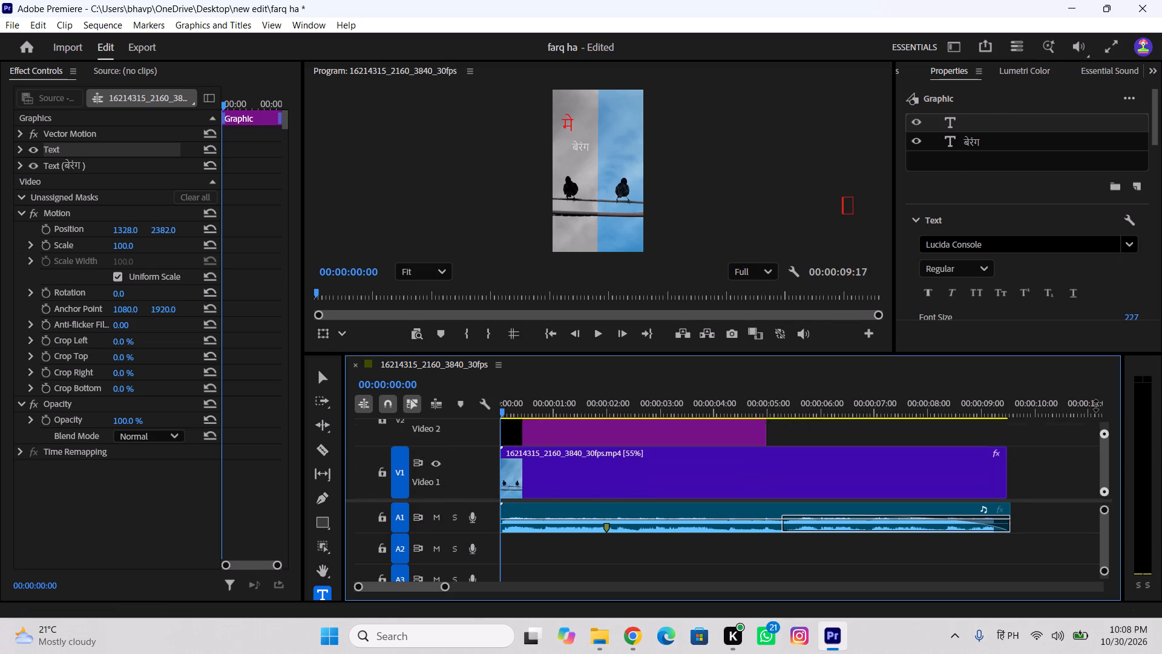
left_click_drag(1096, 406, 1100, 392)
left_click(962, 441)
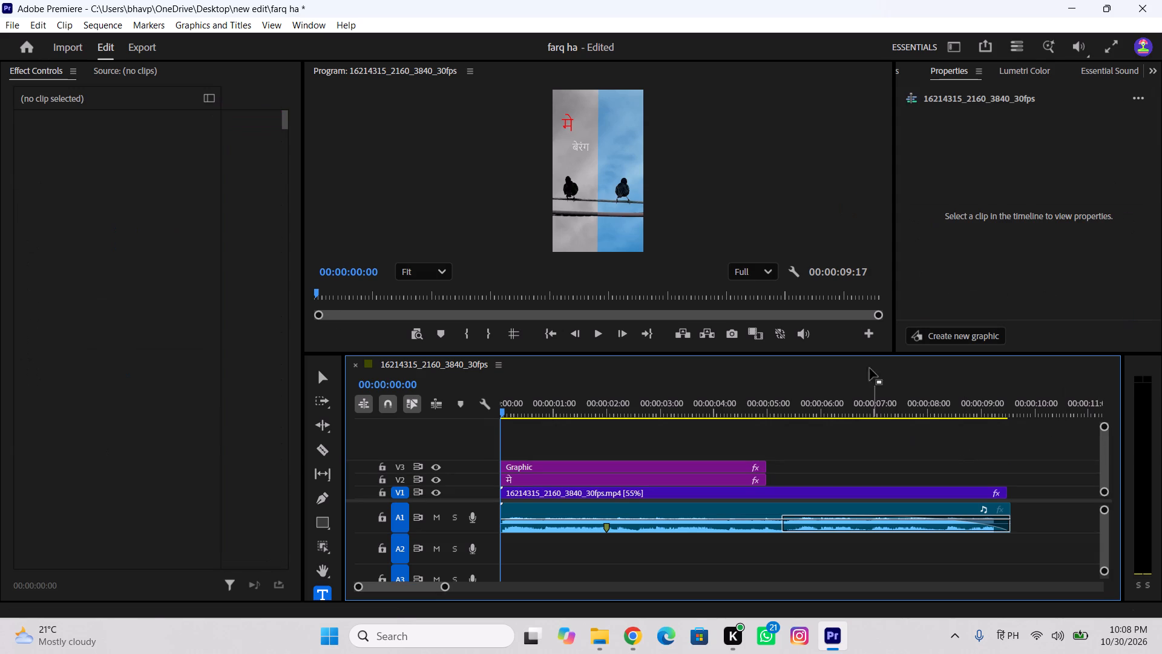
Switch to the Selection tool, select the बेरंग graphic and delete its empty text layer.
left_click(580, 145)
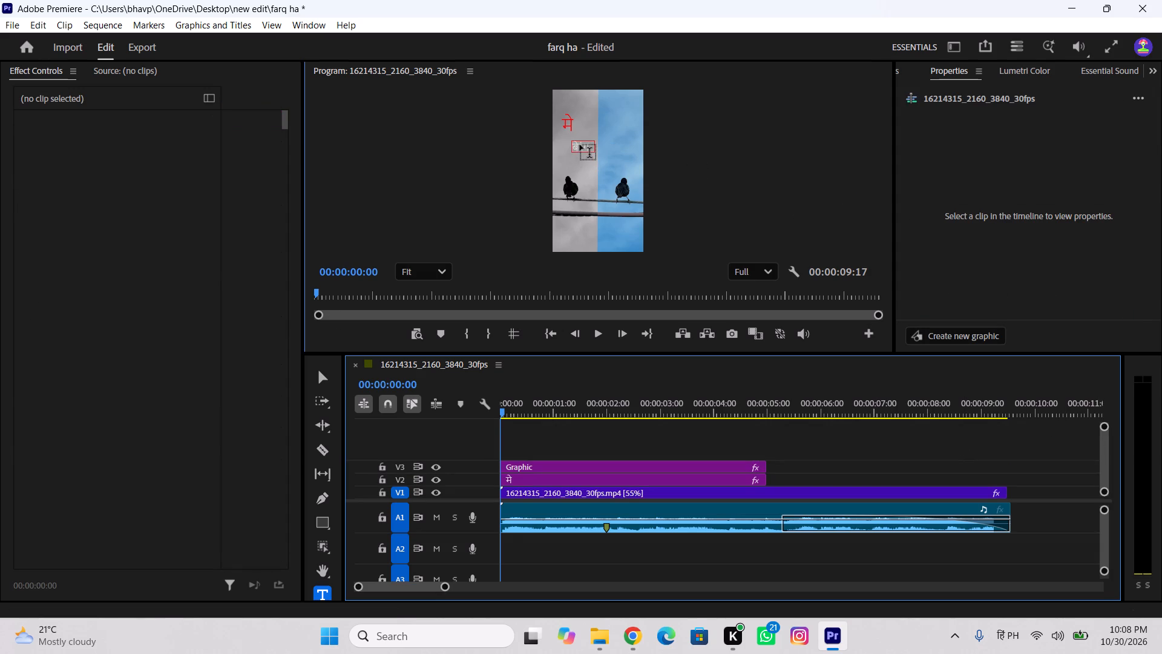
left_click(765, 440)
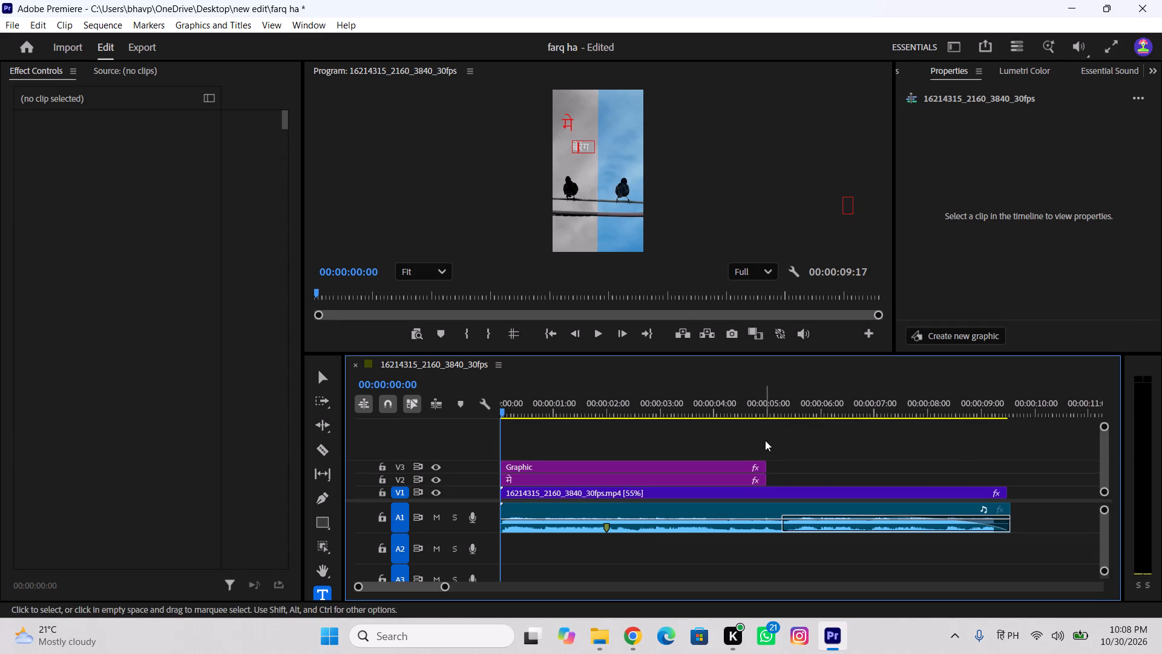
key("v")
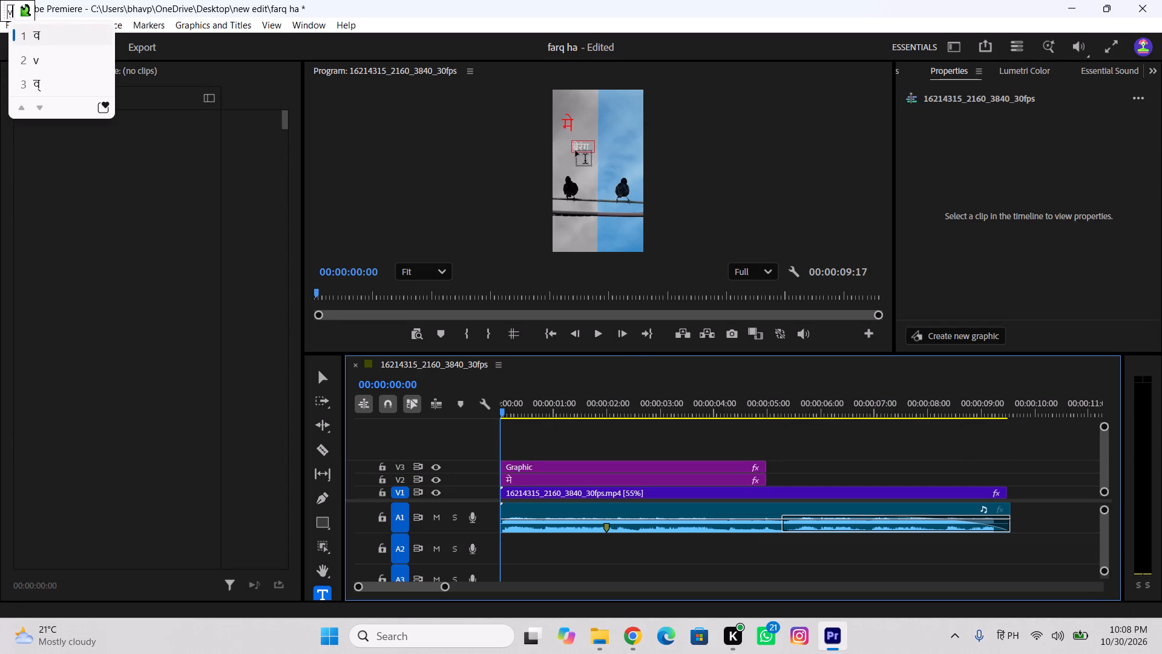
left_click(327, 379)
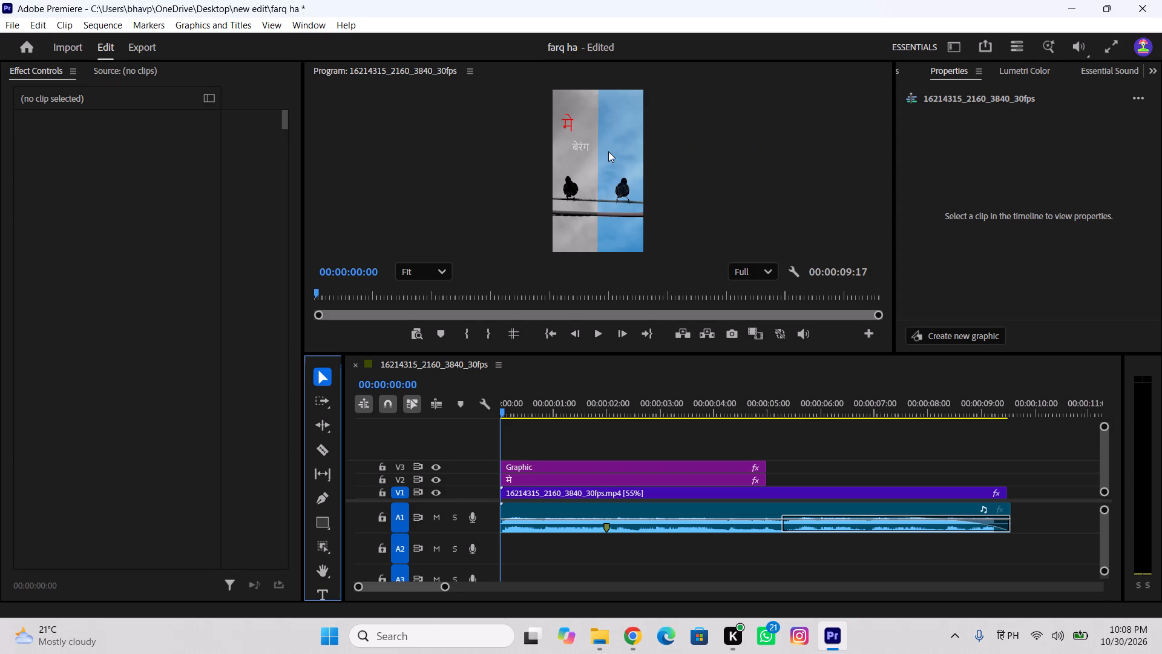
left_click(579, 148)
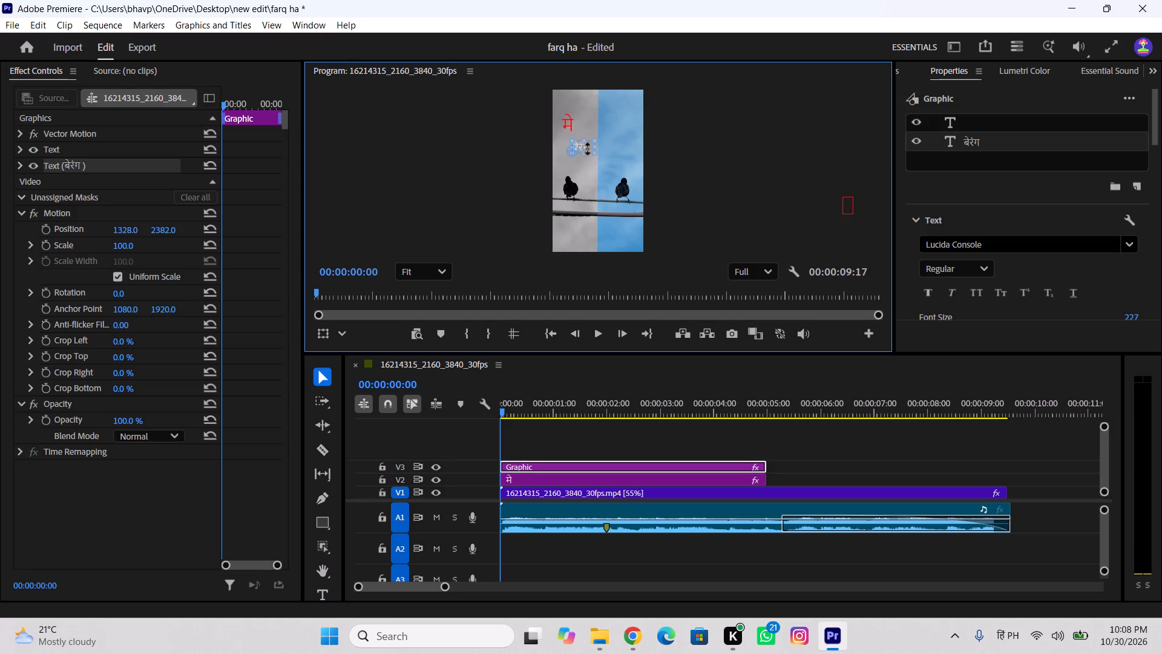
scroll(585, 144, "up", 6, "alt")
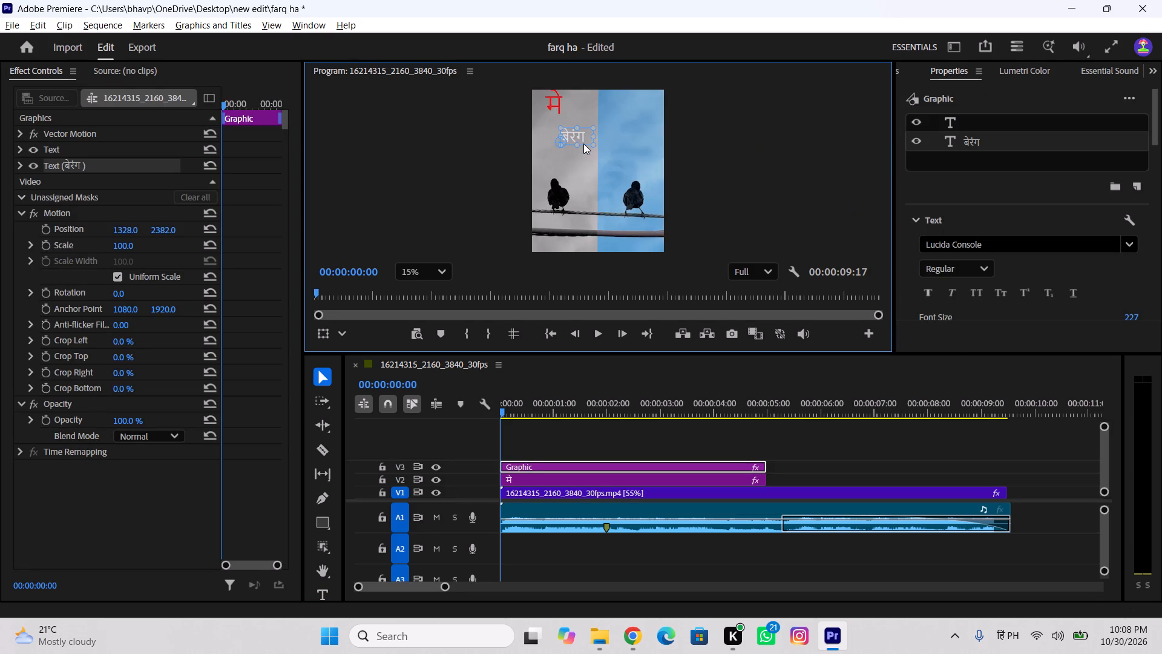
scroll(568, 122, "down", 4)
scroll(594, 174, "down", 5)
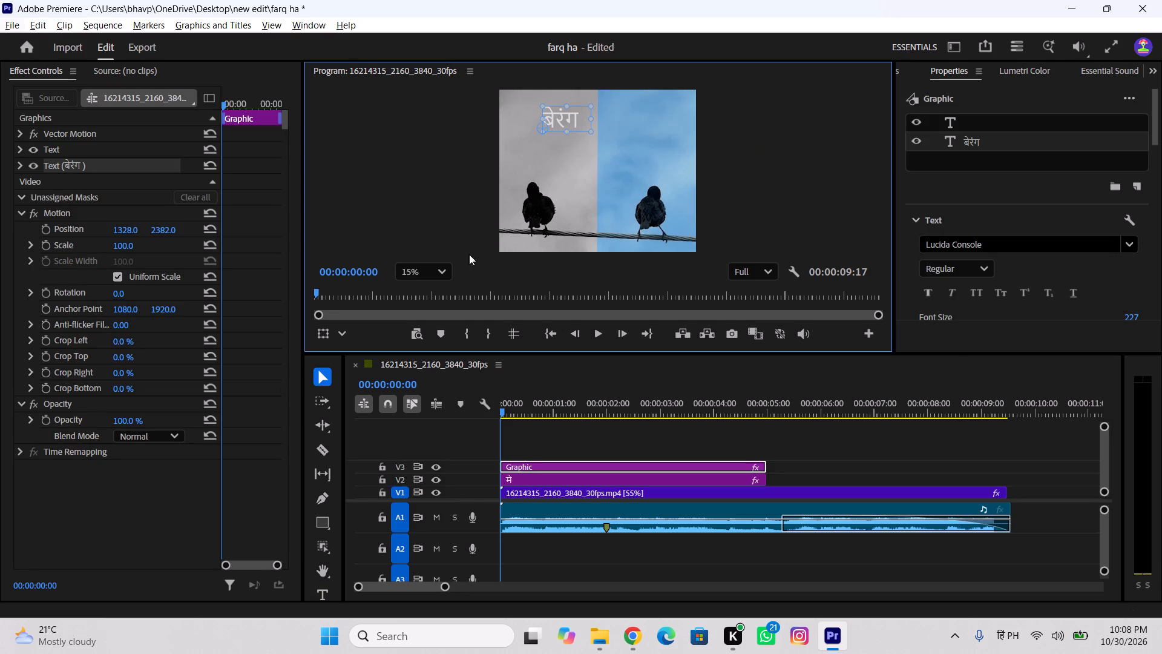
left_click(435, 275)
left_click(428, 300)
scroll(568, 110, "up", 6)
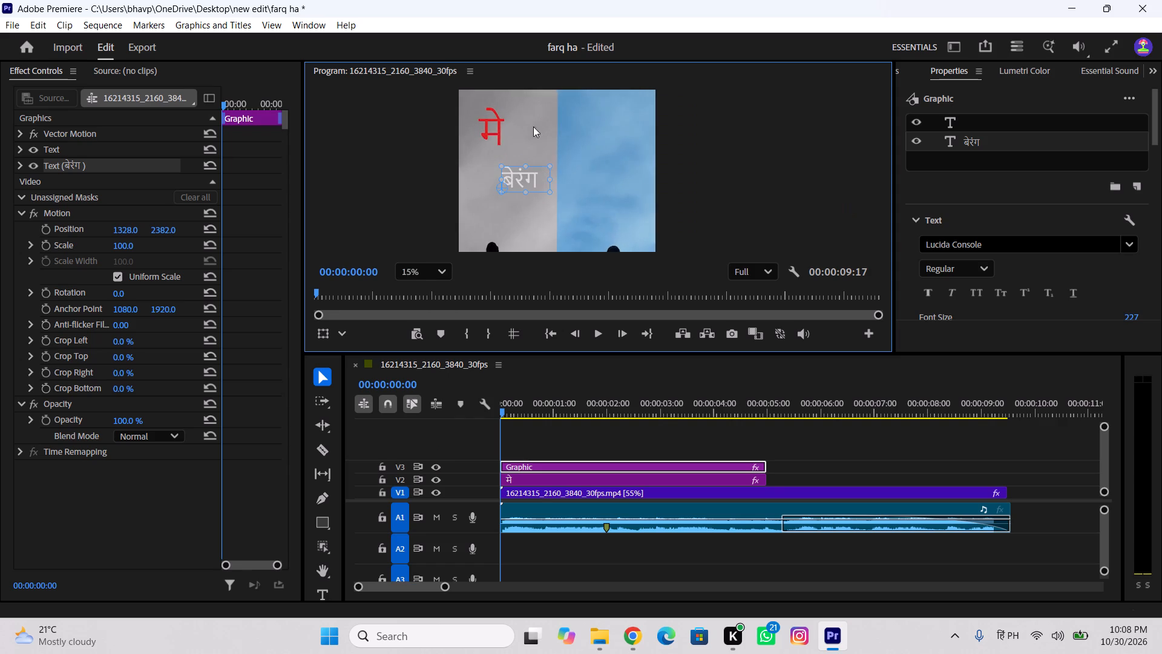
scroll(484, 131, "up", 5)
left_click_drag(535, 202, 534, 184)
left_click(534, 184)
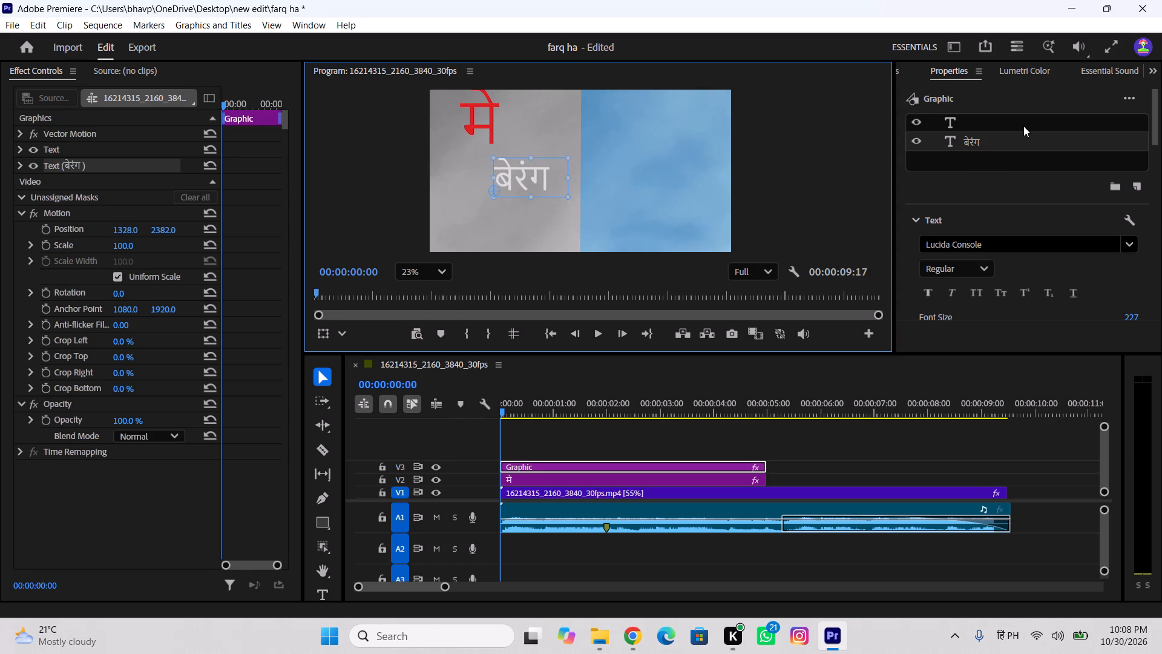
left_click(1023, 126)
key("Delete")
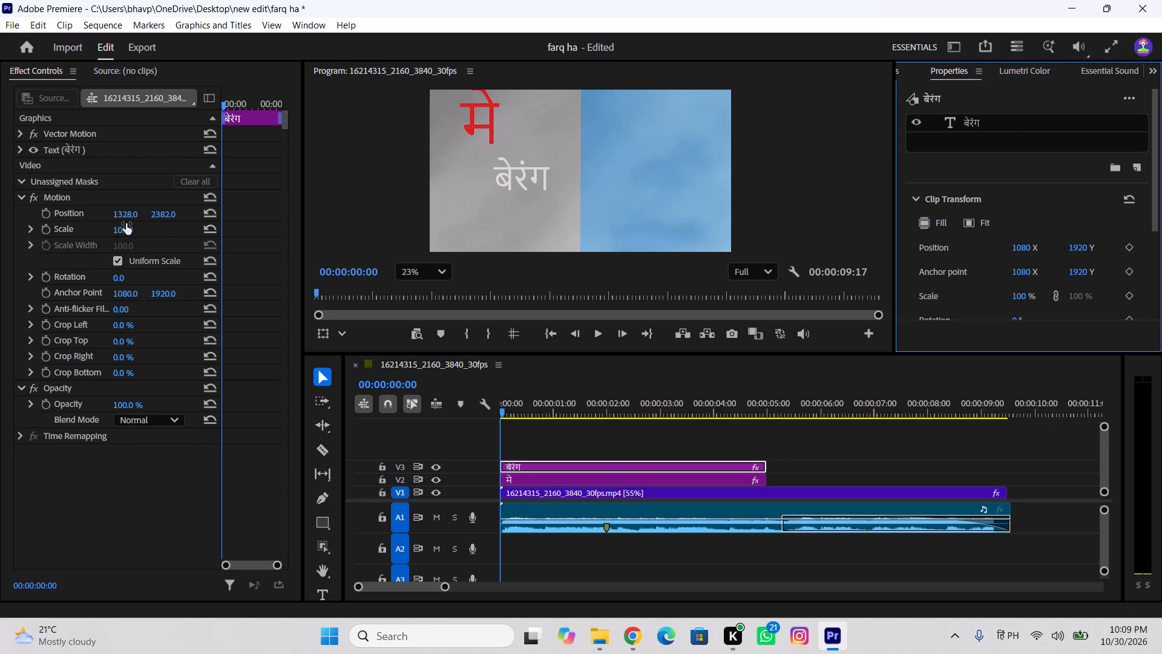
Trim the ends of the मे and बेरंग clips to just before the 2-second audio marker, and check the opening playback.
left_click_drag(612, 413, 493, 441)
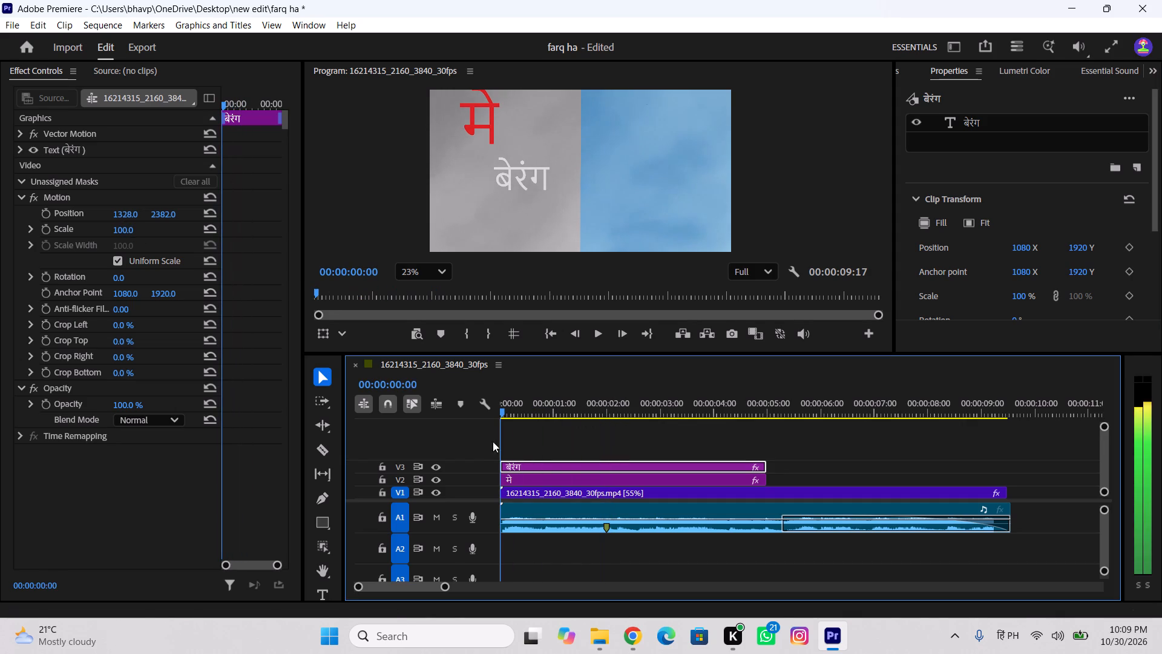
left_click_drag(493, 441, 473, 449)
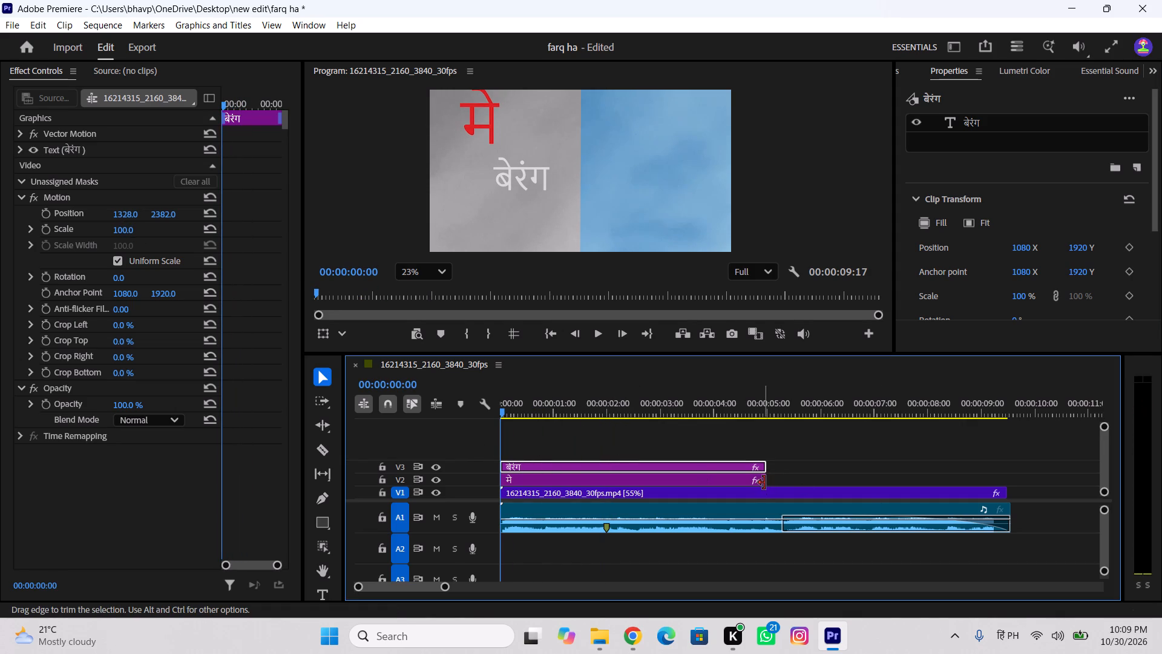
left_click_drag(764, 483, 608, 518)
left_click_drag(763, 461, 631, 489)
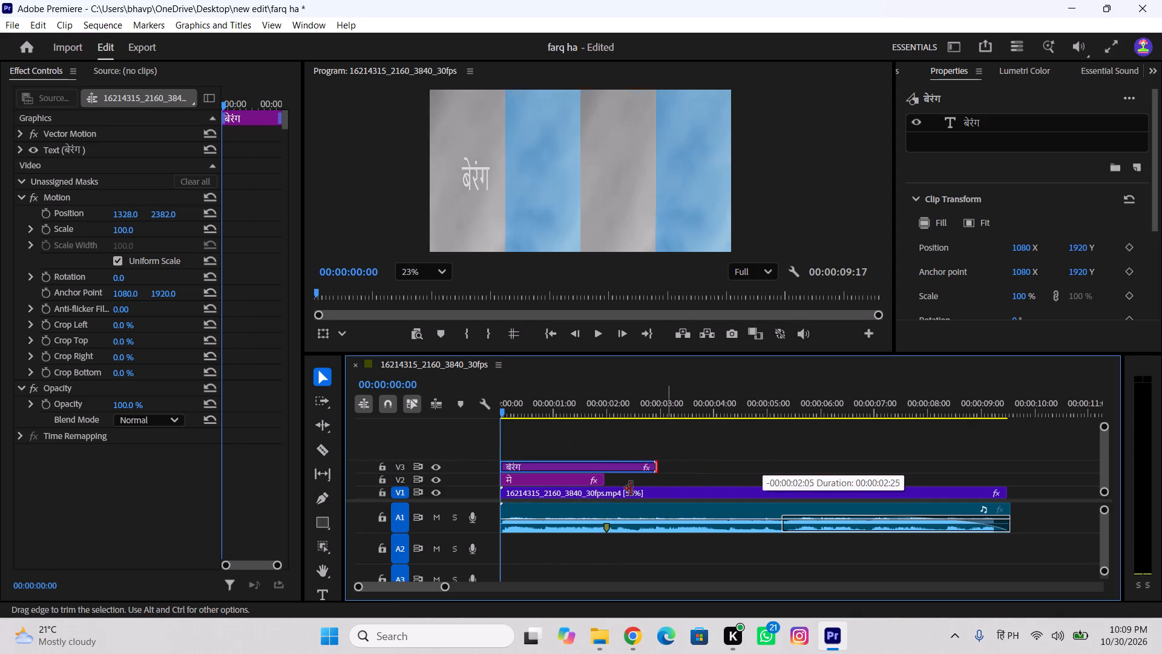
left_click_drag(631, 489, 601, 495)
left_click_drag(595, 406, 476, 426)
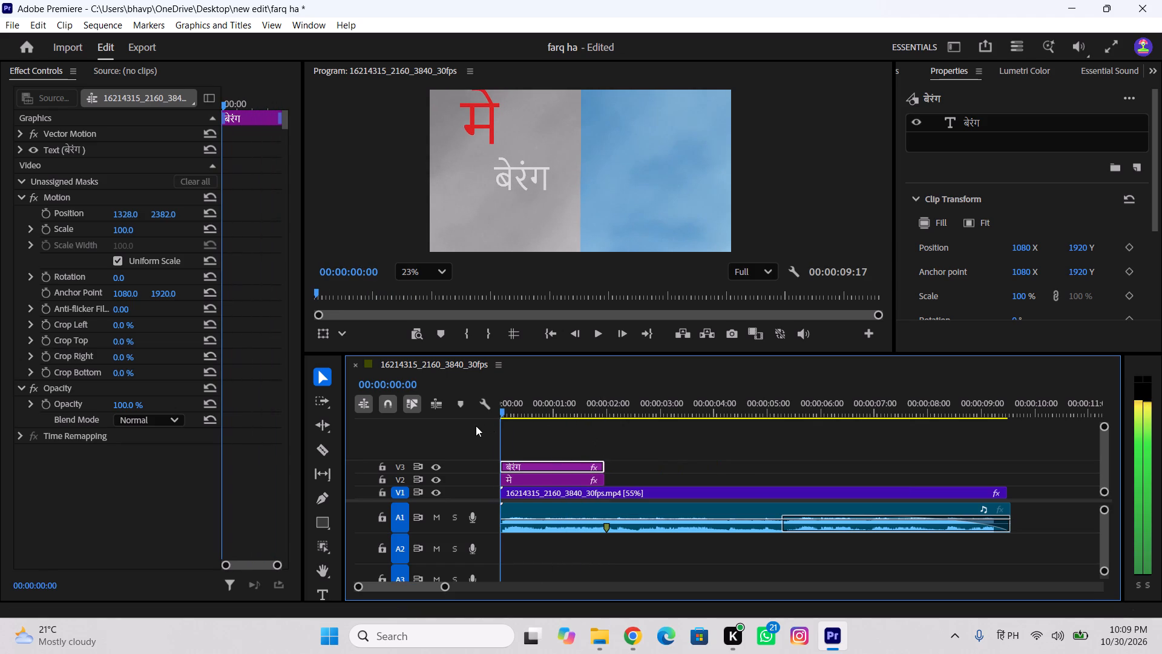
left_click_drag(476, 426, 474, 427)
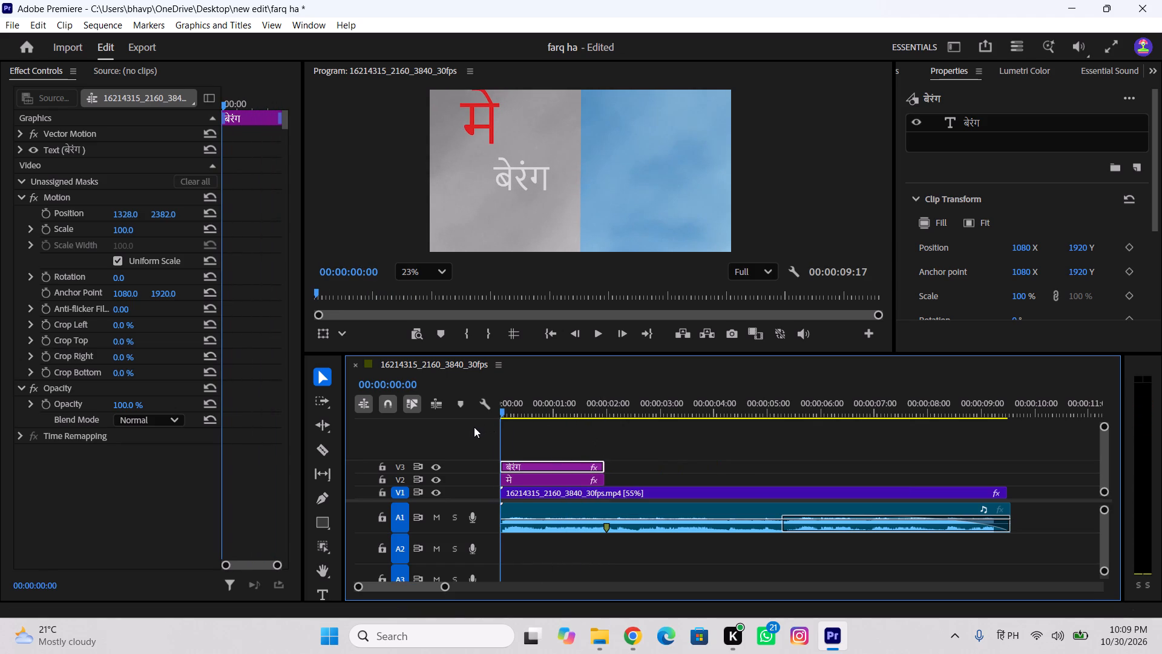
key("space")
key("space")
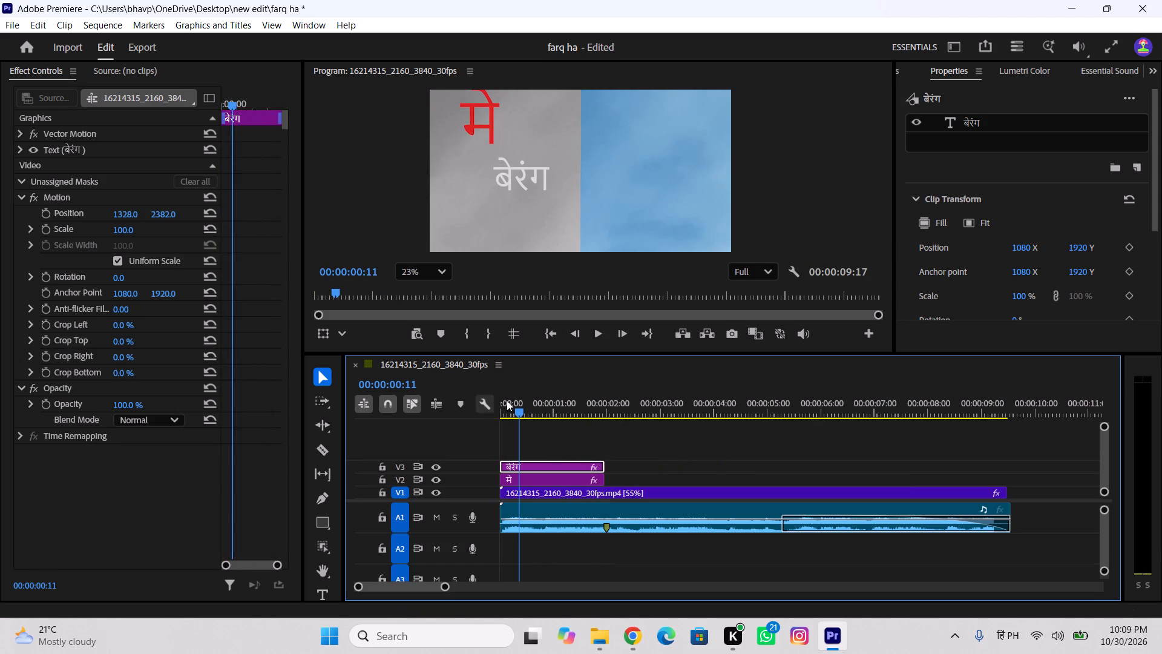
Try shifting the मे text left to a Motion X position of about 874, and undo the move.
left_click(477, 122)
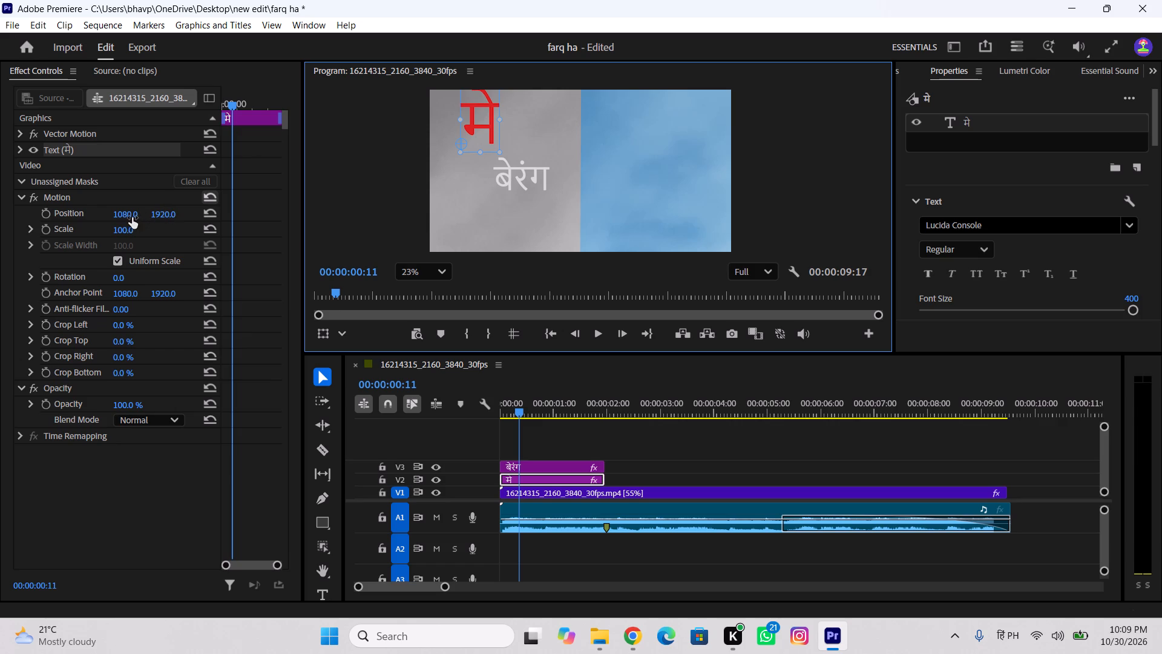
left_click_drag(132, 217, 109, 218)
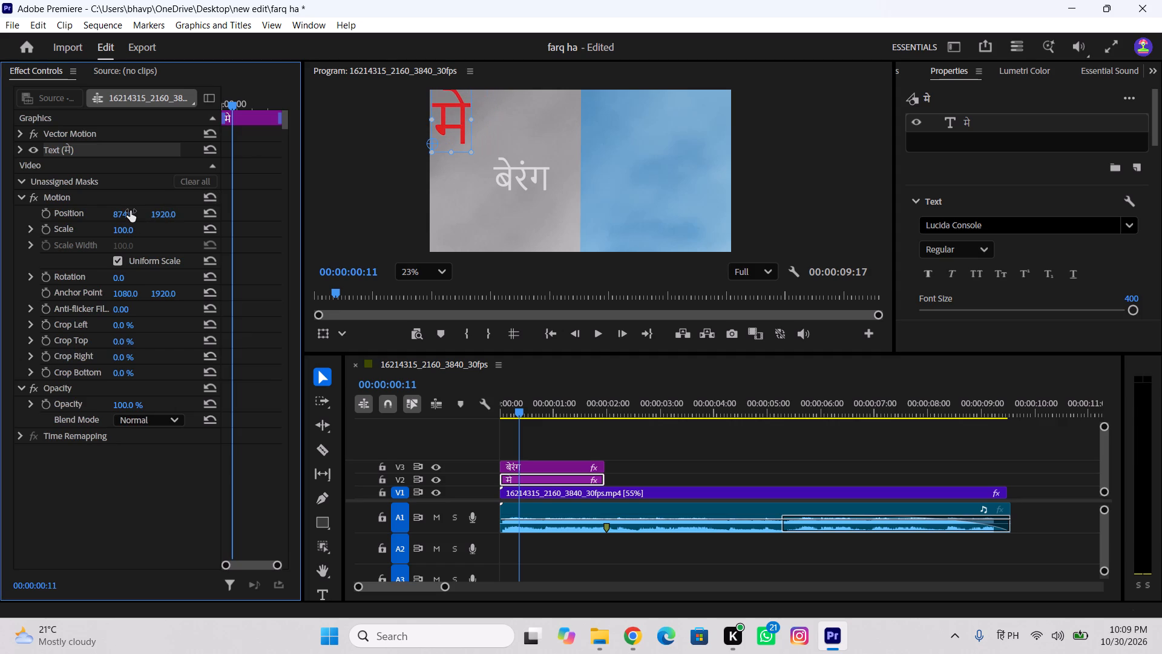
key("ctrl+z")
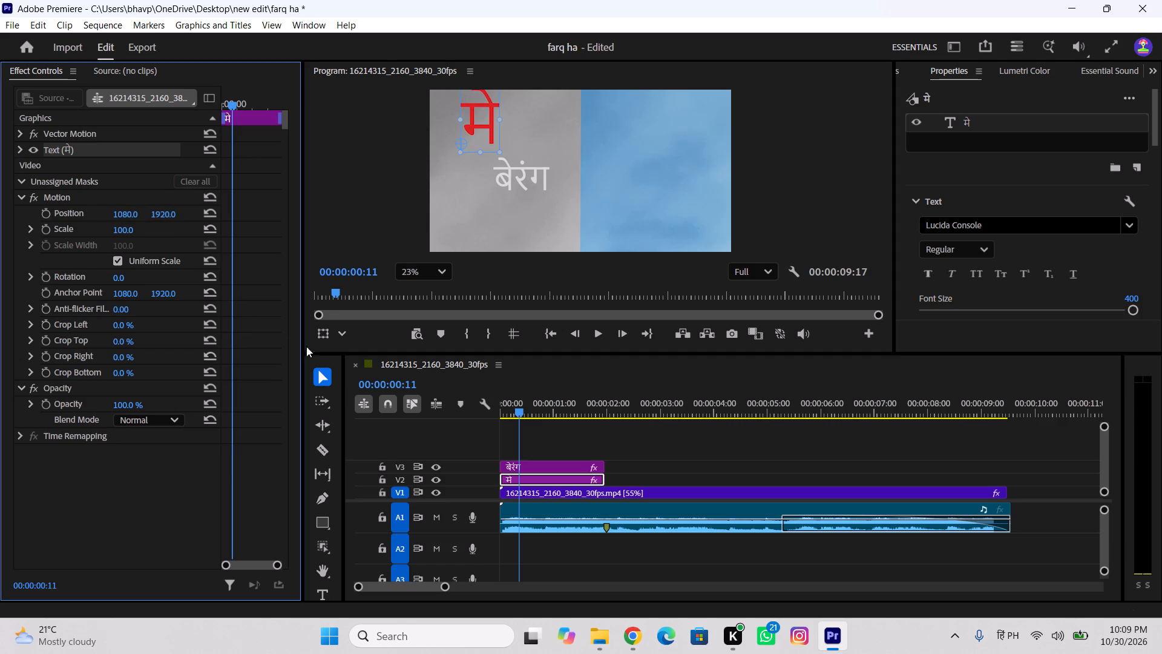
Set the मे clip's opacity to 0% and add an opacity keyframe at 00:00:00:00.
left_click_drag(512, 402, 500, 417)
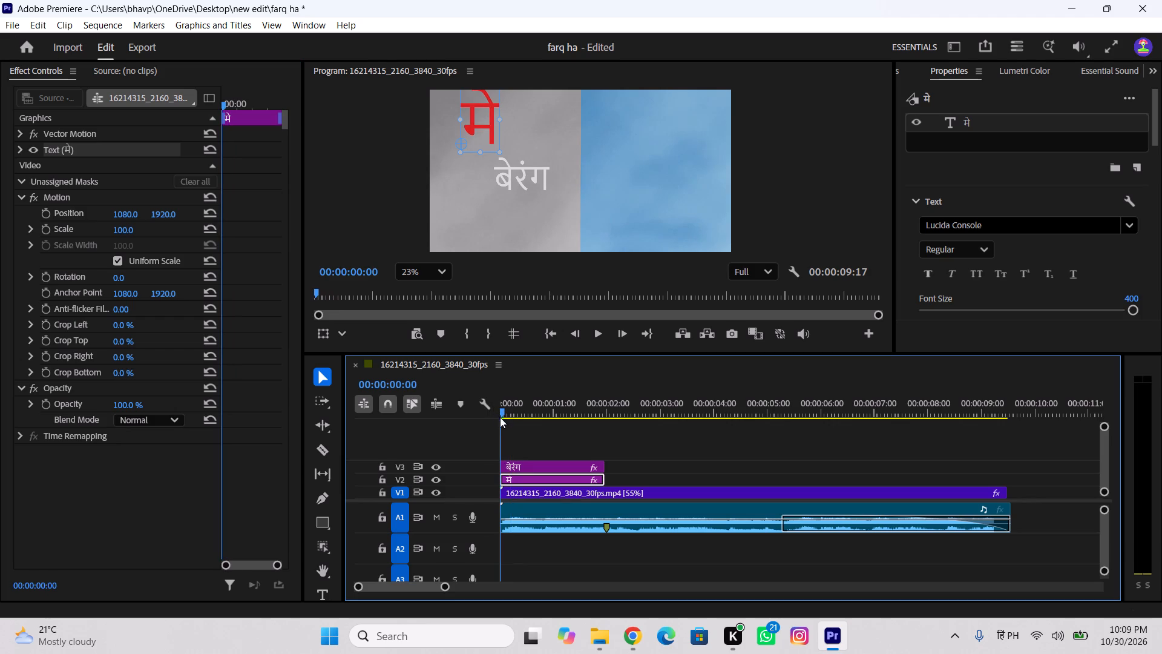
left_click_drag(500, 417, 505, 424)
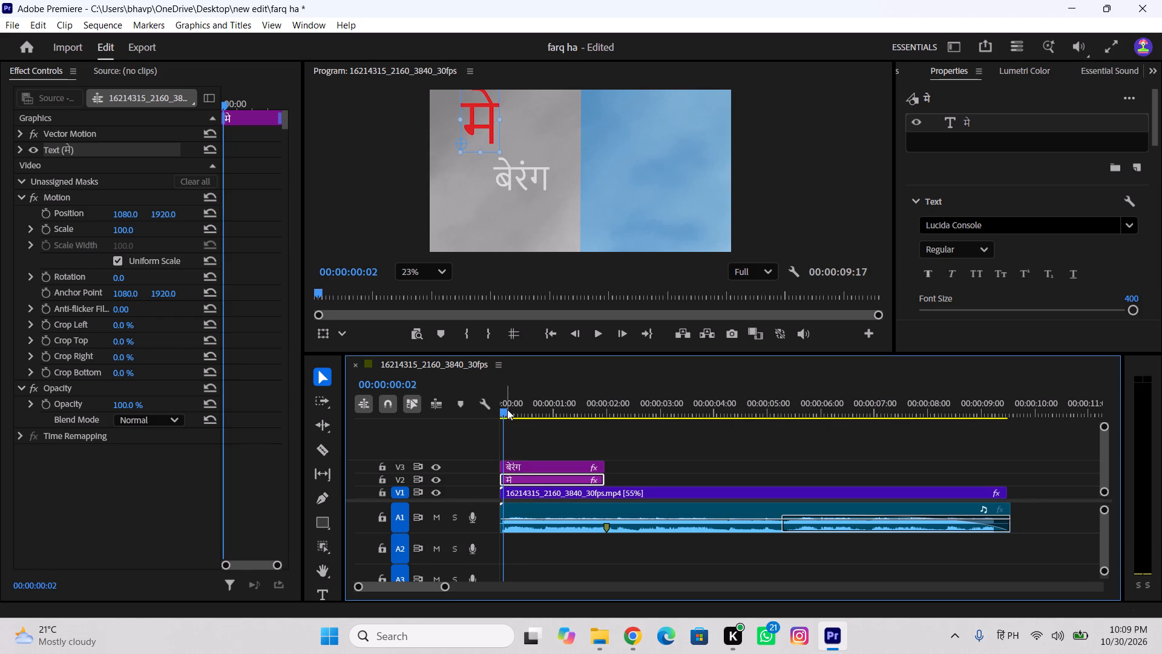
left_click_drag(507, 409, 502, 416)
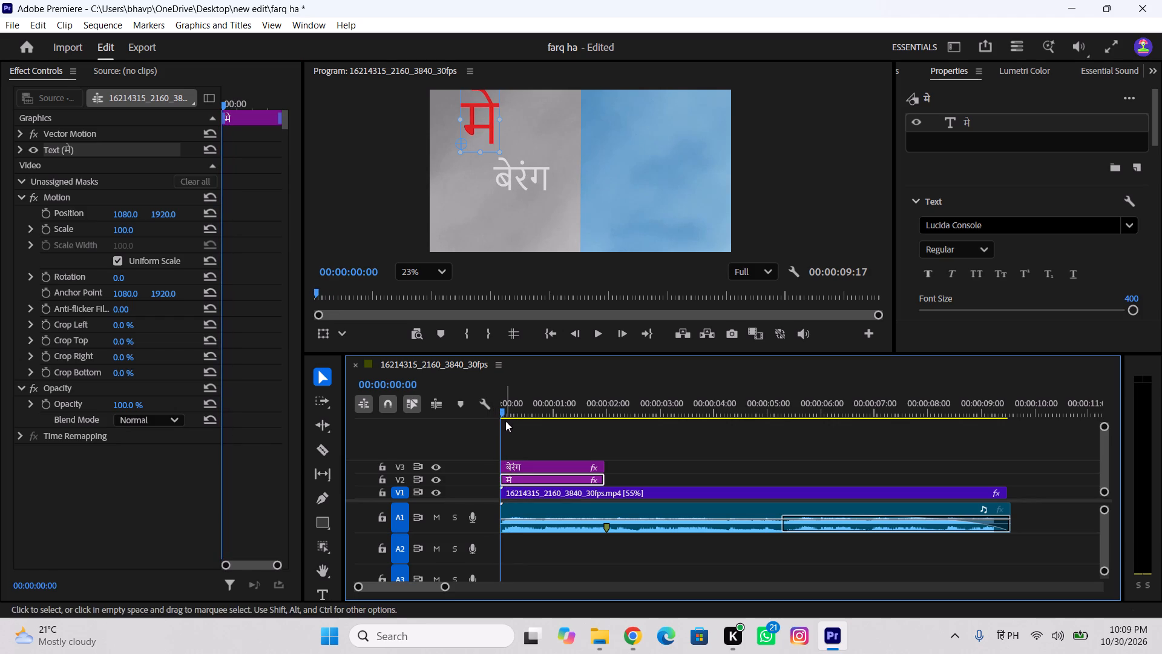
left_click(134, 409)
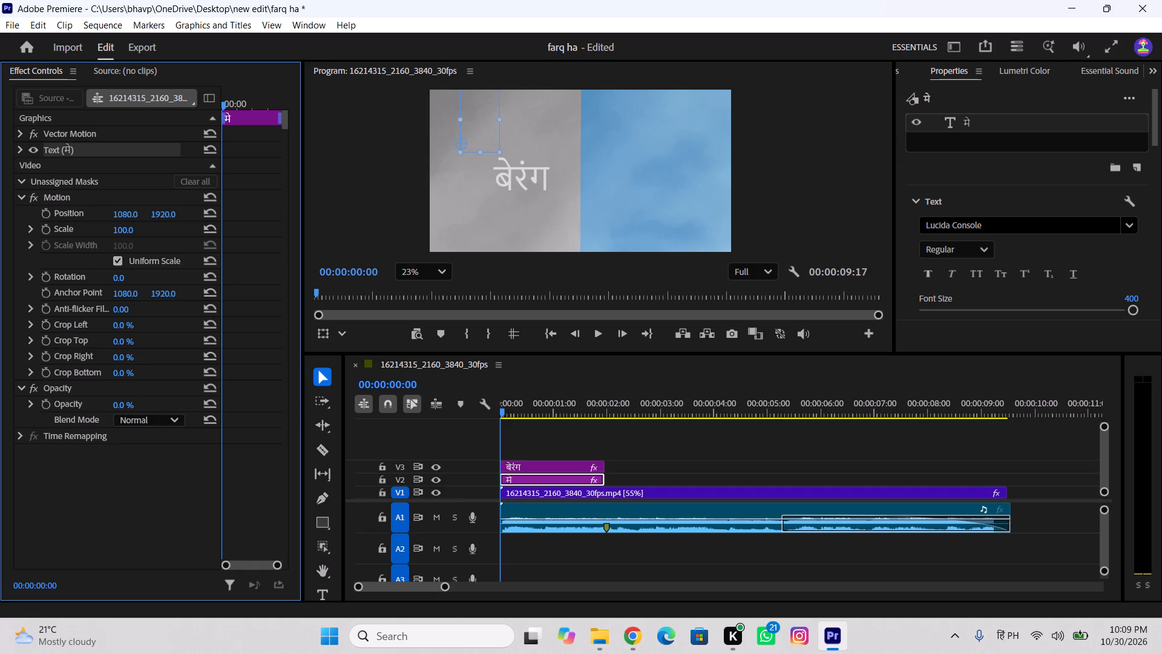
left_click_drag(502, 412, 504, 411)
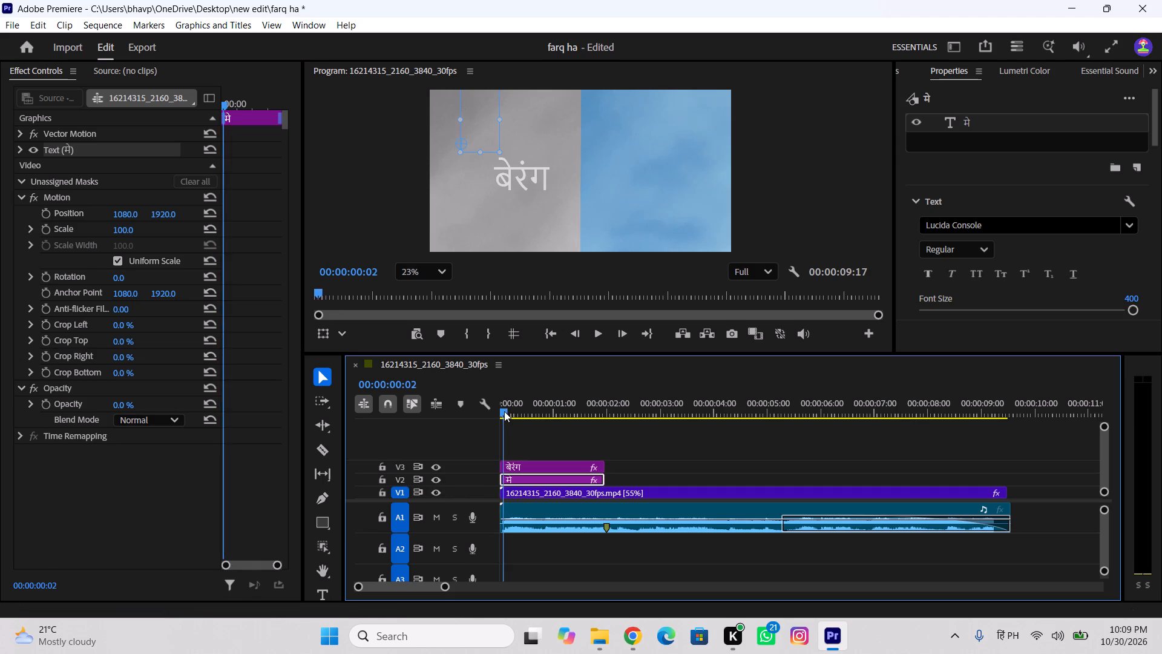
left_click_drag(504, 411, 510, 417)
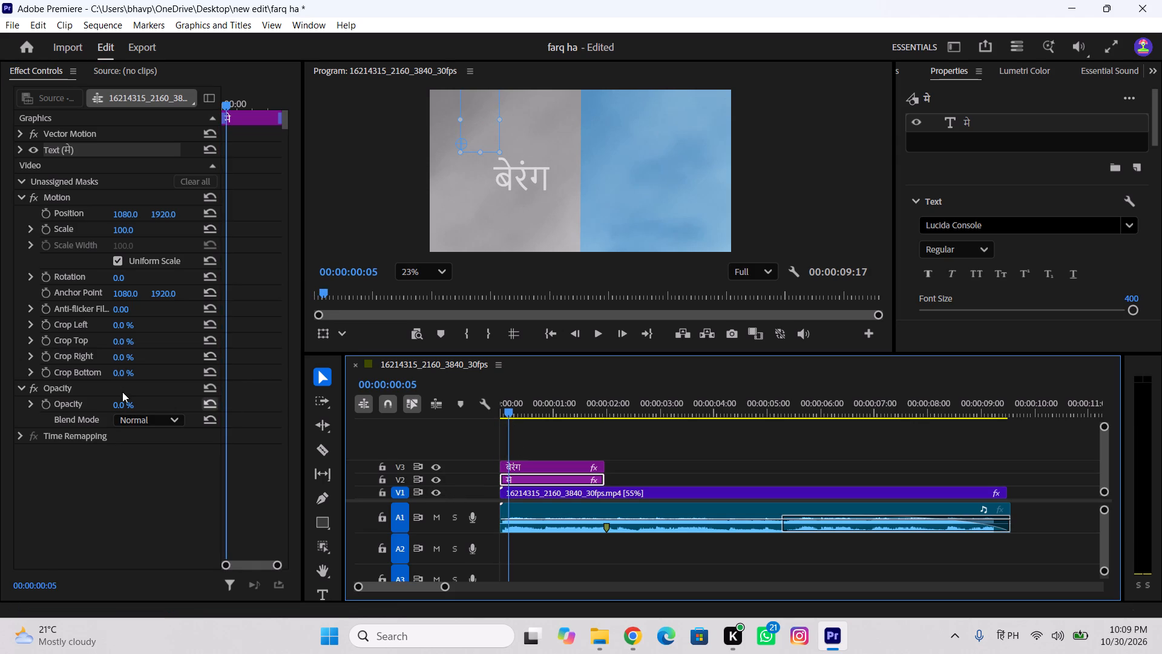
left_click(122, 404)
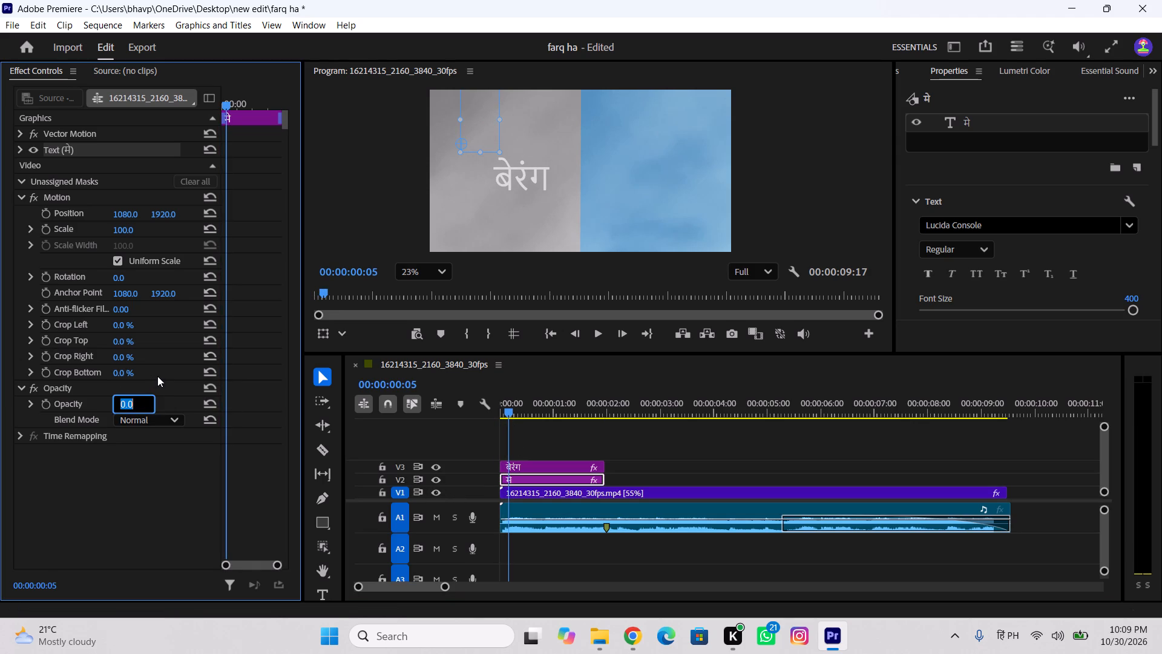
left_click_drag(513, 409, 461, 413)
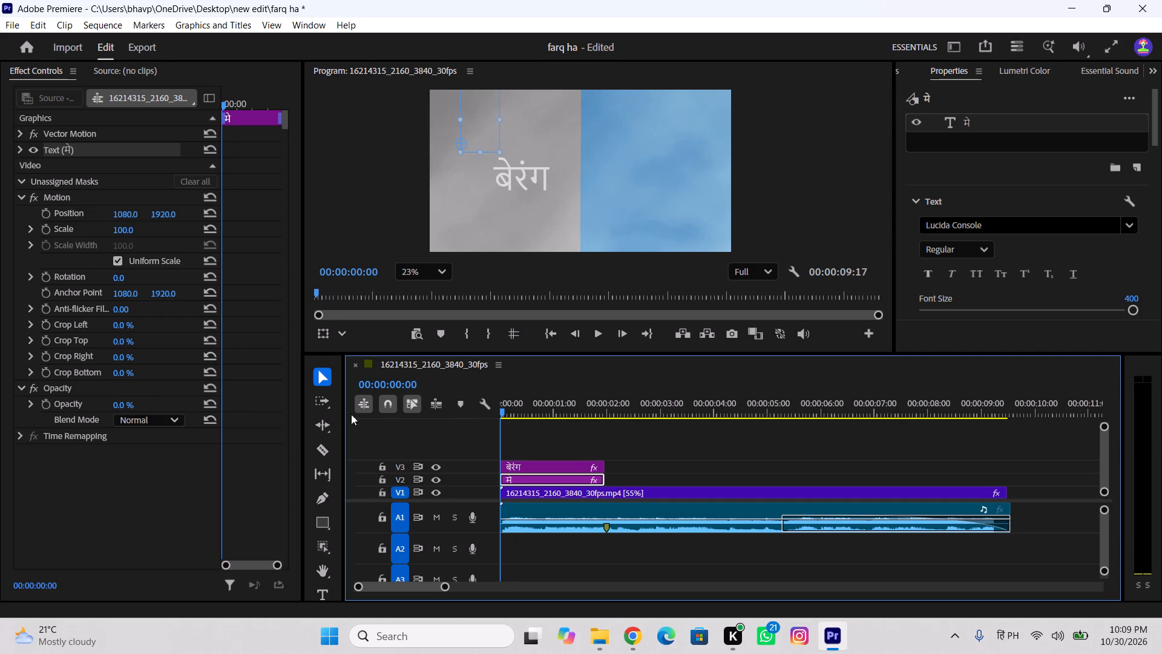
left_click(49, 405)
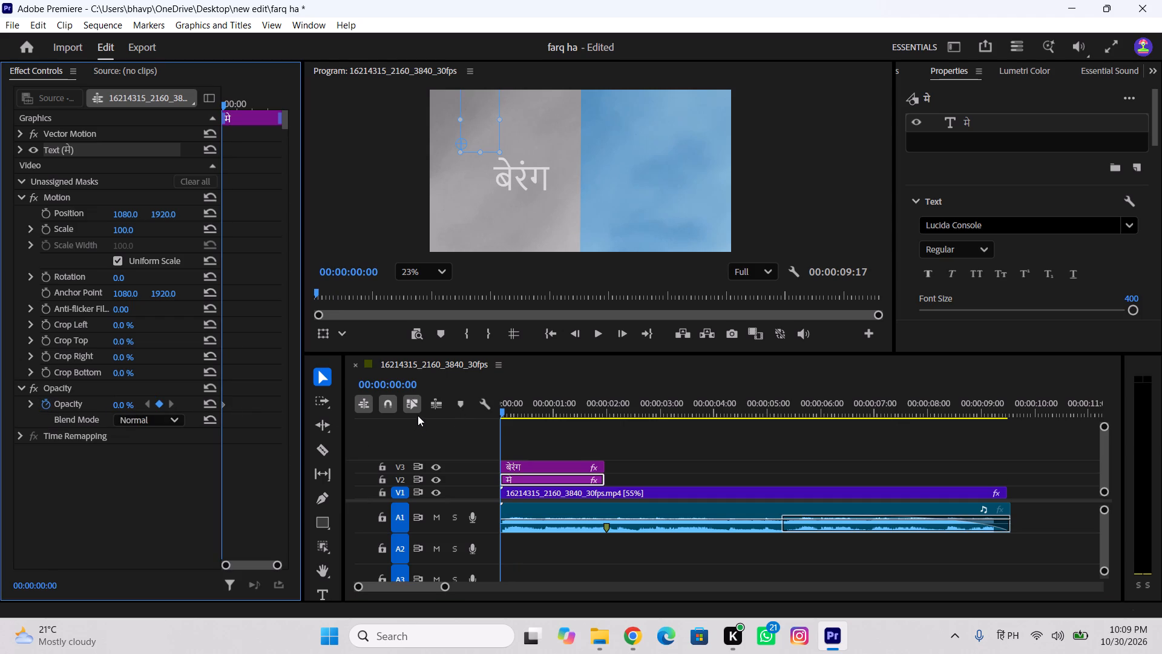
Add a 100% opacity keyframe to the मे clip at 00:00:00:06 and play the fade-in from the start.
left_click_drag(503, 410, 510, 412)
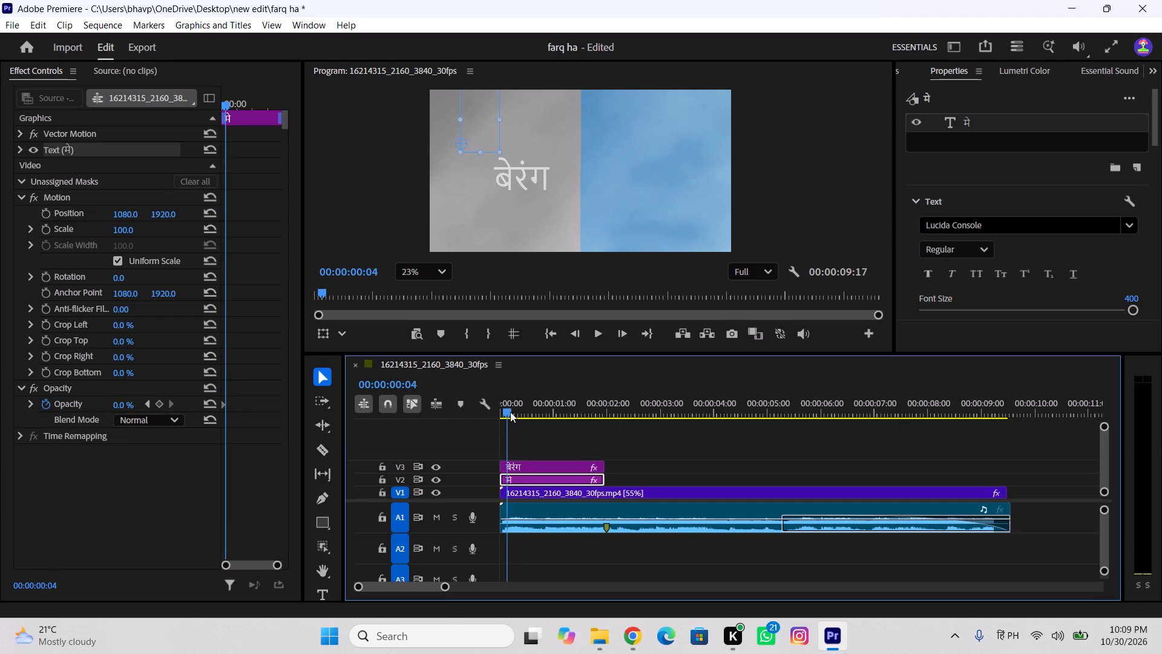
left_click_drag(510, 412, 514, 416)
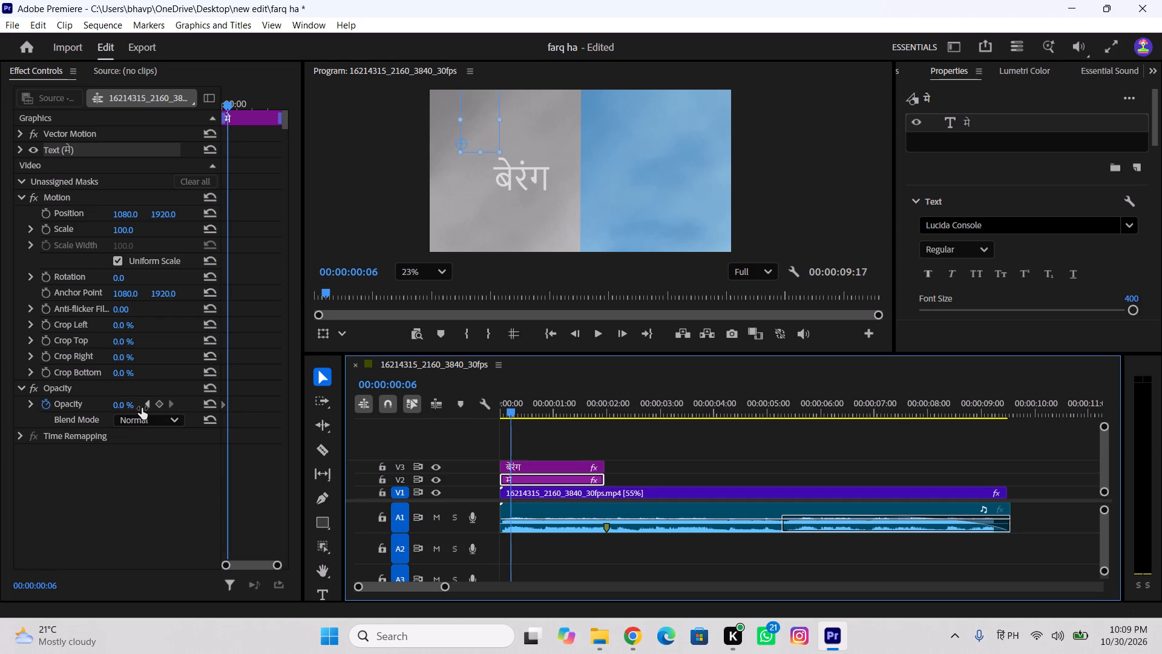
left_click_drag(116, 406, 249, 414)
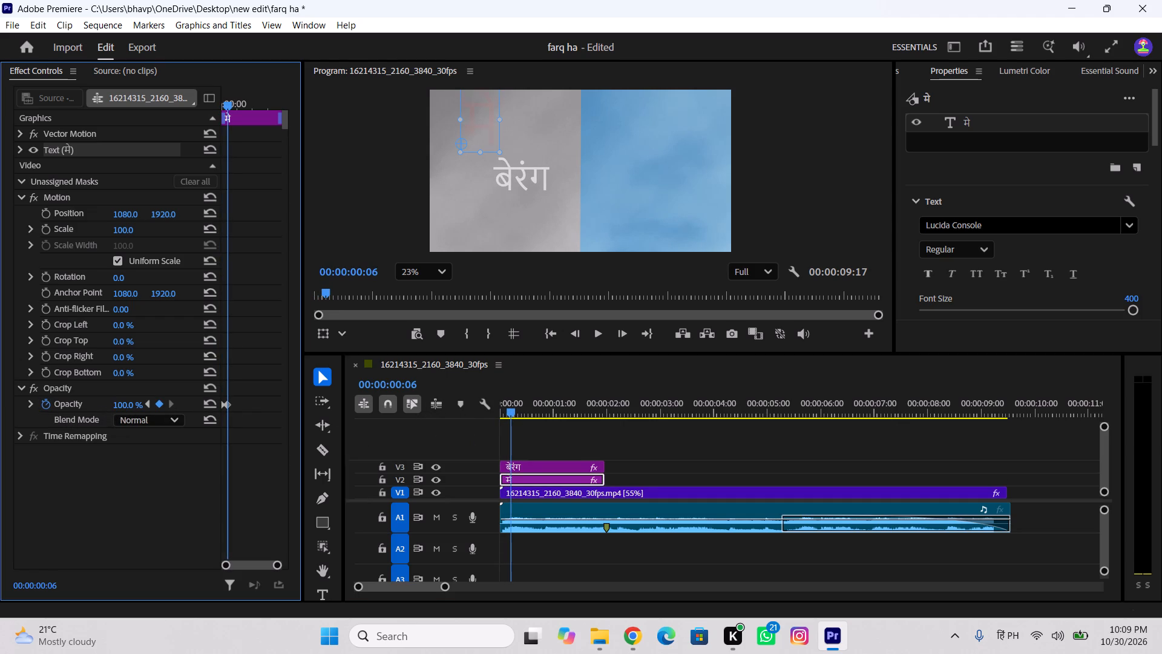
left_click_drag(249, 414, 465, 431)
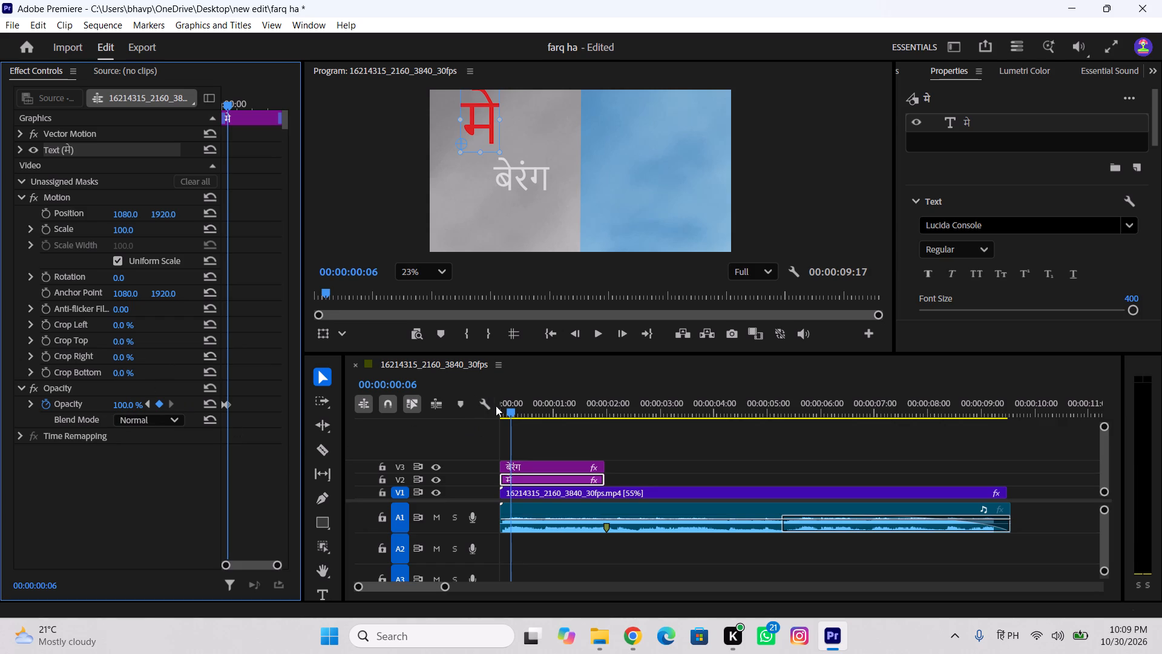
left_click_drag(503, 410, 470, 418)
key("space")
key("space")
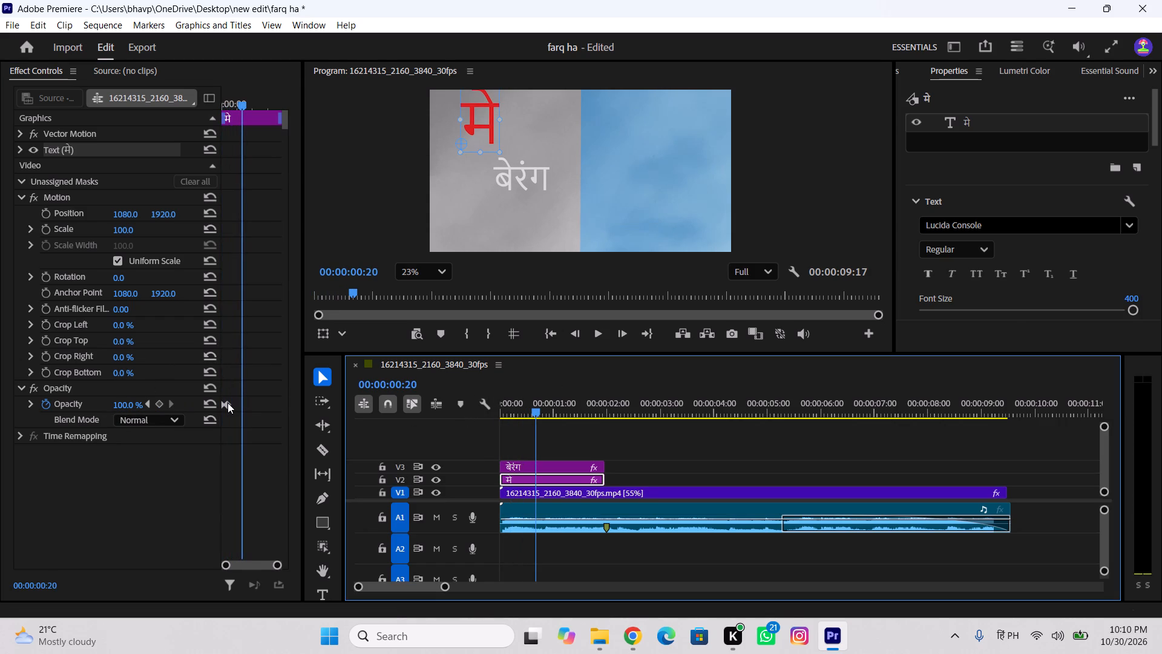
Slow the मे fade-in by moving its 100% opacity keyframe to 00:00:00:11, and replay the opening.
left_click_drag(228, 403, 233, 406)
left_click_drag(533, 407, 447, 423)
key("space")
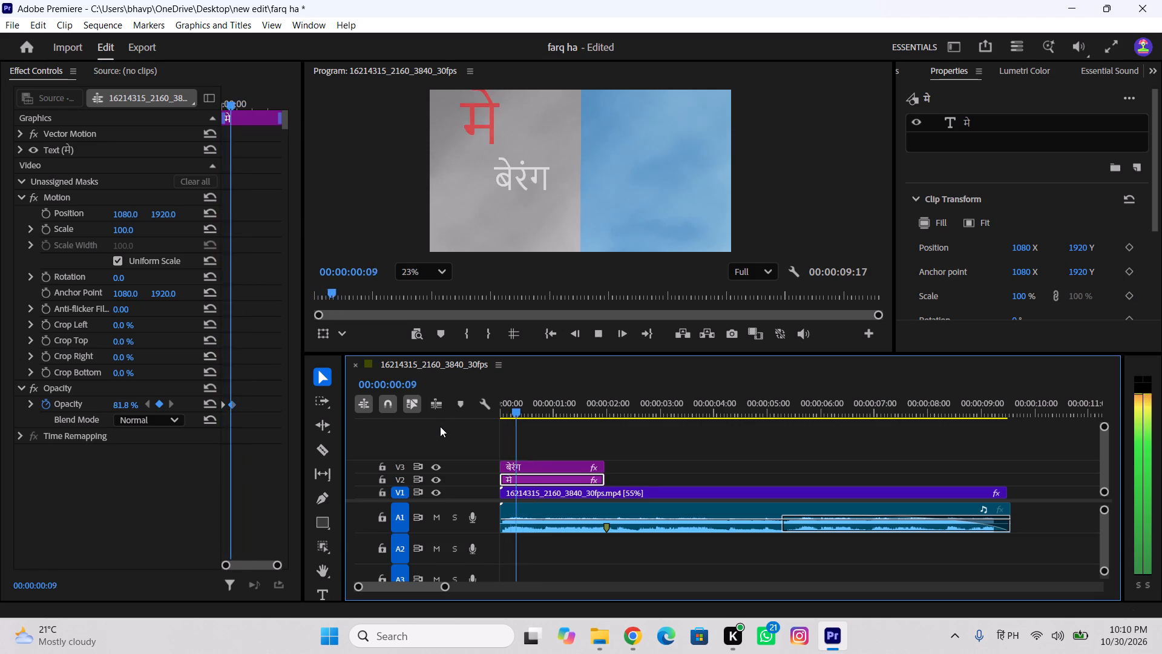
key("space")
left_click_drag(547, 411, 462, 428)
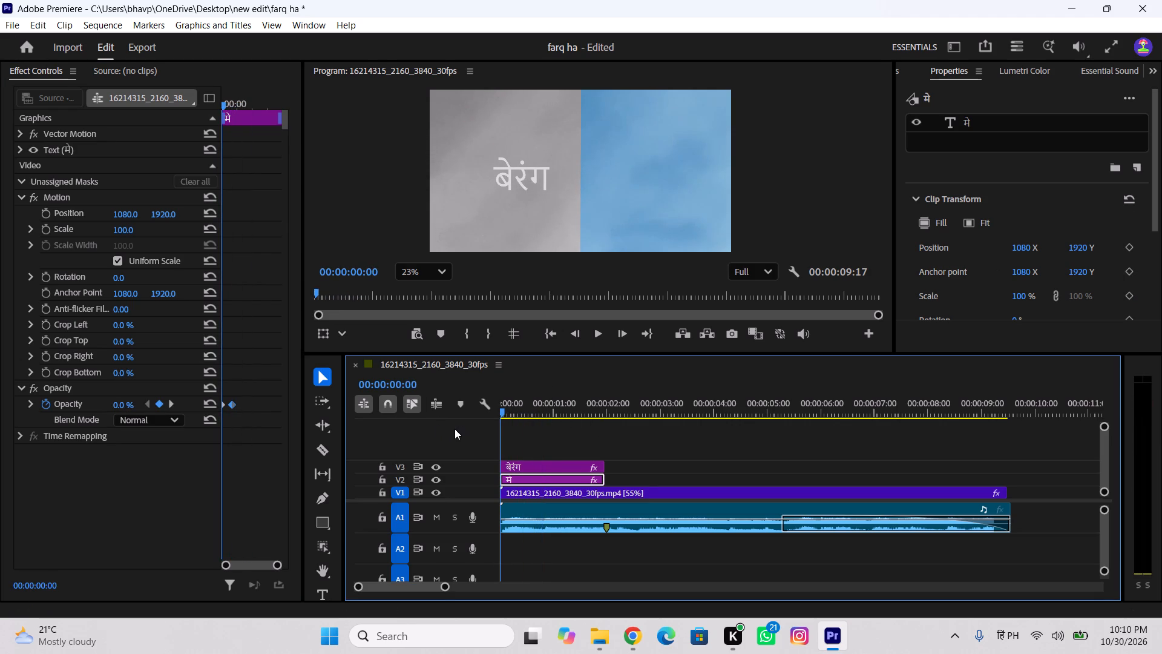
key("space")
key("space")
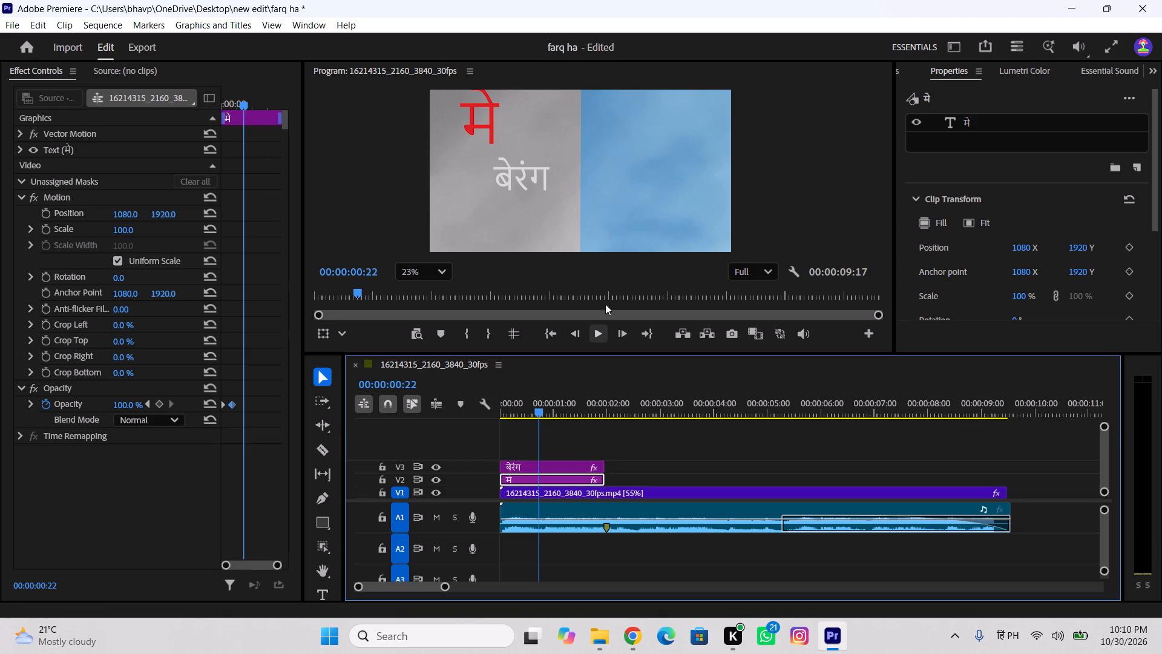
Set the मे clip's vertical Motion position to 1900 and place a Position keyframe with it at 00:00:00:00.
left_click(504, 183)
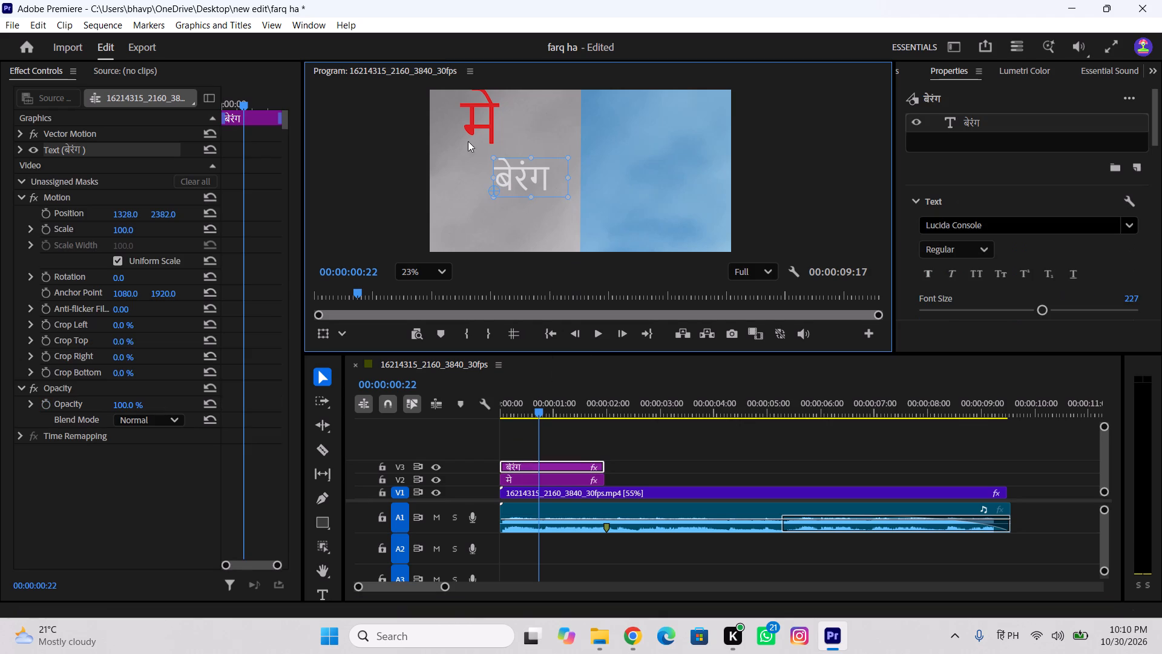
left_click(484, 111)
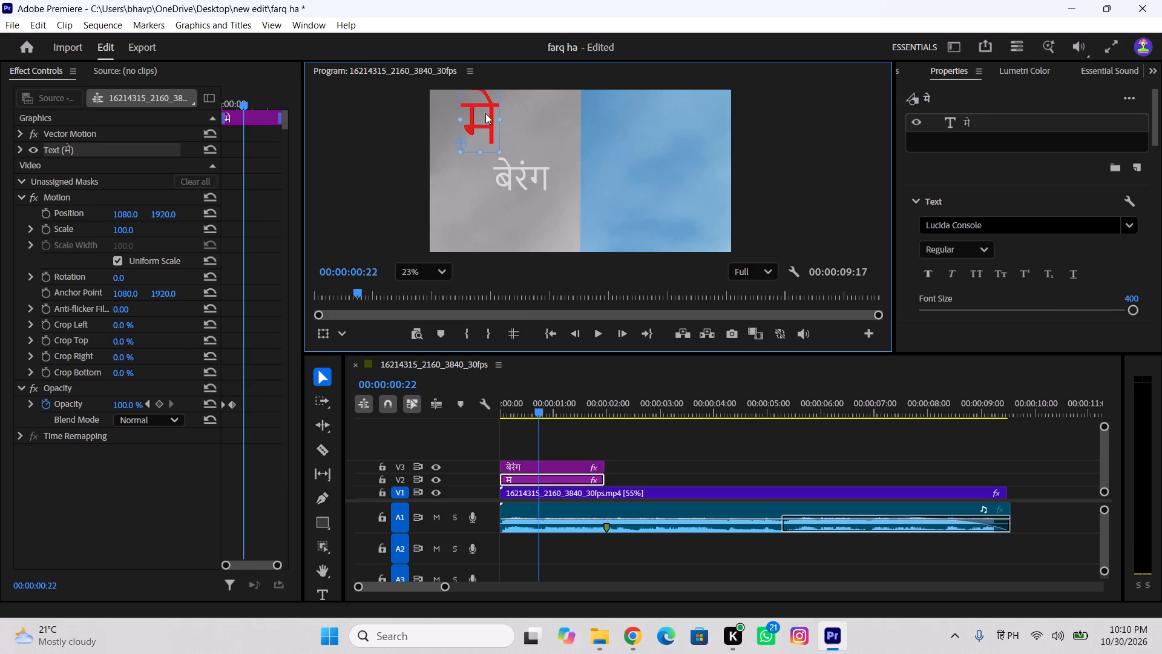
left_click_drag(163, 213, 175, 213)
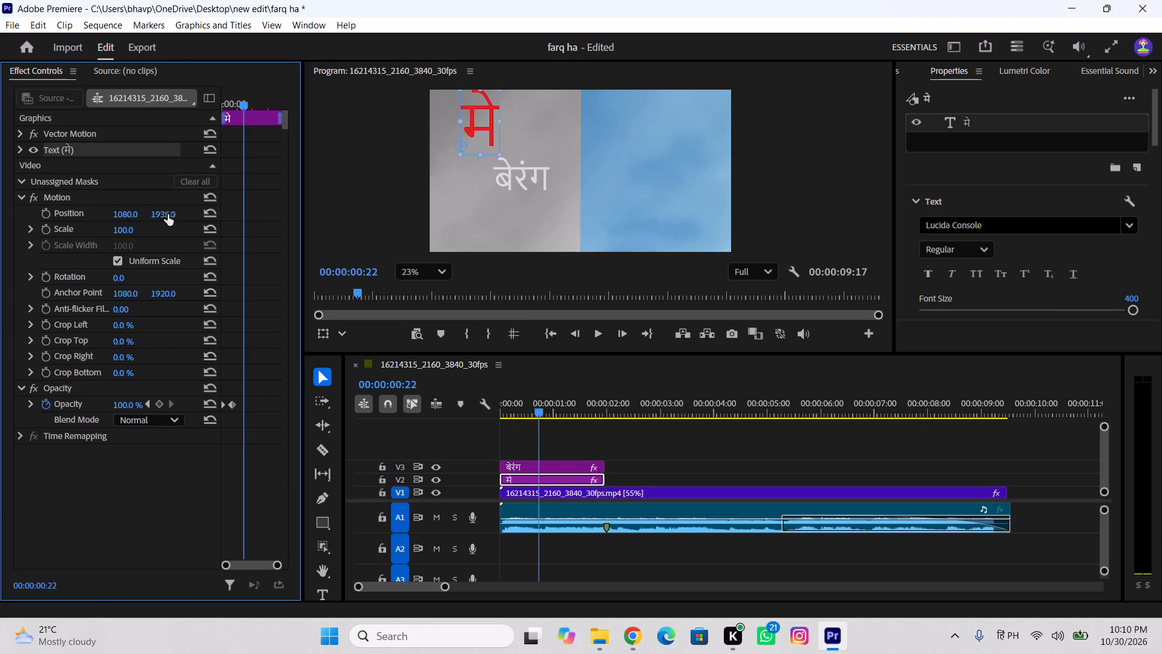
key("ctrl+z")
left_click_drag(164, 217, 145, 223)
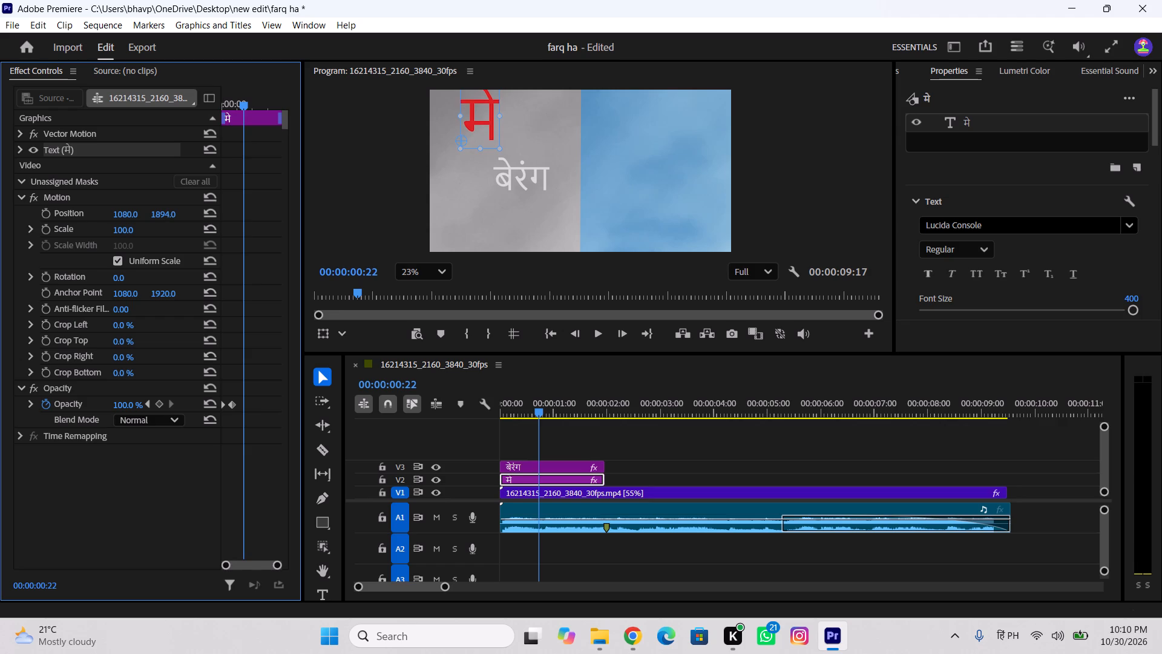
left_click_drag(145, 223, 150, 225)
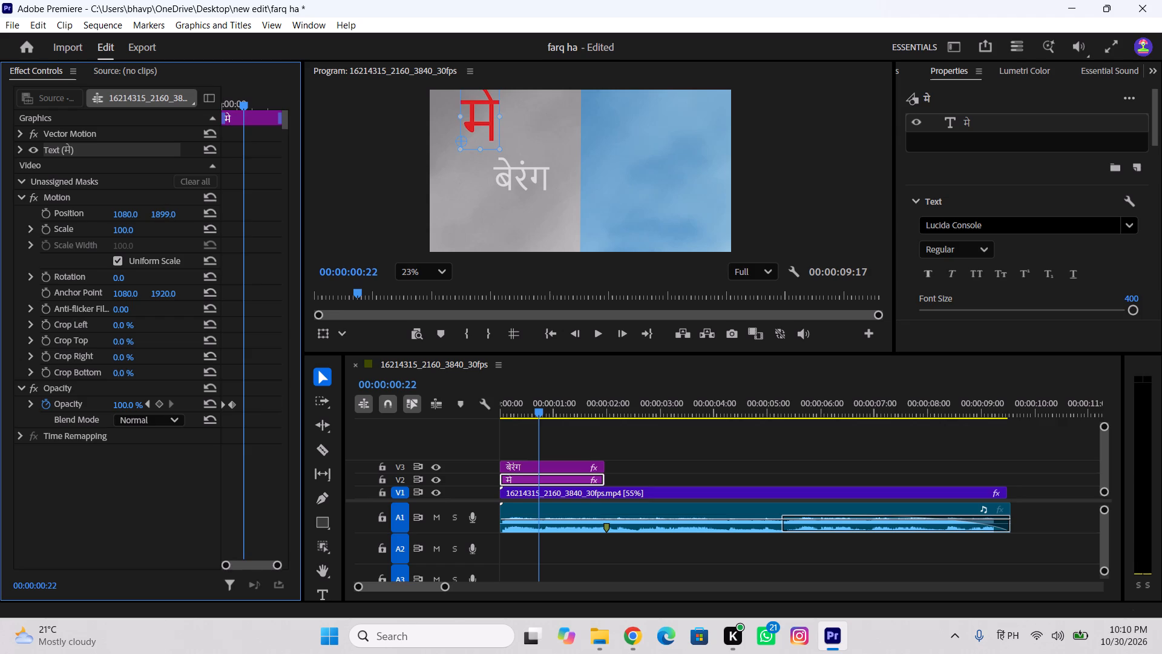
left_click_drag(150, 225, 151, 225)
left_click(45, 214)
left_click_drag(241, 212, 225, 217)
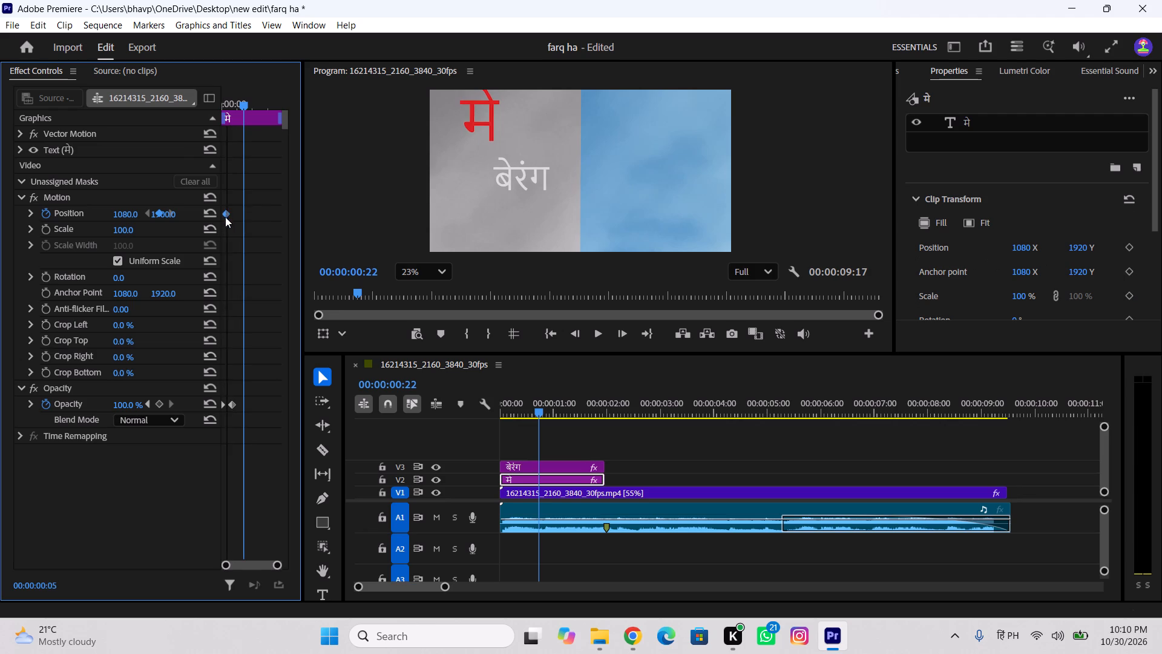
left_click_drag(225, 217, 215, 228)
left_click_drag(215, 228, 226, 244)
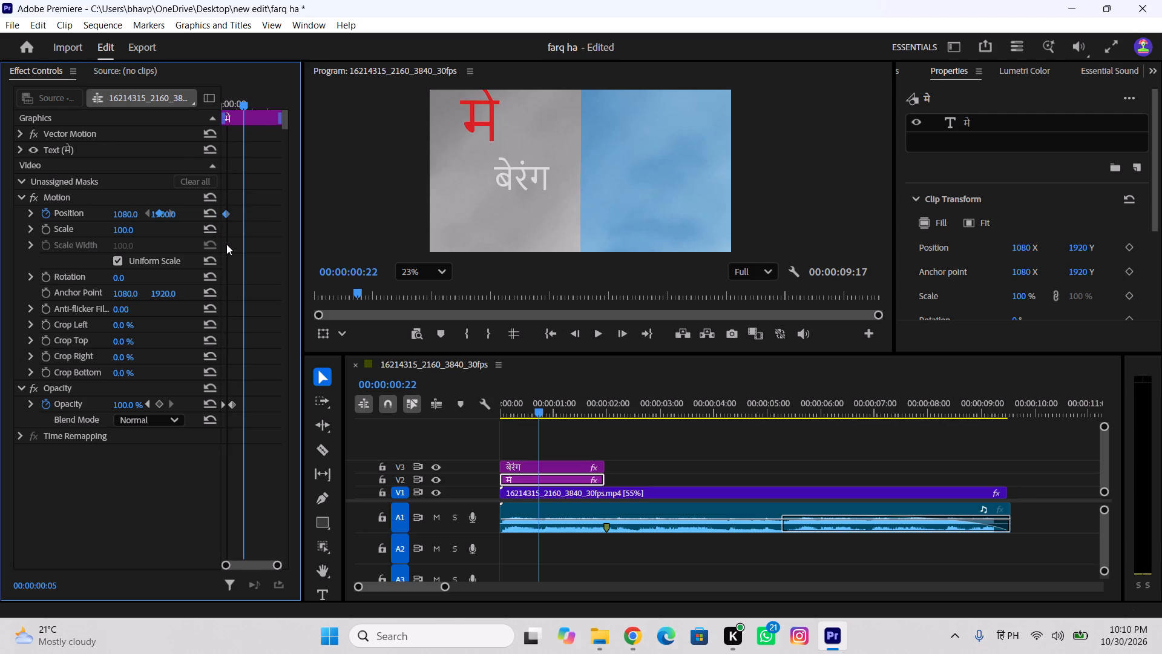
left_click_drag(226, 244, 224, 255)
left_click_drag(241, 105, 214, 121)
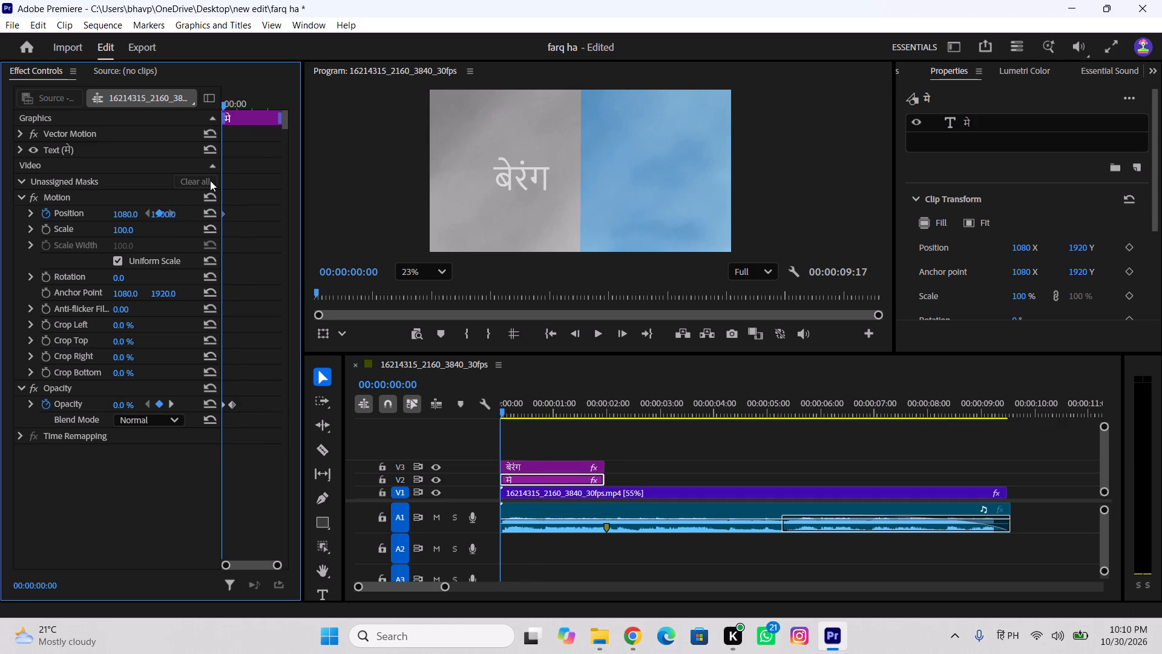
Widen the keyframe area and add a second मे Position keyframe at 00:00:00:11 with the vertical value 1920.
left_click_drag(219, 159, 265, 159)
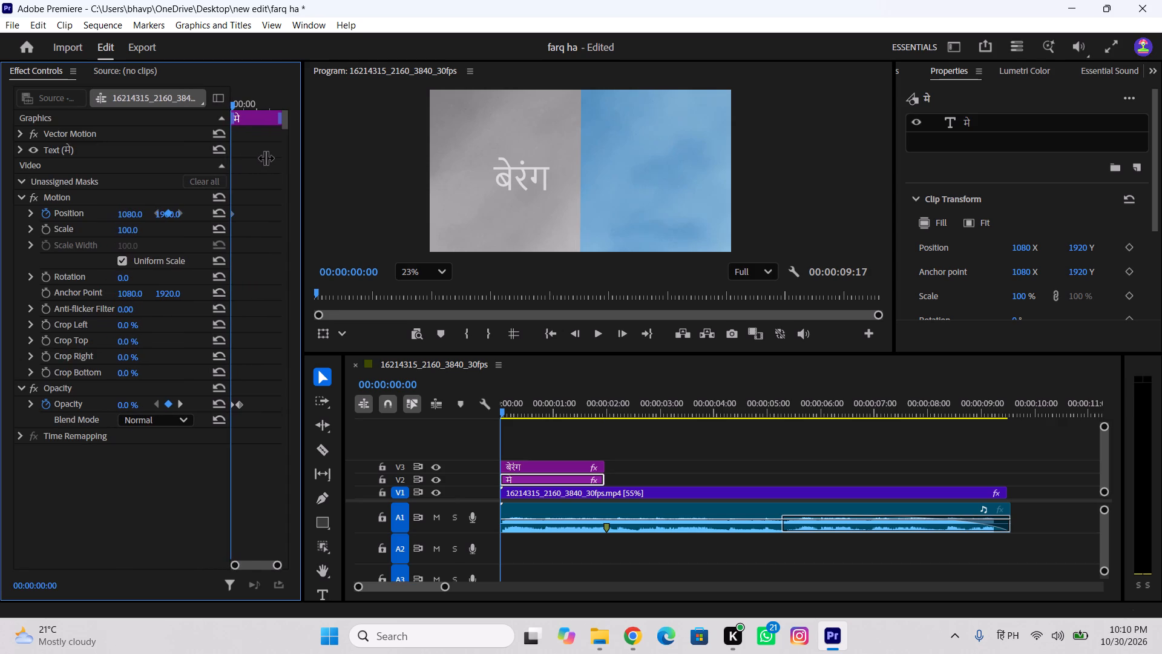
left_click_drag(265, 159, 287, 163)
left_click_drag(301, 164, 393, 171)
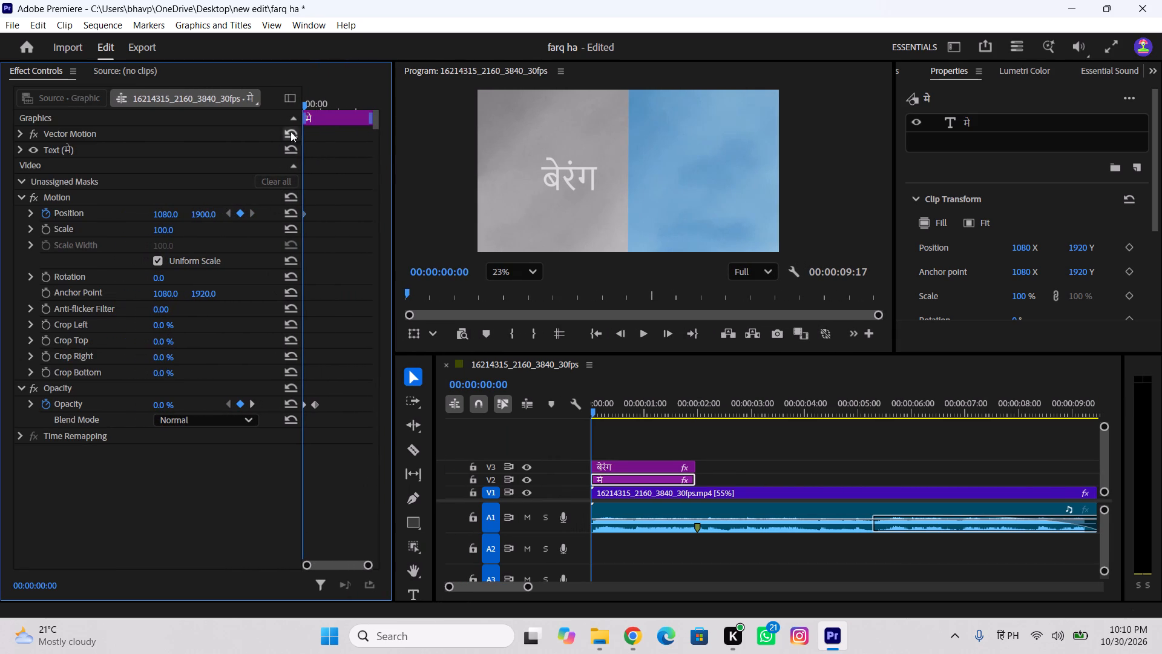
left_click_drag(305, 106, 316, 117)
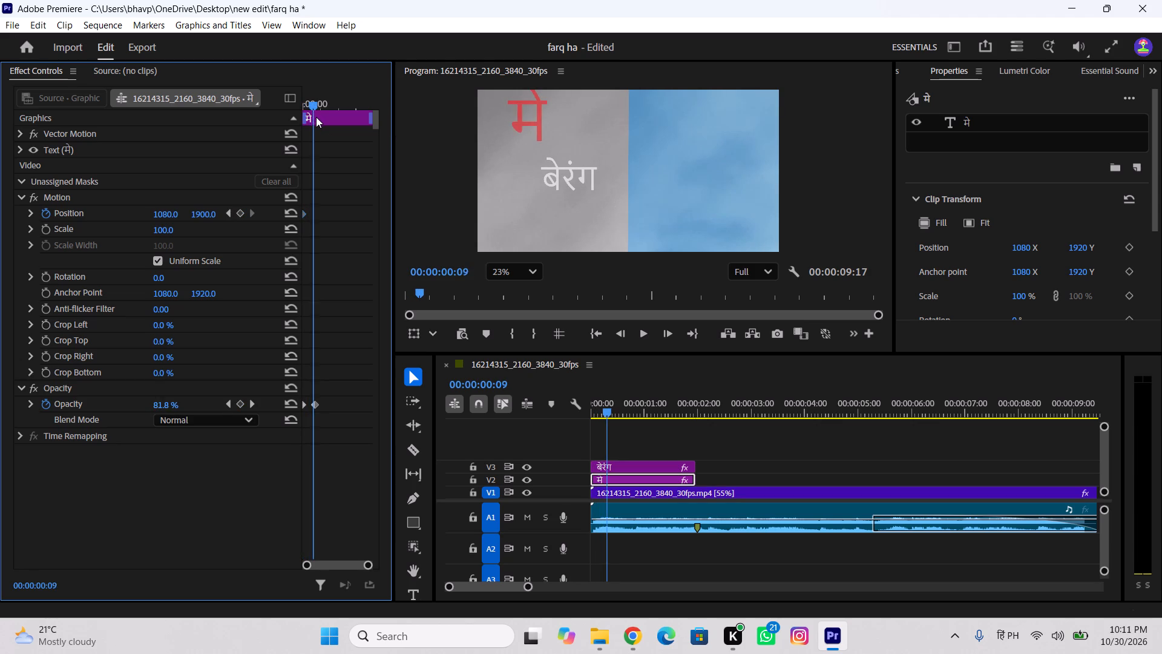
left_click_drag(316, 117, 318, 121)
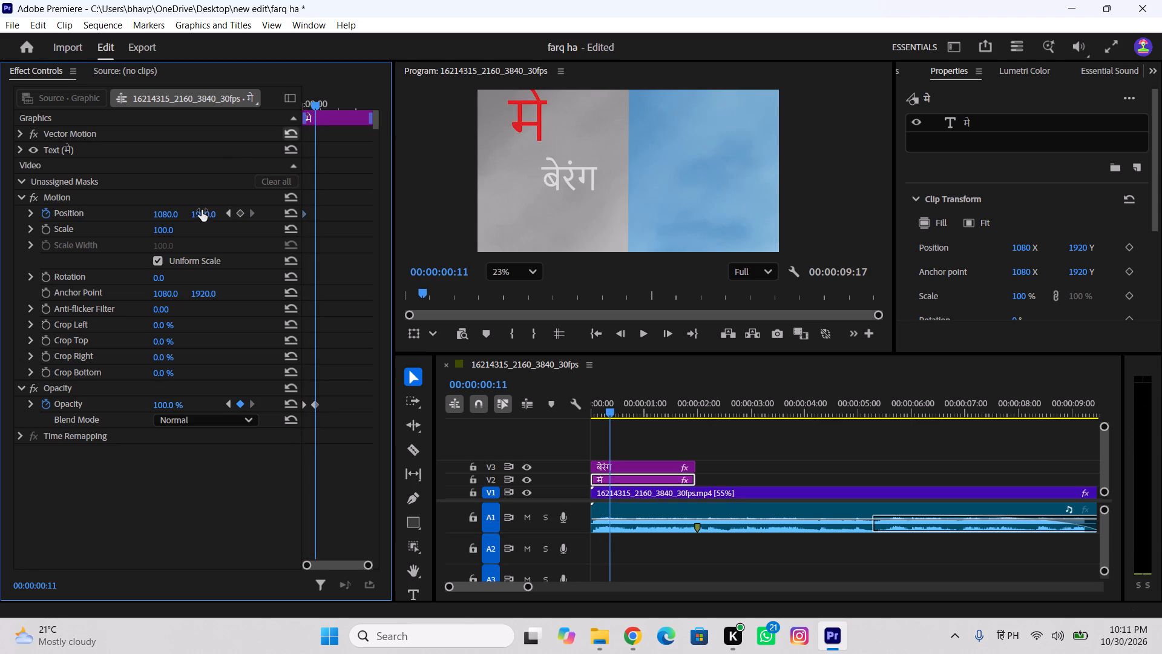
left_click_drag(200, 213, 251, 230)
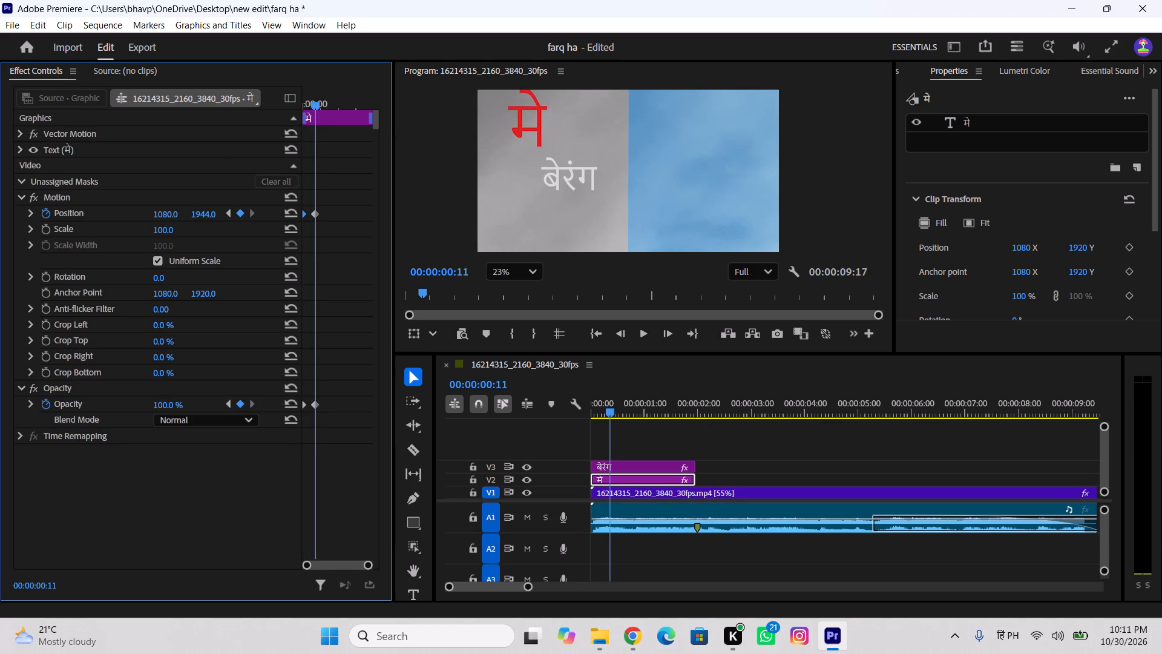
left_click_drag(251, 230, 239, 243)
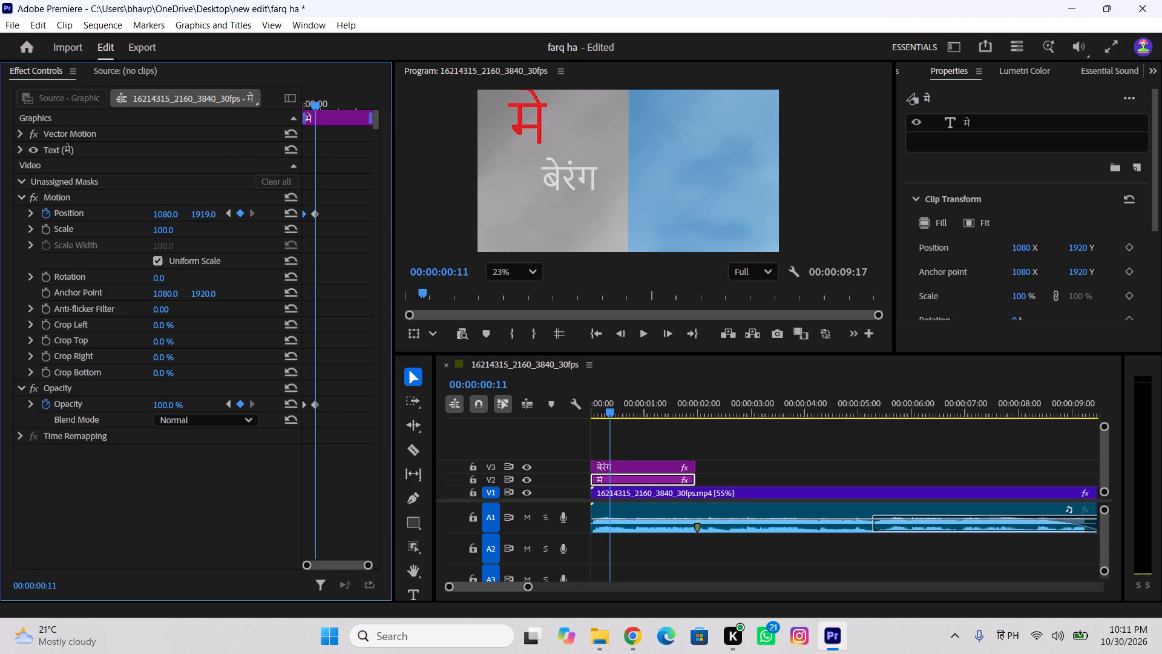
left_click_drag(239, 243, 239, 245)
left_click_drag(239, 245, 243, 247)
left_click_drag(243, 247, 245, 247)
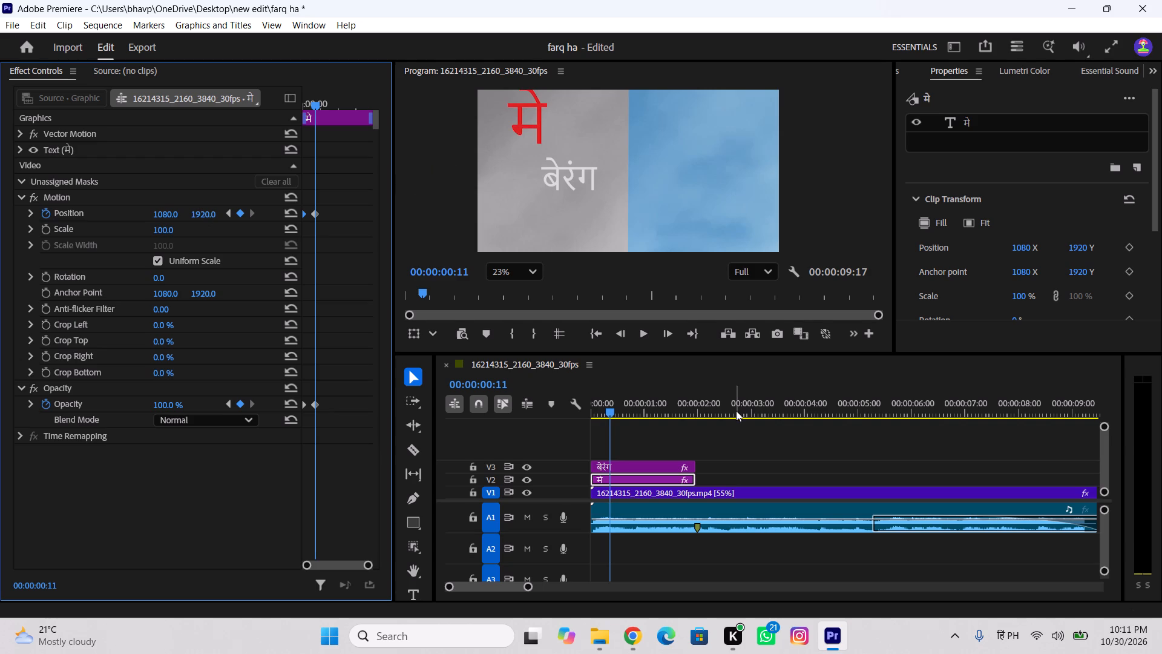
Preview the मे fade and slide-in full screen from the start of the sequence, then return to editing.
left_click_drag(683, 415, 547, 420)
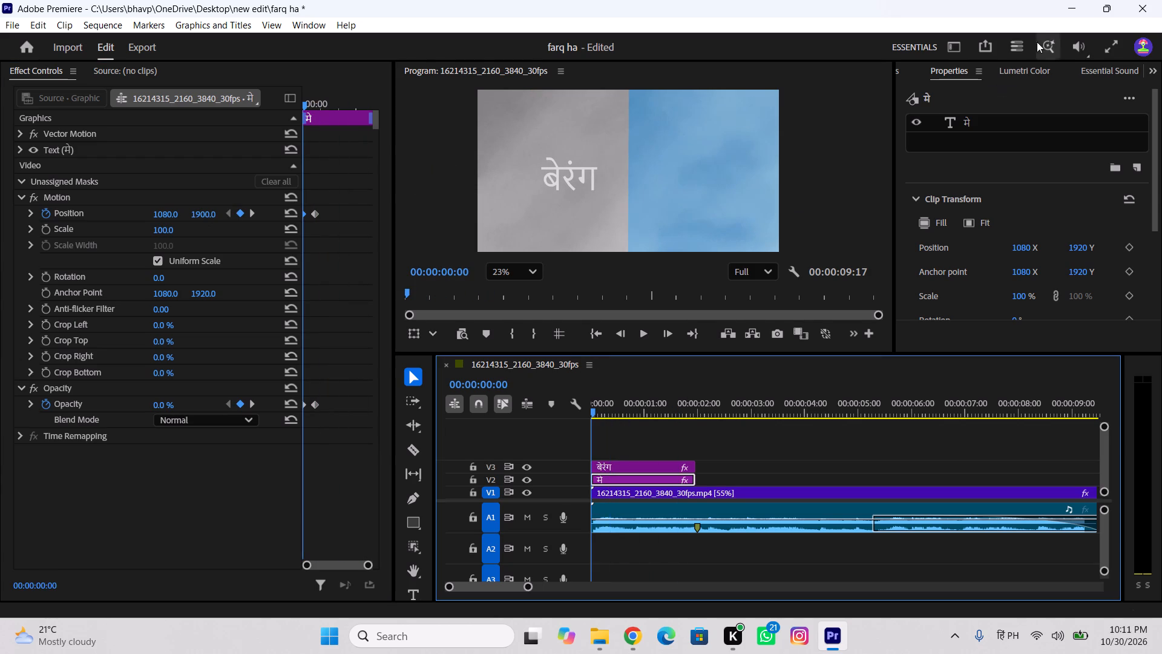
left_click(1100, 47)
key("space")
key("space")
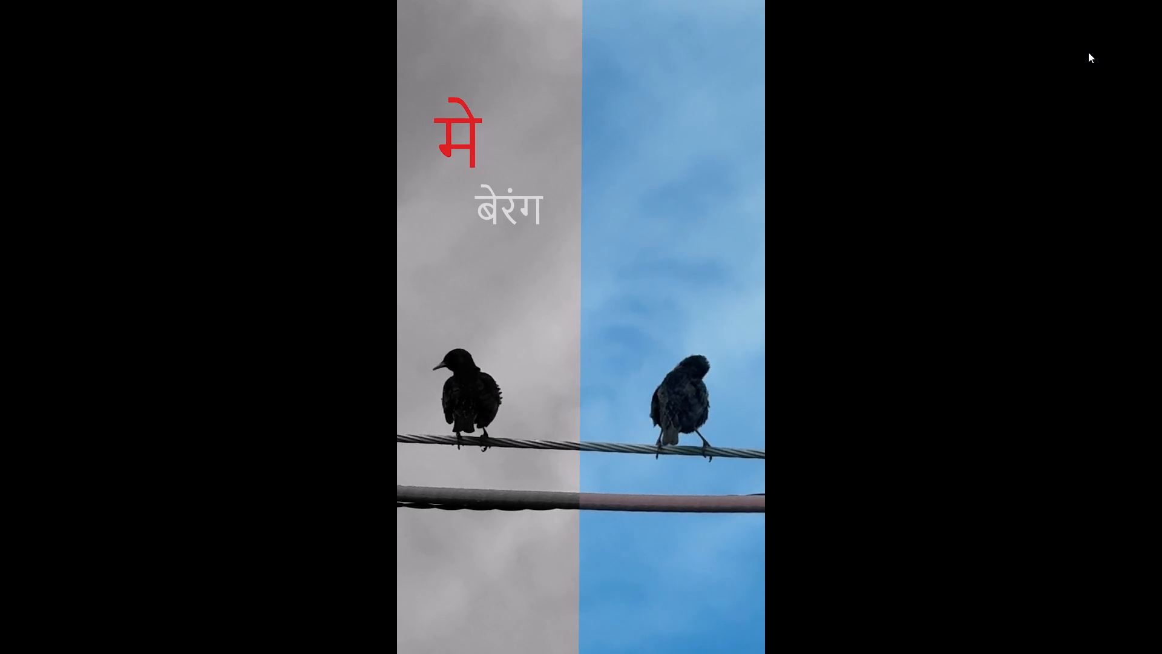
key("Escape")
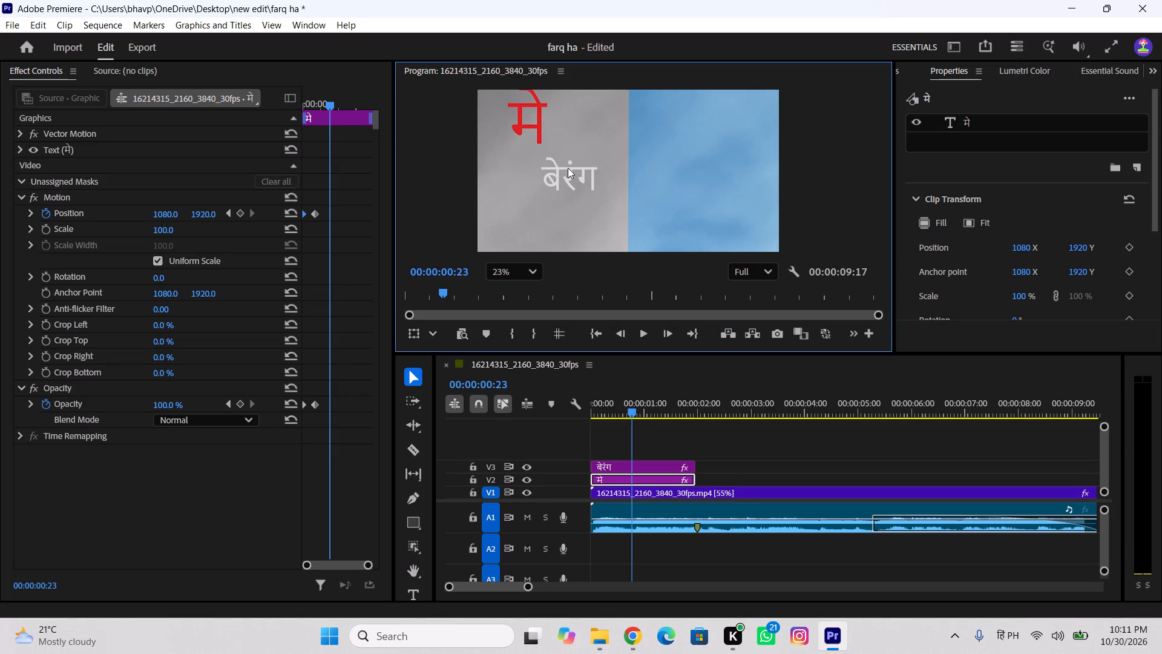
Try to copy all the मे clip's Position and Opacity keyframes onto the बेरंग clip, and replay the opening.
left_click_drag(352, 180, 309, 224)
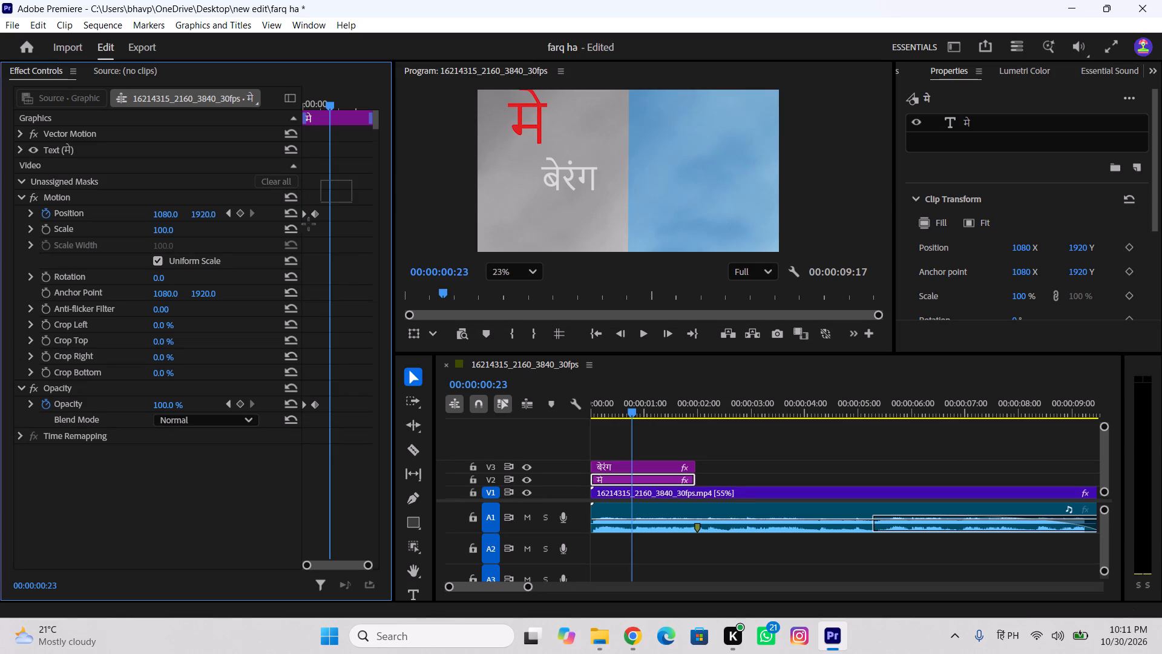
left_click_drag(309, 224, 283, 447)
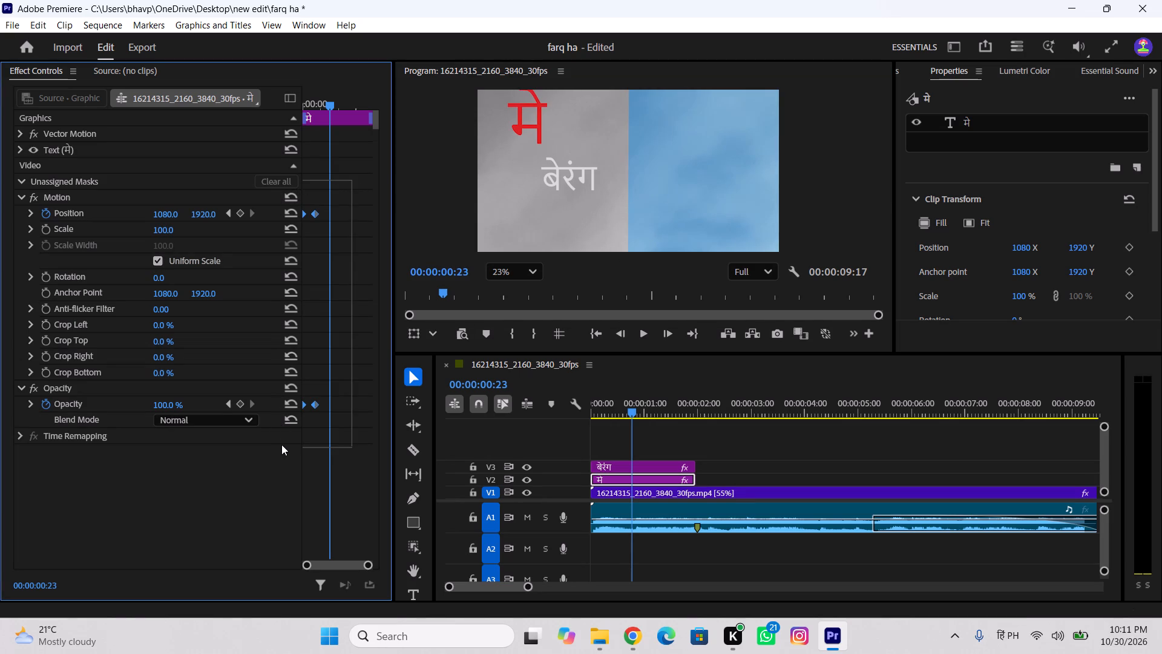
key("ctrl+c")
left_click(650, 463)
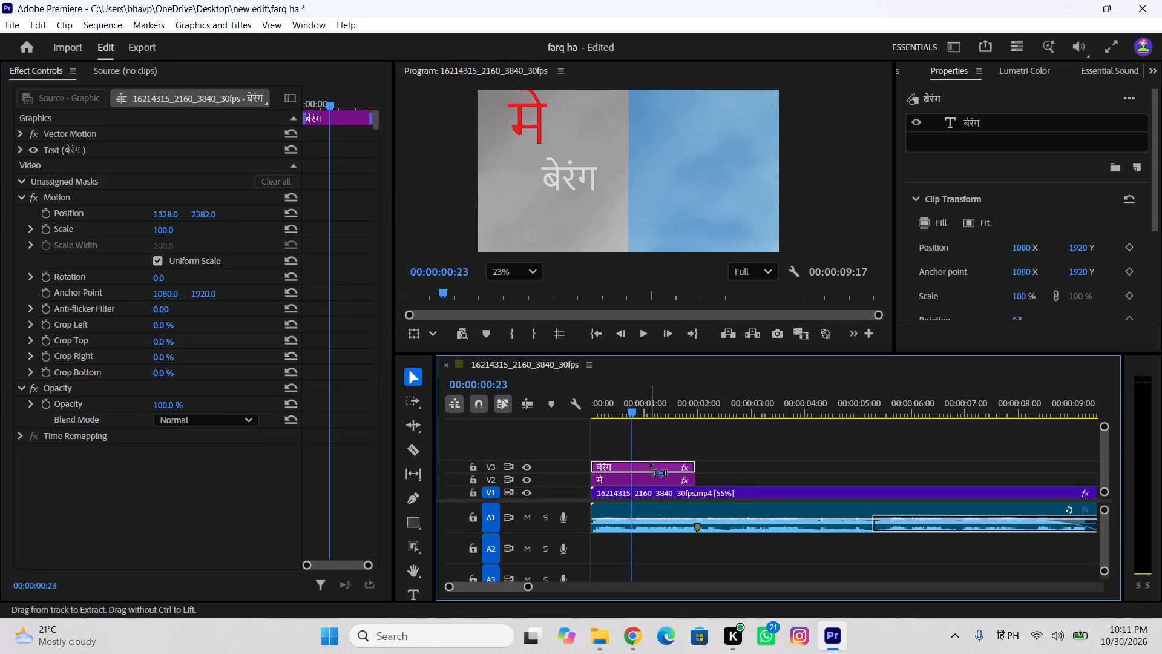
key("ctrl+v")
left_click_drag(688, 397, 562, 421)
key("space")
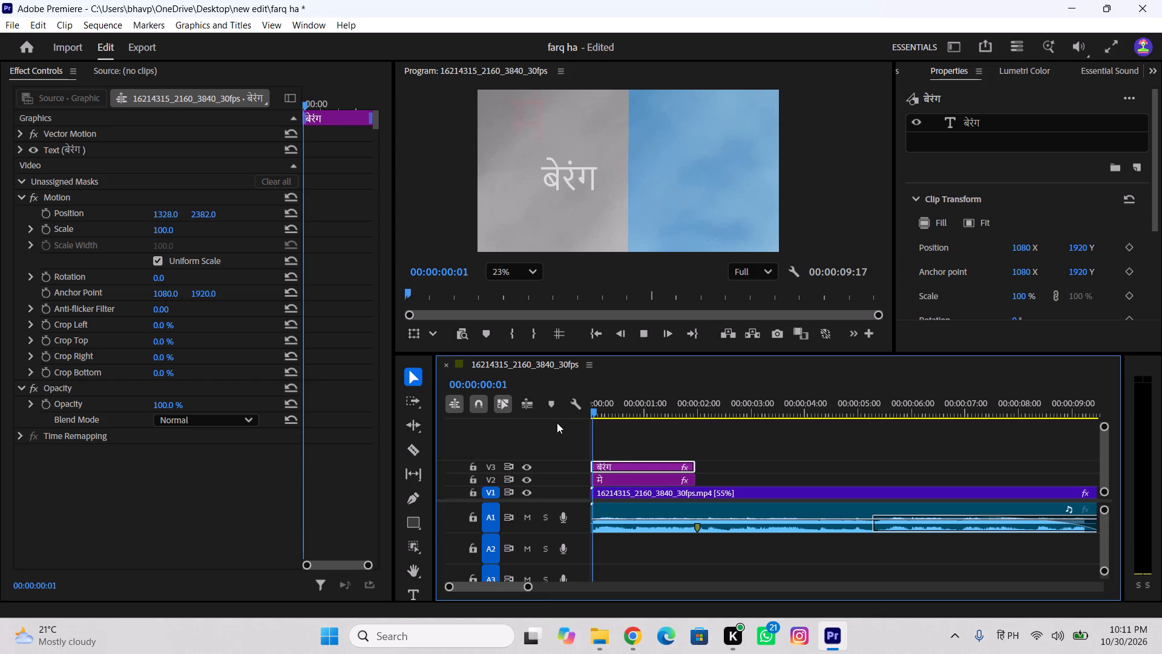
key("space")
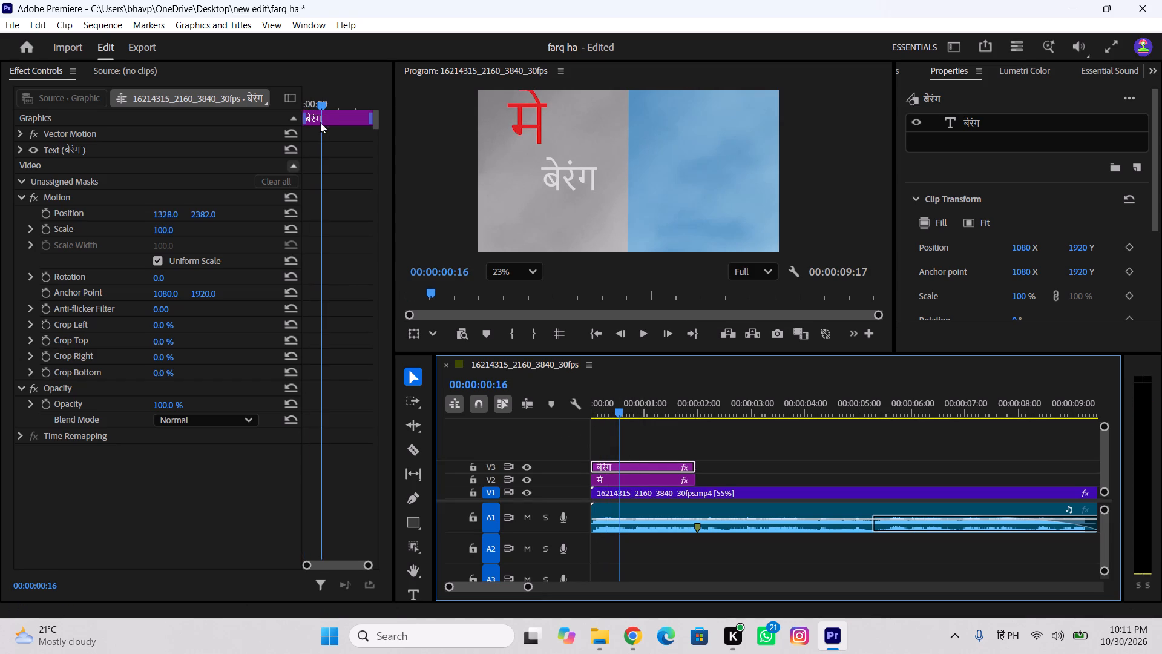
Copy the मे clip's two Position keyframes onto the बेरंग clip starting at 00:00:00:00, with its Position animation enabled, and replay the opening.
left_click_drag(317, 107, 260, 113)
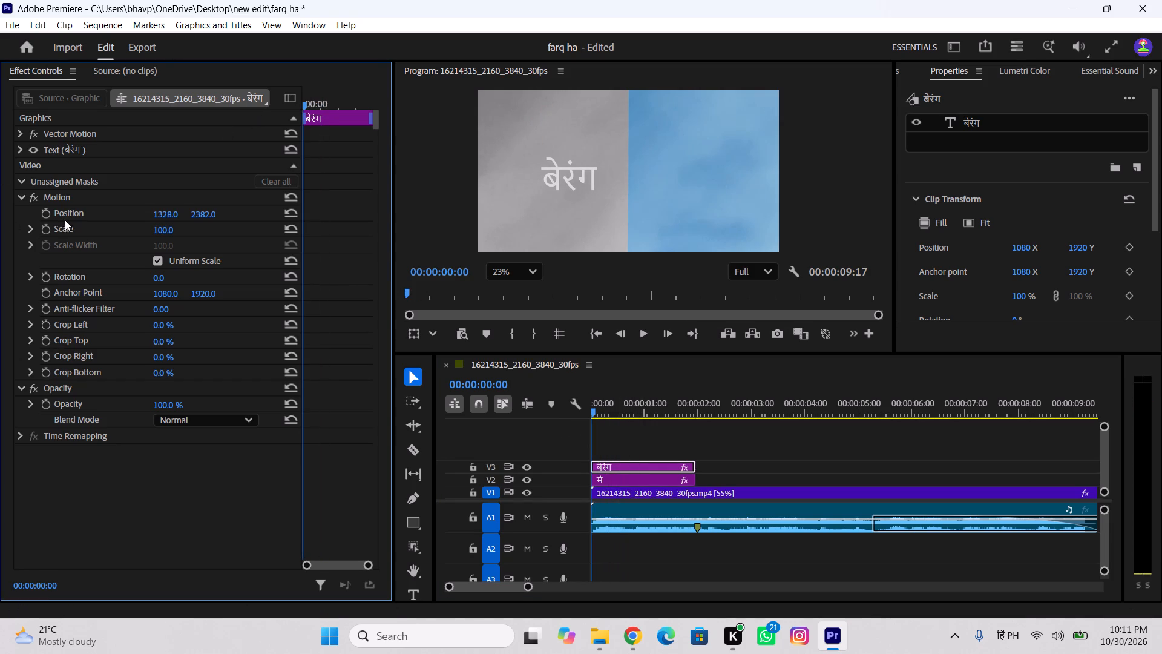
left_click(612, 482)
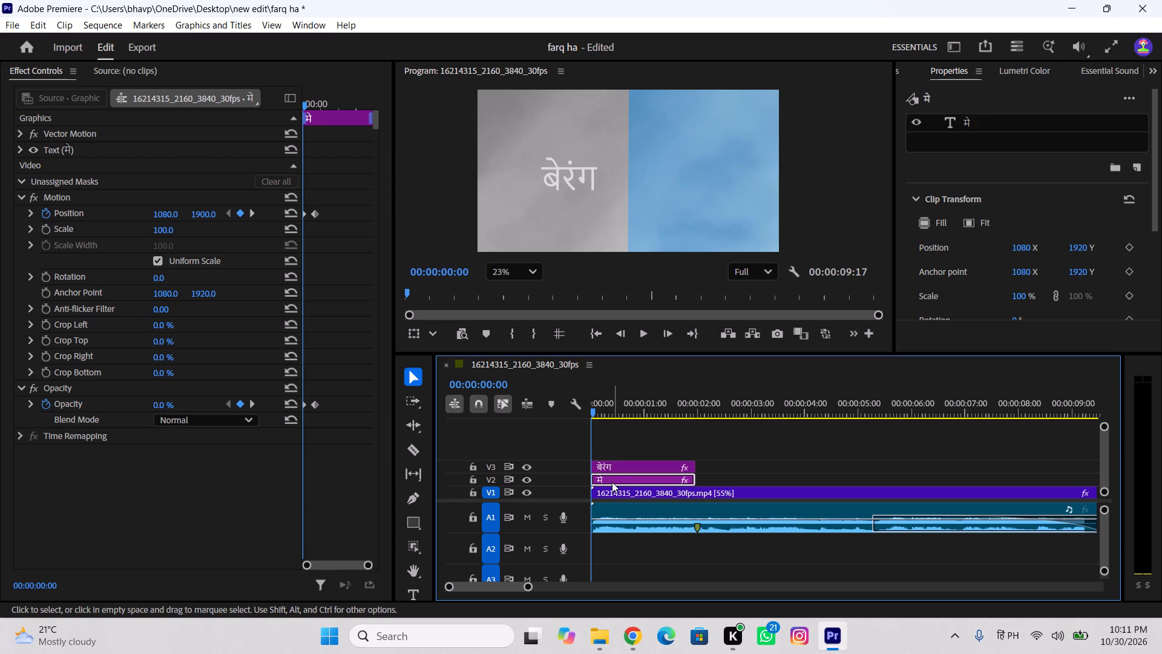
left_click_drag(354, 207, 271, 224)
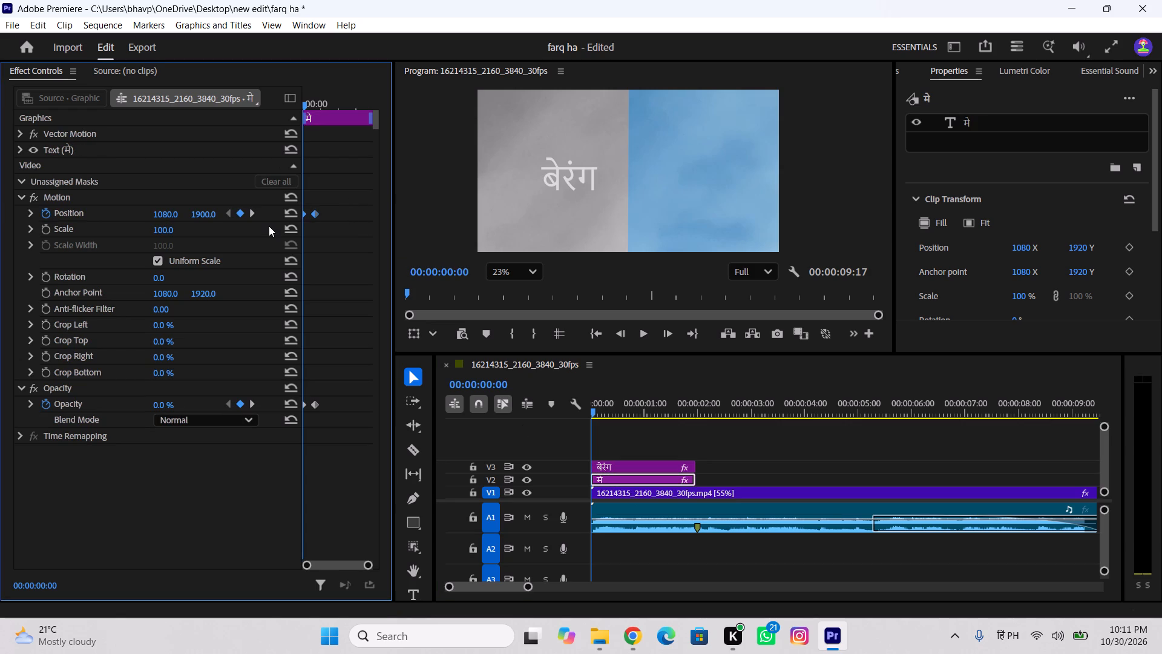
key("ctrl+c")
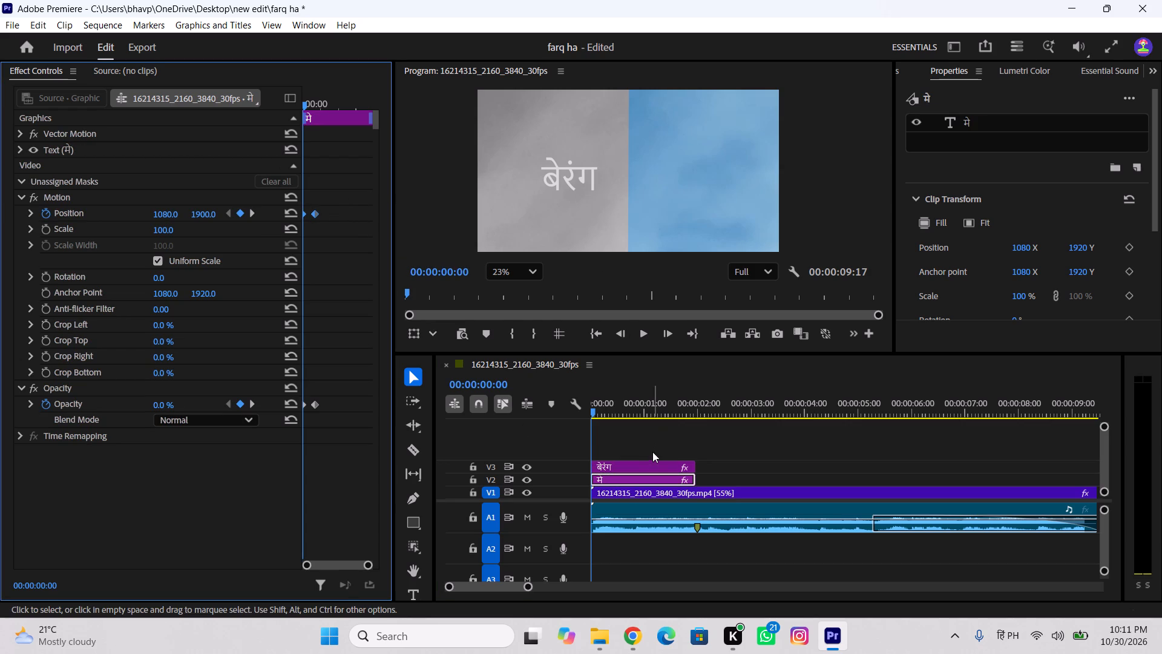
left_click(650, 460)
left_click(650, 463)
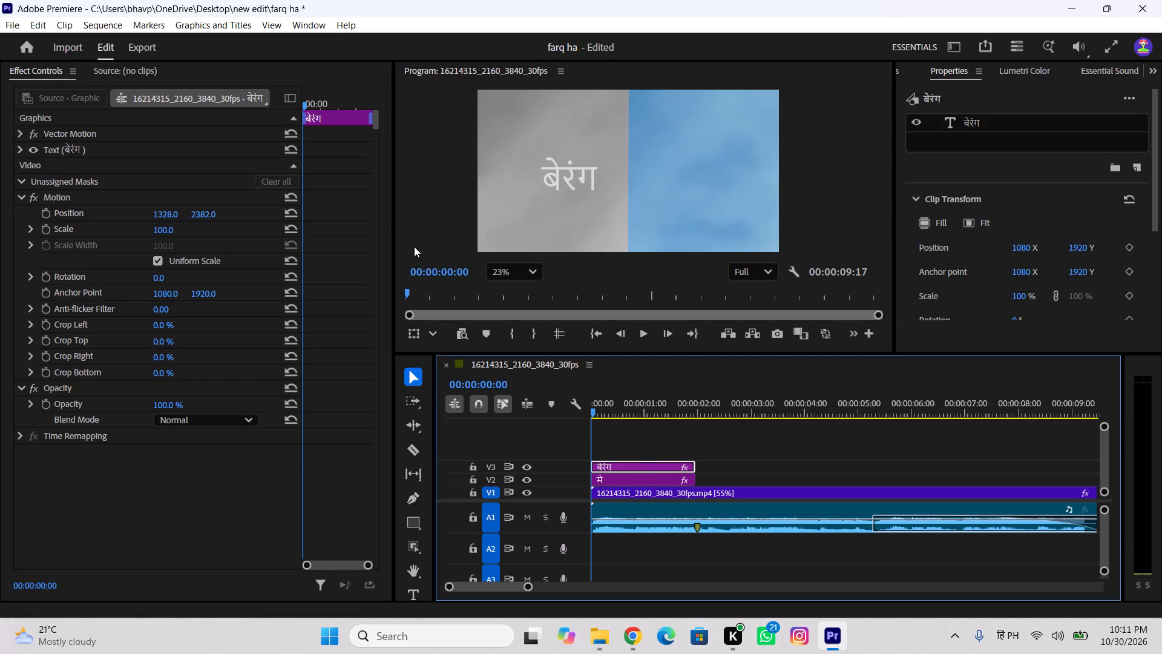
key("ctrl+v")
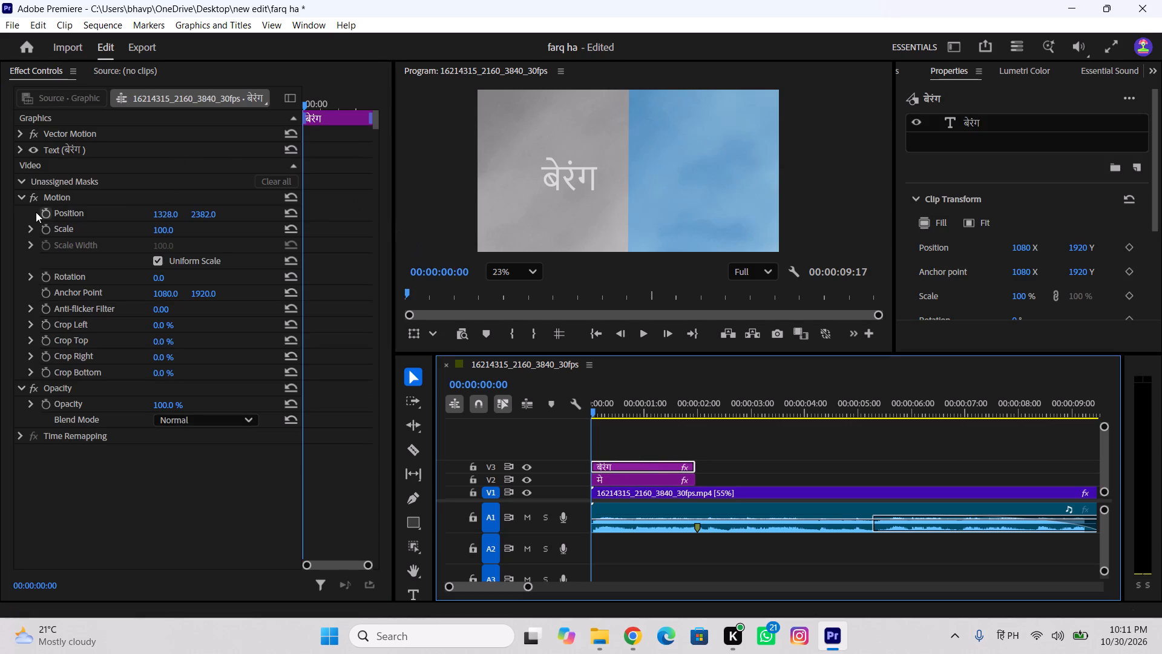
key("ctrl+v")
left_click(48, 212)
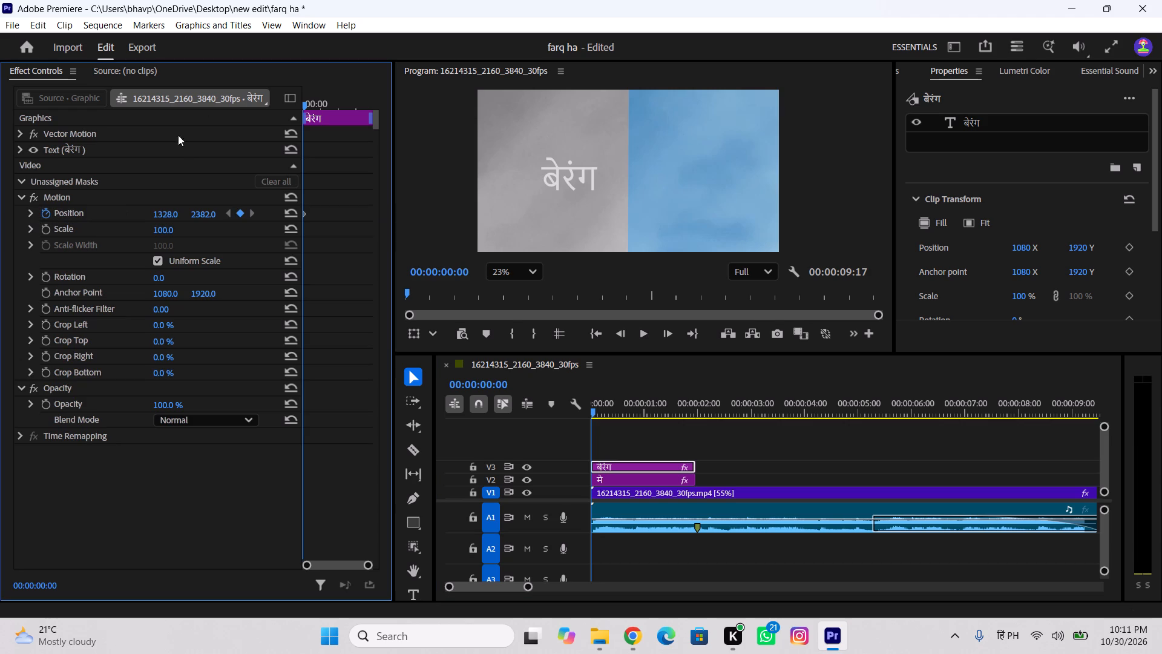
left_click_drag(348, 104, 287, 113)
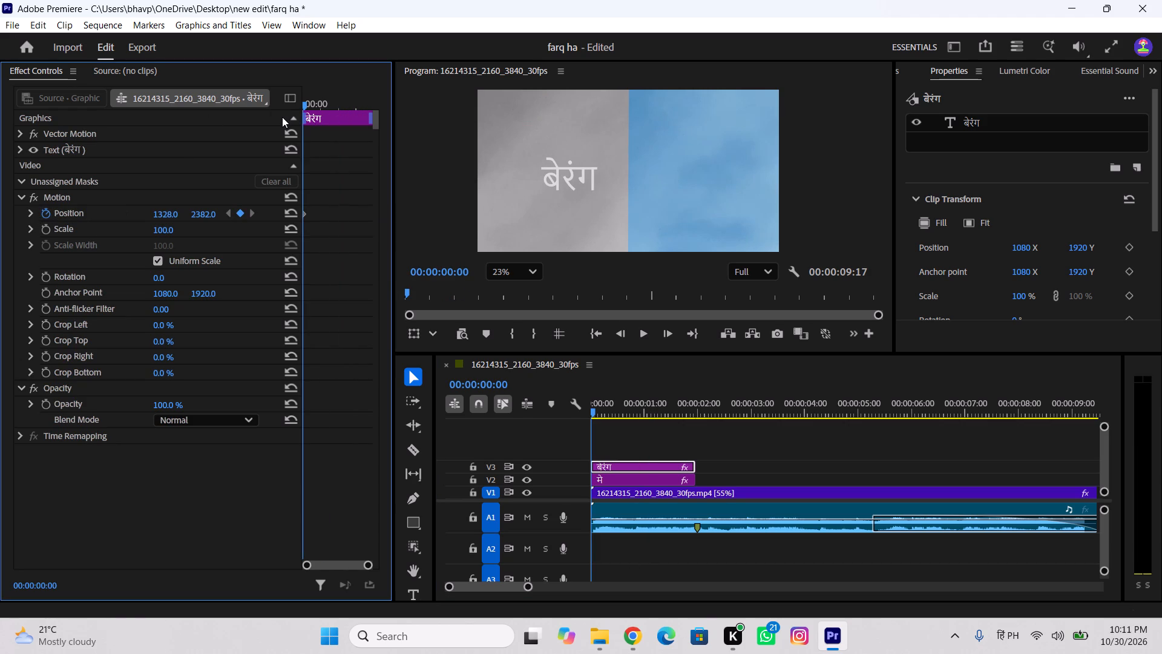
key("ctrl+v")
left_click_drag(331, 102, 272, 113)
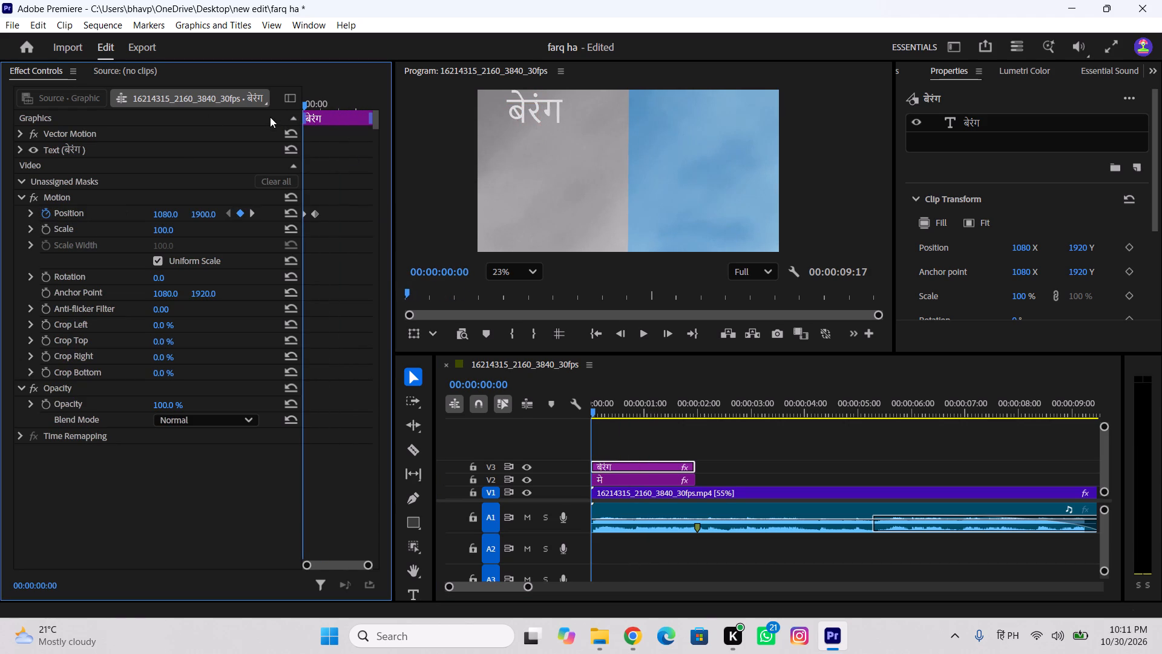
key("space")
key("space")
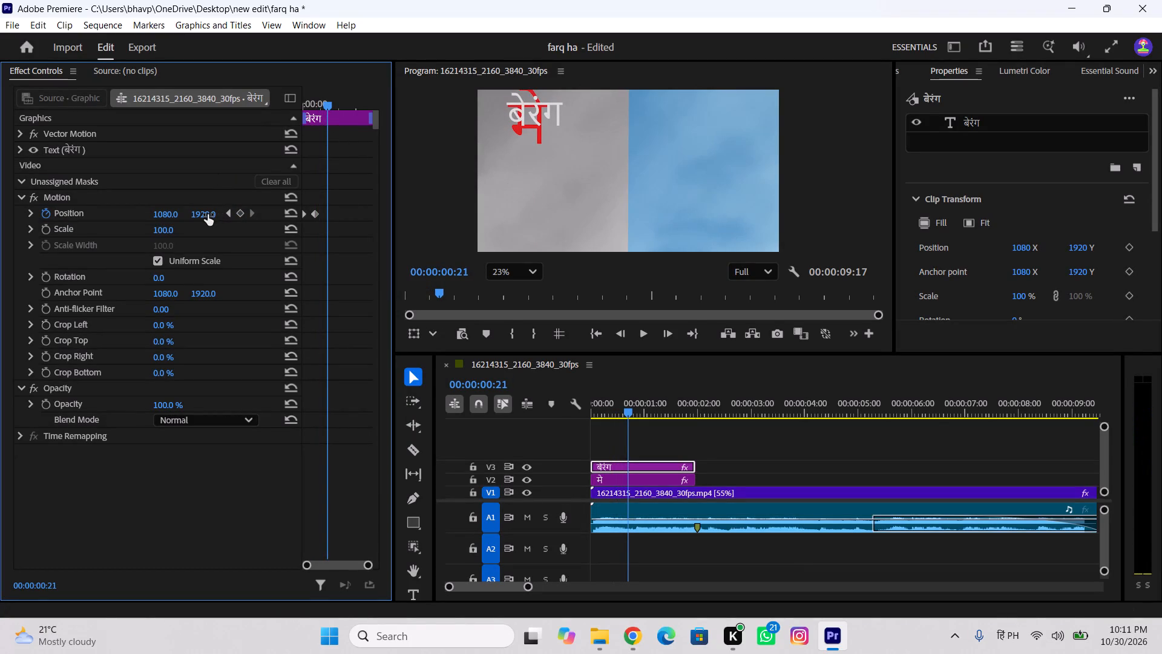
Move the बेरंग text back below मे with a Position keyframe of 1371, 2353 at 00:00:00:21.
left_click_drag(208, 214, 339, 257)
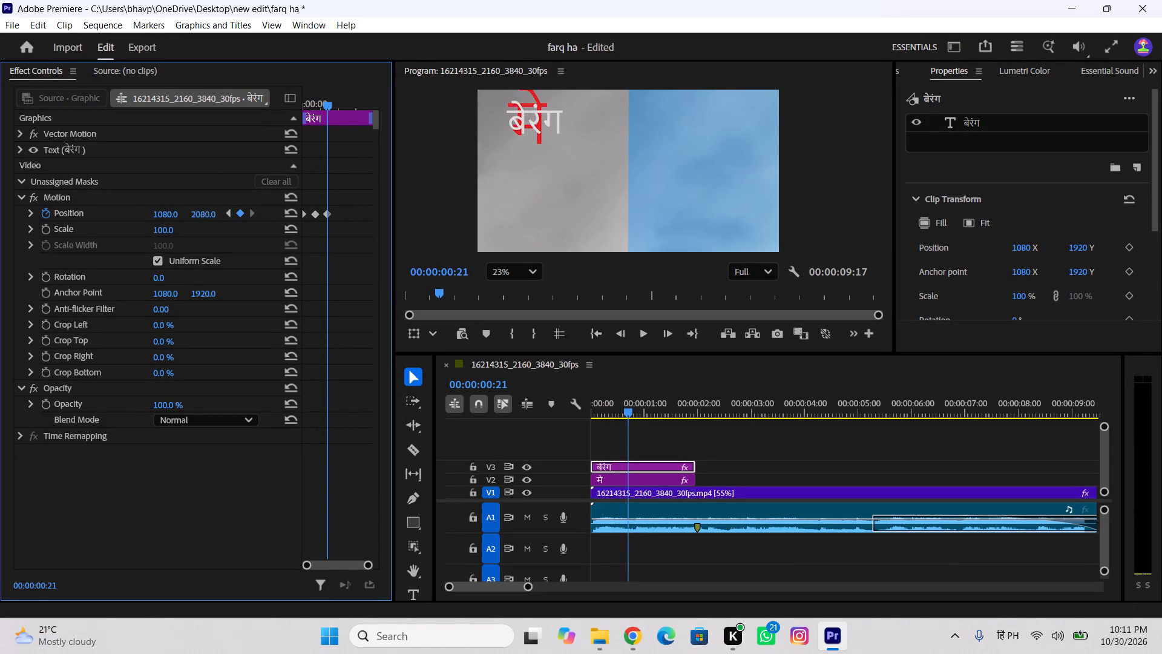
left_click_drag(339, 257, 585, 232)
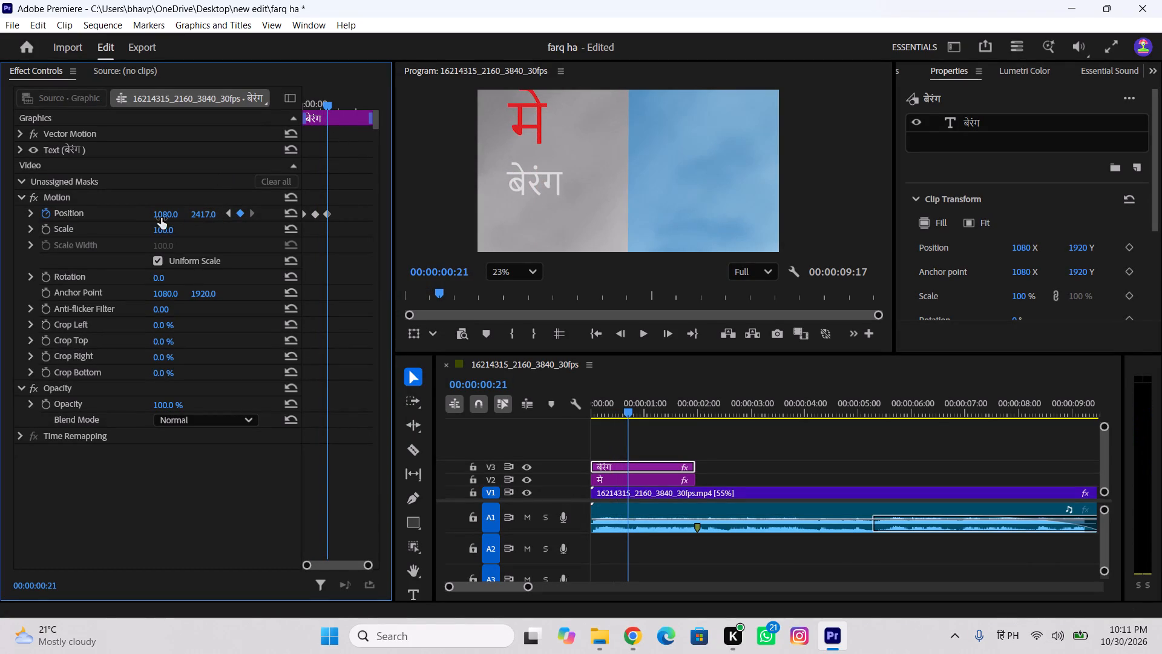
left_click_drag(161, 218, 575, 269)
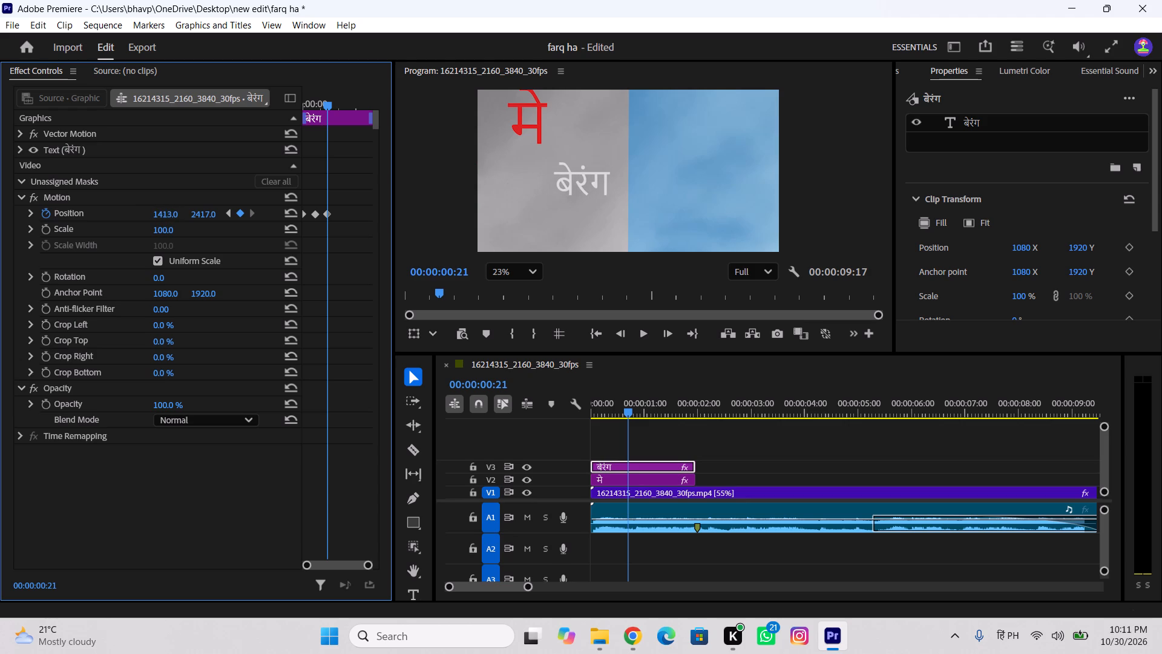
left_click_drag(575, 269, 545, 277)
left_click(170, 211)
left_click_drag(207, 216, 169, 223)
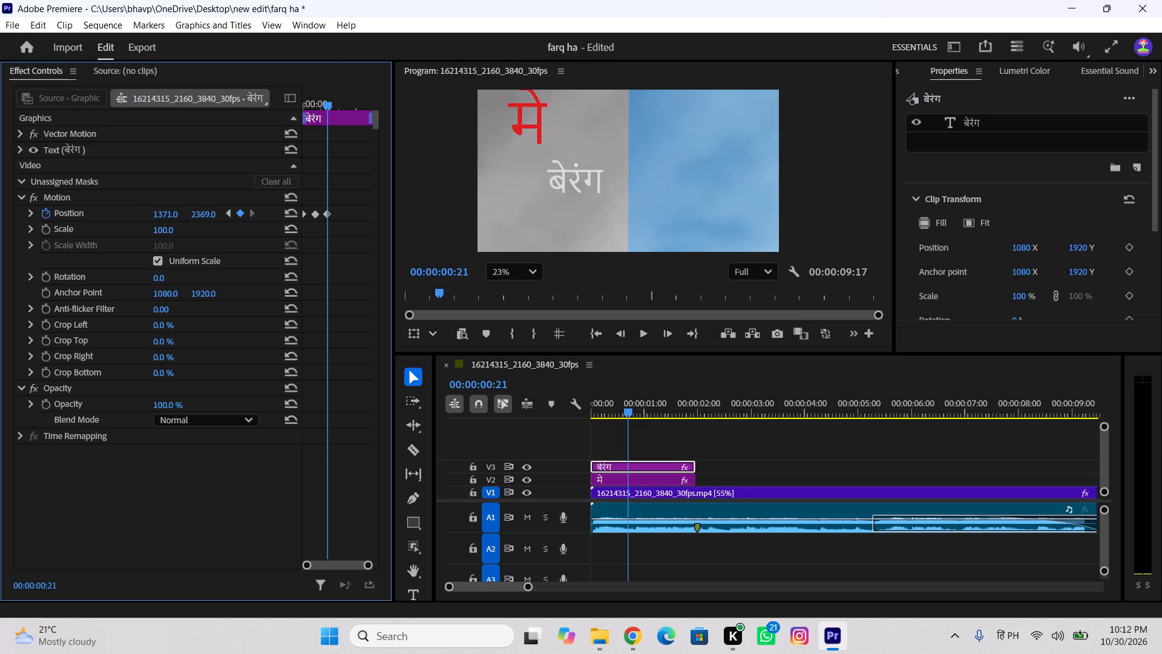
left_click_drag(169, 223, 163, 231)
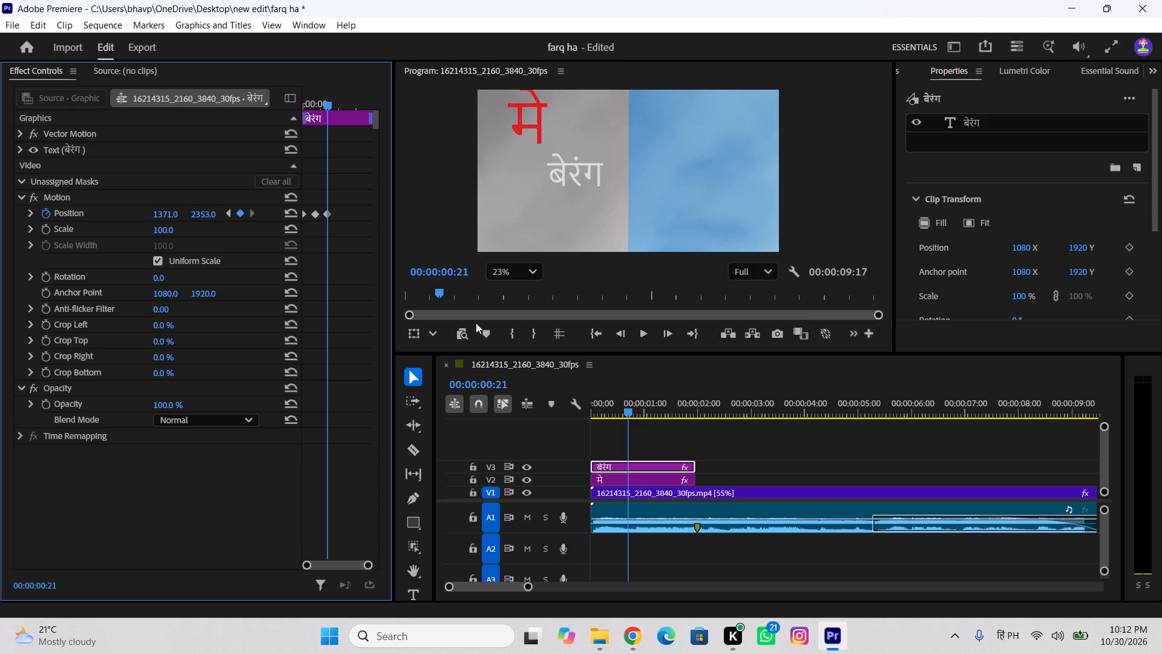
Copy the मे clip's two Opacity keyframes onto the बेरंग clip, shift both back to begin at the clip start, and replay the opening.
left_click(622, 481)
left_click_drag(346, 401, 282, 406)
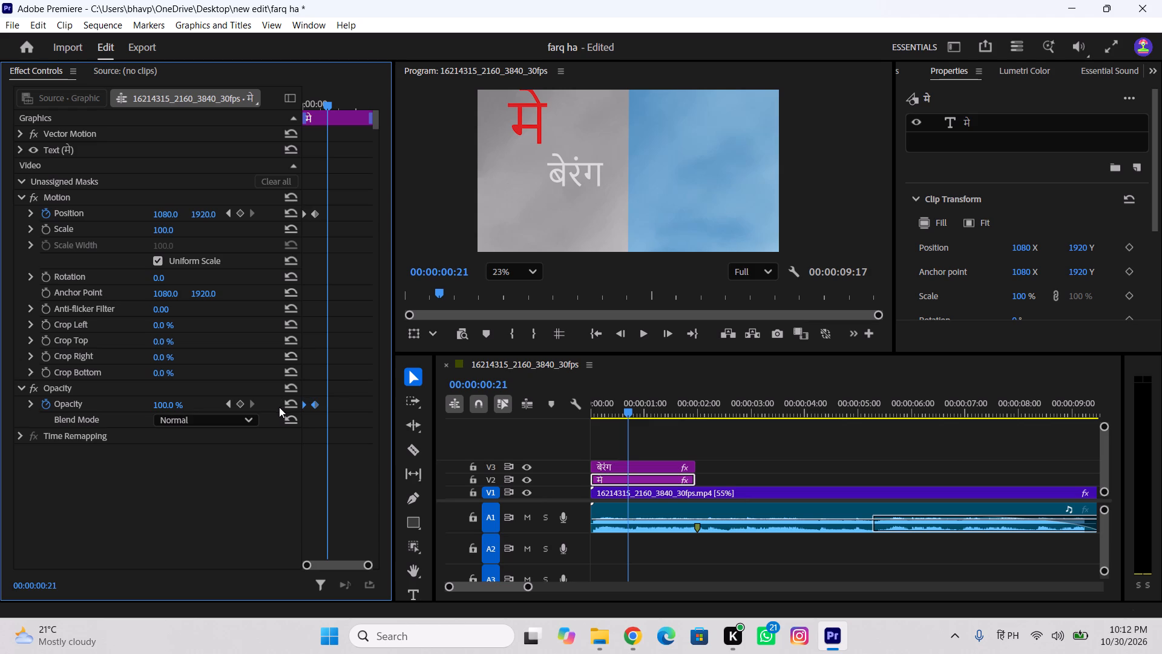
key("ctrl+c")
left_click(623, 460)
left_click(629, 469)
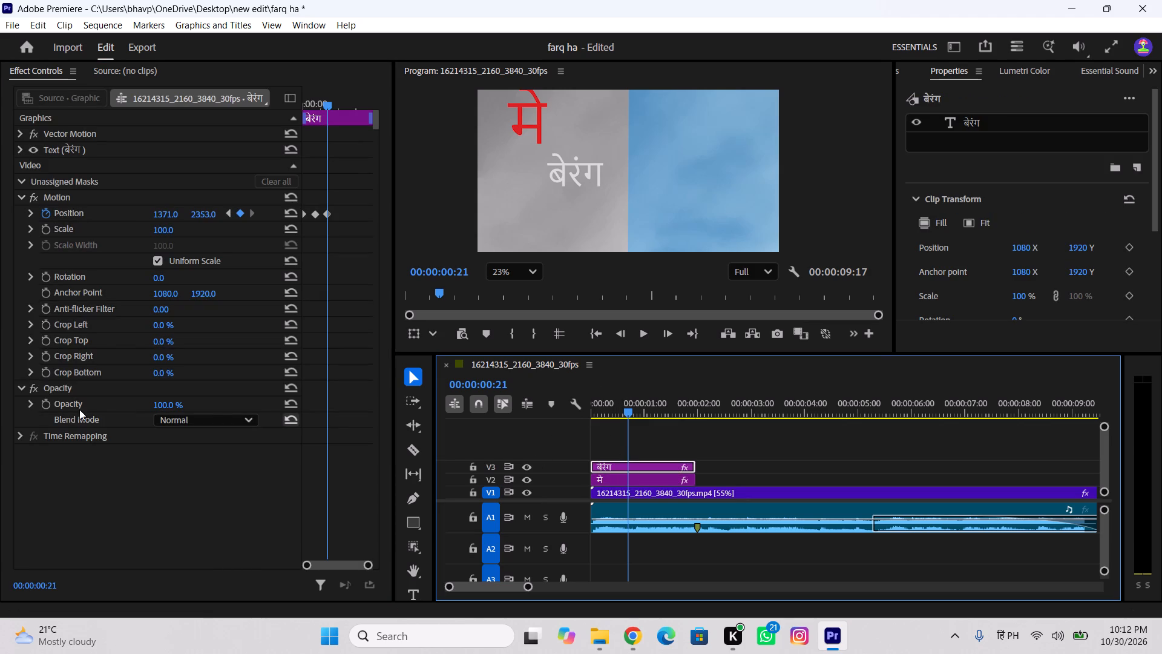
left_click(48, 401, "ctrl")
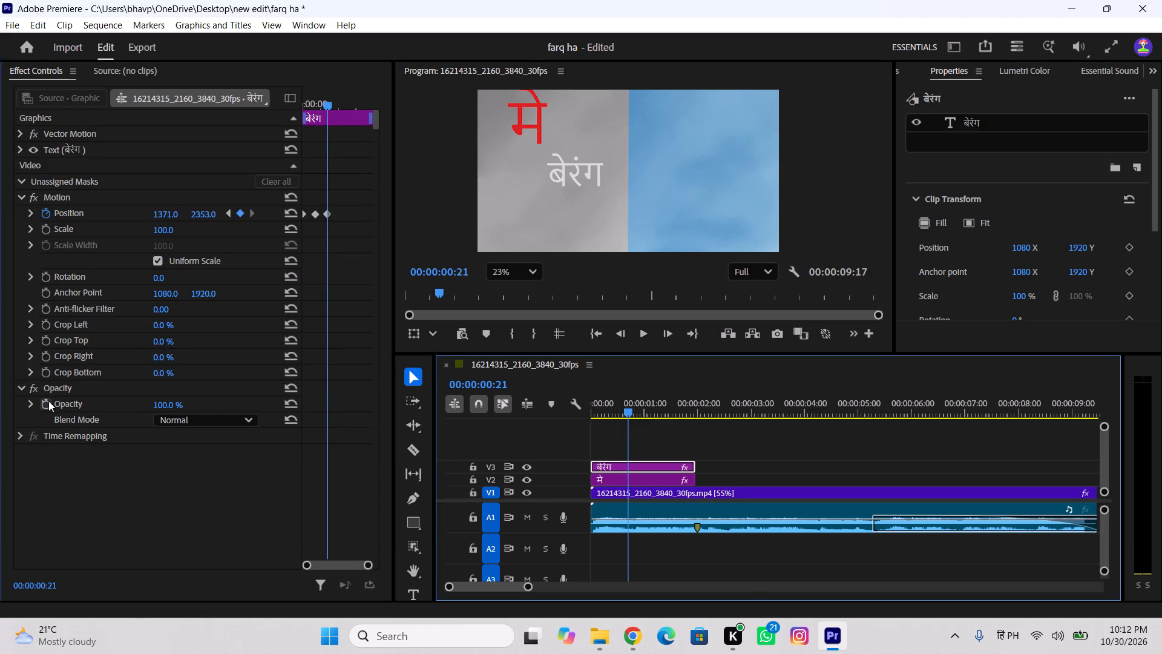
key("ctrl+v")
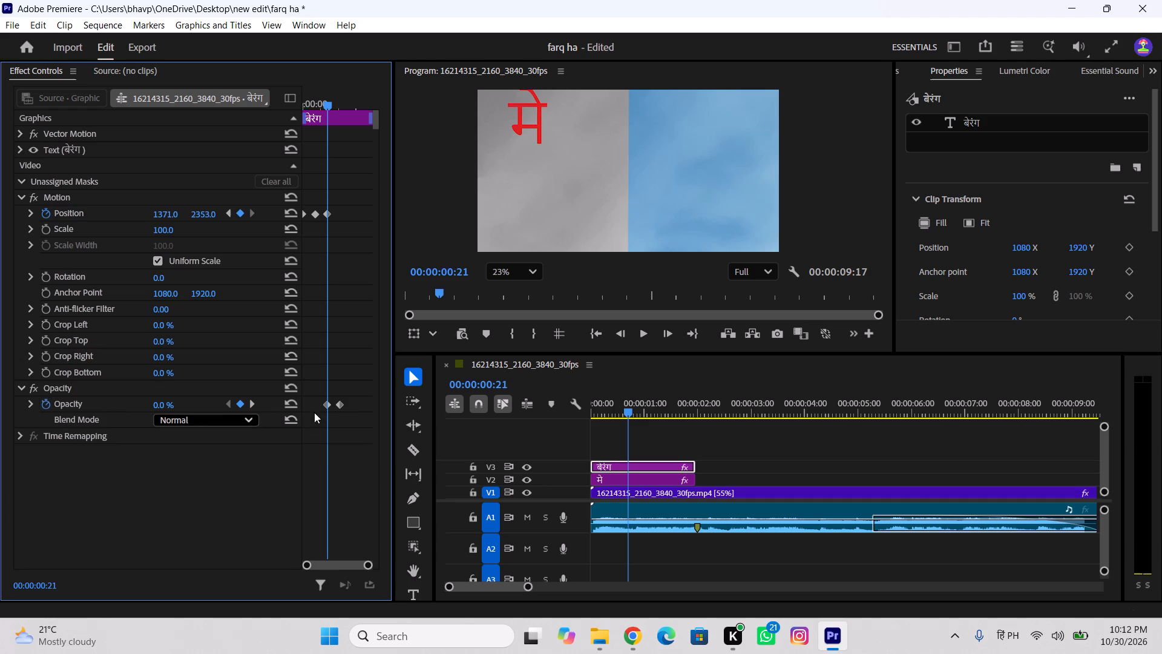
left_click_drag(361, 401, 309, 414)
left_click_drag(336, 406, 317, 409)
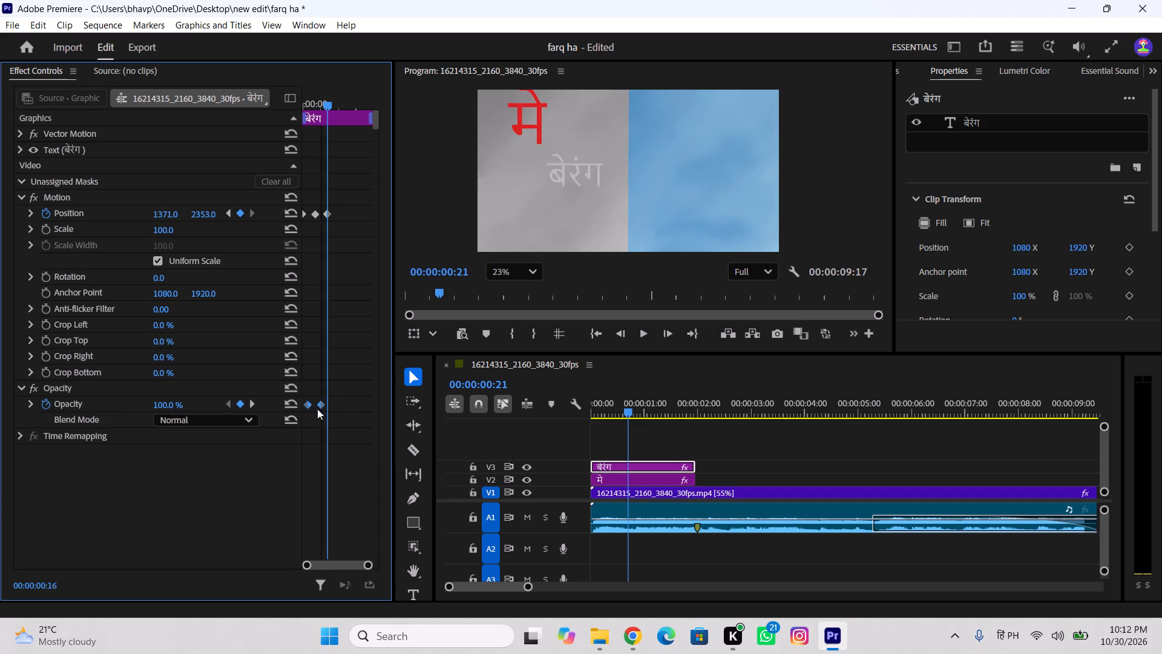
left_click_drag(317, 409, 317, 412)
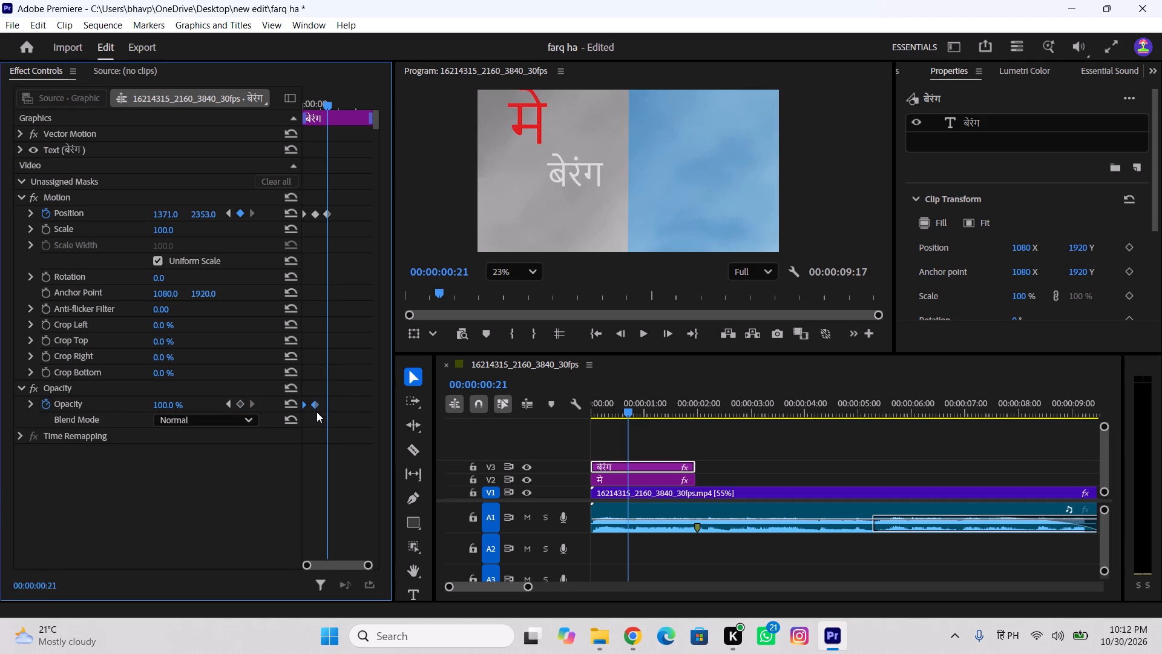
left_click_drag(640, 405, 556, 431)
left_click(556, 431)
key("space")
key("space")
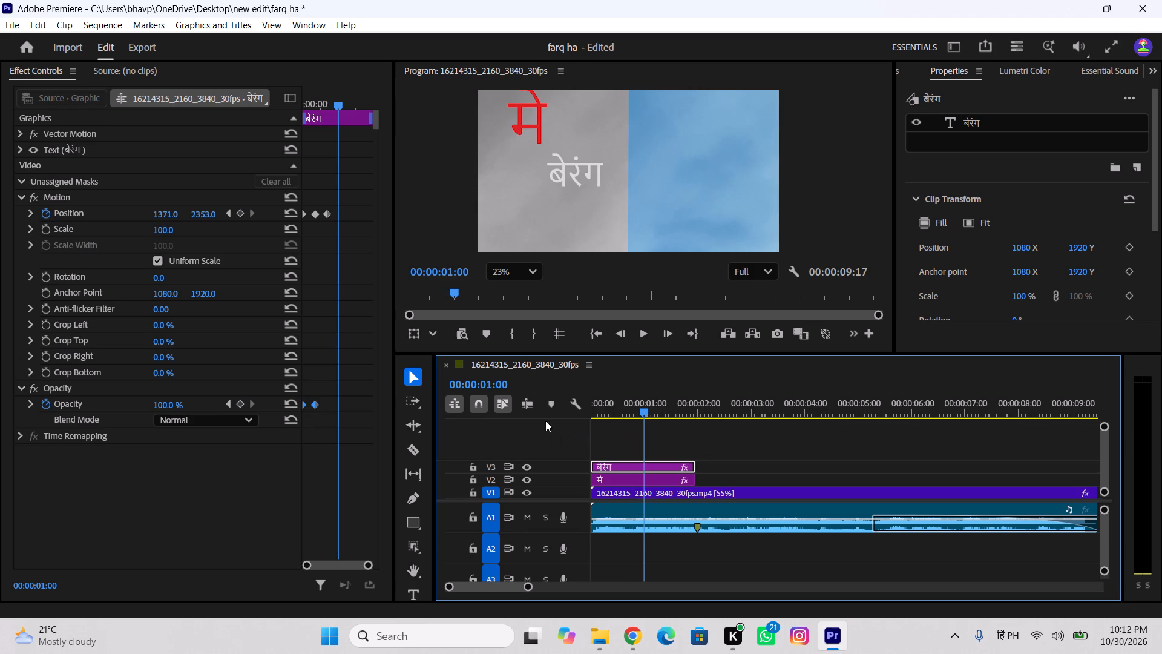
Delete the बेरंग clip's first Position keyframe, shift the remaining two earlier to begin at the clip start, and replay the opening.
left_click_drag(309, 202, 303, 221)
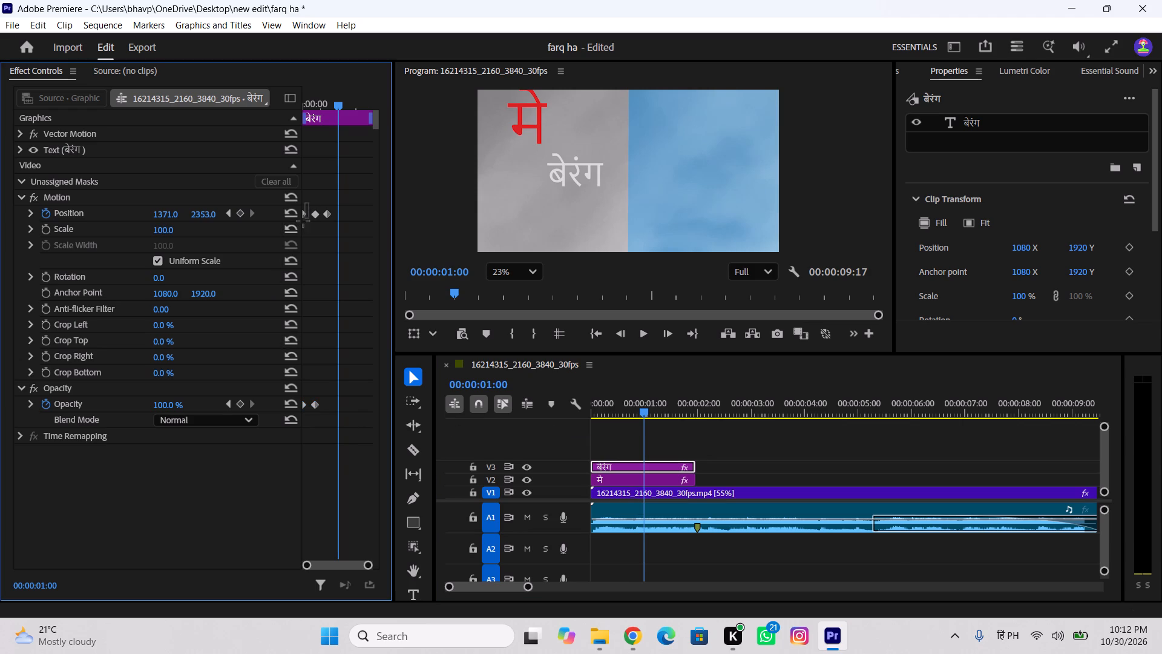
left_click_drag(303, 221, 303, 223)
left_click(303, 223)
left_click_drag(339, 97, 330, 97)
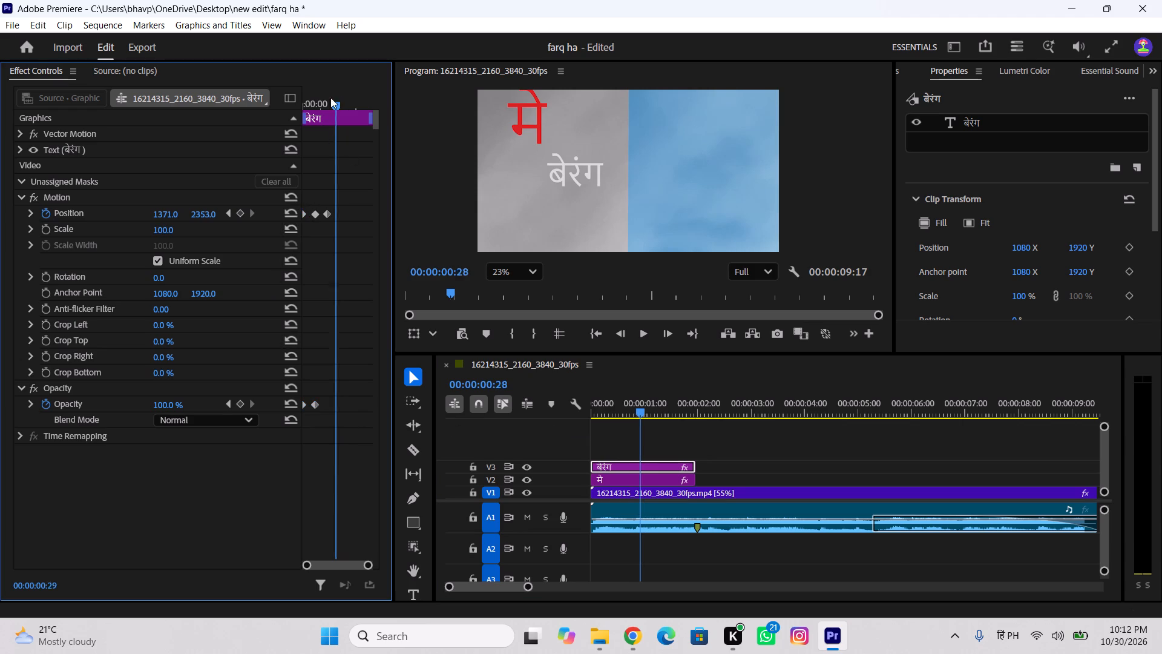
left_click_drag(330, 97, 307, 125)
left_click_drag(309, 200, 303, 220)
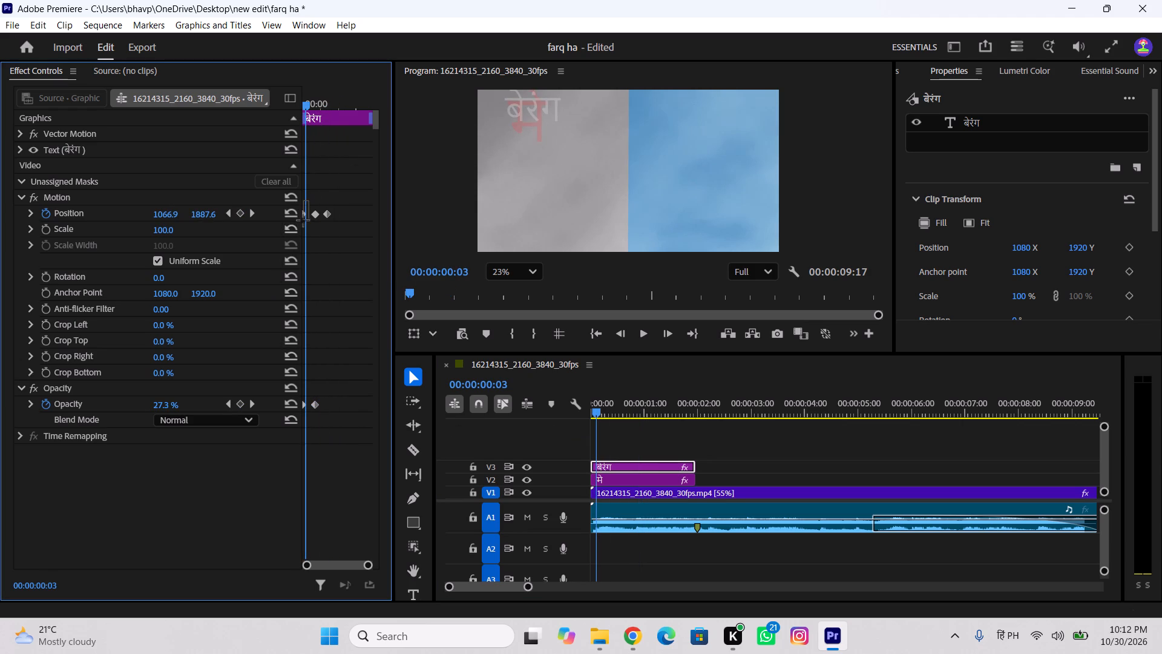
left_click_drag(303, 220, 300, 228)
key("Delete")
left_click_drag(333, 194, 312, 225)
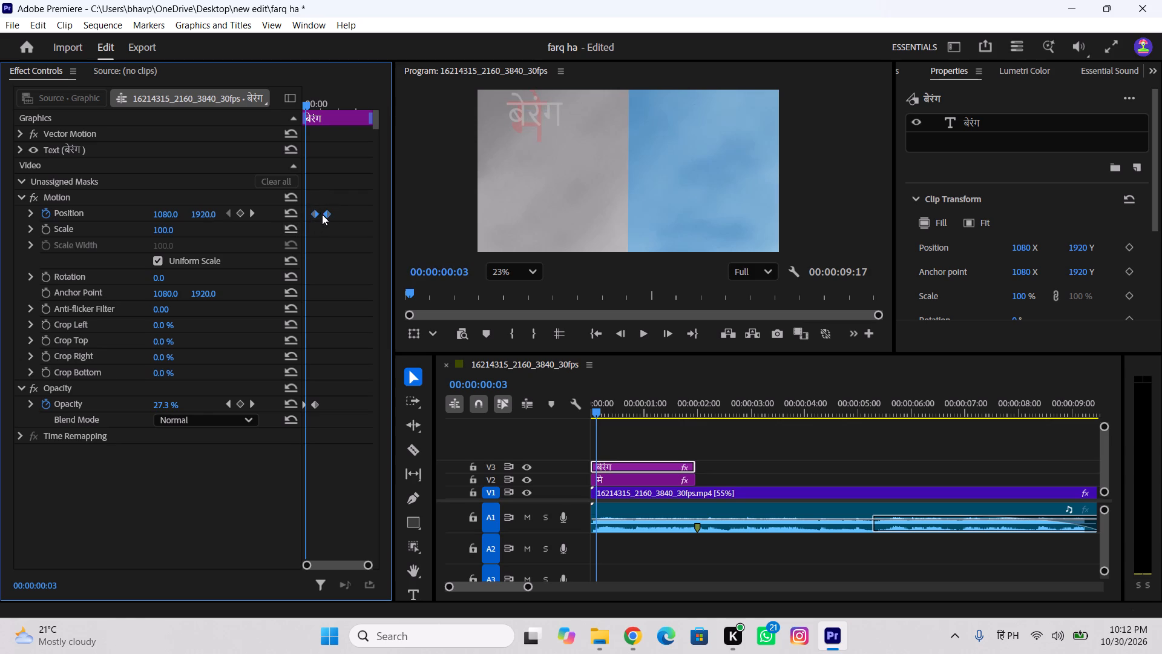
left_click_drag(326, 213, 318, 218)
left_click_drag(331, 101, 249, 117)
left_click(249, 117)
key("space")
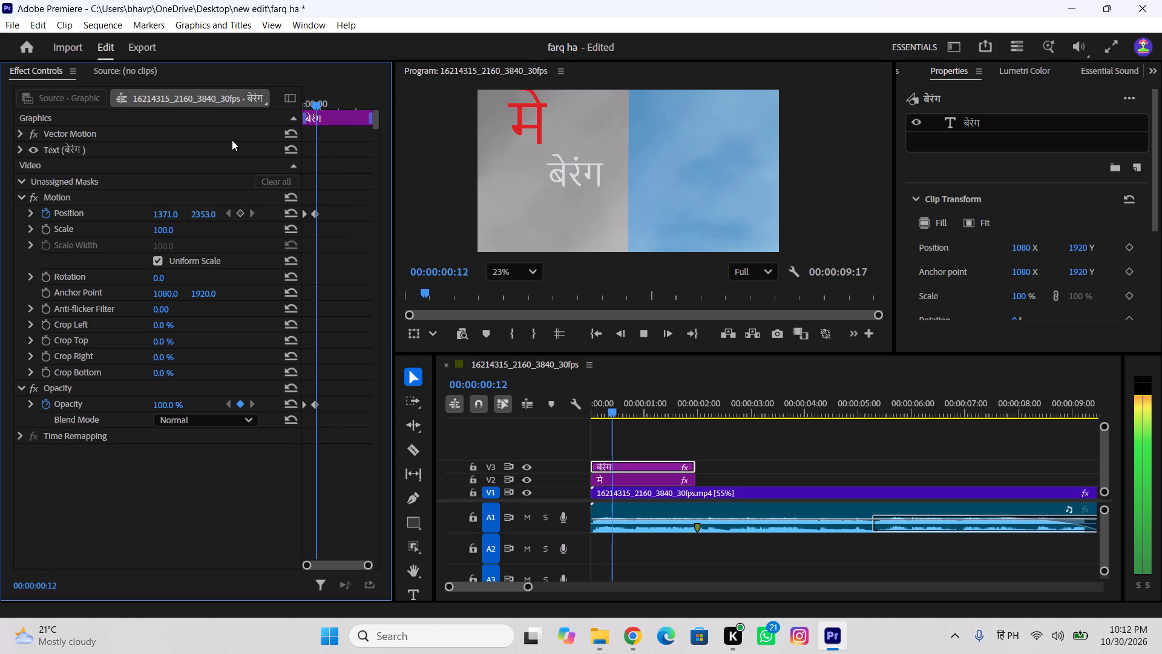
key("space")
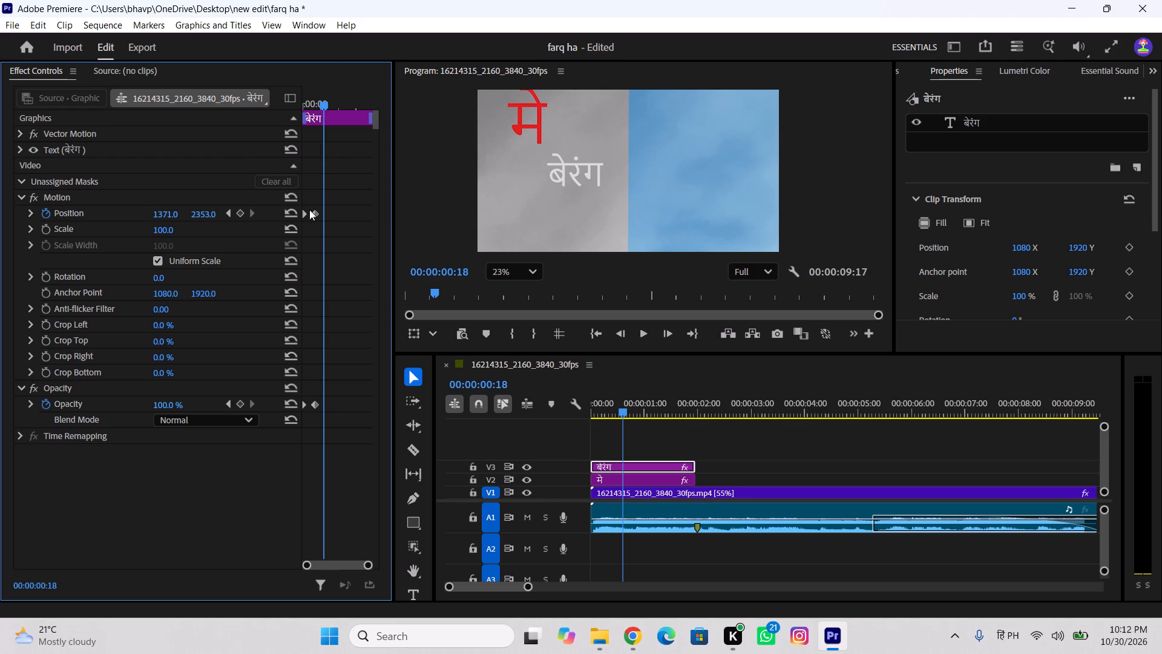
Set the बेरंग clip's first Position keyframe, at 00:00:00:01, to 1378, 2416 so the word starts slightly below its end position.
left_click_drag(320, 104, 302, 121)
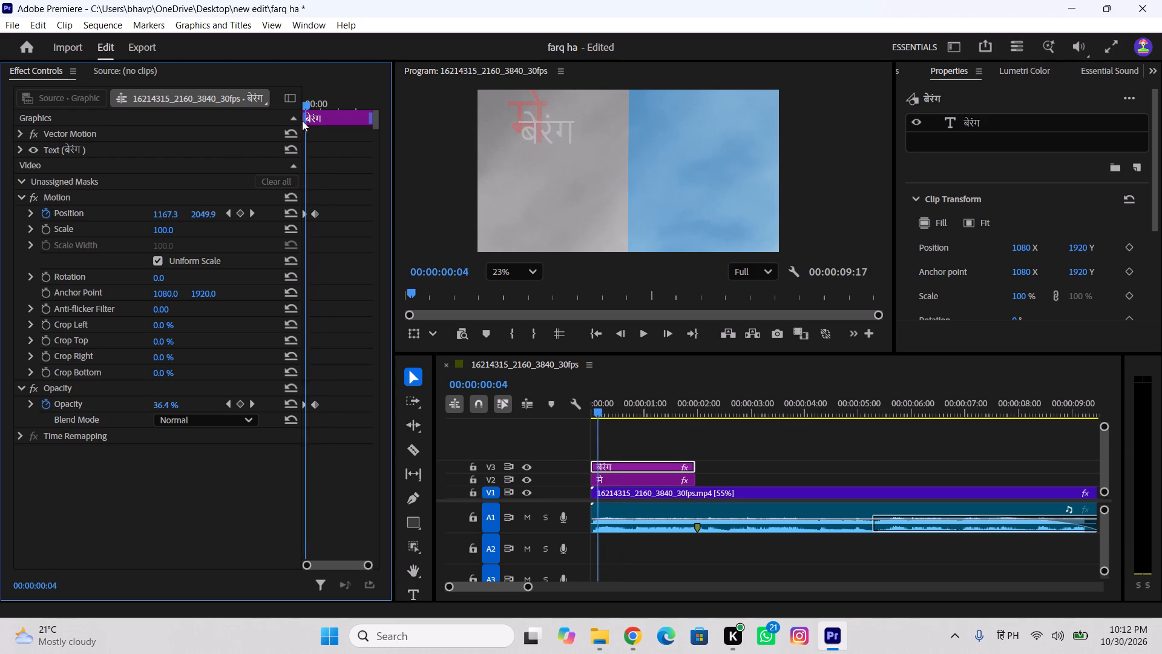
left_click_drag(302, 121, 303, 143)
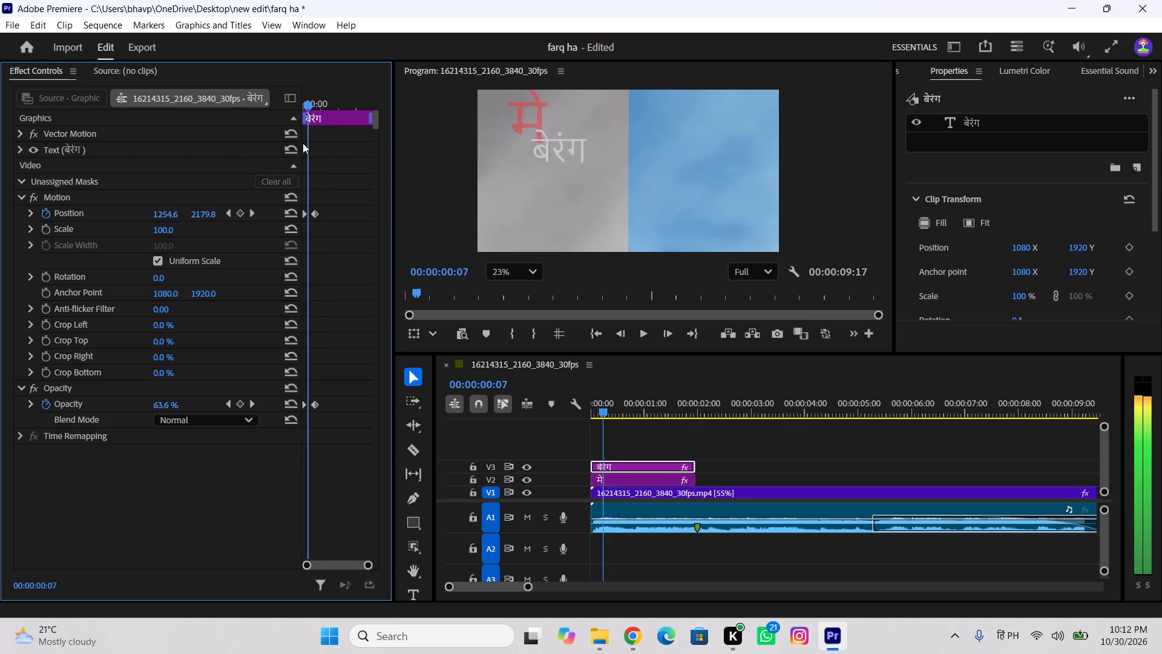
left_click_drag(303, 143, 300, 145)
left_click(300, 145)
left_click_drag(189, 215, 275, 230)
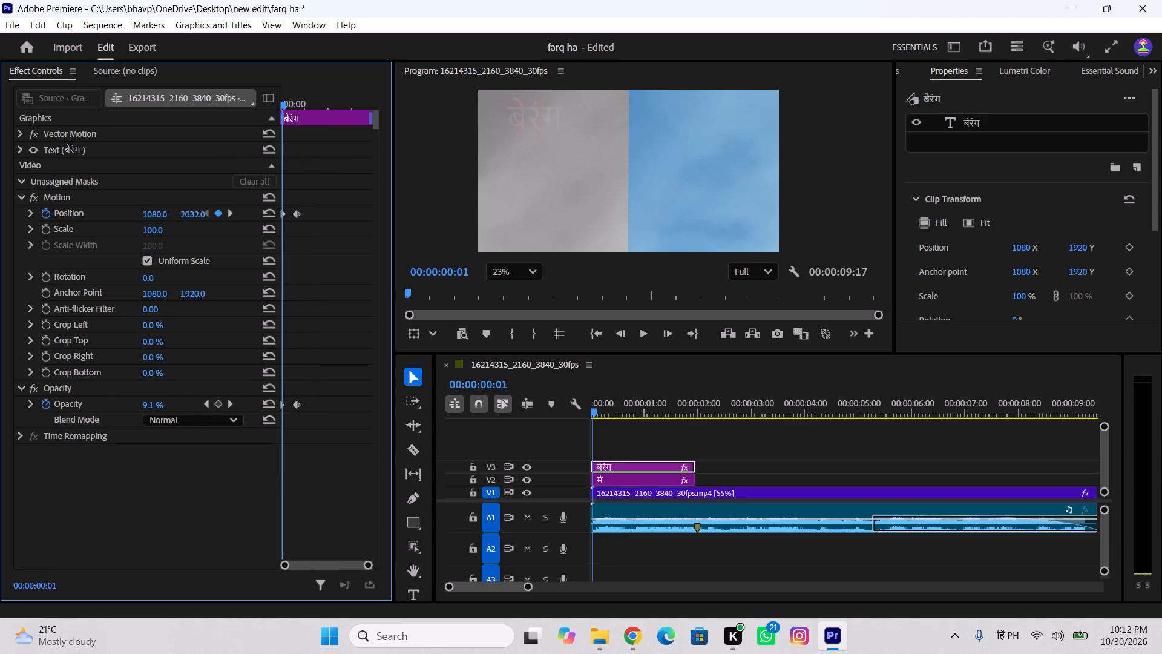
left_click_drag(275, 230, 466, 285)
left_click_drag(160, 214, 409, 244)
left_click_drag(409, 244, 387, 249)
left_click_drag(194, 214, 300, 213)
left_click_drag(300, 213, 304, 213)
Replay and scrub back and forth through the opening frames to examine the entrance animation of मे and बेरंग.
left_click_drag(286, 107, 277, 110)
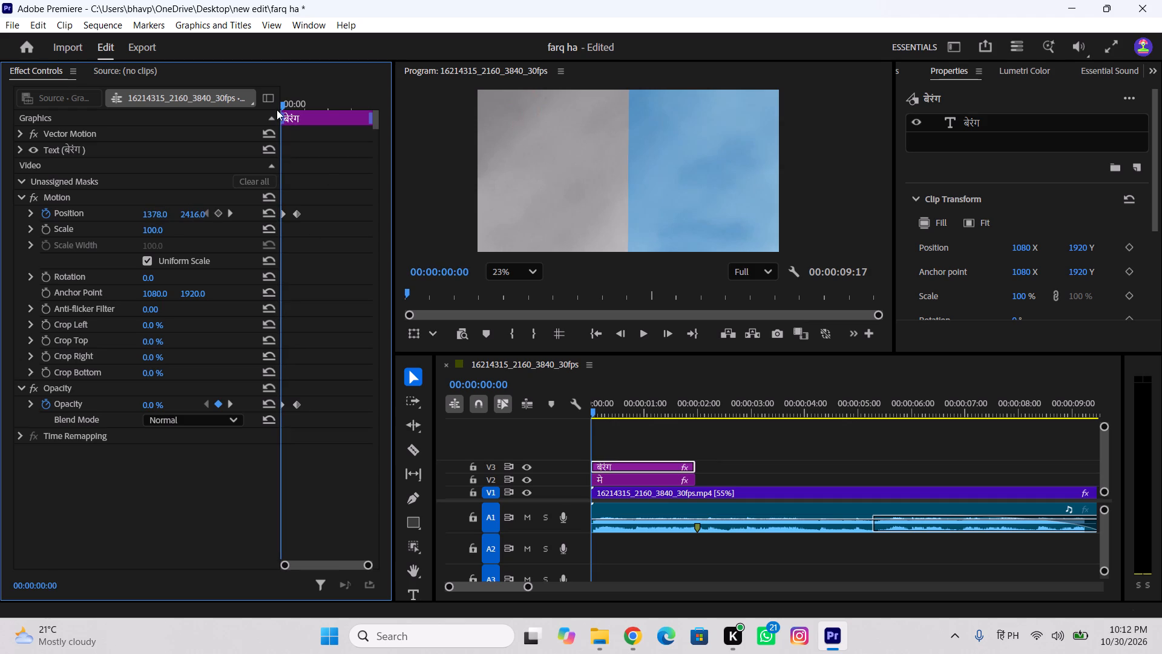
left_click_drag(277, 110, 278, 139)
left_click_drag(656, 414, 570, 432)
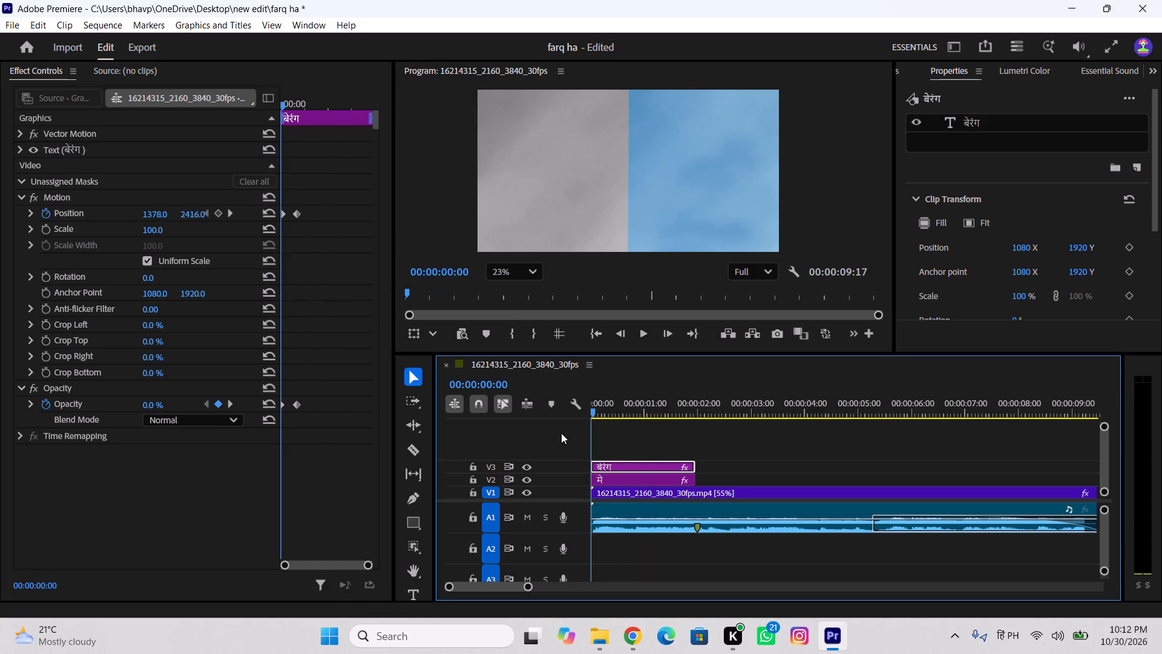
key("space")
key("space")
left_click_drag(632, 413, 597, 444)
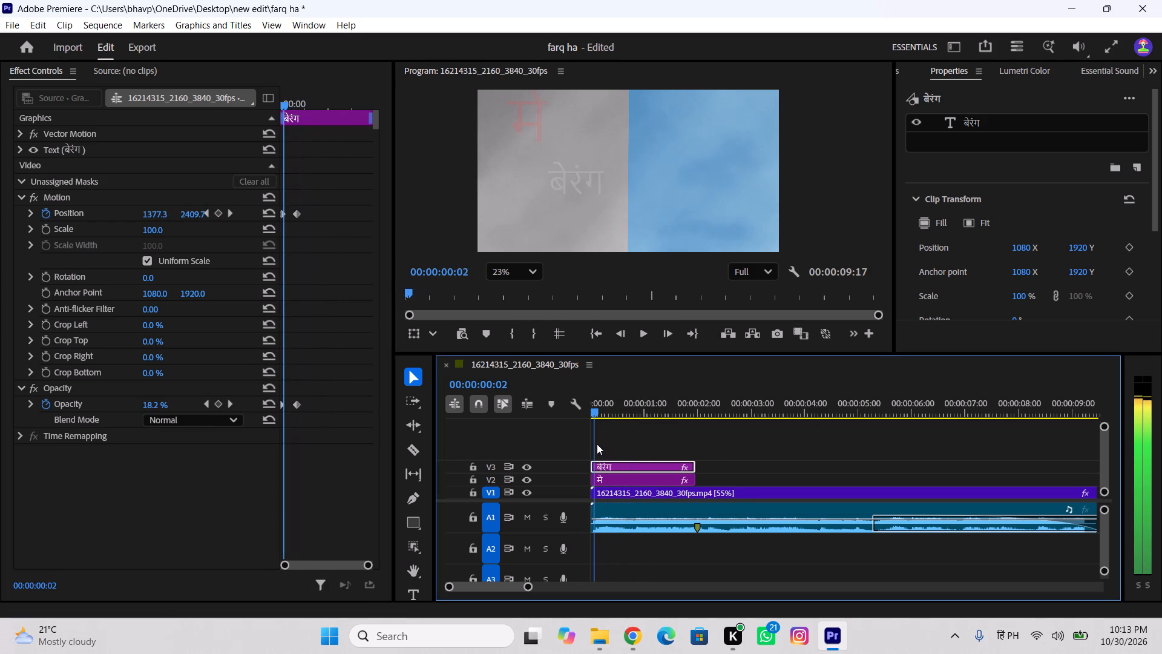
left_click_drag(597, 444, 616, 449)
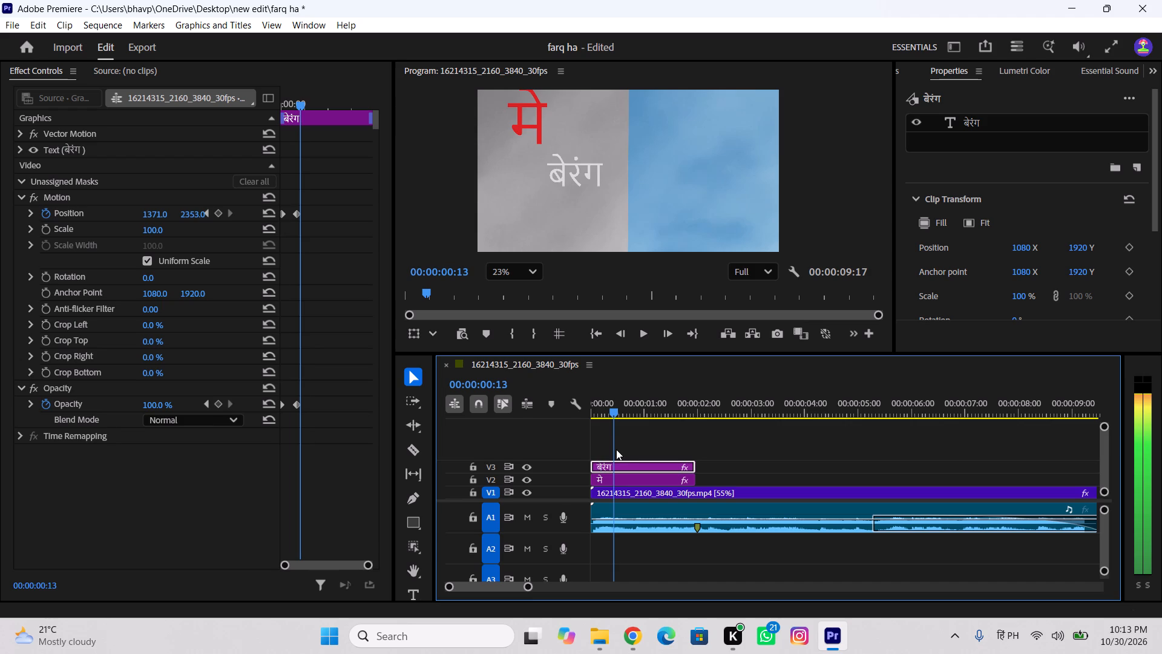
left_click_drag(616, 449, 596, 470)
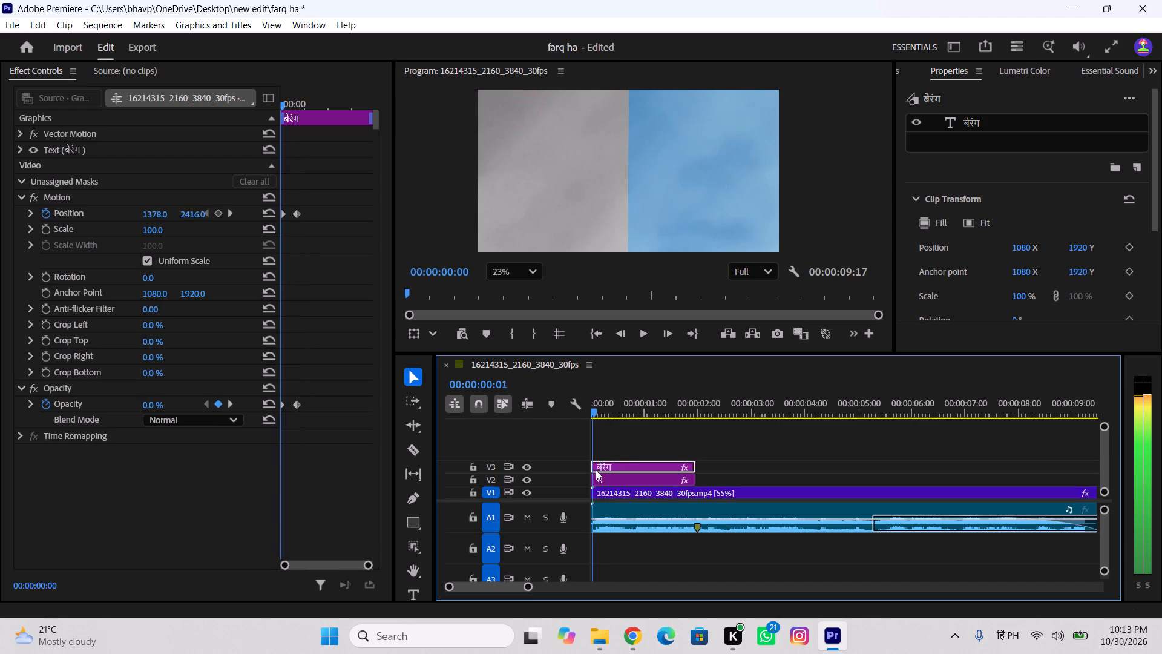
left_click_drag(596, 470, 614, 483)
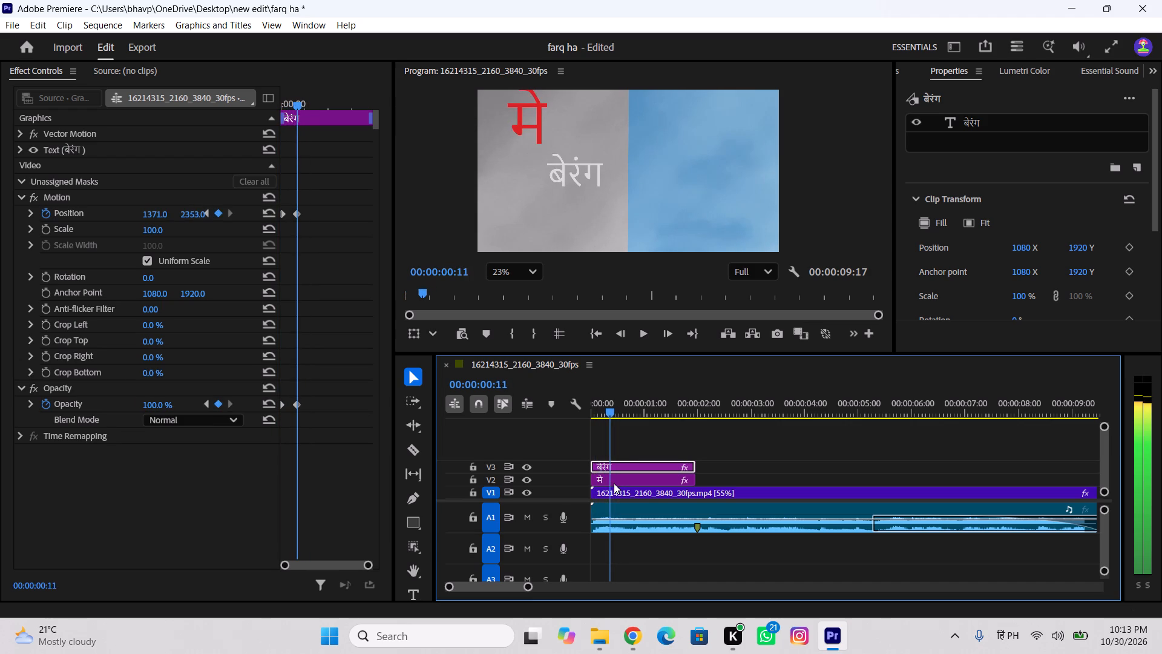
left_click_drag(614, 483, 589, 498)
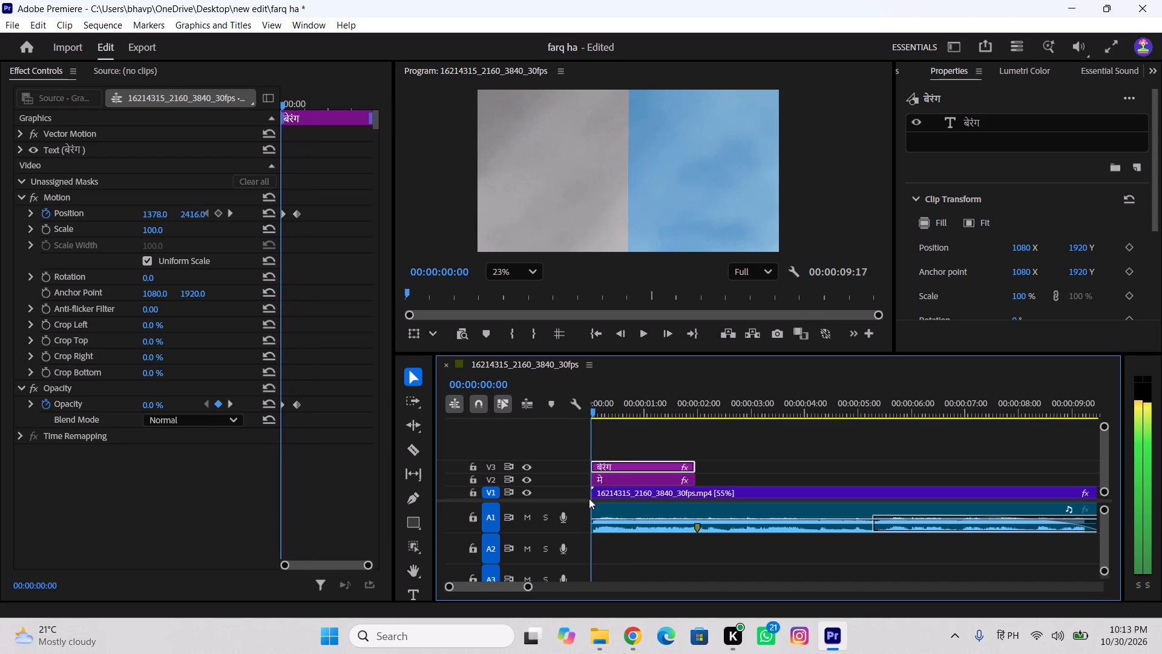
left_click_drag(589, 498, 607, 501)
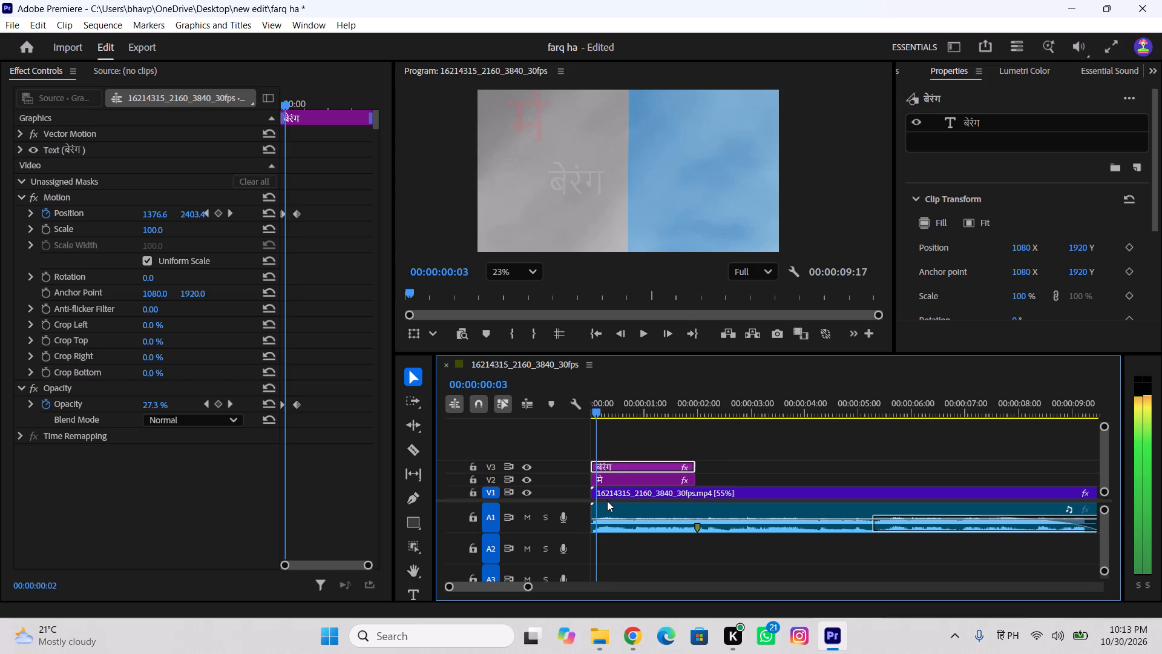
left_click_drag(607, 501, 579, 521)
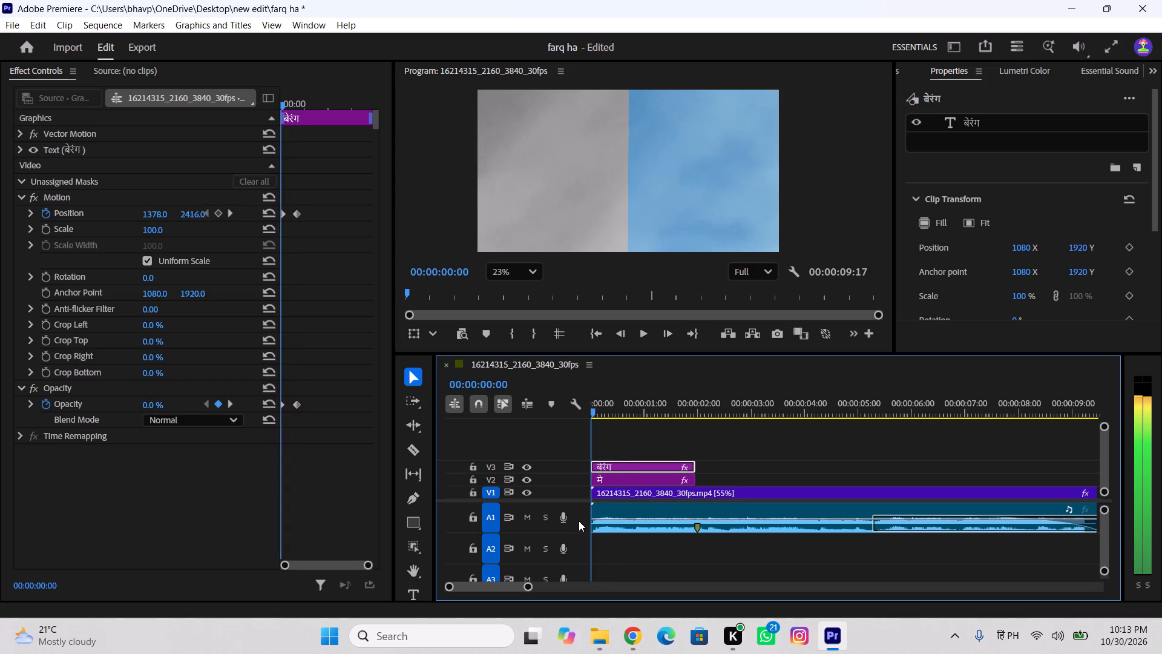
left_click_drag(579, 521, 591, 537)
left_click_drag(591, 537, 585, 539)
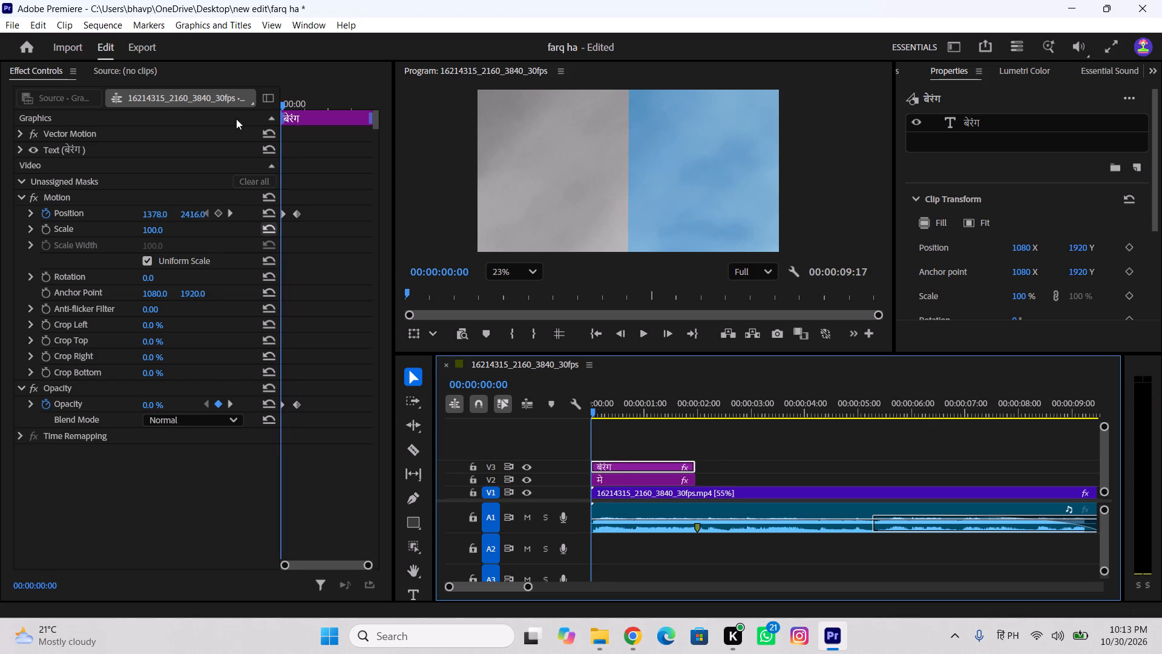
left_click_drag(284, 107, 291, 113)
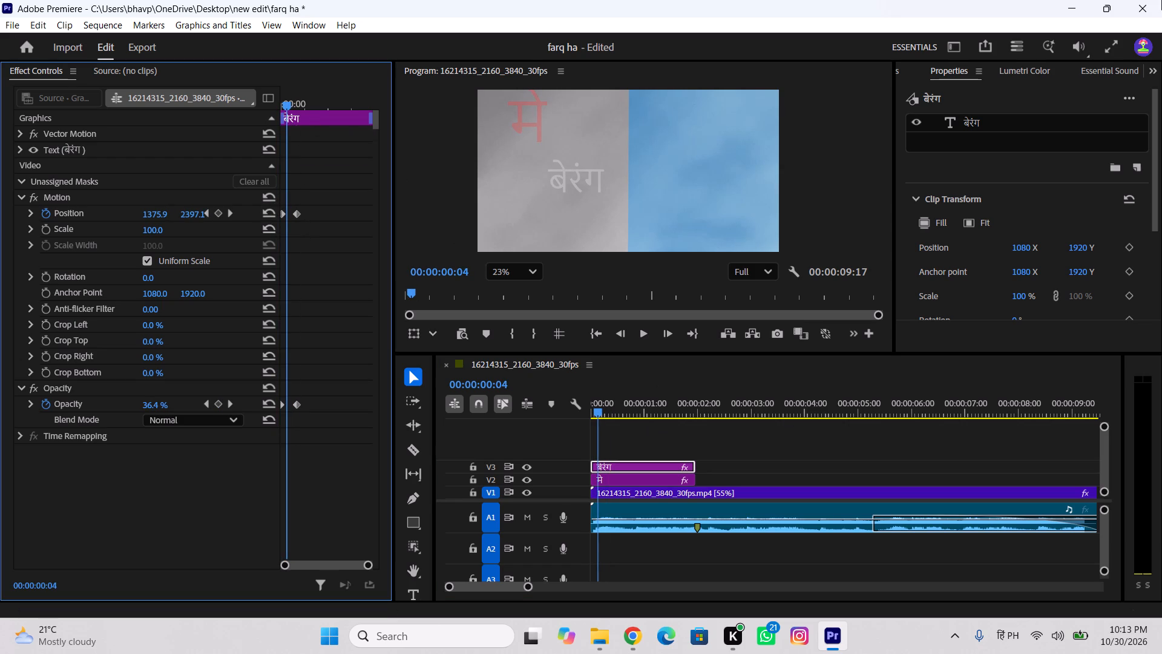
Preview the opening full screen from 00:00:00:00 to past the end of the two text clips, then exit the full-screen view.
left_click_drag(663, 400, 520, 441)
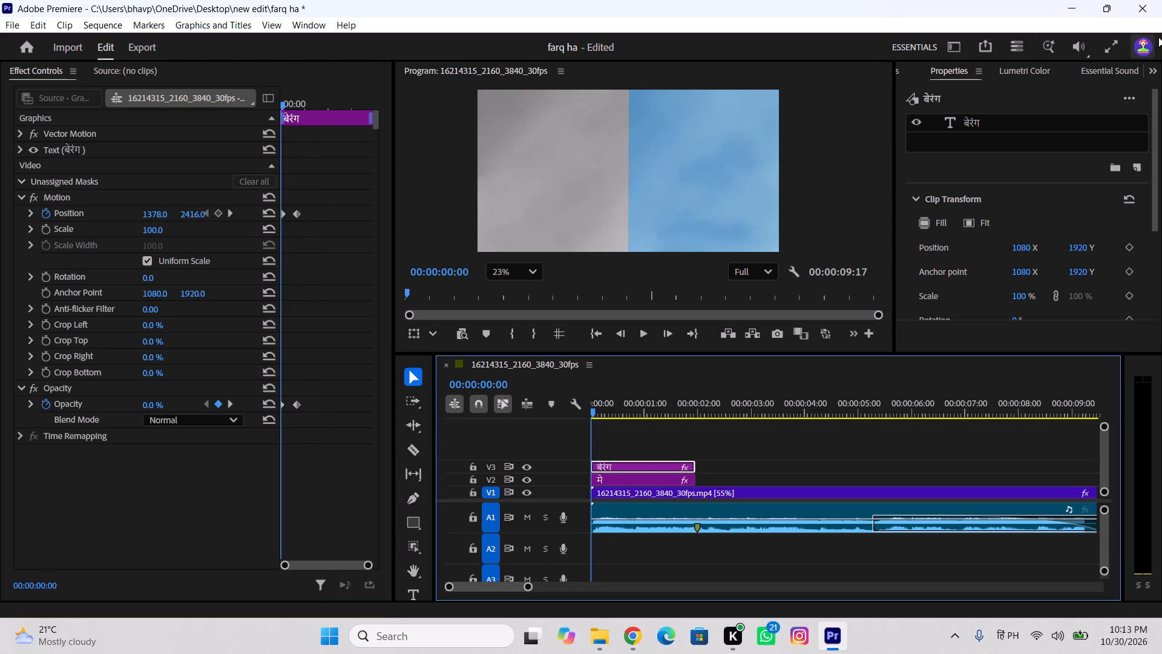
left_click(1113, 45)
key("space")
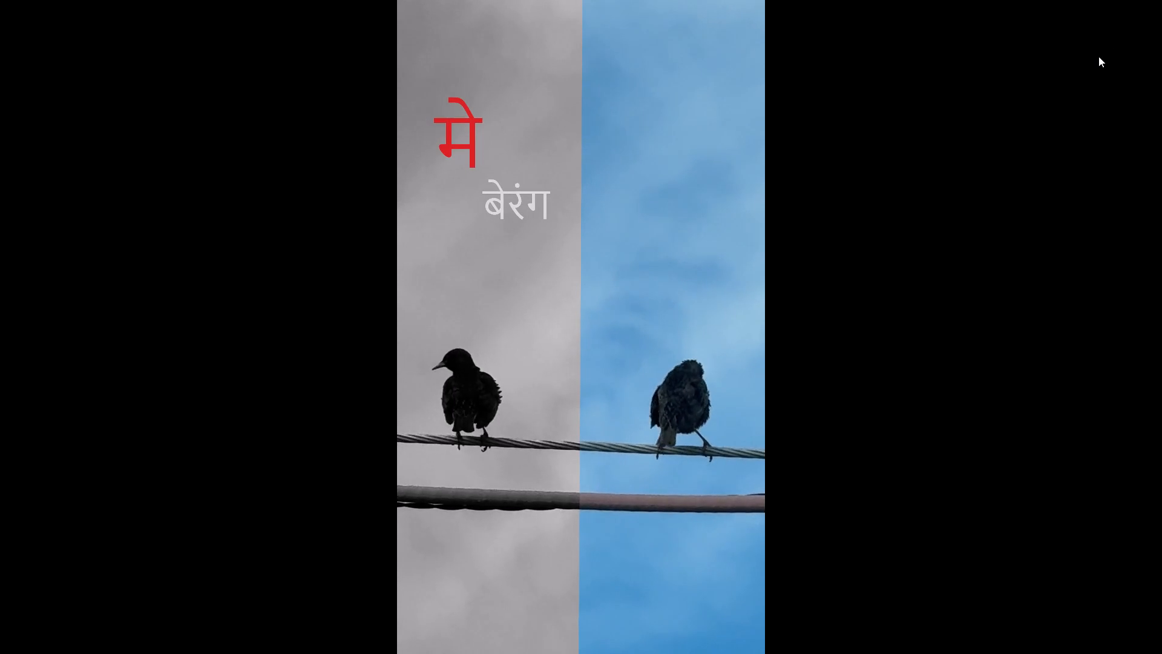
key("space")
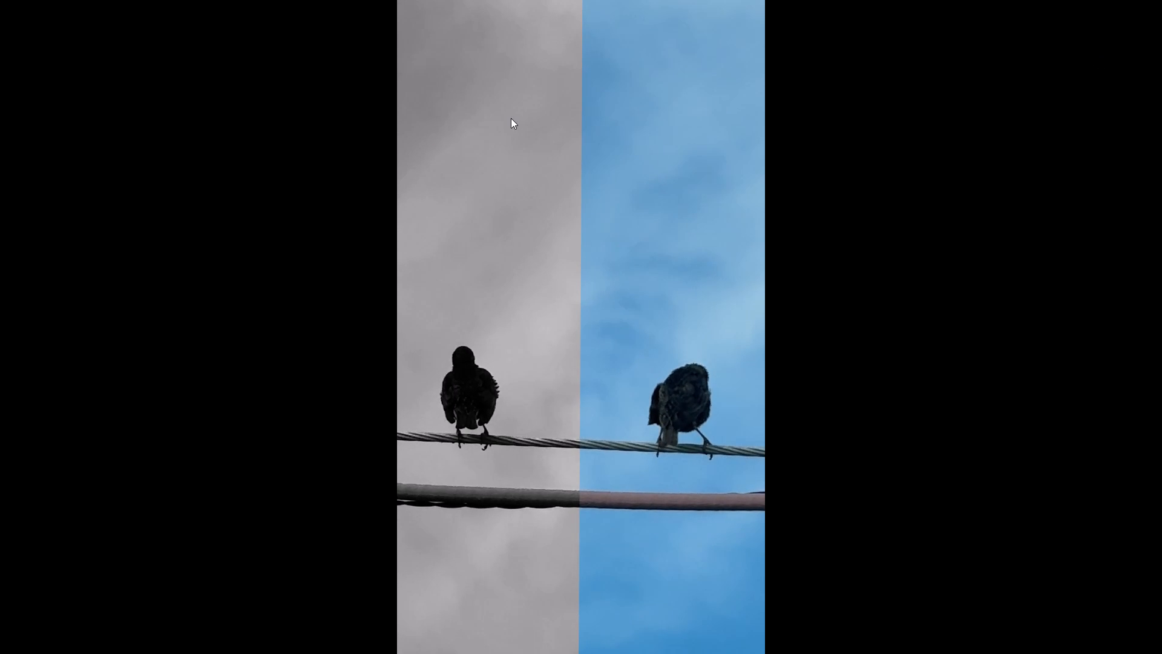
key("Escape")
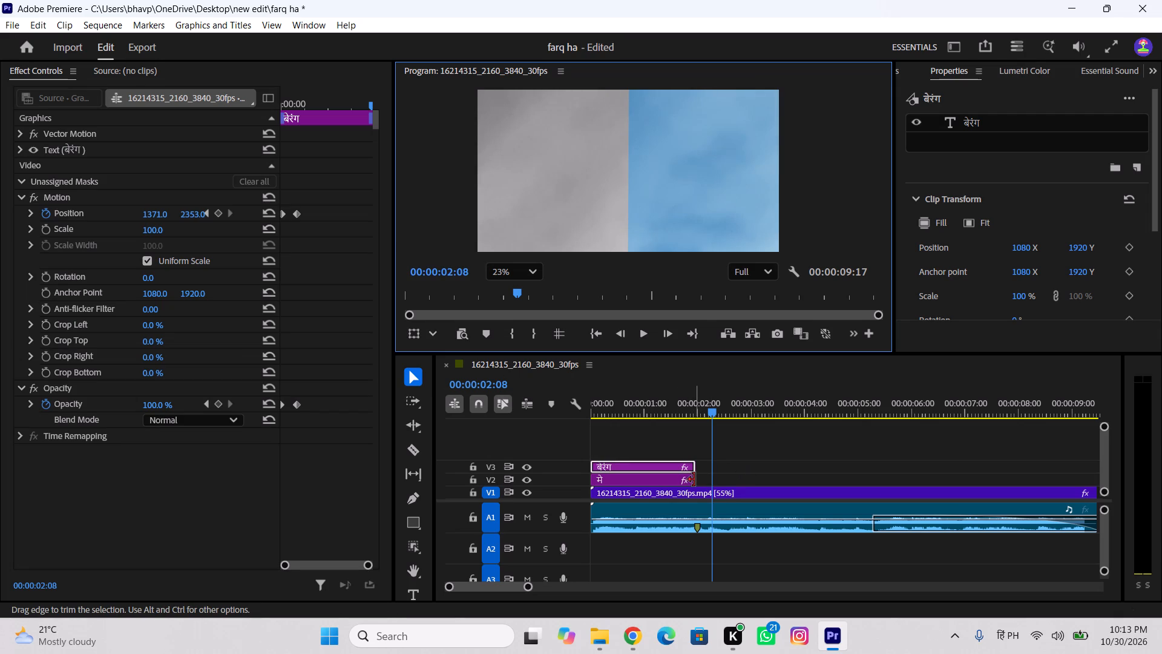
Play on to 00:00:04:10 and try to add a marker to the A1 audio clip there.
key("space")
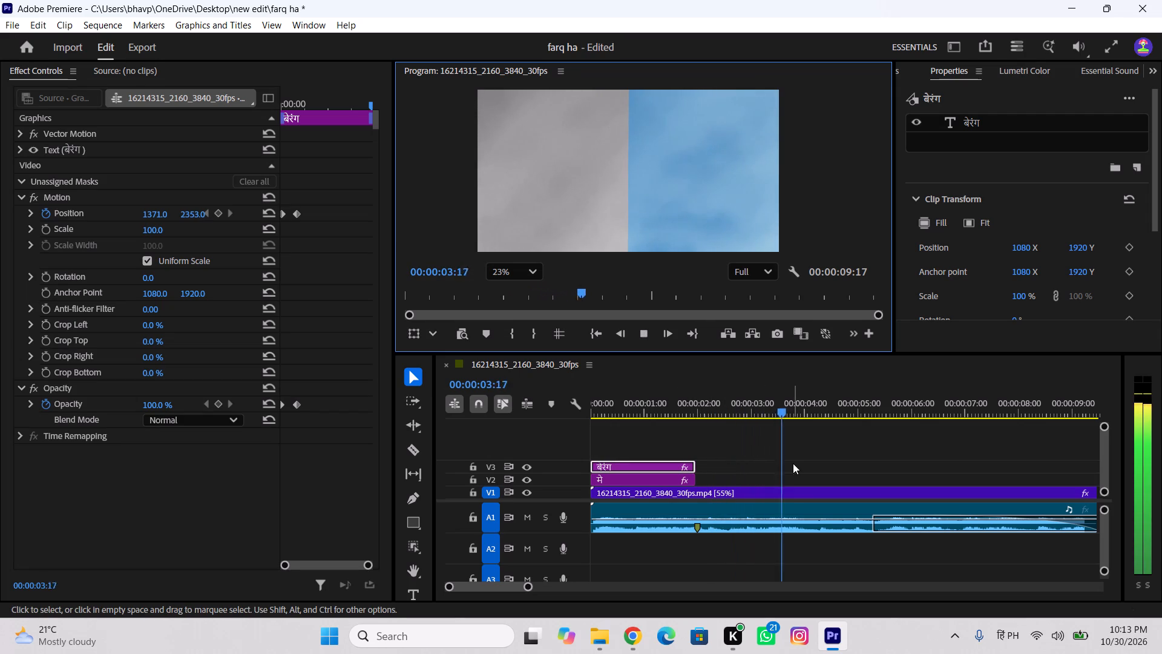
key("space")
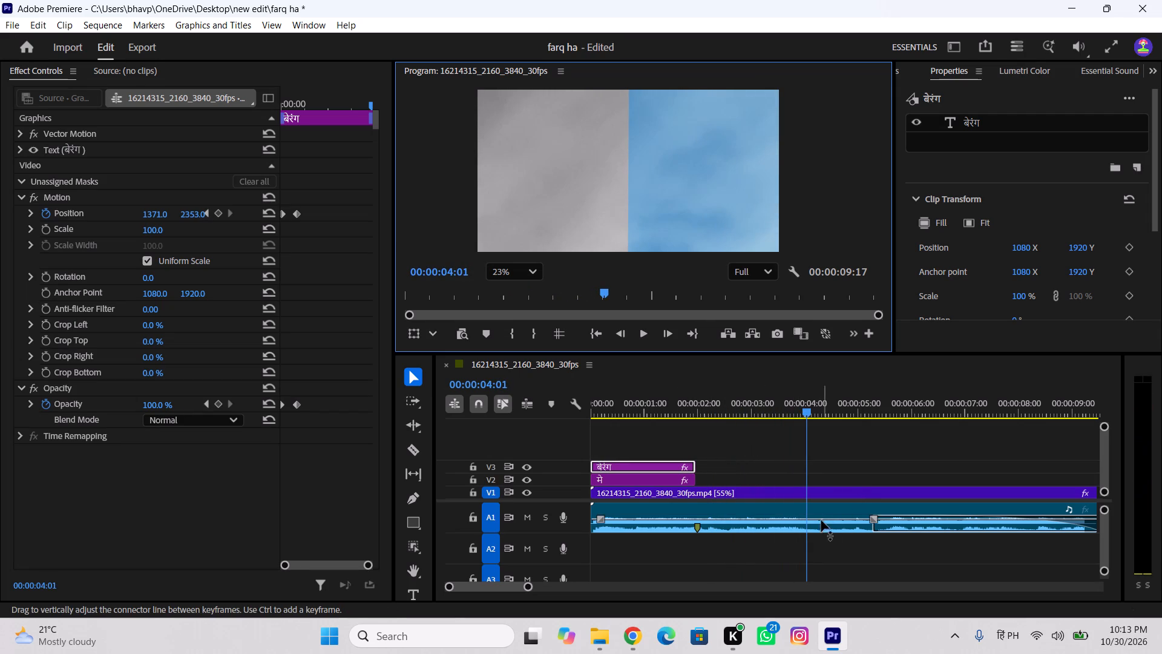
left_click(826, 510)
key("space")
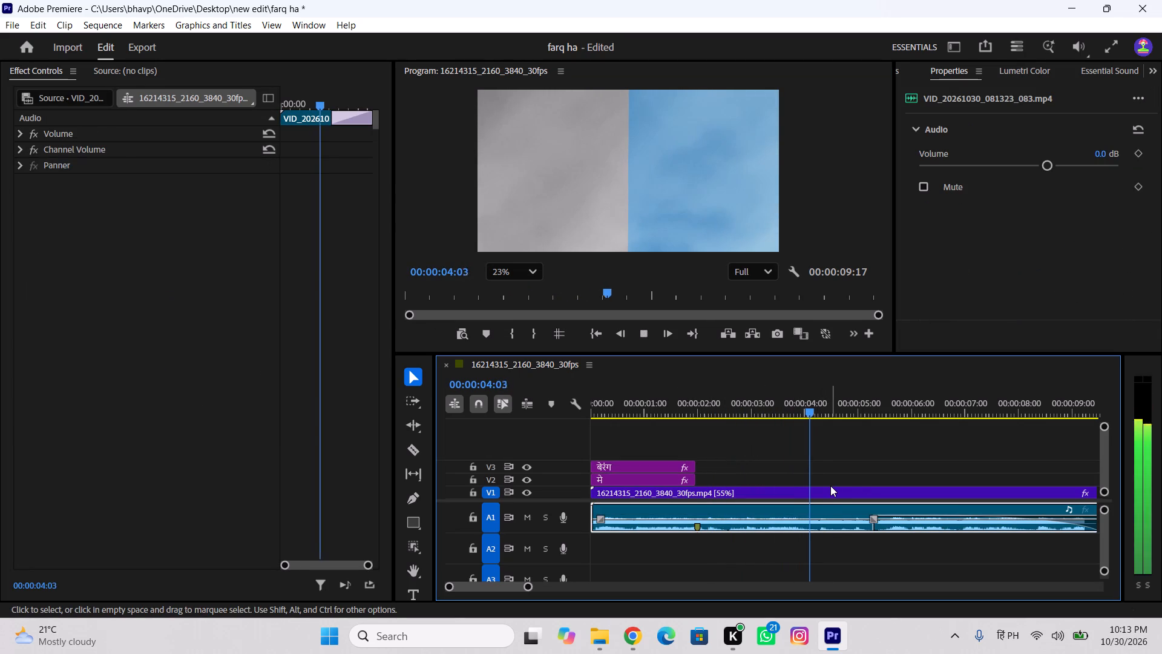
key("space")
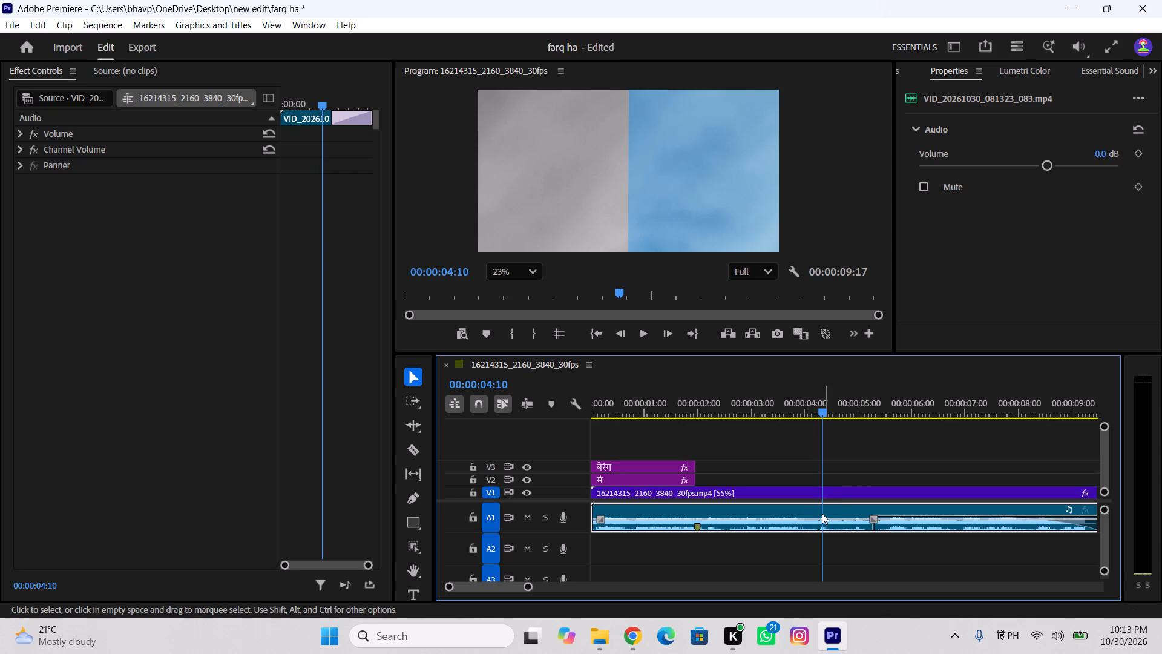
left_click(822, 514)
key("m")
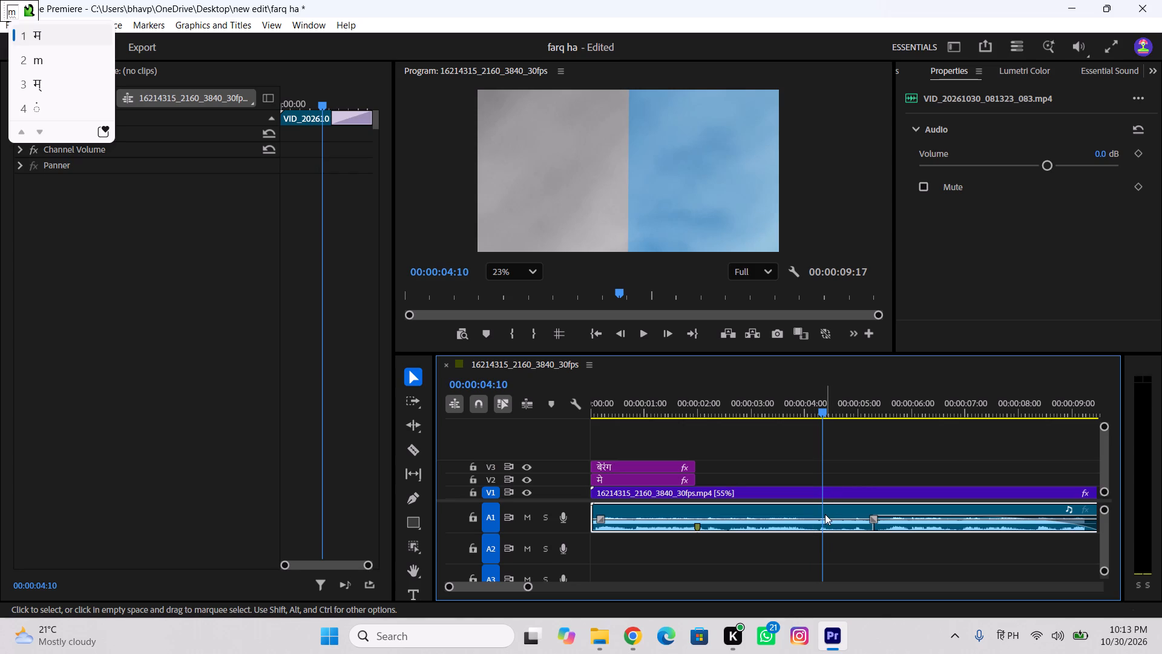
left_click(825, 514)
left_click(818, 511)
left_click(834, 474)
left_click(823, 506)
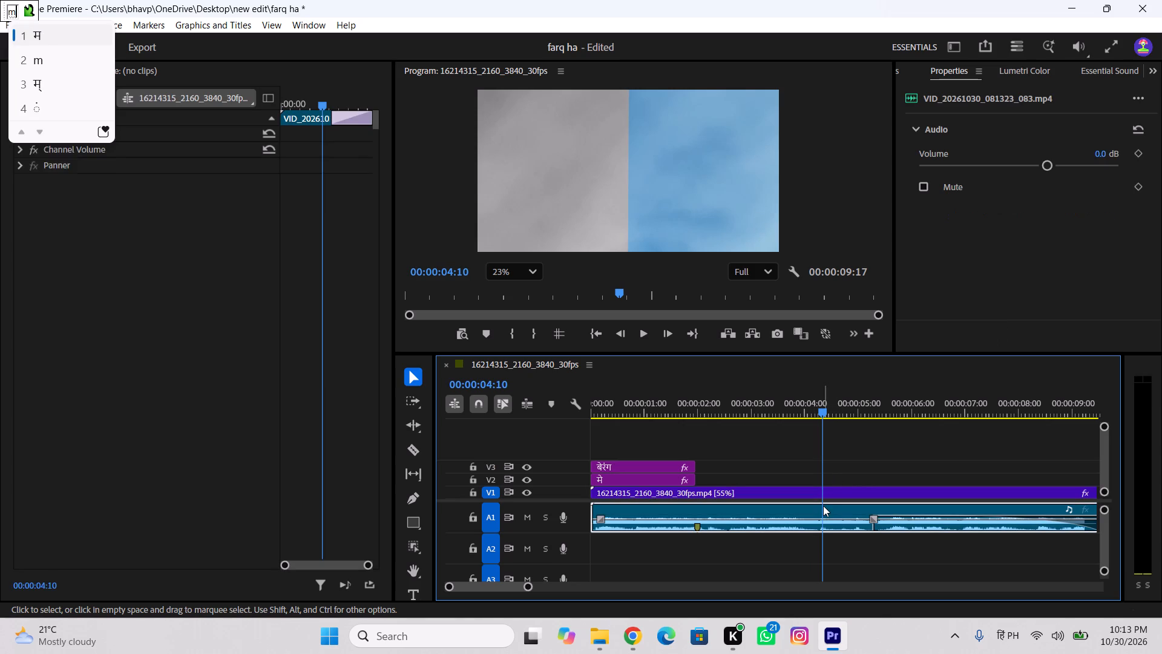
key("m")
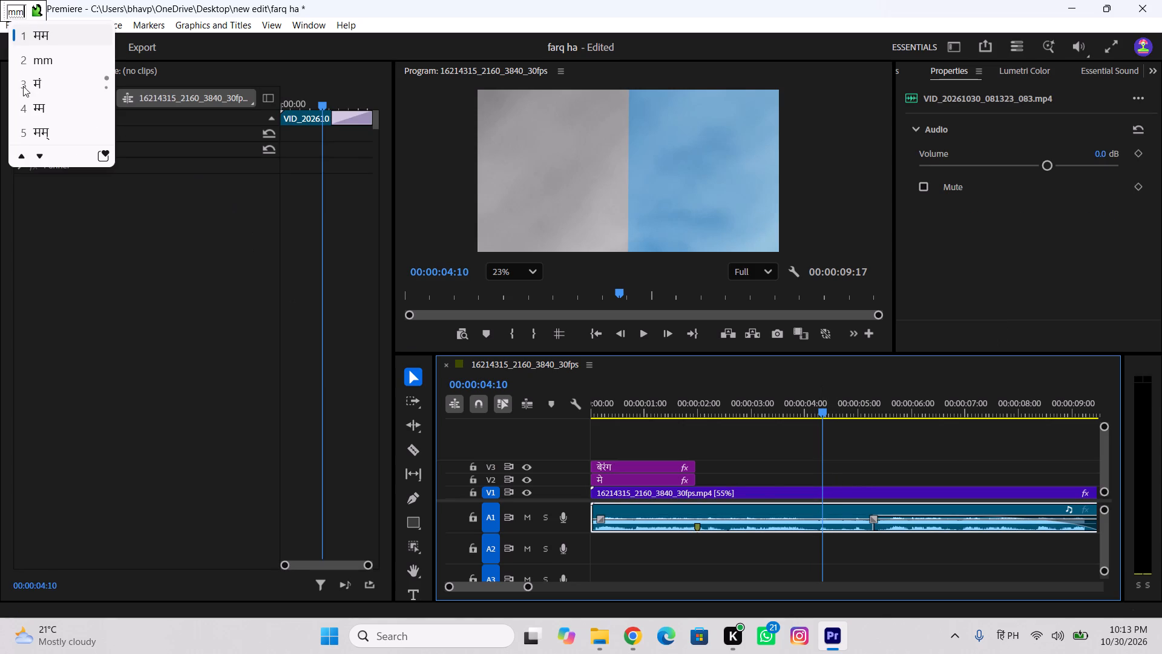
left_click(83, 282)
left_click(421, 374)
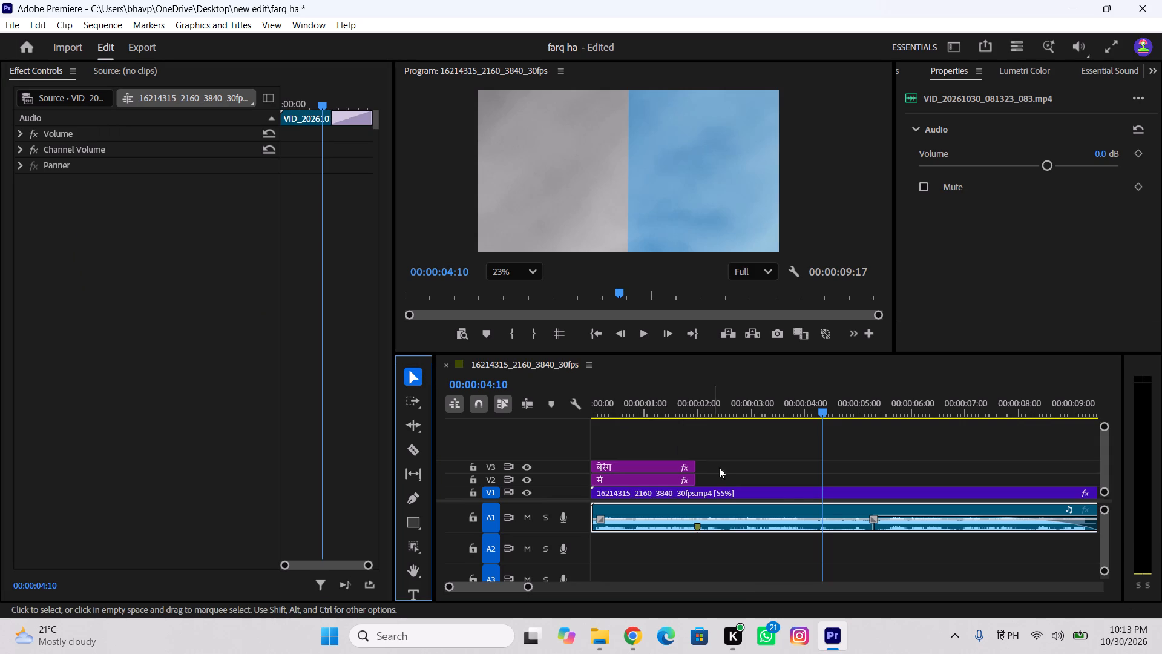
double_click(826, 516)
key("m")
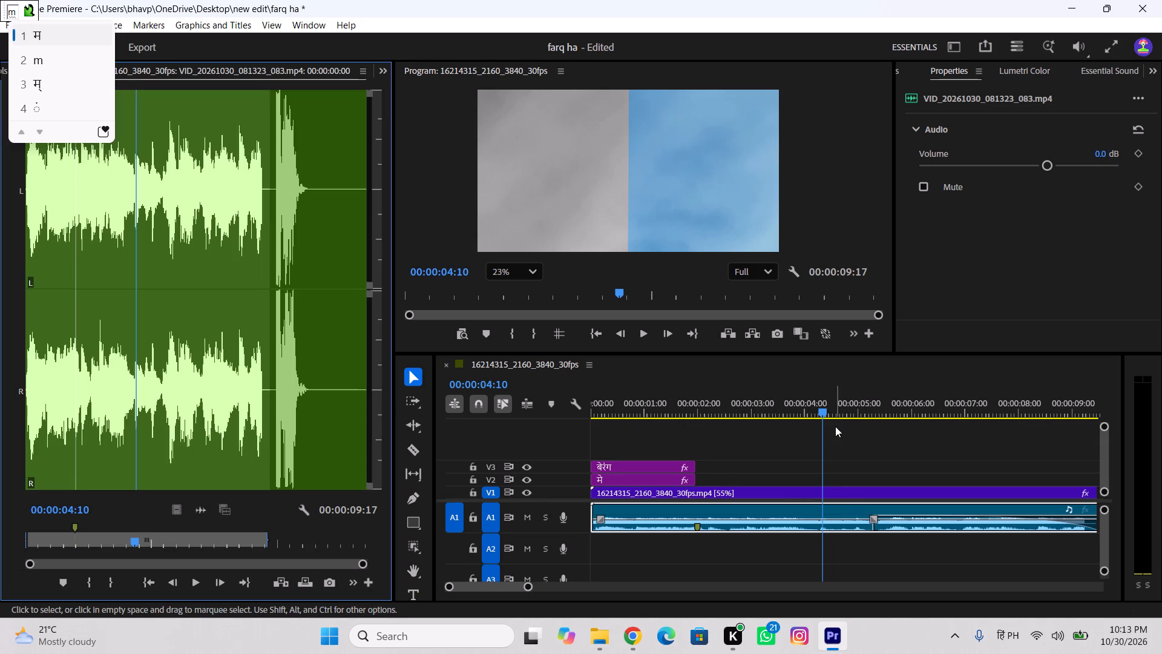
Return the playhead to 00:00:00:00 and bring back the audio clip's effect settings in place of its source waveform.
left_click_drag(822, 412, 734, 458)
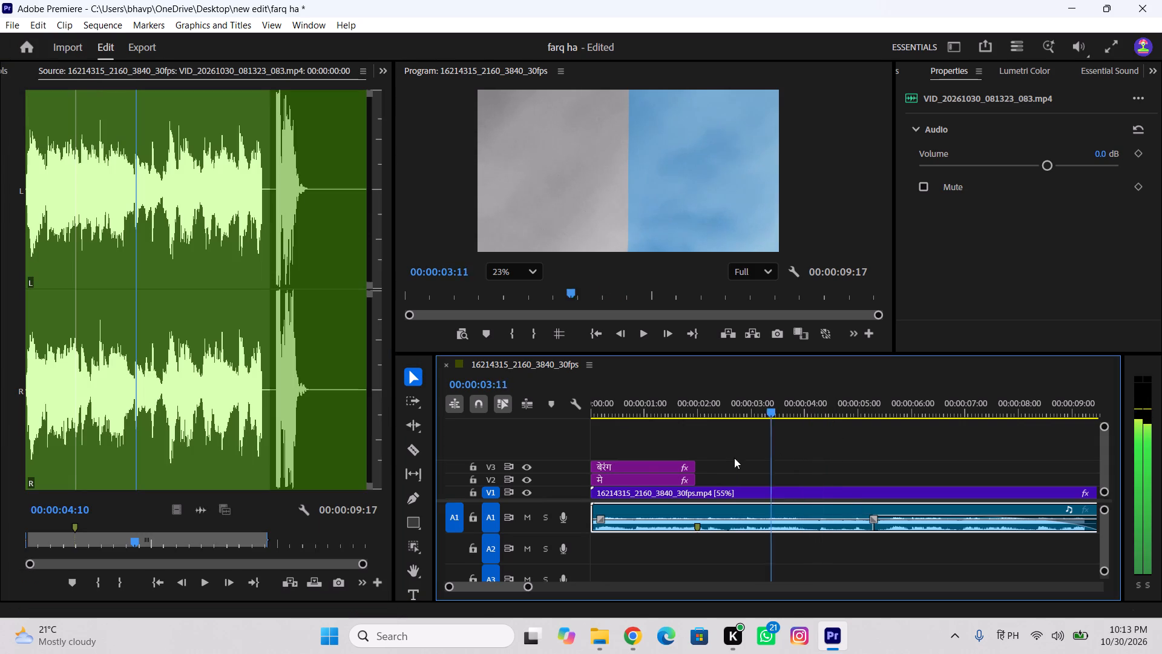
left_click_drag(734, 458, 565, 472)
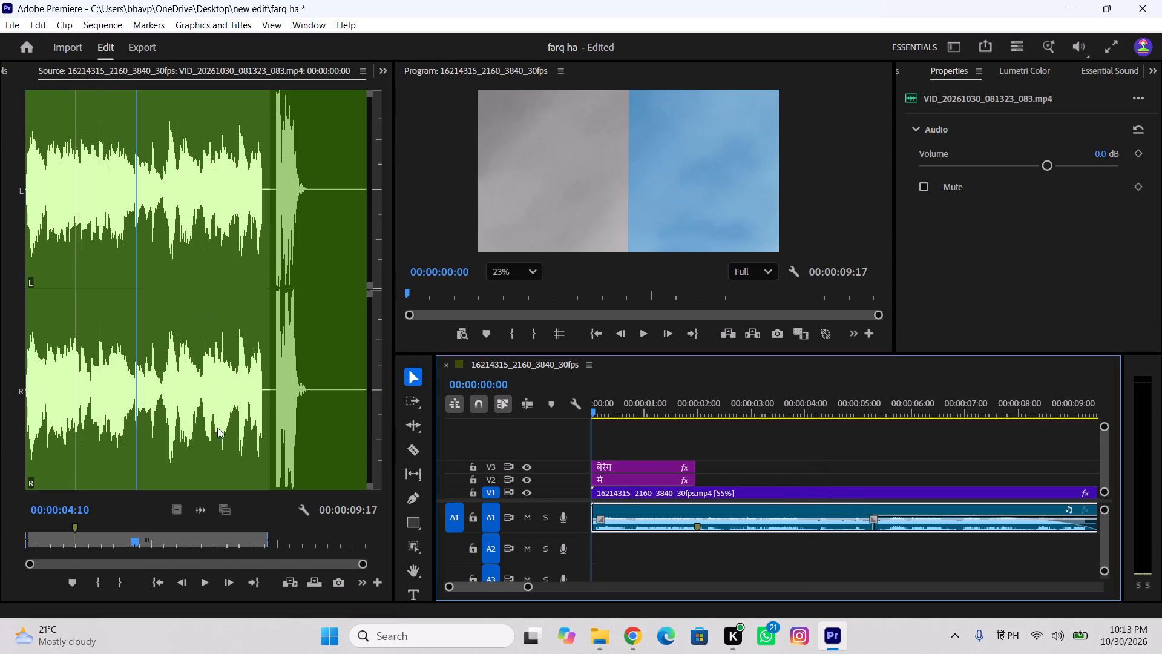
left_click(0, 71)
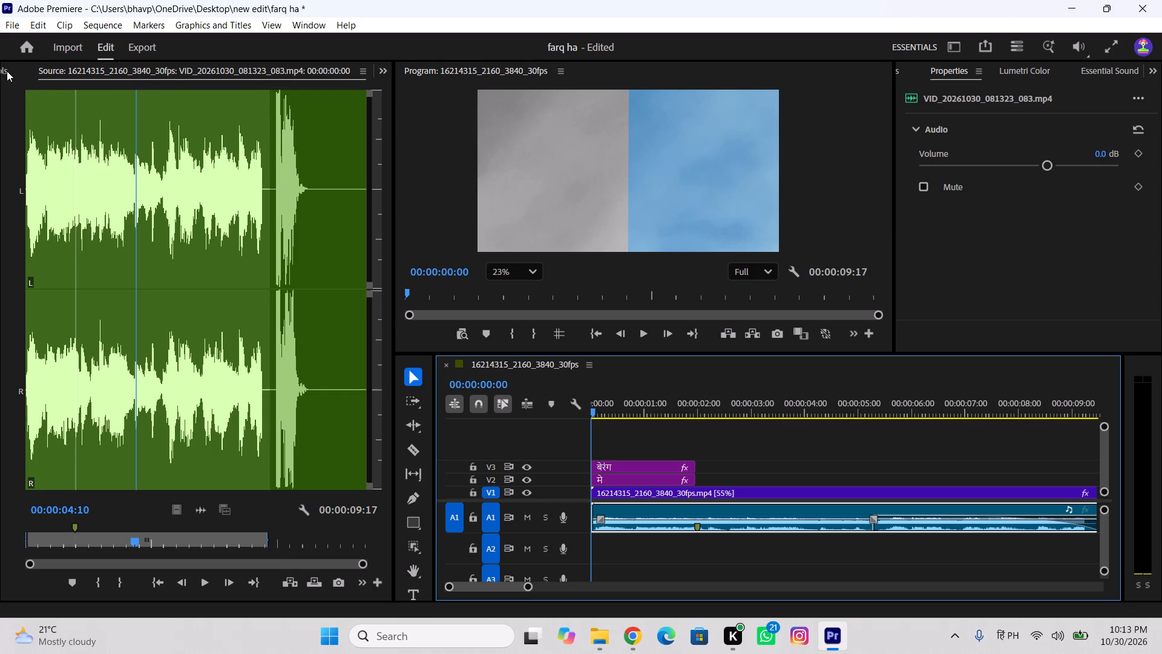
double_click(7, 71)
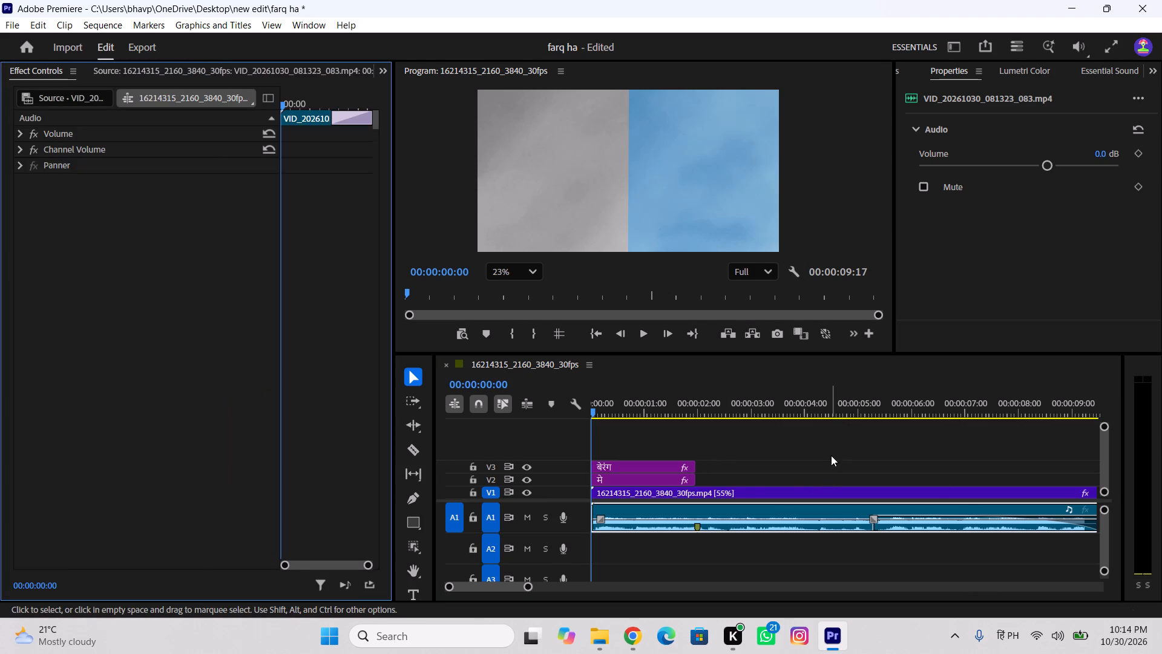
Replay the opening from 00:00:00:10, pausing repeatedly from about 00:00:04:17 to 00:00:04:24 to listen for where the lyric line ends.
left_click_drag(799, 424, 660, 441)
left_click_drag(729, 415, 609, 427)
left_click(609, 427)
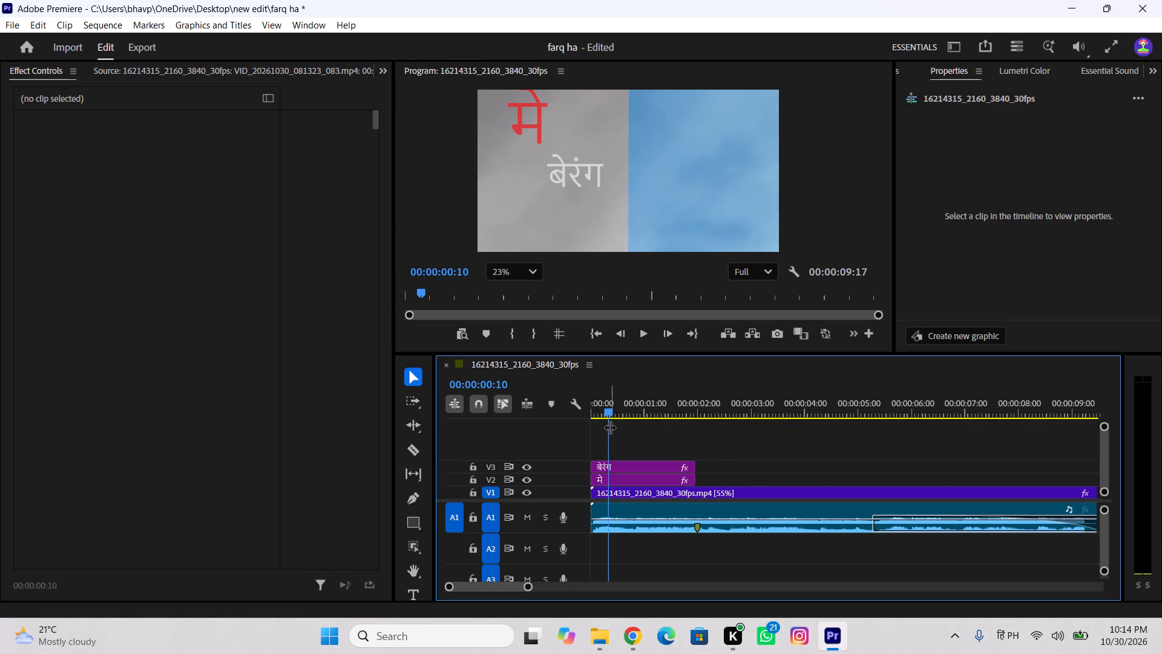
key("space")
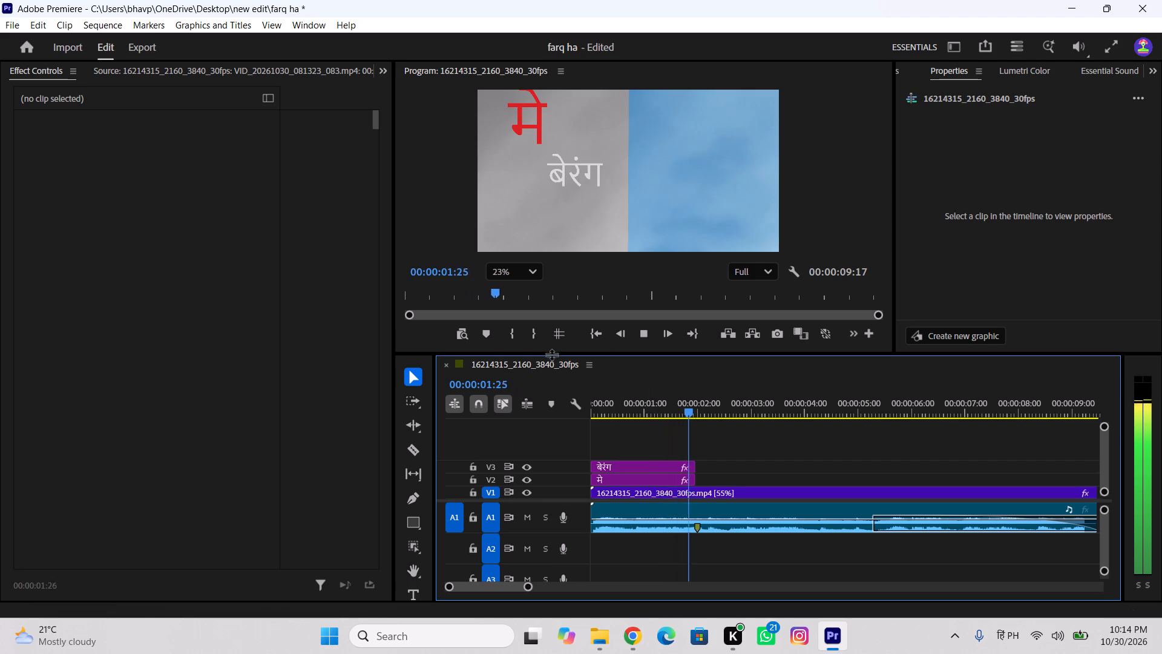
double_click(760, 444)
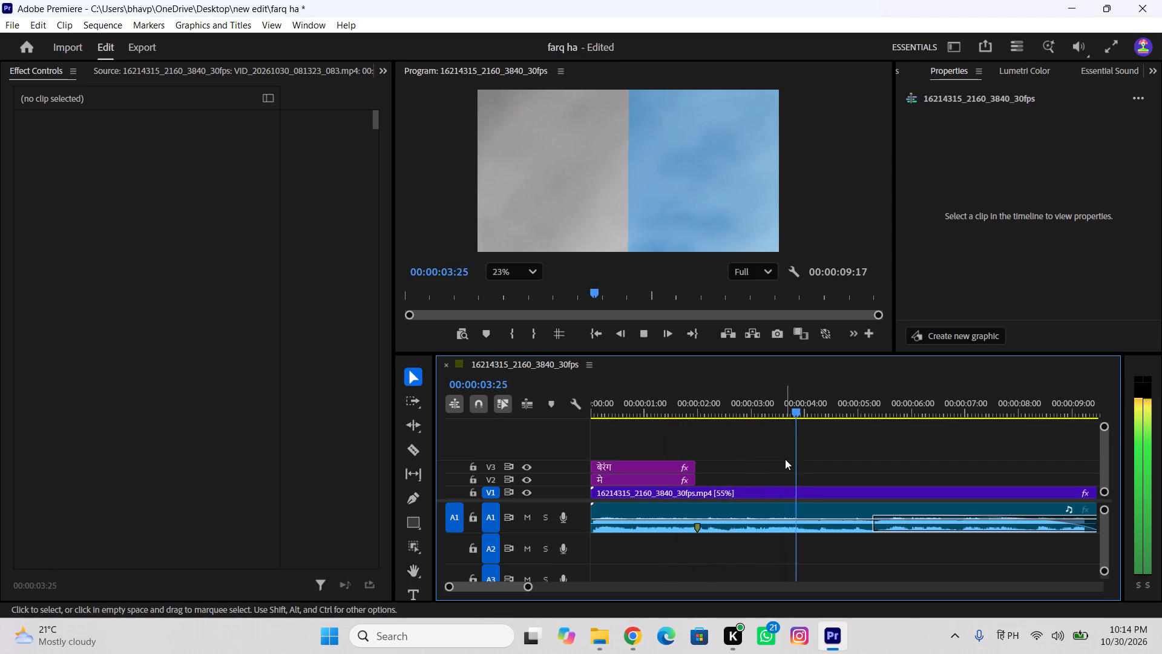
key("space")
key("space")
key("space")
key("space")
key("space")
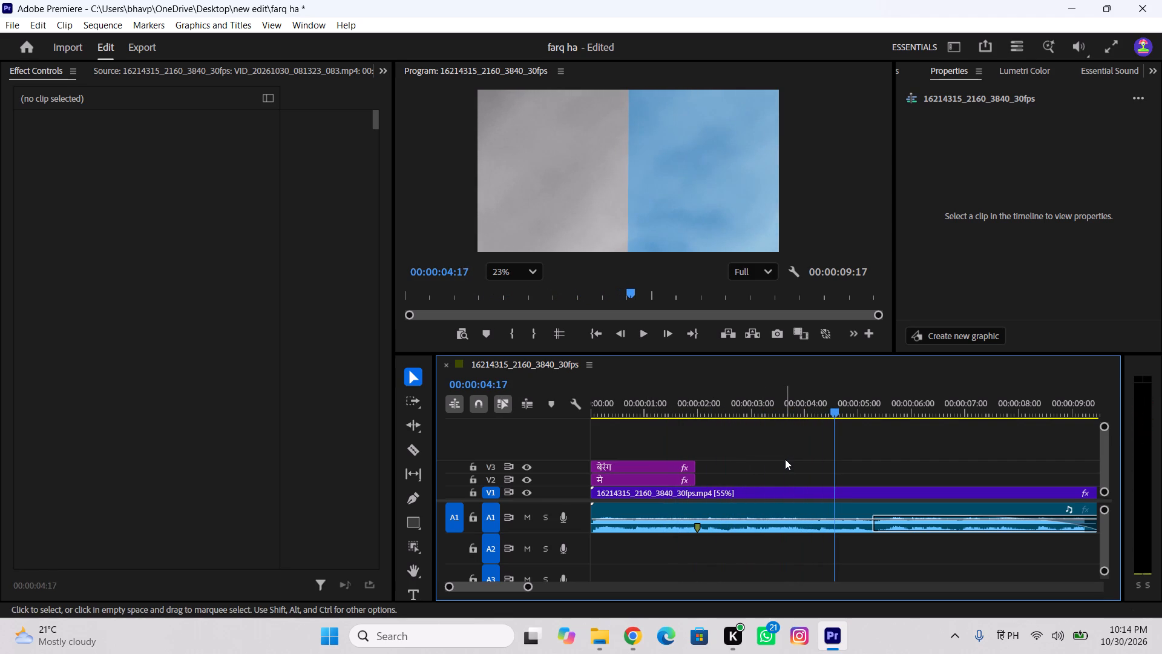
key("space")
key("space")
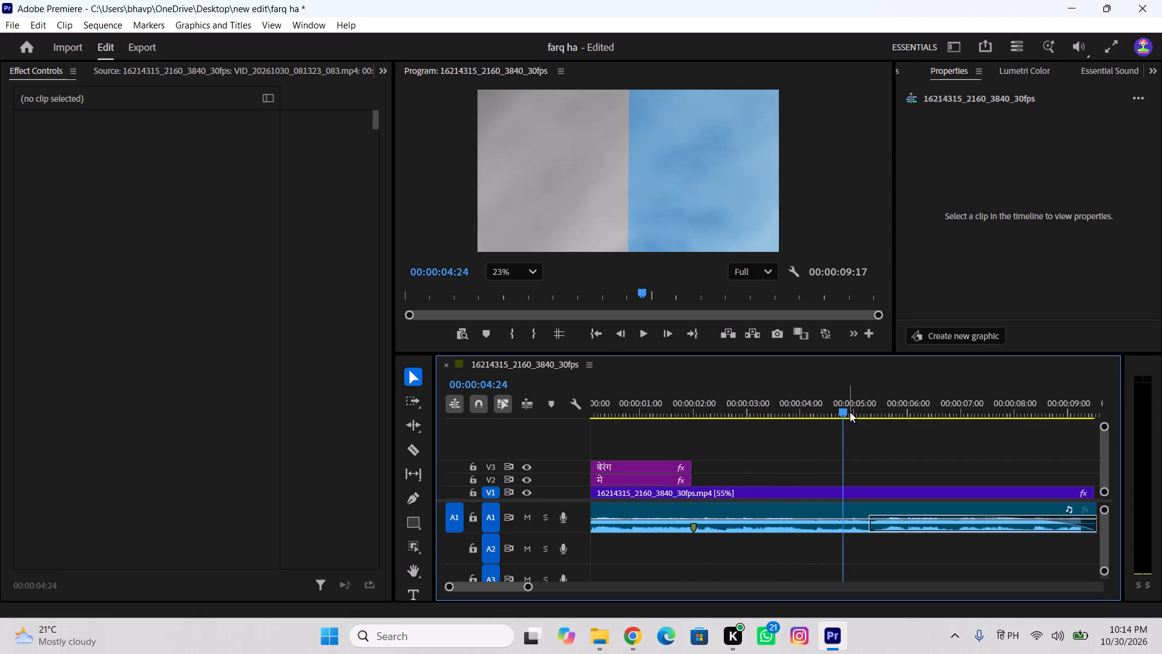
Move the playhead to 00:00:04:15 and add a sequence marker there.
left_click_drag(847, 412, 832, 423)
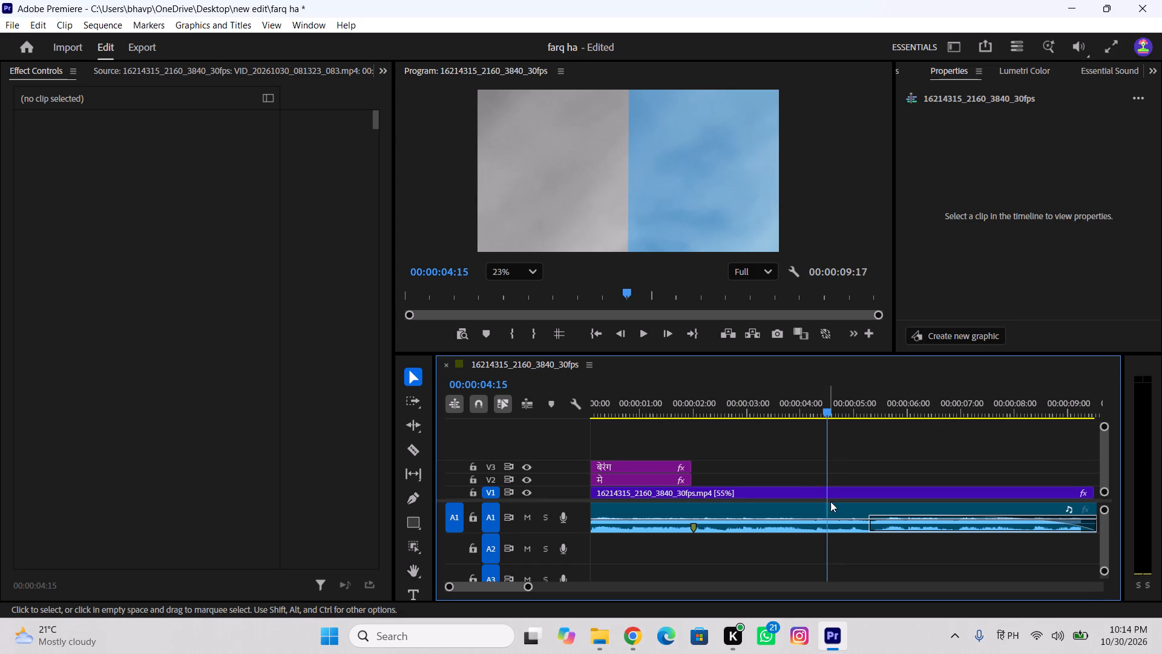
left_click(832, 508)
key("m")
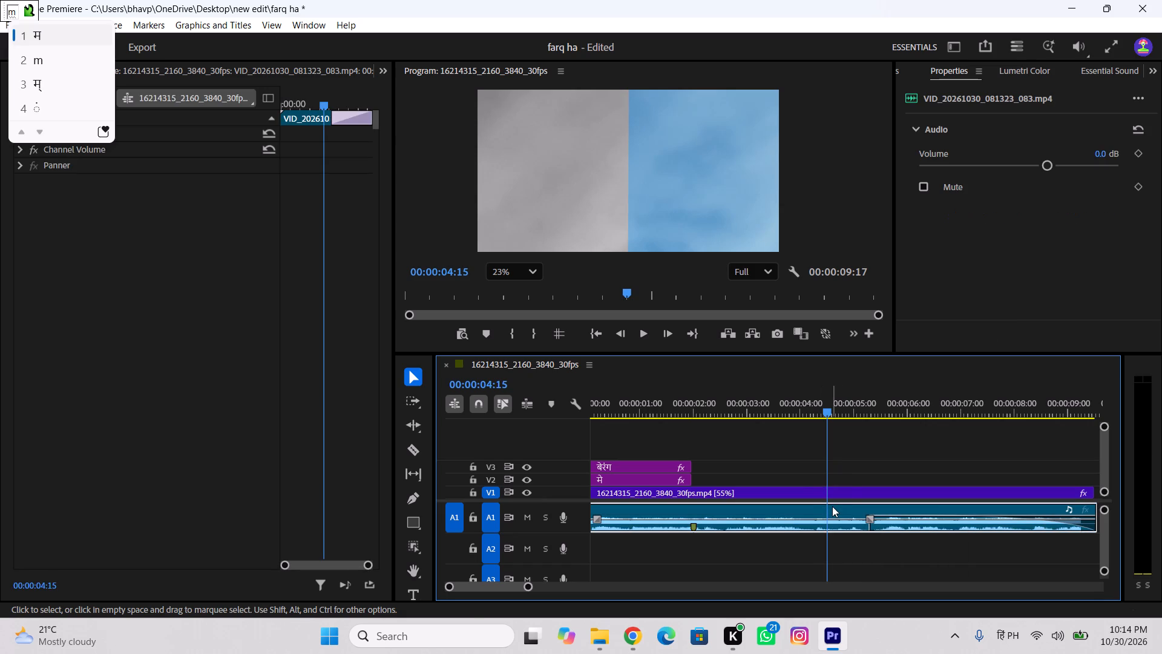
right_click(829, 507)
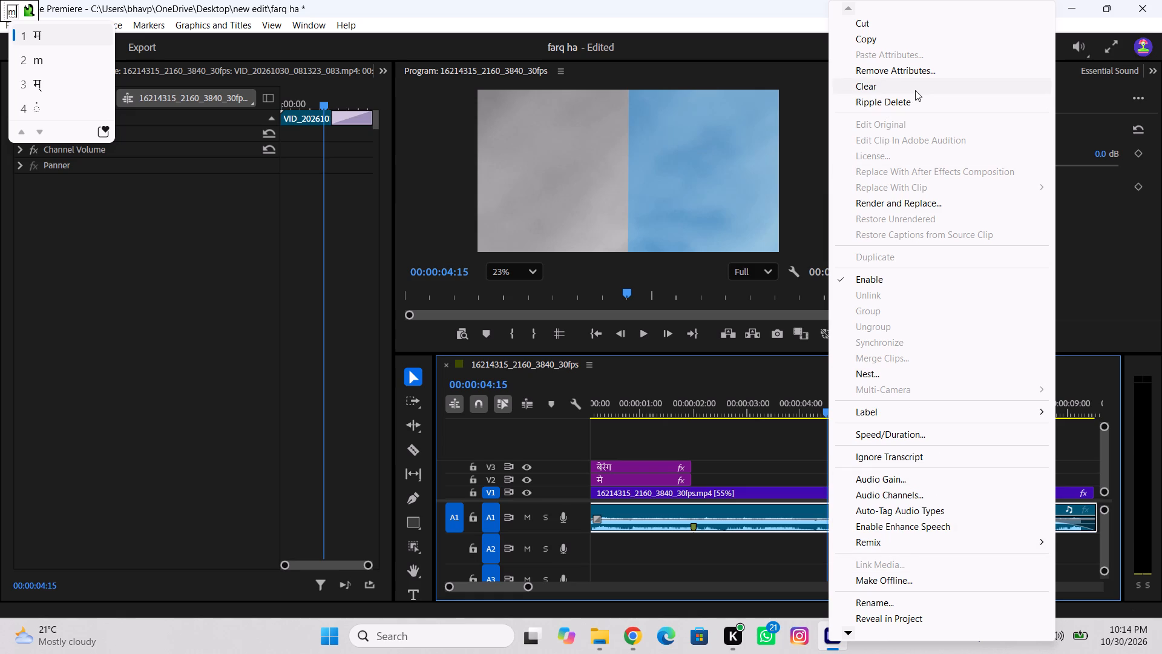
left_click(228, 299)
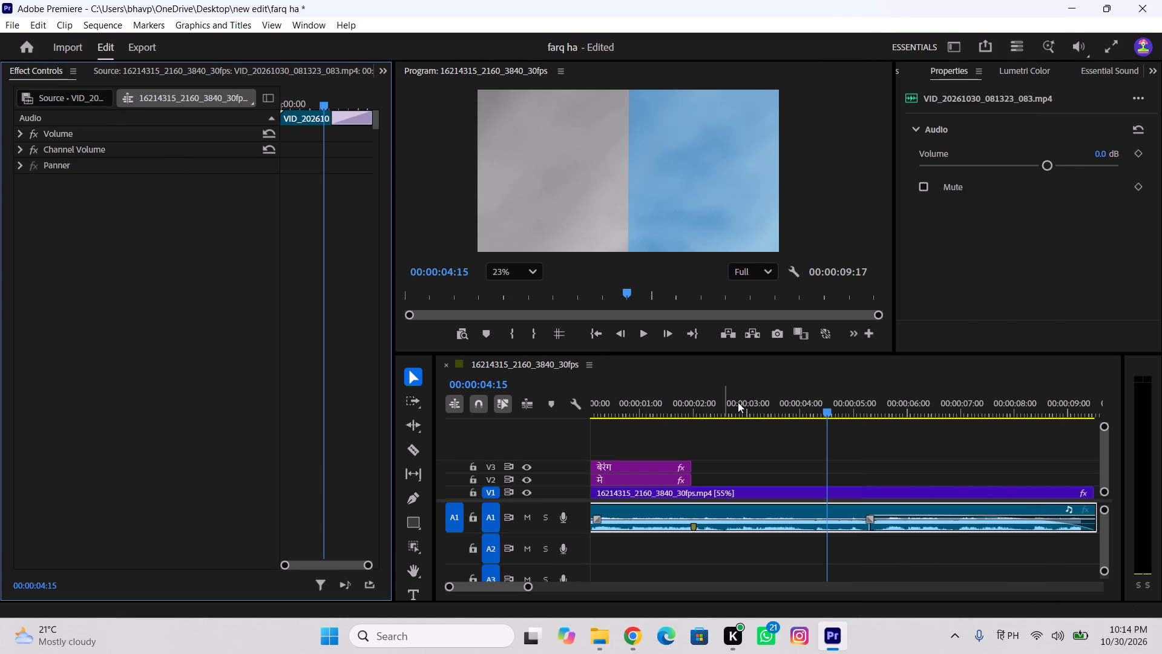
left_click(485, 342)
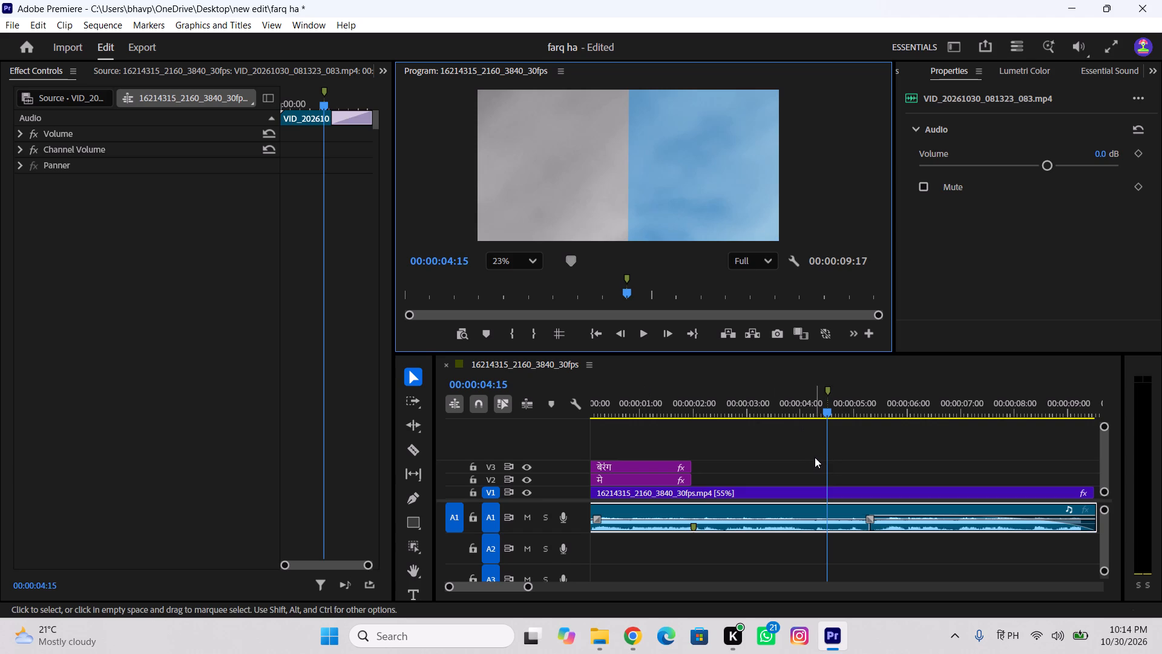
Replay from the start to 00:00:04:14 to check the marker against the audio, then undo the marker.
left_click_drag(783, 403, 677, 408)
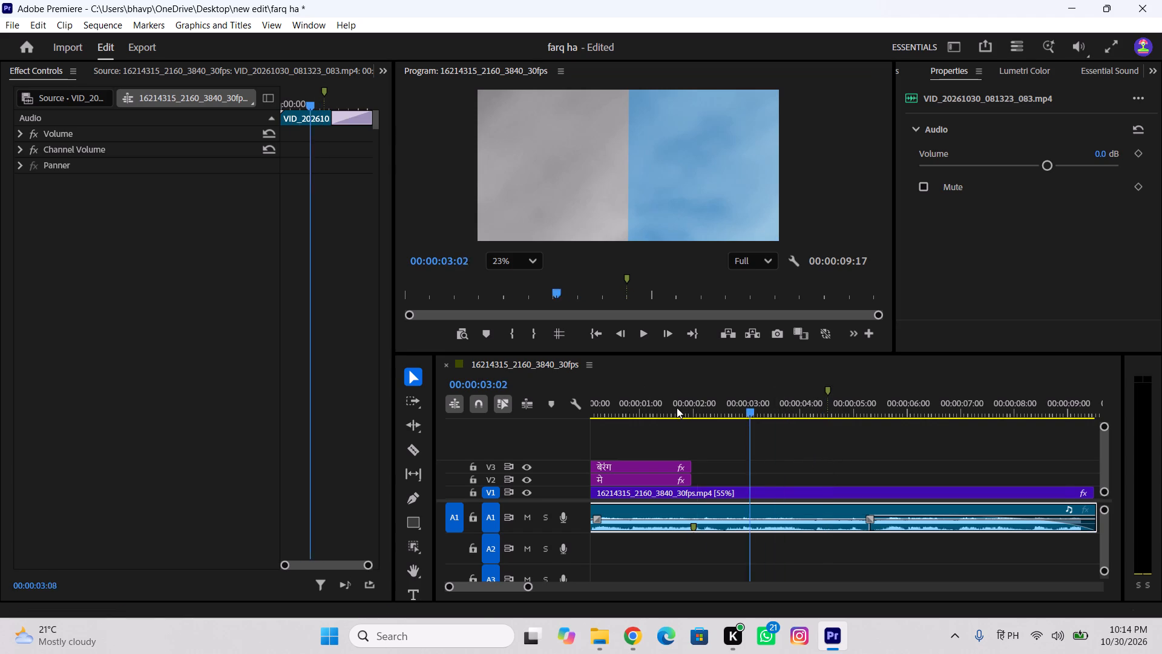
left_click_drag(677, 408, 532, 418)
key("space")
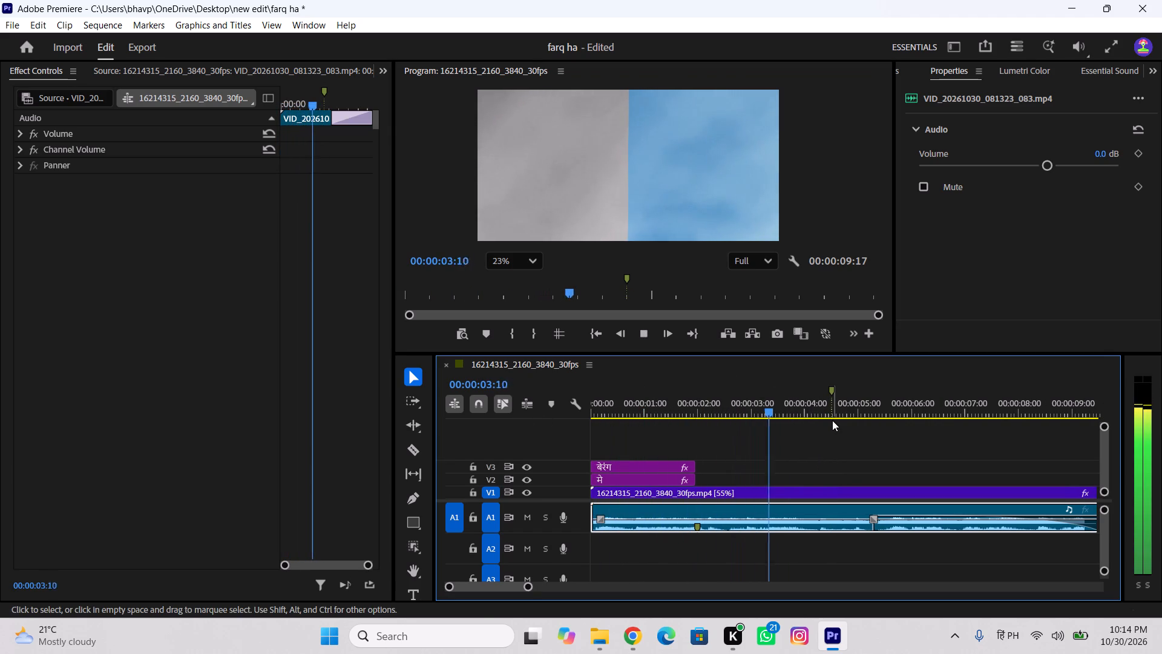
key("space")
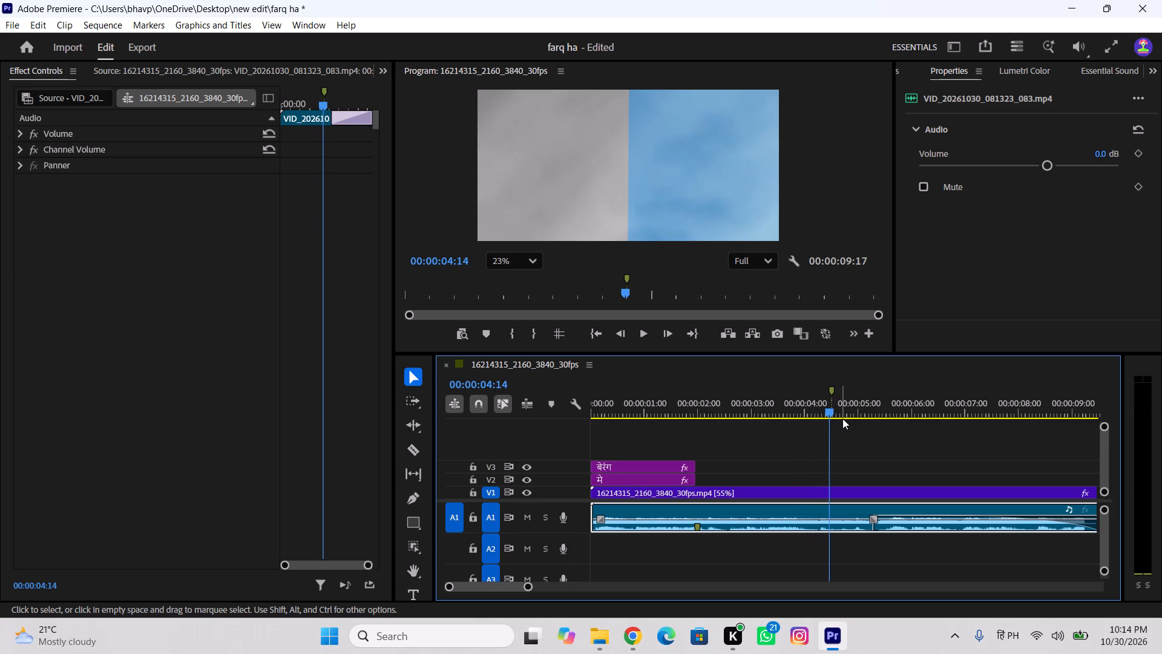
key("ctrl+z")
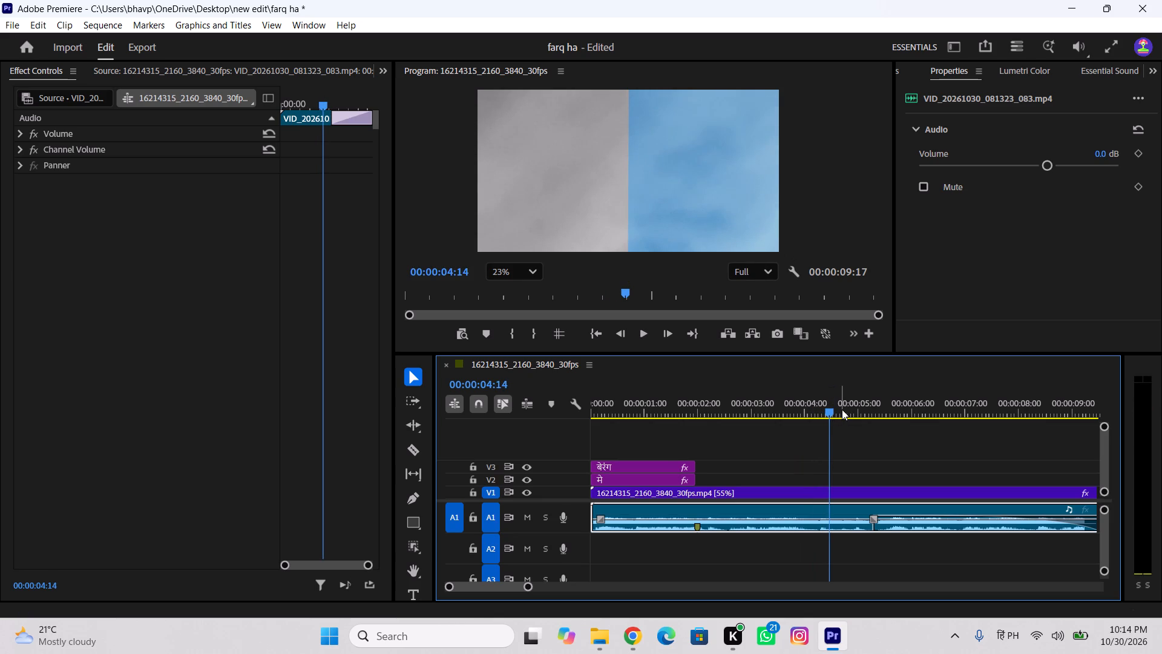
Place the playhead at 00:00:04:23 and extend the ends of the मे and बेरंग text clips to it.
key("space")
key("space")
left_click_drag(842, 409, 834, 416)
left_click(834, 416)
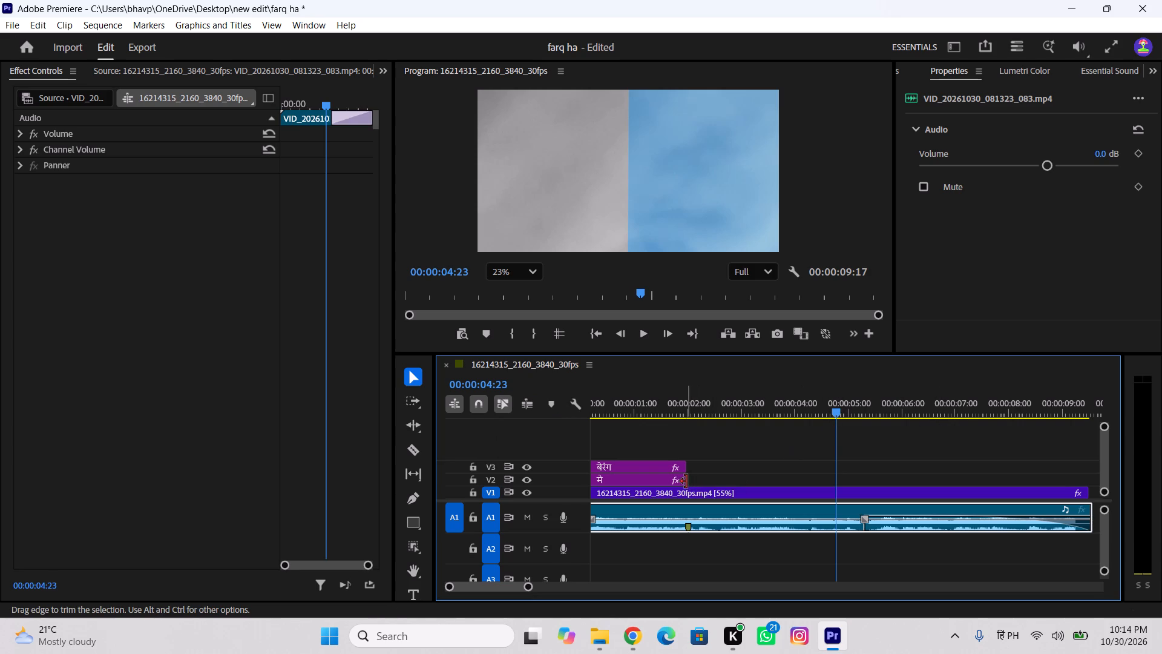
left_click_drag(686, 481, 836, 486)
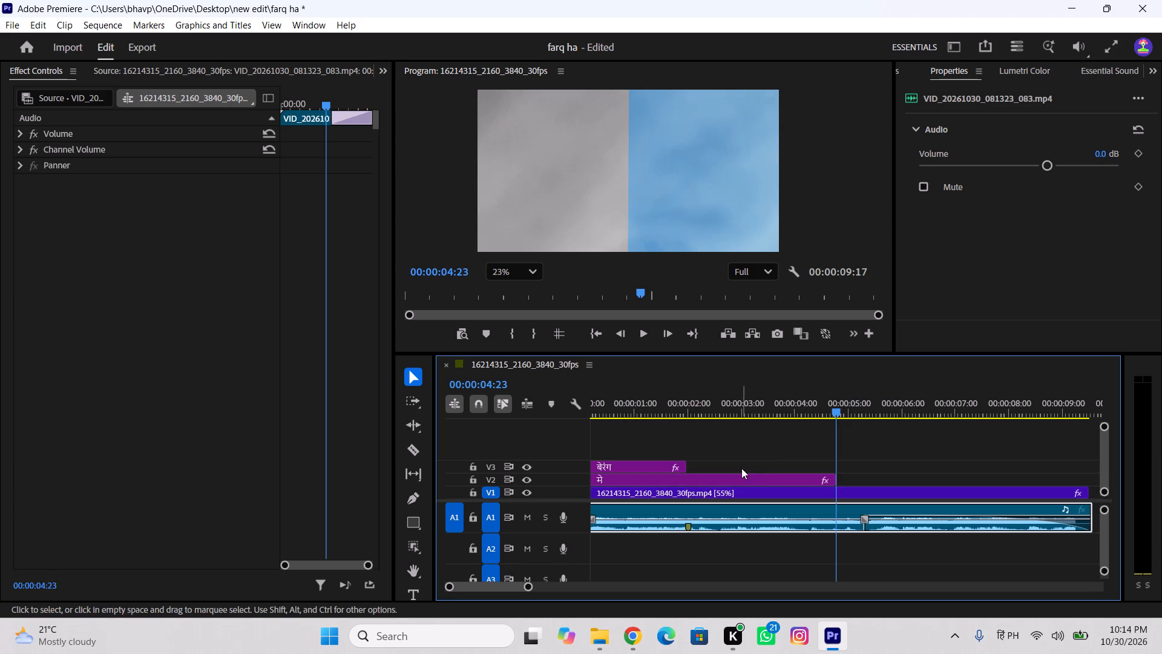
left_click_drag(685, 464, 795, 457)
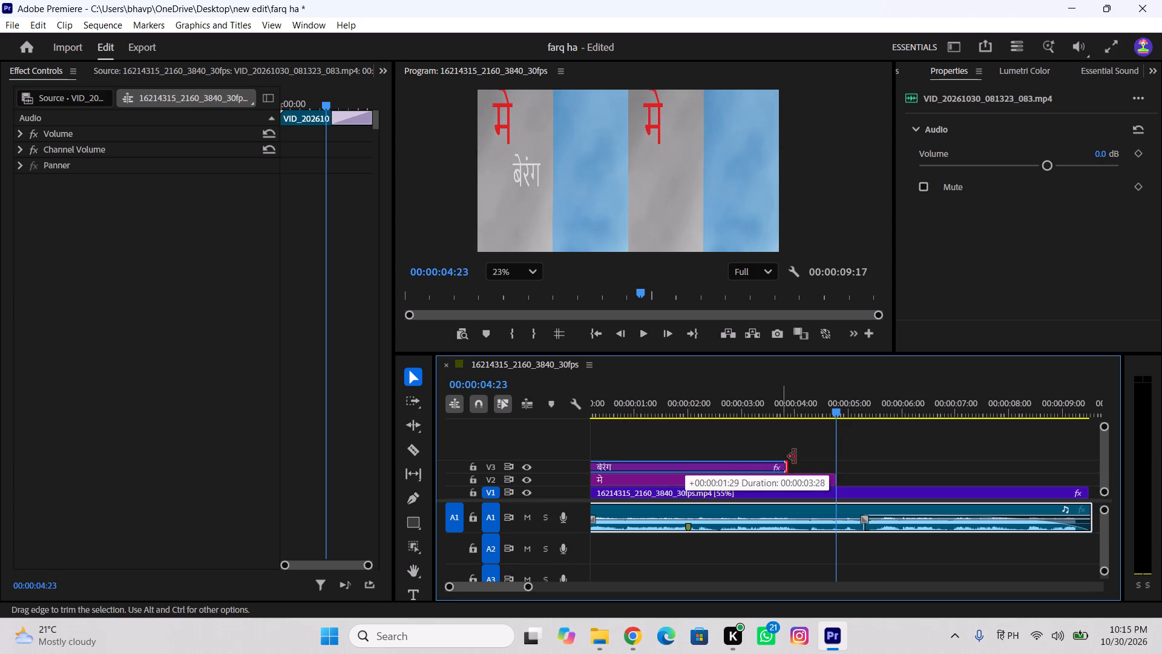
left_click_drag(795, 457, 833, 457)
Play the extended text clips from the start to 00:00:02:28 to listen for where the next words begin.
left_click_drag(833, 410, 578, 428)
key("space")
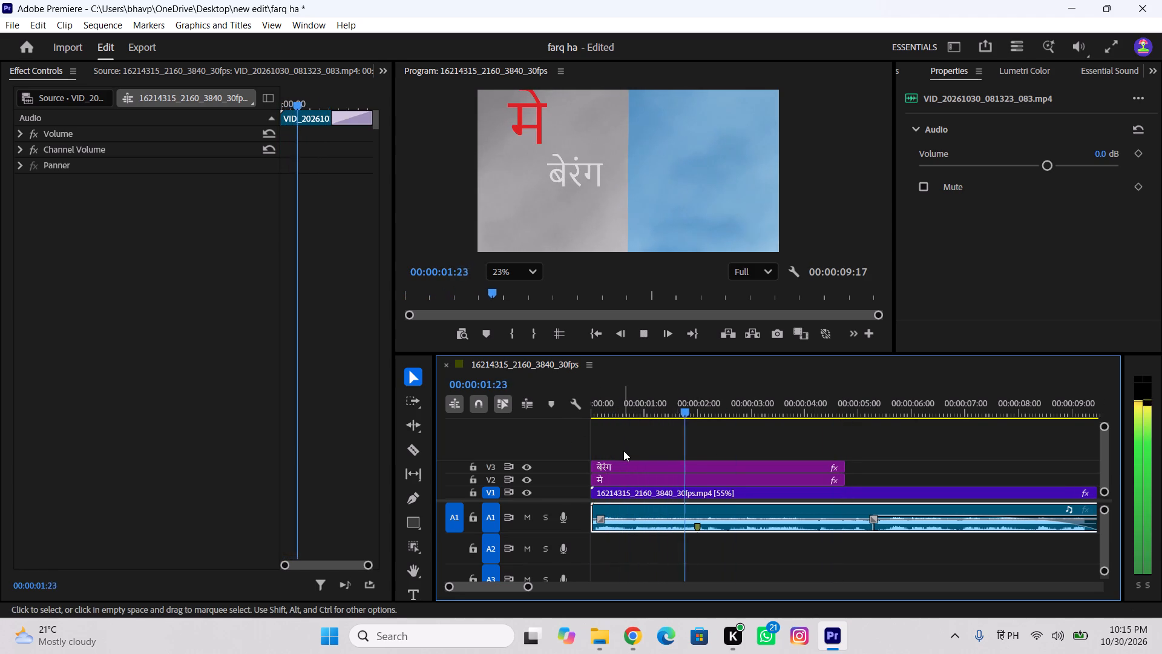
key("space")
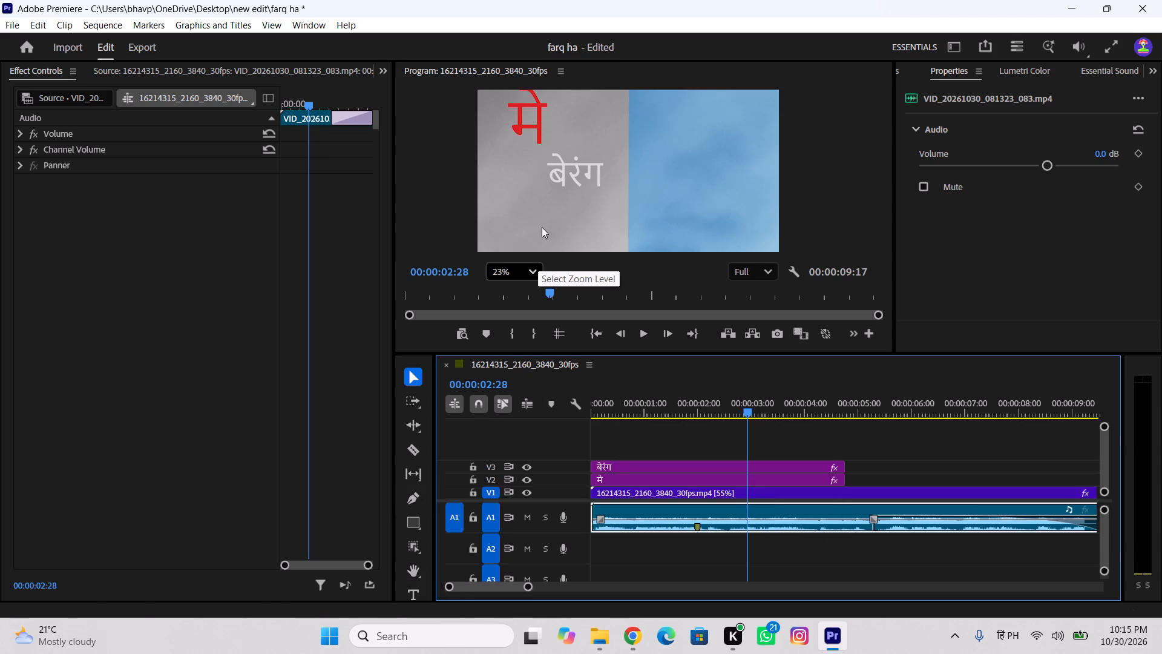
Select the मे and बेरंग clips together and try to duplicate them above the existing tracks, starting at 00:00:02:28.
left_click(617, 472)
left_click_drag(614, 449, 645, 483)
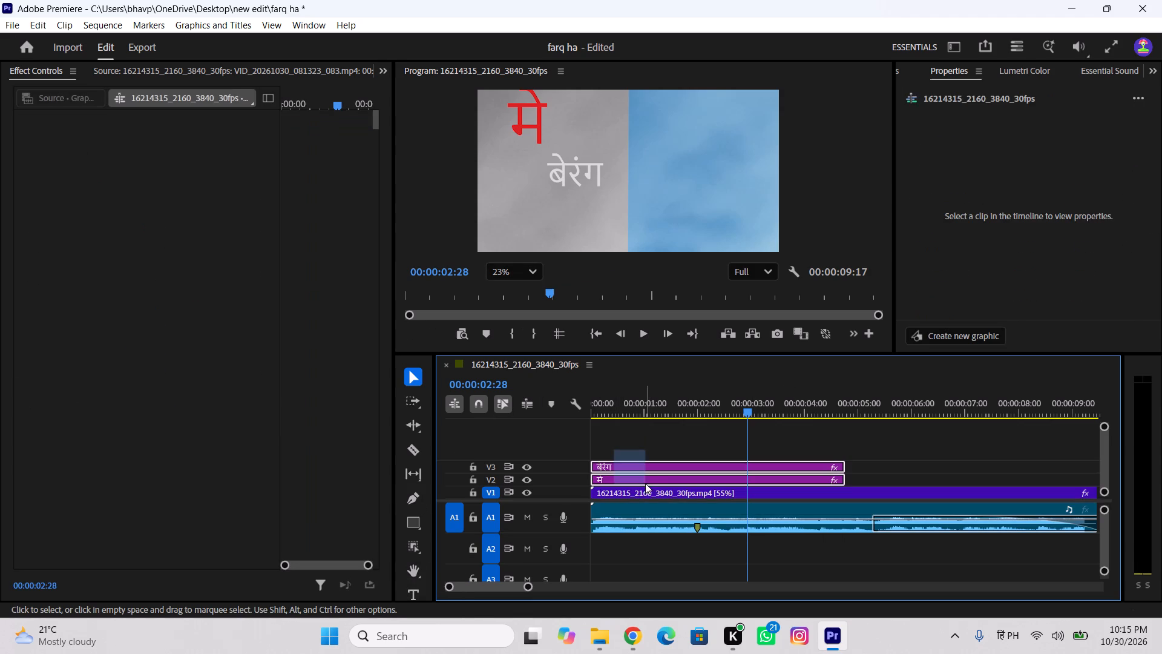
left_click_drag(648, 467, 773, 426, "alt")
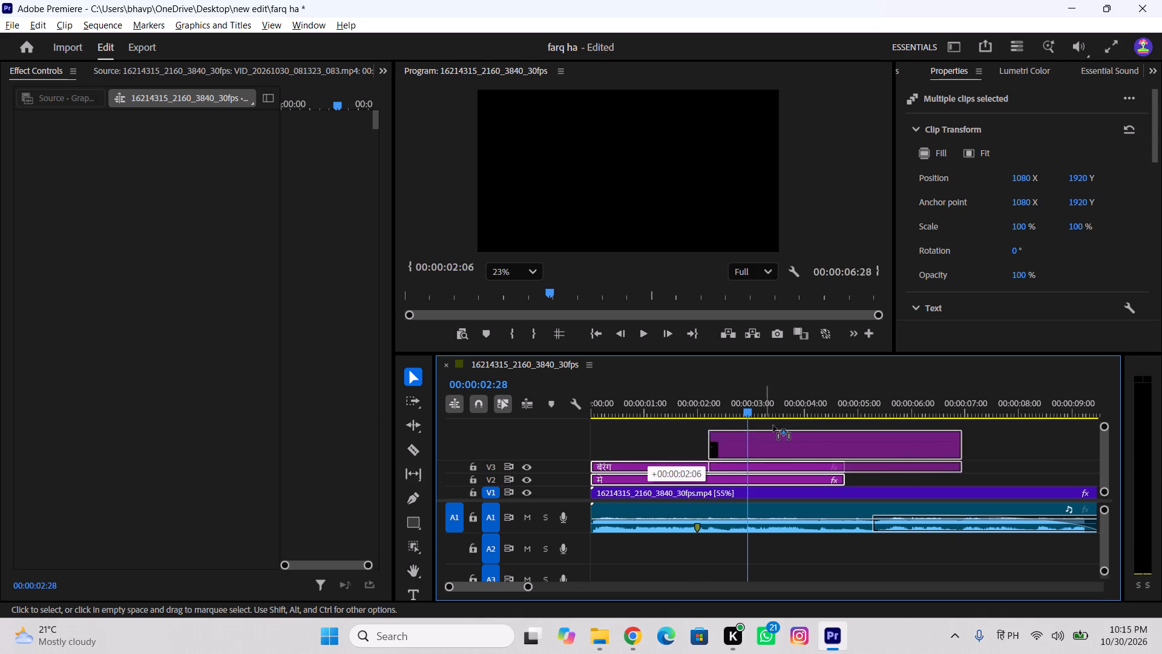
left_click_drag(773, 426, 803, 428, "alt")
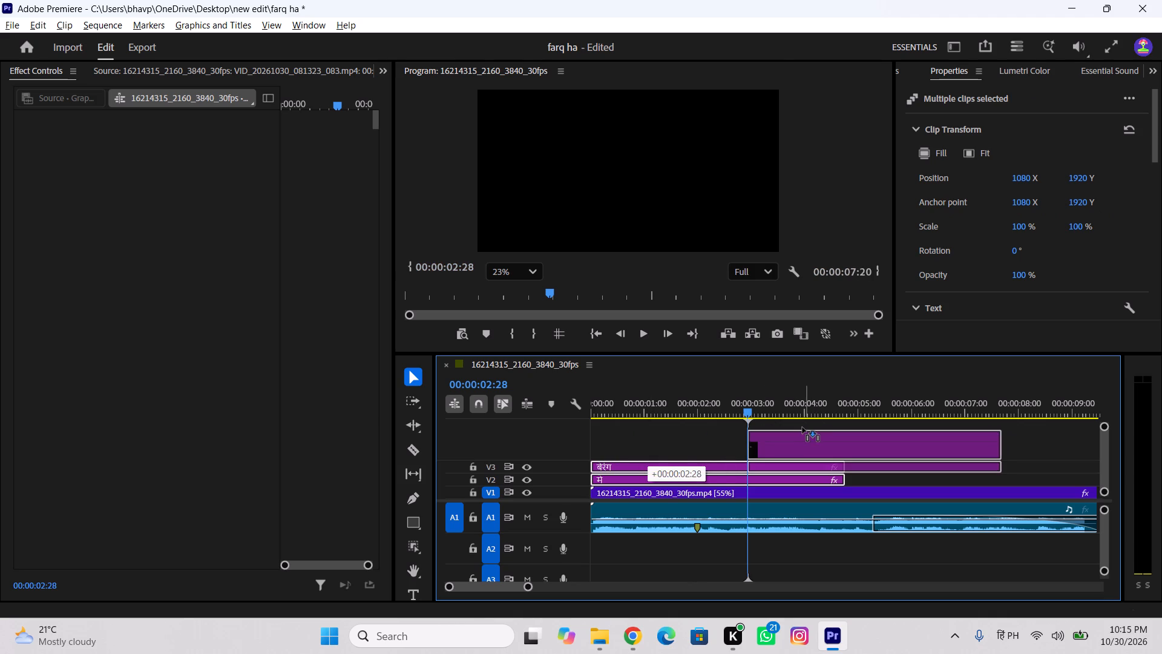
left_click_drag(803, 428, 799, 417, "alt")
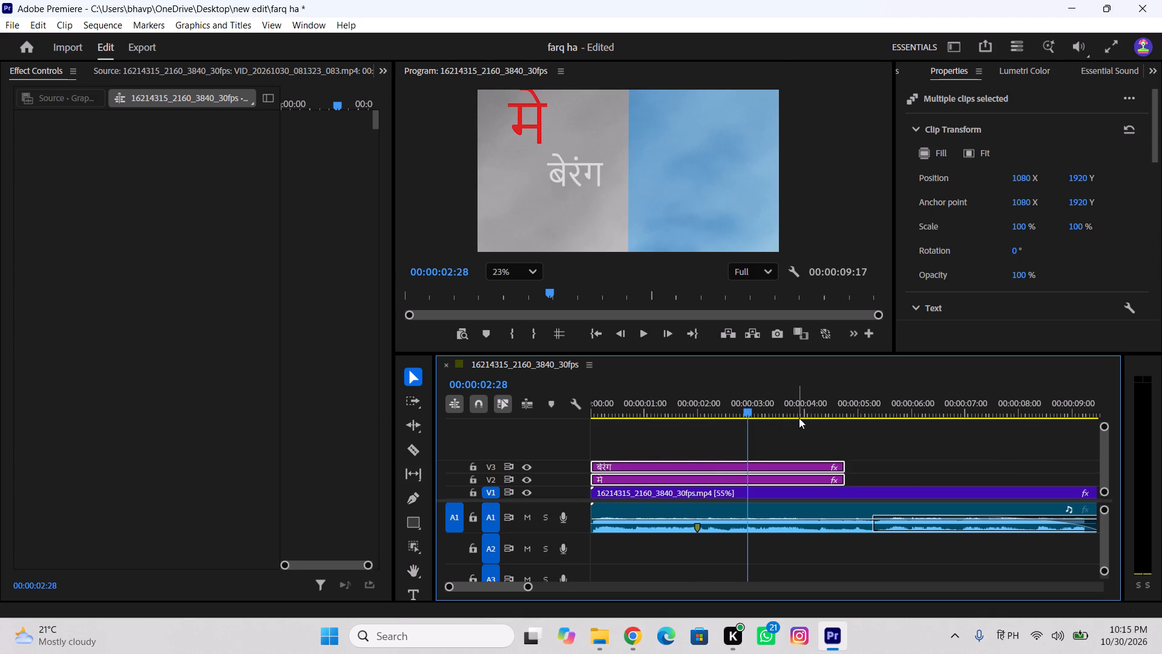
Add three video tracks after Video 3 and one standard audio track after Audio 3.
scroll(573, 434, "up", 5, "ctrl")
right_click(563, 428)
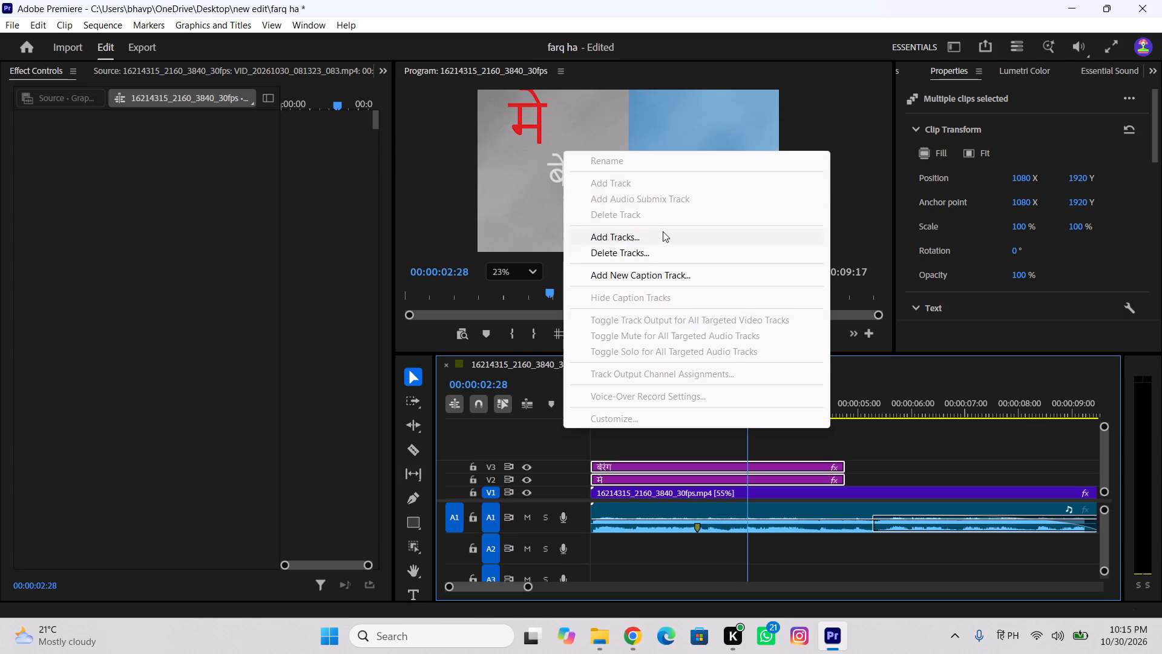
left_click(660, 232)
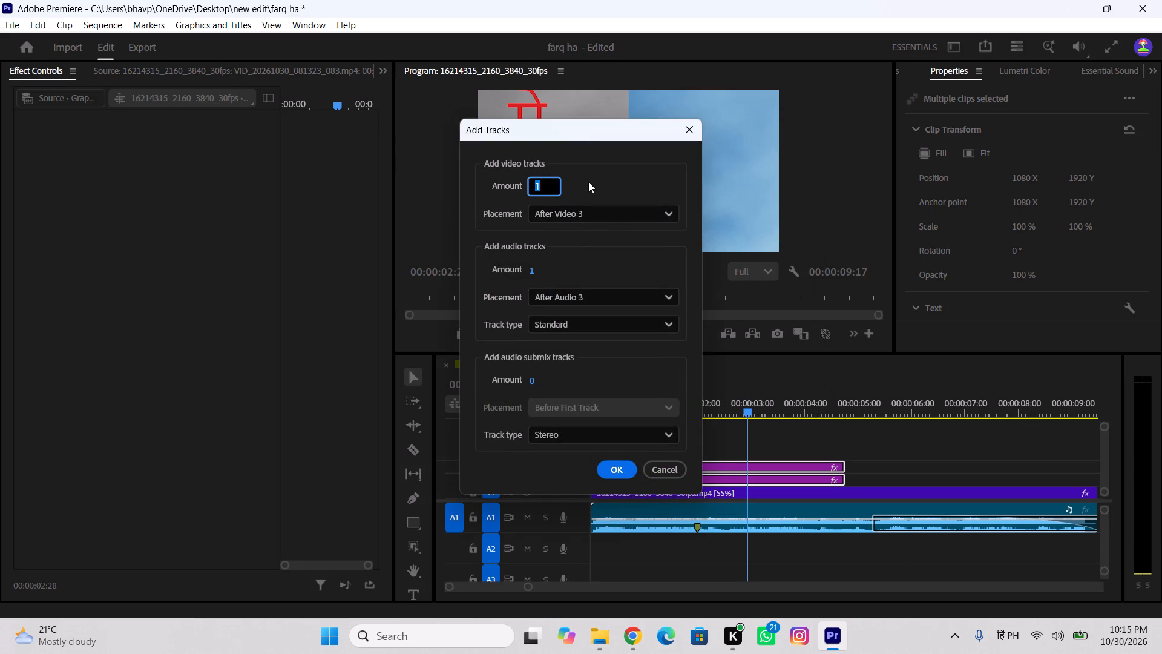
key("3")
key("Return")
left_click(622, 473)
scroll(563, 444, "up", 6, "ctrl")
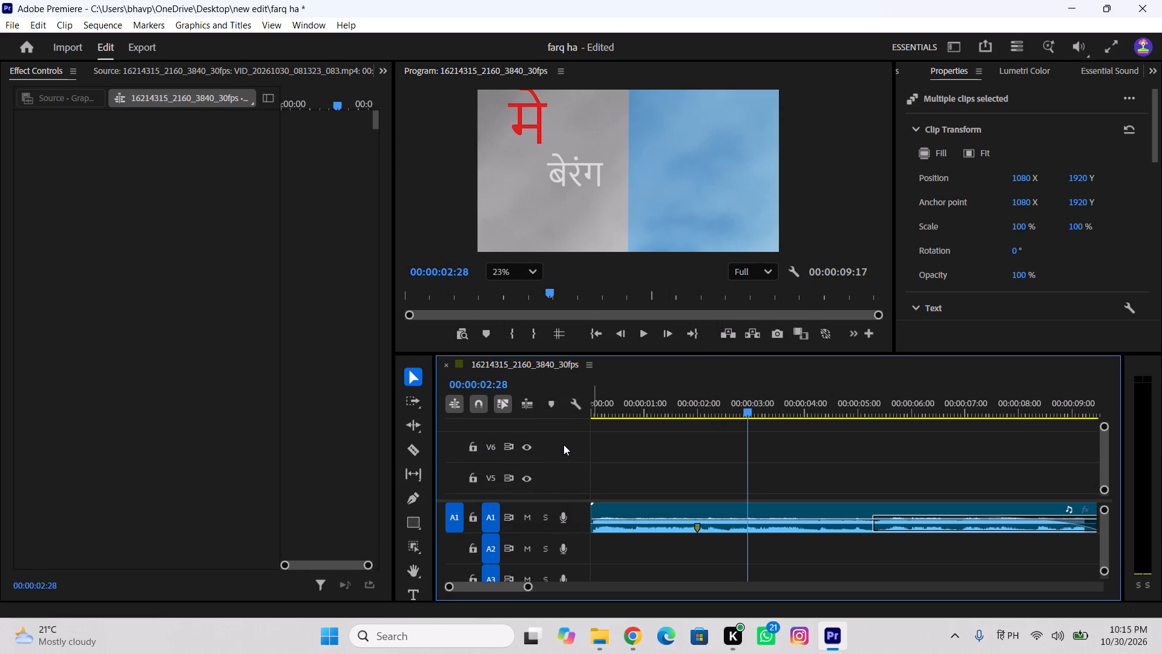
Shrink the V4 and V5 tracks to the same height as V2 and V3.
scroll(563, 444, "down", 4, "ctrl")
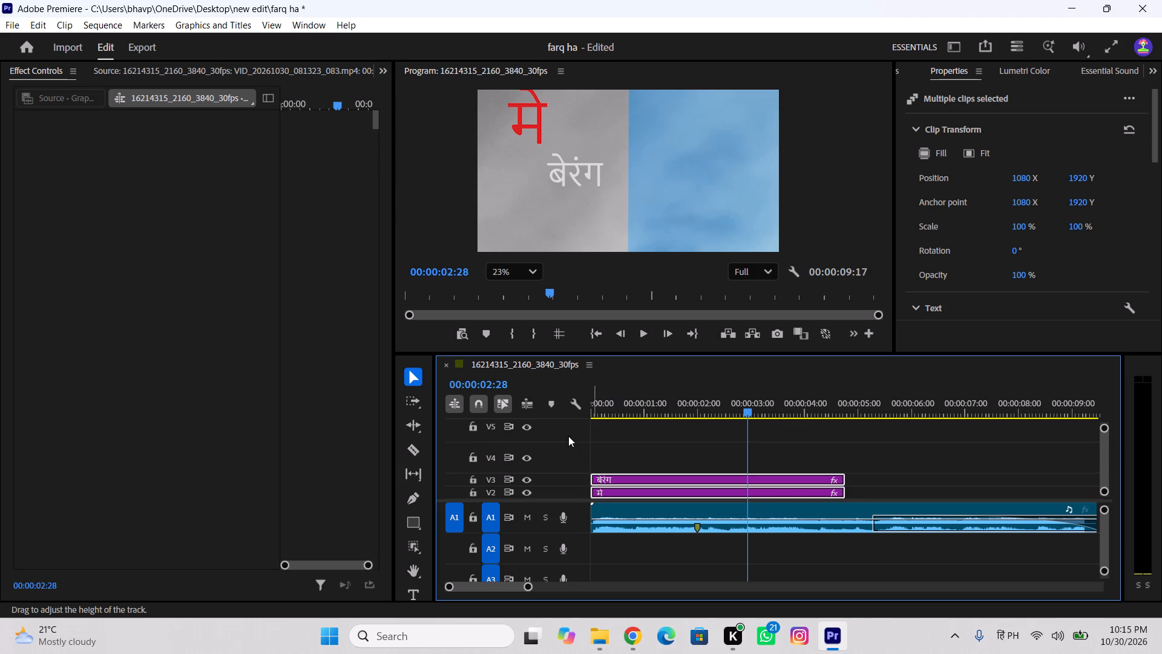
scroll(568, 436, "up", 5, "alt")
scroll(568, 436, "down", 17, "alt")
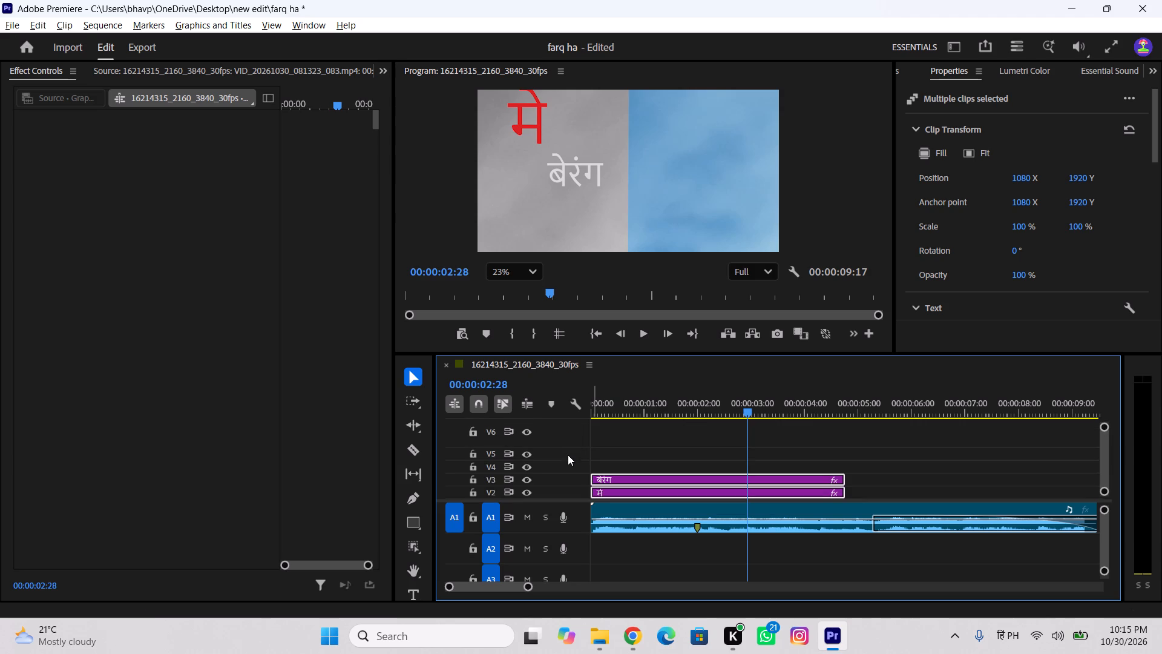
scroll(568, 455, "down", 15, "alt")
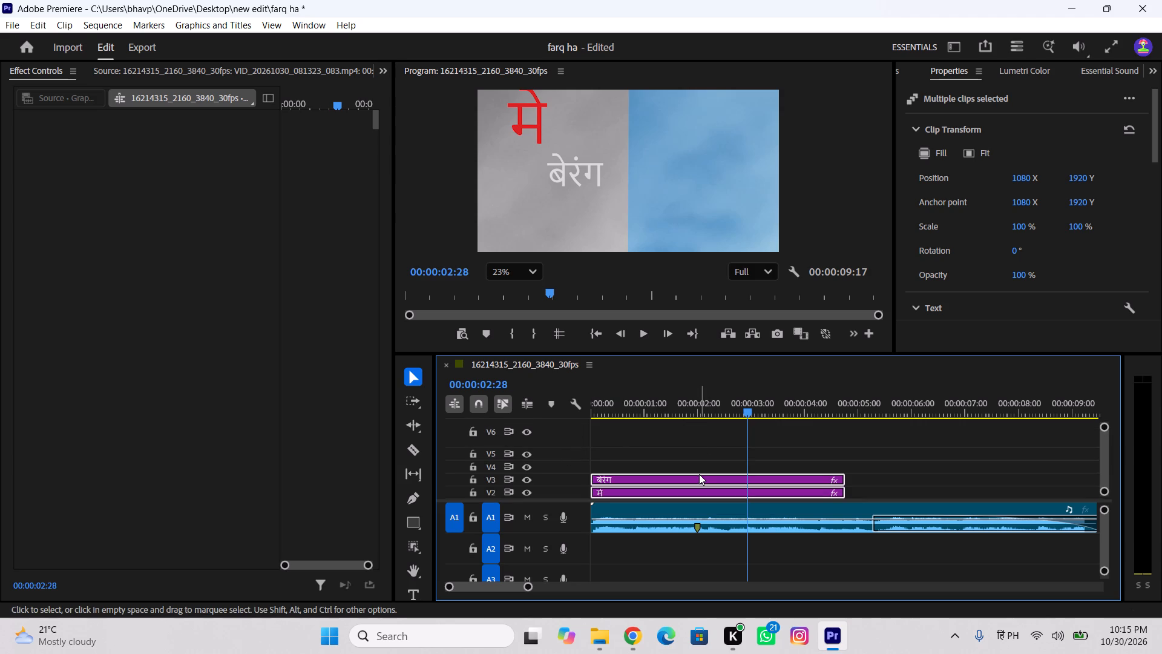
Duplicate the selected मे and बेरंग clips onto V4 and V5, starting at 00:00:02:28.
left_click_drag(699, 474, 859, 458, "alt")
Replay from the start to 00:00:03:14 to check the timing of the duplicated text clips, and leave the playhead at 00:00:04:05.
left_click_drag(811, 409, 584, 437)
left_click(584, 437)
key("space")
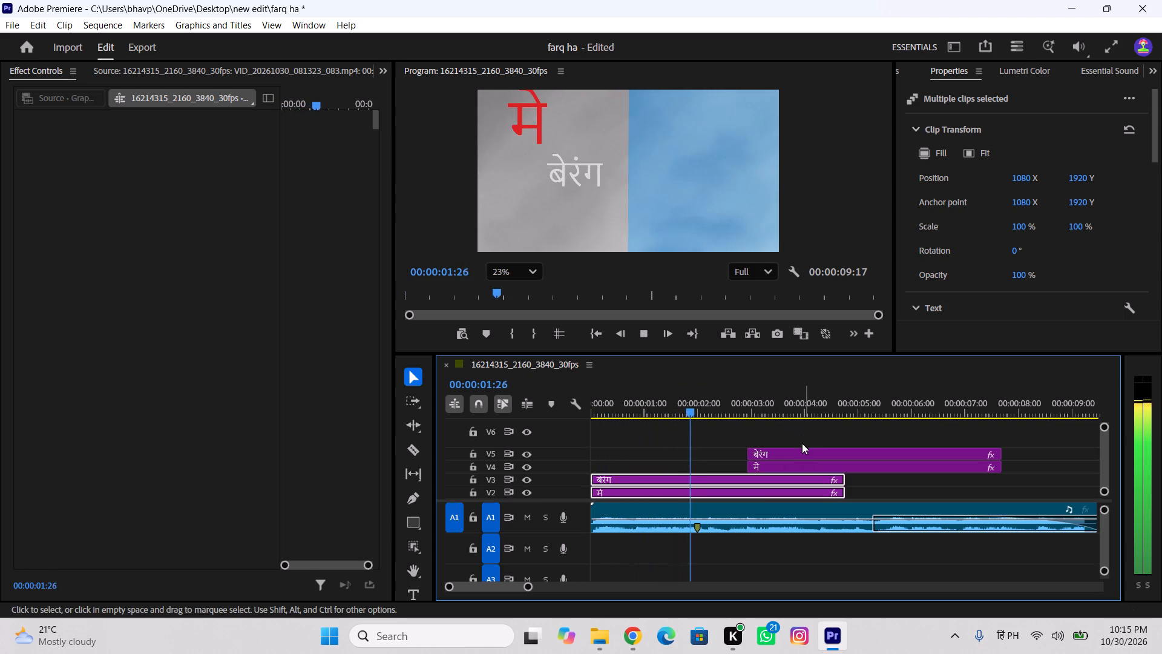
key("space")
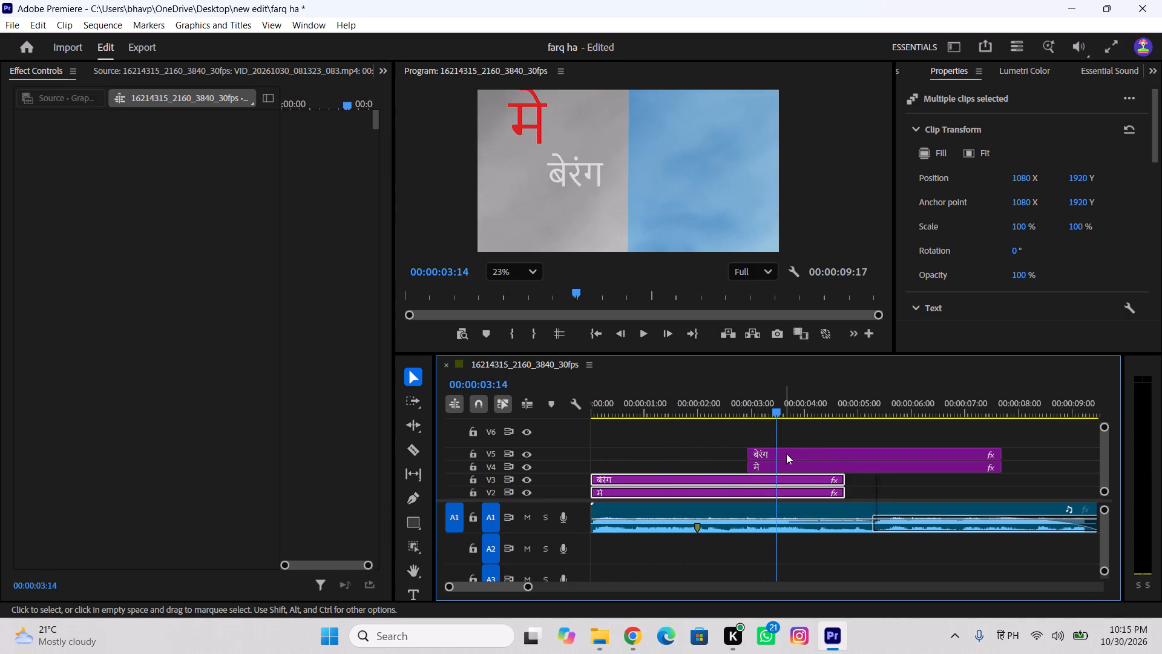
left_click_drag(780, 437, 814, 460)
Move the duplicated बेरंग text on V5 to position 2534, 2990 at 00:00:04:05, above the bird in the blue half.
left_click_drag(758, 439, 783, 460)
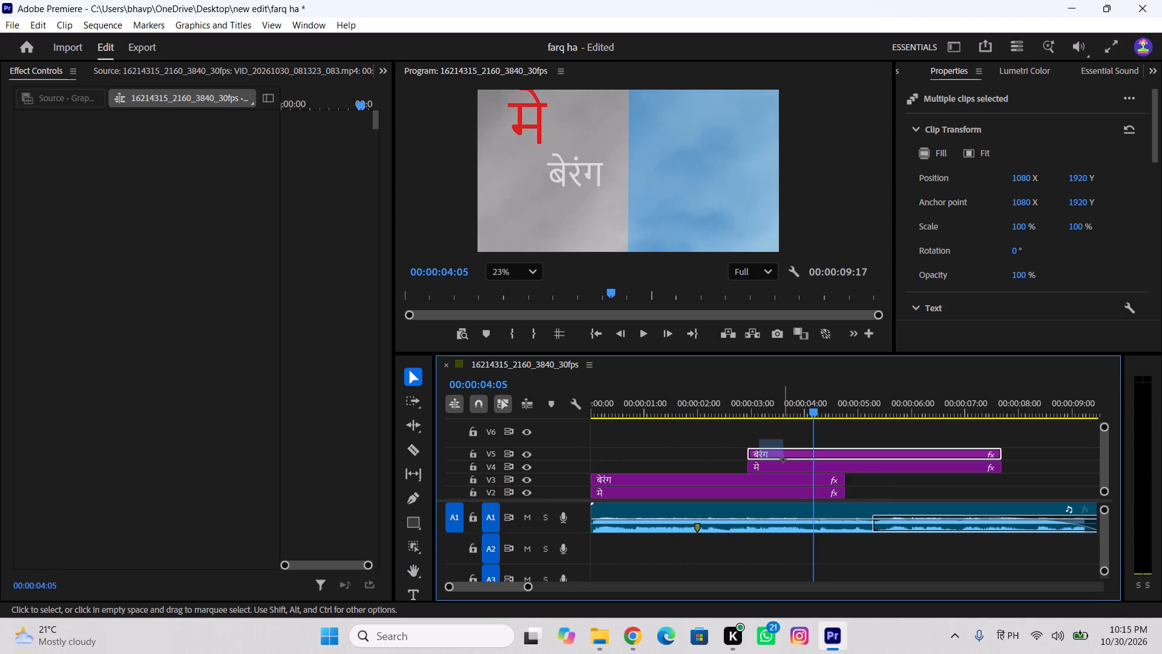
left_click_drag(783, 460, 788, 463)
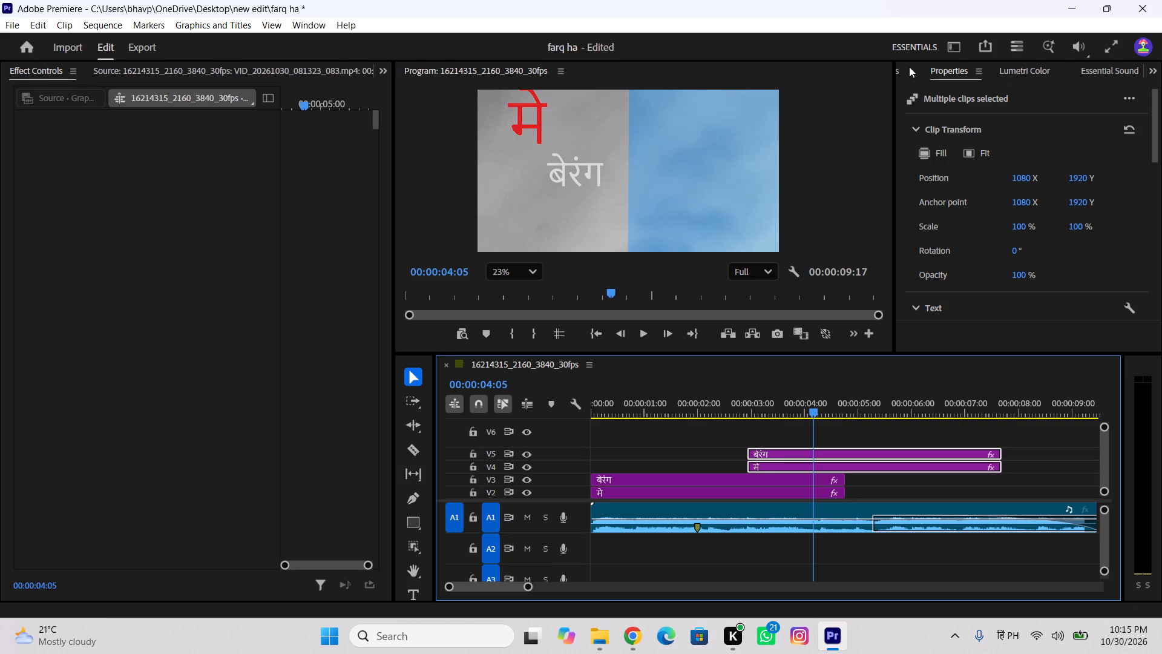
left_click(783, 423)
left_click(793, 449)
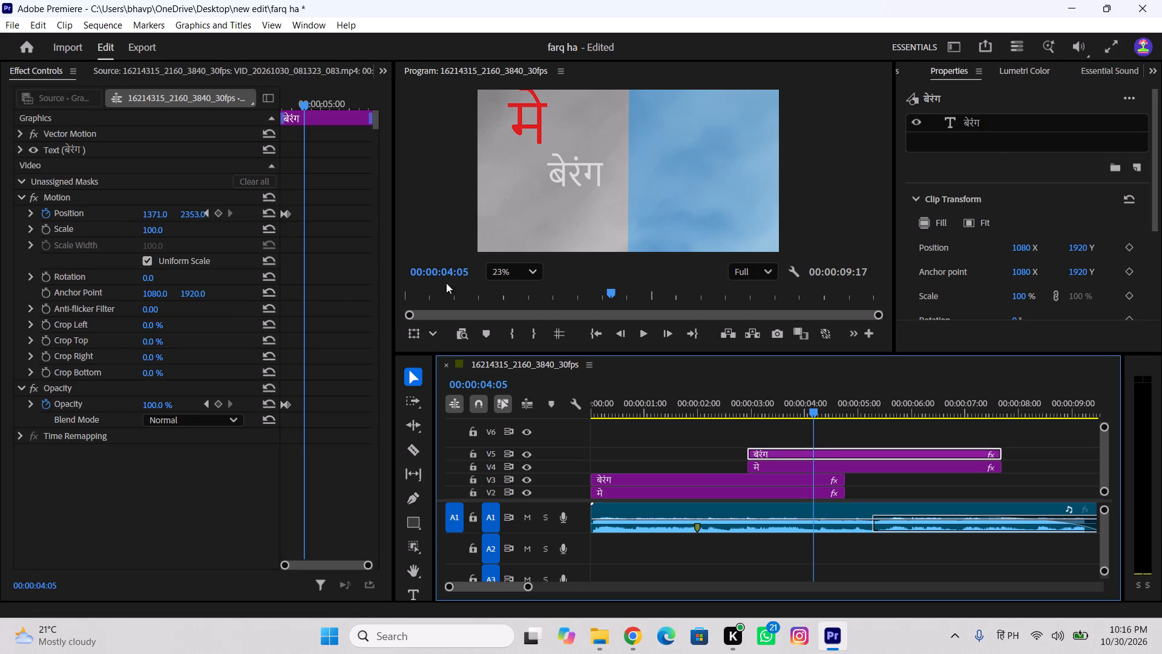
left_click_drag(153, 216, 179, 215)
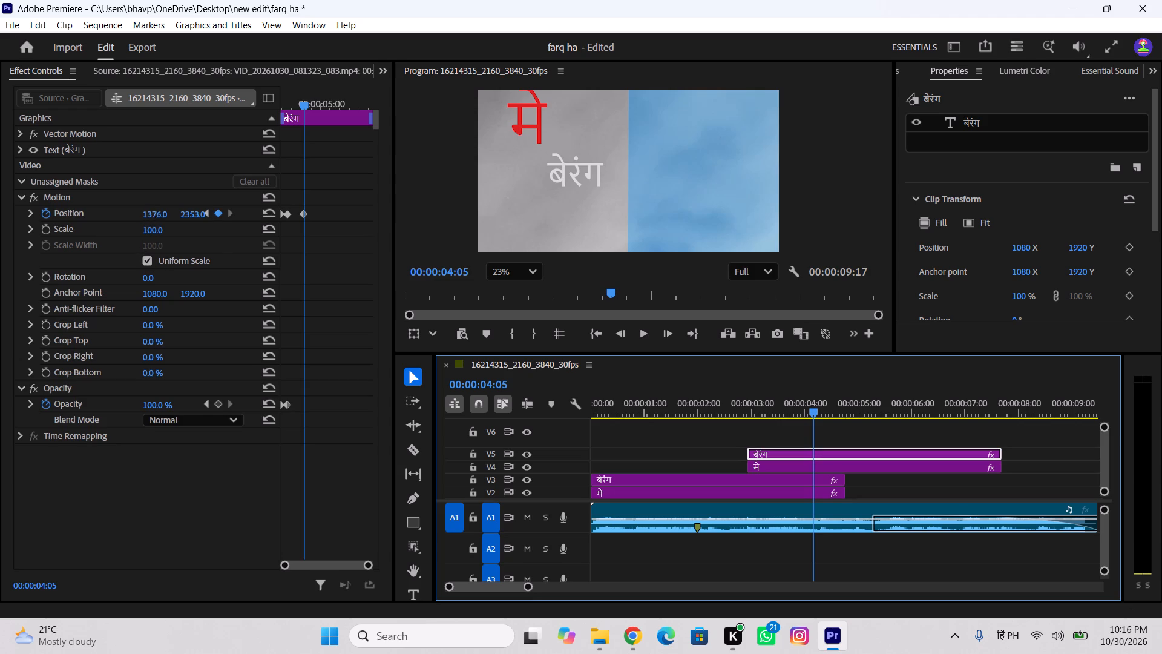
left_click_drag(179, 215, 939, 240)
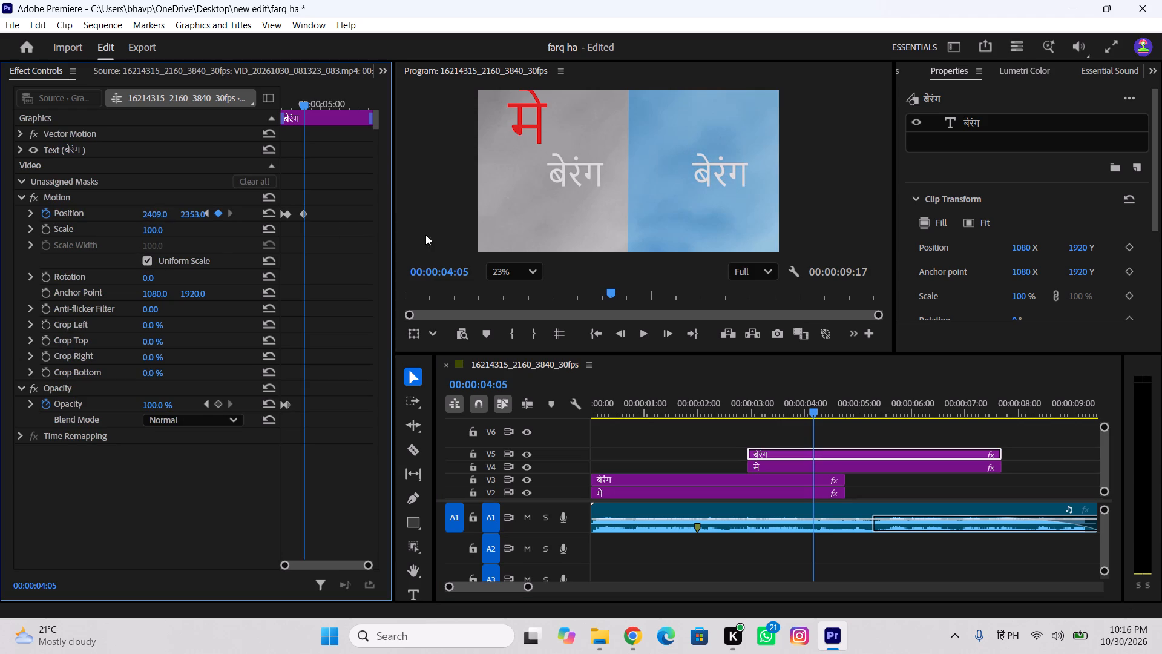
scroll(563, 187, "down", 5)
scroll(632, 208, "down", 5)
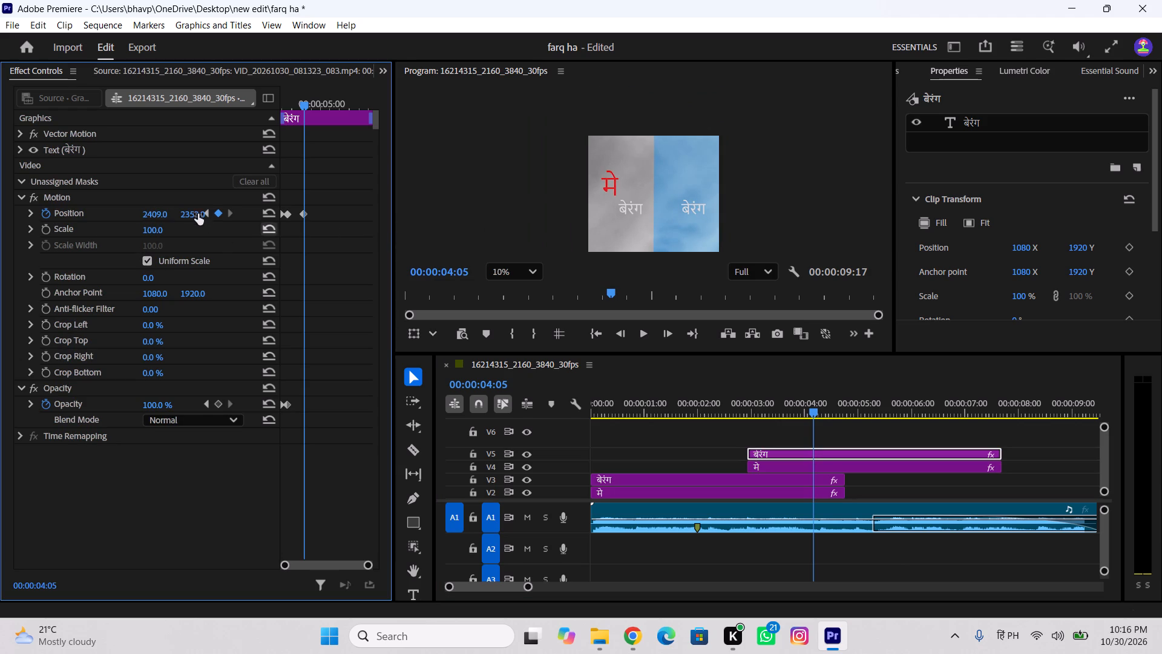
left_click_drag(194, 211, 497, 274)
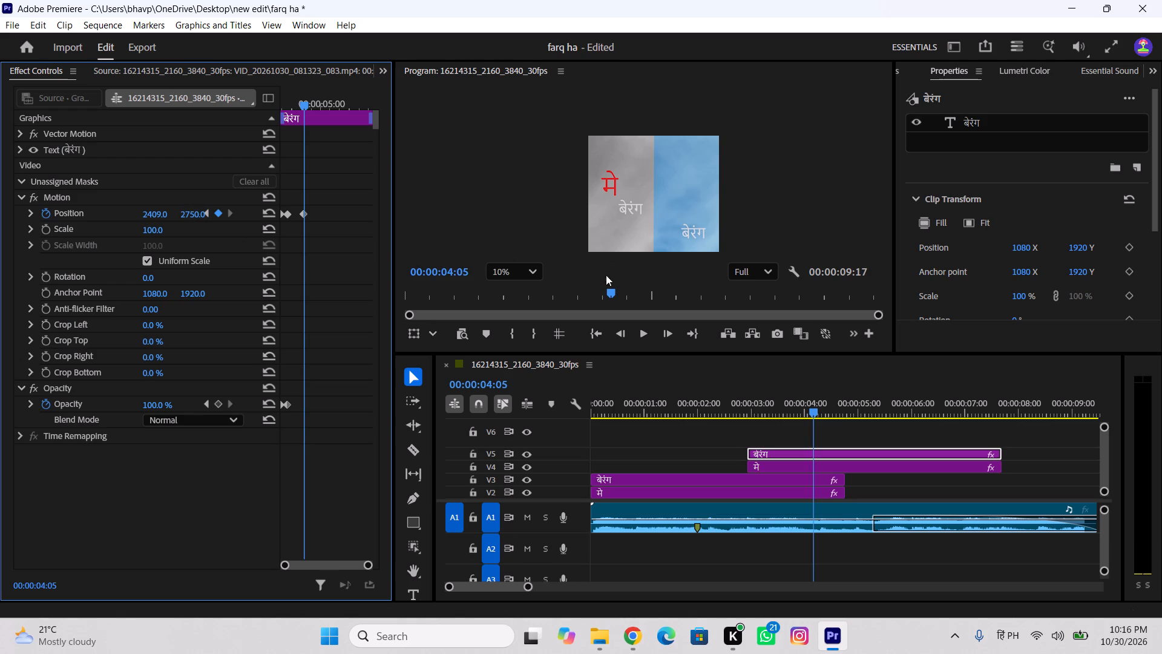
left_click(515, 276)
left_click(526, 291)
scroll(705, 173, "up", 4)
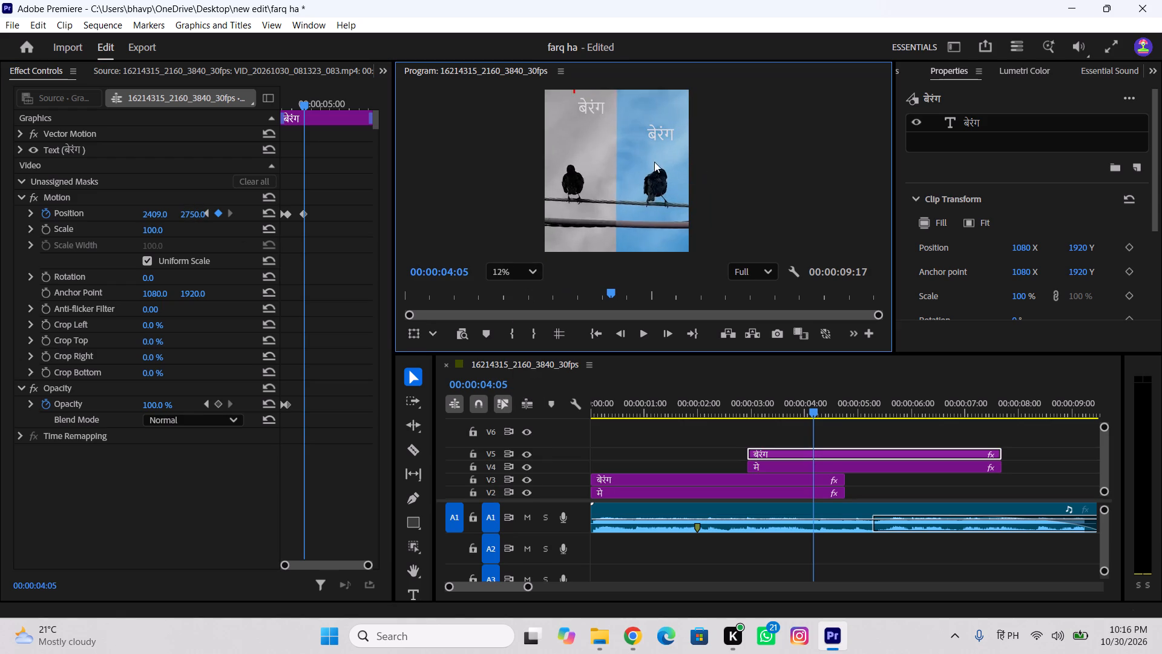
left_click_drag(157, 216, 234, 223)
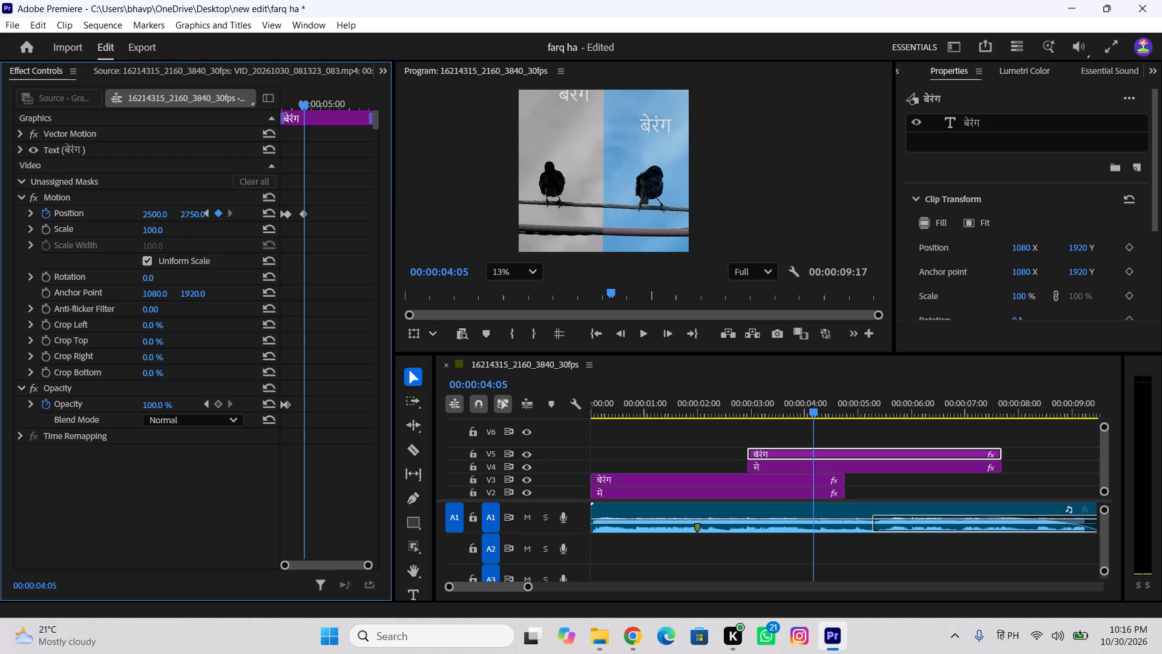
left_click_drag(234, 223, 252, 230)
left_click_drag(188, 214, 258, 222)
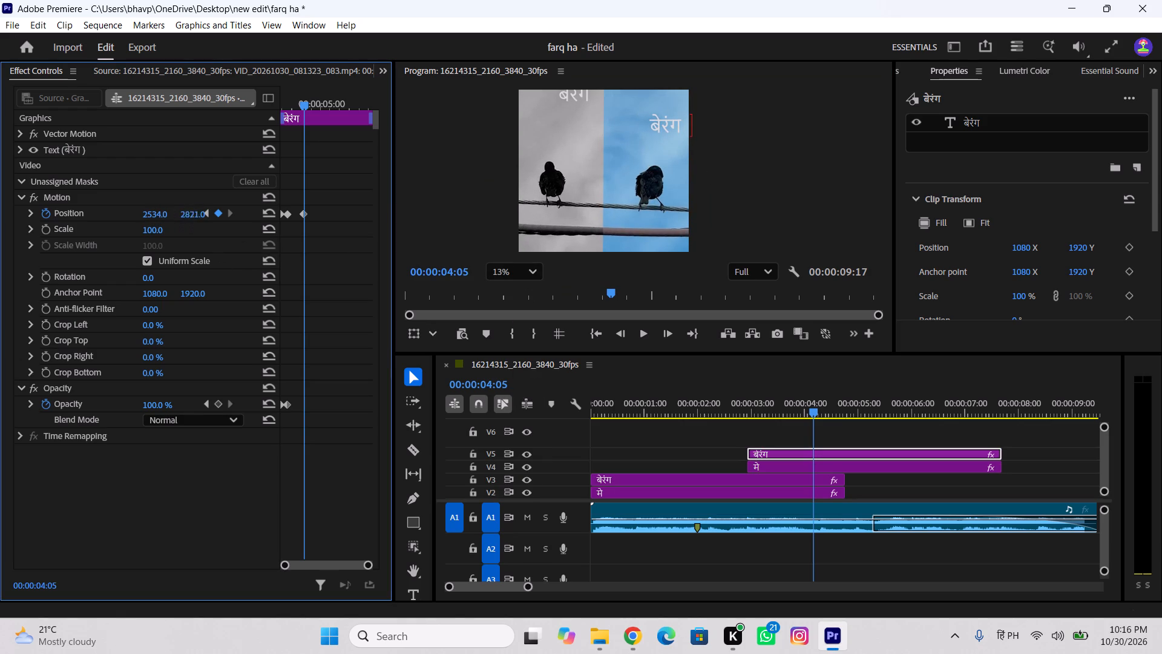
left_click_drag(258, 222, 368, 237)
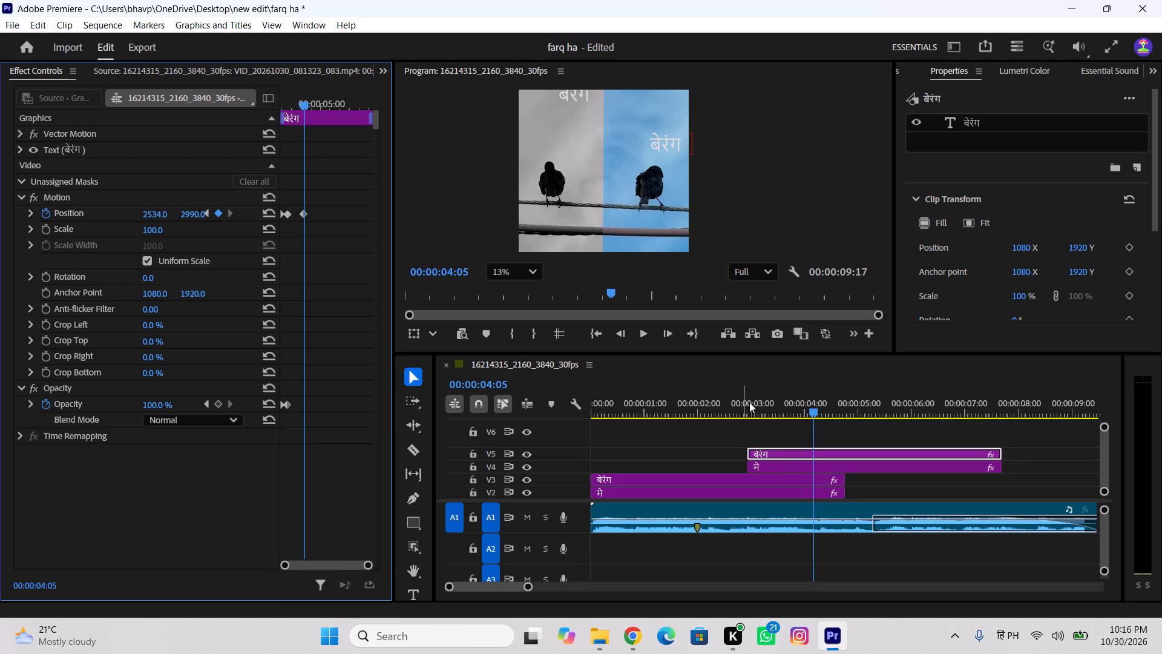
Move the duplicated मे text on V4 to position 2099, 2589 at 00:00:04:05, over the blue sky.
left_click(770, 467)
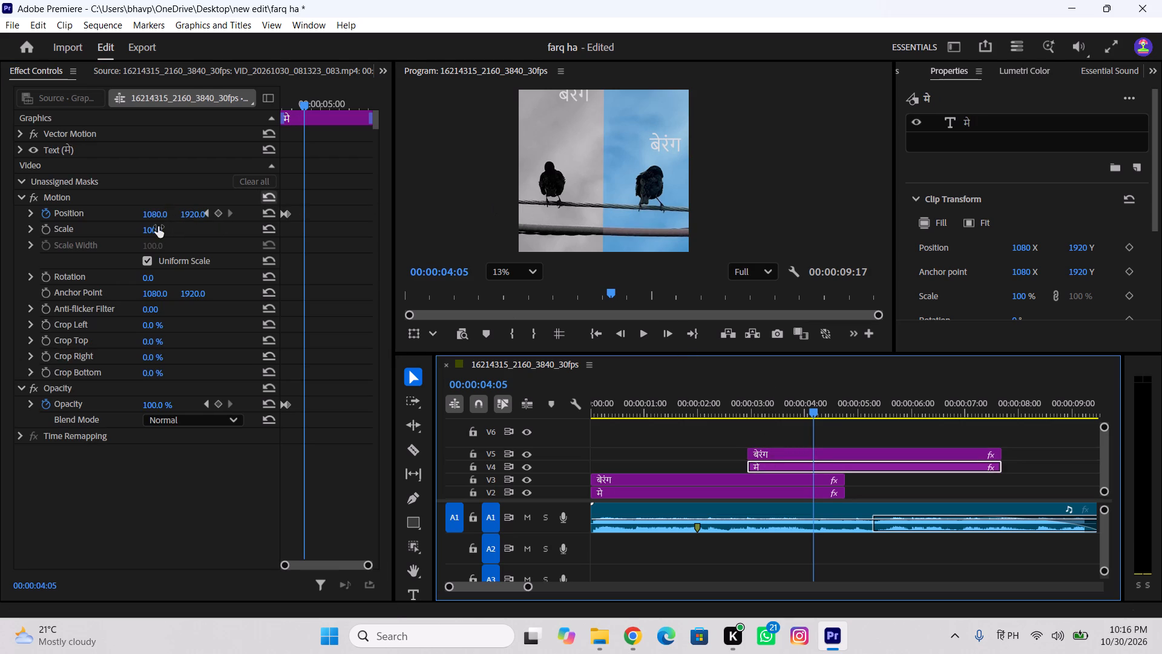
left_click_drag(154, 217, 159, 211)
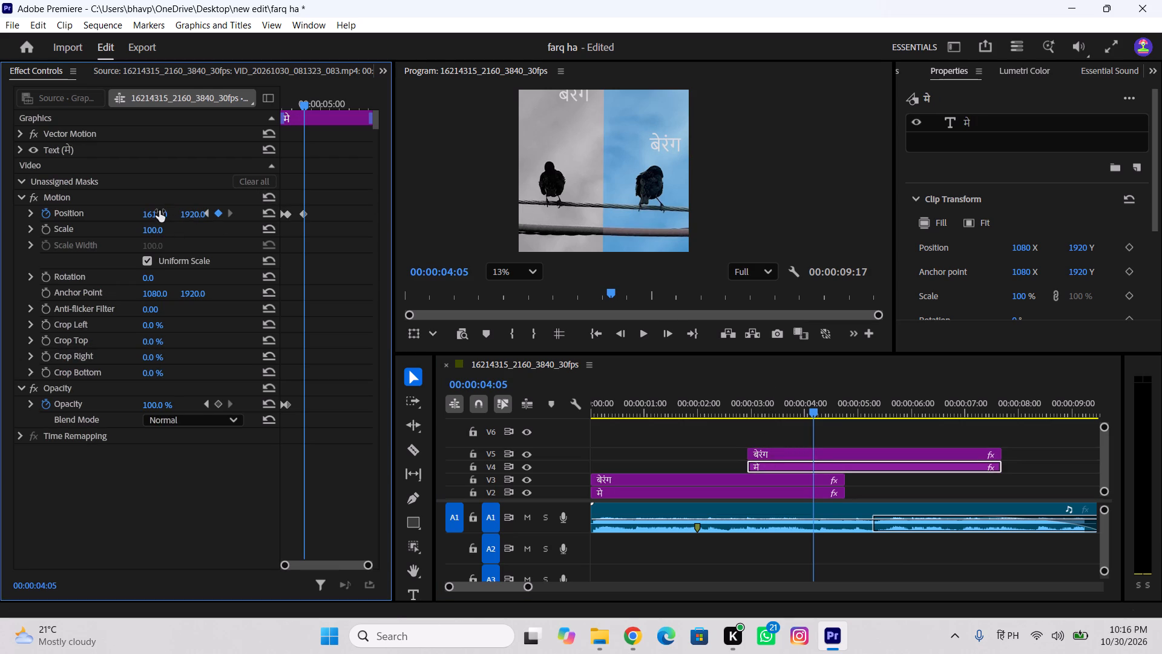
left_click_drag(159, 211, 560, 229)
left_click_drag(194, 217, 700, 226)
left_click_drag(146, 214, 407, 199)
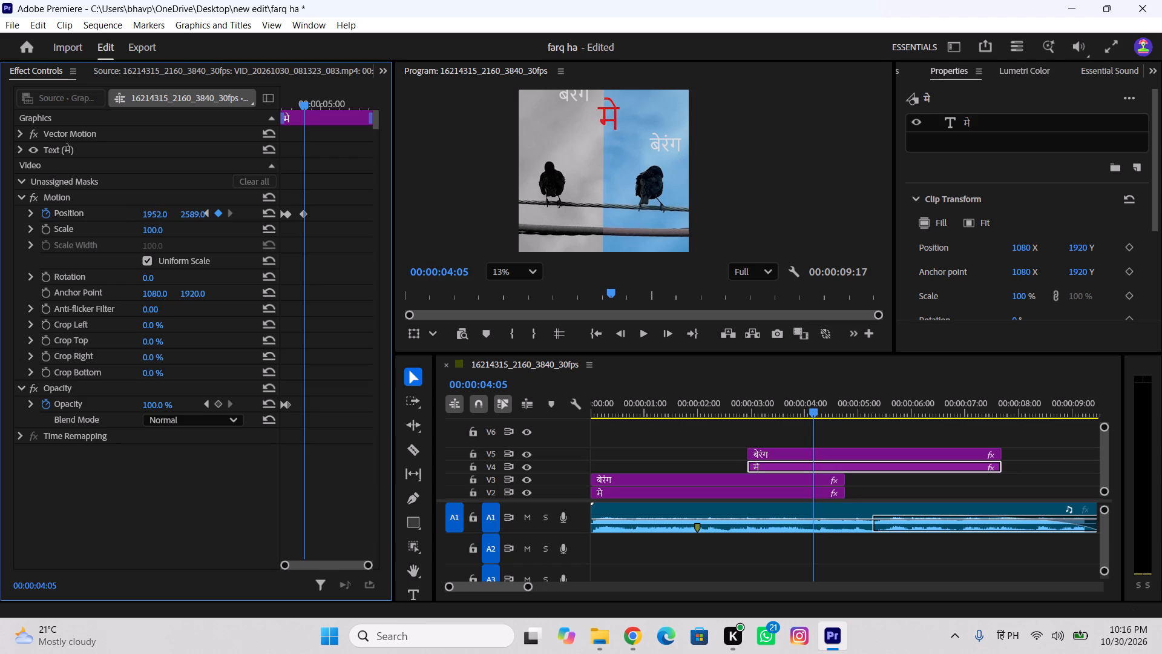
left_click_drag(407, 199, 510, 199)
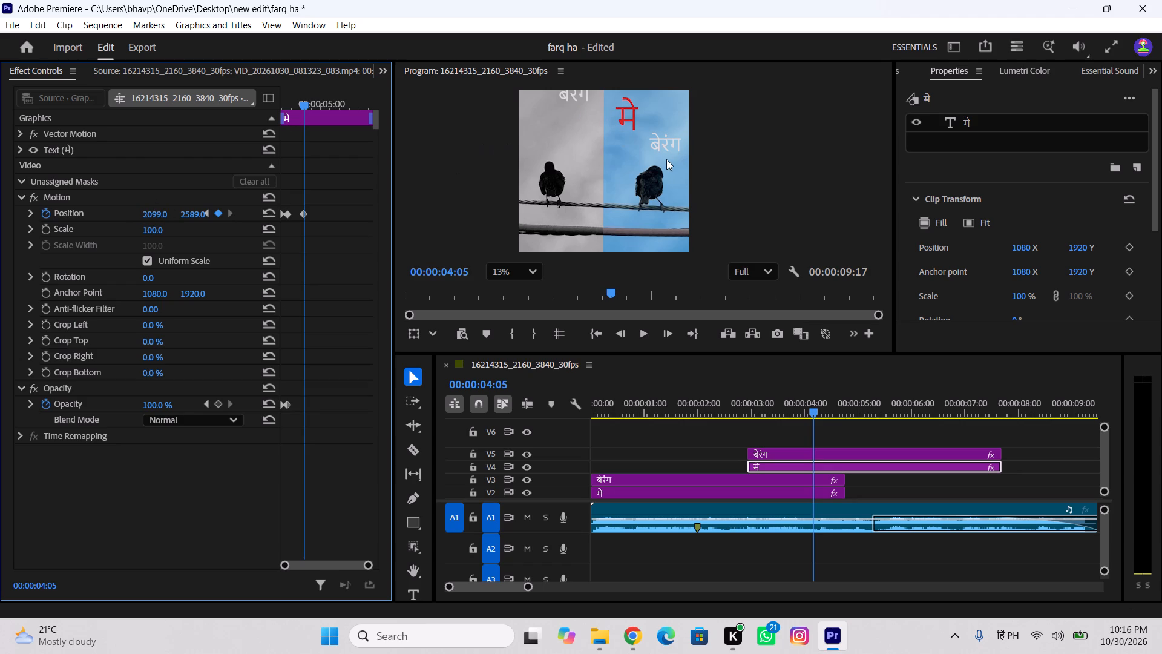
Replace the duplicated मे text on V4 with the Hindi word तू.
left_click(627, 117)
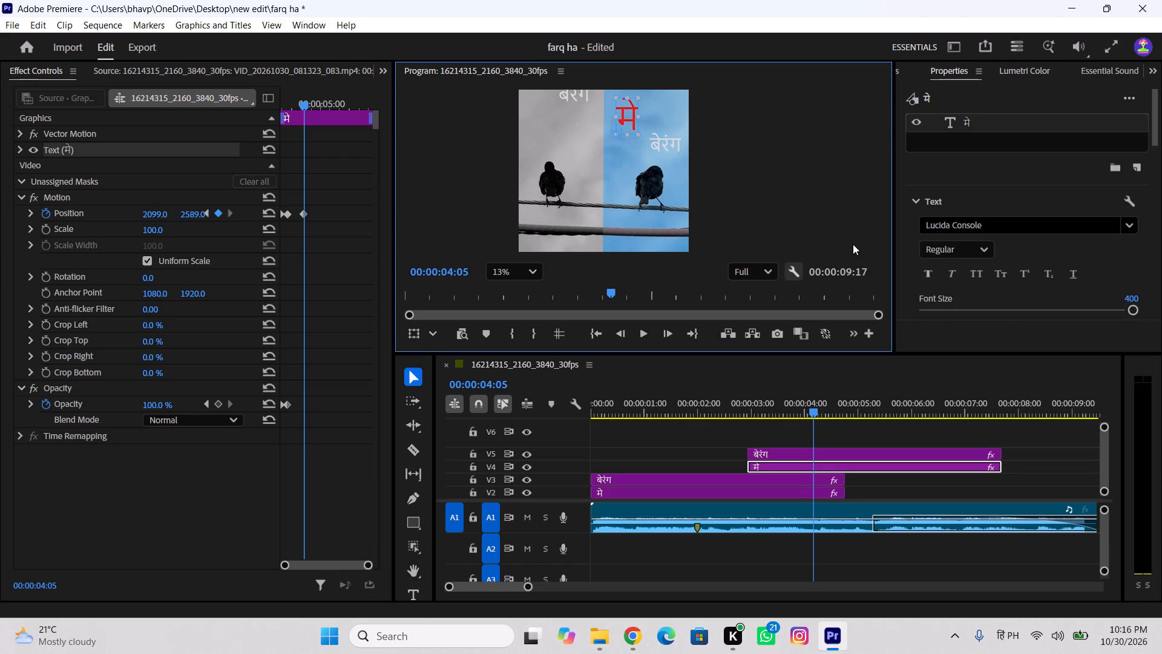
key("t")
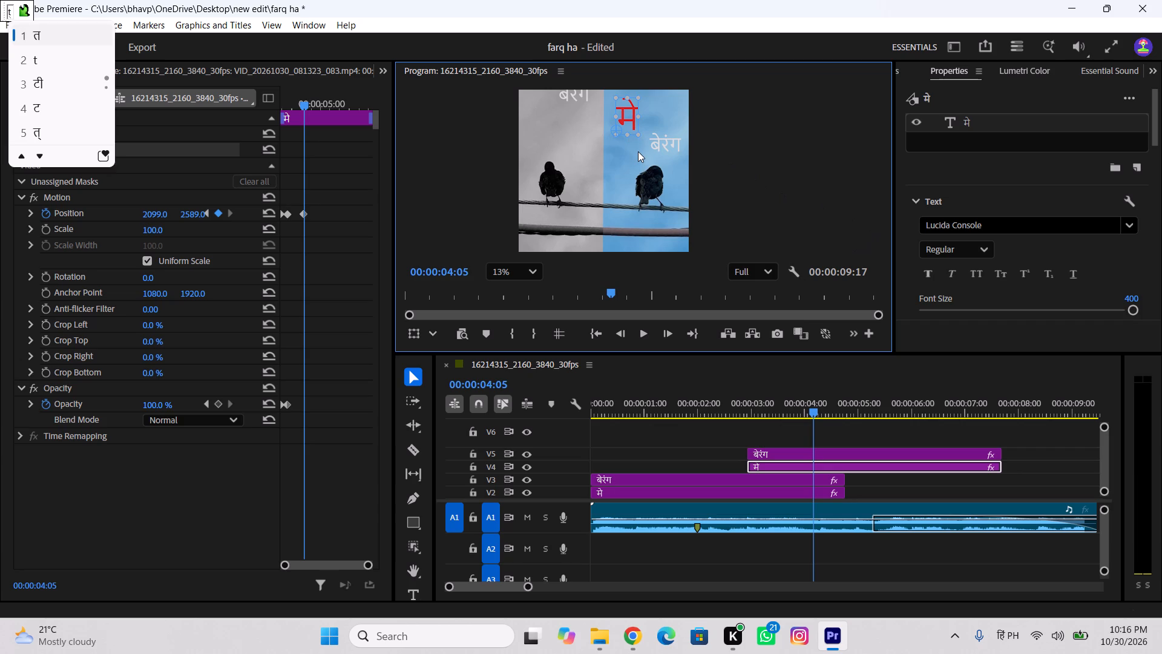
left_click(631, 115)
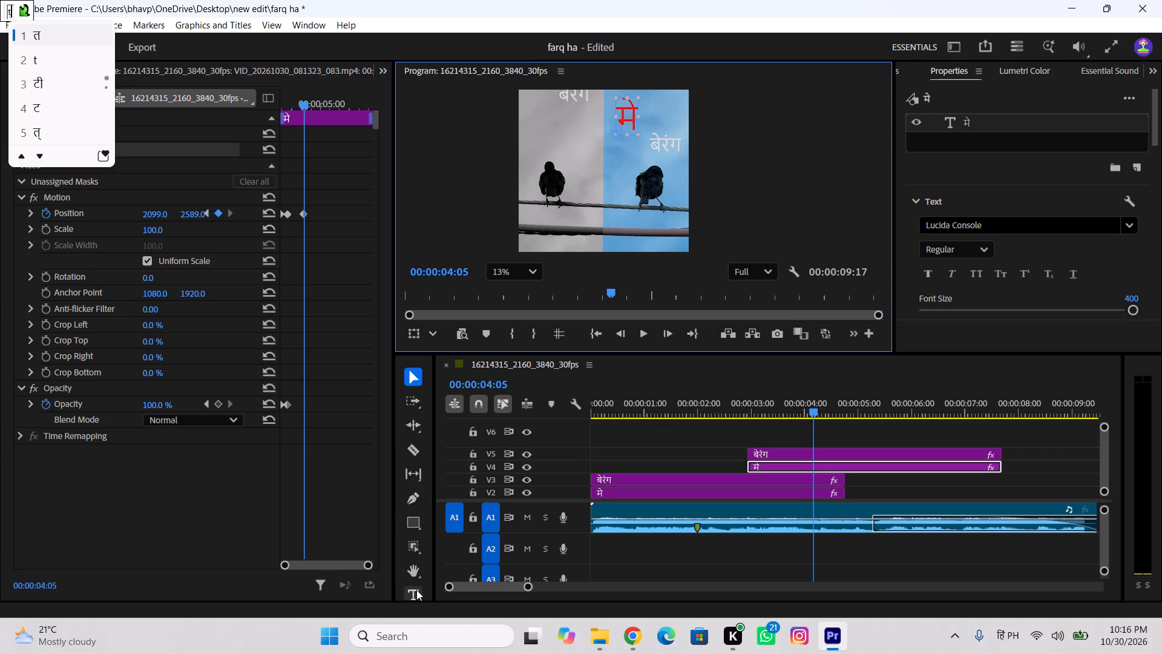
left_click(416, 590)
left_click(635, 116)
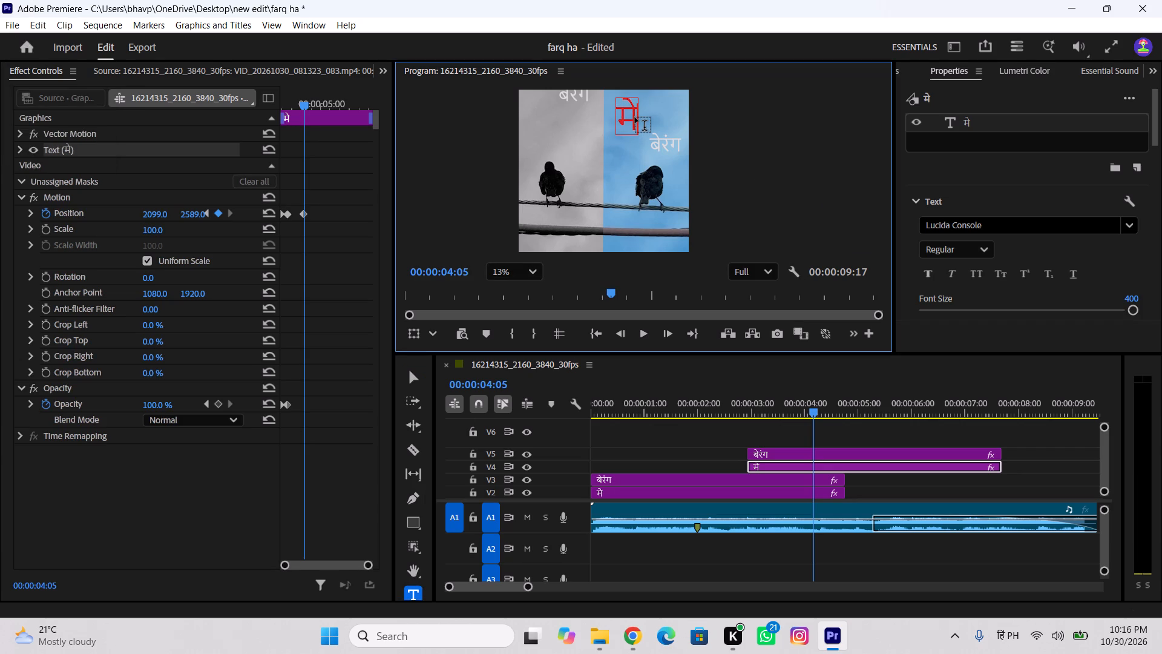
key("BackSpace")
key("BackSpace")
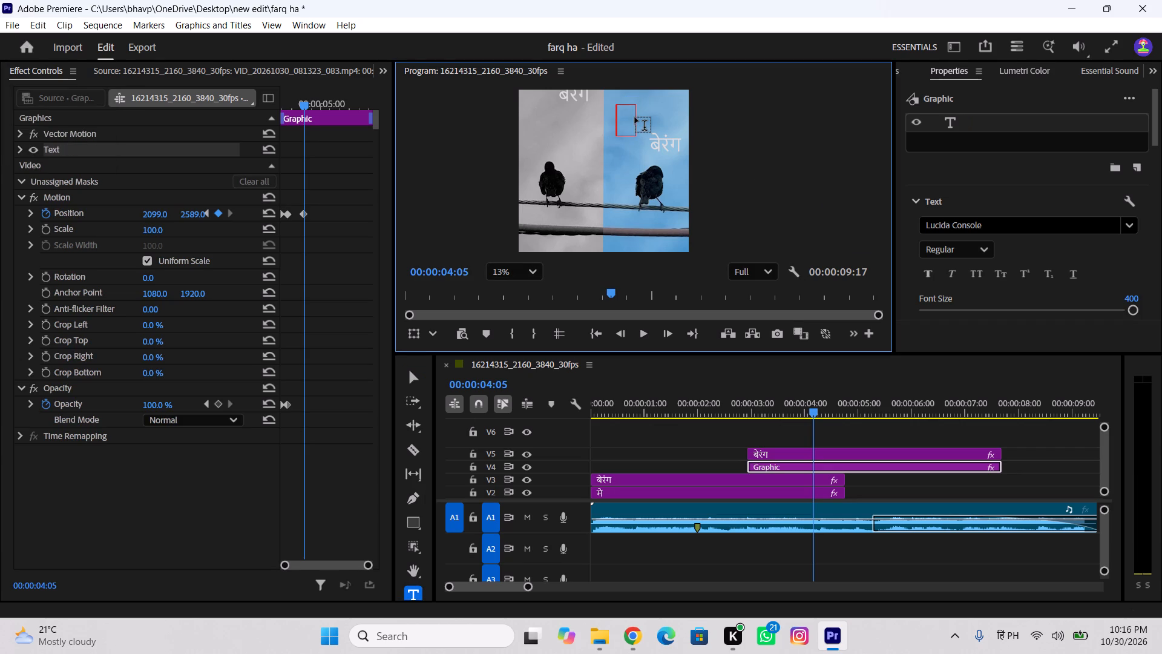
type("tu")
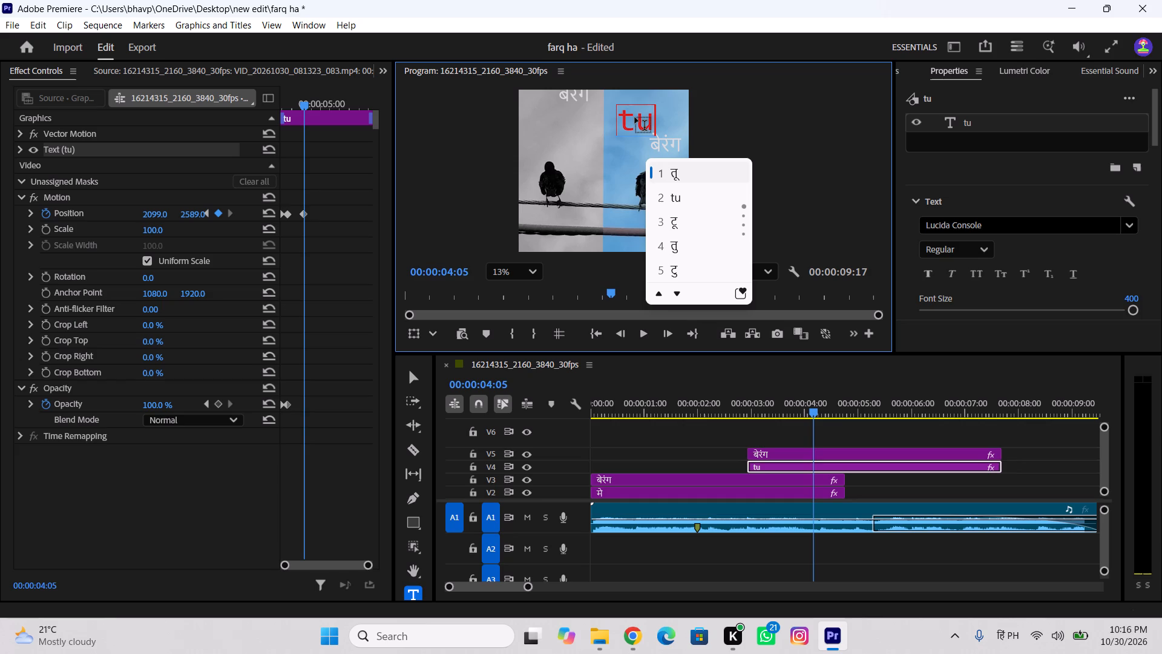
left_click(675, 172)
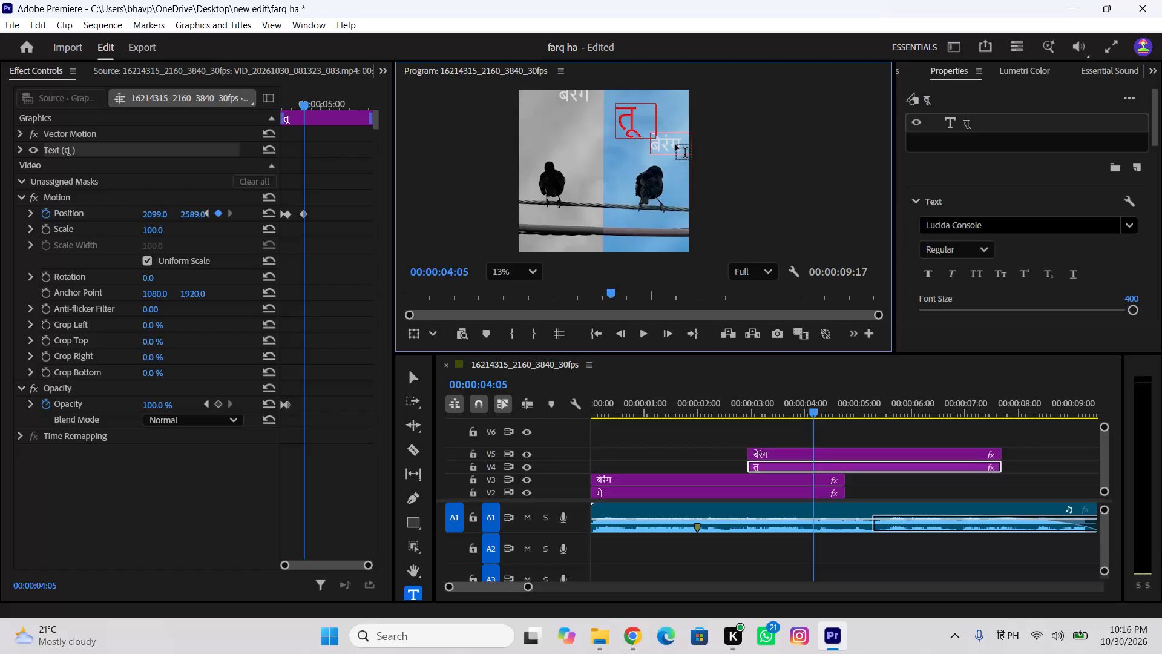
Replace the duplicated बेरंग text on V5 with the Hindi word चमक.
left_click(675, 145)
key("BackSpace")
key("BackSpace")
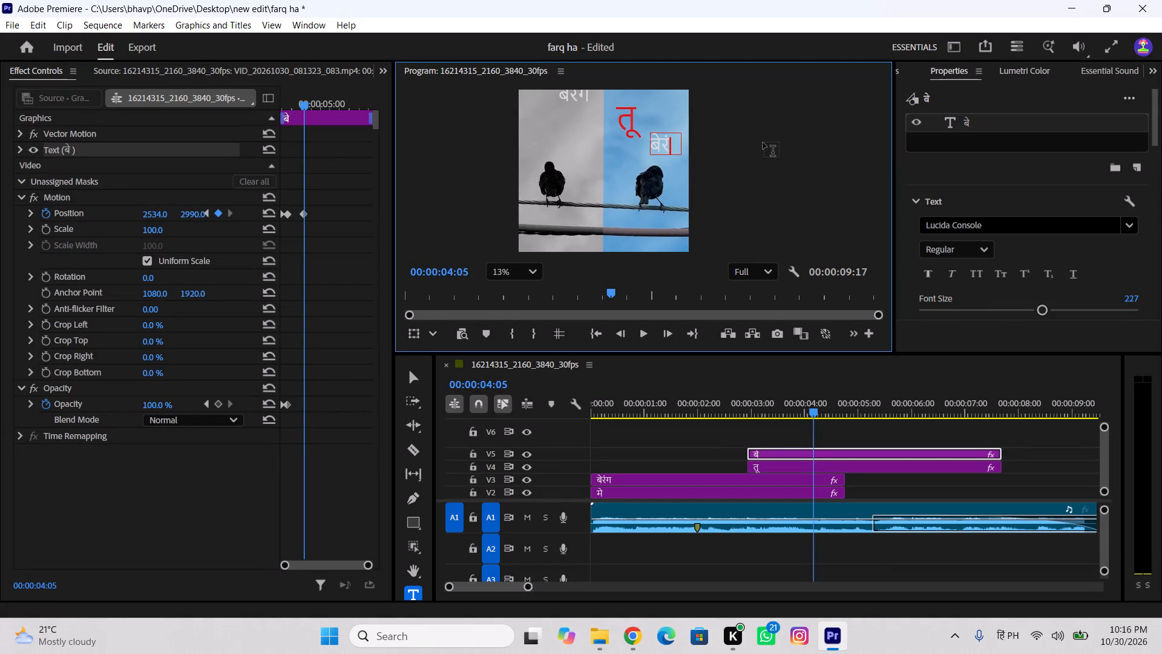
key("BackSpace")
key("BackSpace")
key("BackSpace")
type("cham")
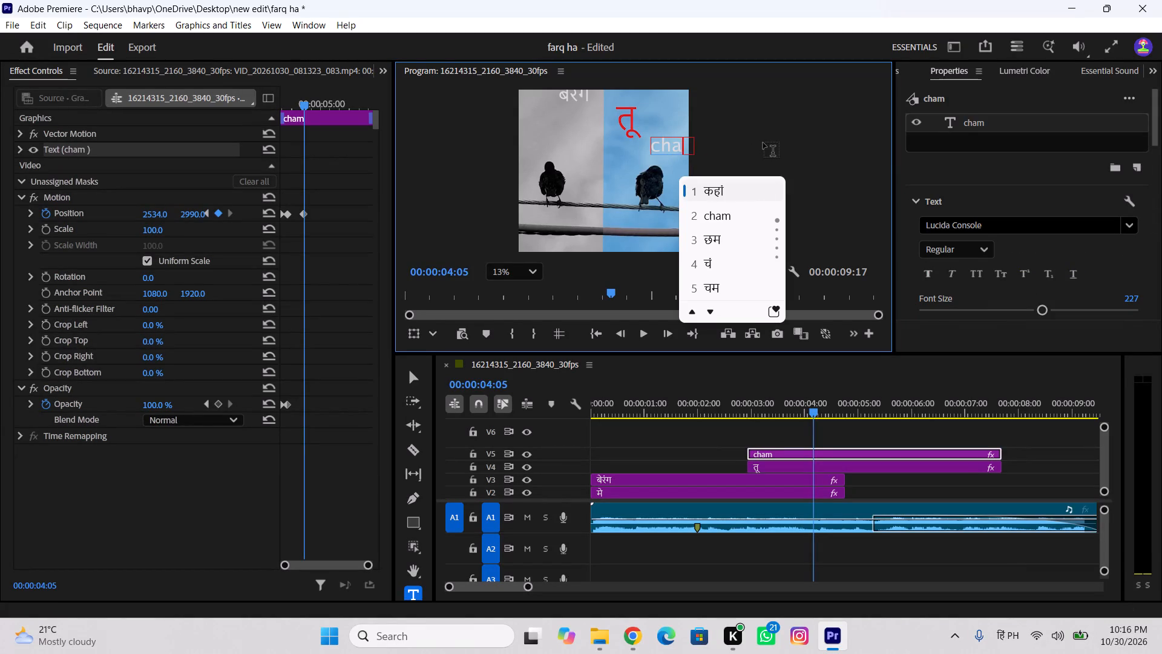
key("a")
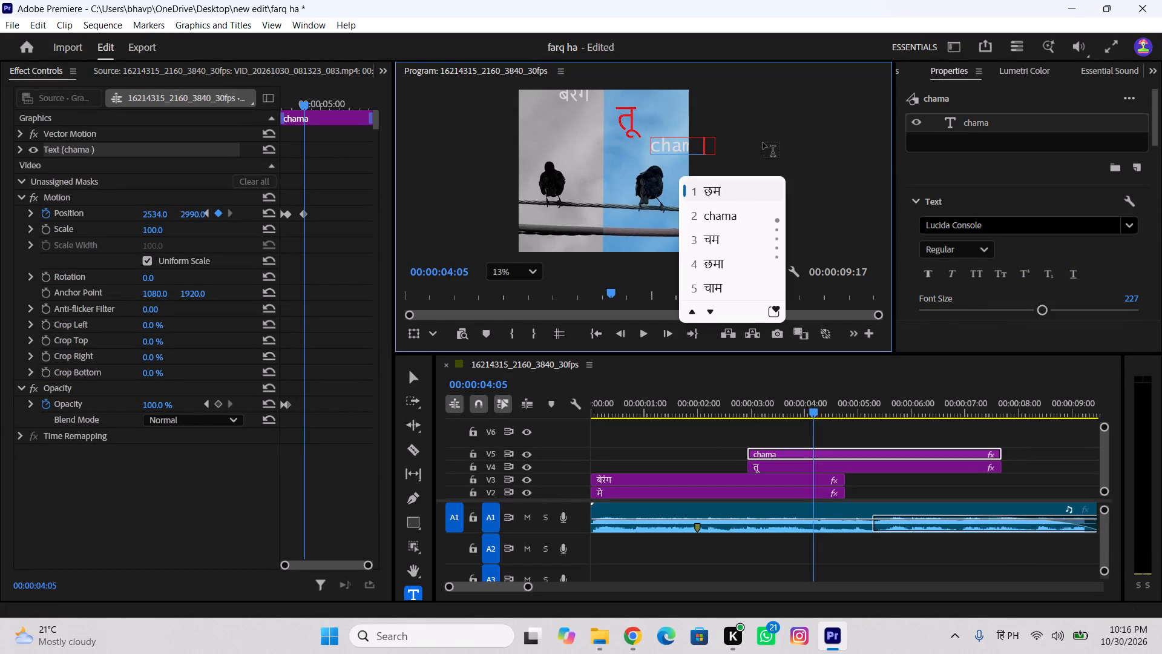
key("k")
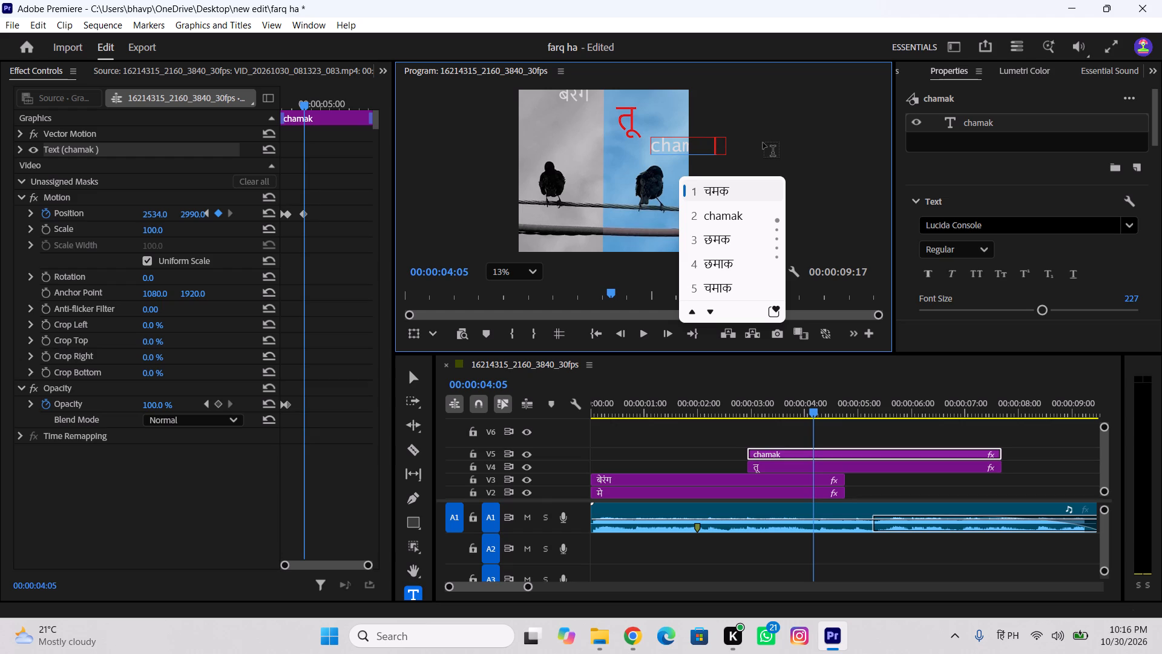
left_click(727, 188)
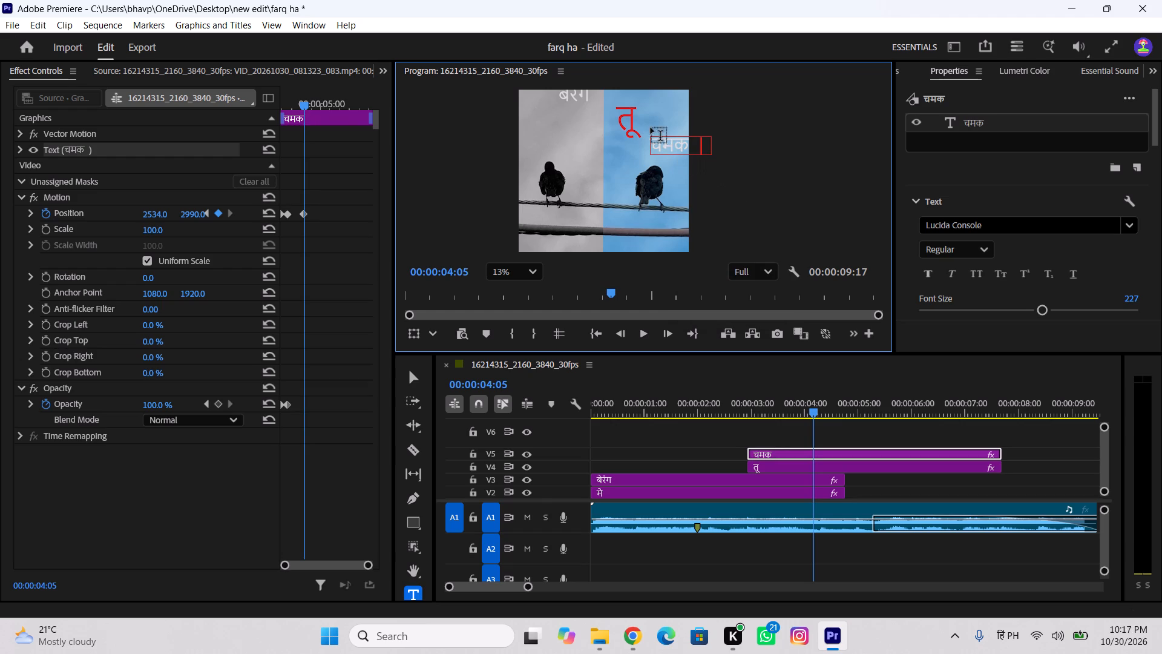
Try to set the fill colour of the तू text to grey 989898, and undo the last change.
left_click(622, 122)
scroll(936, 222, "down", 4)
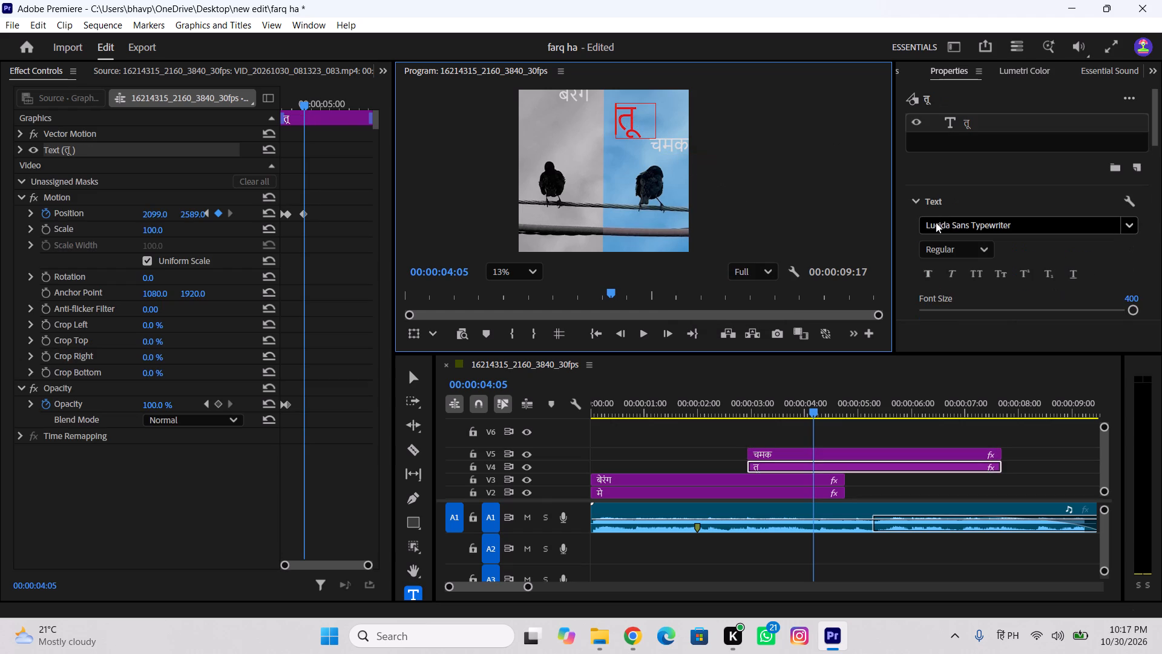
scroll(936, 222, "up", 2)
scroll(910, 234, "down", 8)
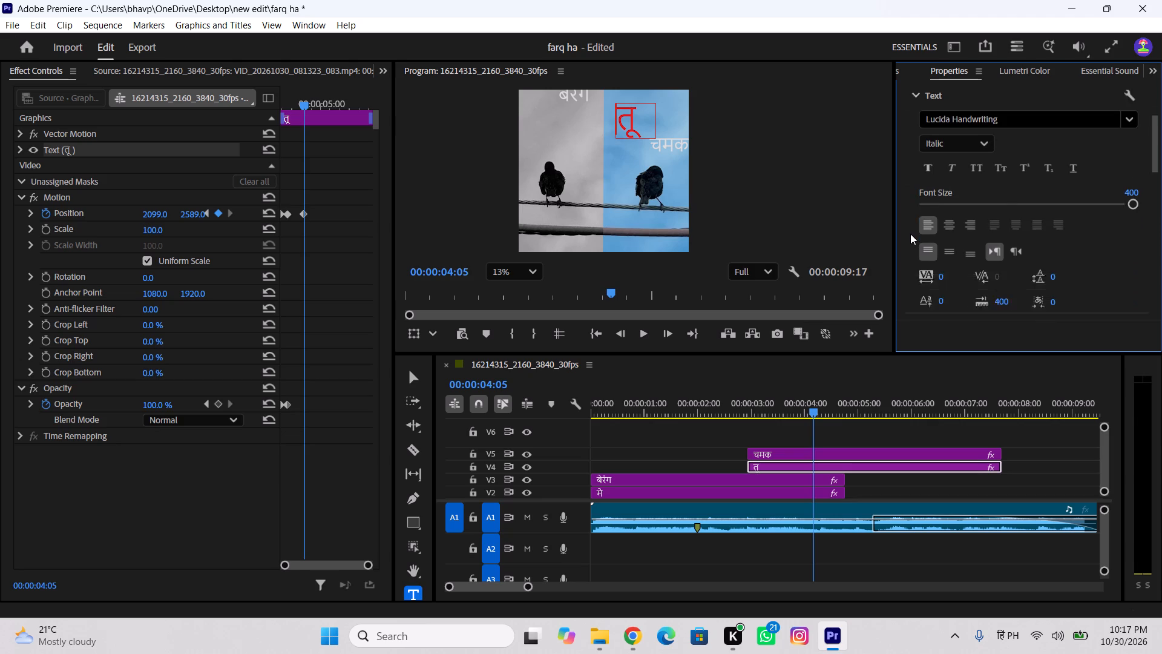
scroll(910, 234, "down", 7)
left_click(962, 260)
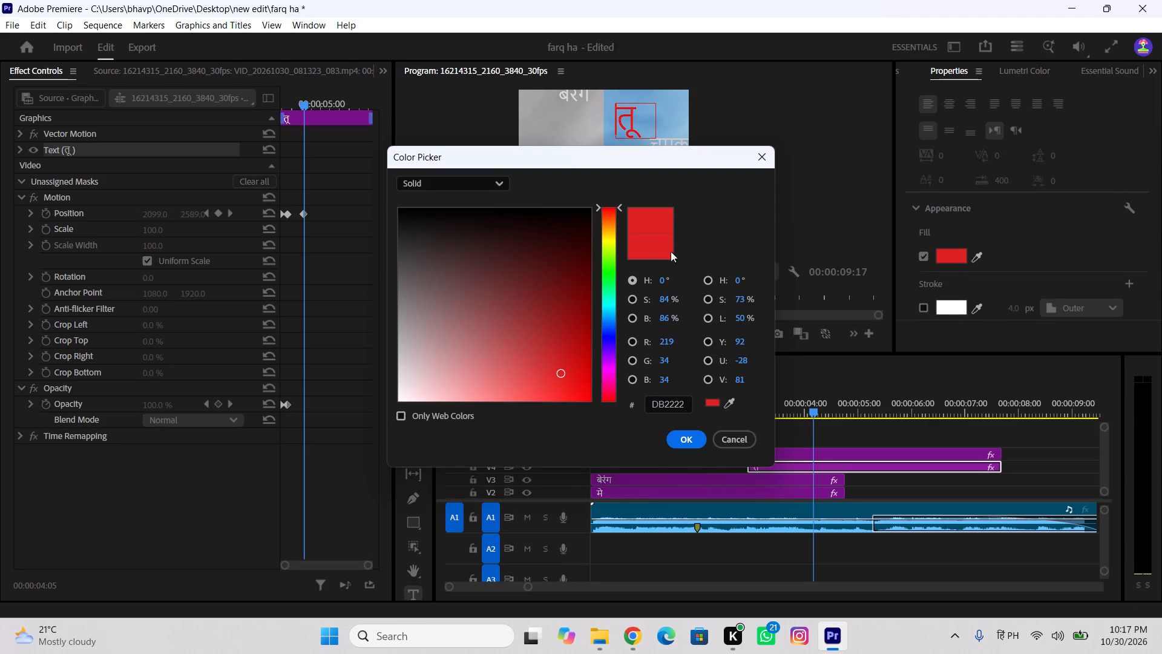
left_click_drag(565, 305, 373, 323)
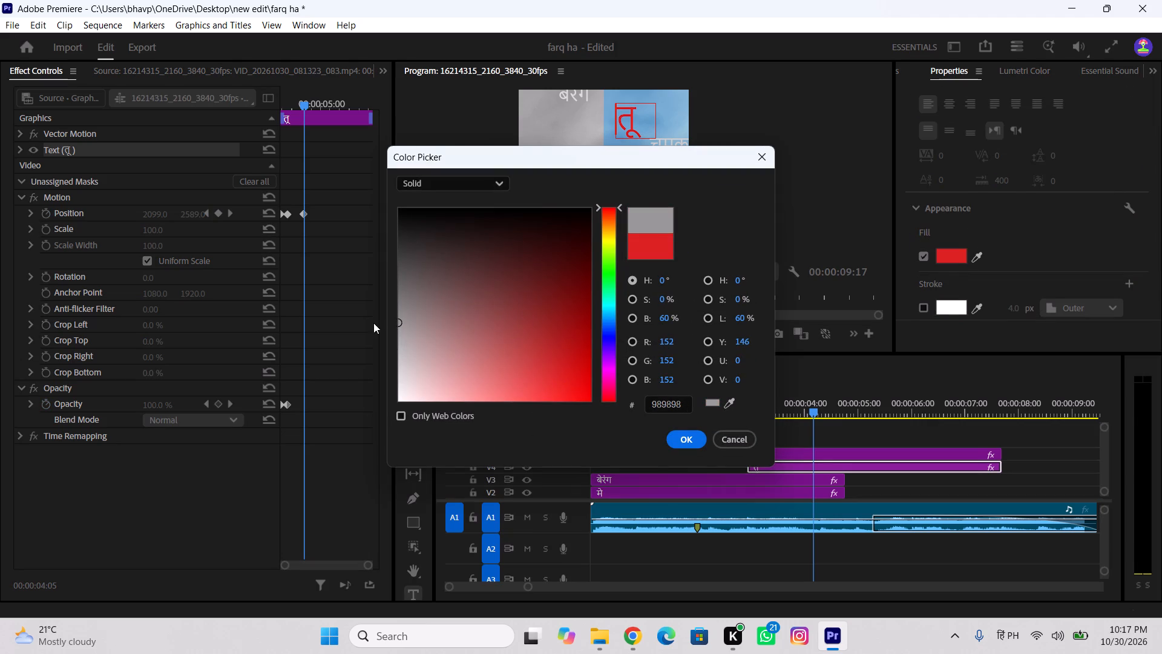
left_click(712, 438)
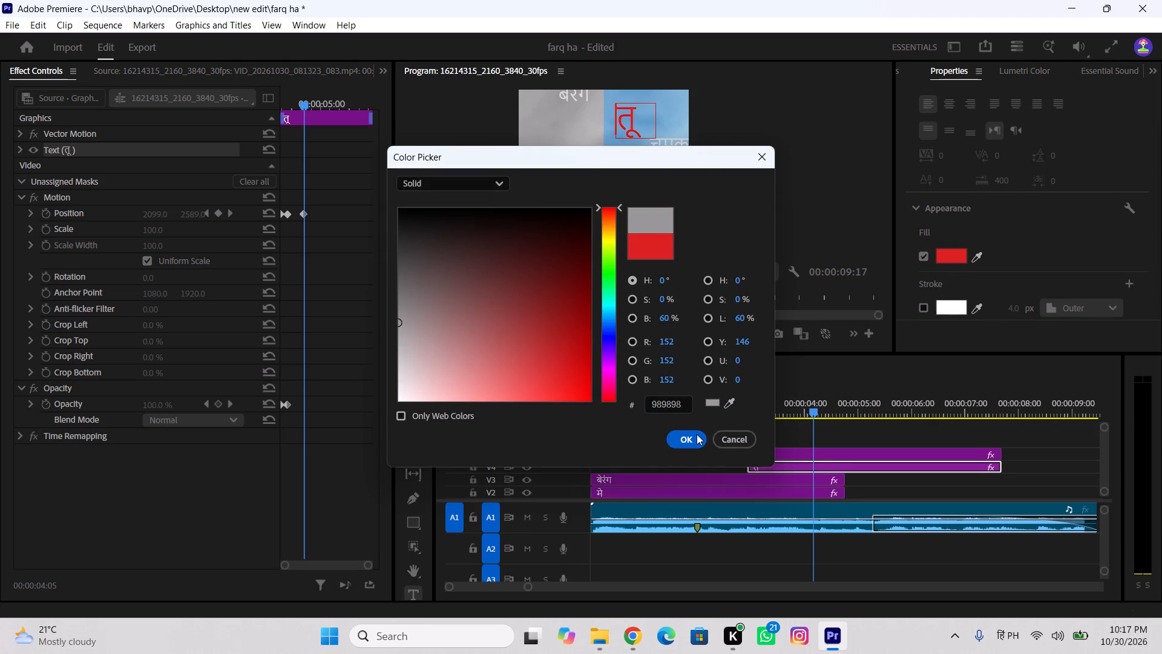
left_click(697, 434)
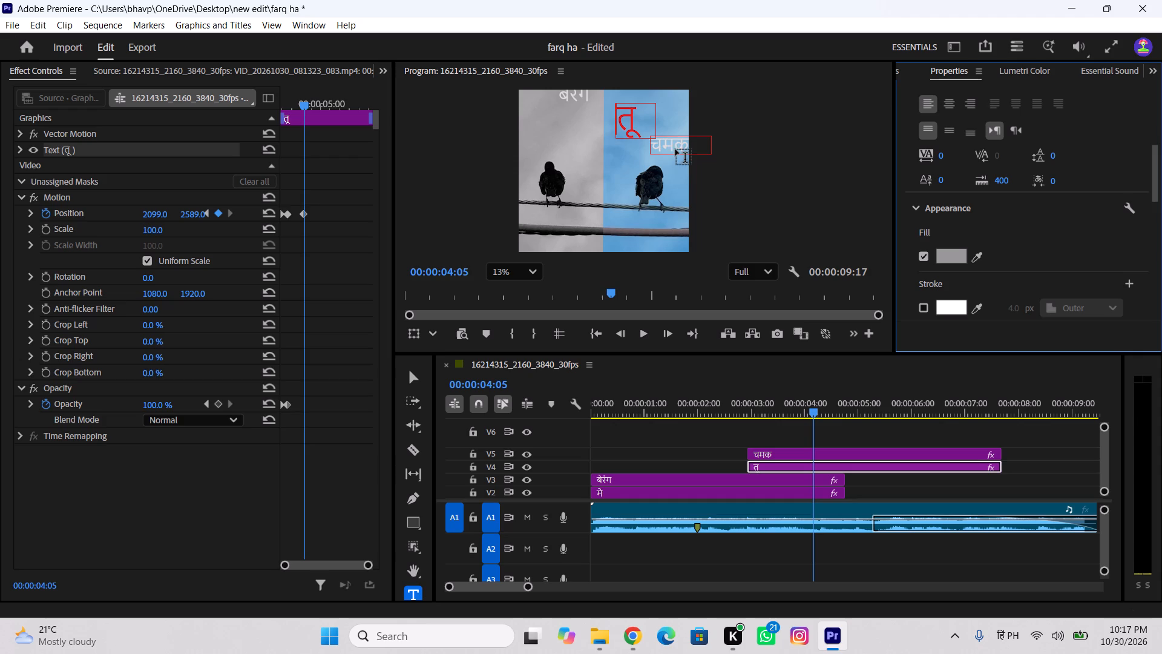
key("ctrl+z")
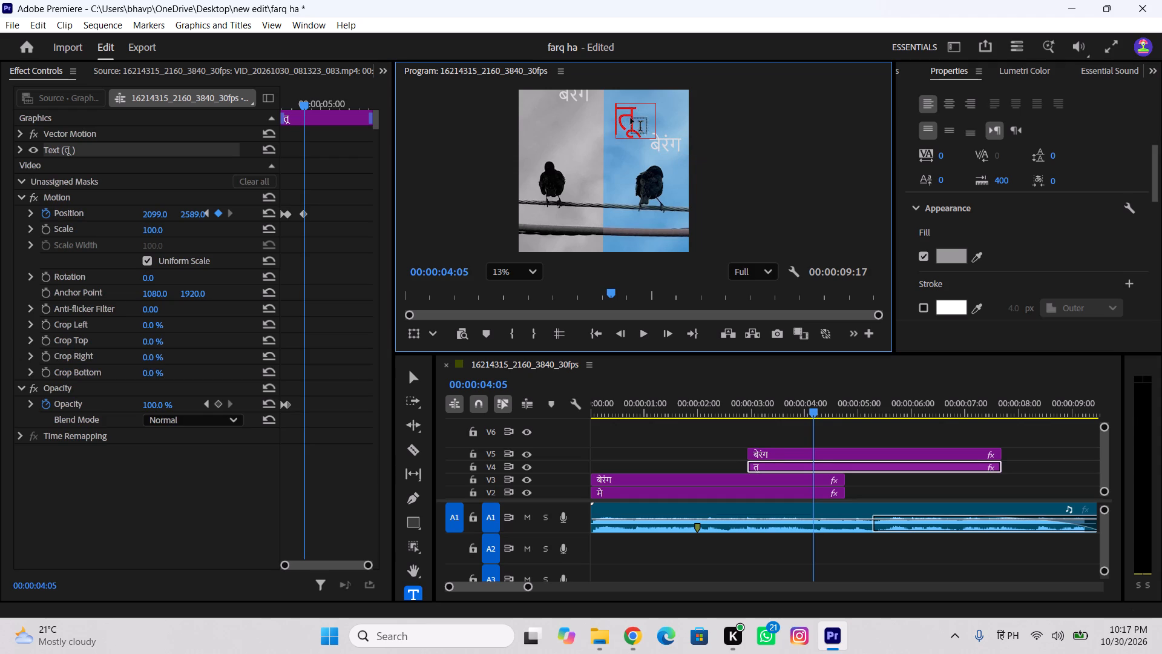
Set the fill colour of the तू text on V4 to a light grey.
left_click_drag(637, 116, 606, 124)
left_click(953, 251)
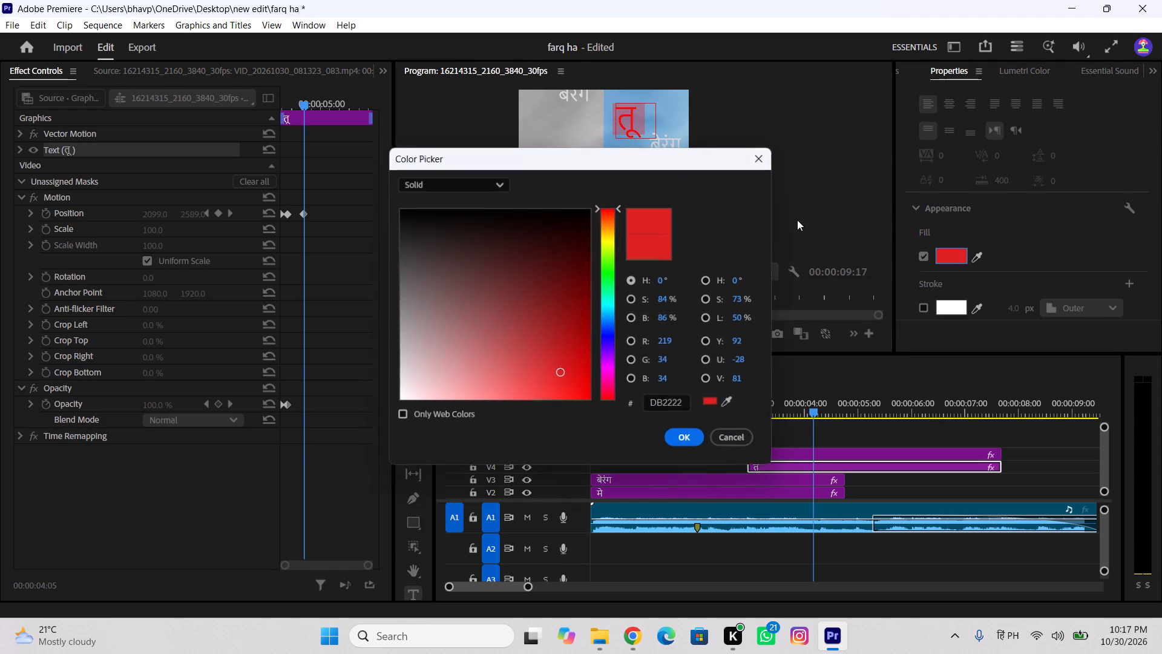
left_click_drag(540, 292, 350, 346)
left_click(686, 449)
left_click(689, 440)
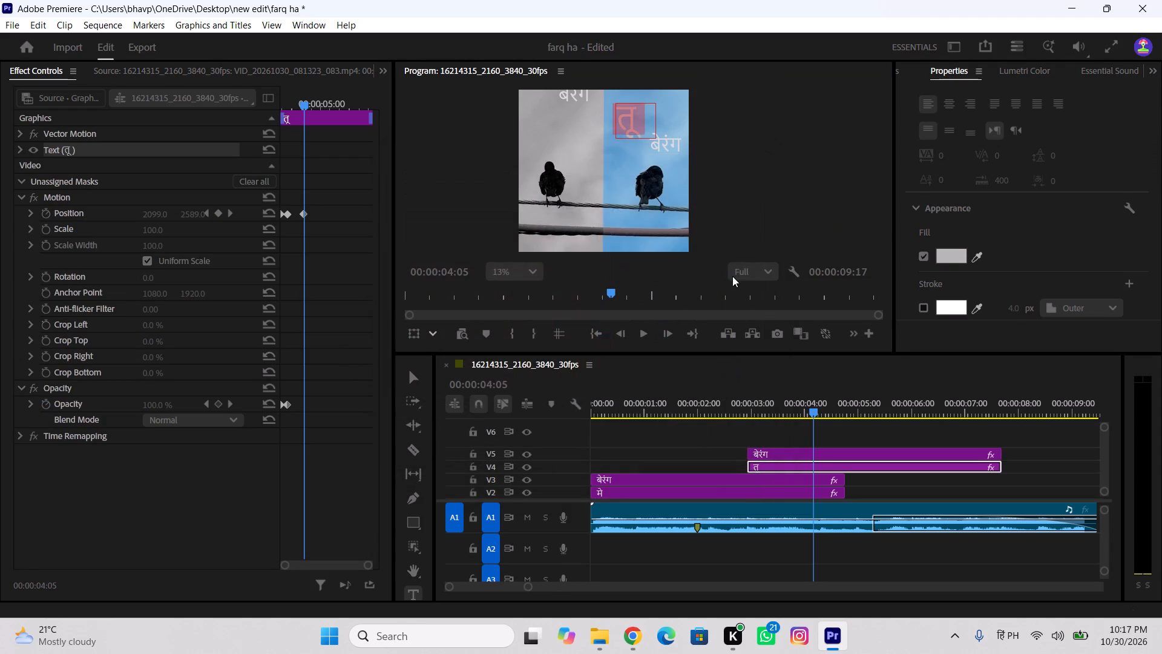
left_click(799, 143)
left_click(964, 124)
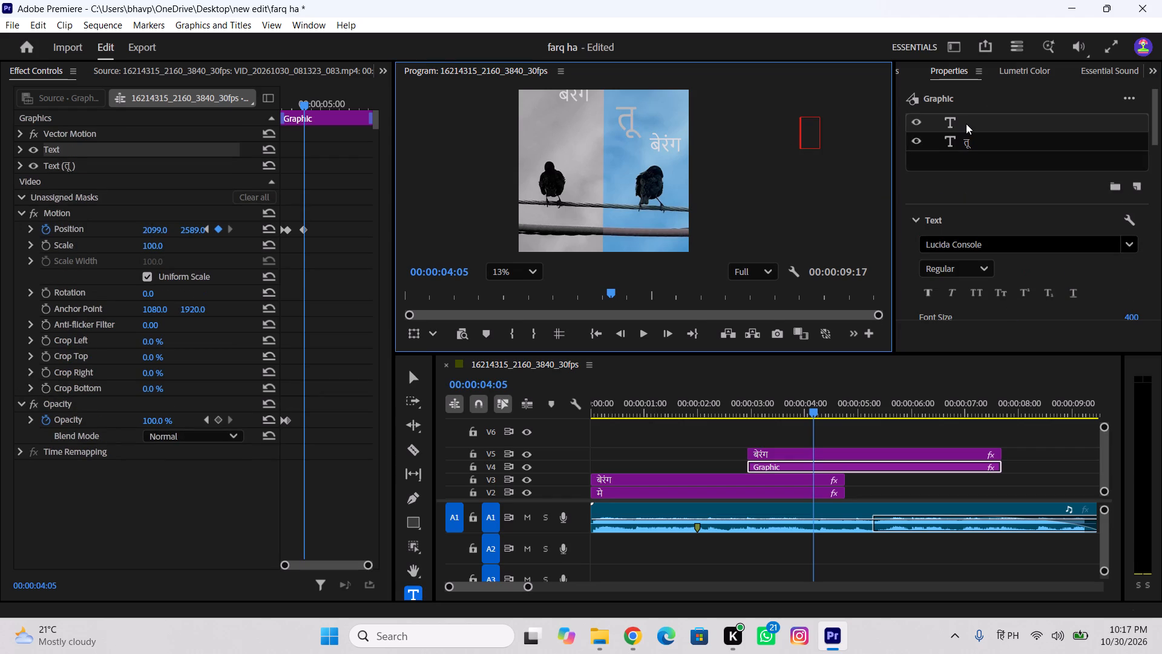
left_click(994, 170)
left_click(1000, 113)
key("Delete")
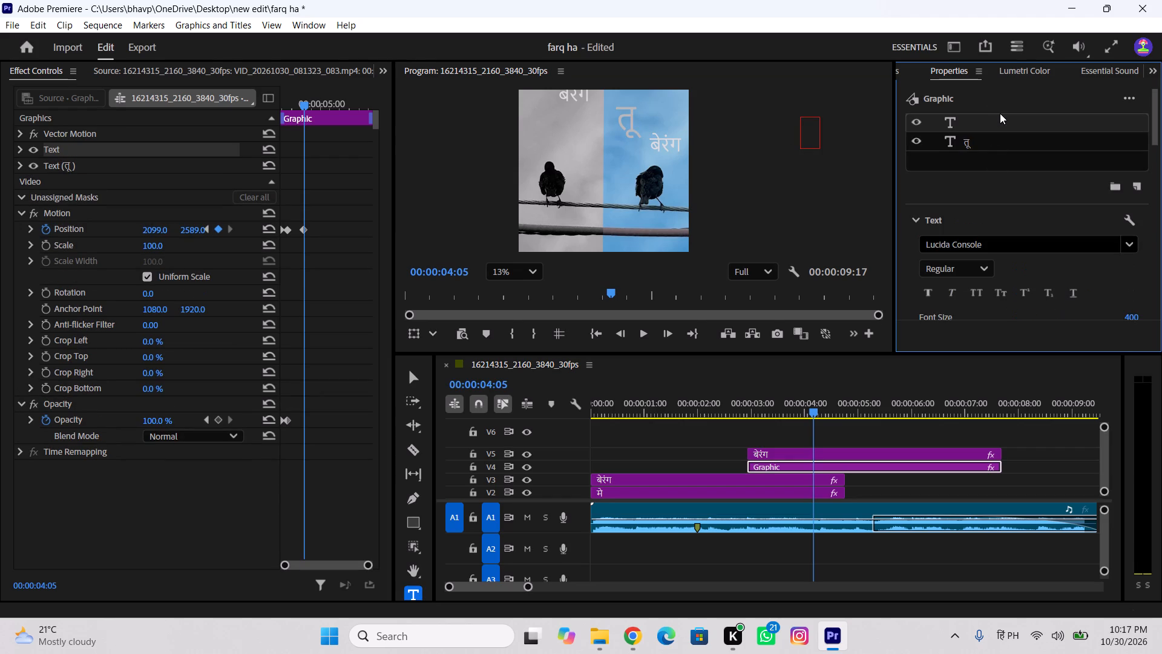
Replace the duplicated बेरंग text on V5 with the Hindi word चमक.
left_click(664, 144)
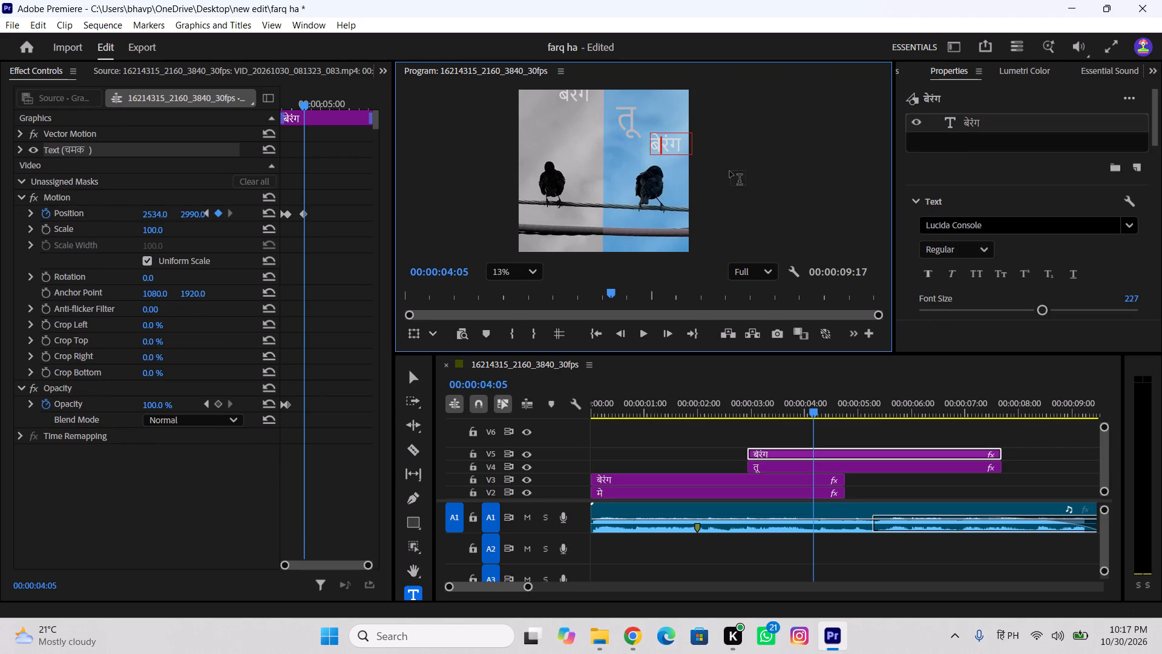
left_click_drag(681, 144, 631, 147)
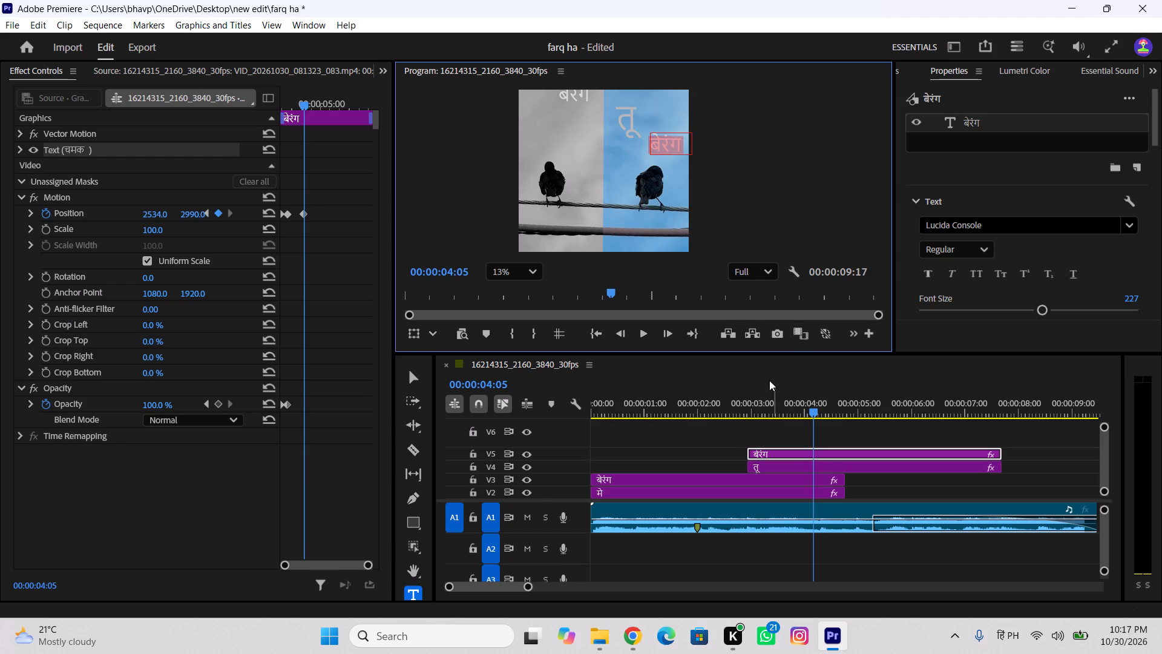
key("c")
type("hamak")
key("BackSpace")
key("k")
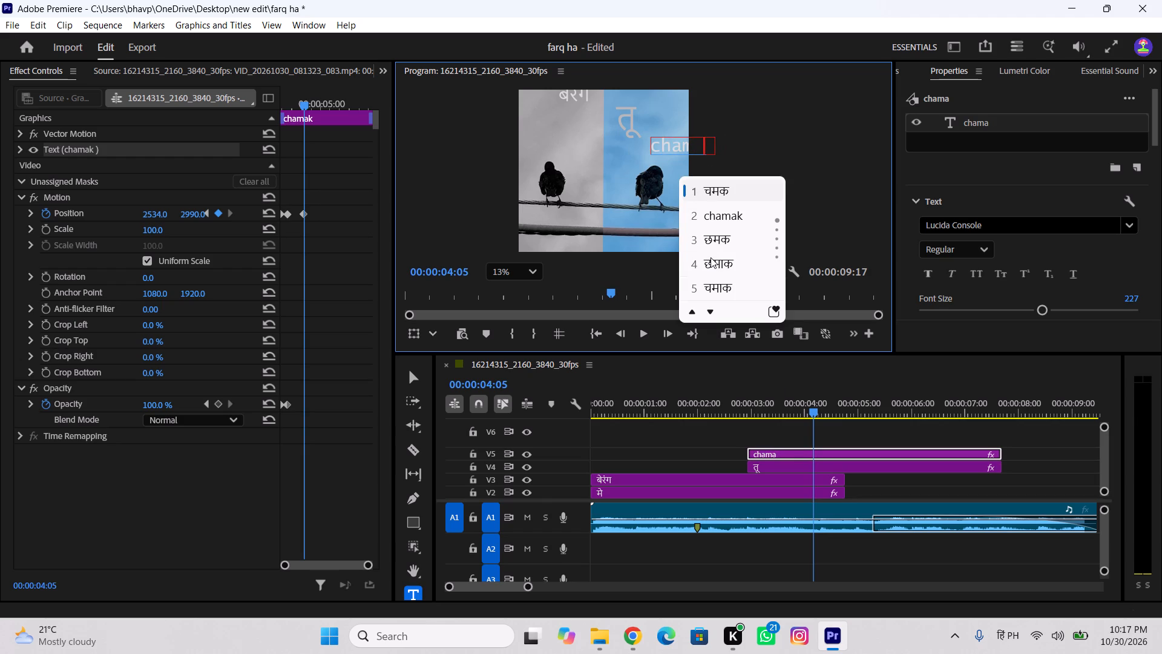
left_click(729, 188)
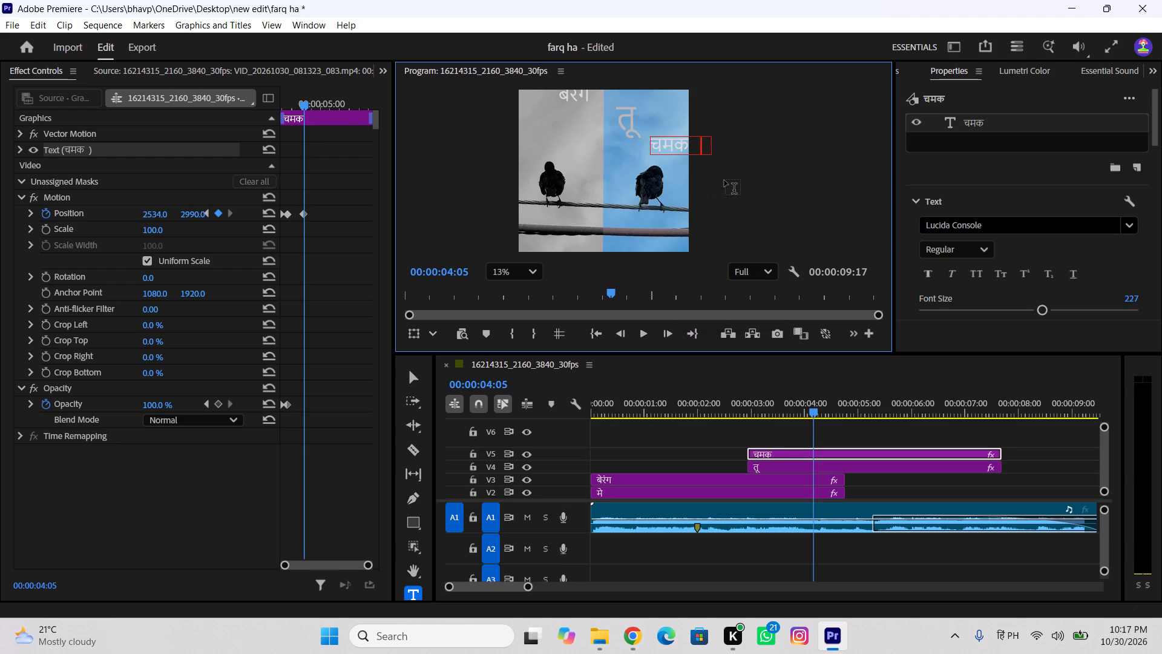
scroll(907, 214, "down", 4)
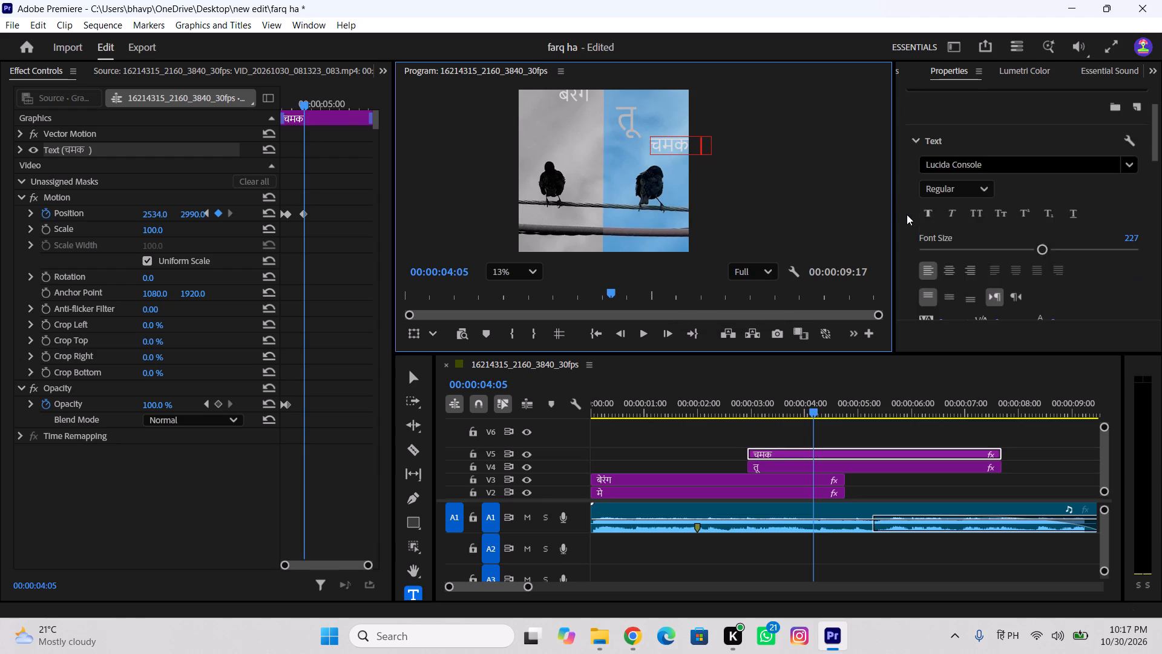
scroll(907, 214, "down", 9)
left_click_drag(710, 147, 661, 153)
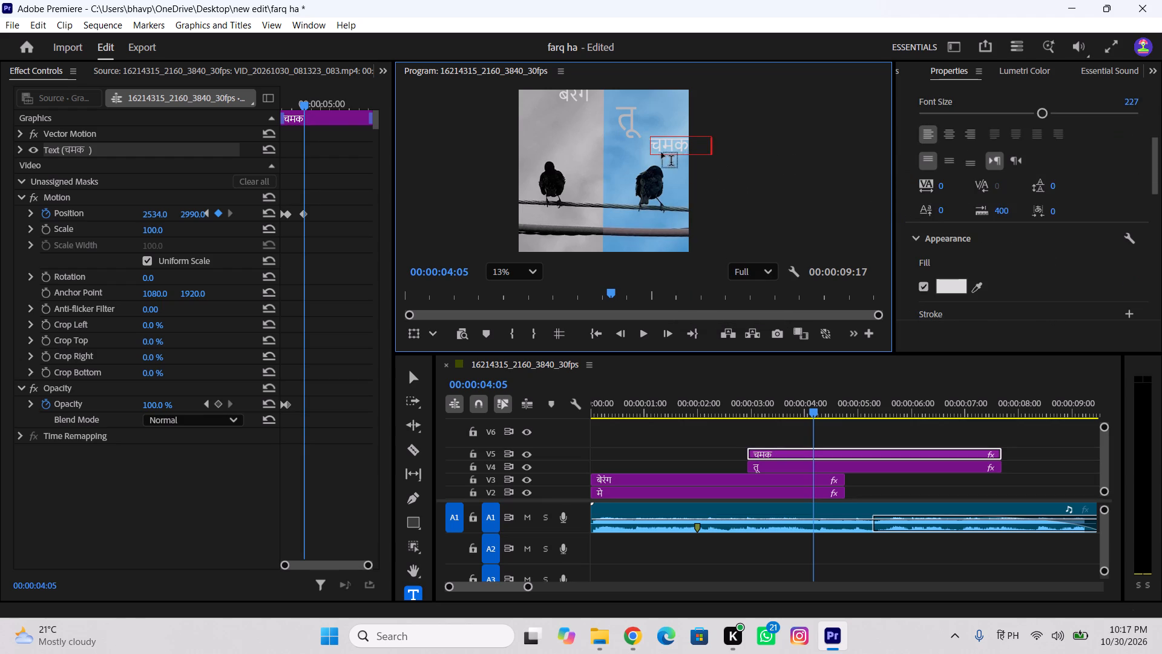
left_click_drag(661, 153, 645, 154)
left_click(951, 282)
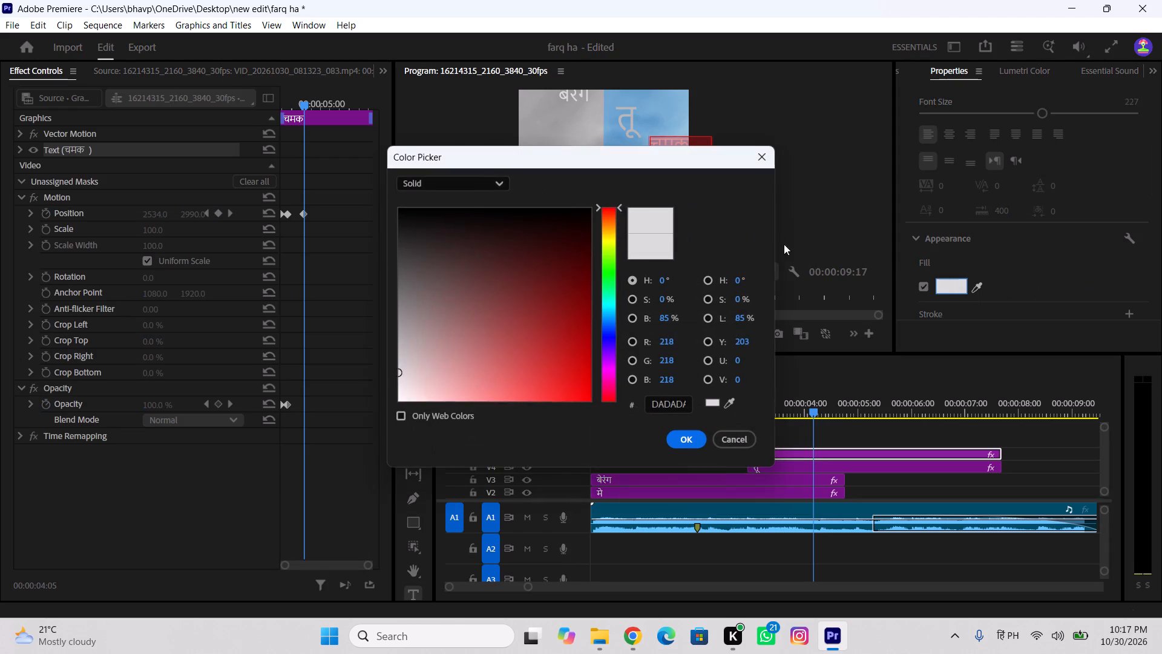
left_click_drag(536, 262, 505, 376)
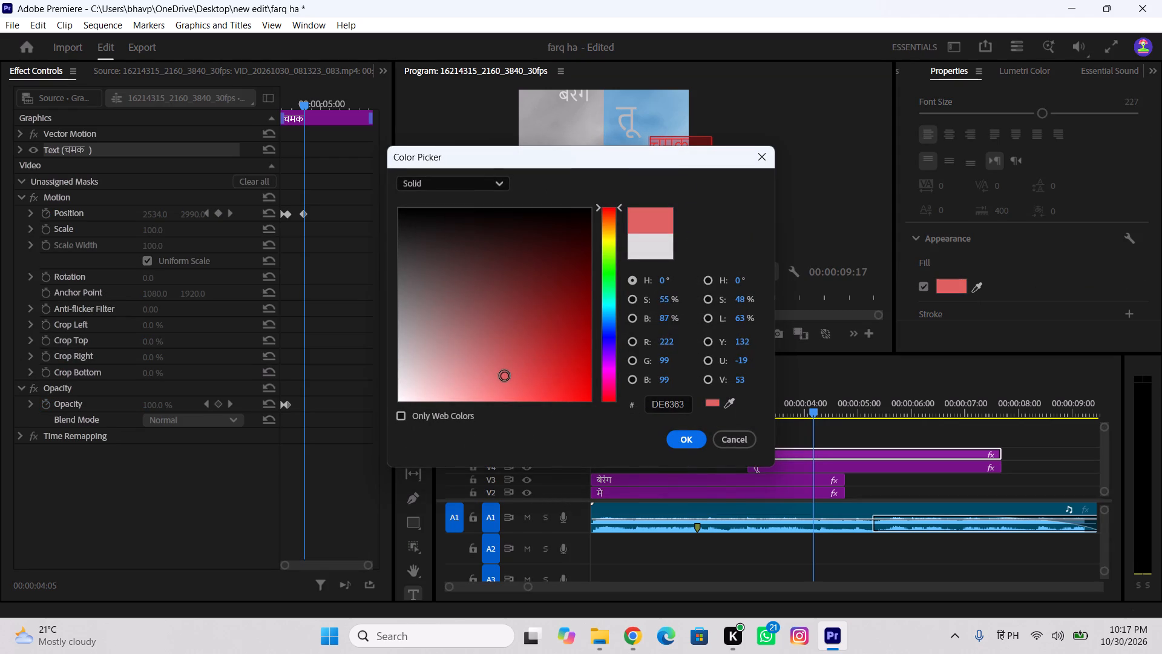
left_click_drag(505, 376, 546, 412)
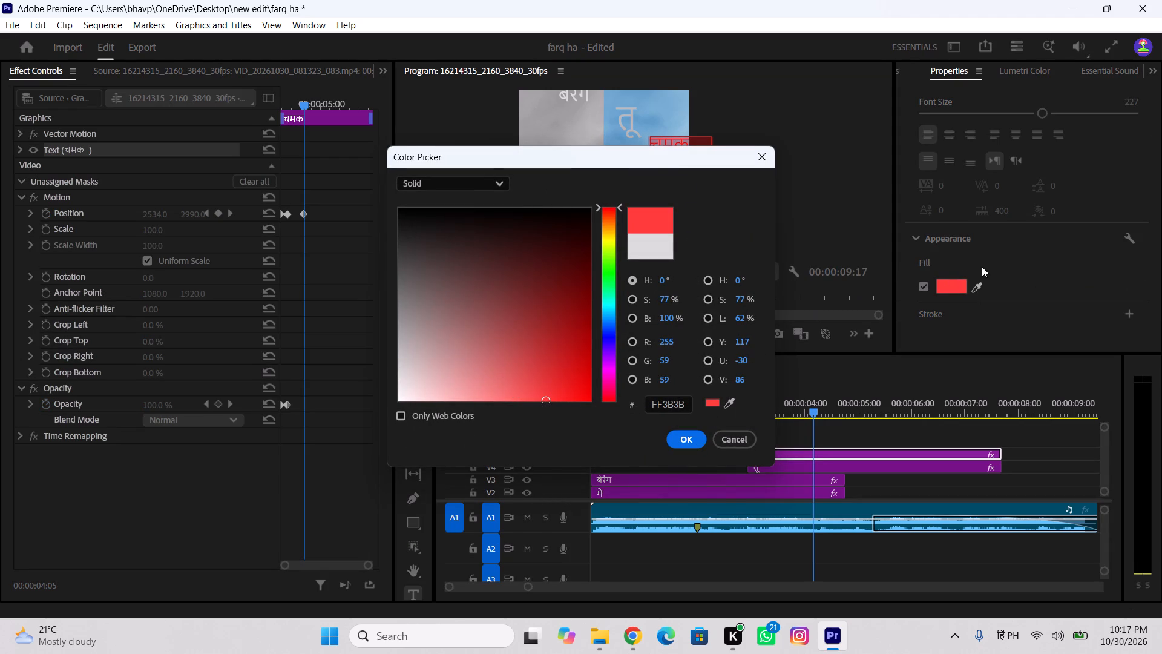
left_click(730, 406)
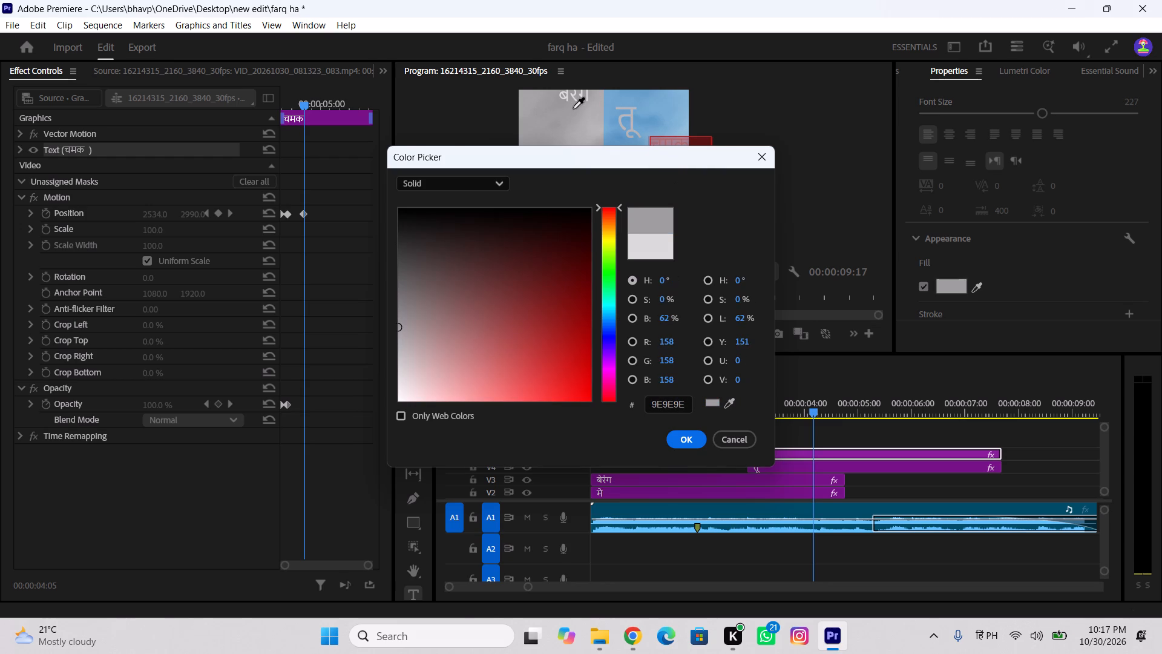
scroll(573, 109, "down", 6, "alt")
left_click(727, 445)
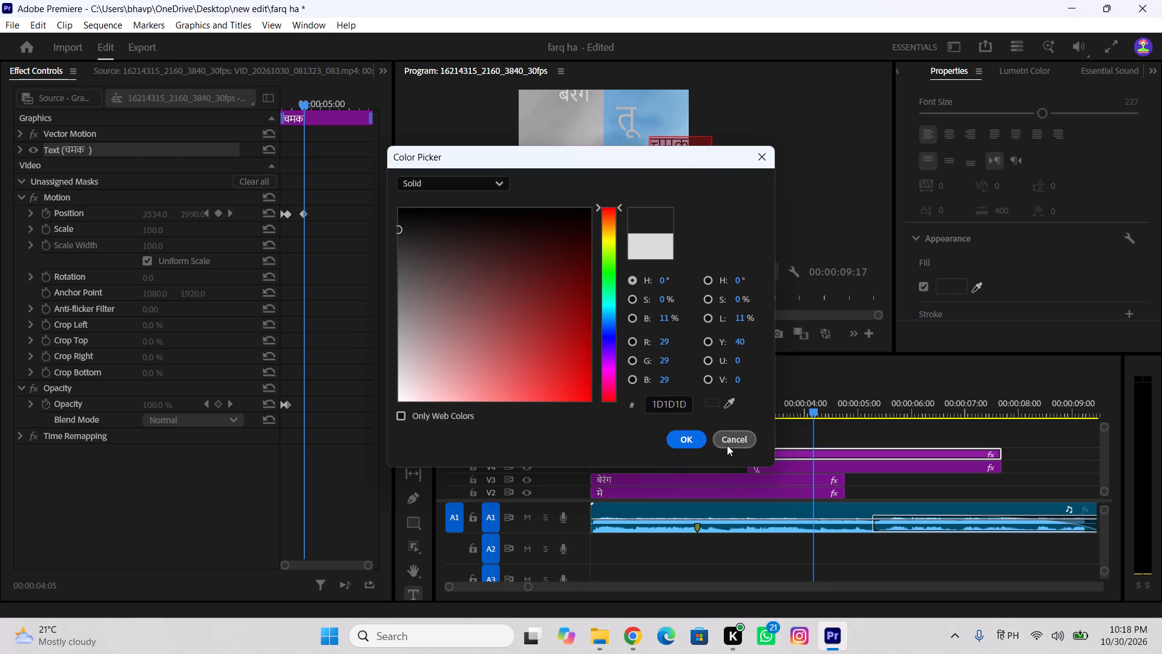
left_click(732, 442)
Set the fill of the चमक text to red by sampling the colour of the मे text in the preview.
scroll(604, 197, "down", 9, "alt")
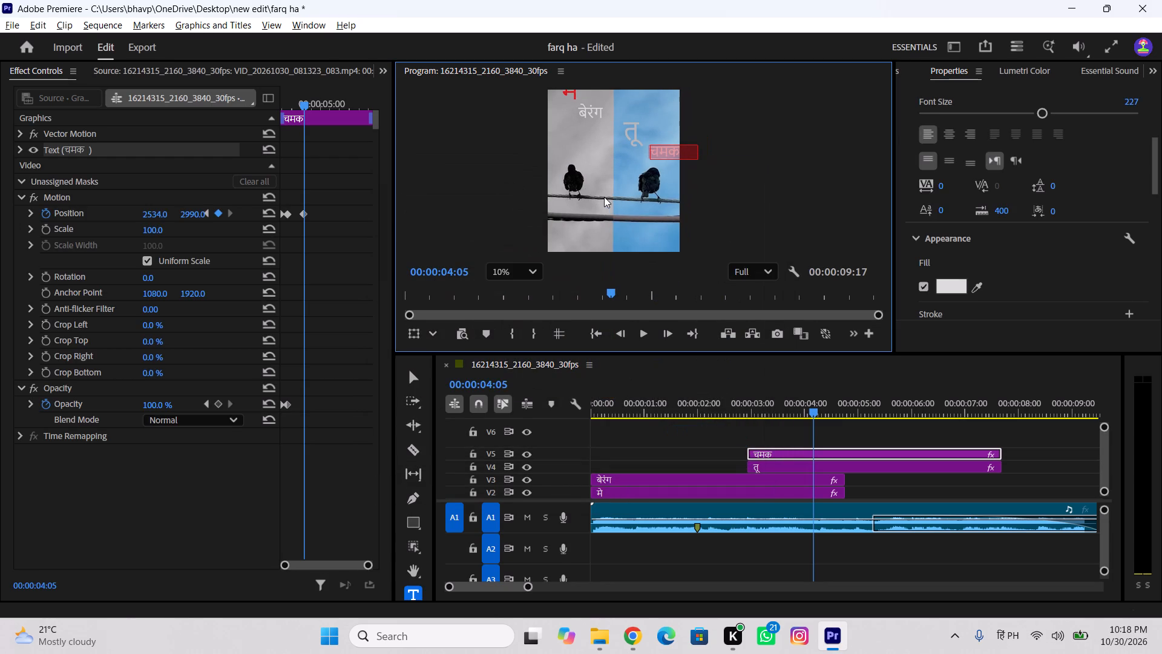
scroll(588, 127, "up", 1, "alt")
scroll(588, 126, "down", 9, "alt")
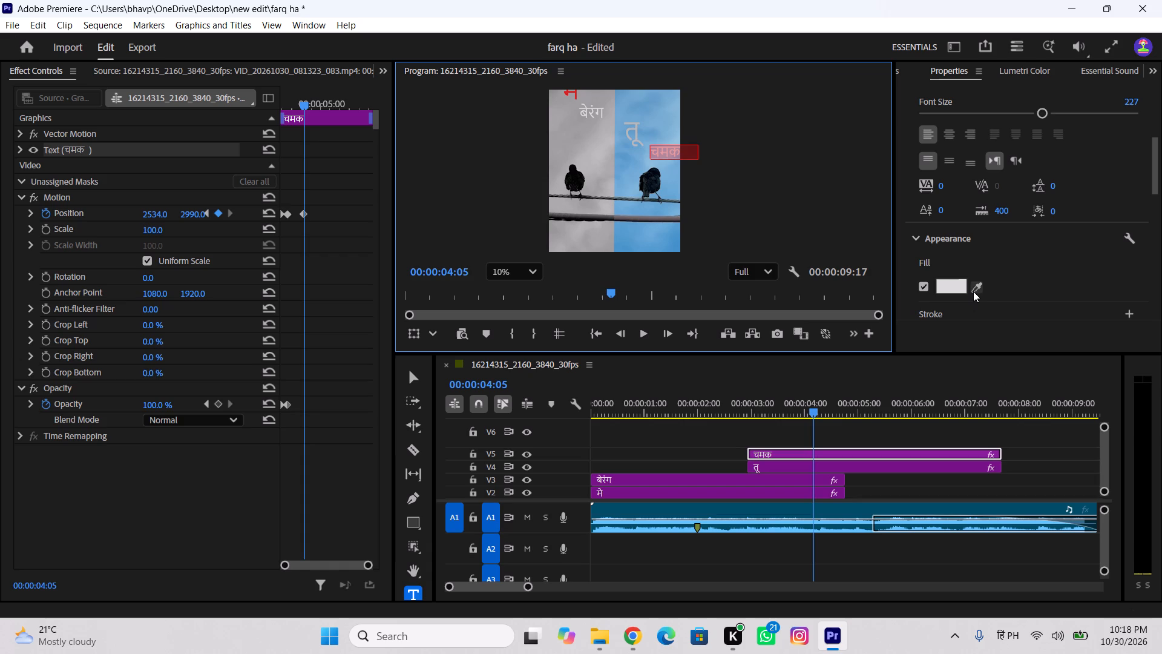
left_click(973, 291)
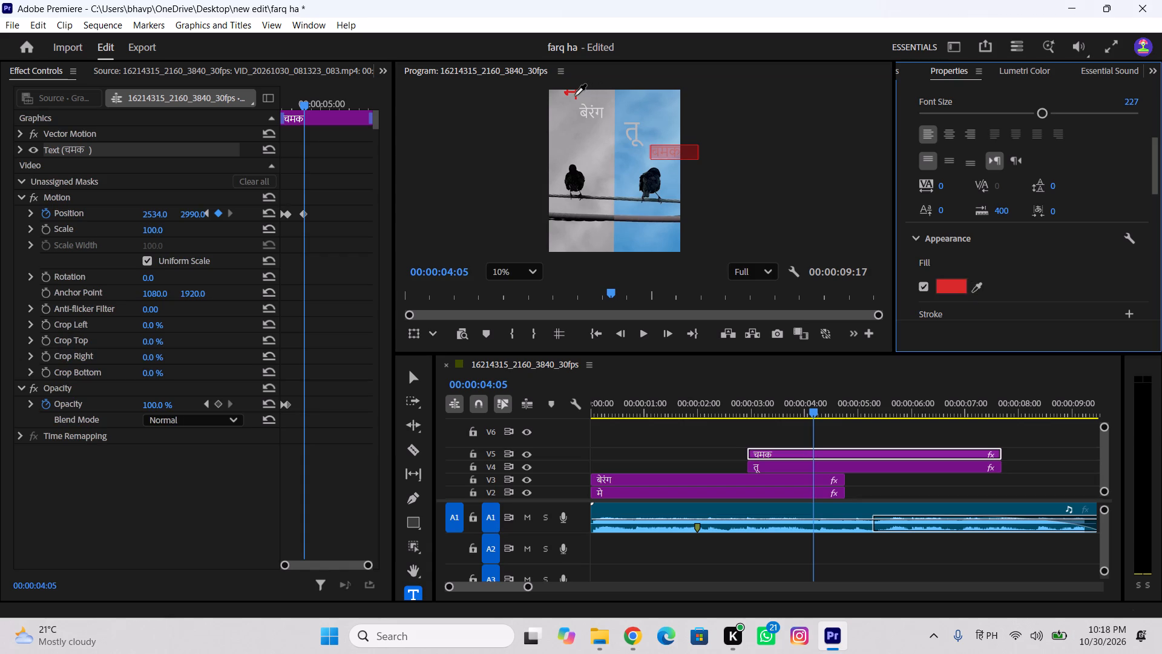
left_click(576, 94)
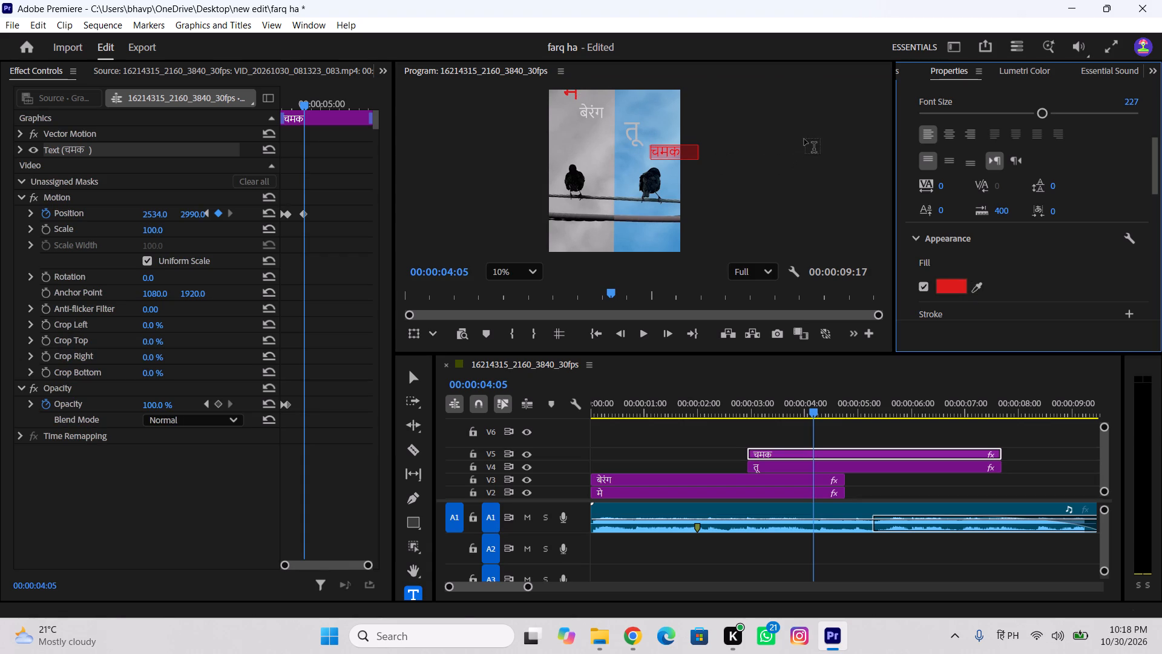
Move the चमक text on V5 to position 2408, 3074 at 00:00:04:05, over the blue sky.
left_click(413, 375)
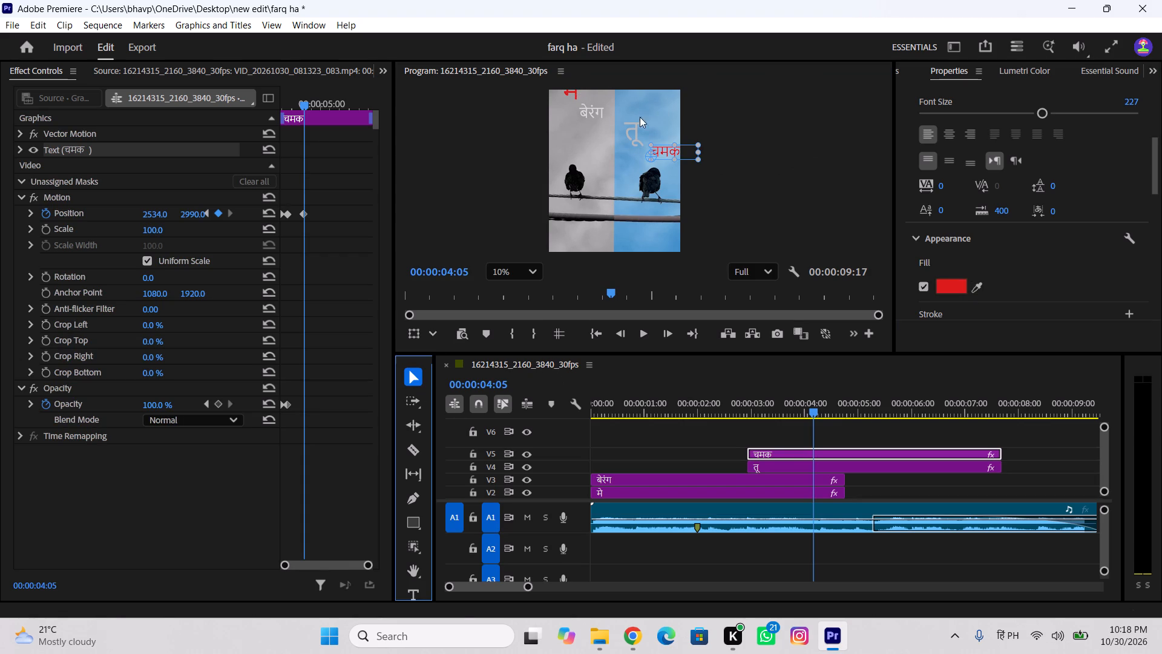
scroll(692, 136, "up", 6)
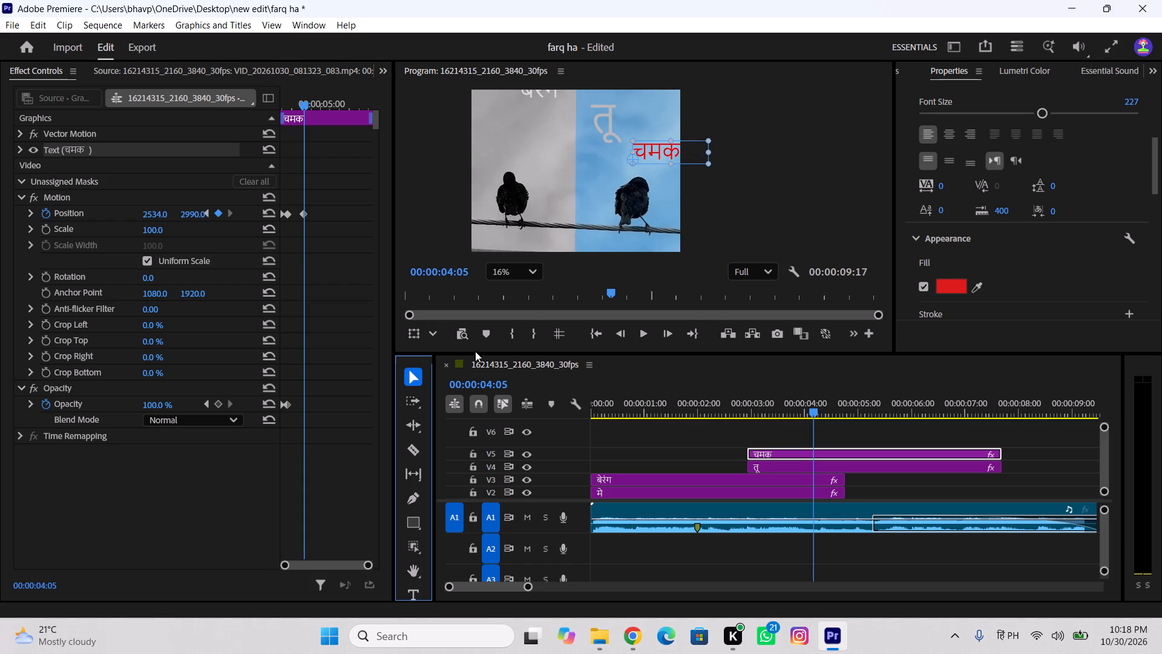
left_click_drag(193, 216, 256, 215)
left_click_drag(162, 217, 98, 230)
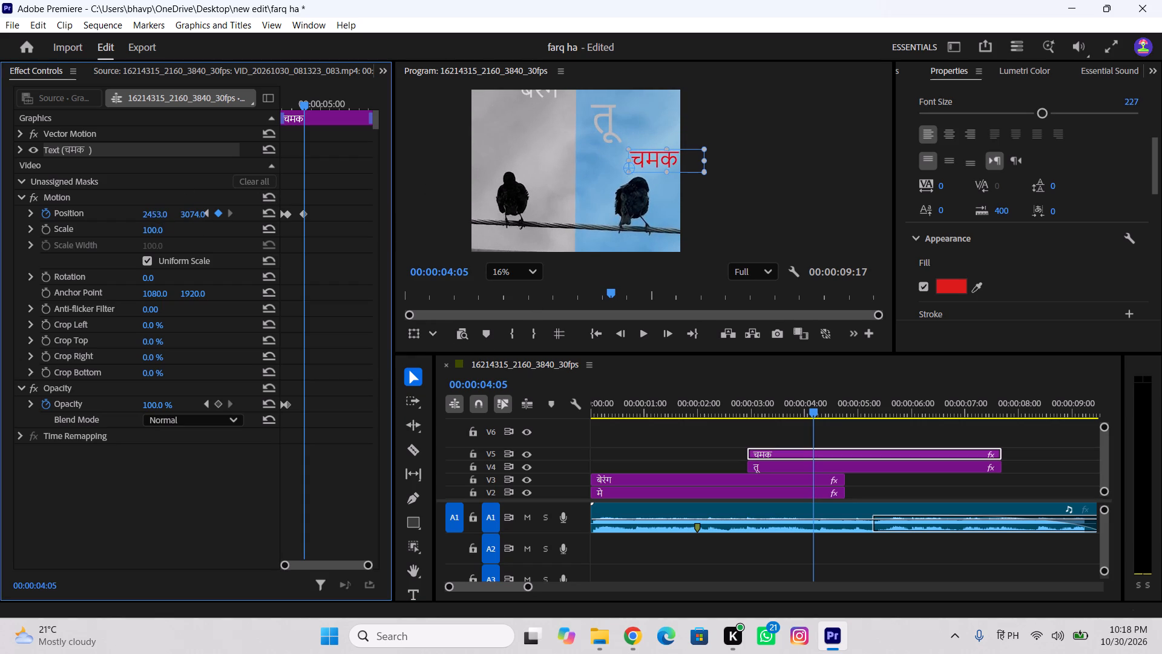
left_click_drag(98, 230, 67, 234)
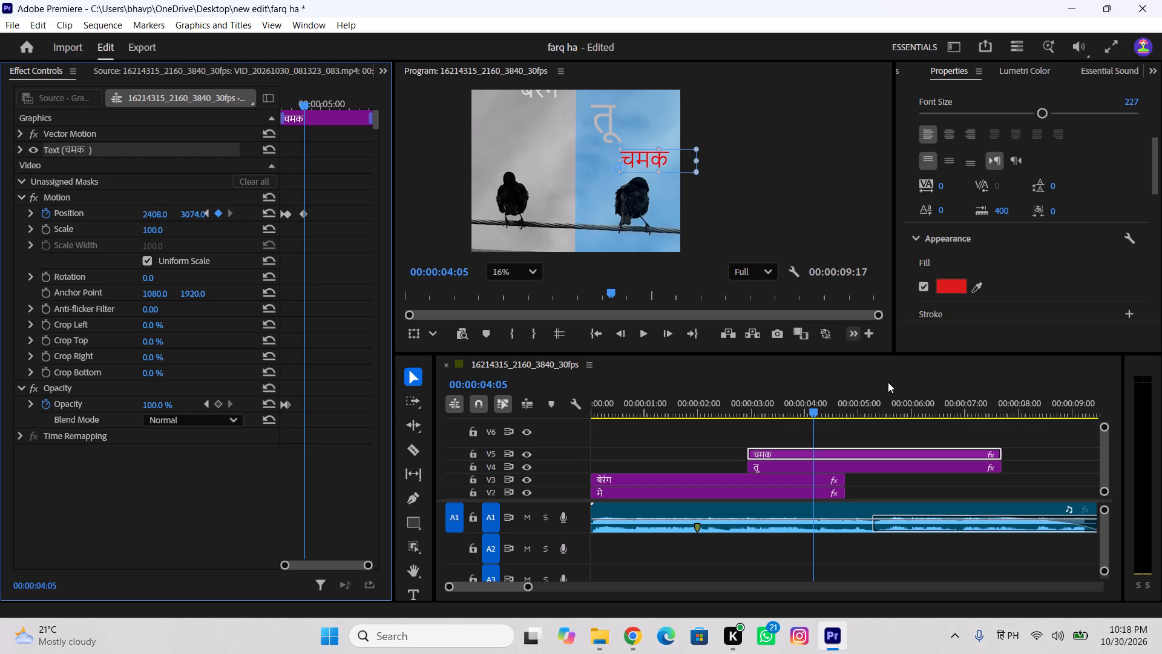
Trim the ends of the चमक clip on V5 and the तू clip on V4 to match the end of the clips on V3 and V2.
left_click_drag(1000, 448, 922, 483)
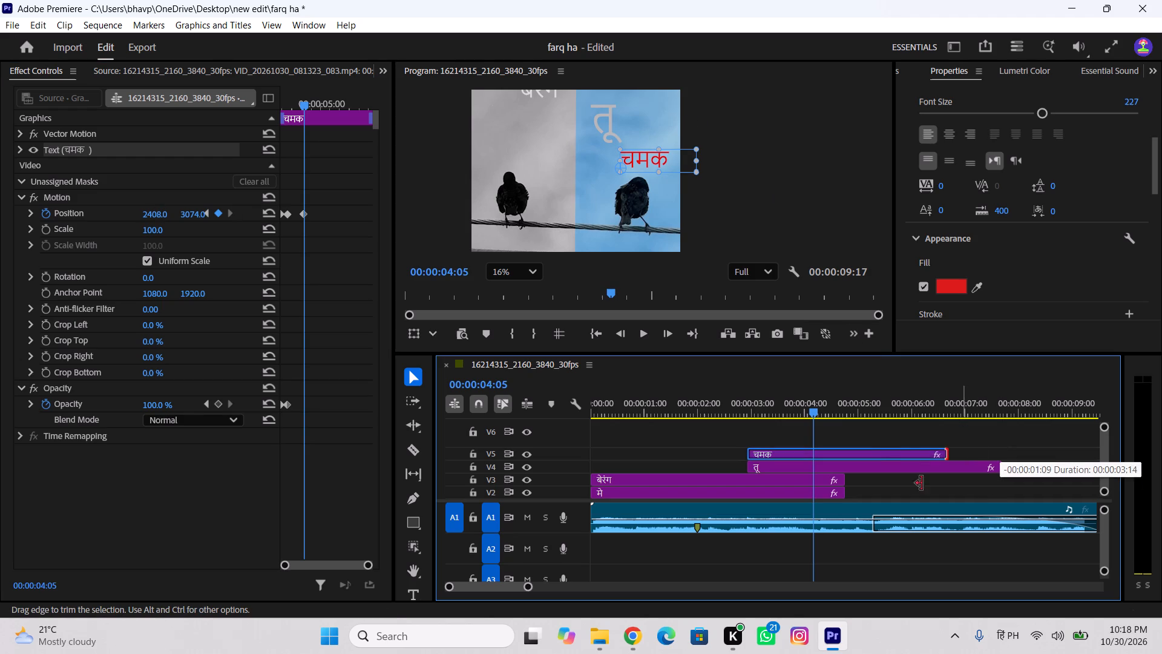
left_click_drag(922, 483, 848, 506)
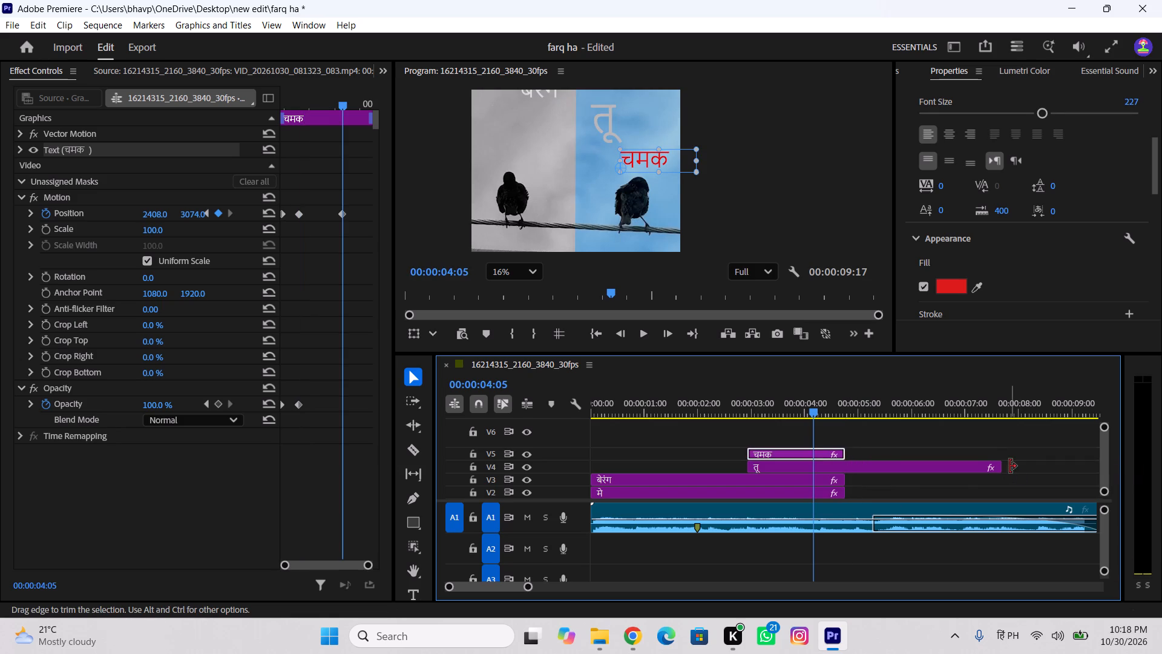
left_click_drag(1001, 467, 847, 484)
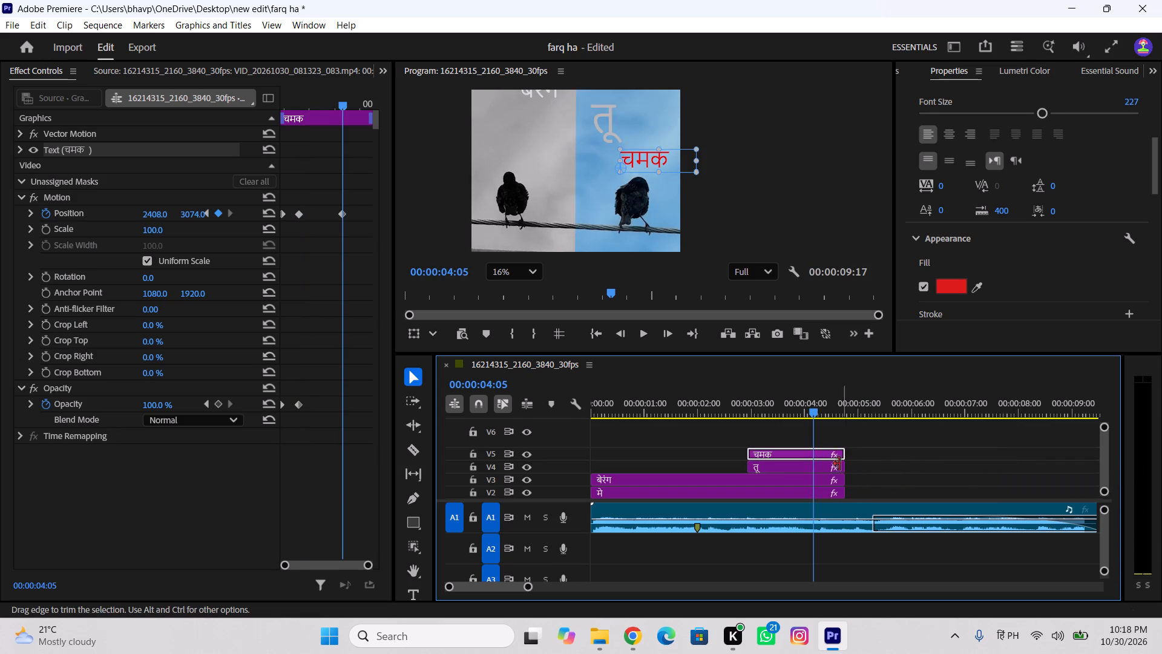
Play the sequence full screen from the start to review how the four lyric words animate.
left_click_drag(816, 398, 551, 421)
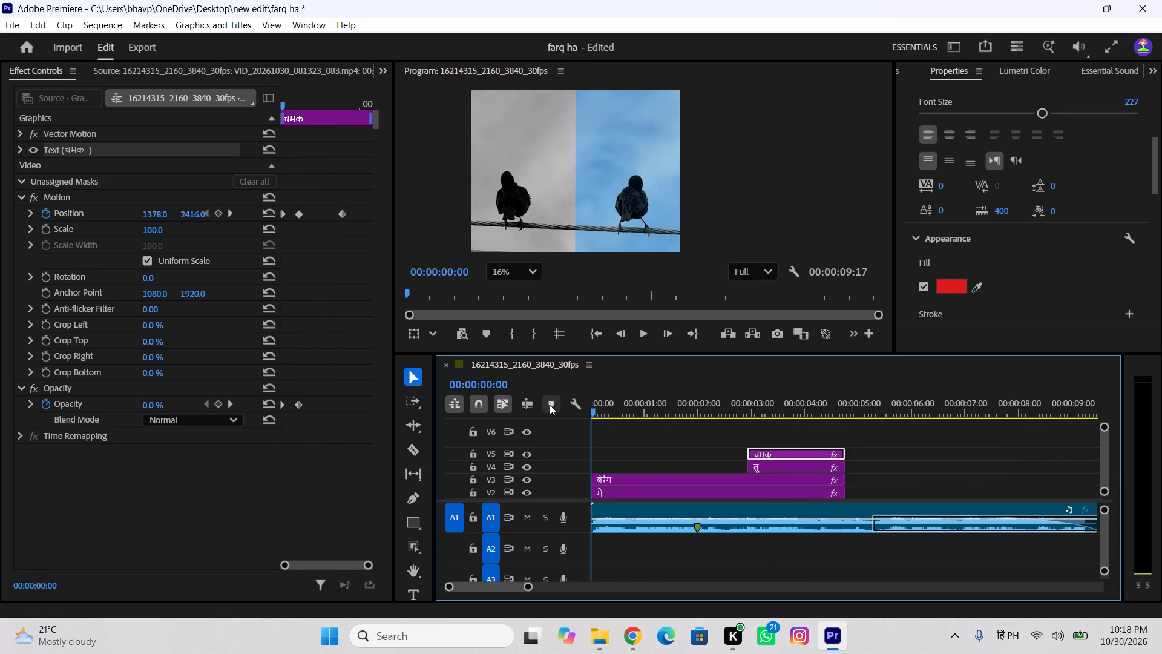
left_click(1101, 41)
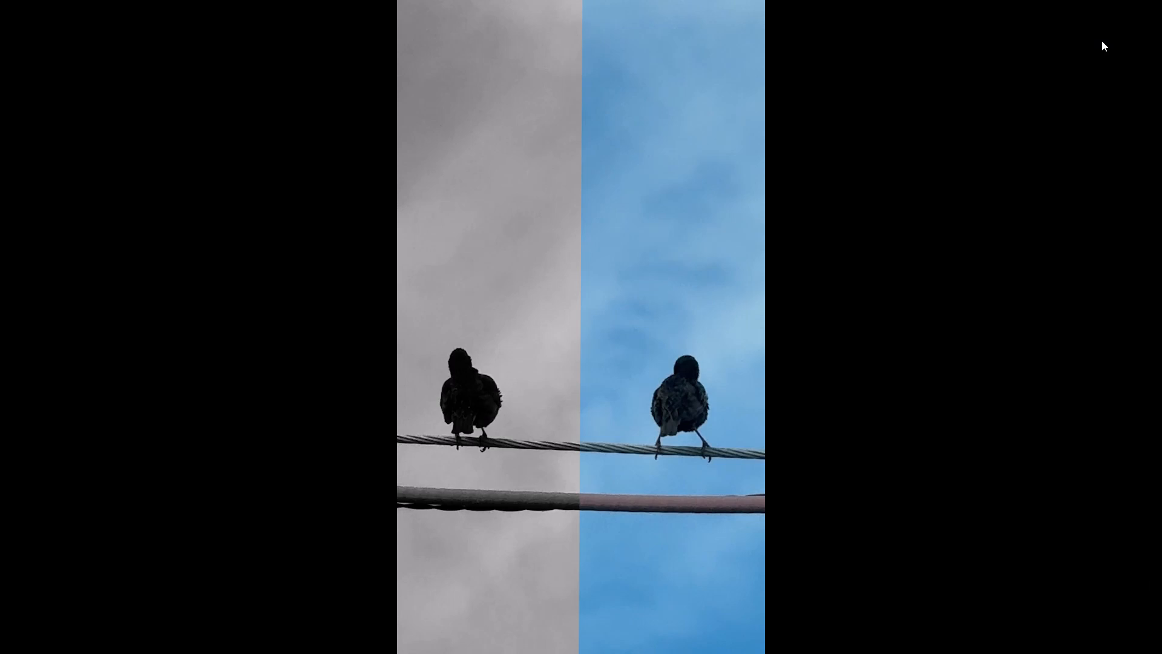
key("space")
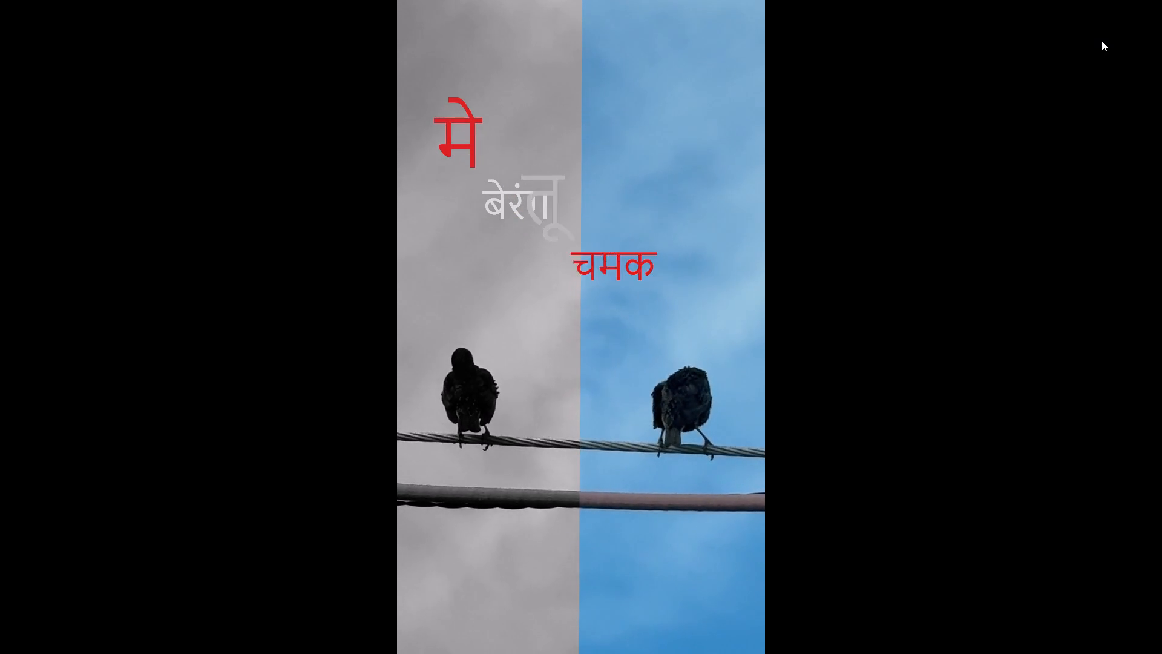
key("space")
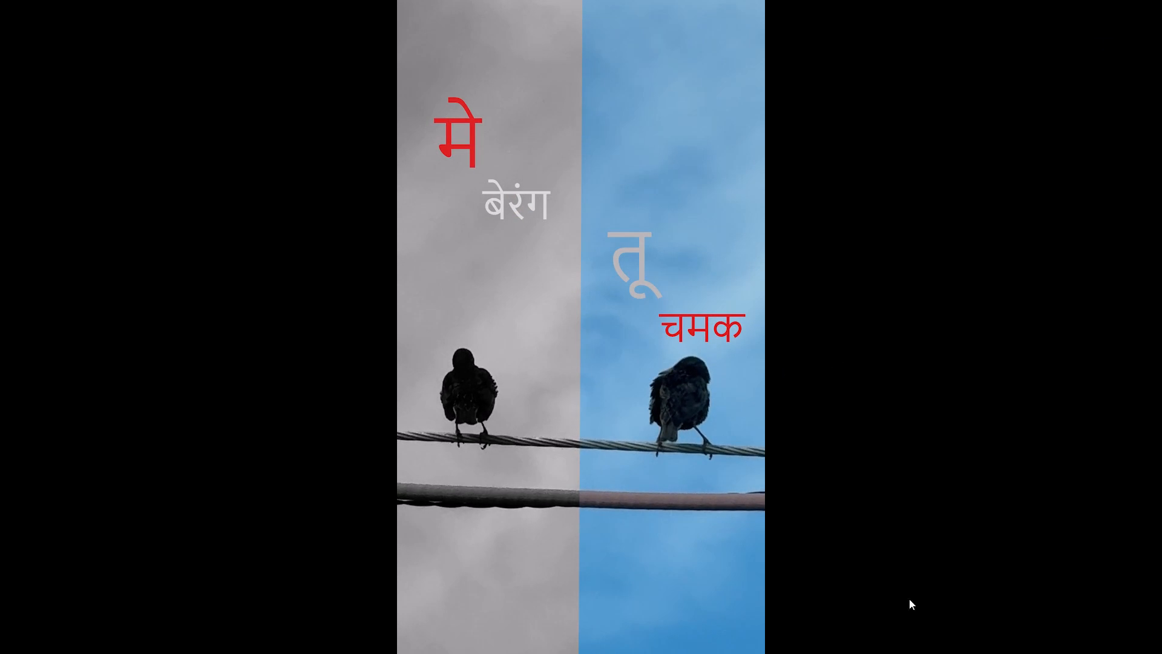
key("Escape")
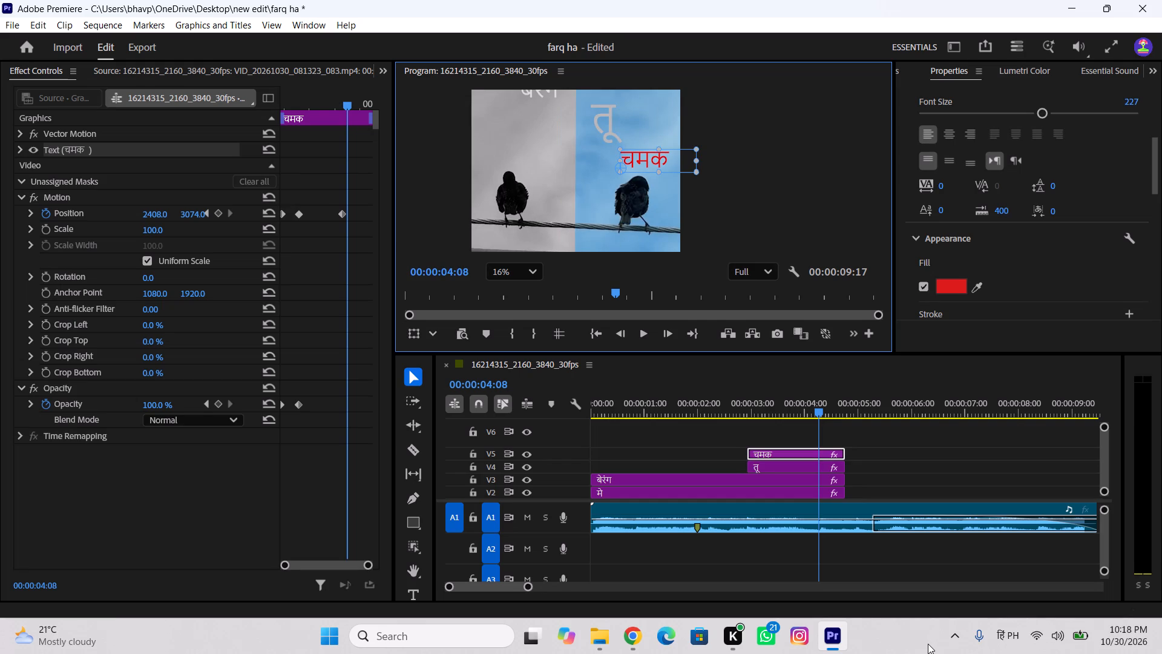
Delete all Position and Opacity keyframes from the चमक clip and turn off keyframing for both properties.
left_click_drag(356, 191, 247, 327)
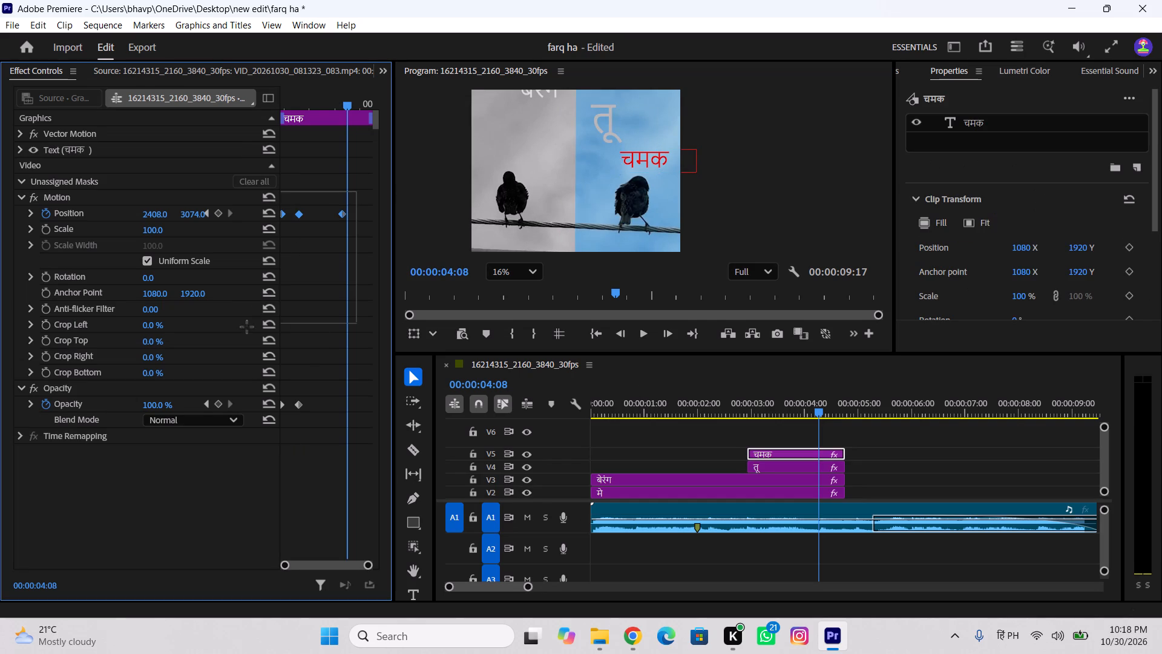
left_click_drag(247, 327, 243, 440)
key("Delete")
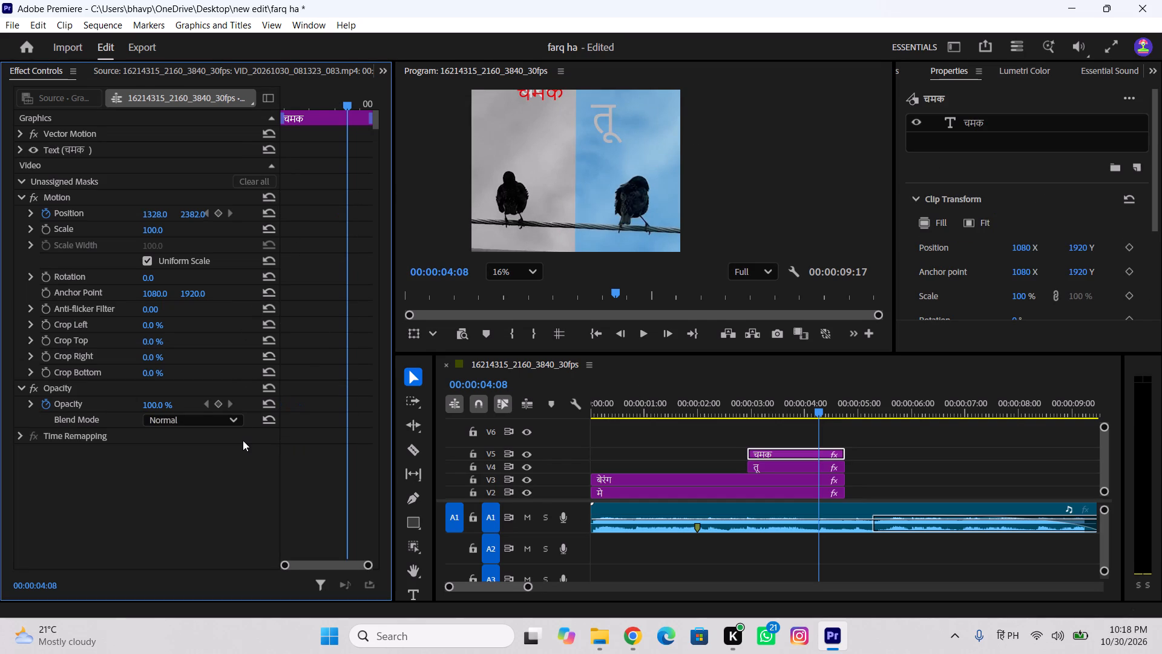
left_click(41, 209)
left_click(47, 408)
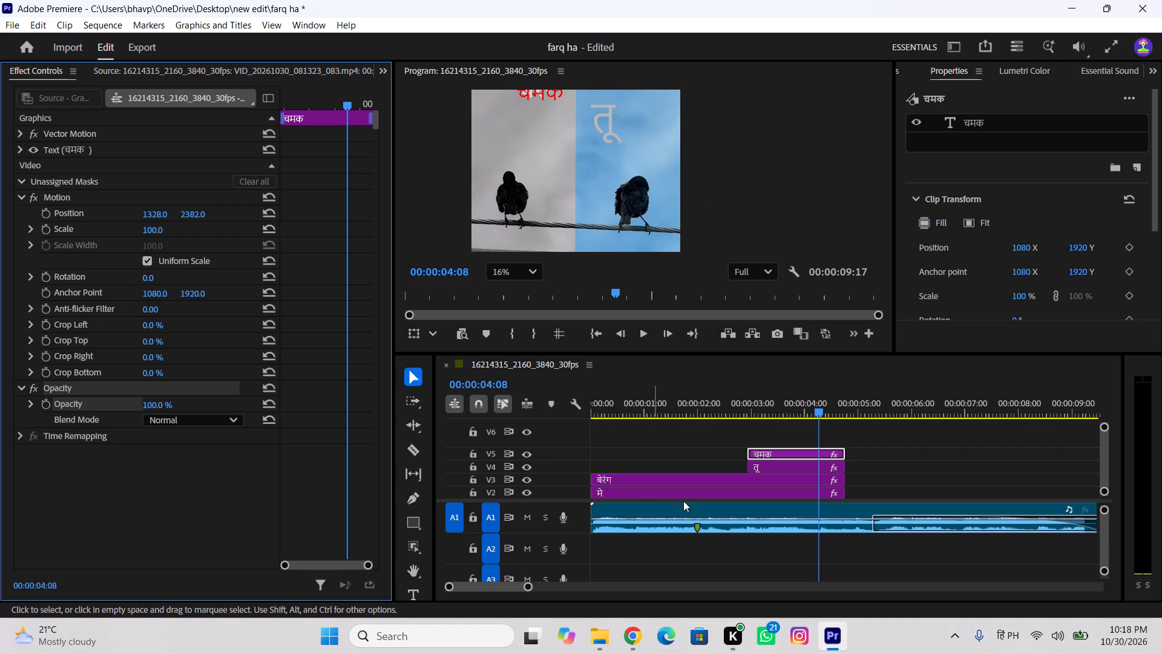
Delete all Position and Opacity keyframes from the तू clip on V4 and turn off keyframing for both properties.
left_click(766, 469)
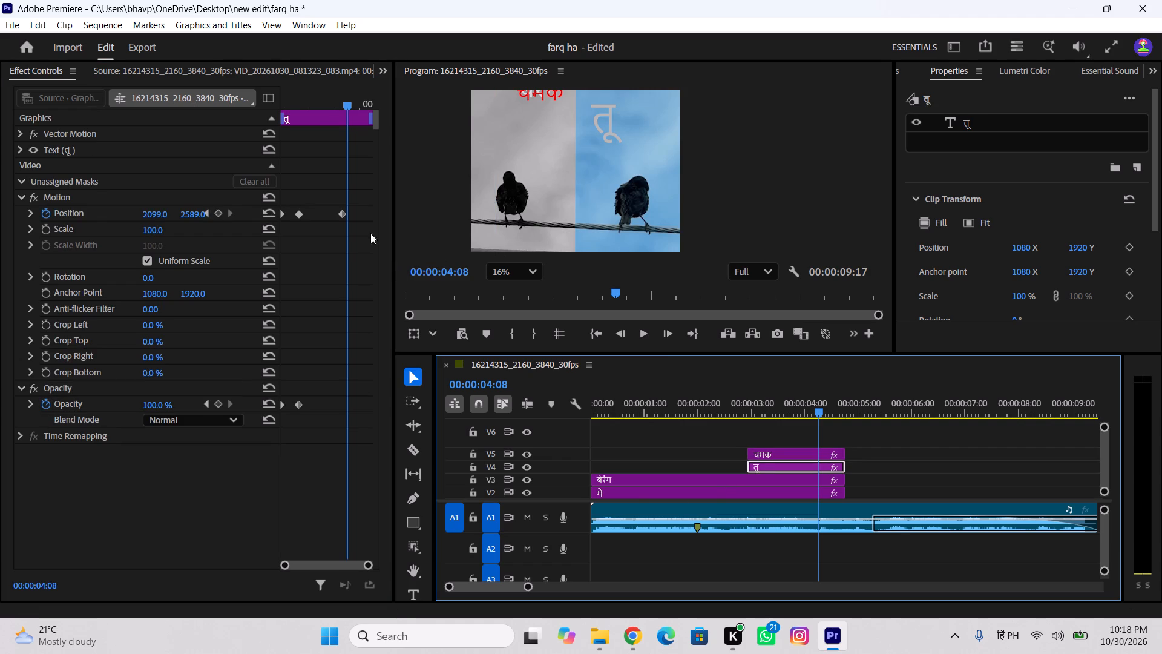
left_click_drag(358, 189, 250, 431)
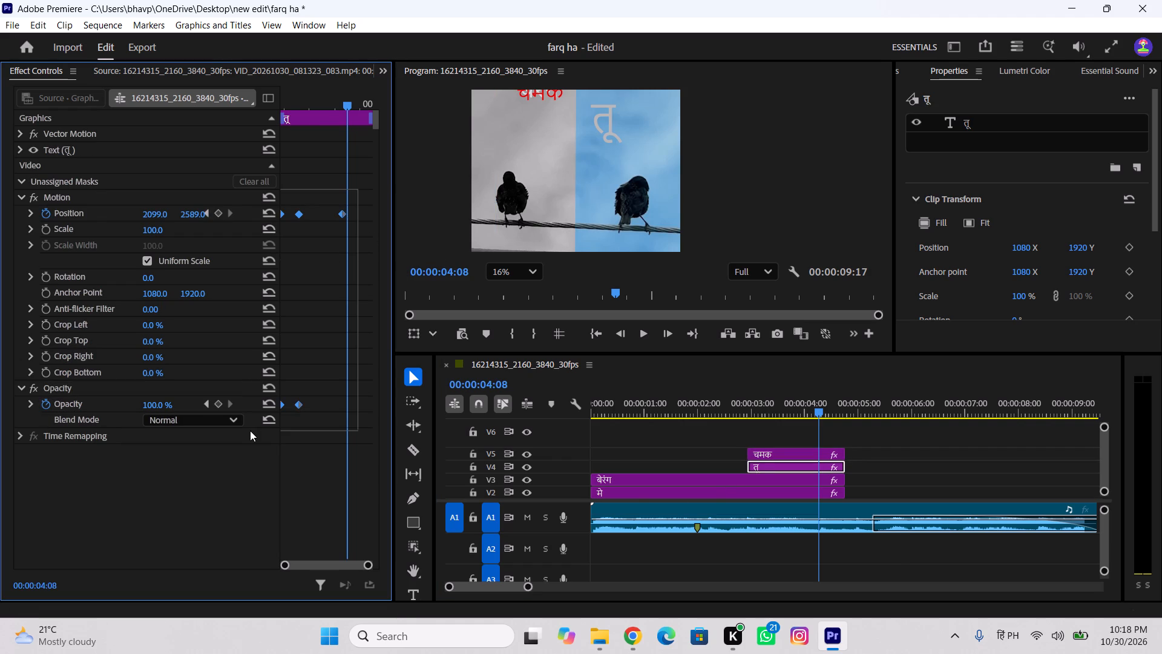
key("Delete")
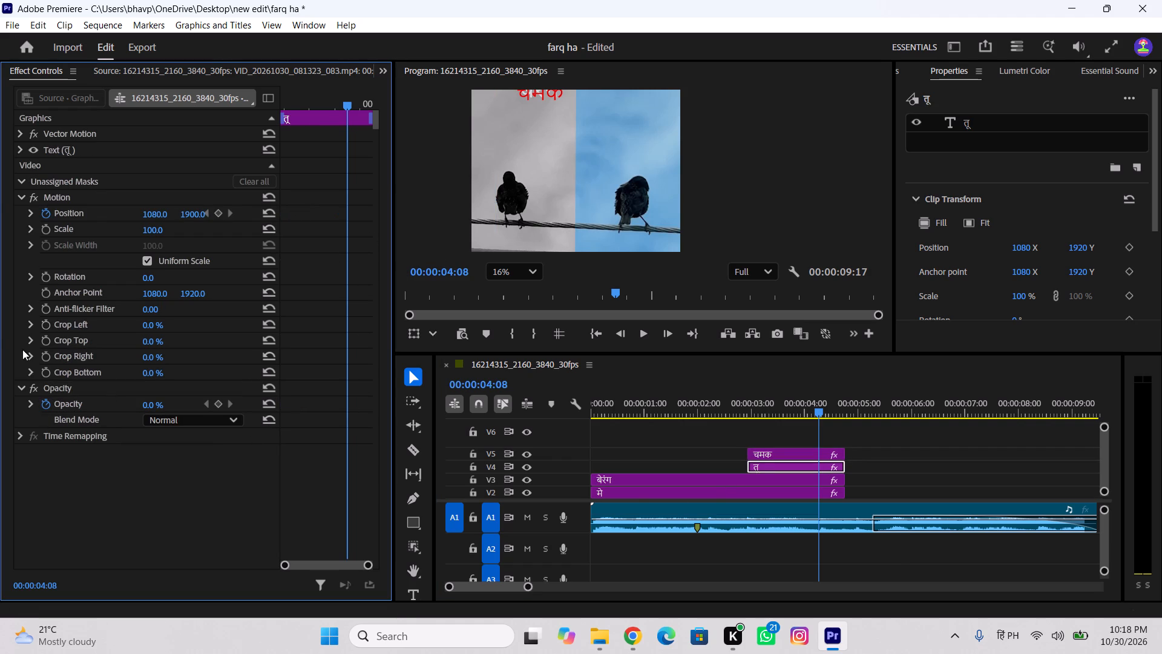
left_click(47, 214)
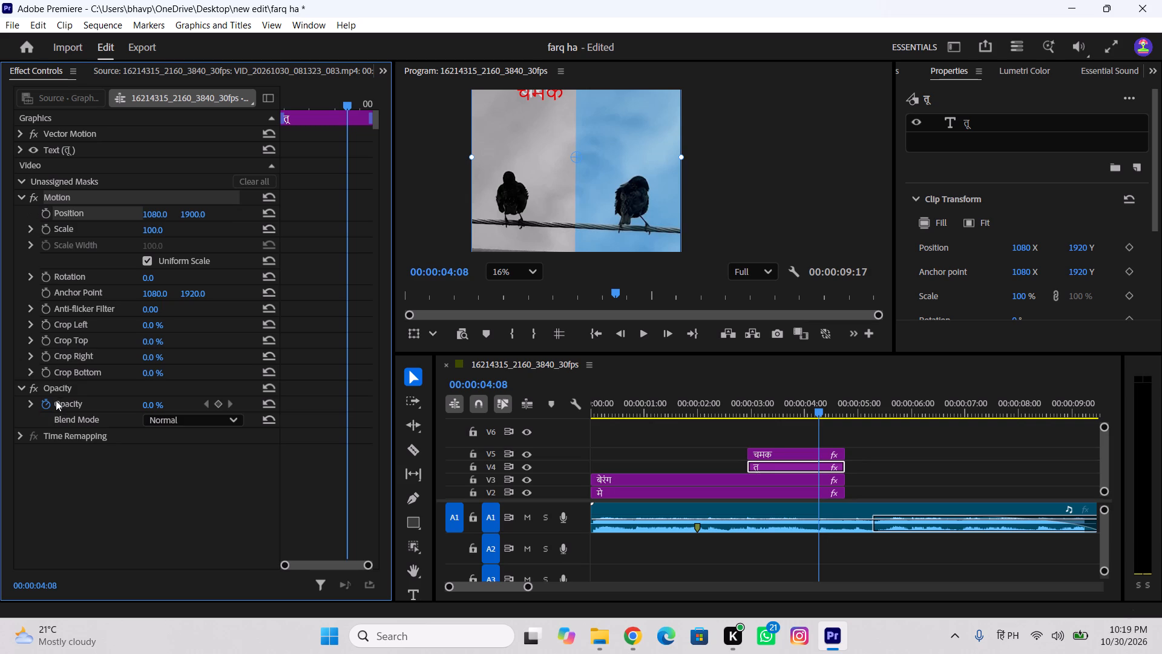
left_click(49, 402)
Play the sequence full screen from the start to review the lyric words without the removed keyframes.
left_click_drag(803, 406, 521, 469)
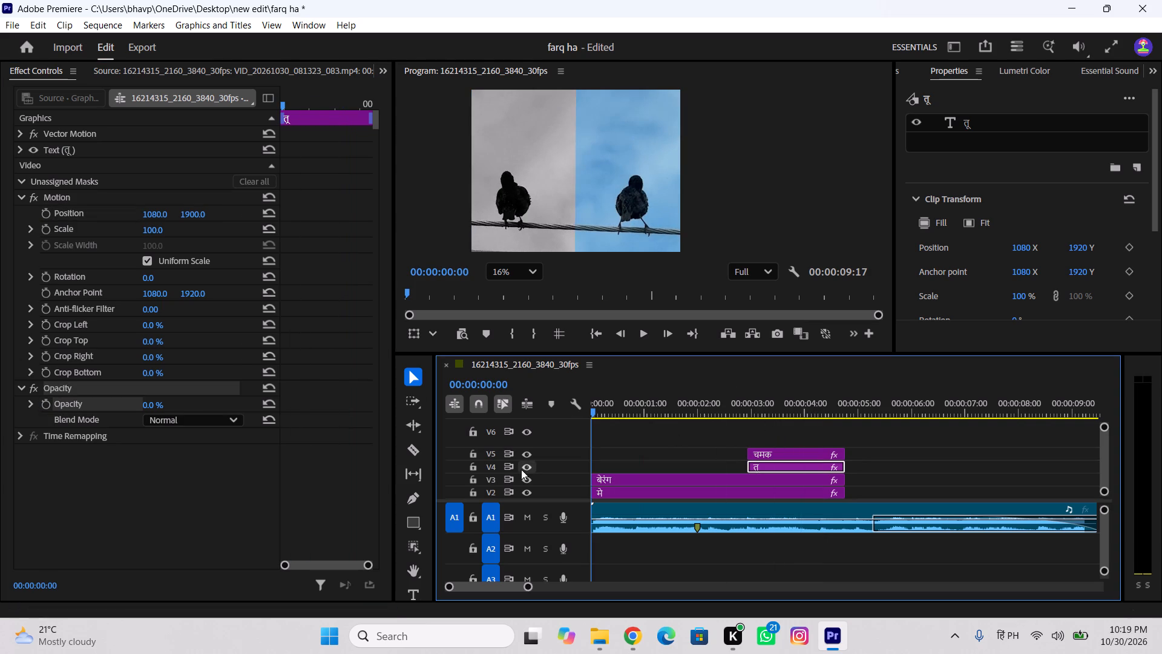
left_click(1120, 44)
key("space")
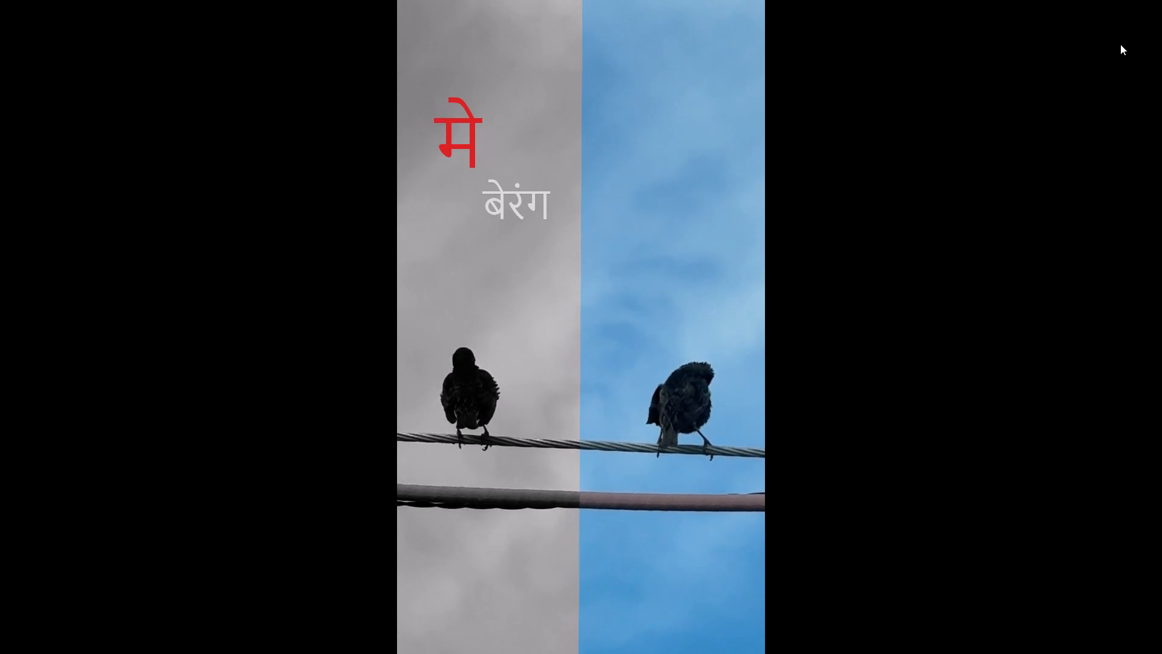
key("space")
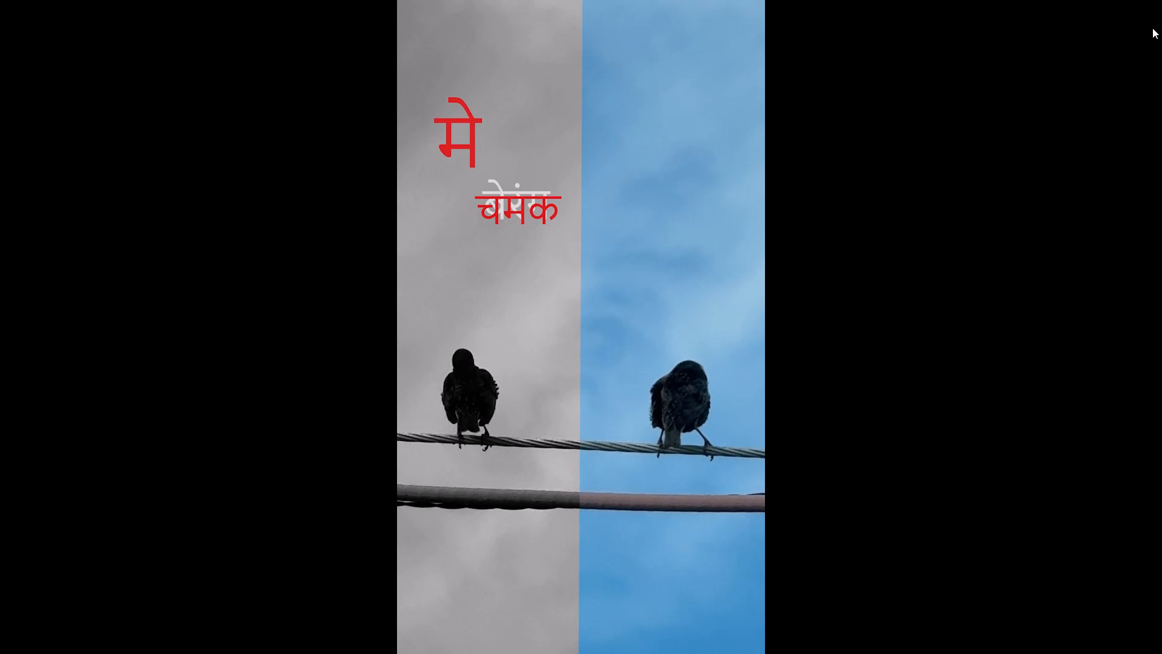
key("Escape")
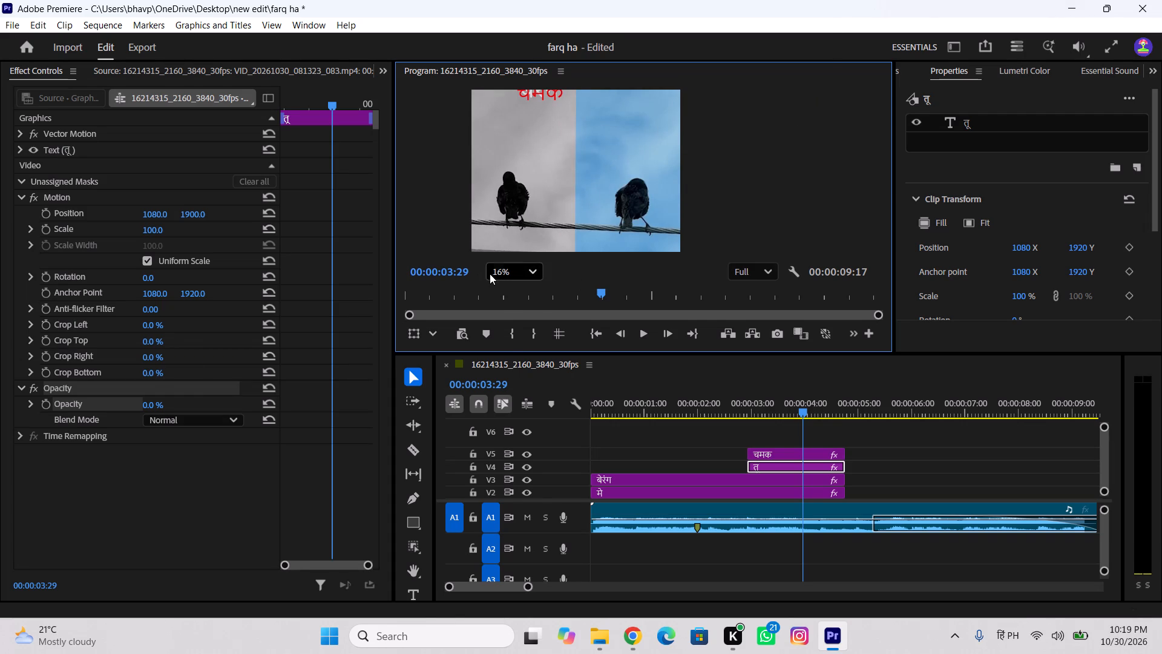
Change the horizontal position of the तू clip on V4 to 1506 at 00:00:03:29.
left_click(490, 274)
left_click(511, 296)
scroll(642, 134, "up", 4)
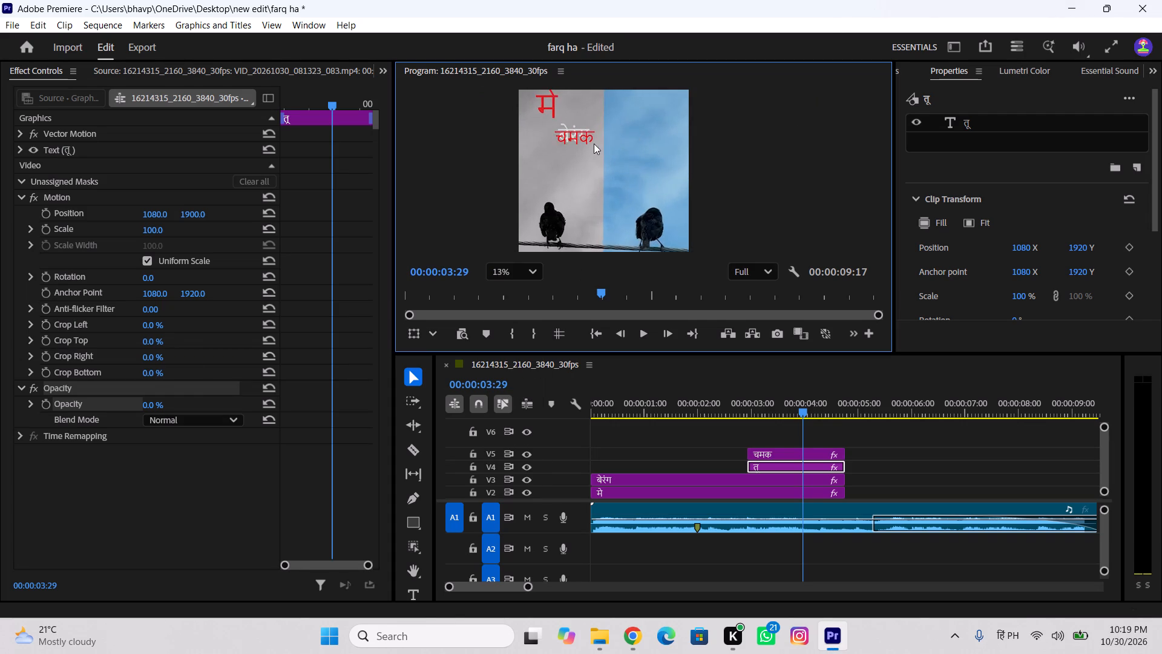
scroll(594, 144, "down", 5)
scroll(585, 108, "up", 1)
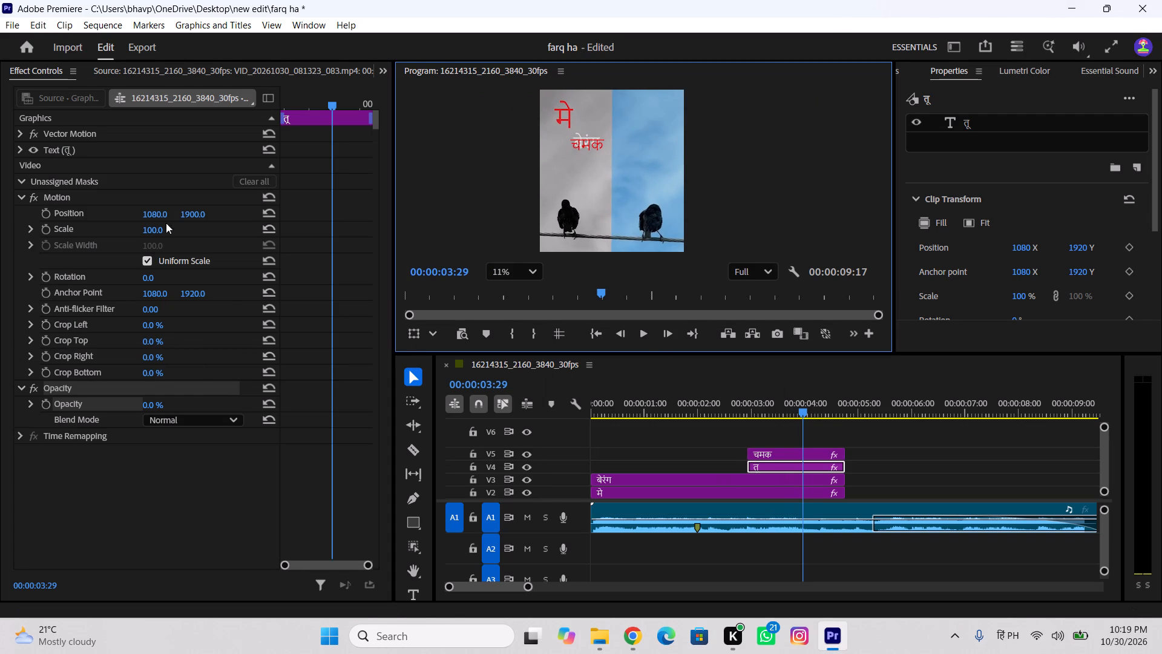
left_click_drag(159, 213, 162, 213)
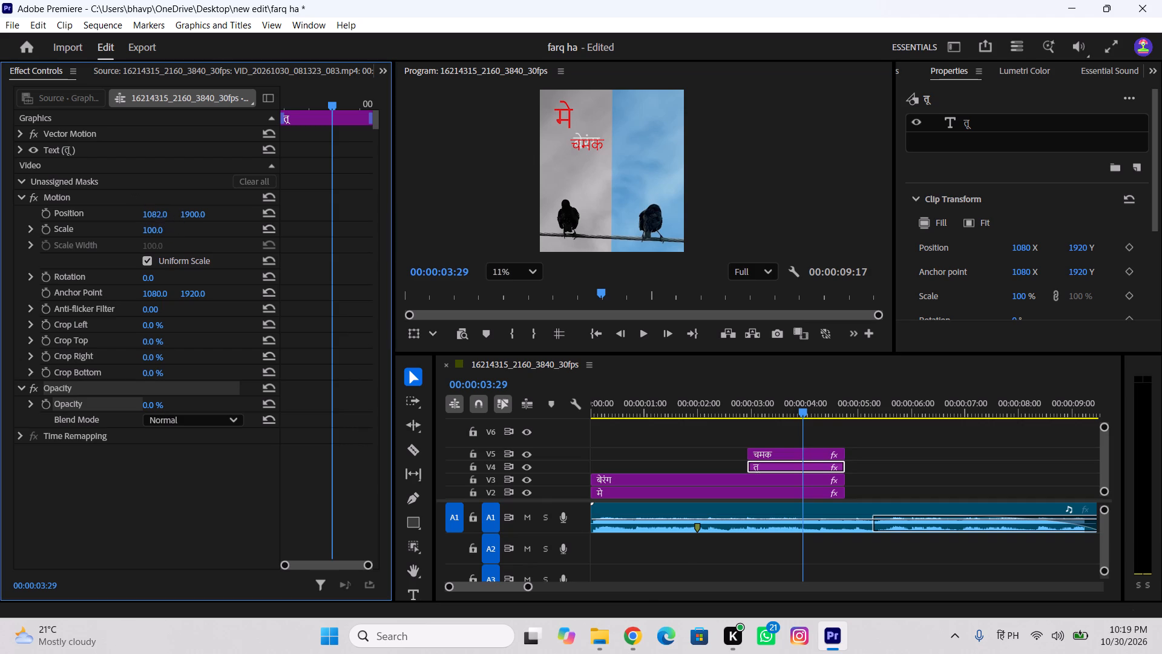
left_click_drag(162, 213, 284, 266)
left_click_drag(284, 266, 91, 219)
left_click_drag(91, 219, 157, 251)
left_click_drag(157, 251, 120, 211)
Delete the तू clip from V4.
key("Delete")
left_click(930, 482)
left_click(810, 469)
key("BackSpace")
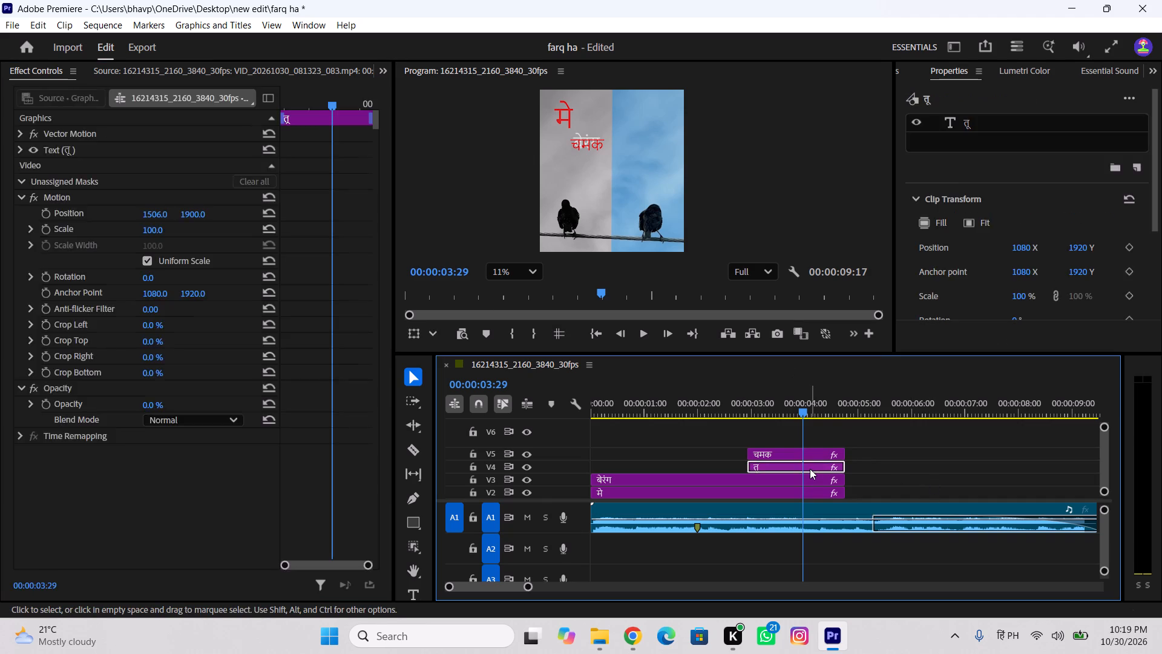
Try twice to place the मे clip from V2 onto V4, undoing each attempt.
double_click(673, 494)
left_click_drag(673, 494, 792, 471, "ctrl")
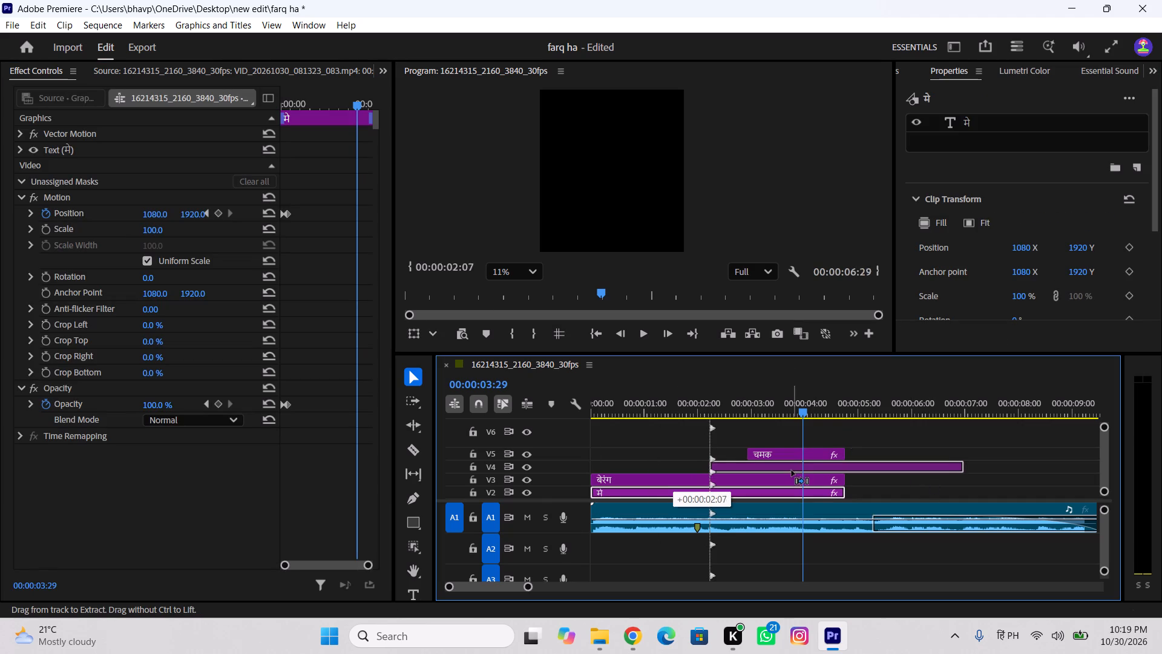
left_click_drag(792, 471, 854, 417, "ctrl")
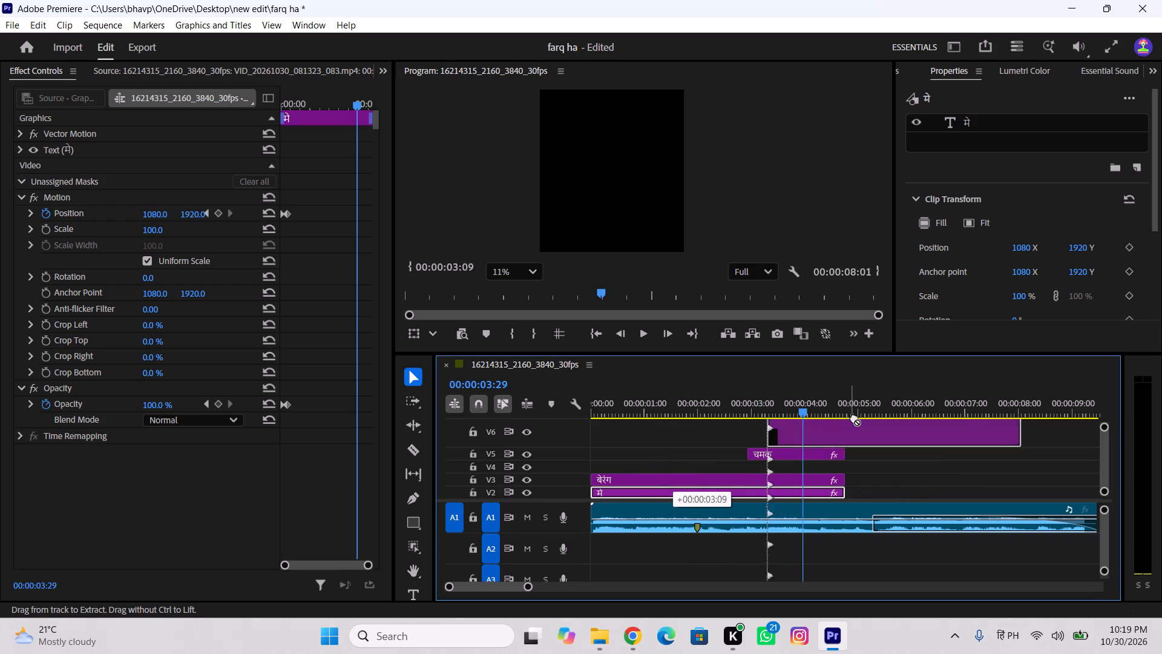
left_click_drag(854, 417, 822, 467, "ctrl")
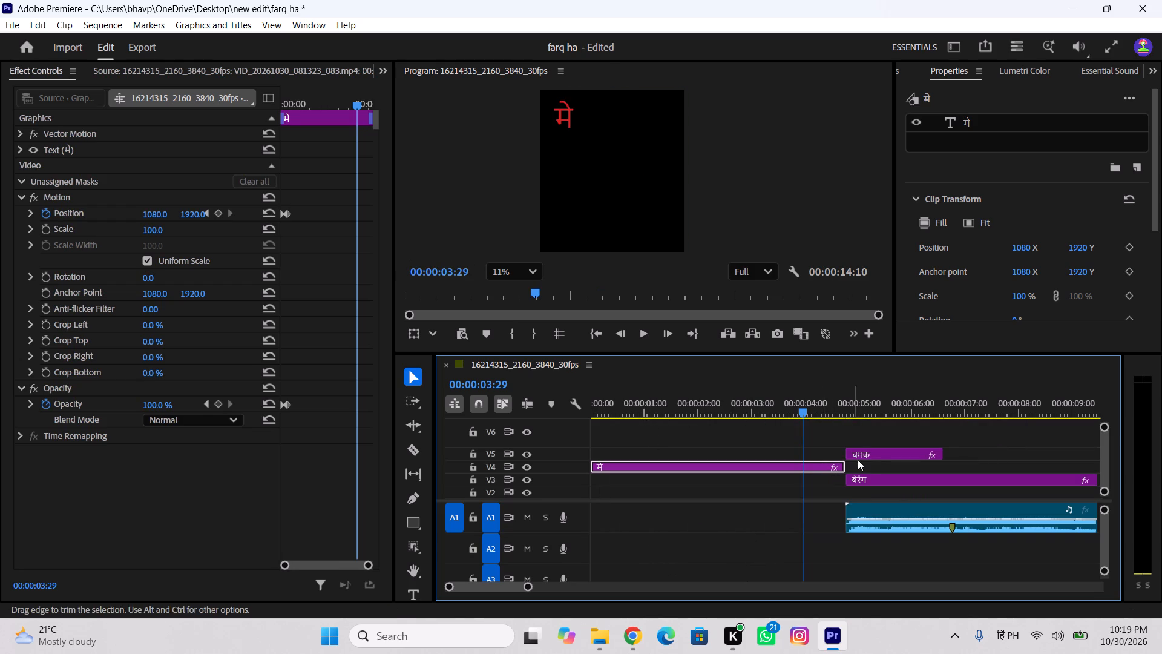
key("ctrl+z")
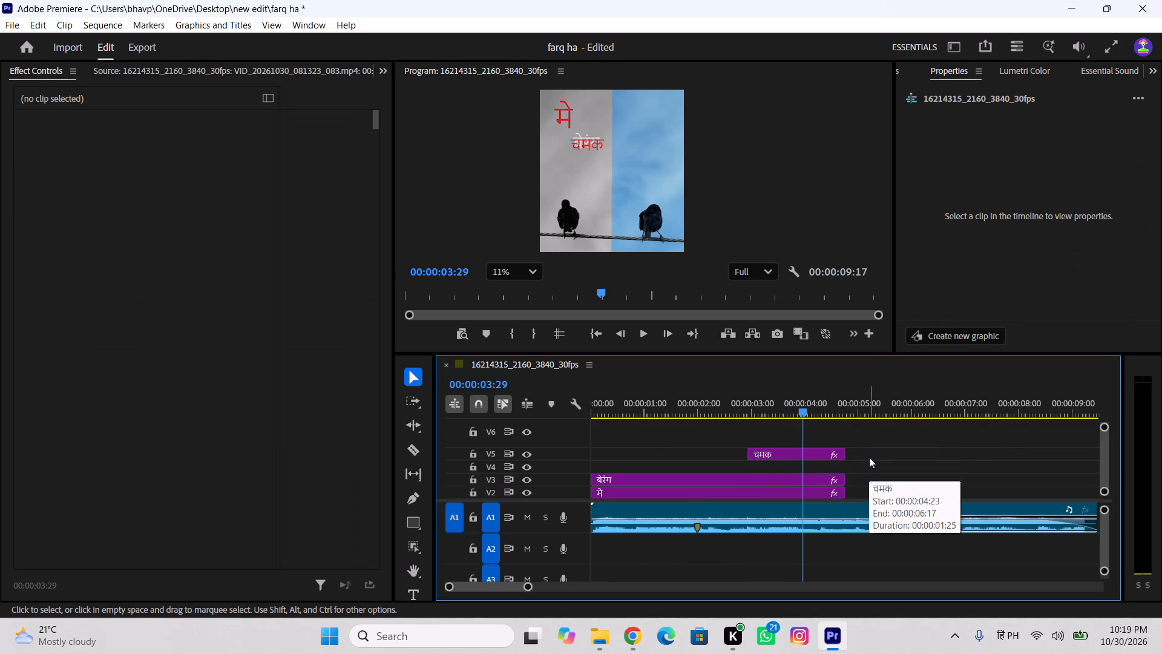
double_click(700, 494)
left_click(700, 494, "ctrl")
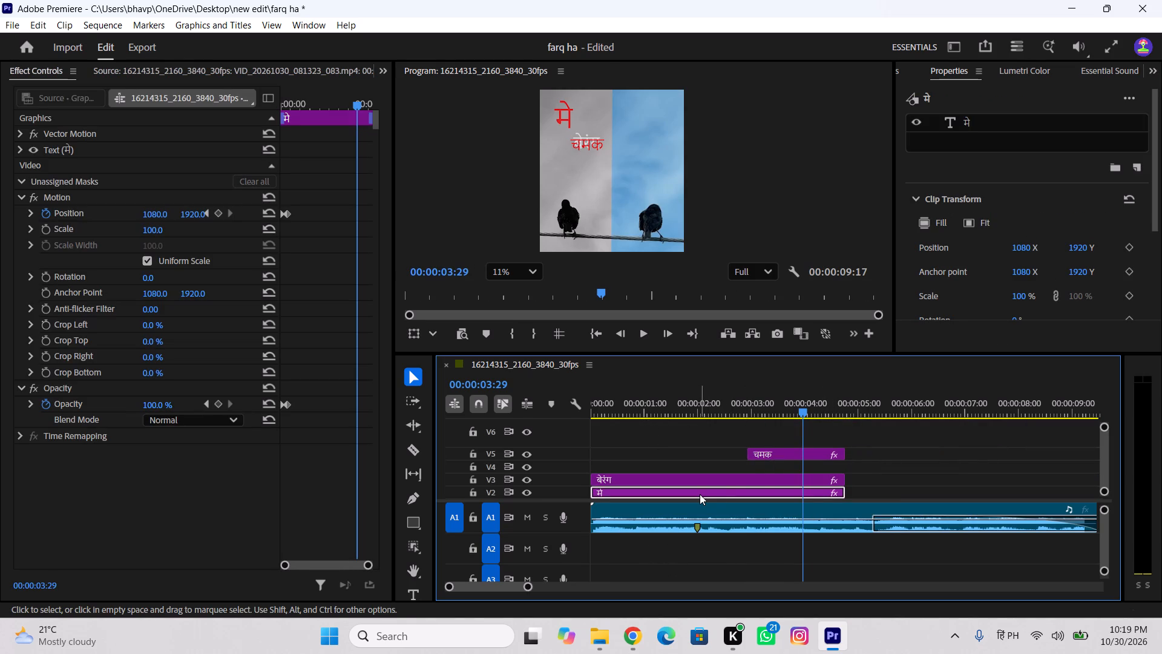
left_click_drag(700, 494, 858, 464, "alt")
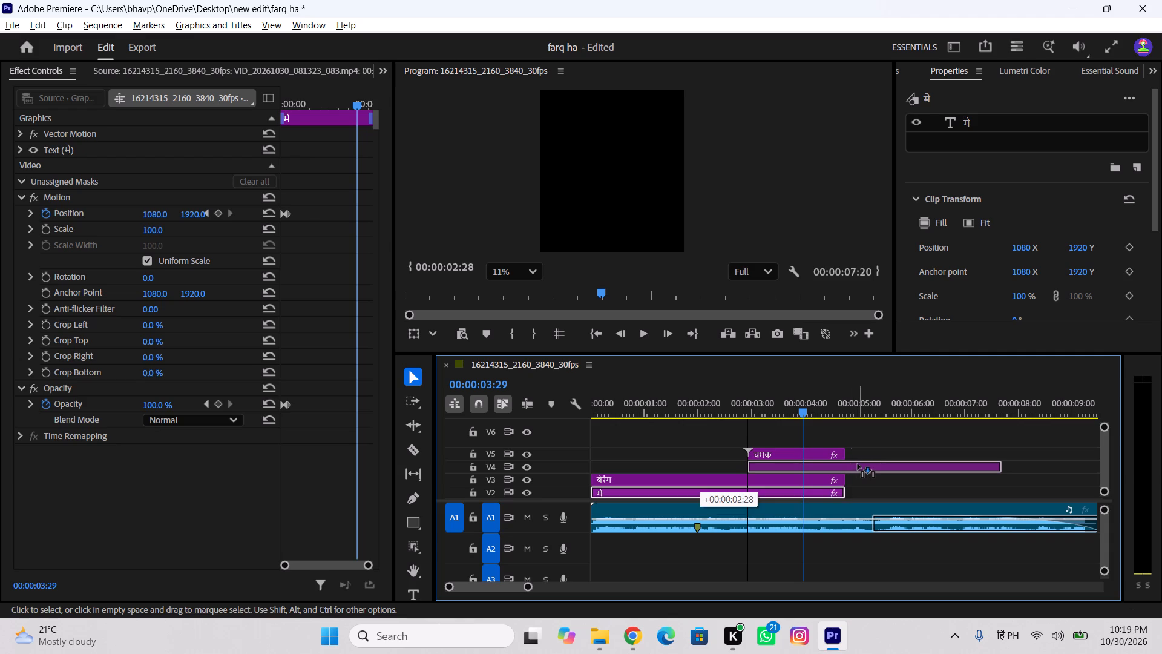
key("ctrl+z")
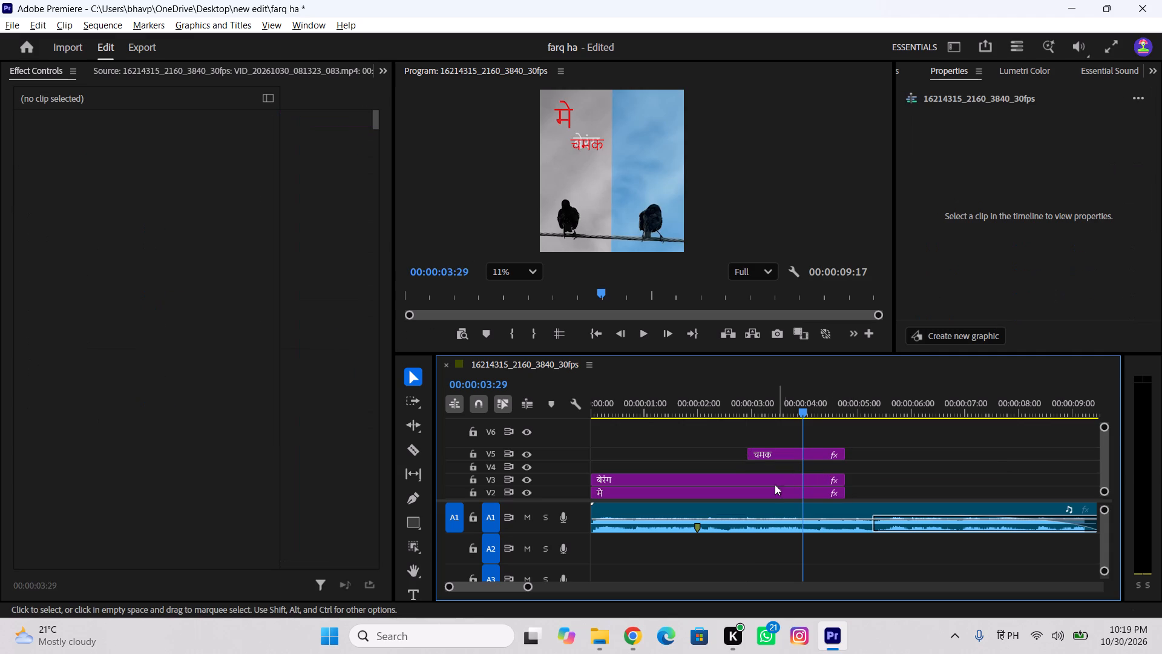
Duplicate the मे clip from V2 onto V4, aligning its start with the चमक clip and trimming its end to match the other text clips.
left_click(767, 496)
left_click_drag(765, 494, 896, 455, "alt")
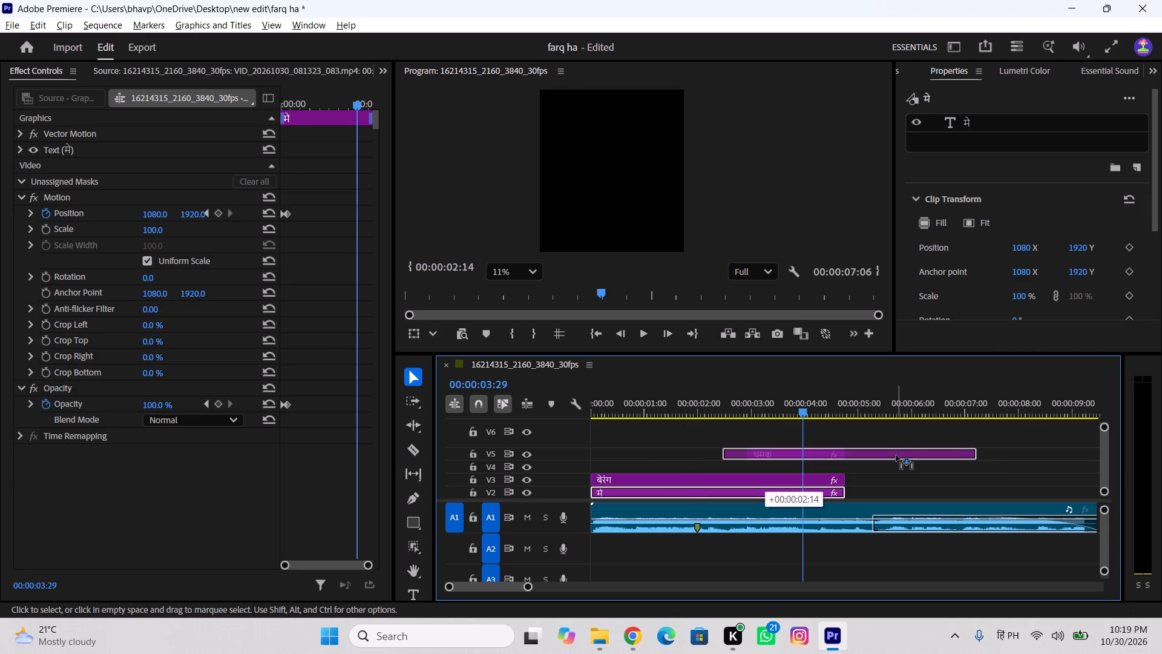
left_click_drag(896, 455, 924, 469, "alt")
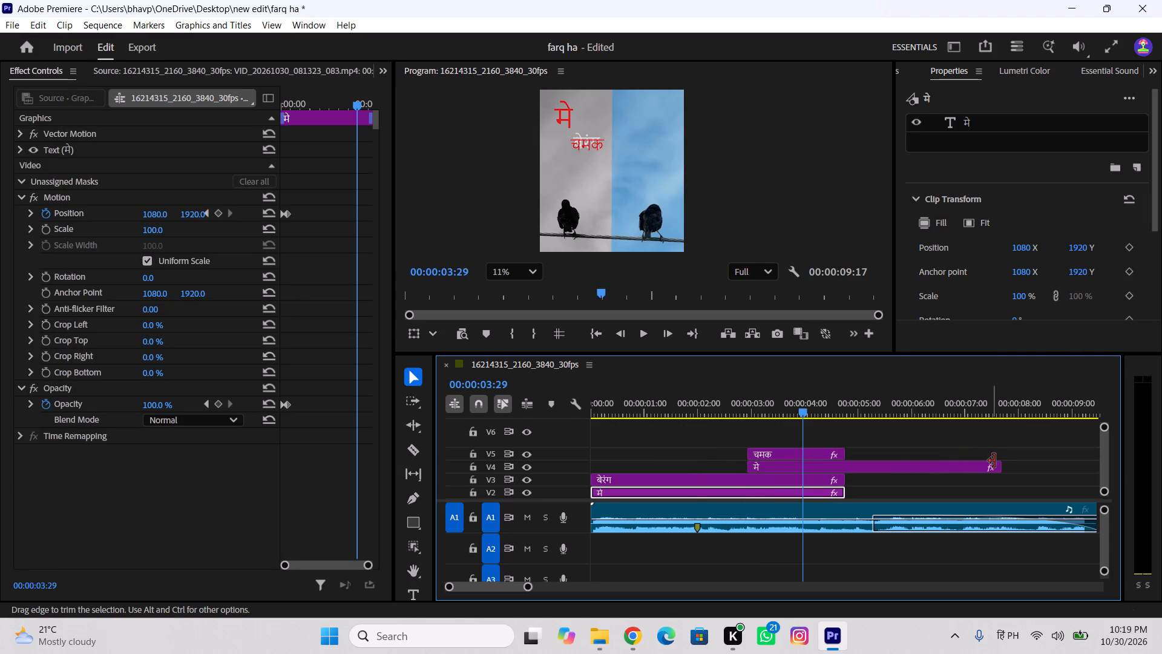
left_click_drag(1002, 462, 848, 501)
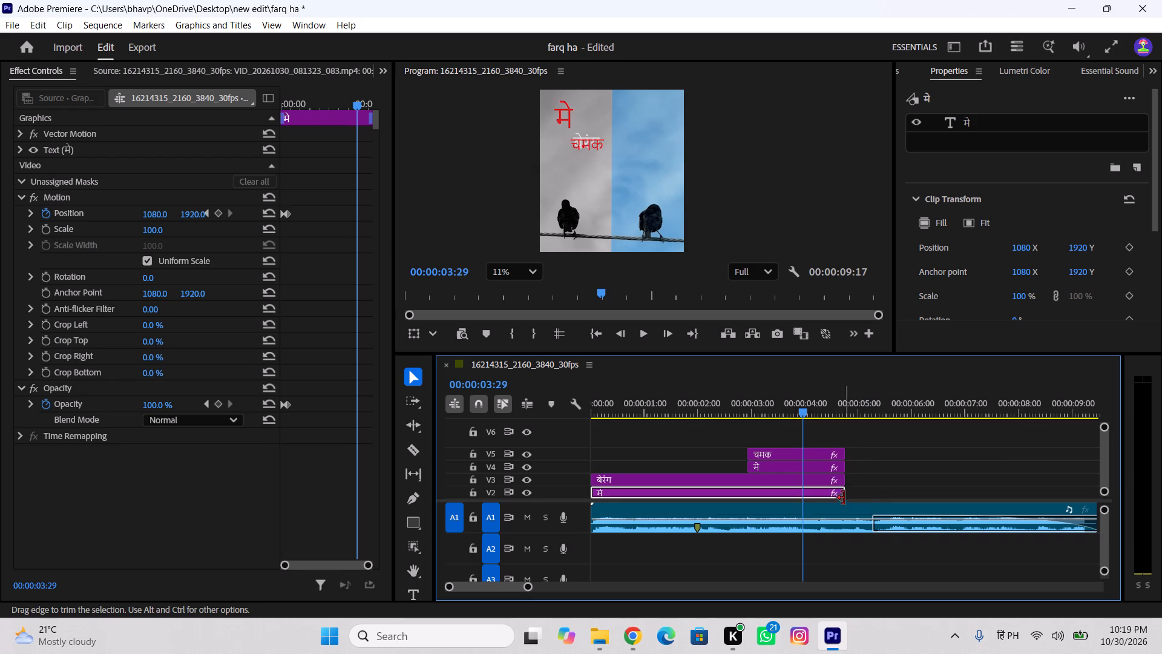
Set the horizontal position of the duplicated मे clip on V4 to 2127 at 00:00:03:29, placing it over the blue sky.
left_click(794, 467)
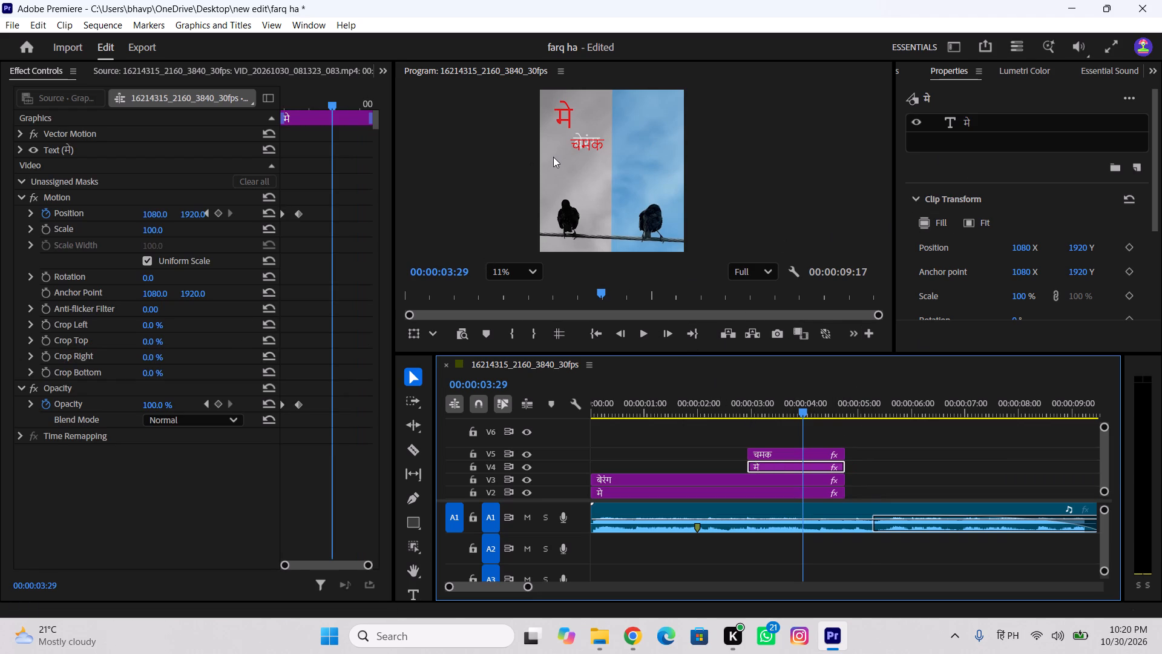
left_click_drag(162, 213, 218, 214)
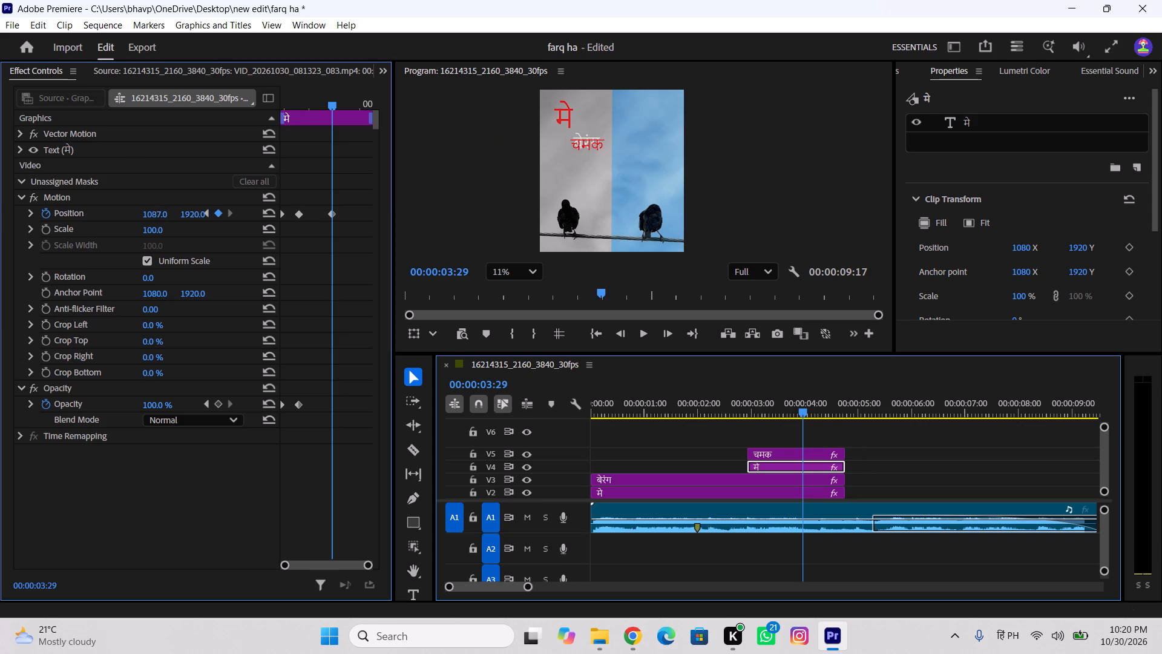
left_click_drag(218, 214, 957, 228)
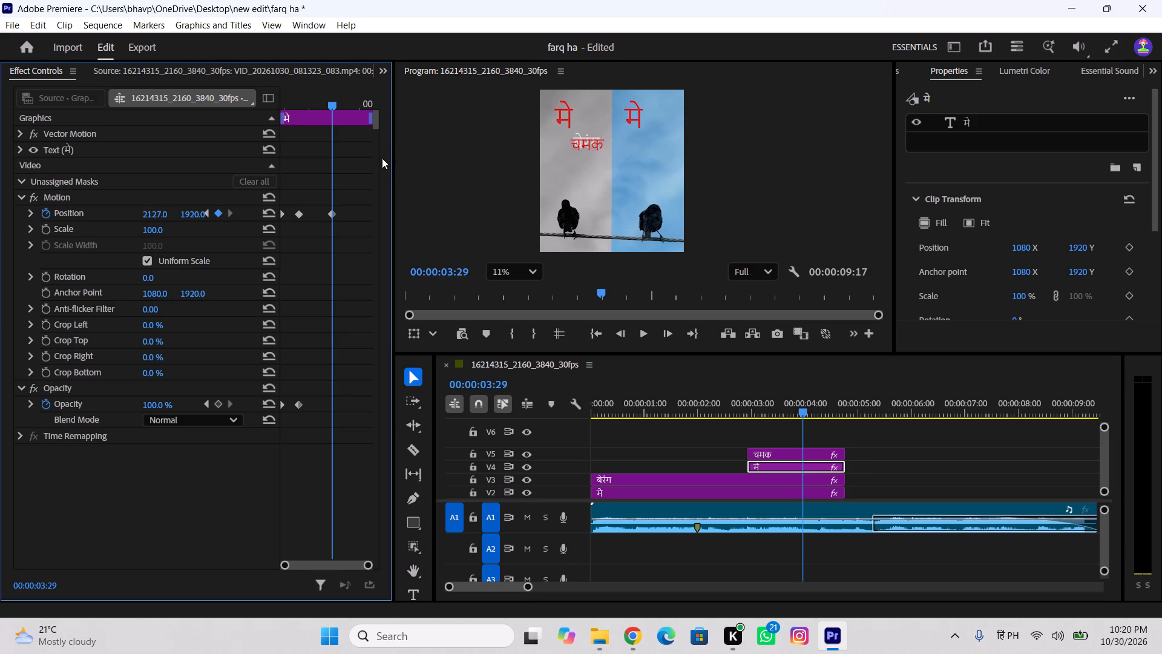
Replace the duplicated text on V4 with तू and reduce its font size to 259.
left_click(412, 589)
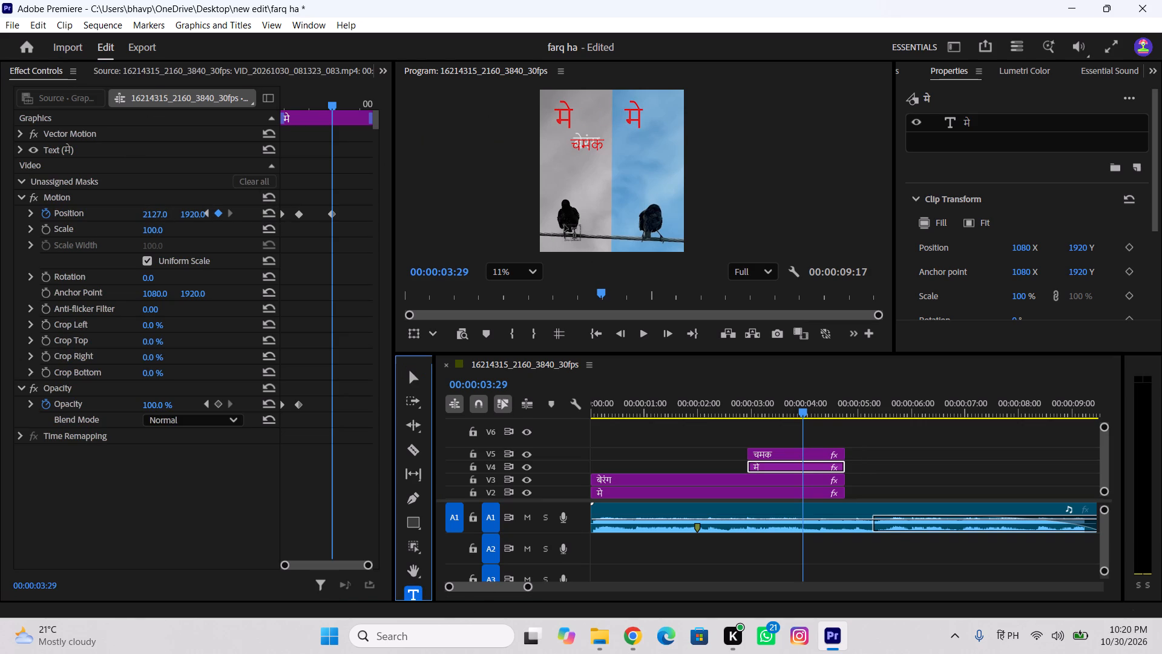
double_click(640, 111)
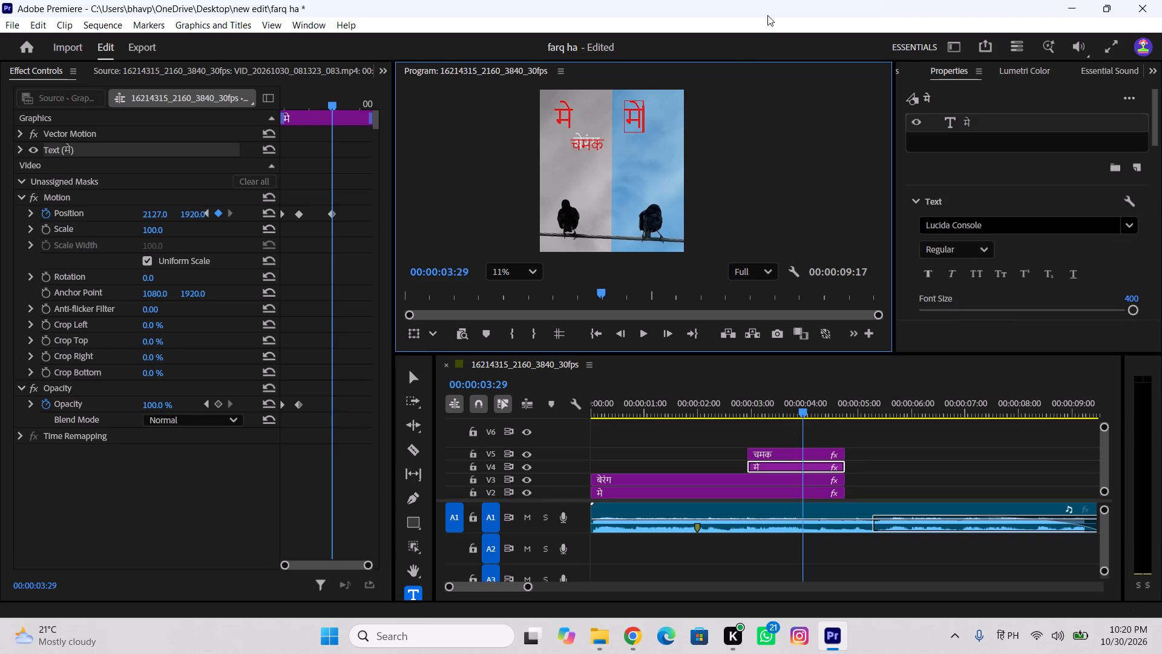
key("BackSpace")
type("tu")
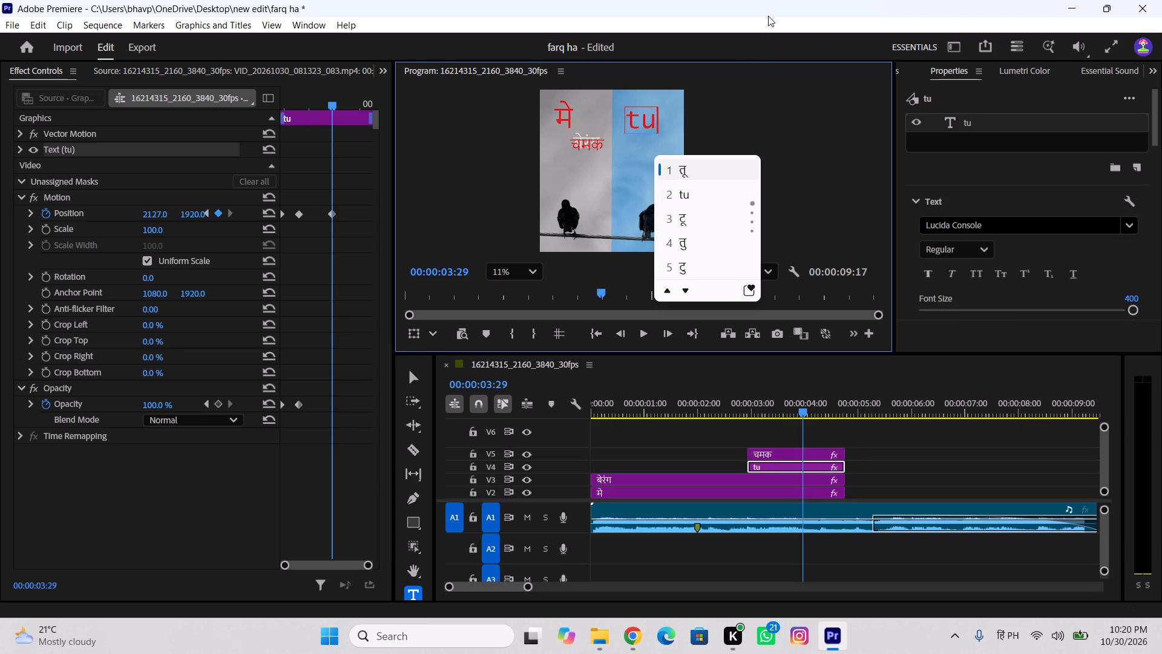
left_click(730, 174)
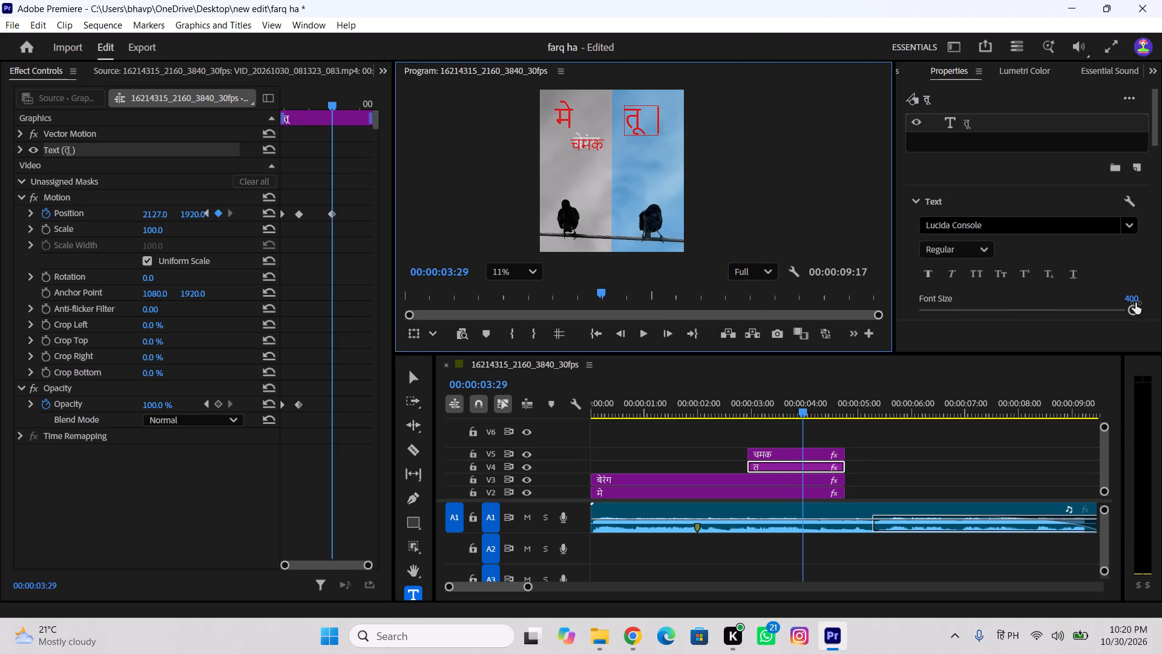
left_click_drag(1132, 308, 1058, 337)
Set the vertical position of the तू clip on V4 to 2476, lowering it over the blue sky.
left_click_drag(192, 217, 277, 235)
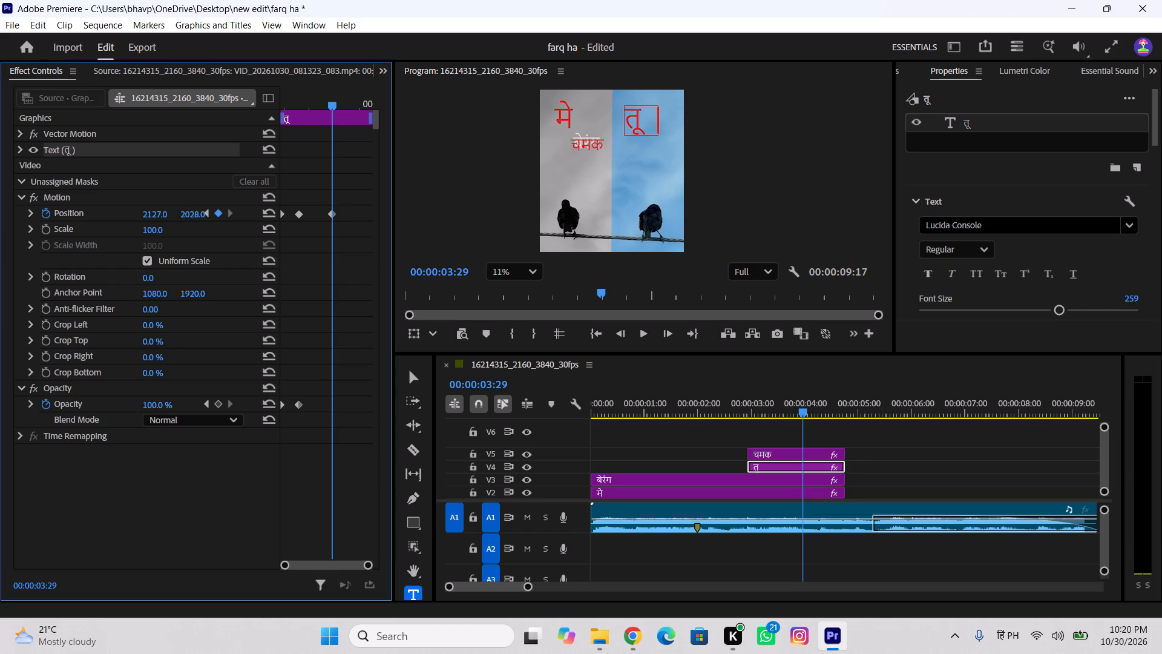
left_click_drag(277, 235, 679, 282)
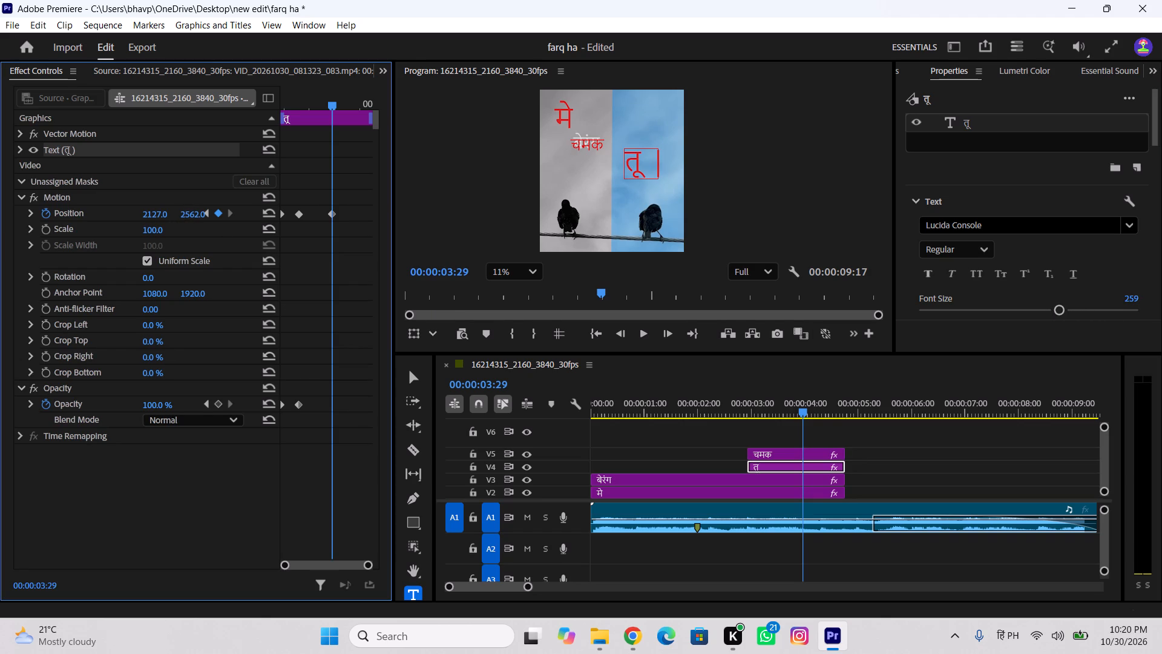
left_click_drag(679, 282, 606, 278)
Set the position of the चमक clip on V5 to 2437, 2970, placing it below तू on the blue side.
left_click(768, 449)
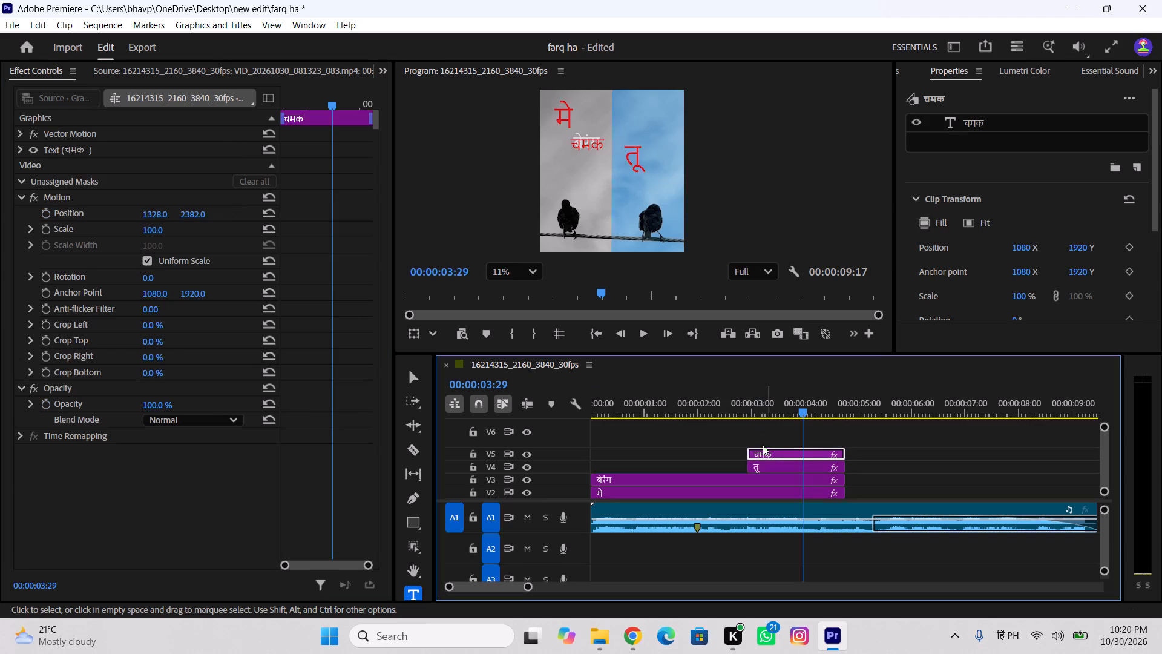
left_click_drag(143, 211, 848, 254)
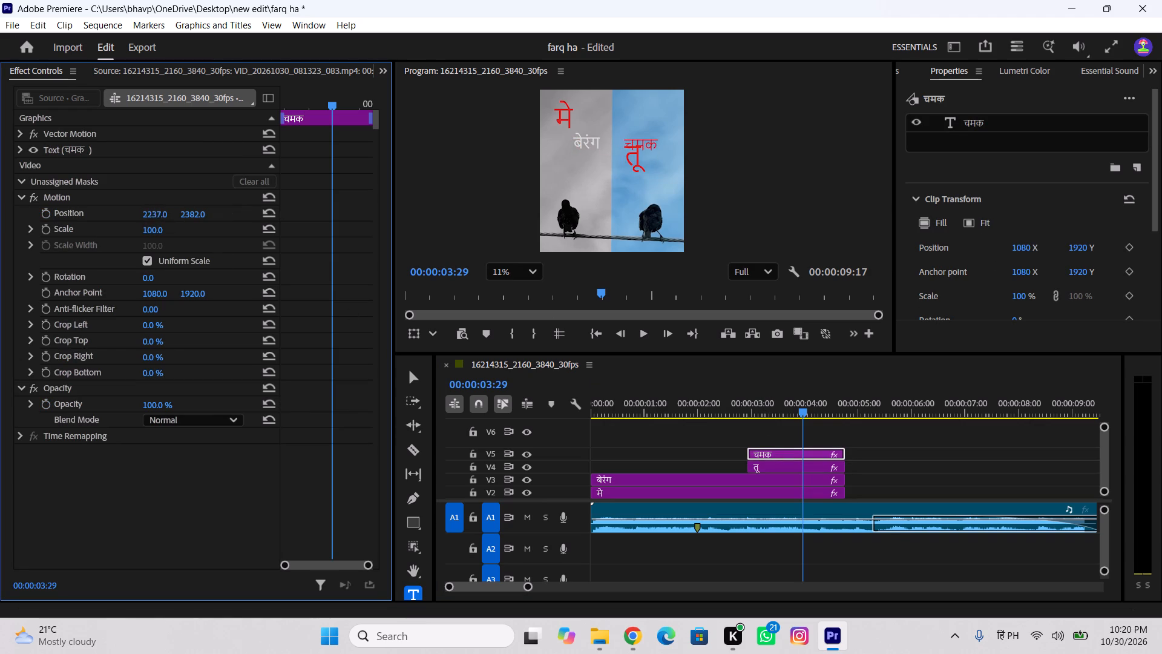
left_click_drag(848, 254, 984, 266)
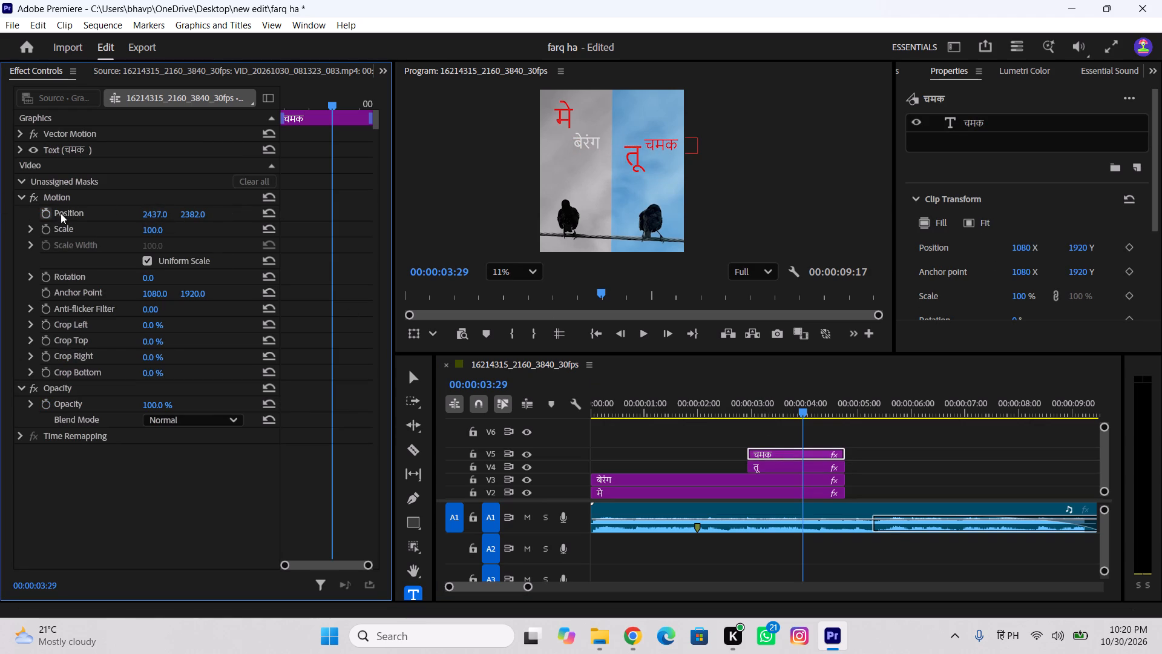
left_click_drag(199, 215, 965, 317)
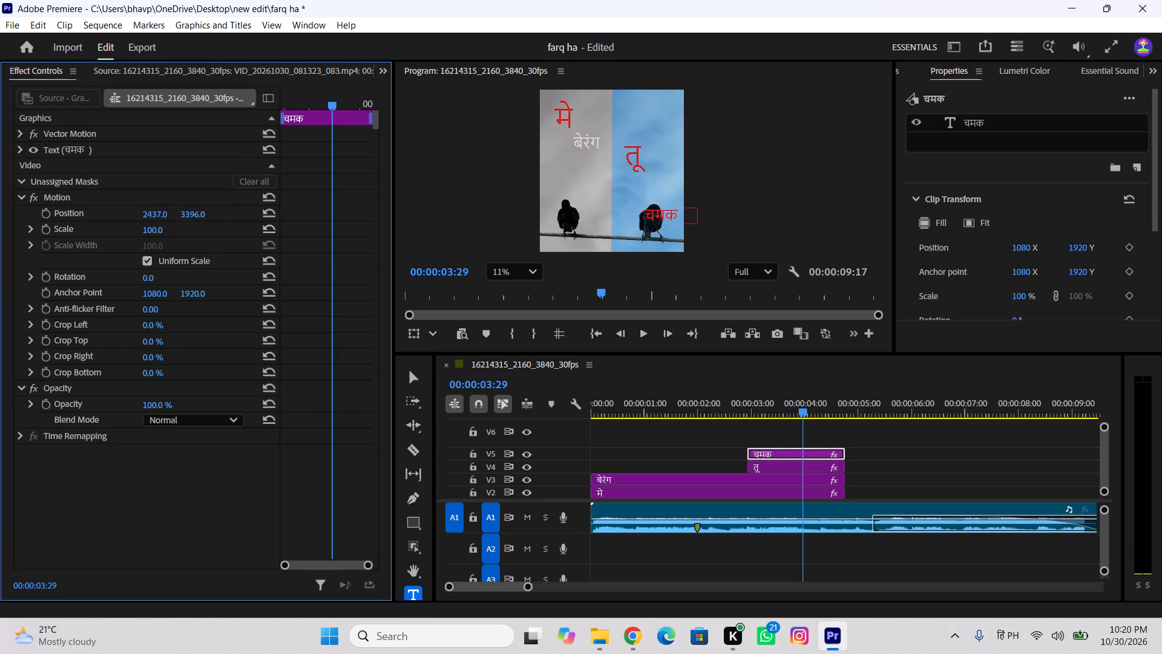
left_click_drag(965, 317, 646, 428)
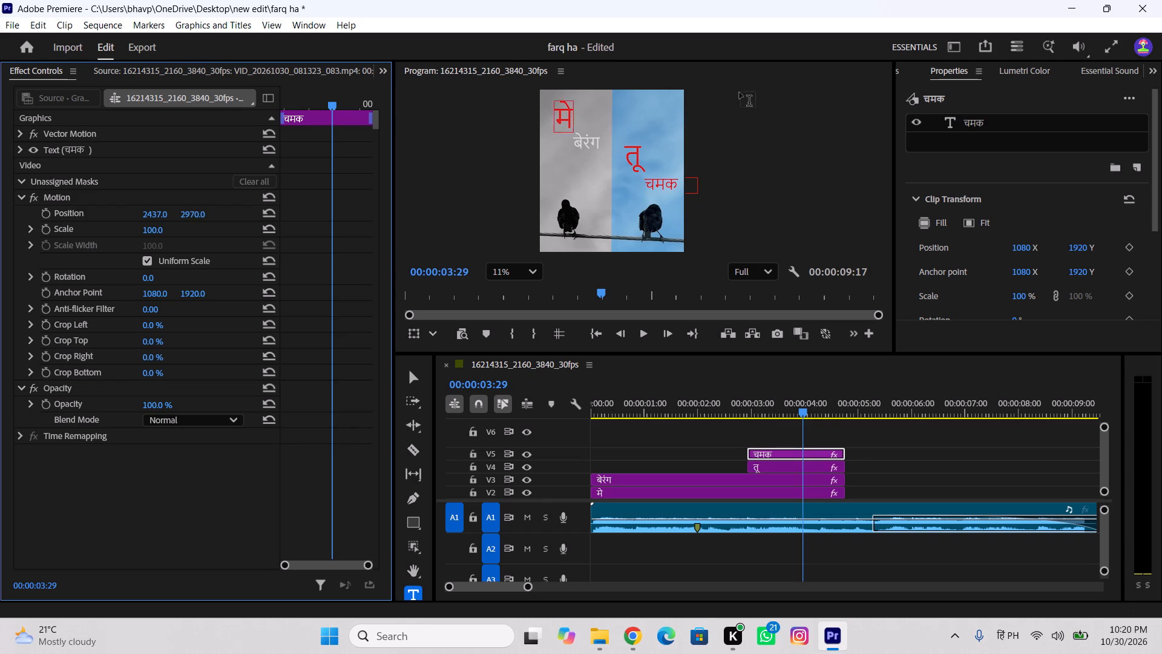
Change the fill of the तू text to light grey, RGB 190, 190, 190.
left_click(637, 160)
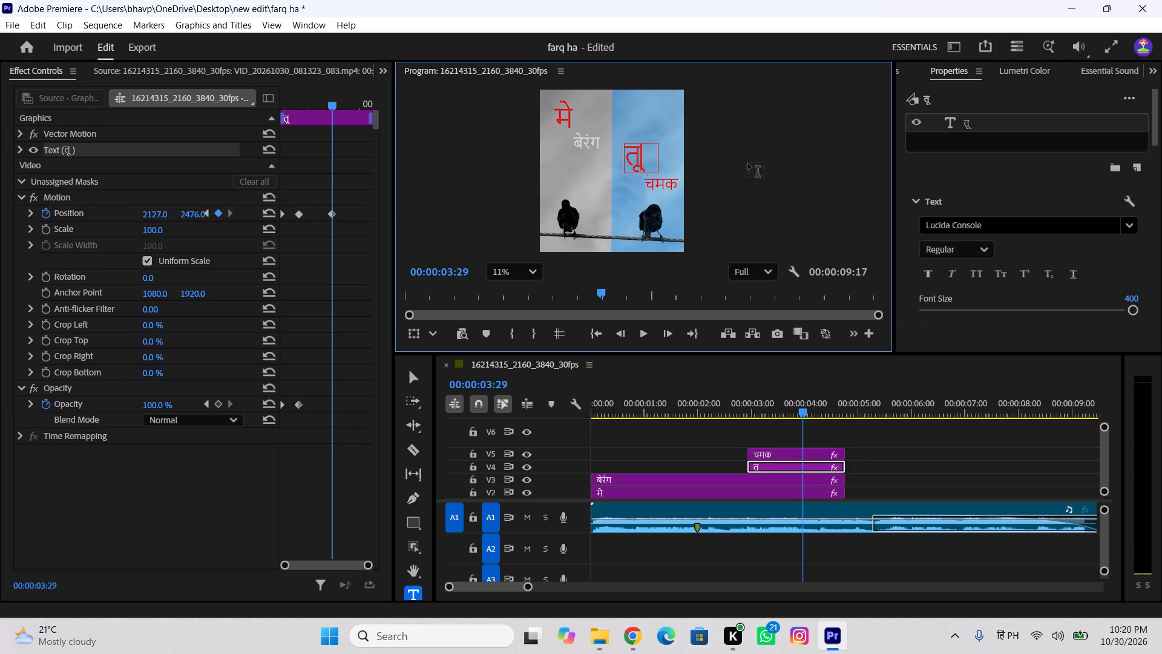
scroll(905, 217, "down", 16)
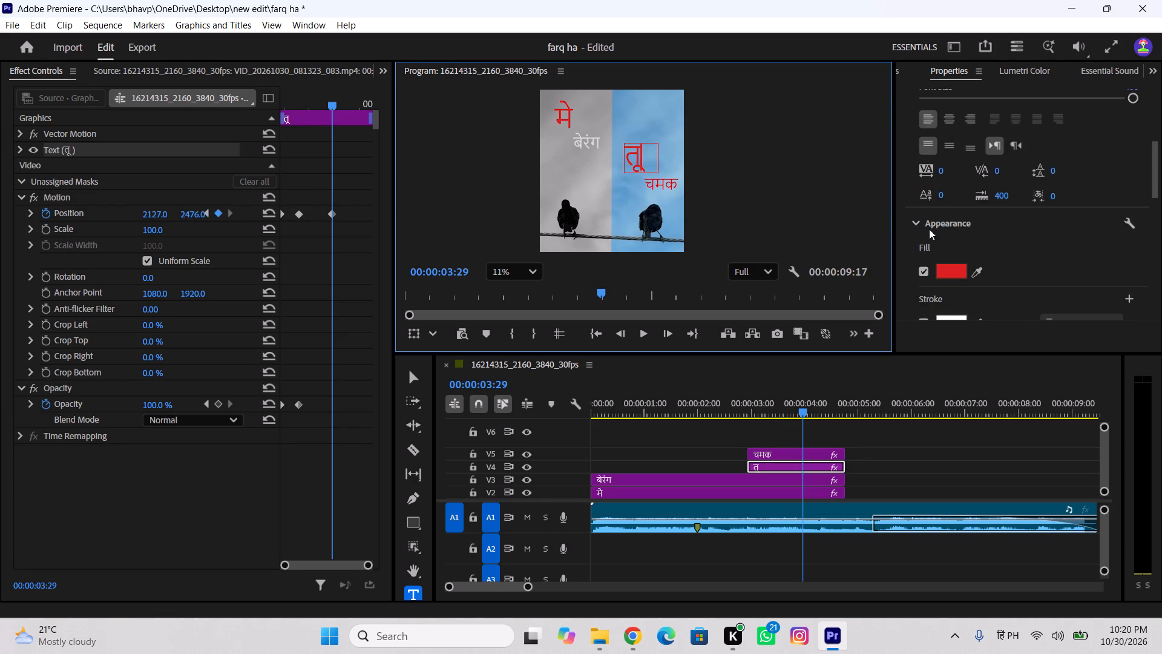
left_click_drag(645, 163, 600, 165)
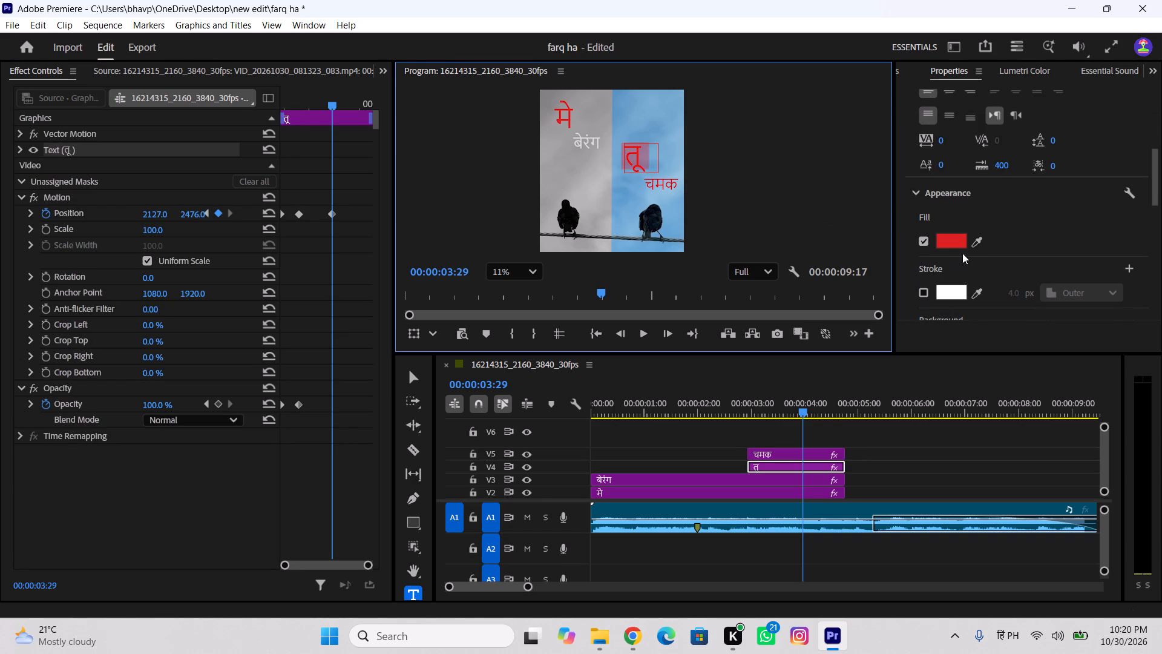
left_click(959, 243)
left_click_drag(519, 309, 516, 310)
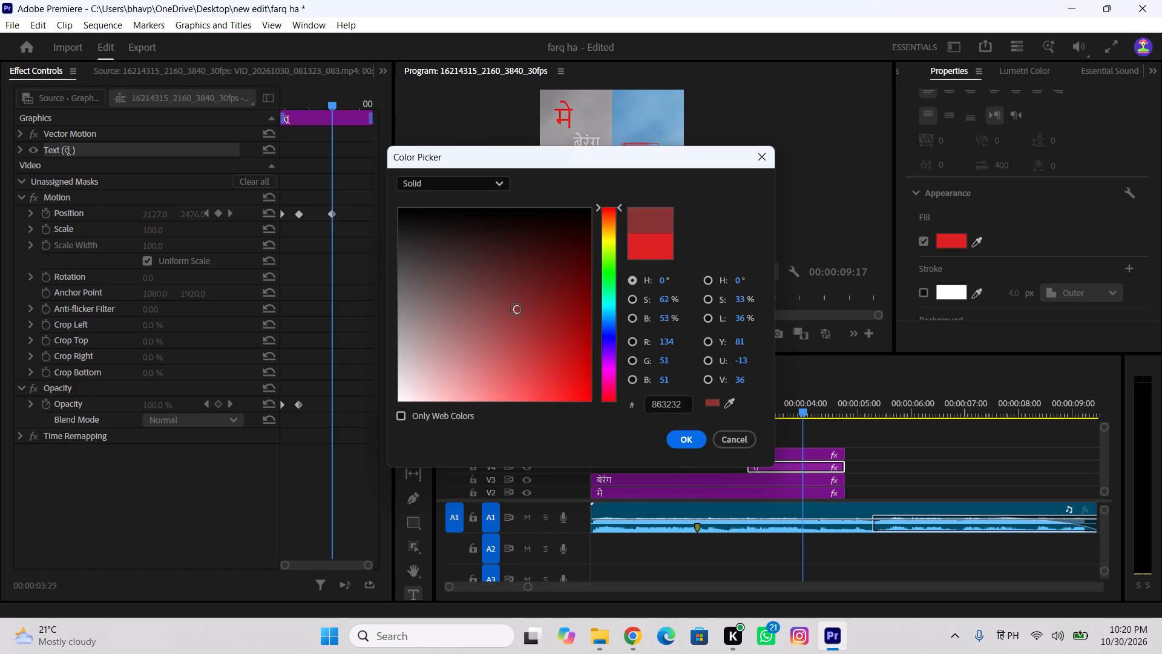
left_click_drag(516, 310, 376, 378)
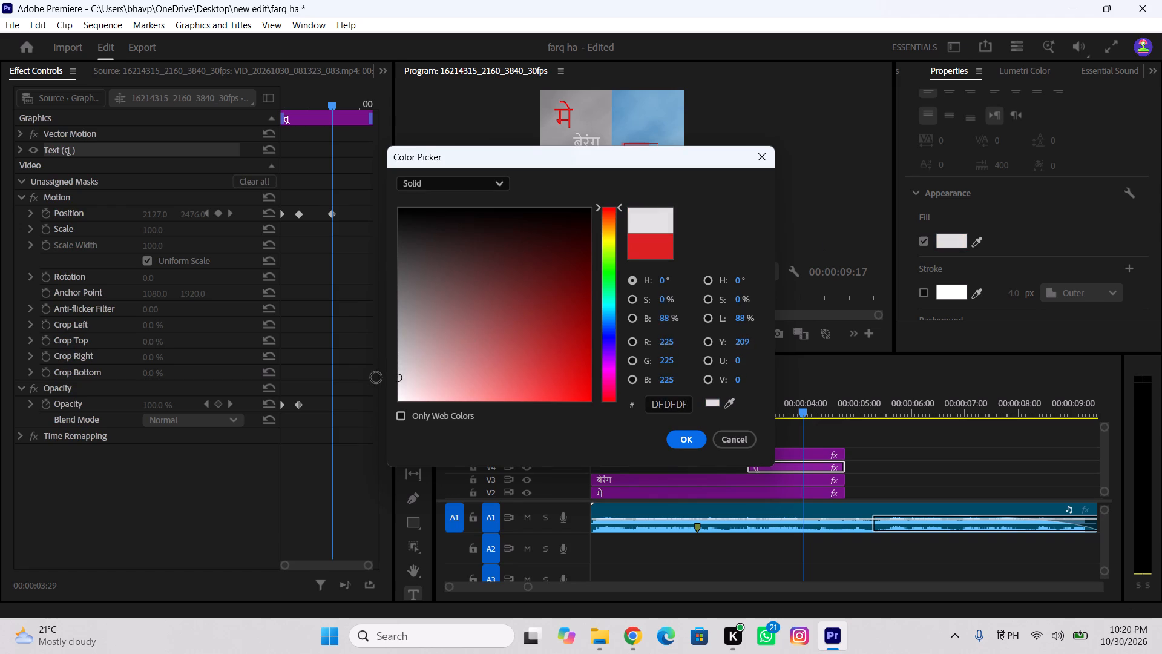
left_click_drag(376, 378, 363, 351)
left_click(683, 431)
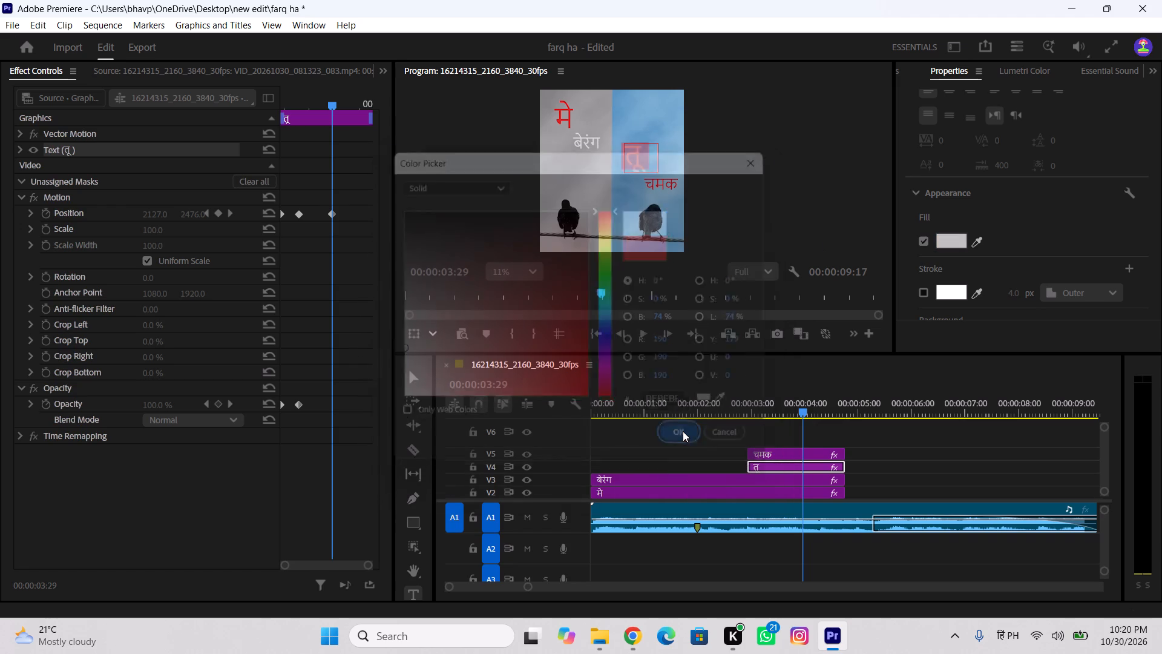
left_click(634, 444)
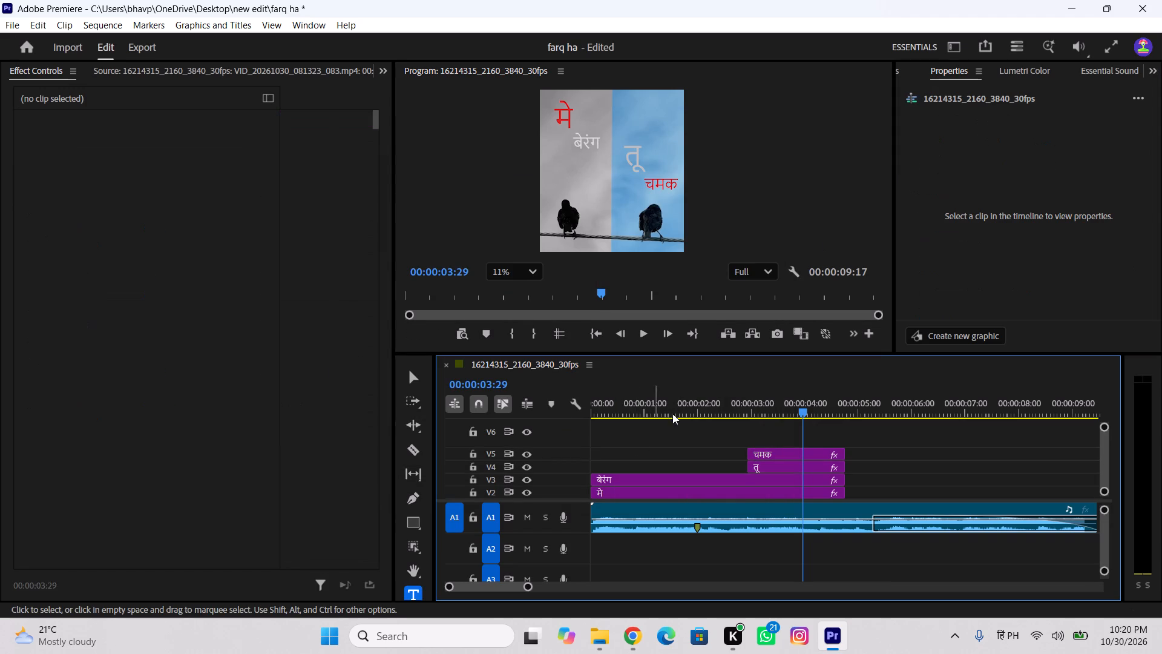
Turn off opacity and position animation on the तू clip, deleting all of its existing keyframes.
left_click(780, 465)
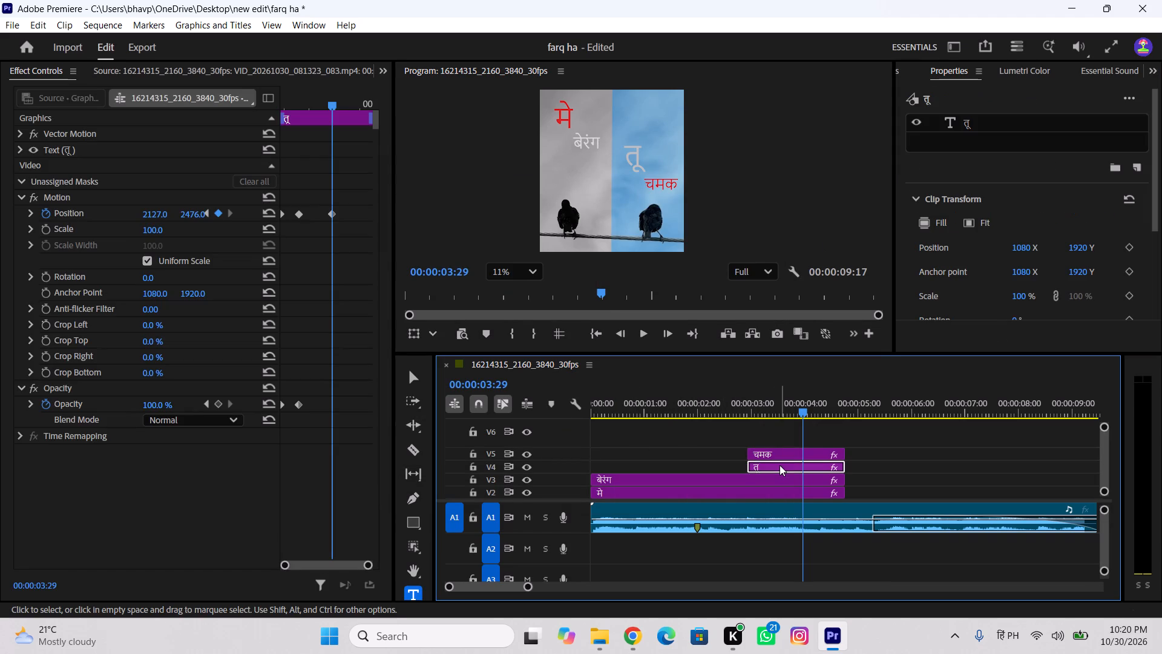
left_click_drag(350, 193, 227, 427)
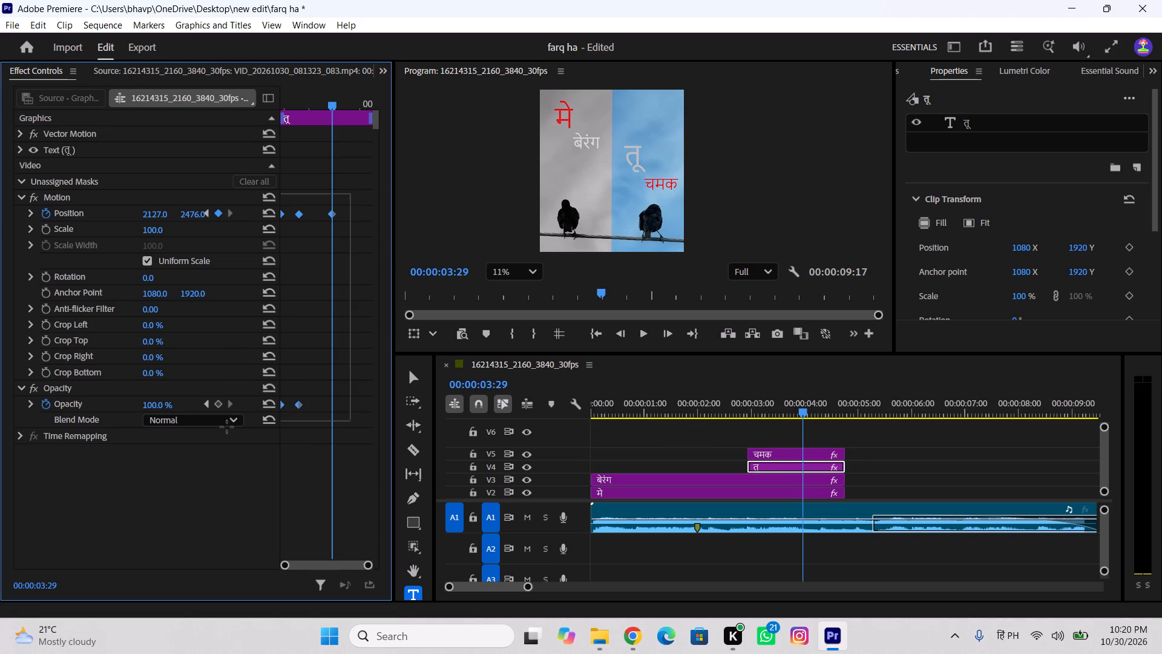
left_click_drag(227, 427, 226, 437)
left_click(50, 404)
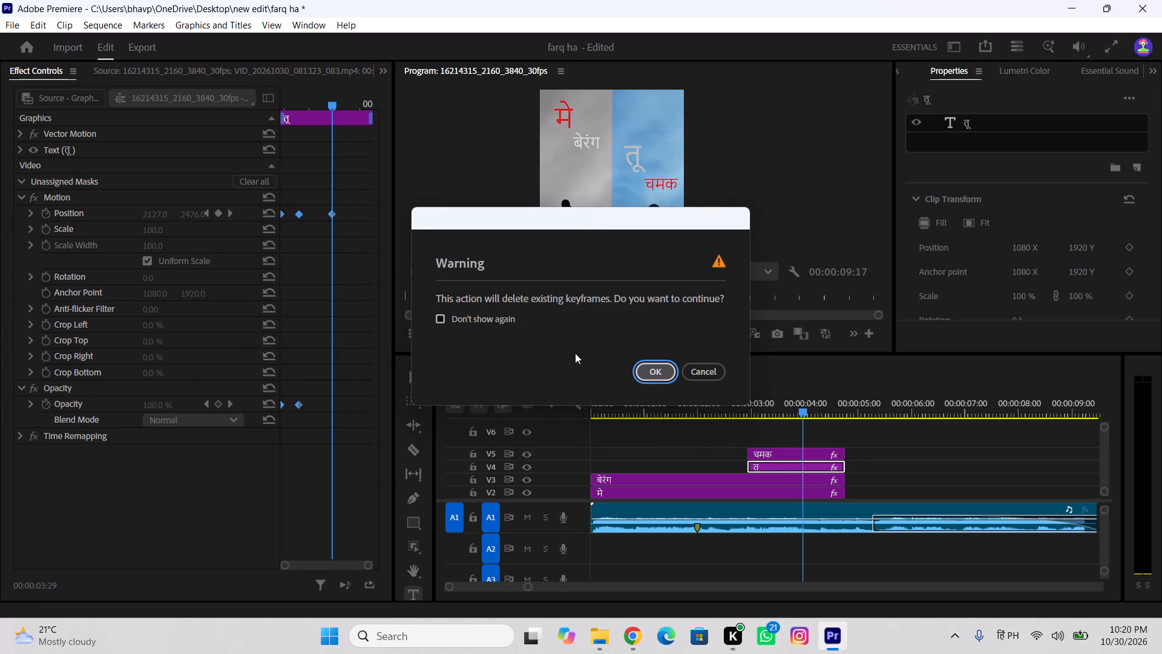
left_click(661, 366)
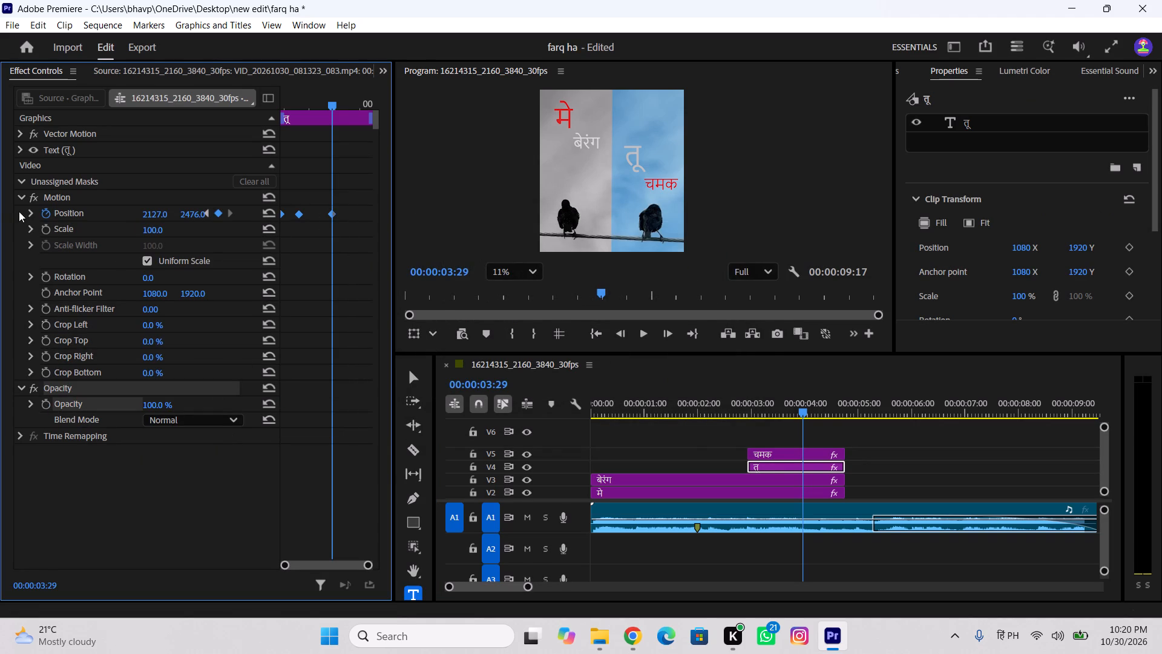
left_click(48, 212)
left_click(658, 375)
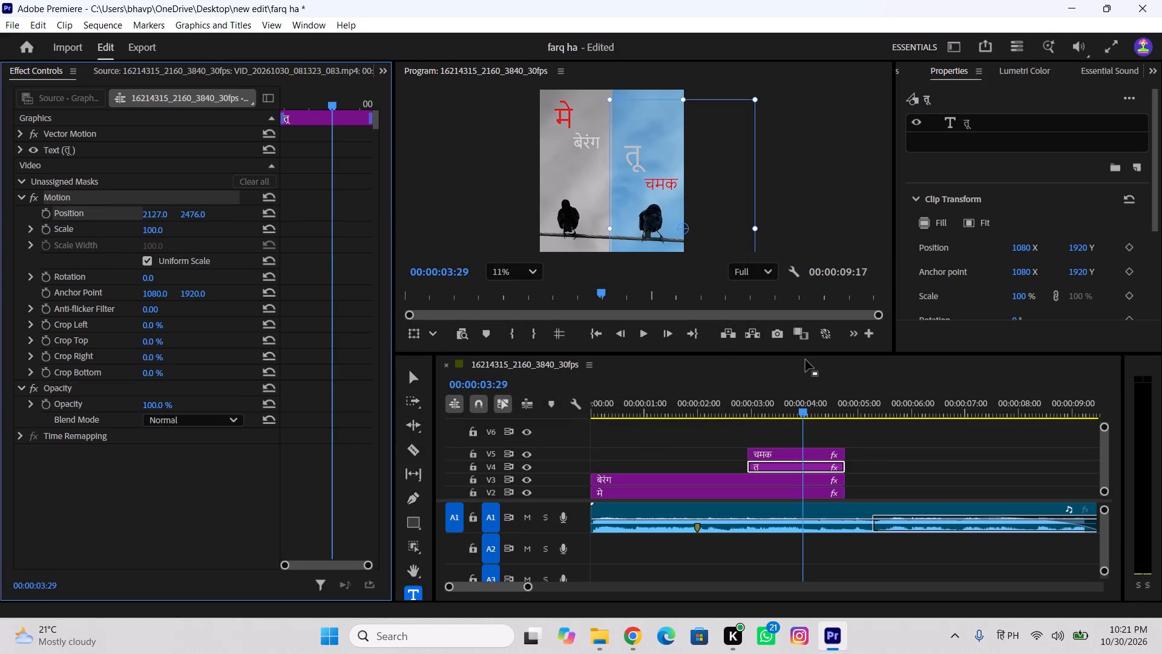
Extend the starts of the चमक and तू clips back to the audio marker near 00:00:02:00 and play back the timing.
left_click_drag(805, 406, 563, 436)
key("space")
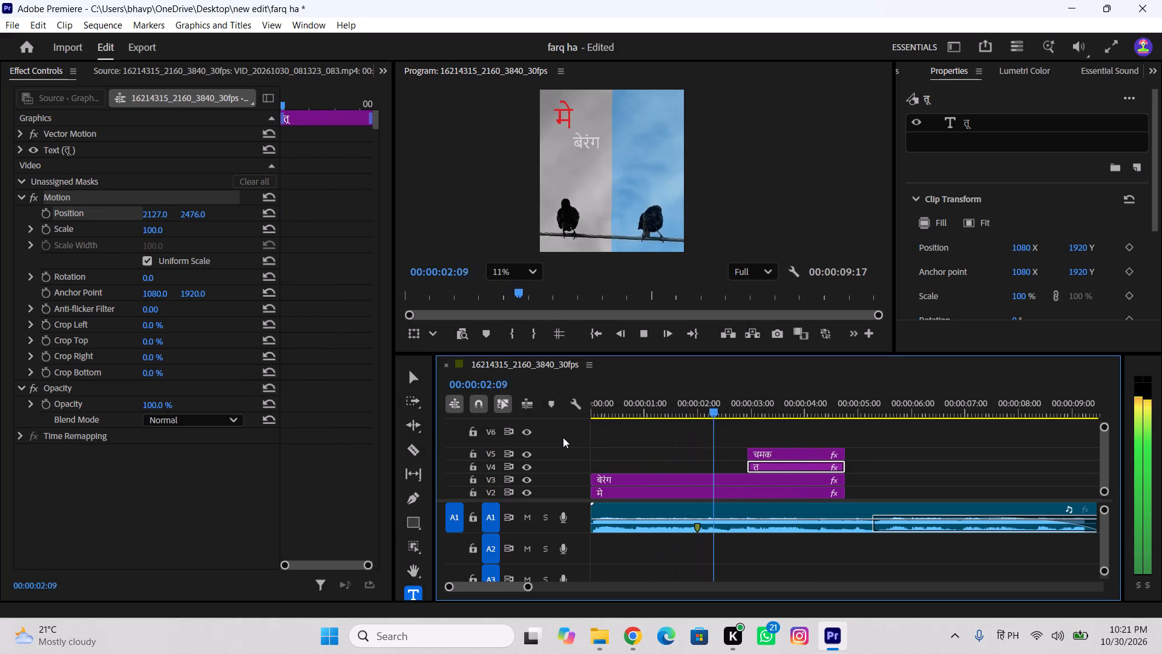
key("space")
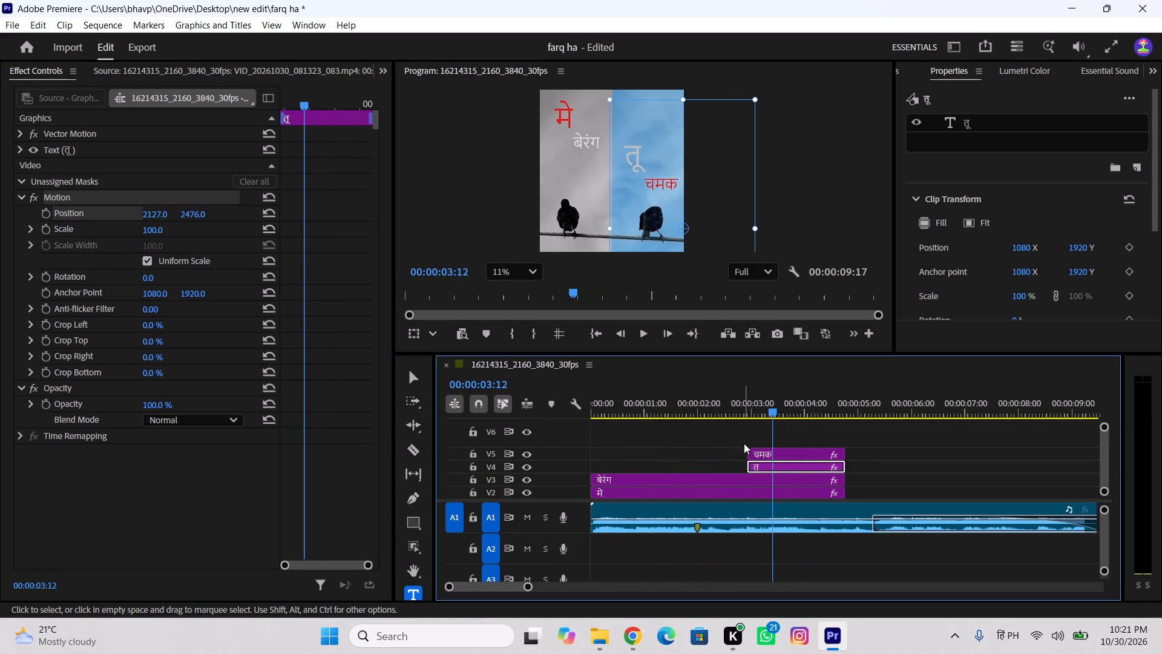
left_click_drag(747, 448, 704, 455)
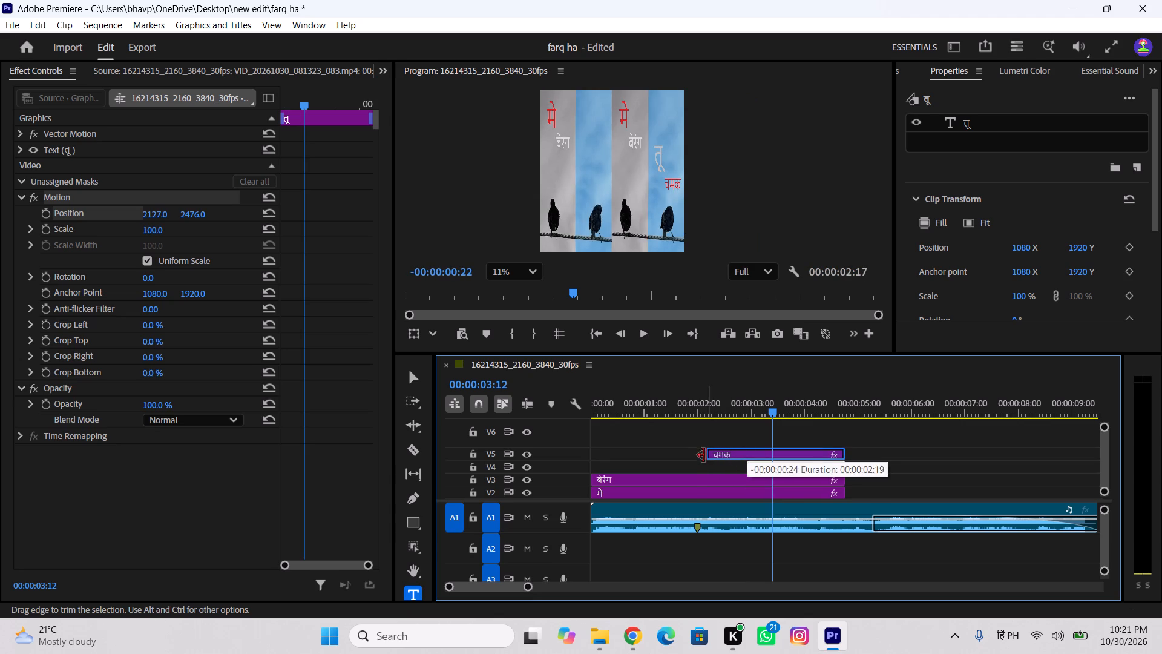
left_click_drag(704, 455, 700, 457)
left_click_drag(750, 466, 696, 478)
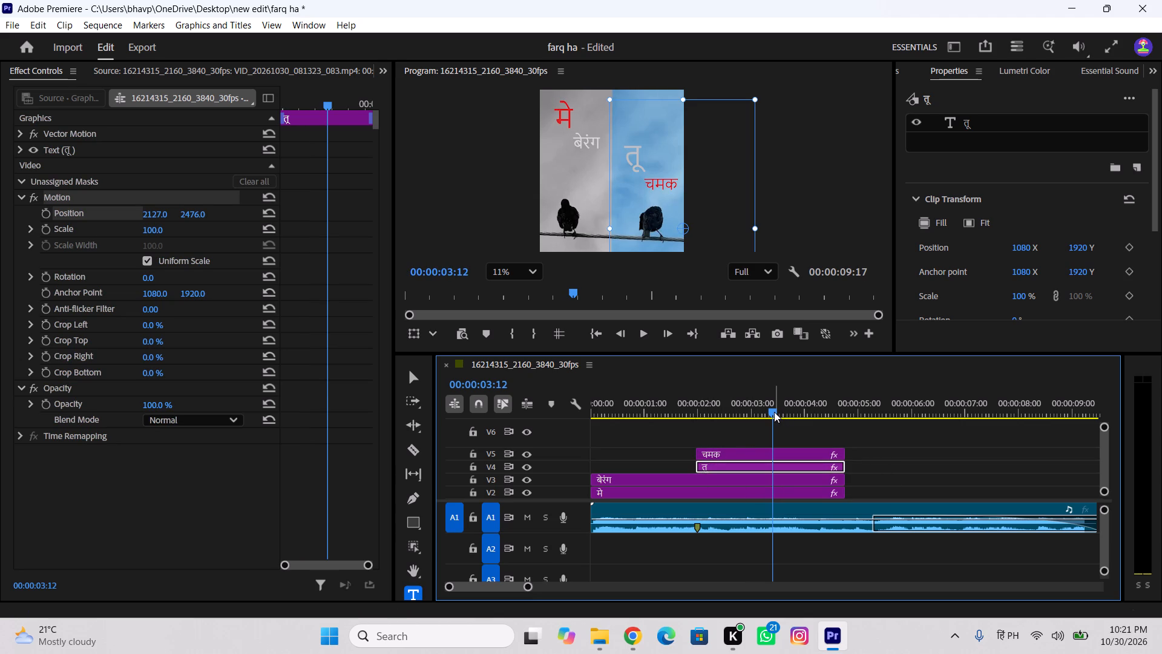
left_click_drag(774, 412, 563, 436)
key("space")
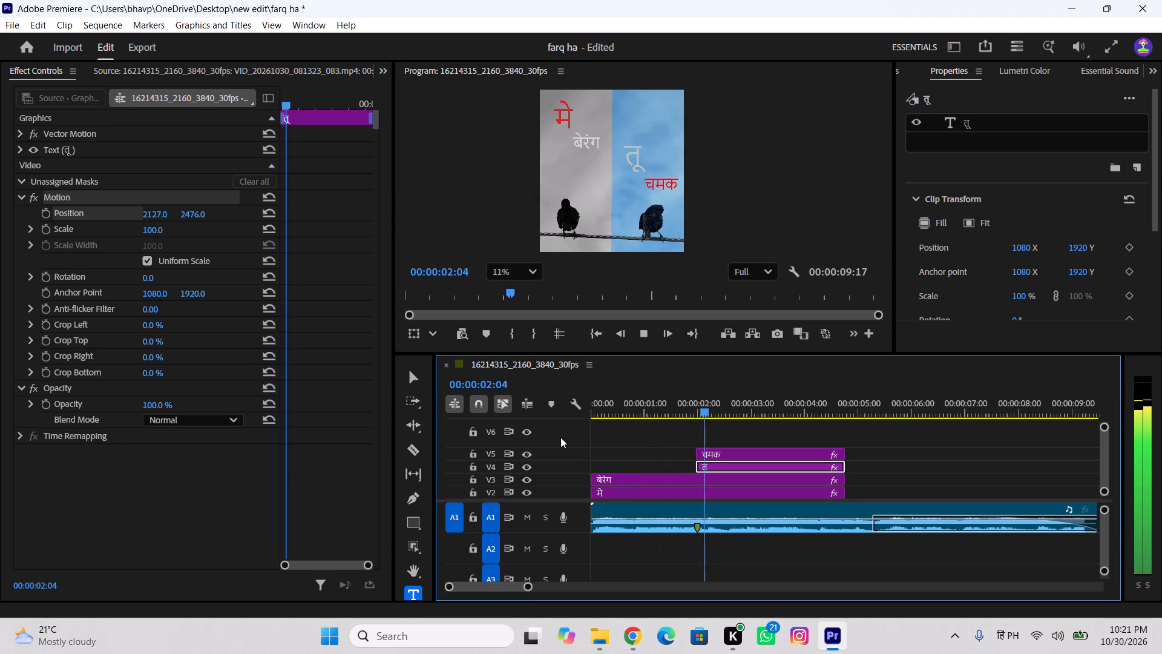
key("space")
Scale the तू clip on V4 down to about 25.6 and move it to about 1470.9, 1365.5 over the blue sky.
left_click(637, 155)
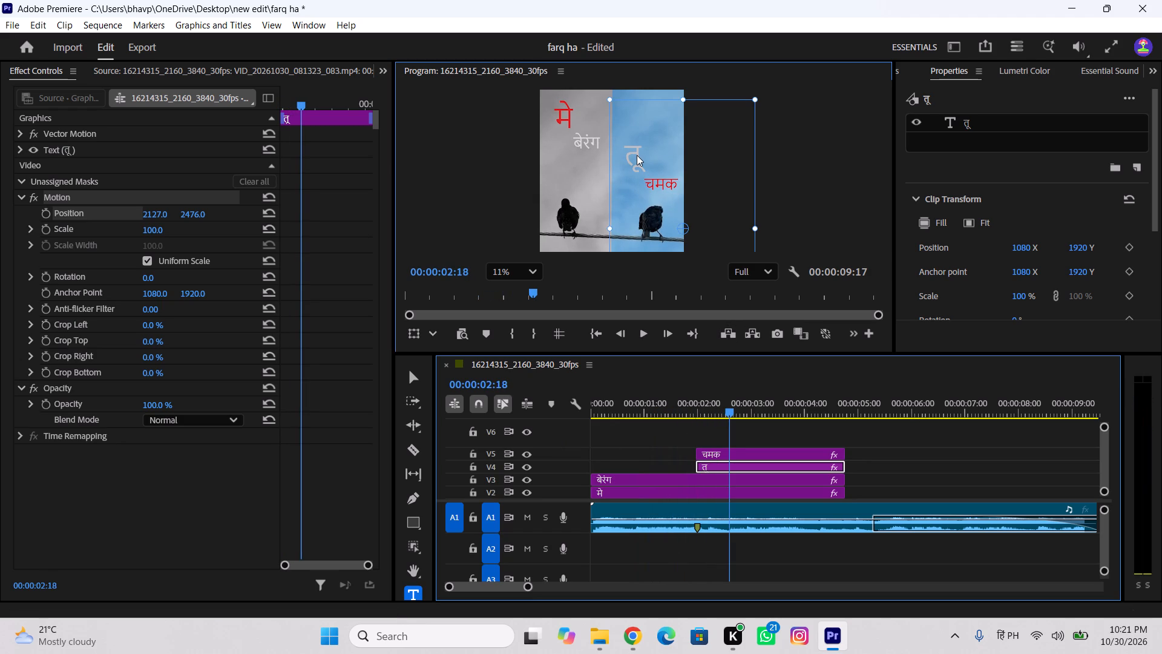
double_click(676, 187)
left_click(759, 464)
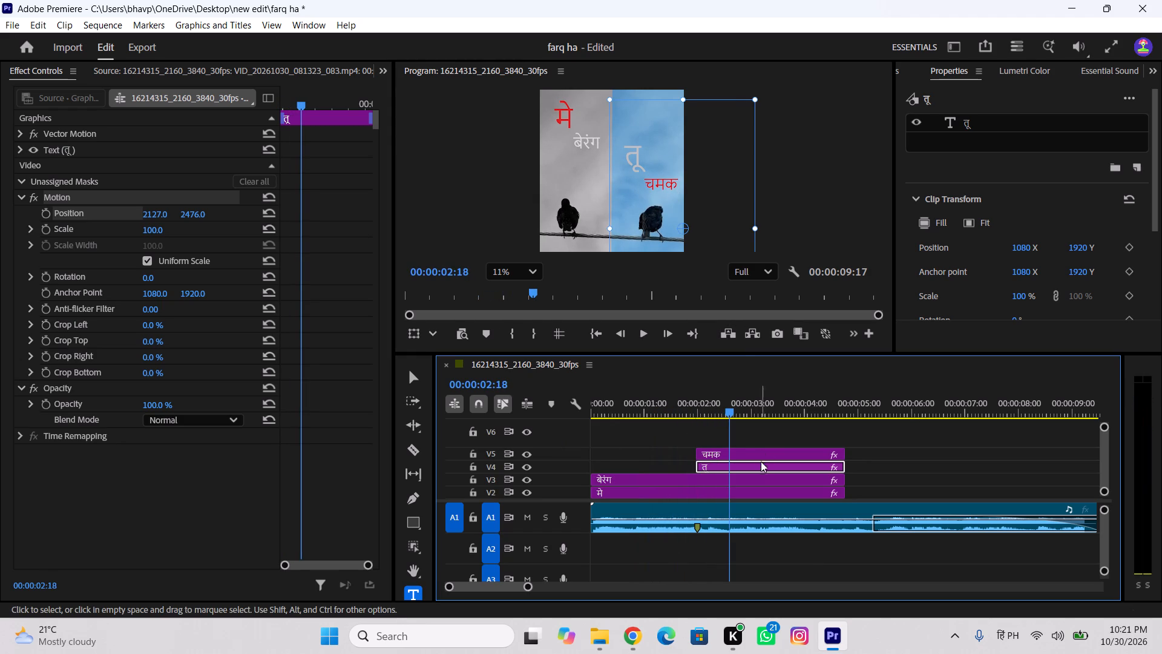
left_click_drag(755, 98, 717, 114)
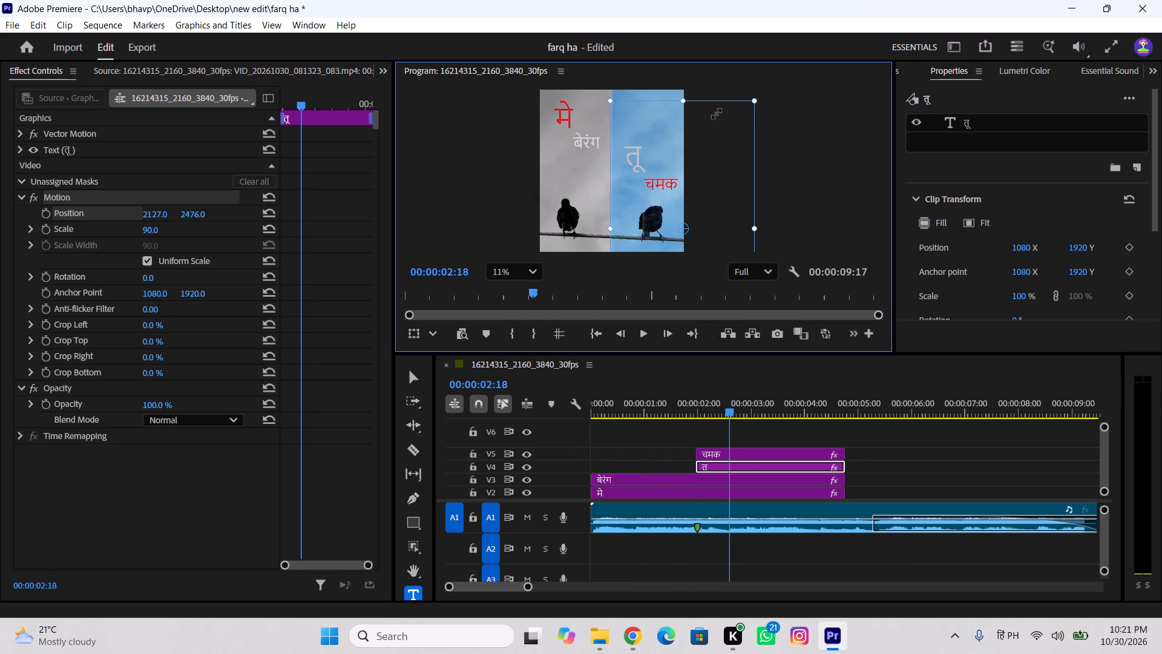
left_click_drag(717, 114, 689, 122)
left_click_drag(674, 160, 654, 128)
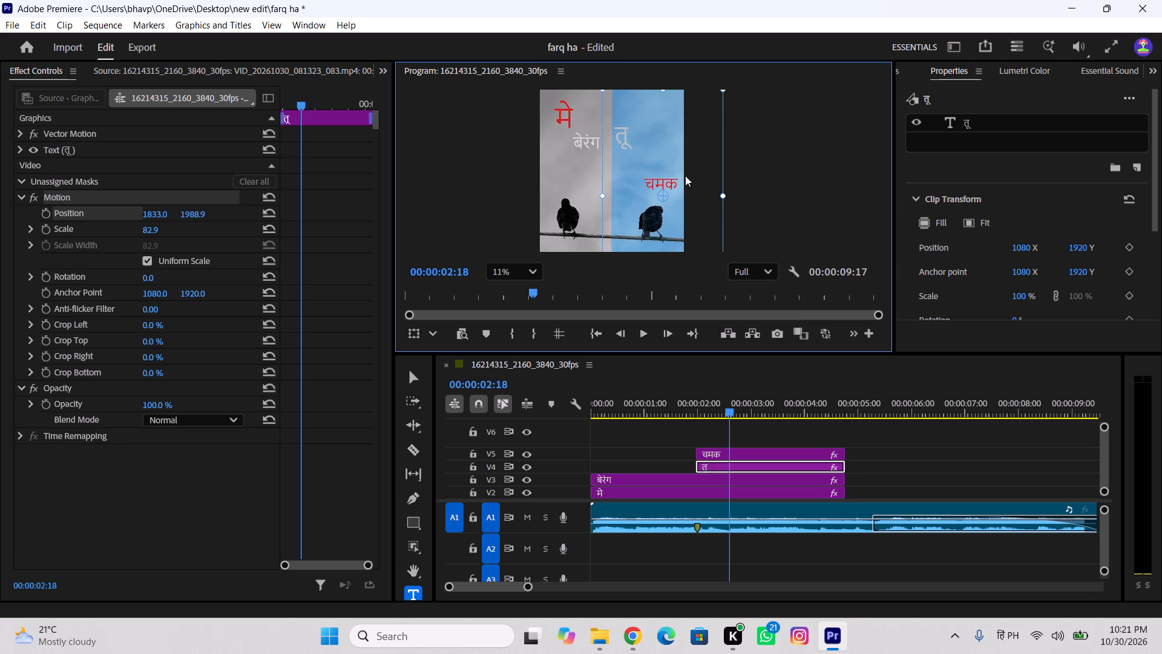
scroll(692, 184, "down", 10)
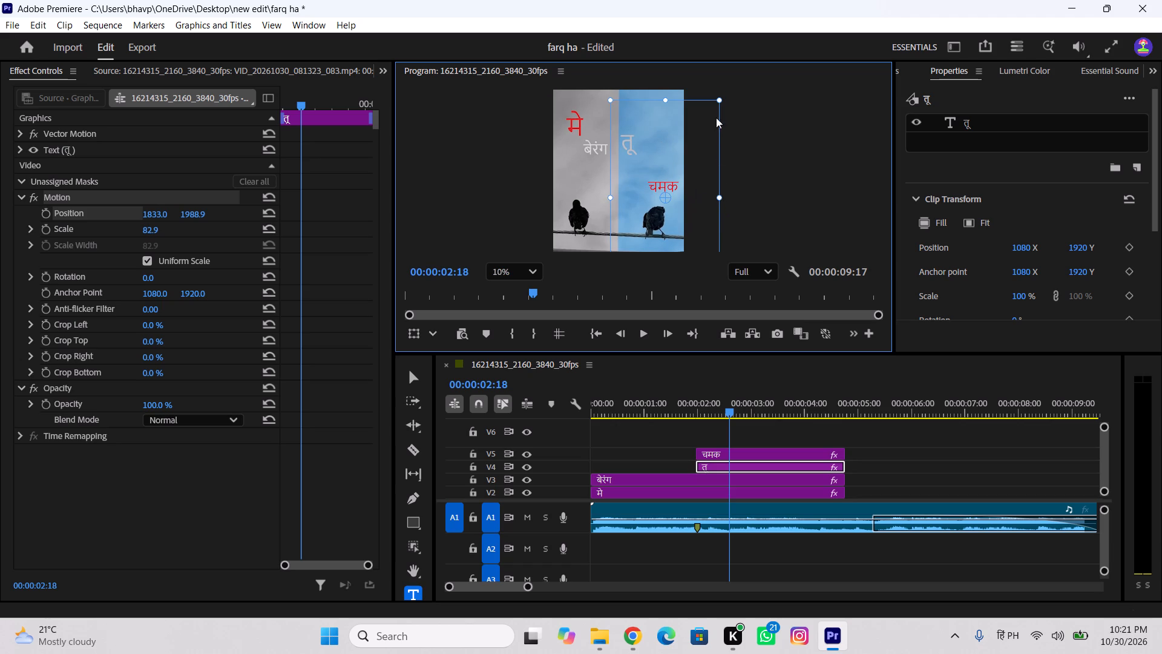
left_click_drag(715, 103, 689, 167)
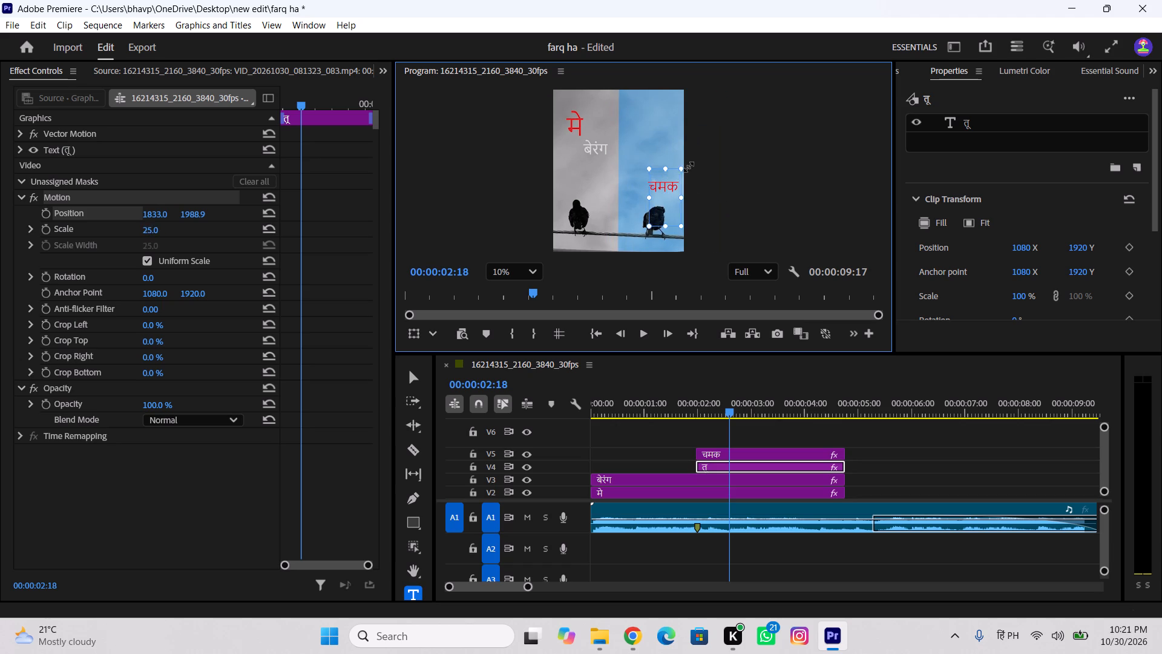
left_click_drag(689, 167, 691, 166)
left_click_drag(670, 176, 648, 137)
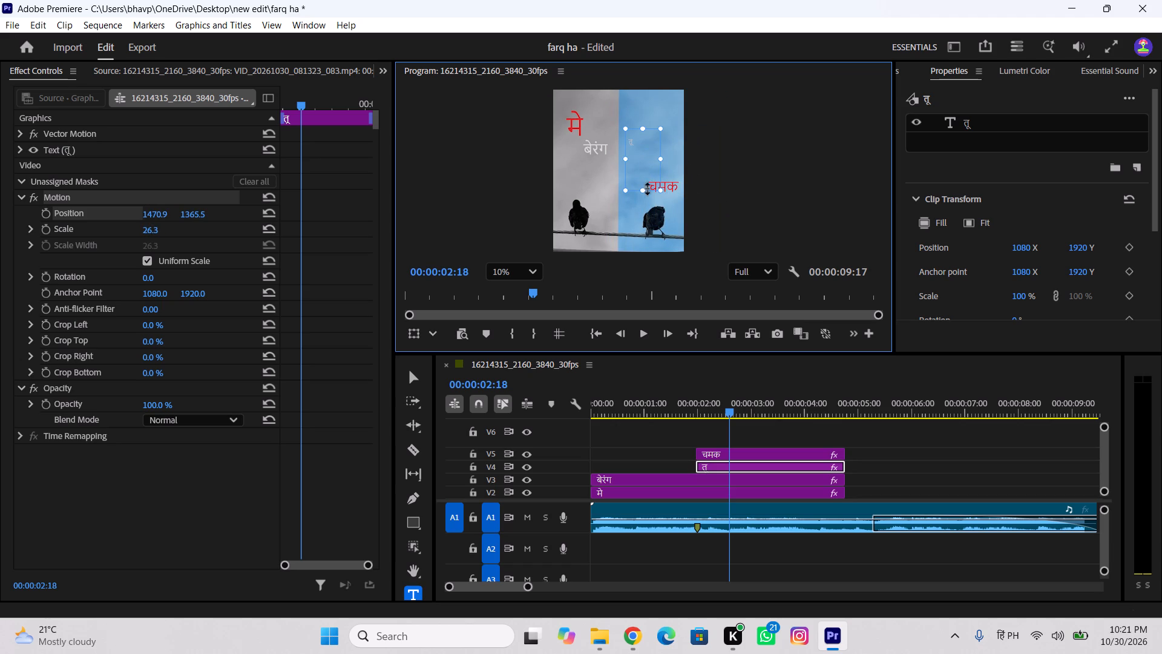
left_click_drag(646, 195, 651, 189)
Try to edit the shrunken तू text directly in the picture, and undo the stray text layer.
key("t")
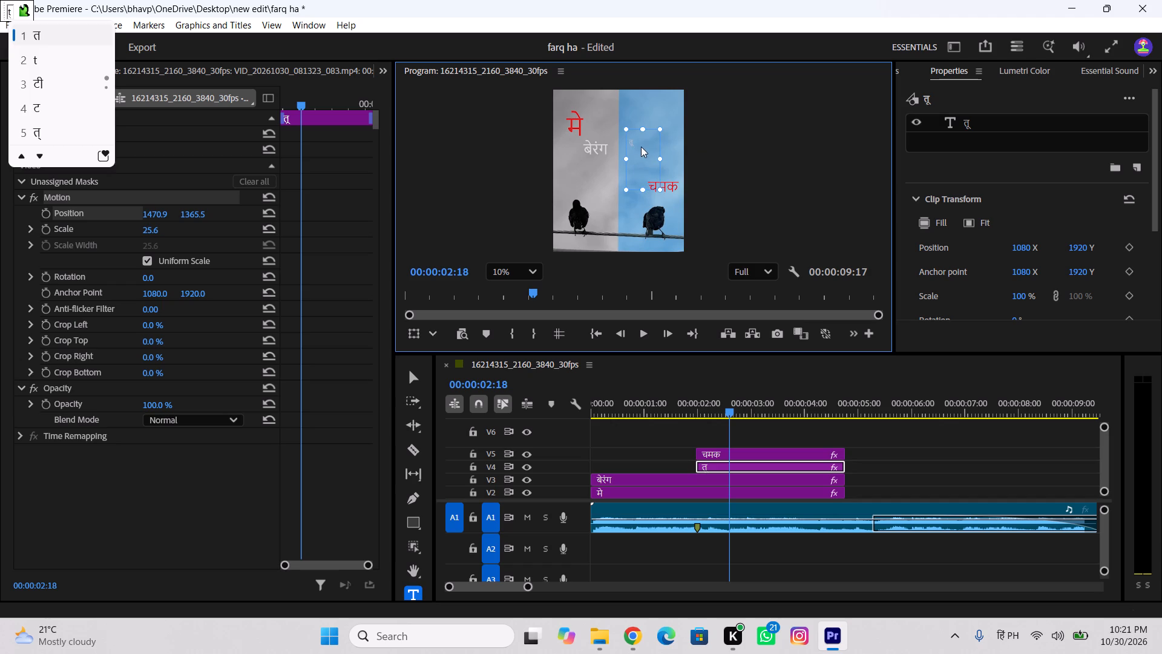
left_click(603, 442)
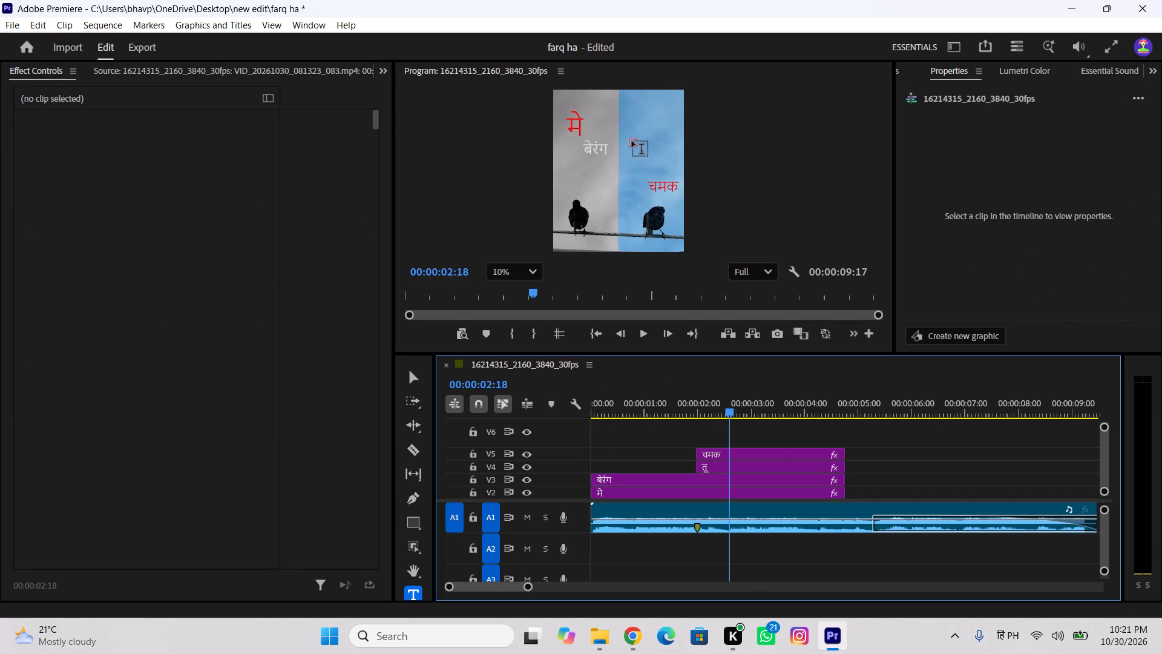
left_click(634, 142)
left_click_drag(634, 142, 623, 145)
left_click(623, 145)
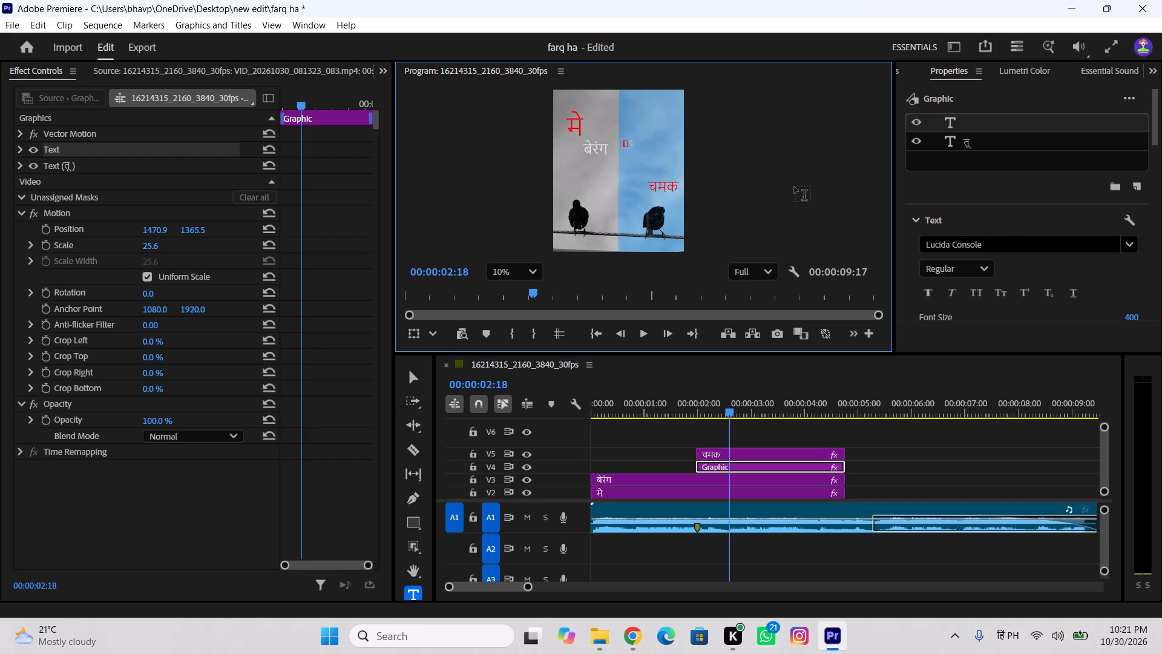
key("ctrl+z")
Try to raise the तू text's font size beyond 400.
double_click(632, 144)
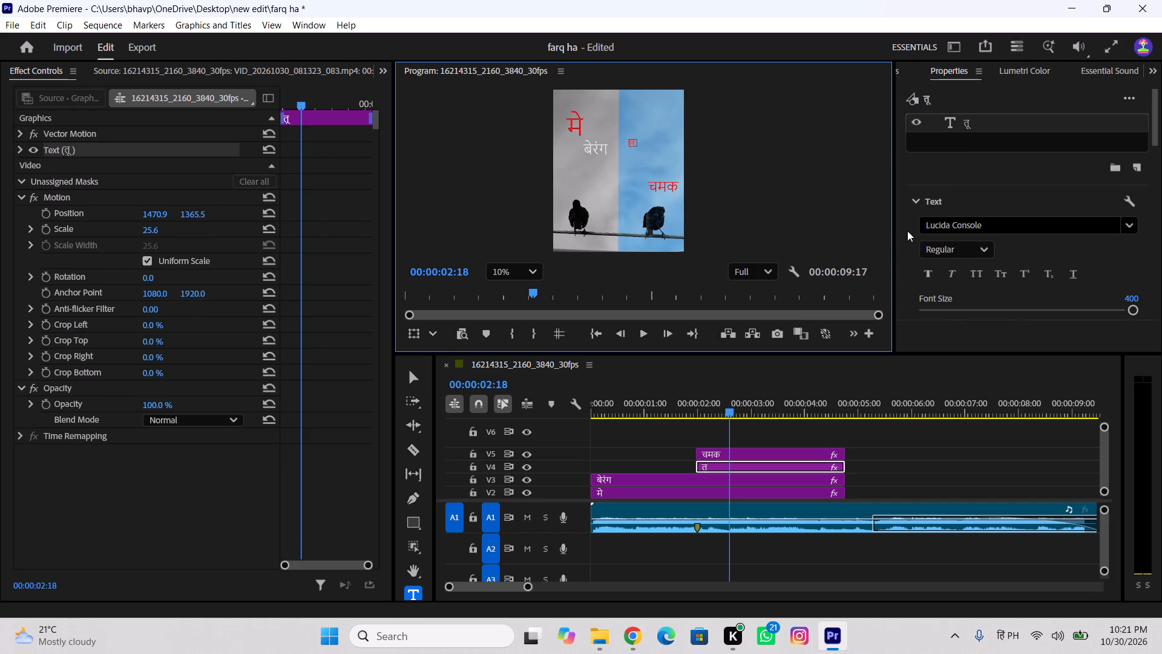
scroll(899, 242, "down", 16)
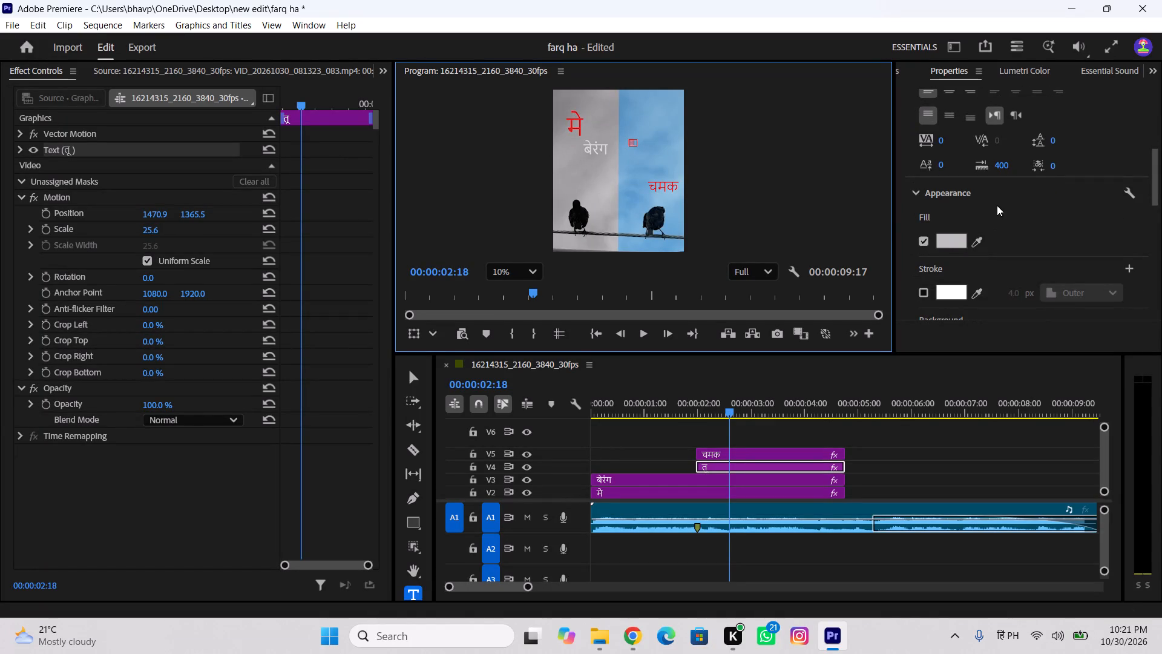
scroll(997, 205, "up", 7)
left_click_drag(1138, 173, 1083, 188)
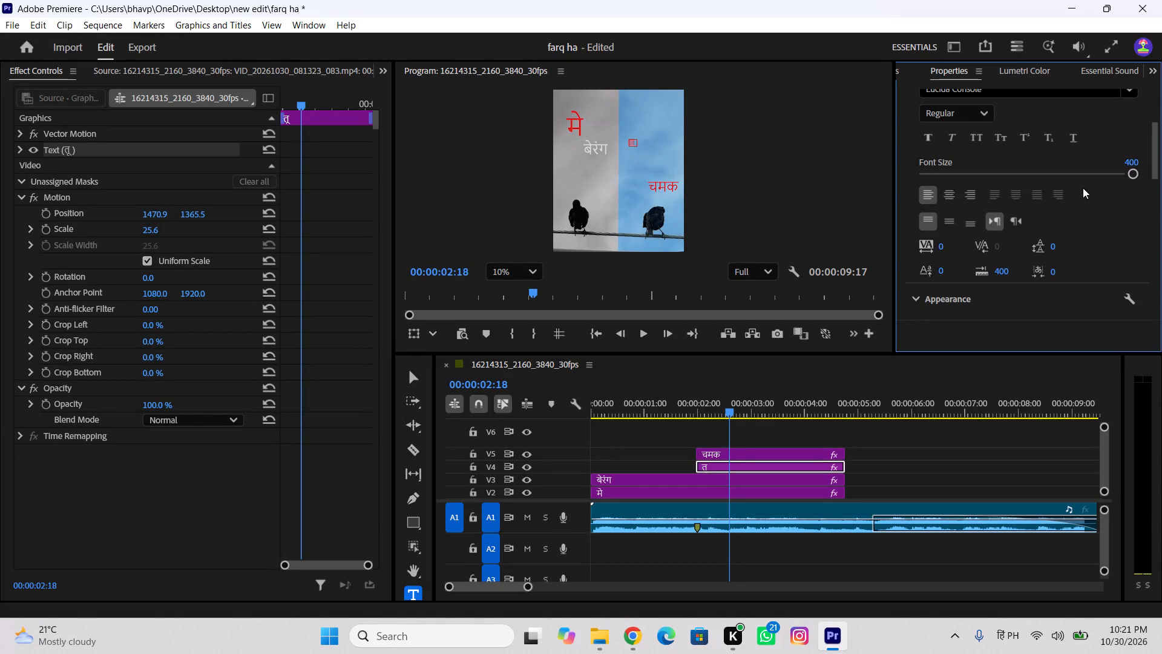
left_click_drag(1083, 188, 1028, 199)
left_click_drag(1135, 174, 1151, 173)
Scale the तू clip up to about 132.6 and lower it to a vertical position of about 1890.5.
left_click_drag(152, 227, 252, 242)
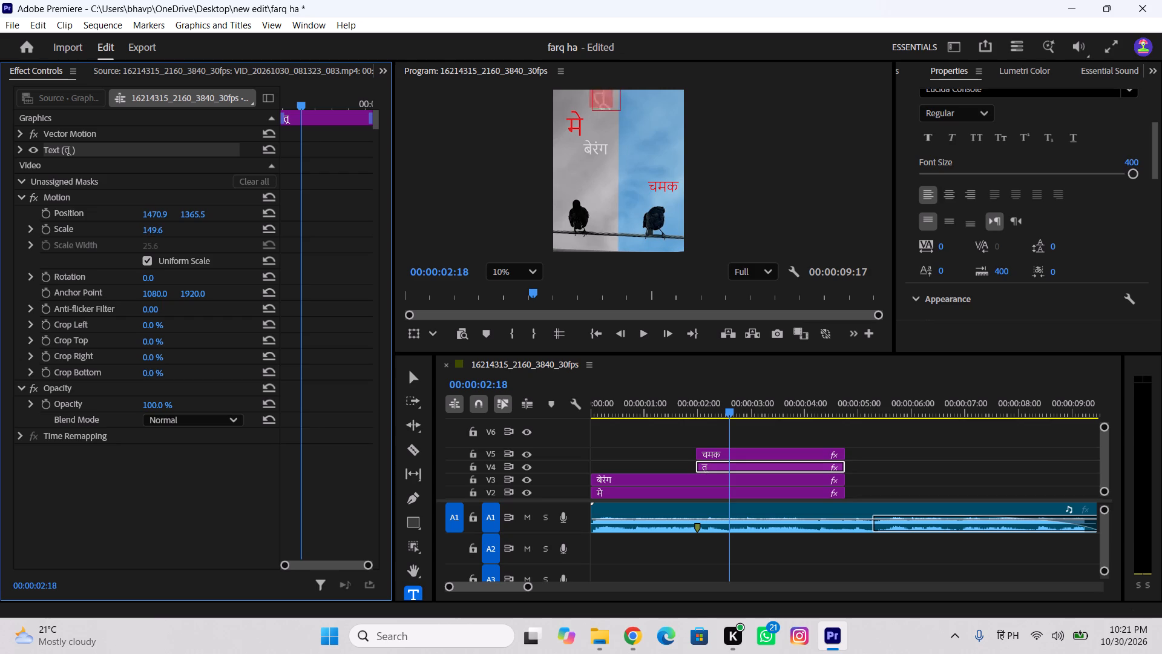
left_click_drag(252, 242, 212, 251)
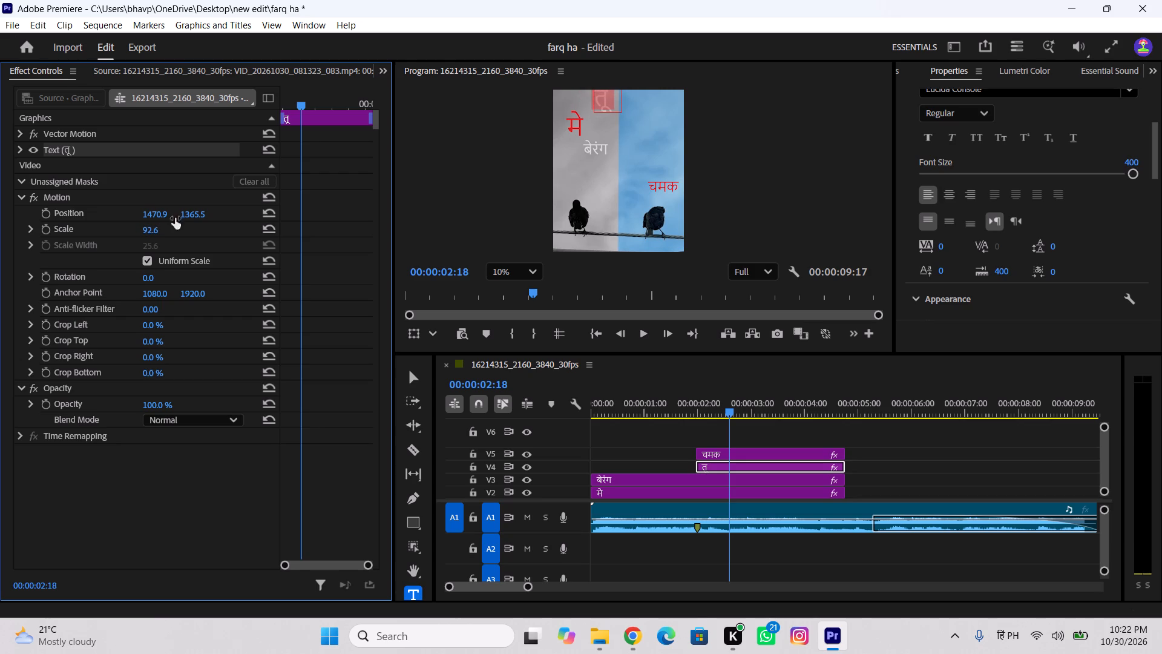
left_click_drag(179, 216, 194, 216)
left_click_drag(198, 213, 396, 214)
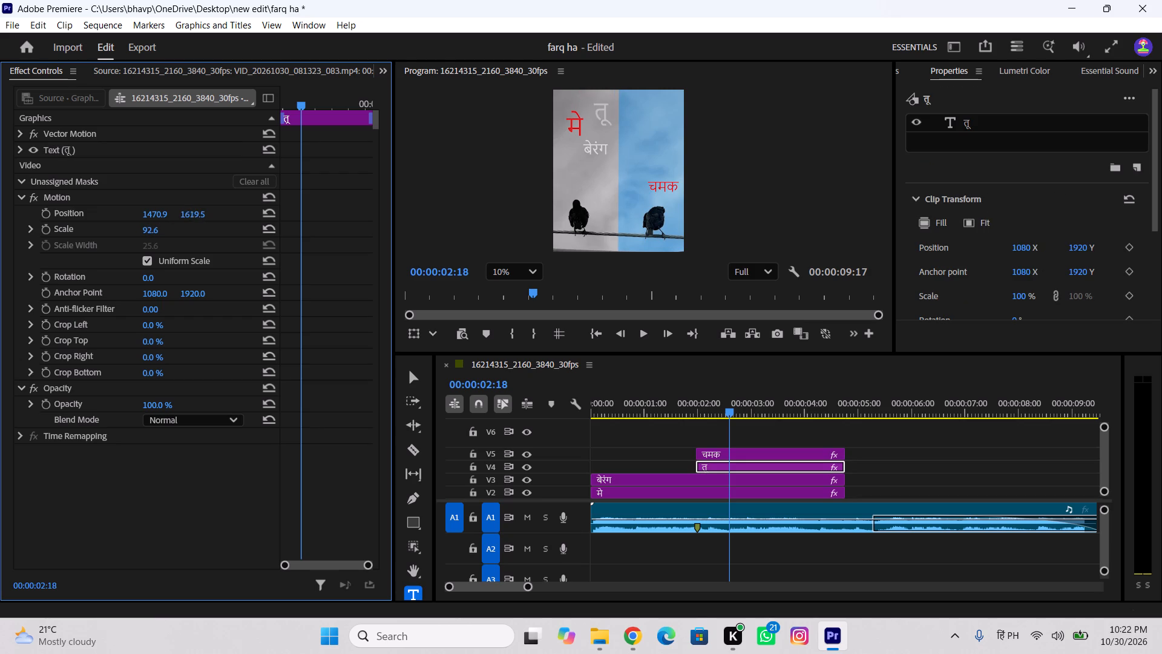
left_click_drag(396, 214, 595, 217)
left_click_drag(150, 225, 295, 230)
left_click_drag(295, 230, 200, 249)
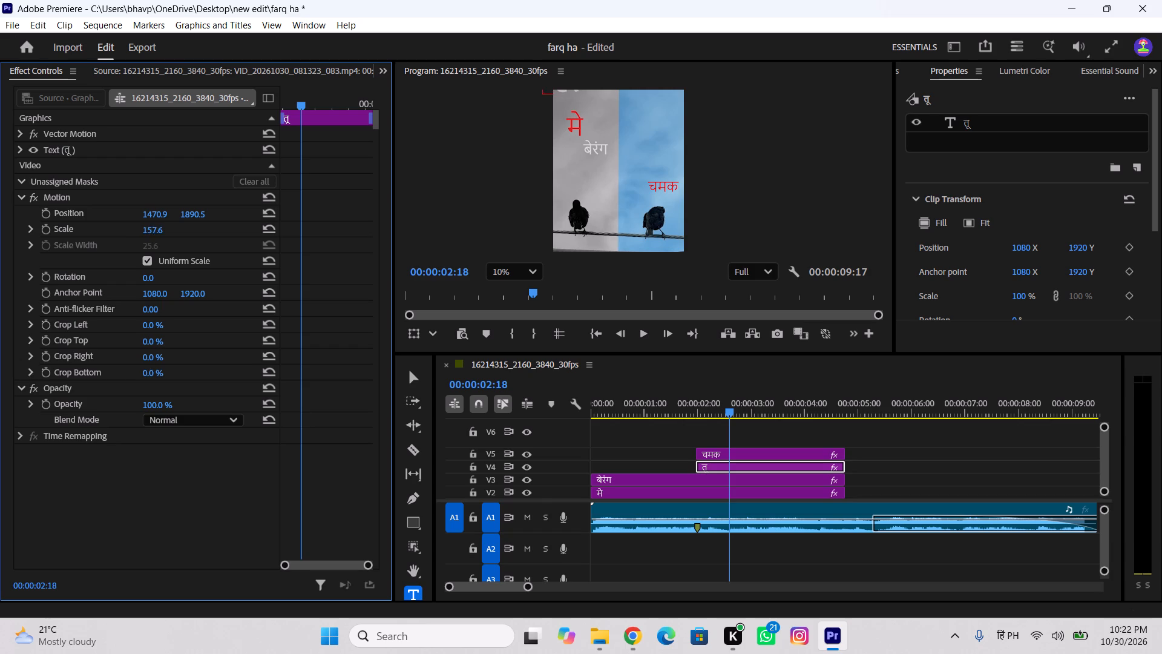
left_click_drag(200, 249, 183, 251)
left_click(163, 227)
Move the enlarged तू clip to about 2378.9, 2743.5, over the blue sky above चमक.
left_click_drag(191, 218, 283, 220)
left_click_drag(283, 220, 838, 223)
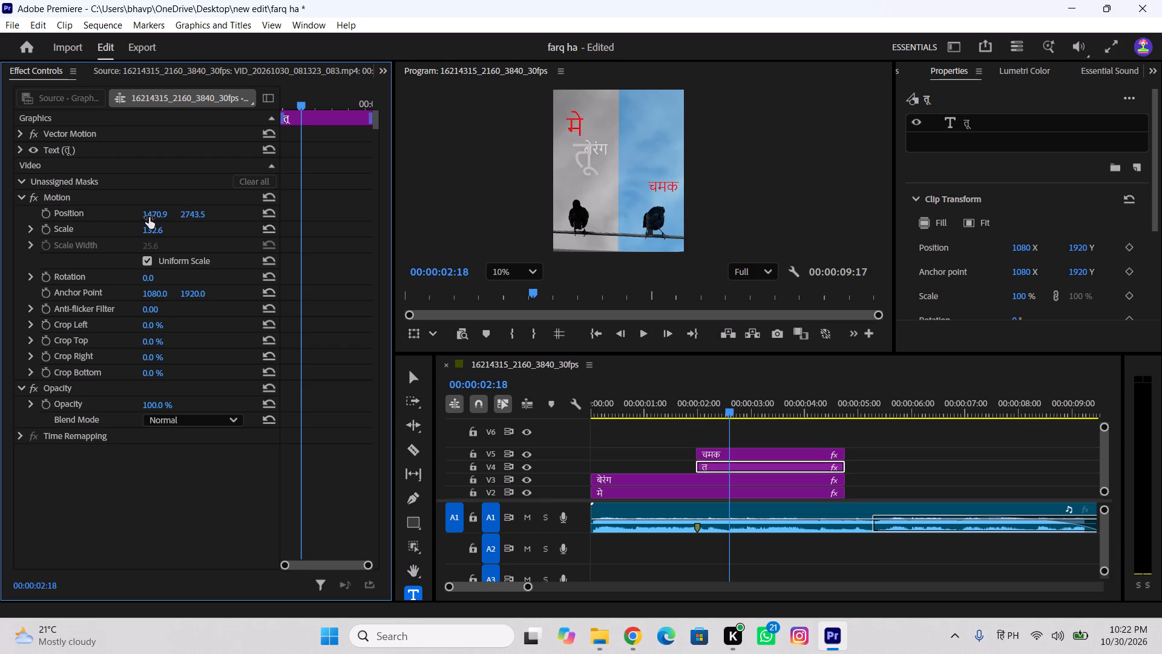
left_click_drag(149, 217, 606, 265)
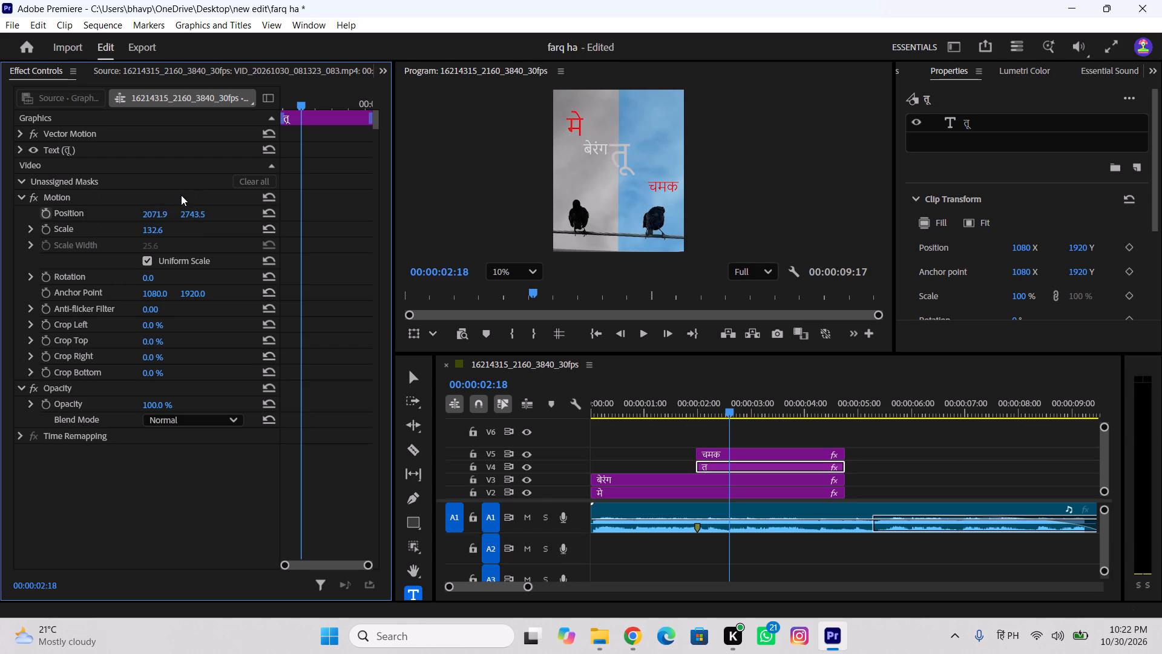
left_click_drag(156, 214, 395, 245)
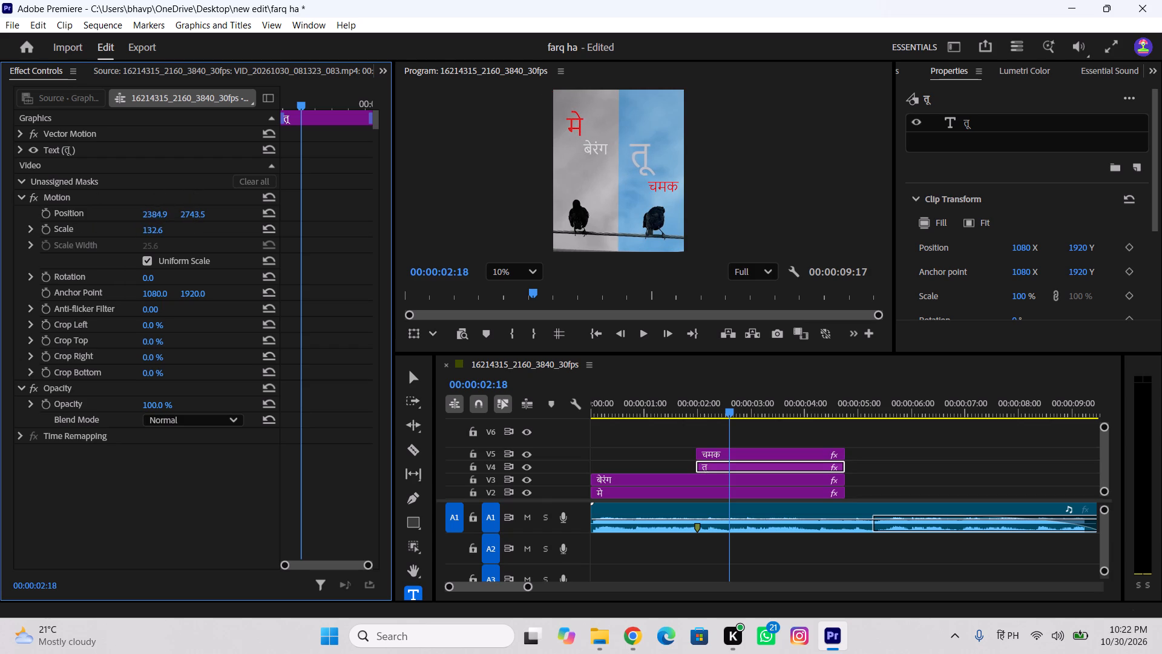
left_click_drag(395, 245, 392, 246)
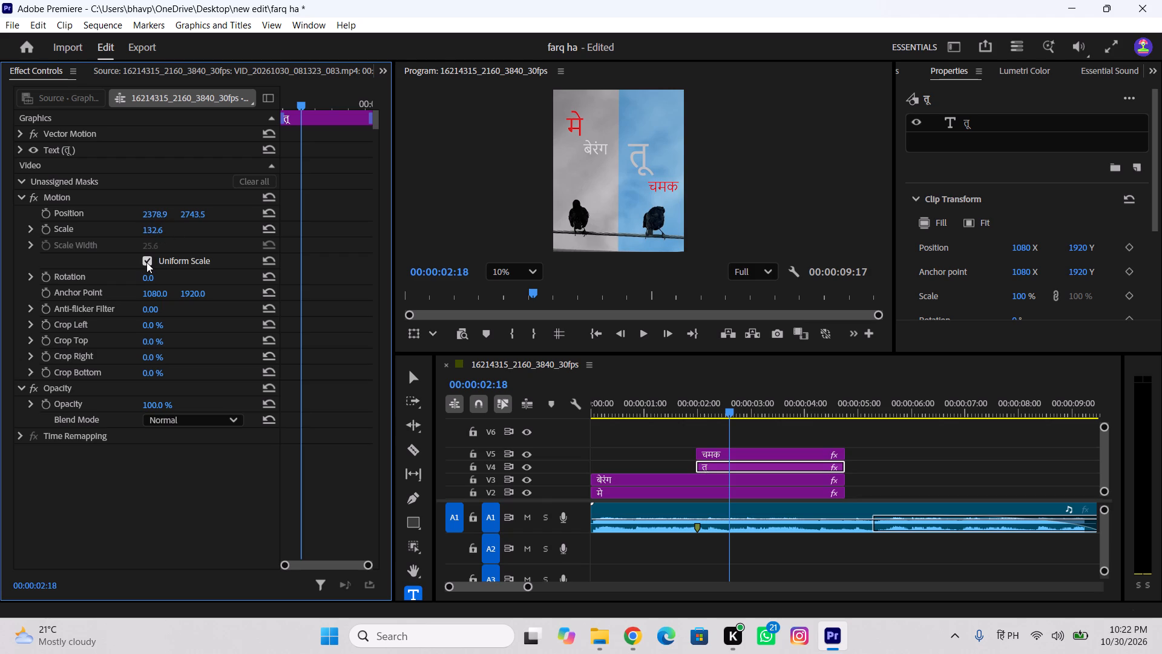
Fine-tune तू just above चमक, keeping uniform scaling, with scale 136.6 and vertical position about 2782.5.
left_click(146, 262)
left_click(146, 261)
left_click(151, 233)
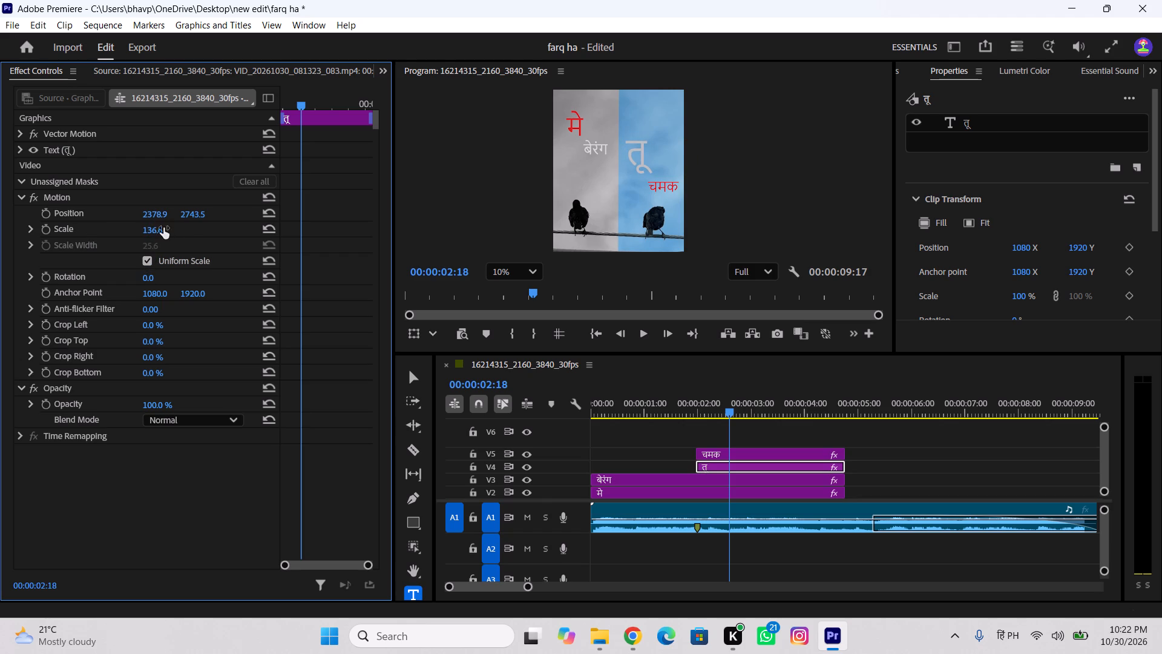
left_click_drag(198, 215, 240, 217)
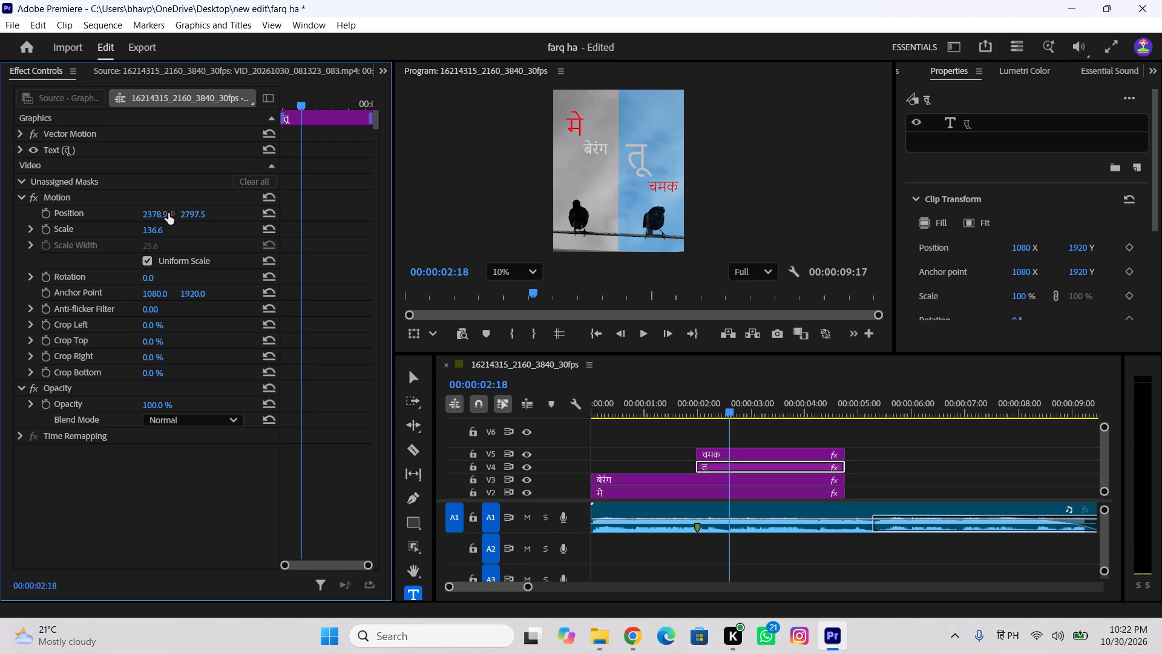
left_click_drag(162, 214, 246, 217)
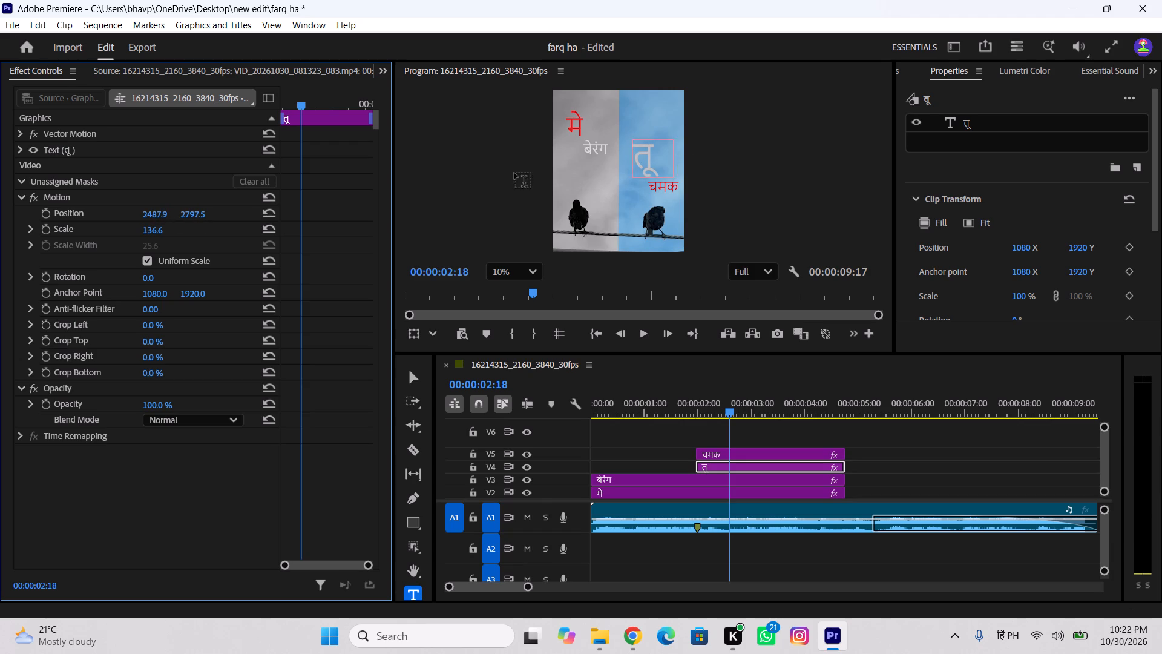
left_click_drag(192, 218, 176, 227)
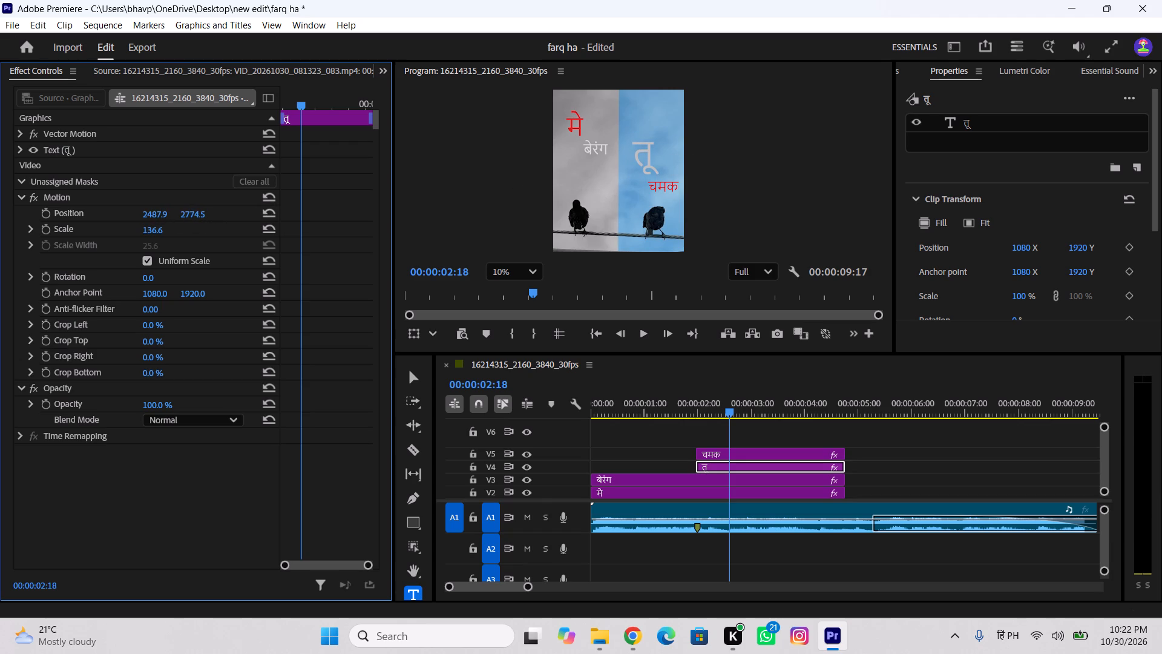
left_click_drag(176, 227, 181, 226)
left_click_drag(168, 212, 115, 218)
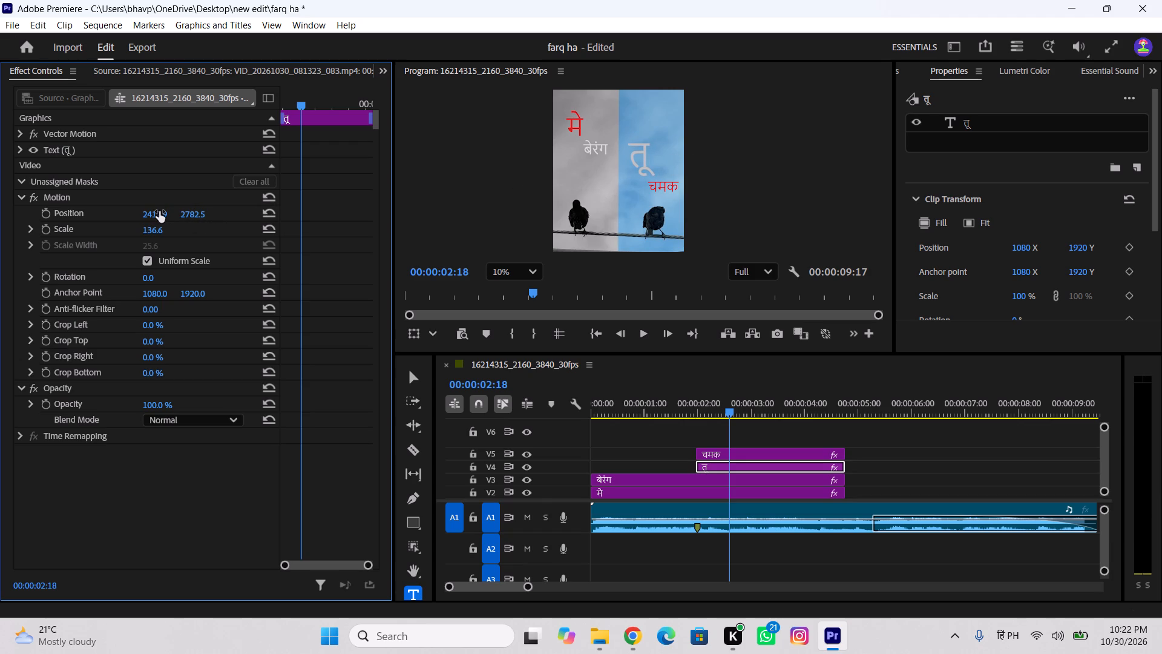
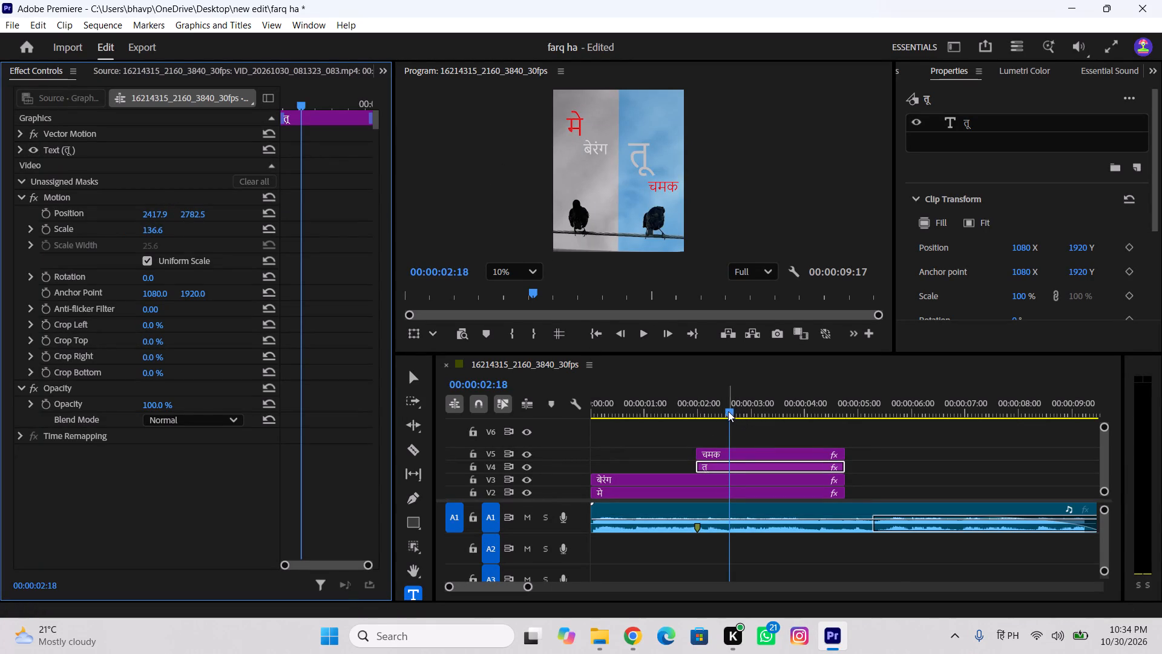
Set the तू clip's opacity to 0% and keyframe it at the clip's start, 00:00:01:29.
left_click_drag(728, 411, 693, 419)
key("space")
key("space")
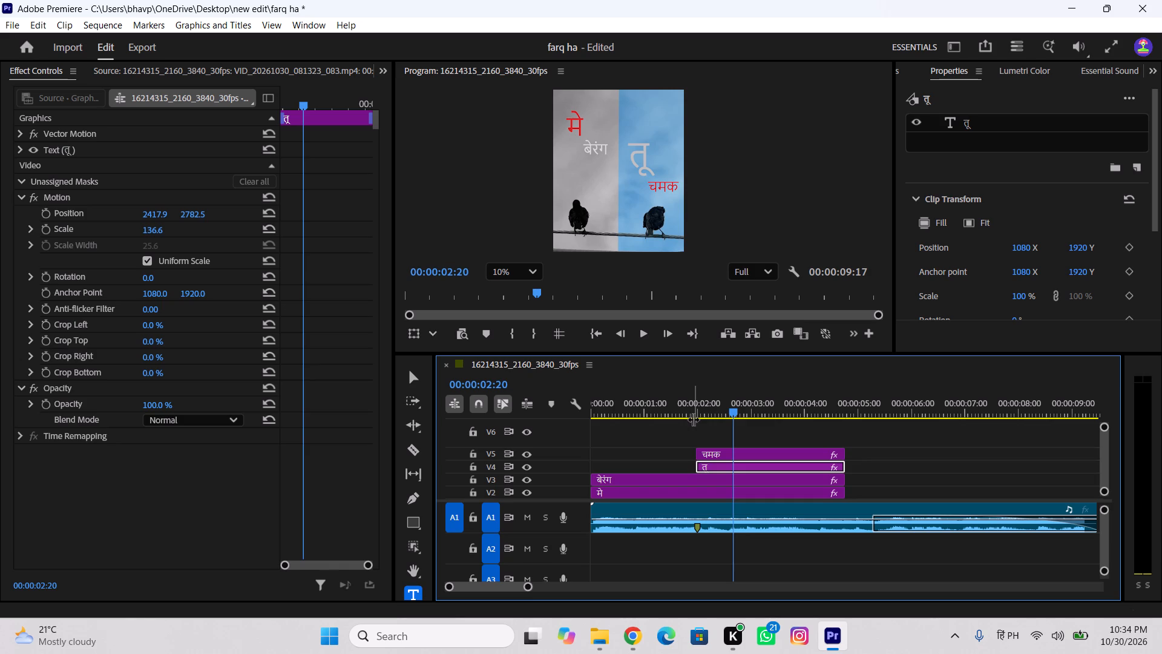
left_click_drag(734, 408, 702, 424)
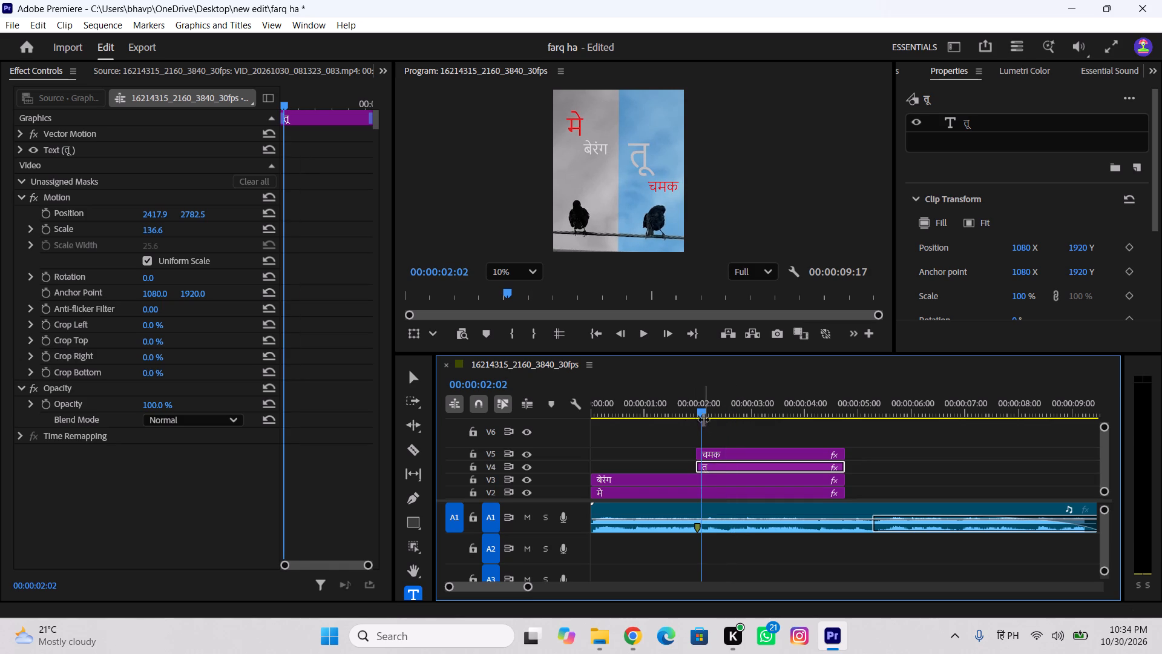
left_click(701, 411)
left_click_drag(287, 107, 284, 107)
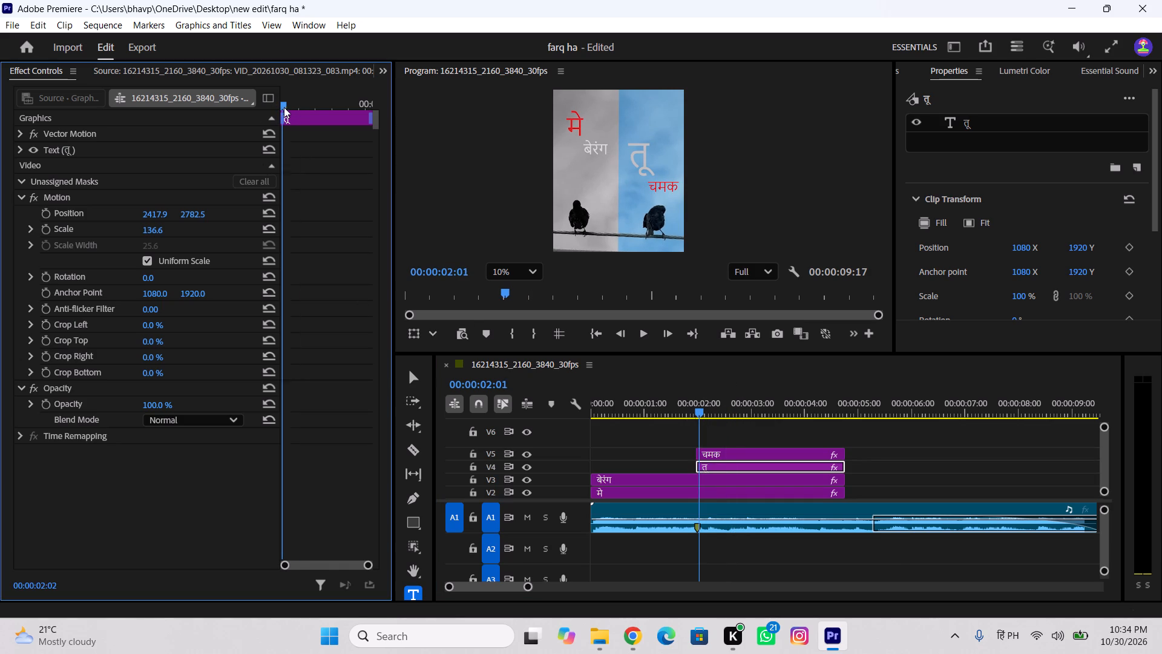
left_click_drag(284, 107, 277, 110)
left_click_drag(153, 409, 91, 412)
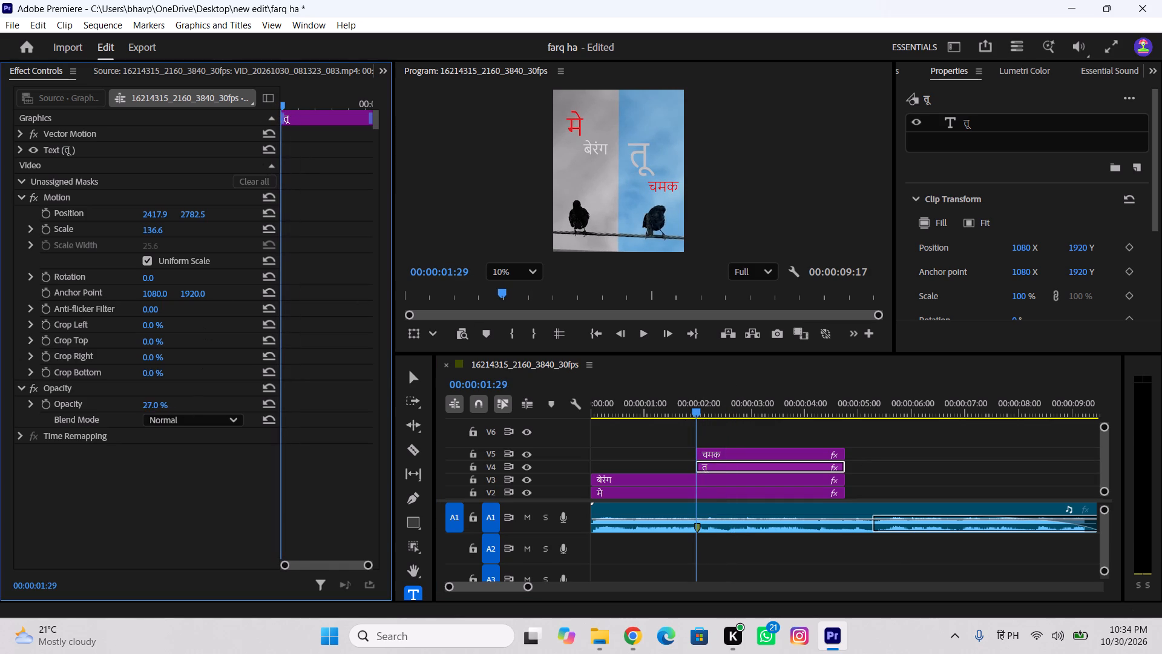
left_click_drag(91, 412, 117, 413)
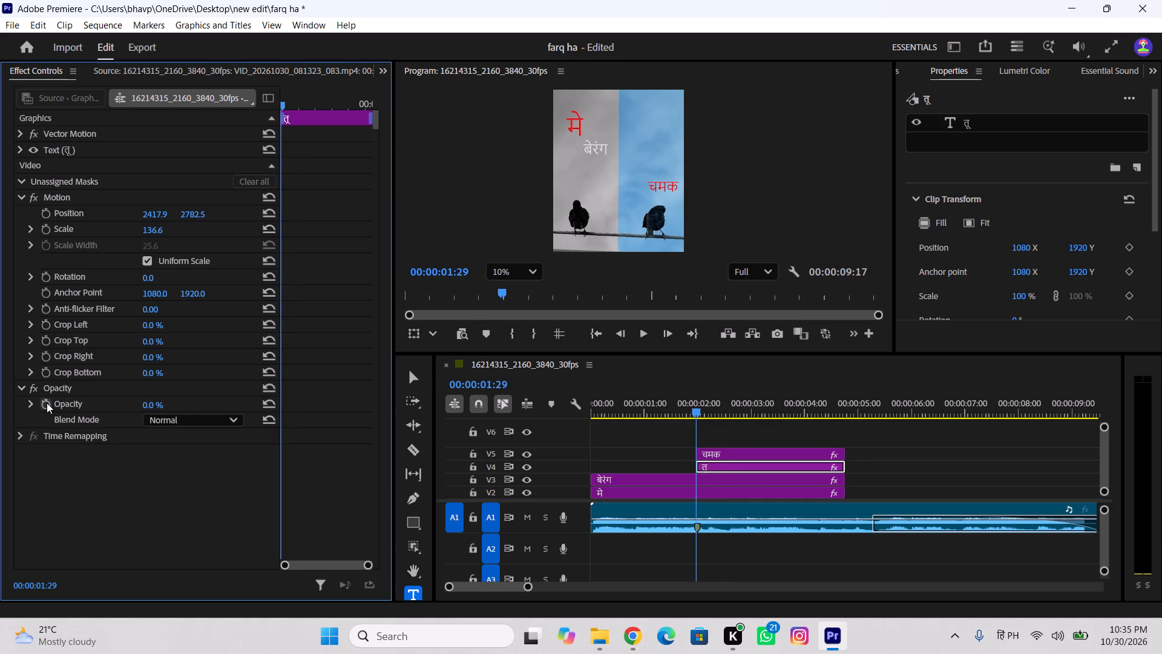
left_click(47, 403)
left_click_drag(282, 107, 283, 107)
Add a 100% opacity keyframe to तू at 00:00:02:07 and play back the fade-in.
left_click_drag(283, 107, 291, 115)
left_click_drag(146, 403, 531, 406)
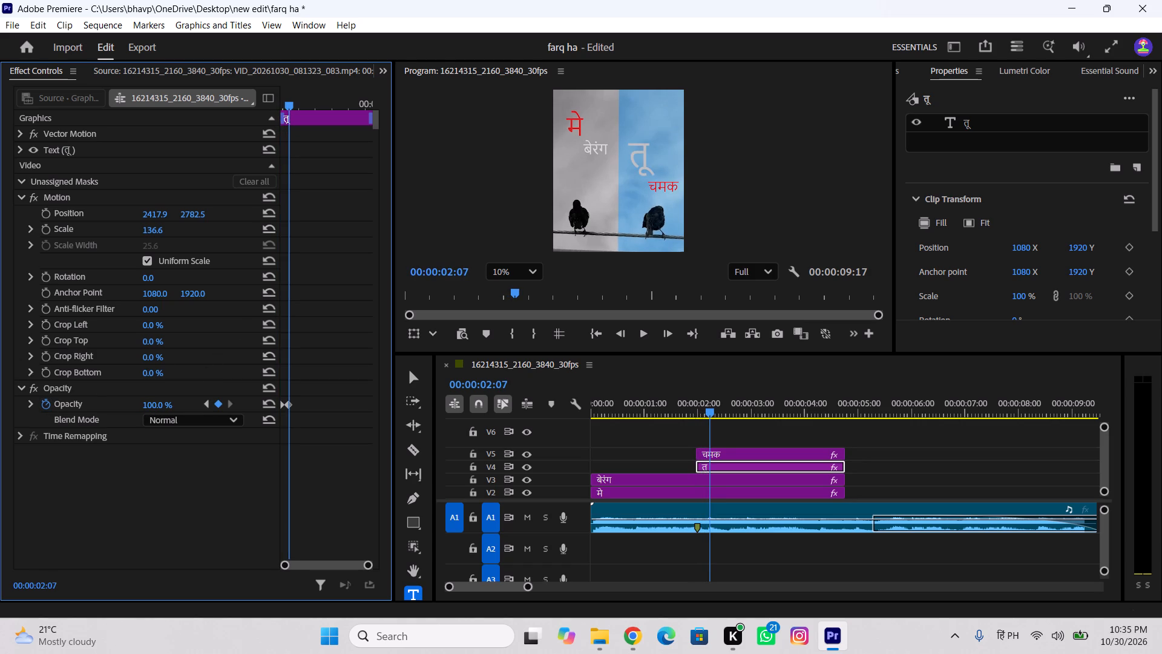
left_click_drag(531, 406, 718, 401)
left_click_drag(710, 402, 683, 411)
key("space")
key("space")
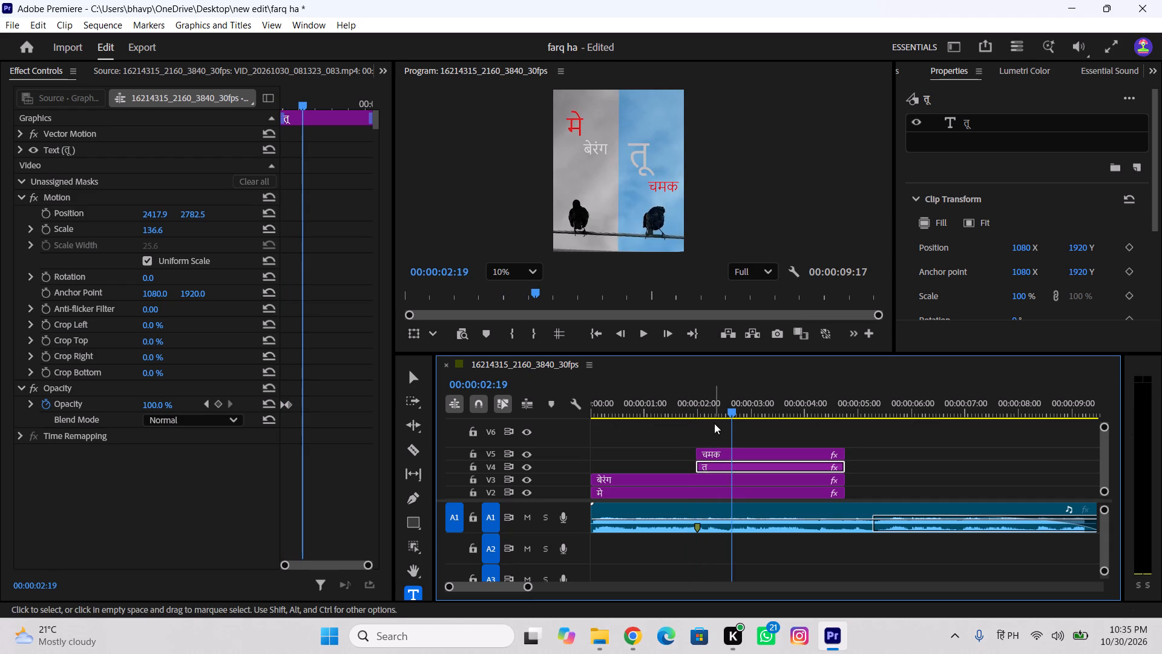
Copy तू's two opacity keyframes onto the चमक clip's opacity, starting at 00:00:01:29, and play back the result.
left_click_drag(330, 387, 255, 421)
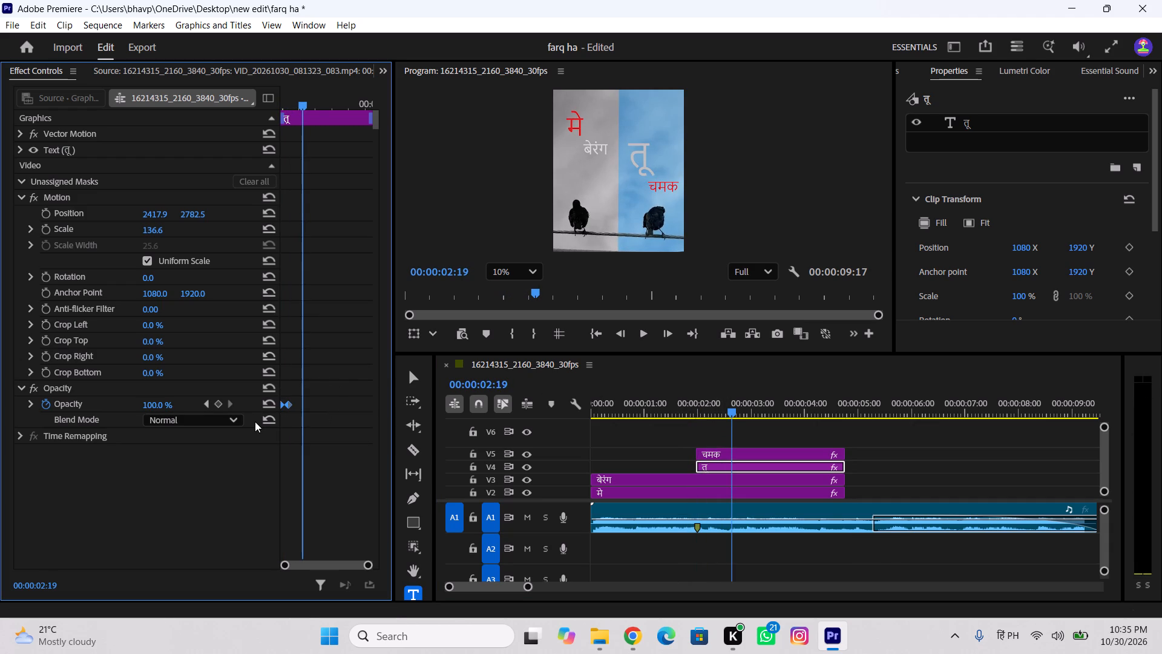
key("ctrl+c")
left_click(710, 453)
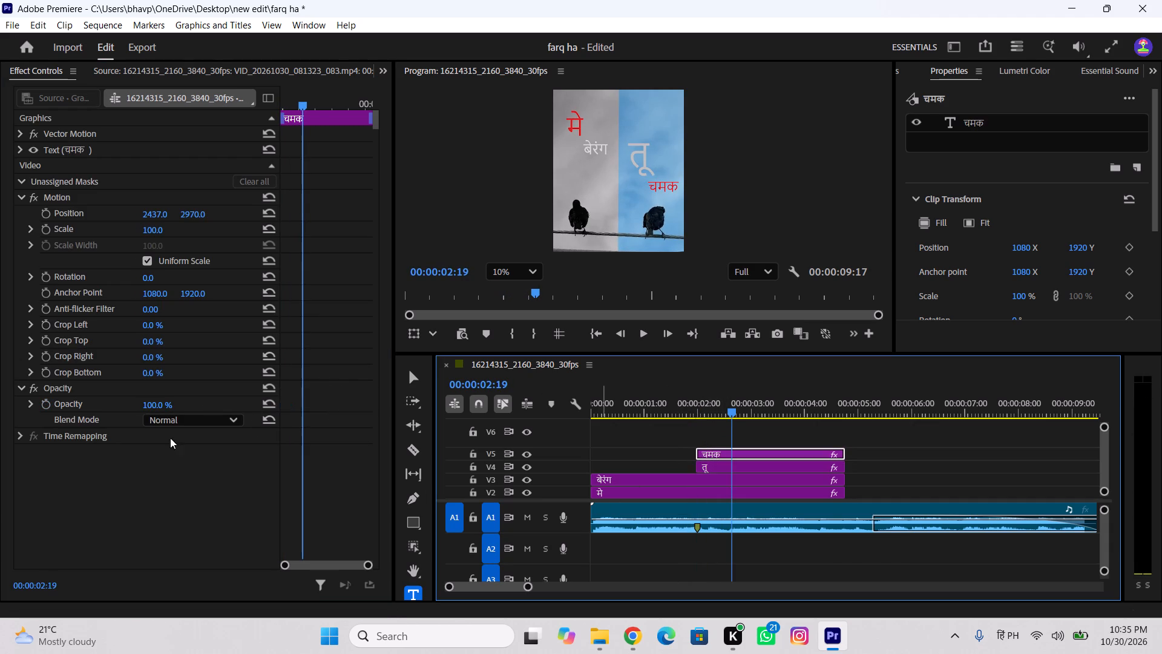
left_click(45, 408)
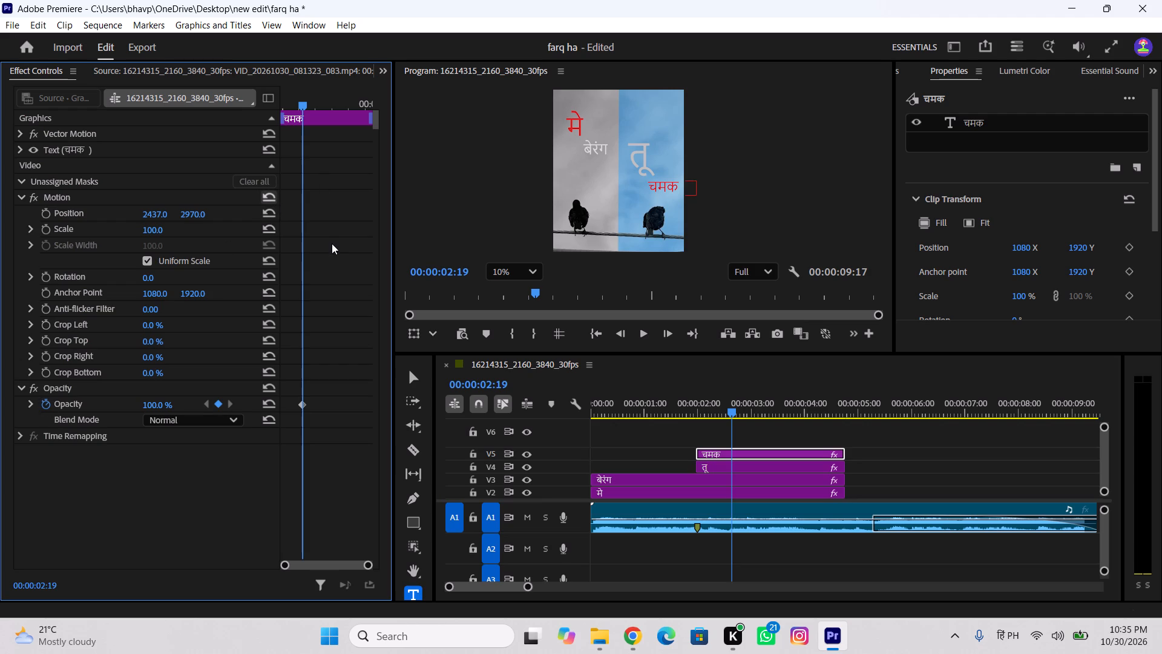
key("ctrl+z")
left_click_drag(302, 103, 292, 102)
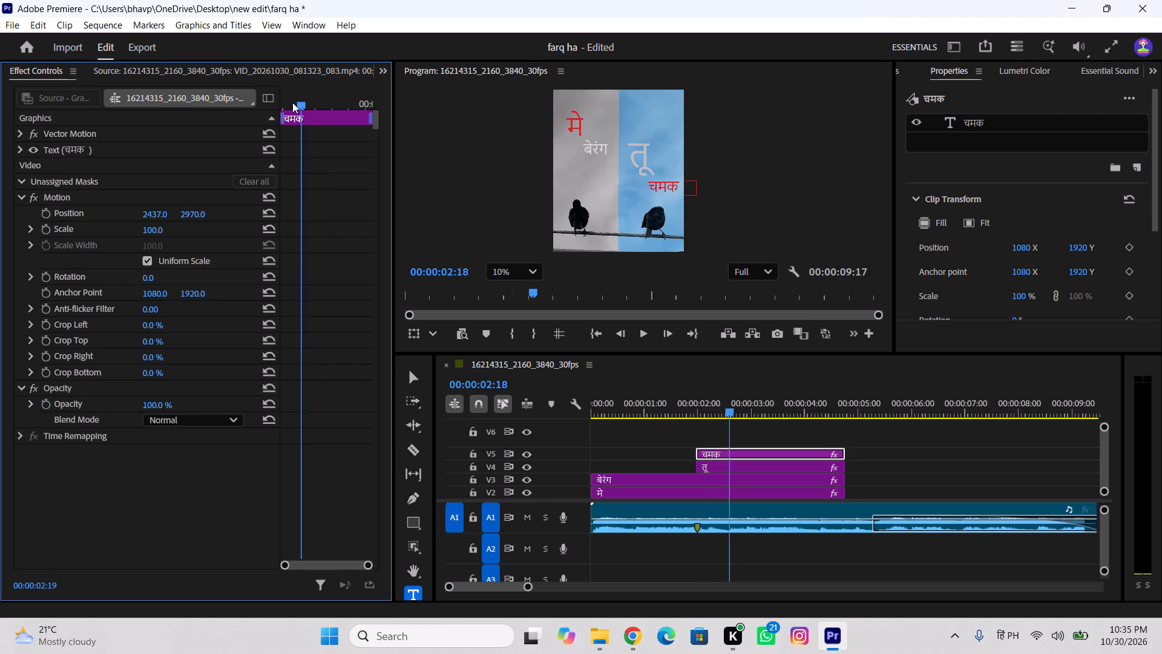
left_click_drag(292, 102, 248, 113)
left_click(75, 401)
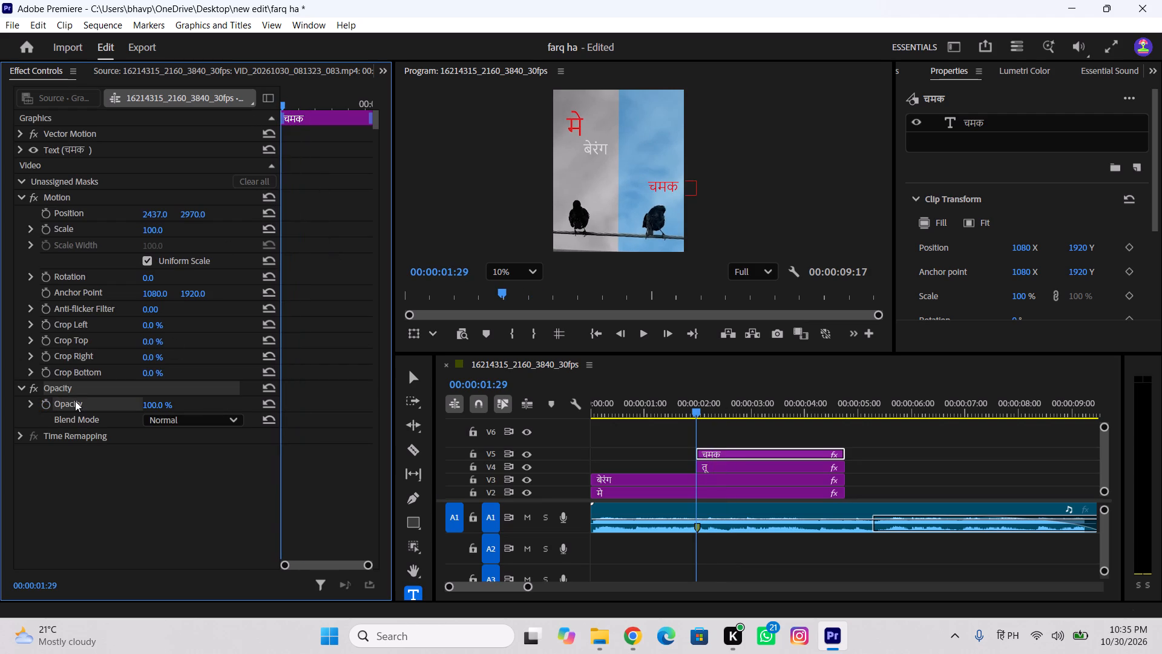
key("ctrl+v")
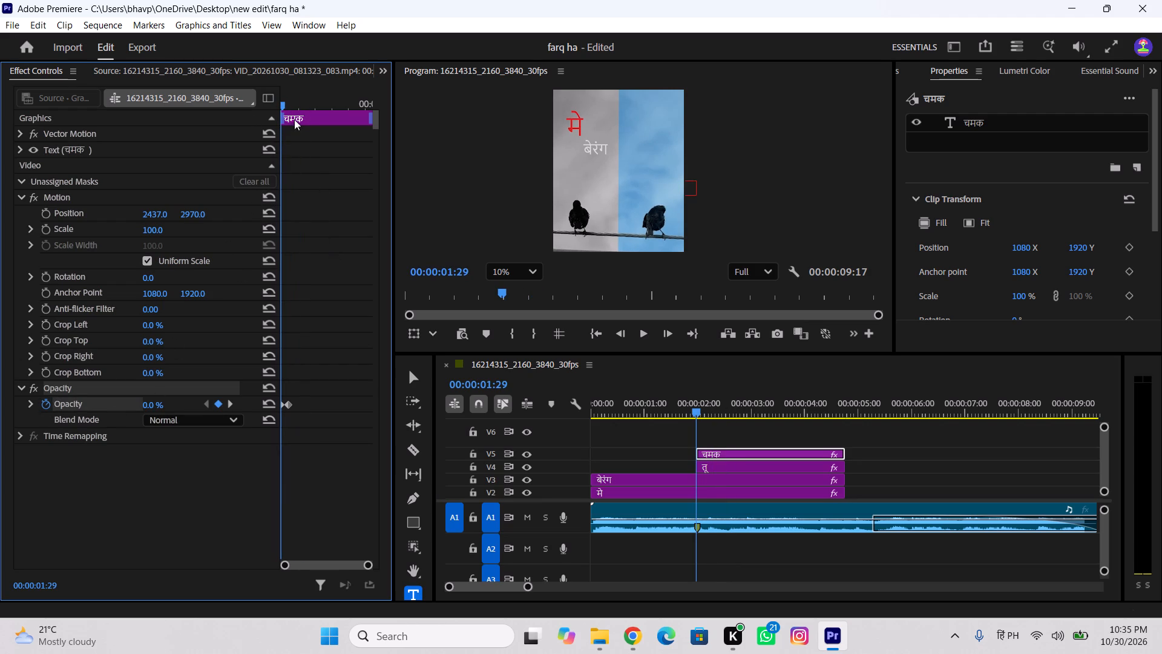
left_click_drag(294, 104, 249, 111)
key("space")
key("space")
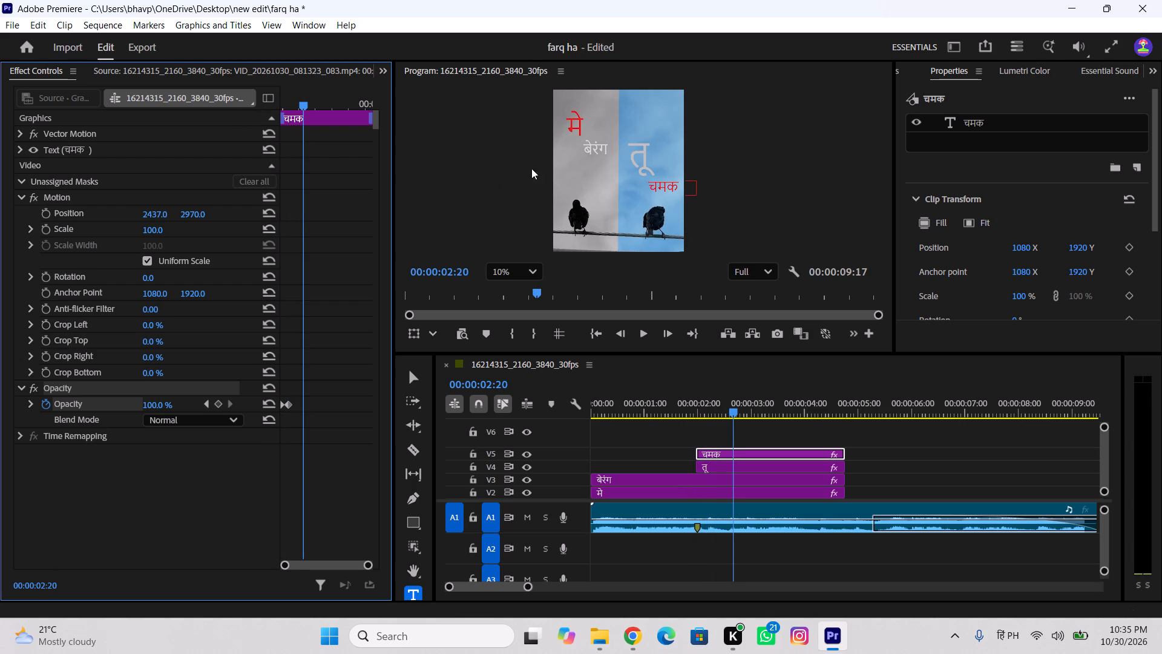
Raise the तू clip to a vertical position of about 2760.5 and turn on keyframing for its position.
double_click(641, 153)
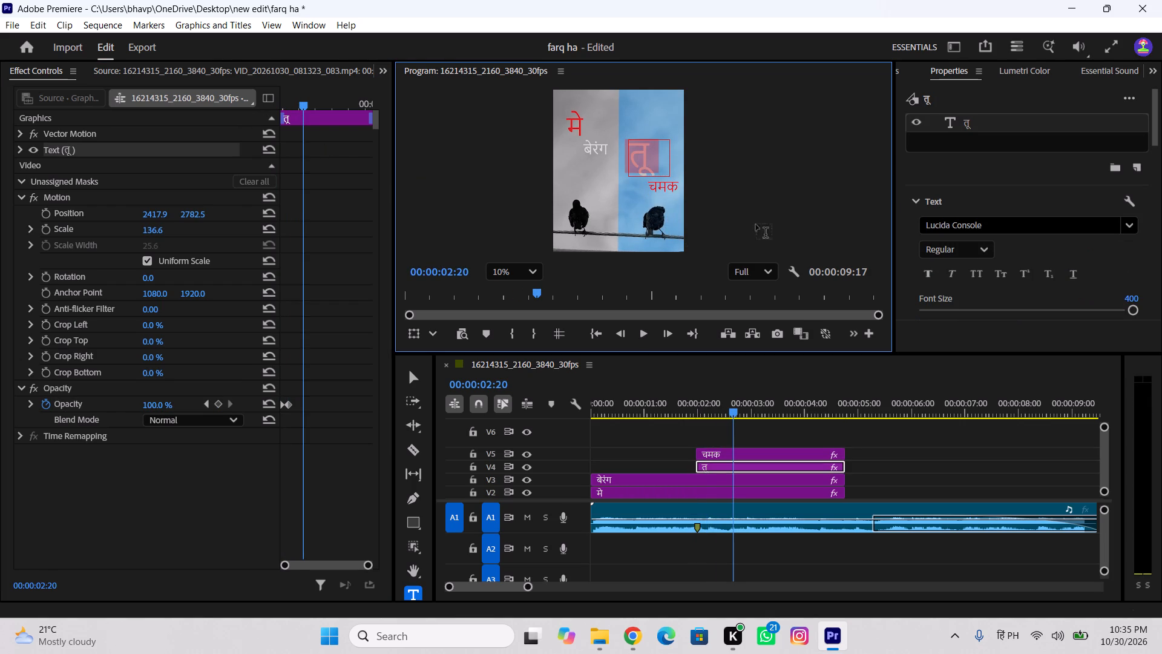
left_click(822, 441)
left_click(412, 380)
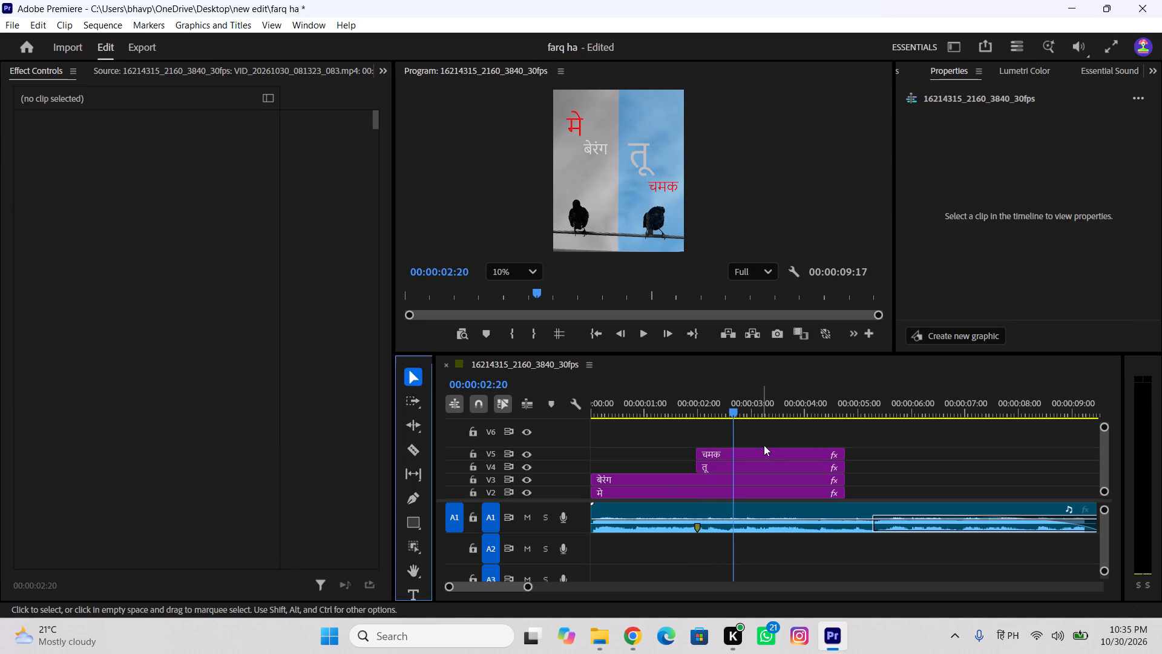
double_click(767, 452)
left_click(766, 467)
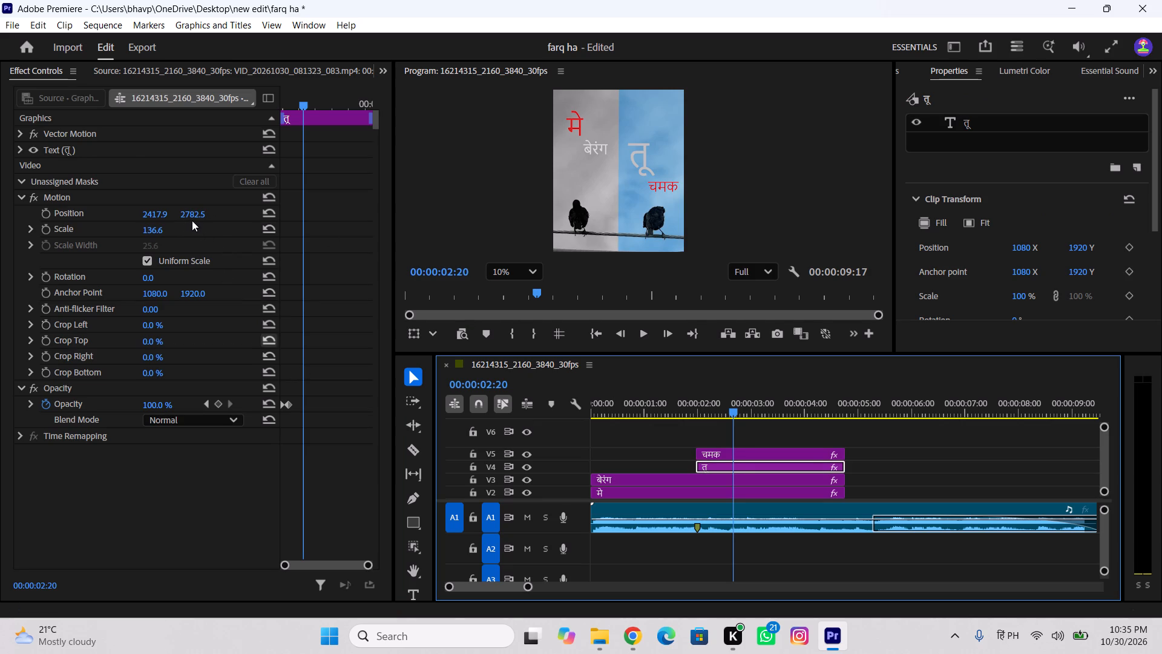
left_click_drag(189, 216, 178, 220)
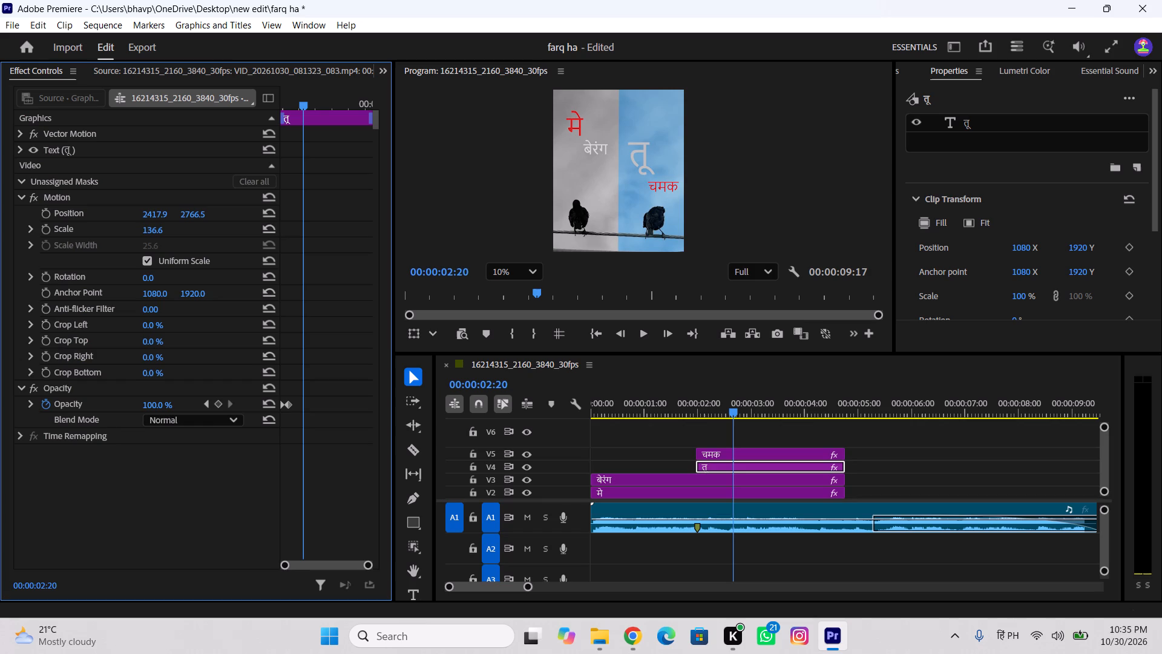
left_click_drag(178, 220, 174, 226)
left_click_drag(174, 226, 178, 228)
left_click_drag(178, 228, 181, 230)
left_click_drag(181, 230, 183, 232)
left_click(51, 212)
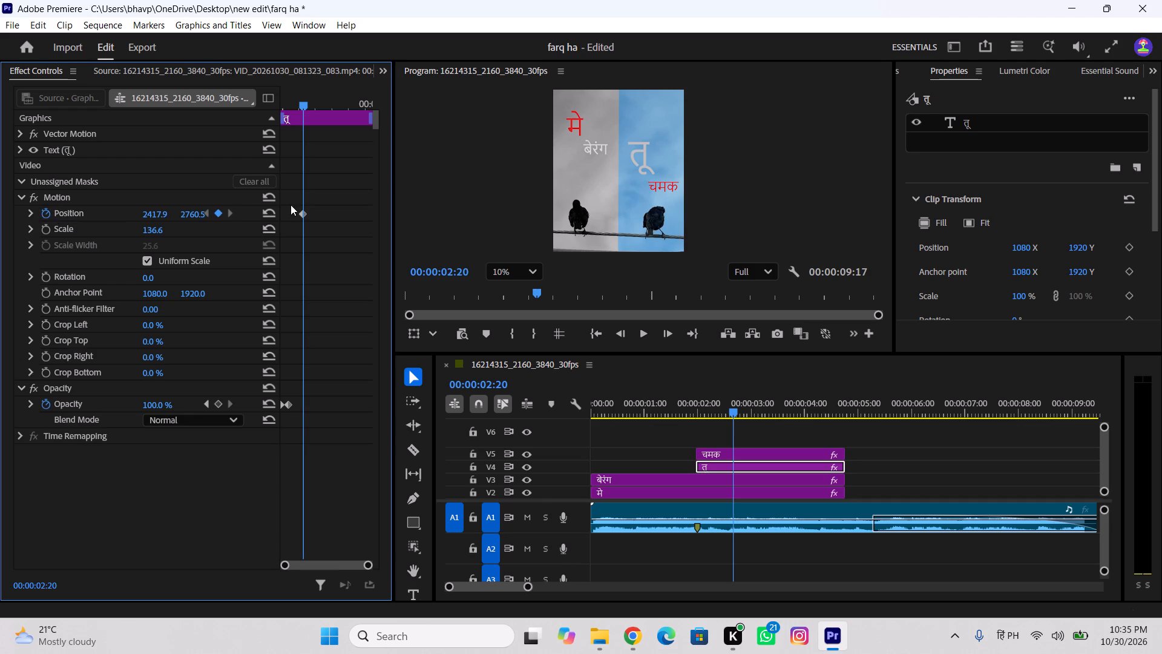
Move the तू clip's position keyframe to the start of the clip at 00:00:01:29.
left_click_drag(313, 211, 290, 216)
left_click(290, 216)
left_click_drag(304, 211, 278, 225)
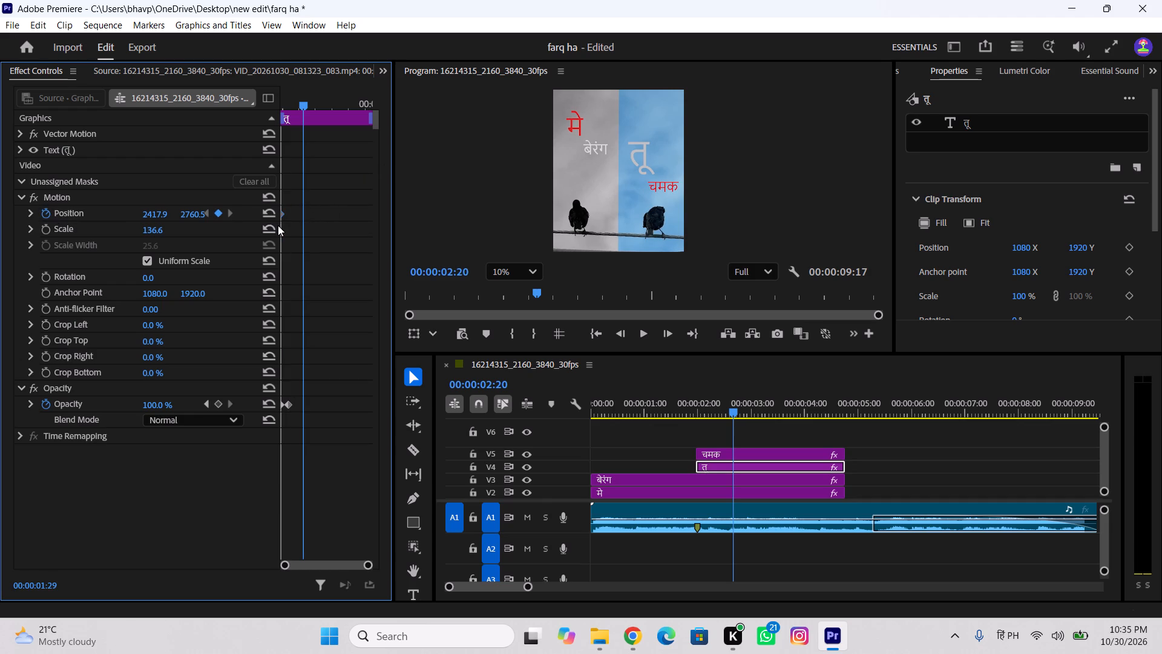
left_click_drag(278, 225, 286, 231)
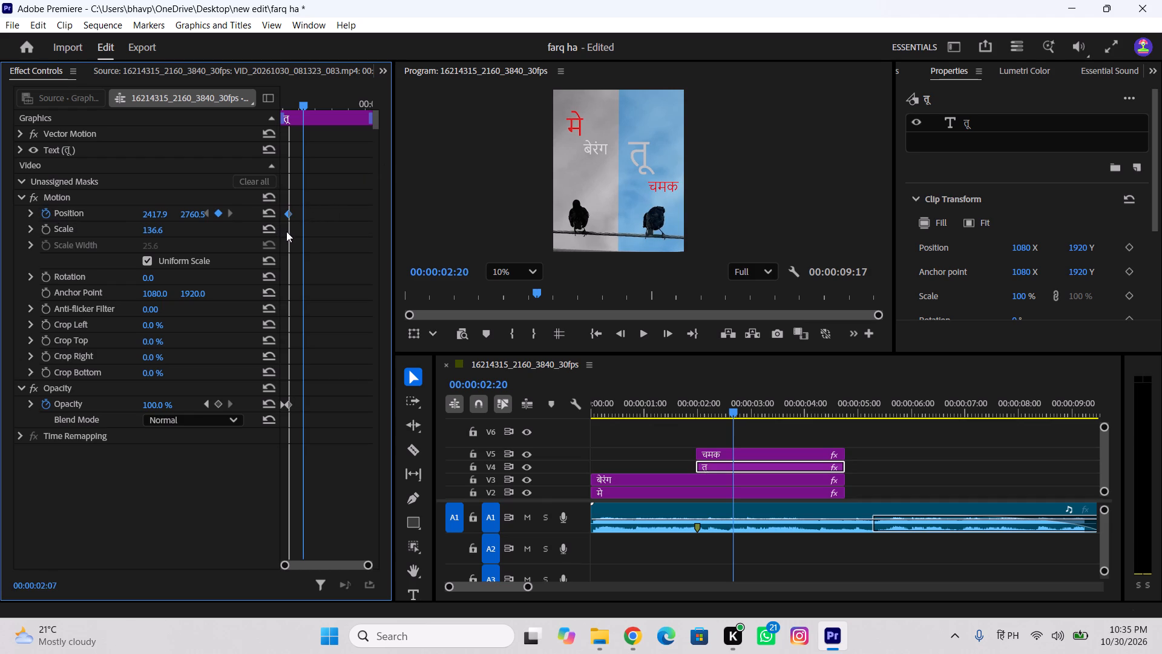
left_click_drag(286, 231, 272, 242)
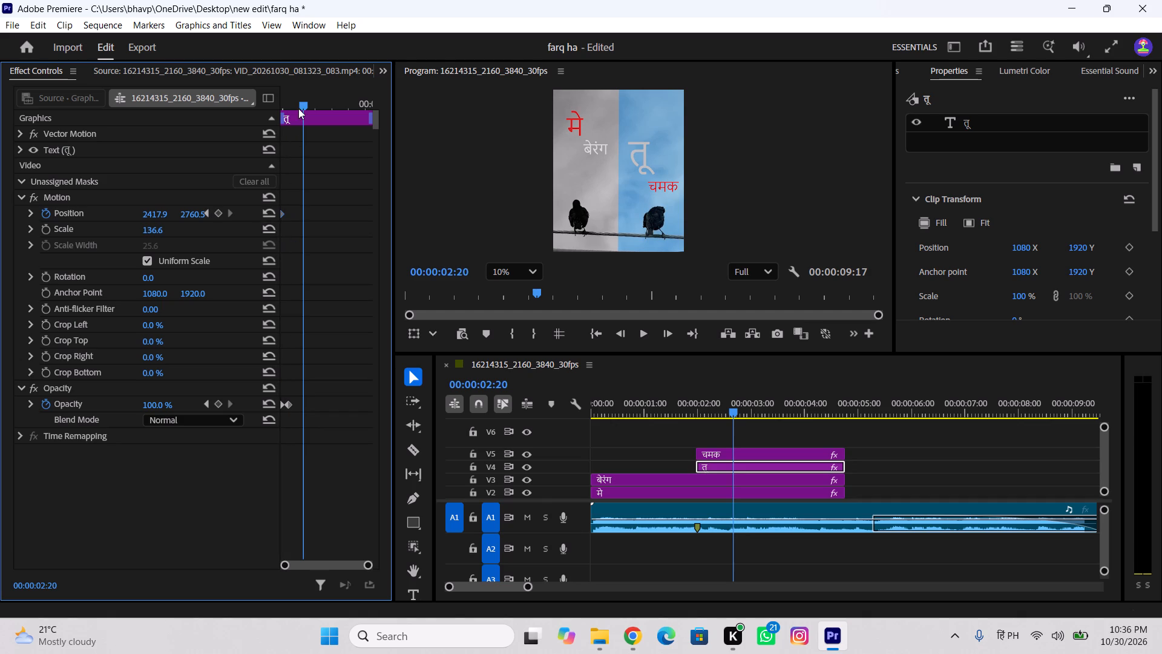
Add a position keyframe to तू at 00:00:02:07 with a vertical value of about 2808.5, and play back the movement.
left_click_drag(300, 107, 273, 119)
left_click(273, 119)
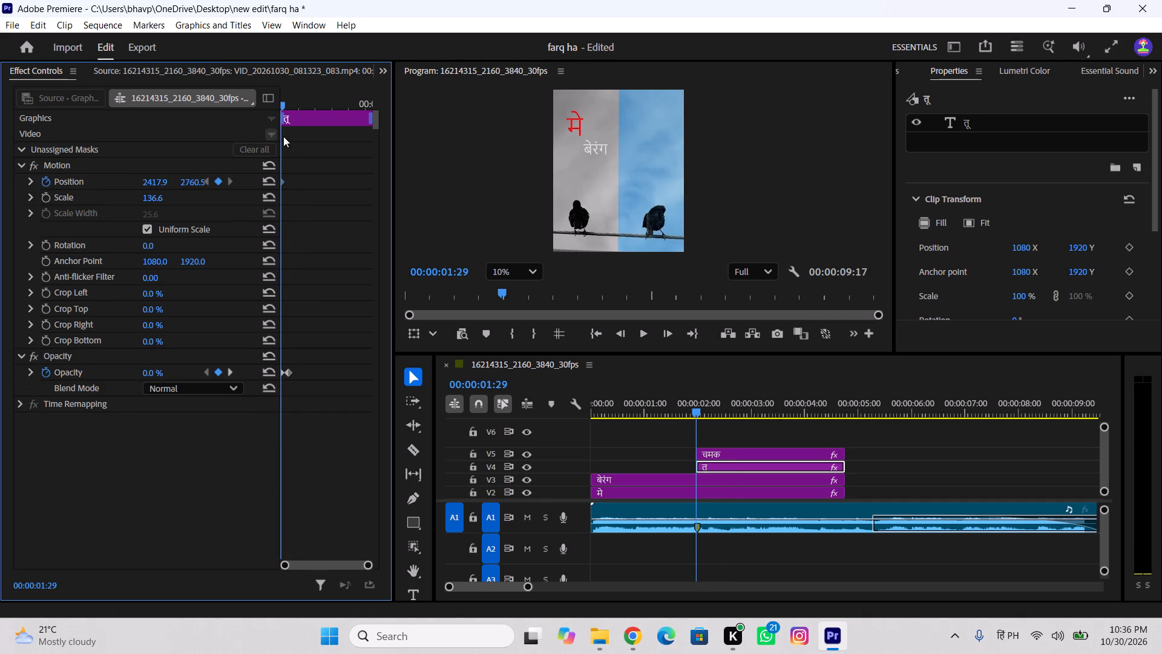
left_click_drag(284, 102, 293, 110)
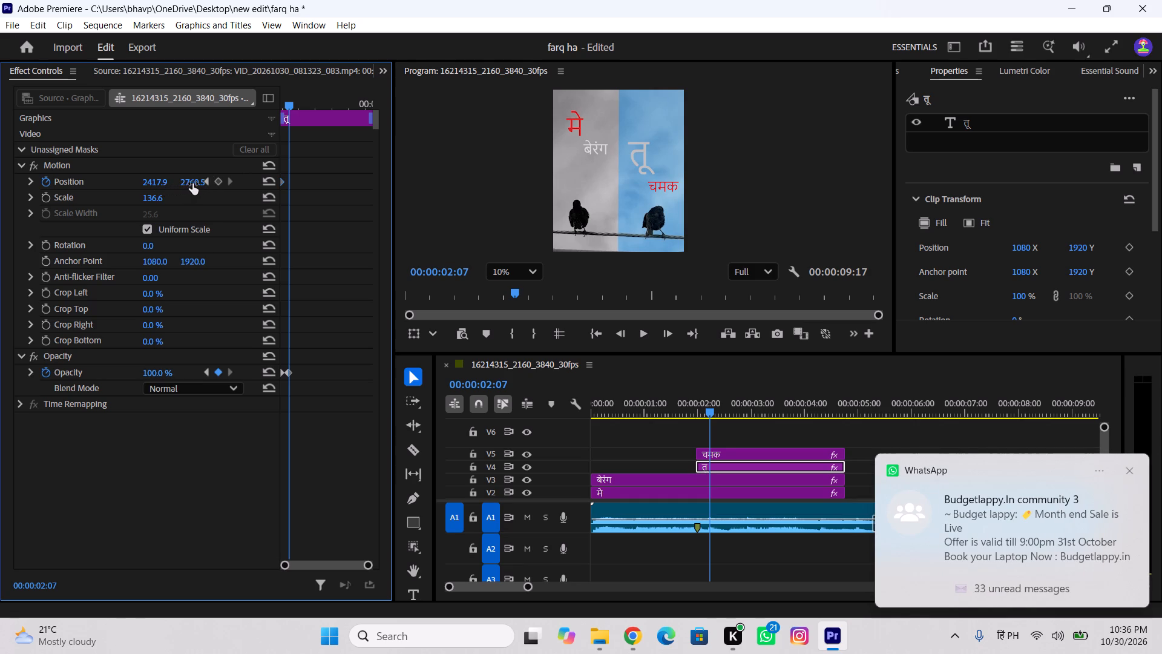
left_click_drag(186, 183, 198, 186)
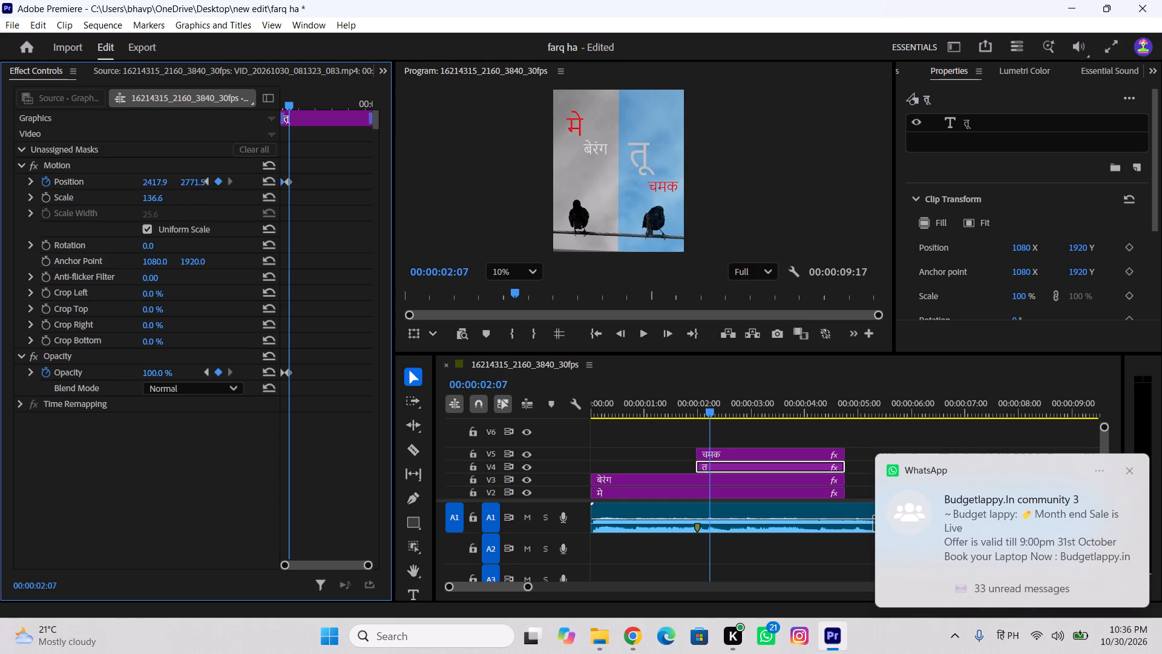
left_click_drag(198, 186, 211, 197)
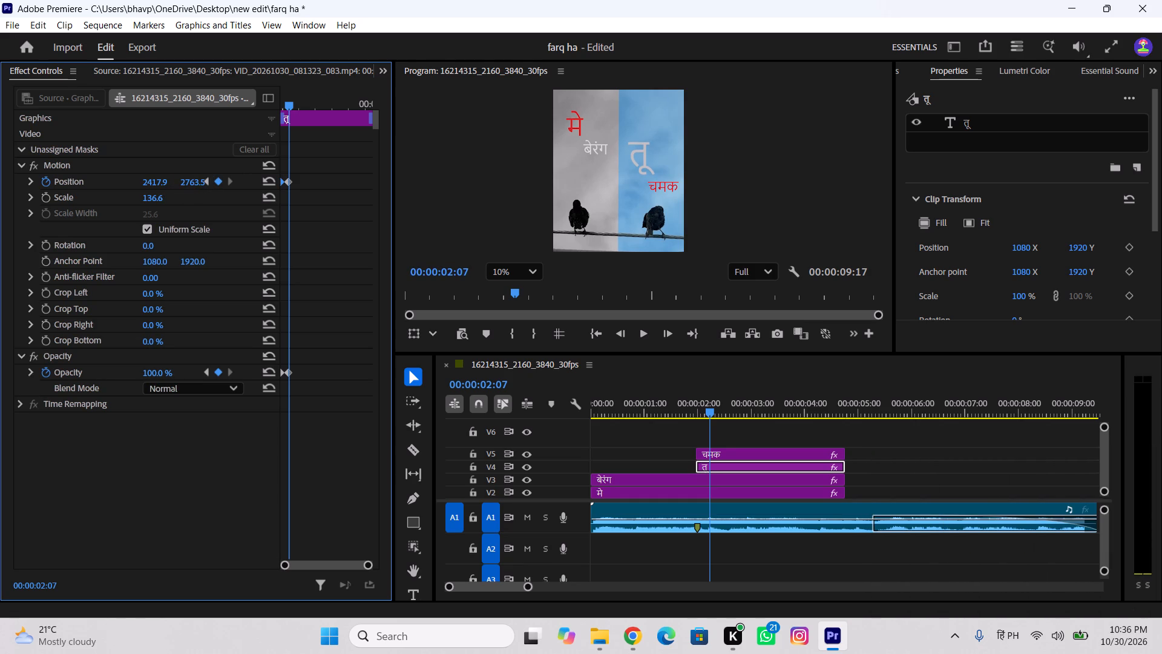
left_click_drag(211, 197, 228, 203)
left_click_drag(228, 203, 246, 207)
left_click_drag(246, 207, 263, 208)
left_click(197, 179)
left_click(690, 397)
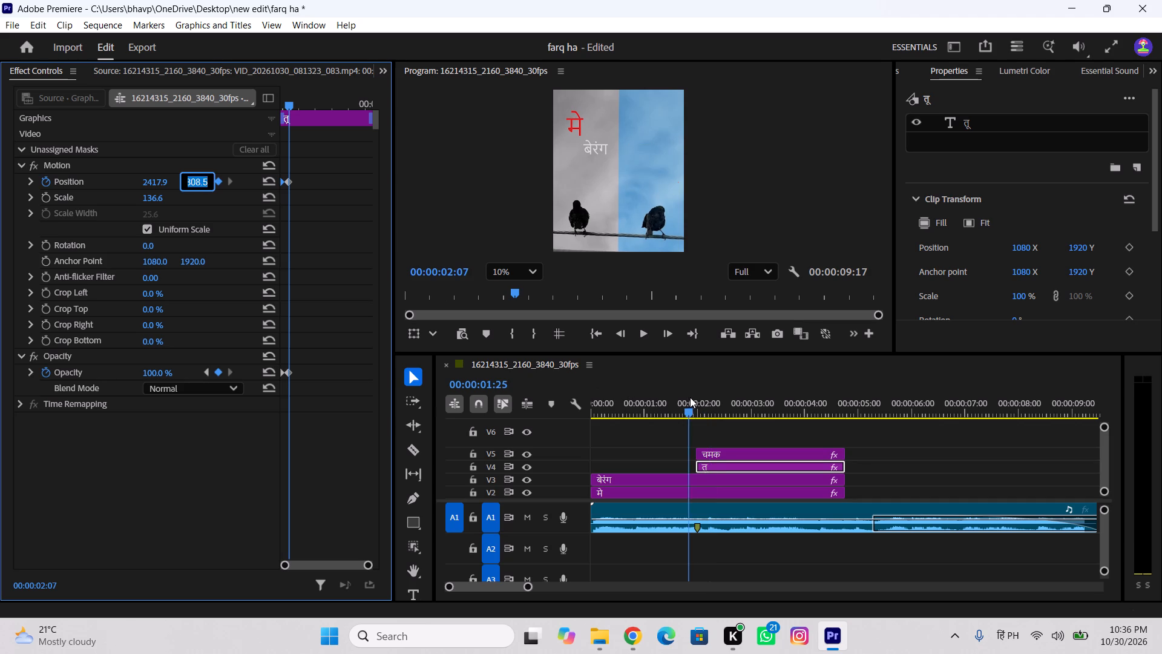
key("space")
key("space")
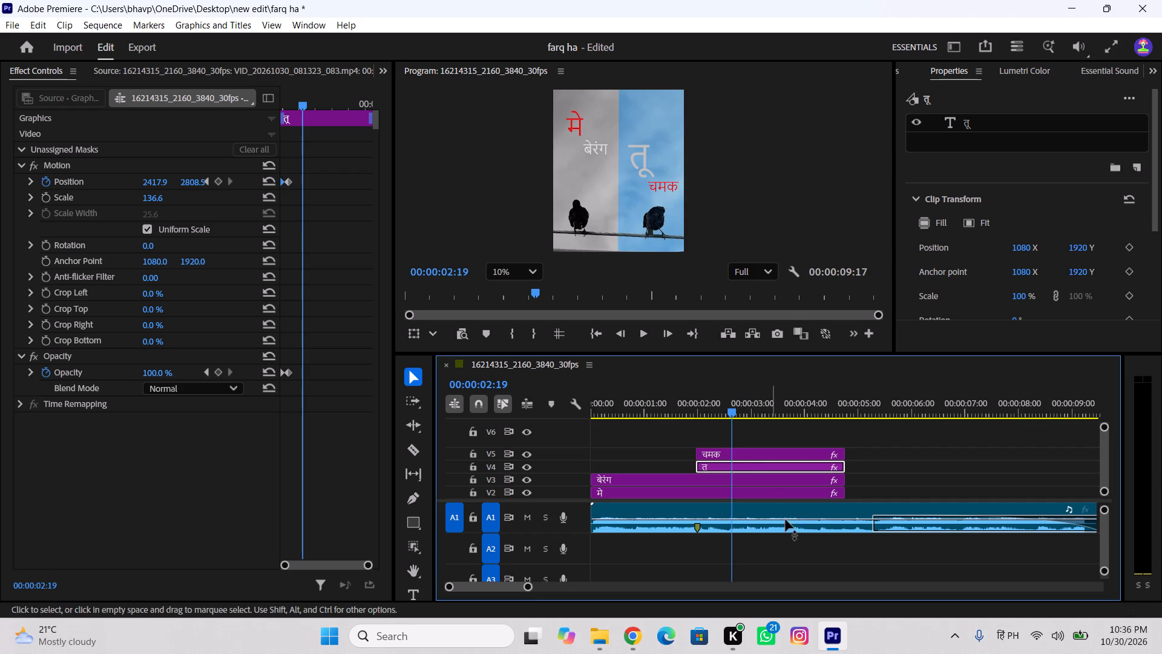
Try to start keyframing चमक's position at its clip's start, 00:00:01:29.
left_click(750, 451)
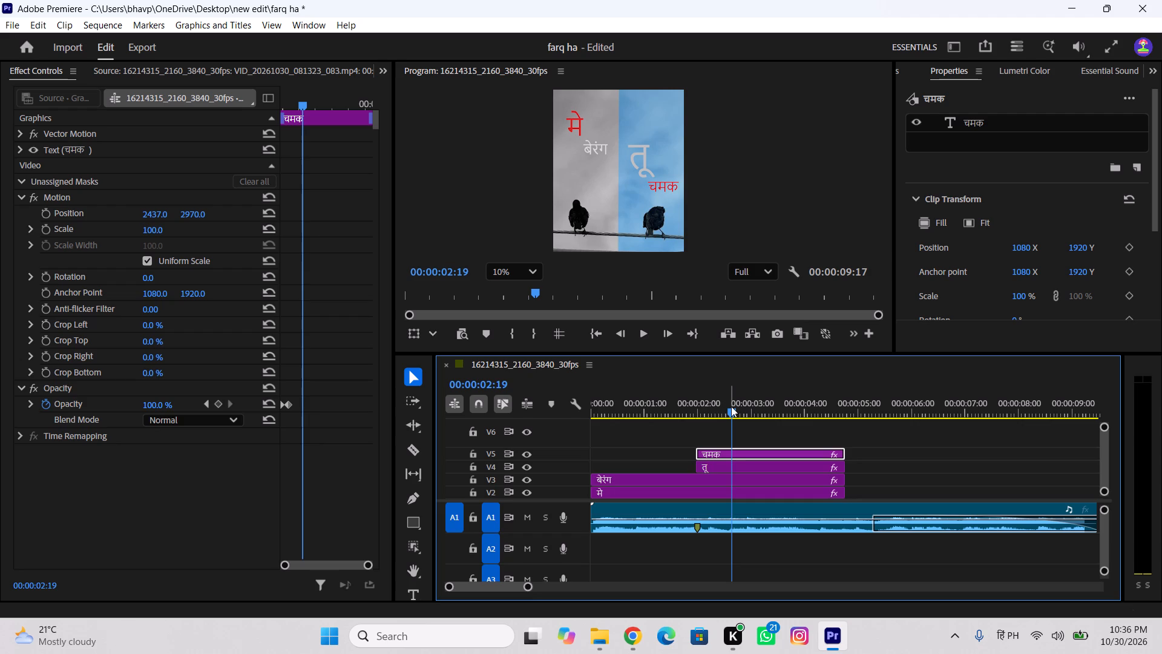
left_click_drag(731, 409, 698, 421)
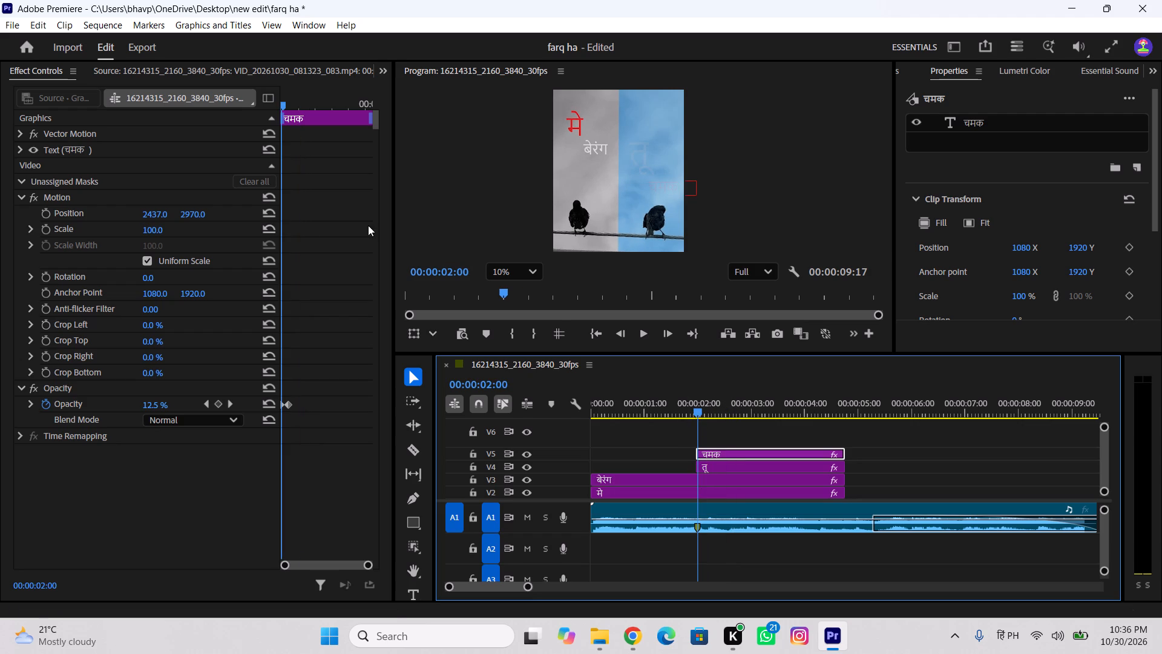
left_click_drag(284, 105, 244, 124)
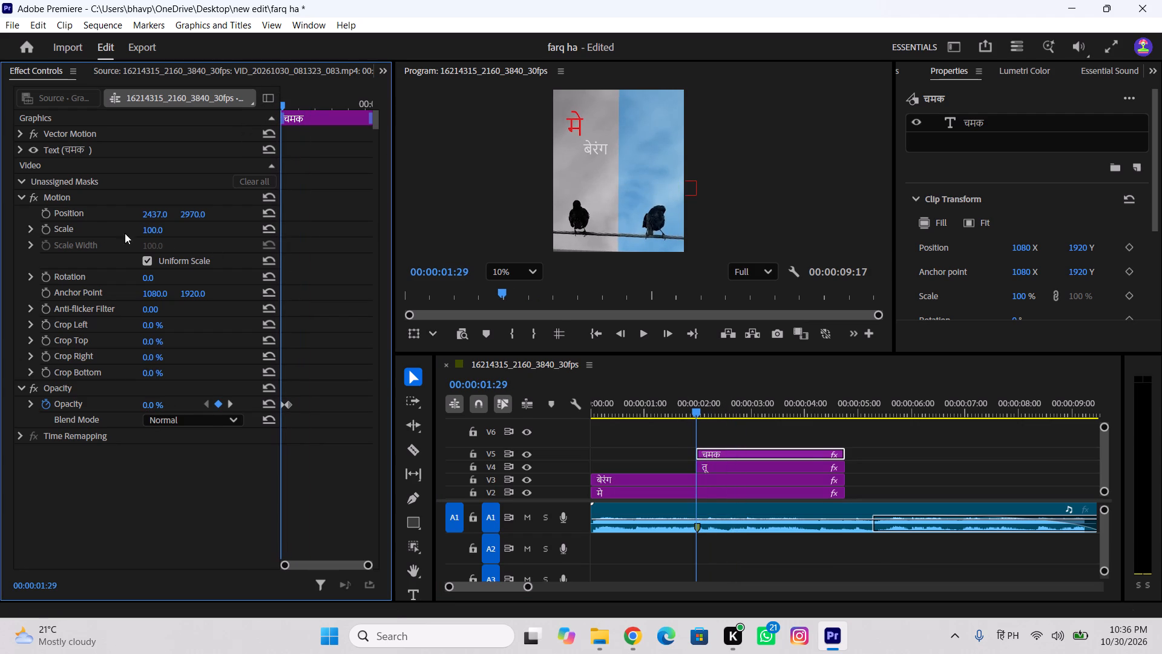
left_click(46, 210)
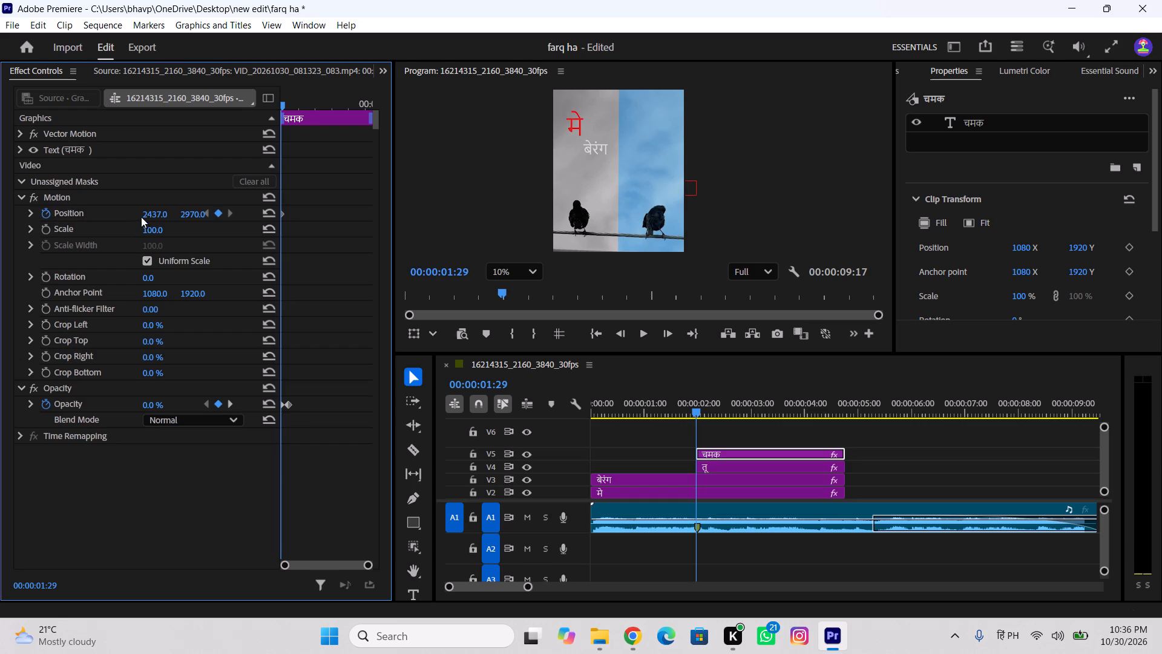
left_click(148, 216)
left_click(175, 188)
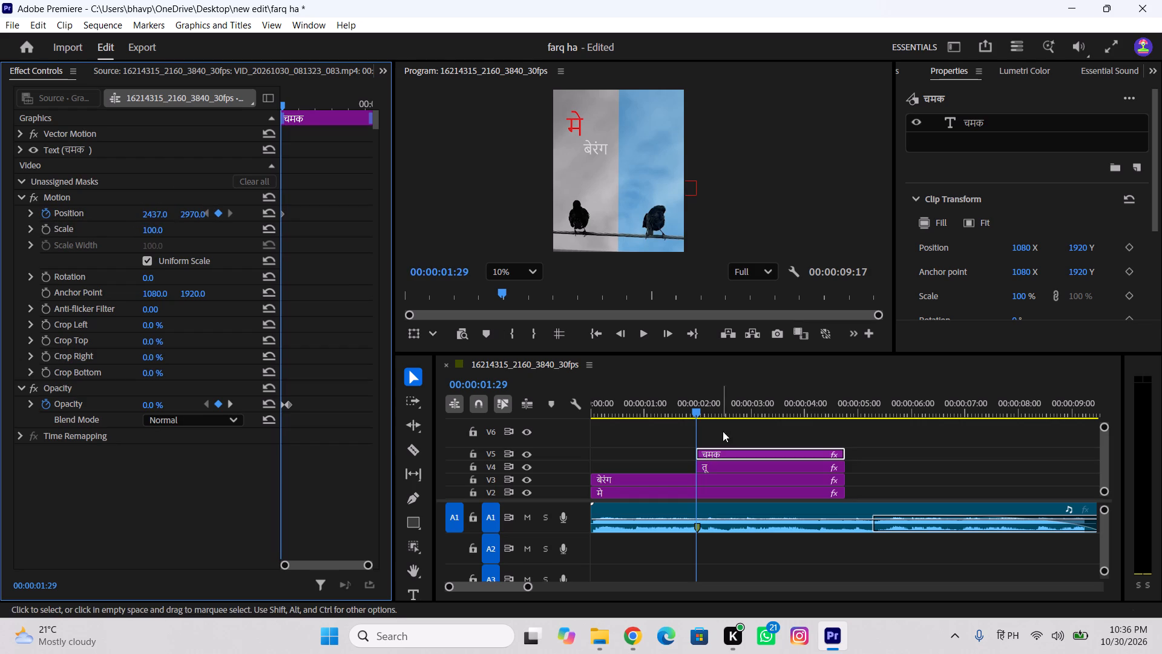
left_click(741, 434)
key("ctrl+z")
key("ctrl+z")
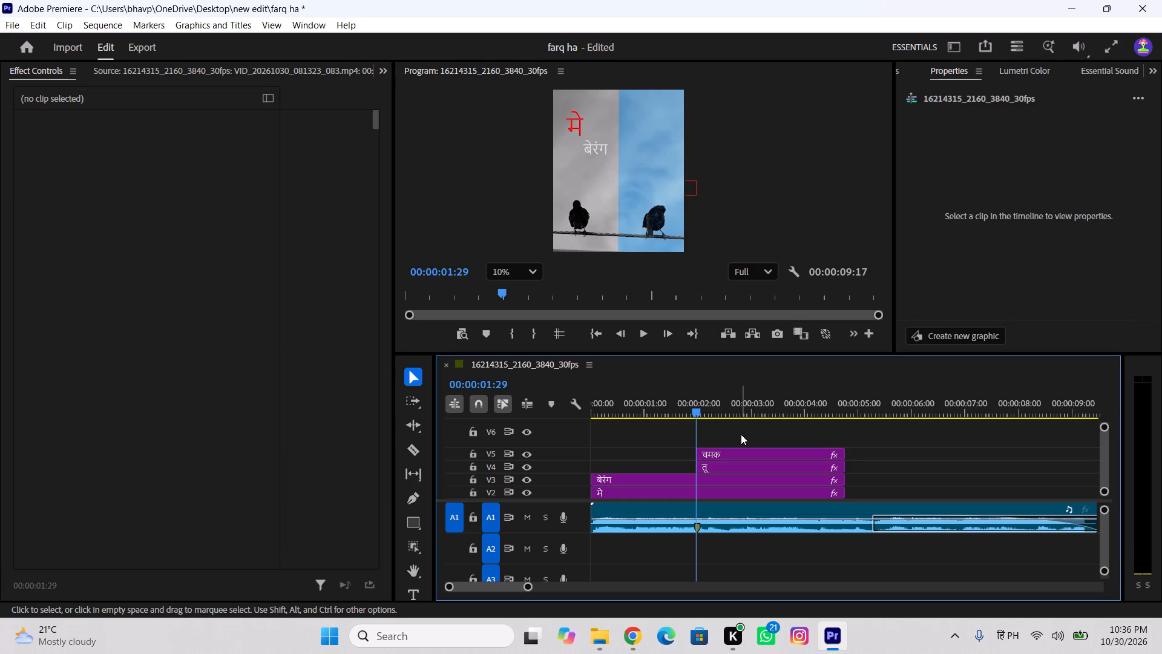
Play back and scrub the section from about 00:00:02:00 to check how तू and चमक appear.
left_click(790, 424)
left_click_drag(718, 412, 697, 415)
key("space")
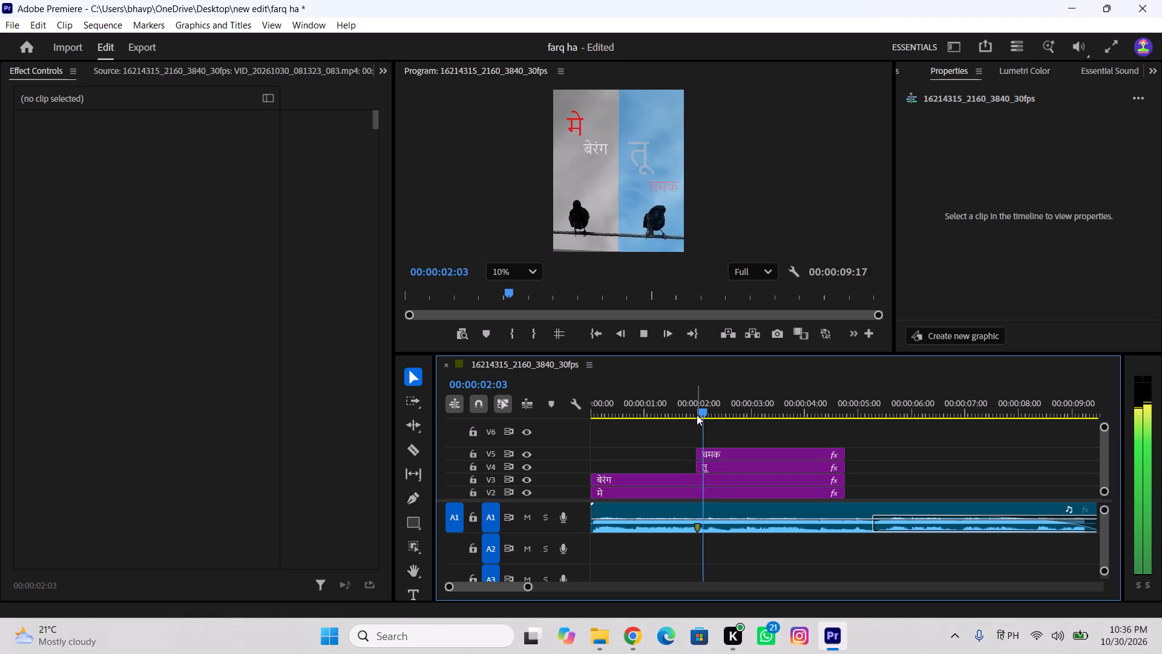
key("space")
left_click_drag(723, 412, 697, 429)
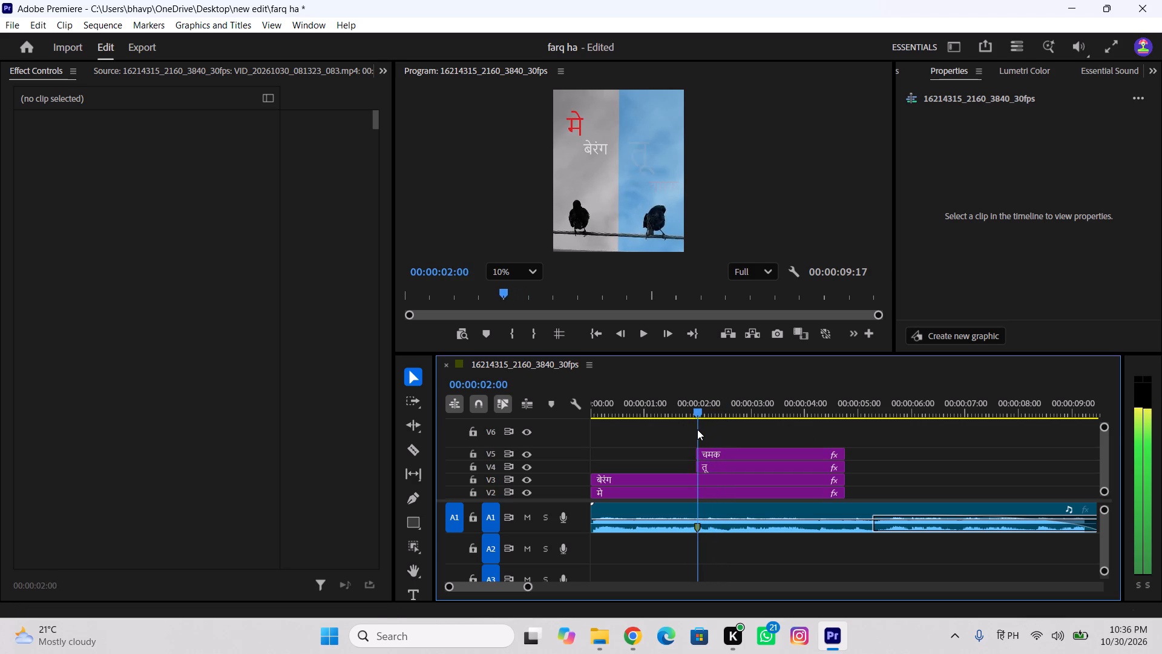
left_click_drag(697, 429, 720, 449)
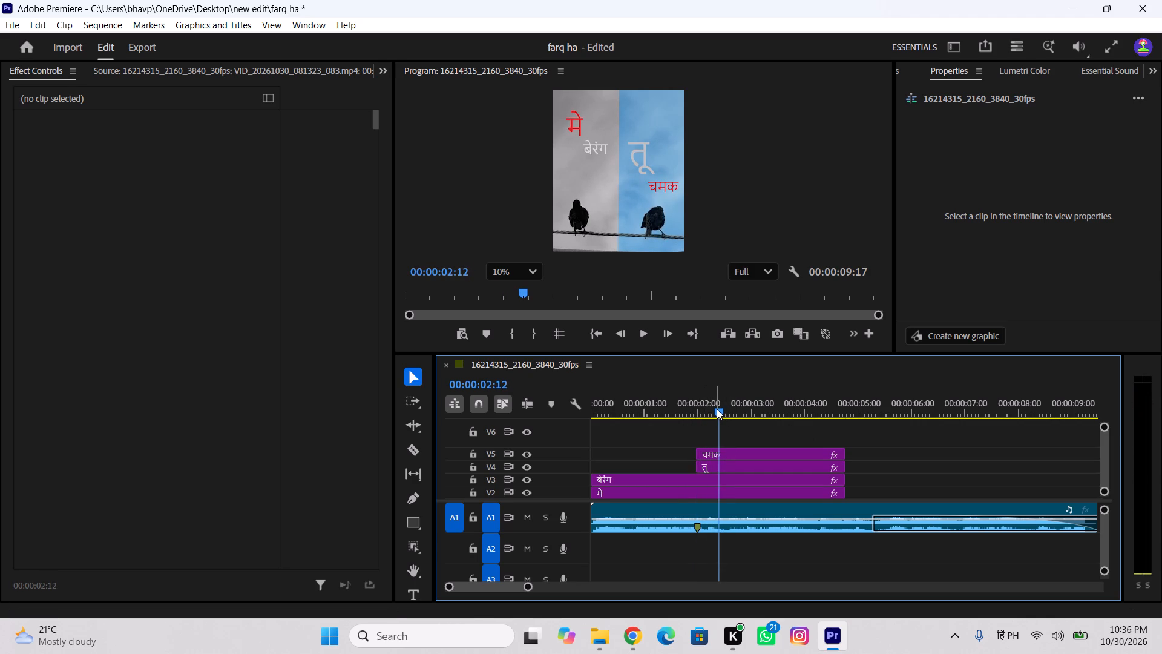
left_click_drag(717, 409, 714, 434)
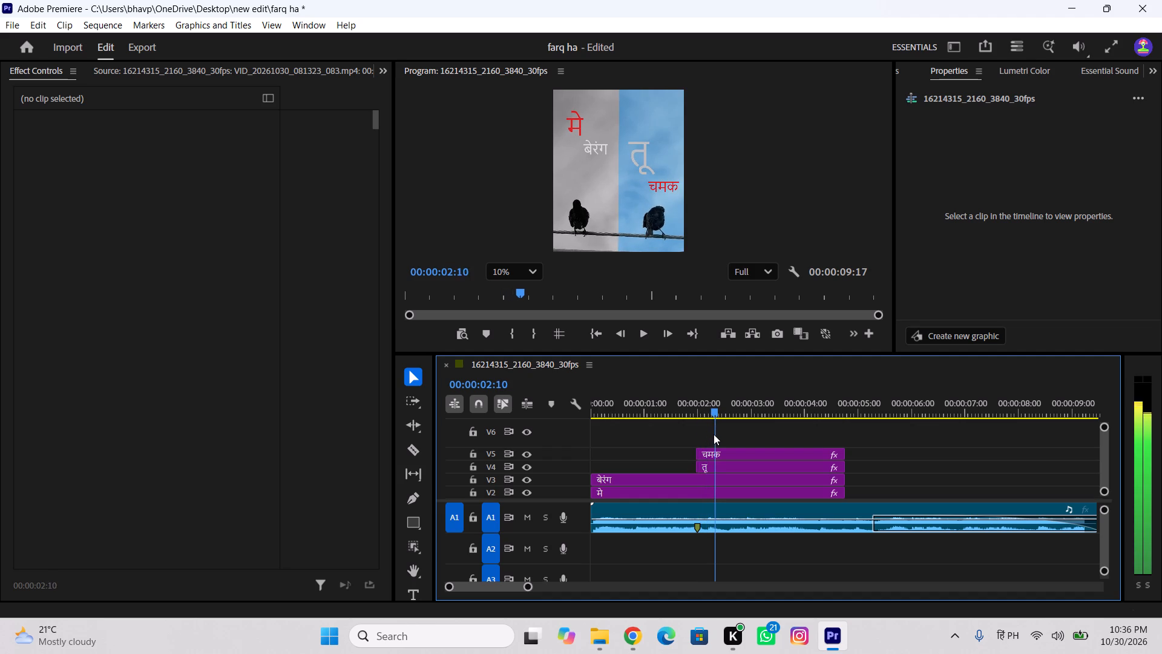
Select the चमक clip and switch off its Opacity effect so the word shows fully while it is positioned.
left_click_drag(714, 434, 695, 452)
left_click(726, 453)
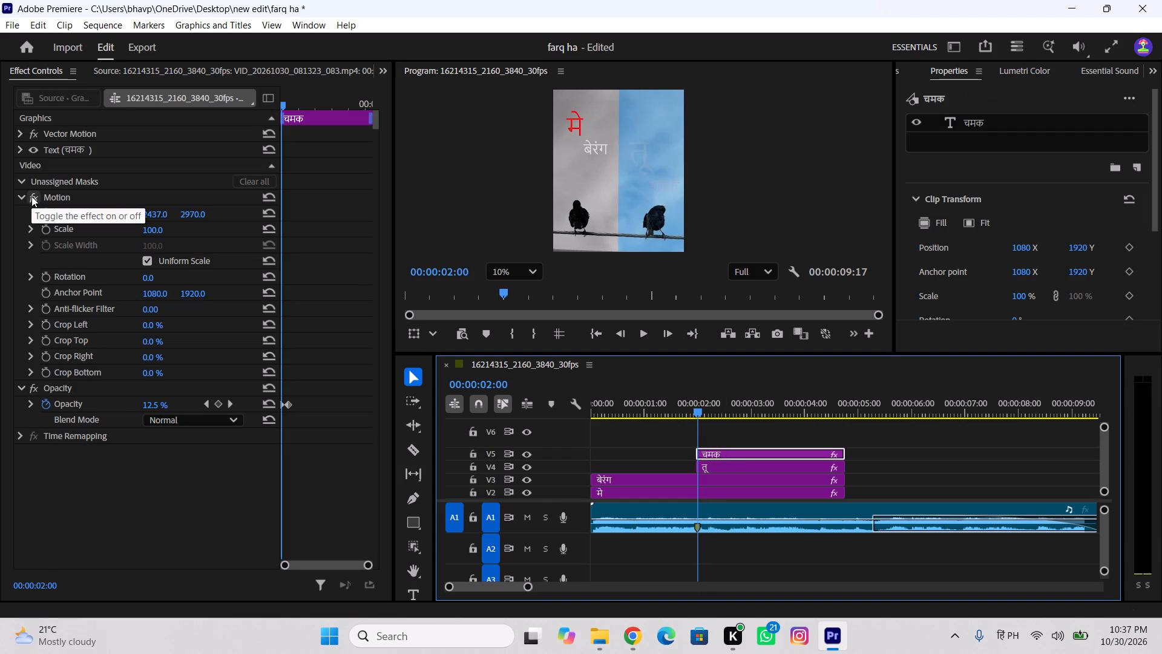
left_click(36, 388)
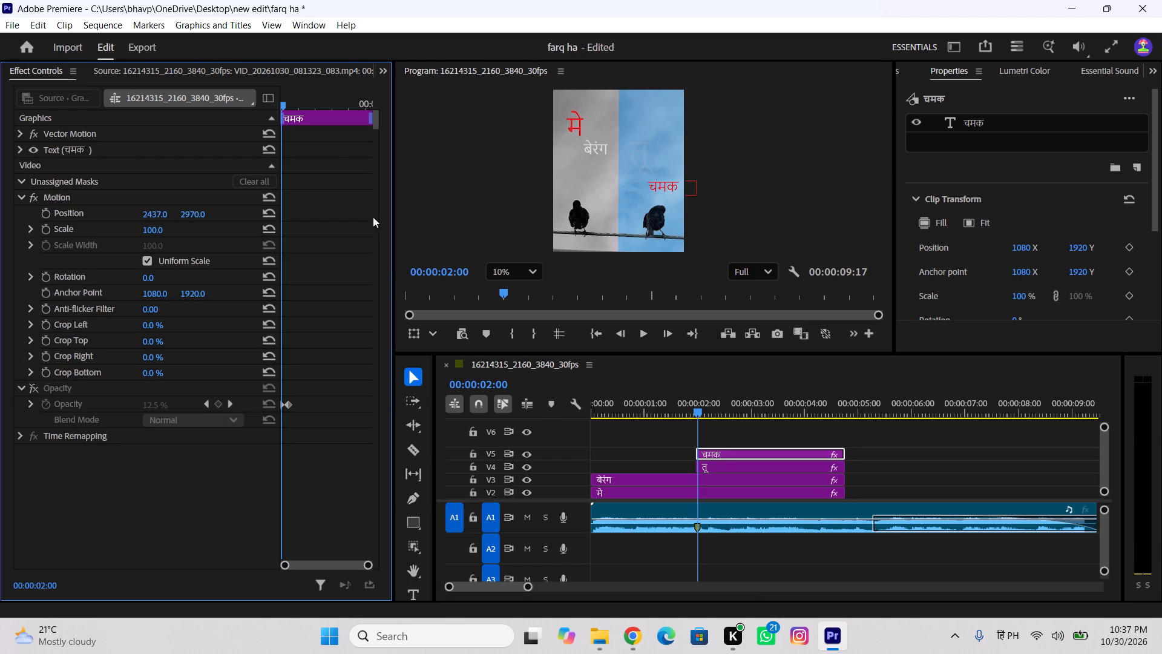
Turn on position keyframing for चमक at 00:00:01:29 and set its vertical position there to 3000.
left_click_drag(279, 104, 258, 108)
left_click_drag(283, 107, 266, 108)
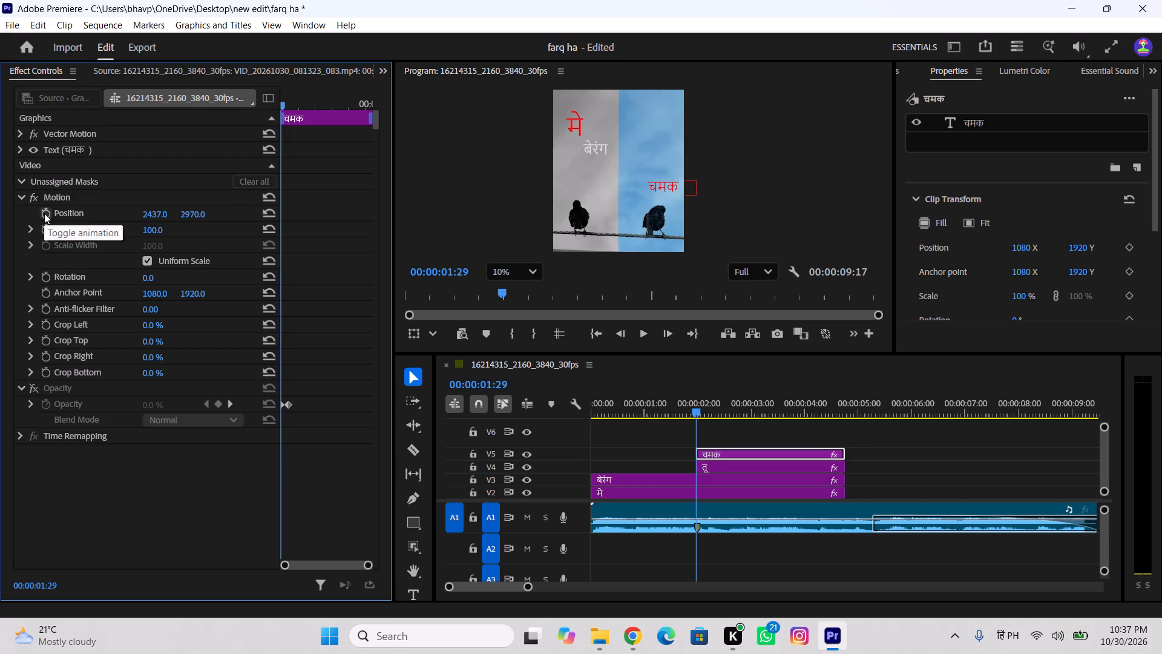
left_click(44, 213)
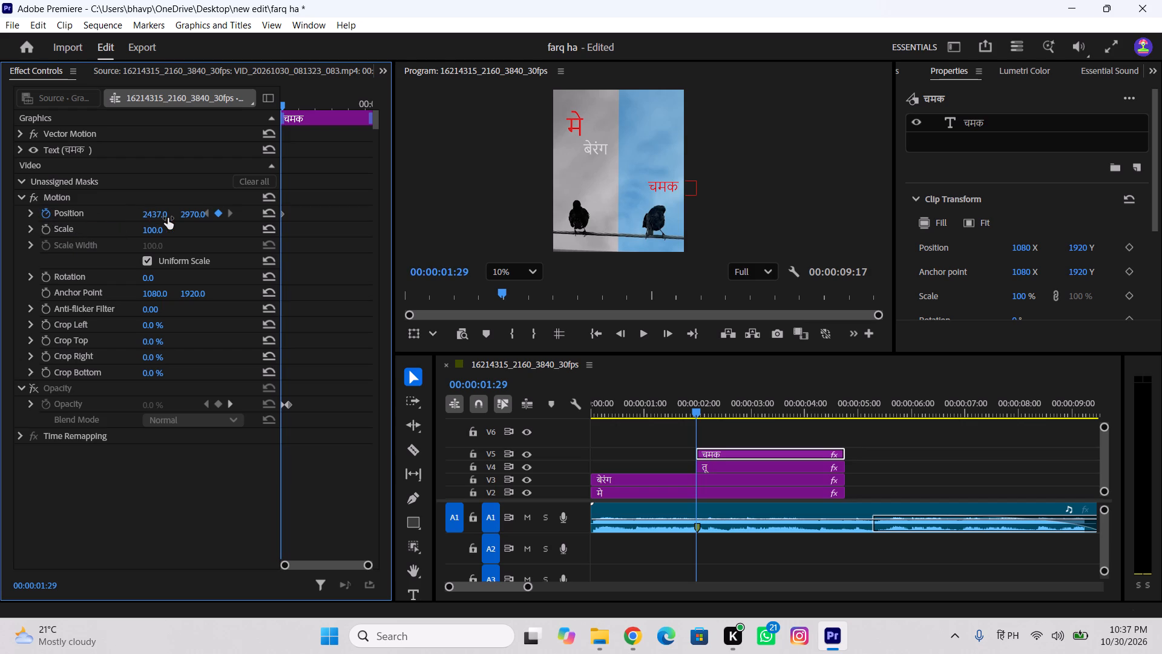
left_click_drag(185, 215, 187, 215)
left_click_drag(187, 215, 241, 228)
key("ctrl+z")
left_click_drag(187, 216, 212, 225)
left_click_drag(212, 225, 228, 230)
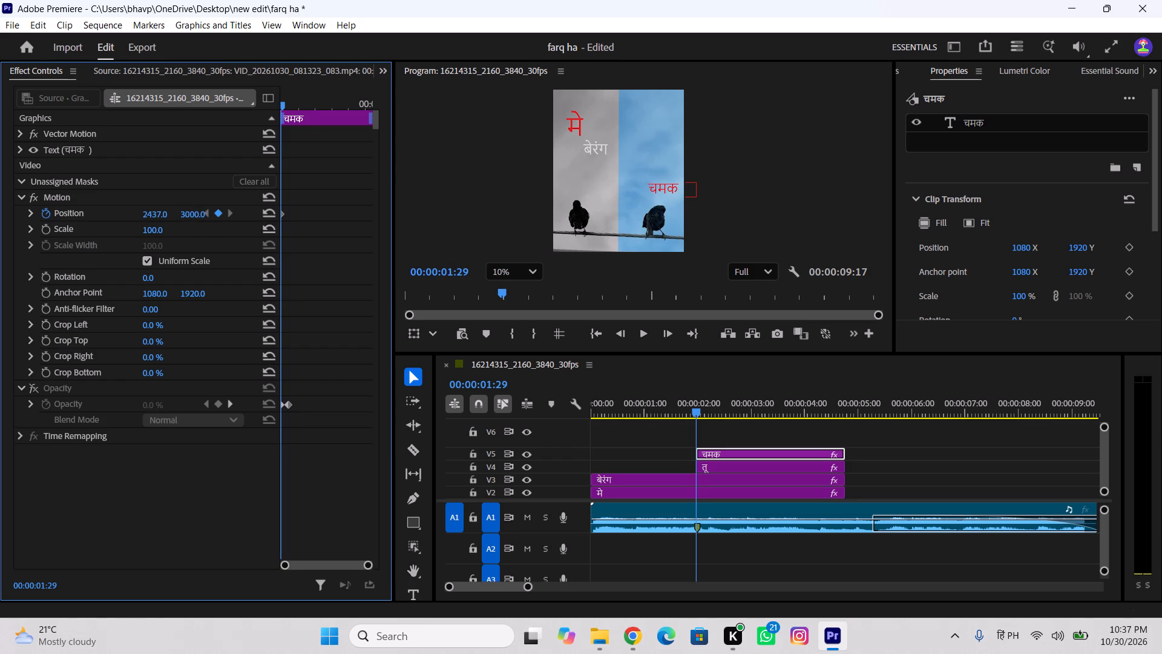
left_click_drag(228, 230, 232, 234)
left_click_drag(232, 234, 234, 243)
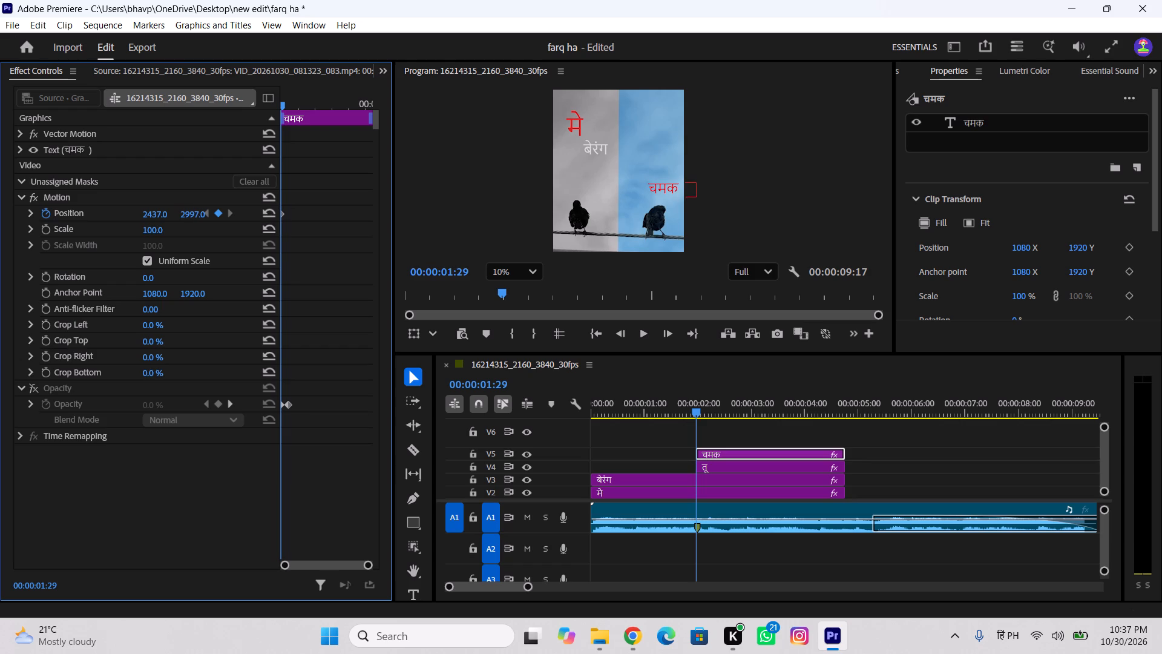
left_click_drag(234, 243, 241, 245)
left_click_drag(241, 245, 243, 254)
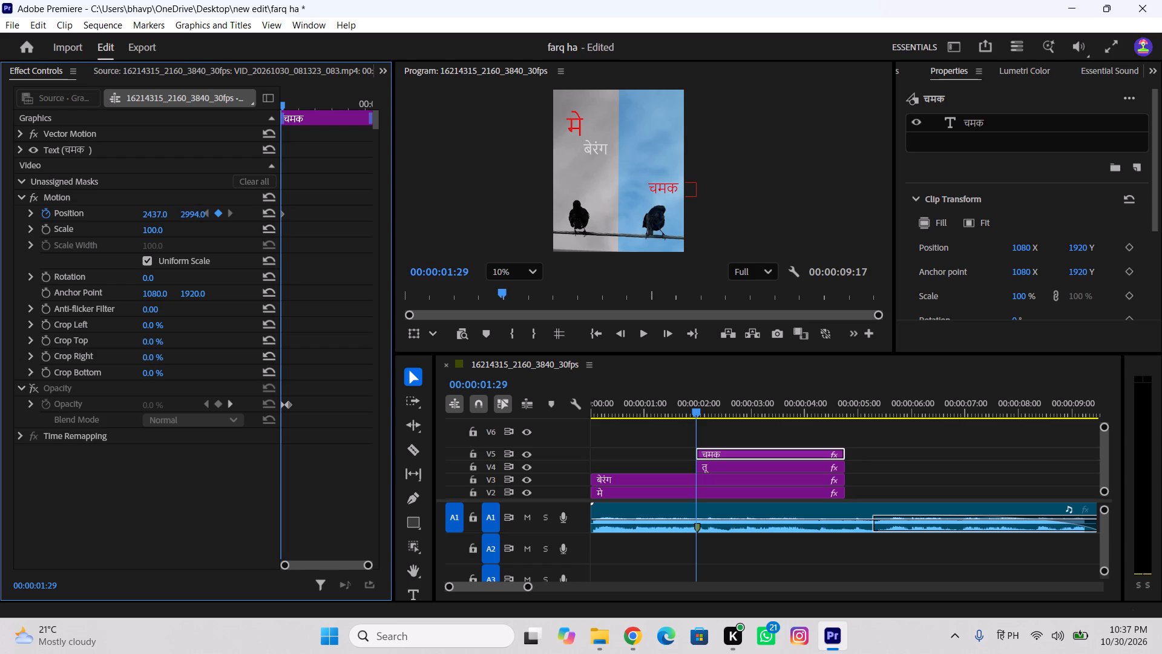
left_click_drag(243, 254, 250, 256)
left_click_drag(250, 256, 251, 256)
Add a second position keyframe for चमक at 00:00:02:07 with a vertical position of 2970, and play back the movement.
left_click_drag(283, 105, 295, 111)
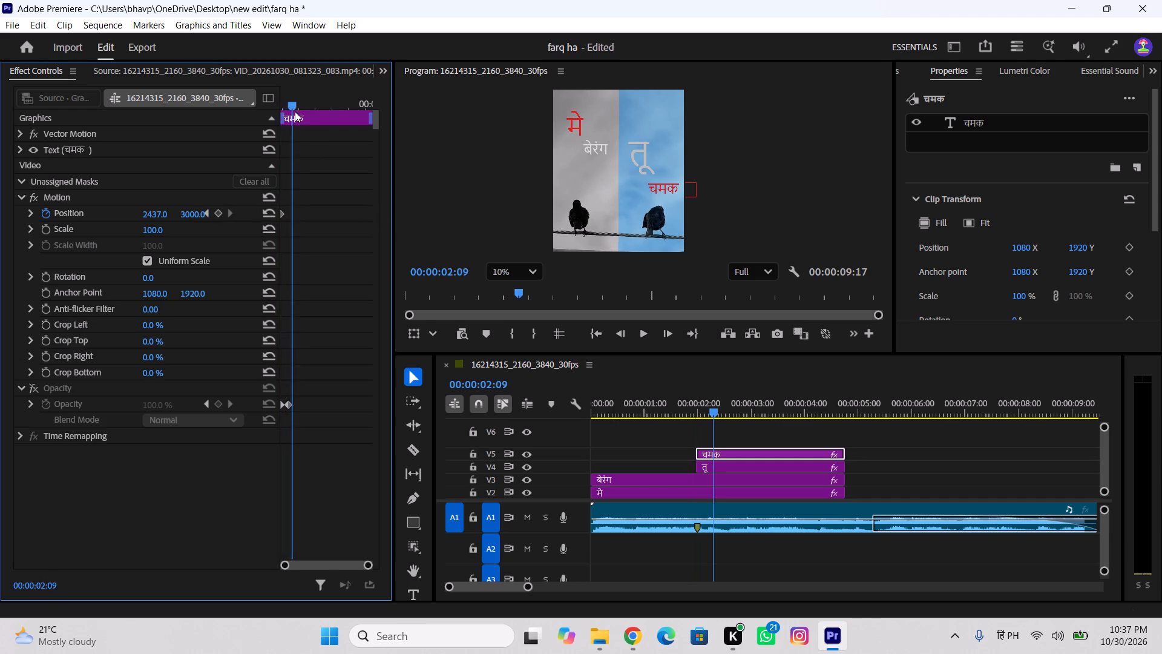
left_click_drag(295, 111, 291, 119)
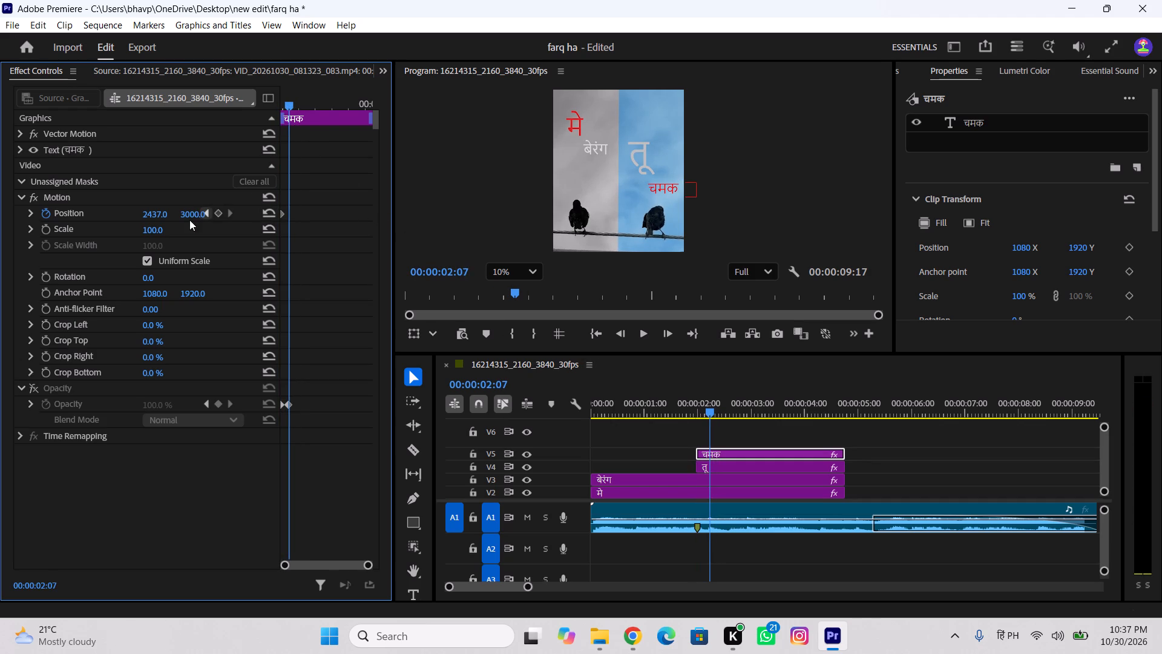
left_click_drag(191, 216, 174, 226)
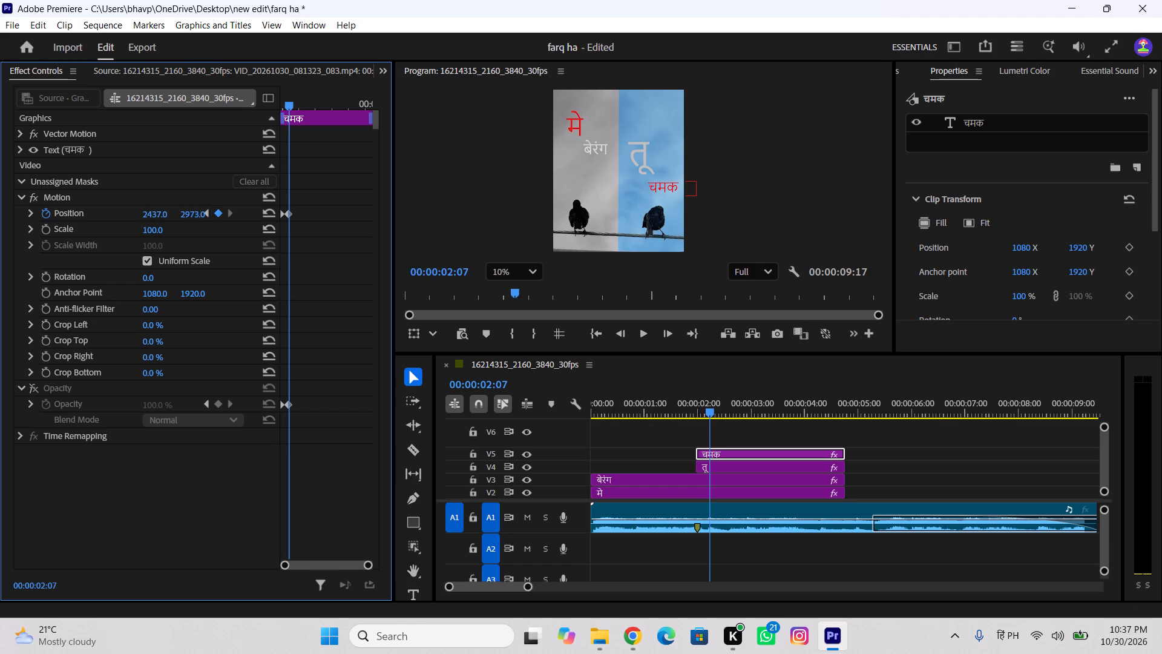
left_click_drag(174, 226, 171, 227)
left_click_drag(715, 404, 673, 420)
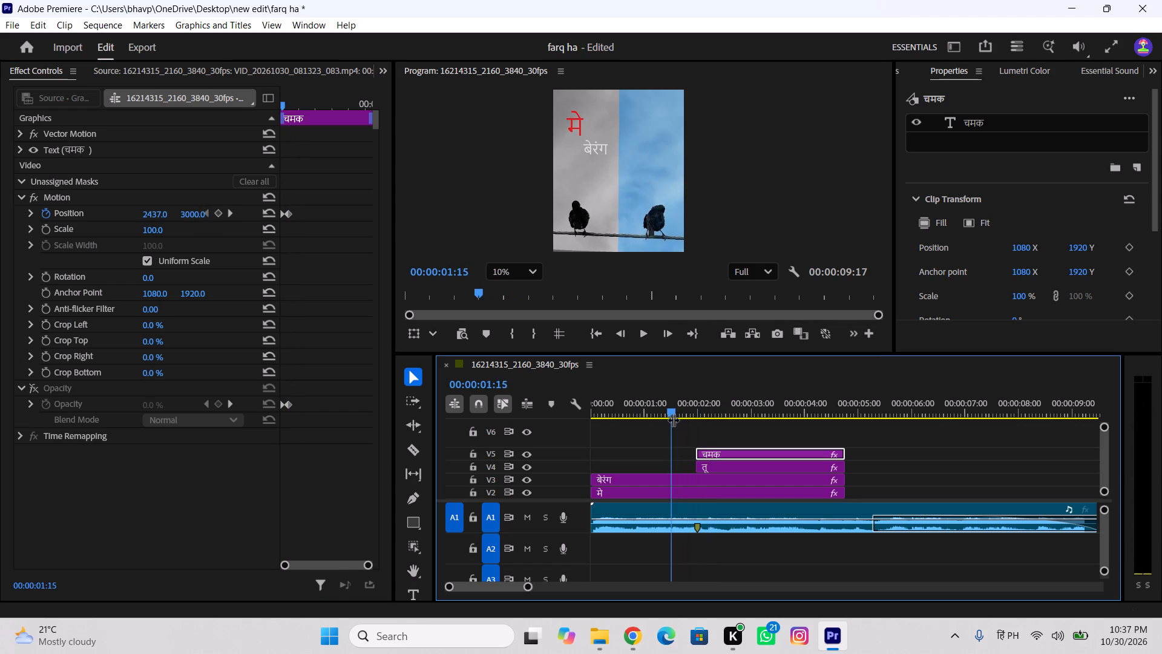
key("space")
key("space")
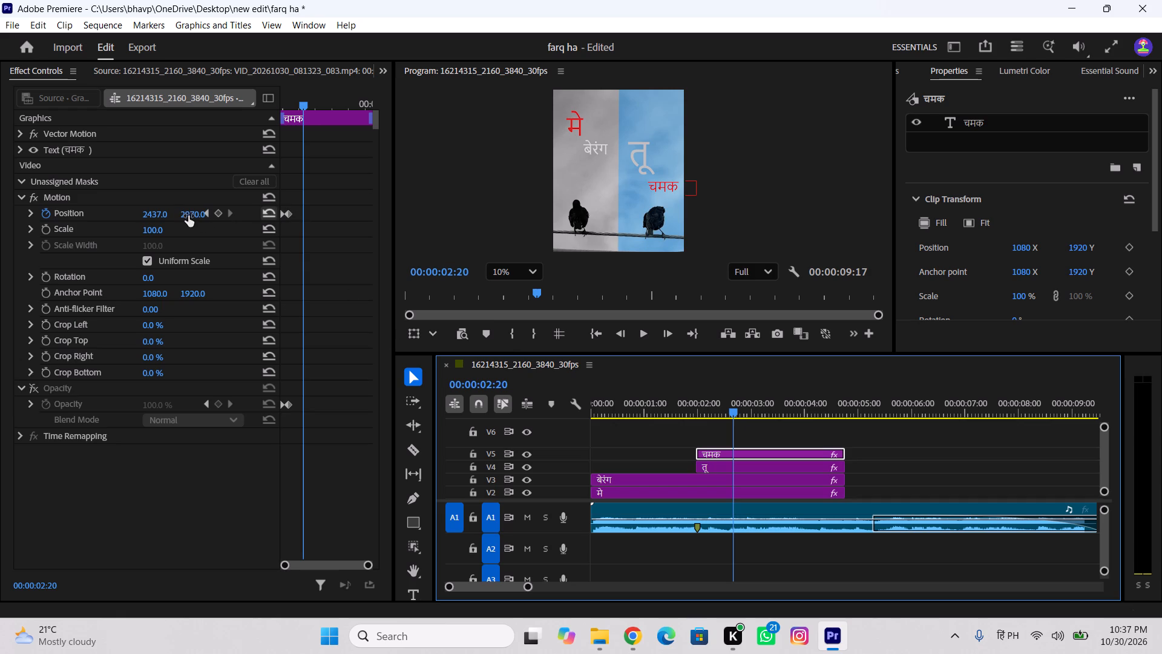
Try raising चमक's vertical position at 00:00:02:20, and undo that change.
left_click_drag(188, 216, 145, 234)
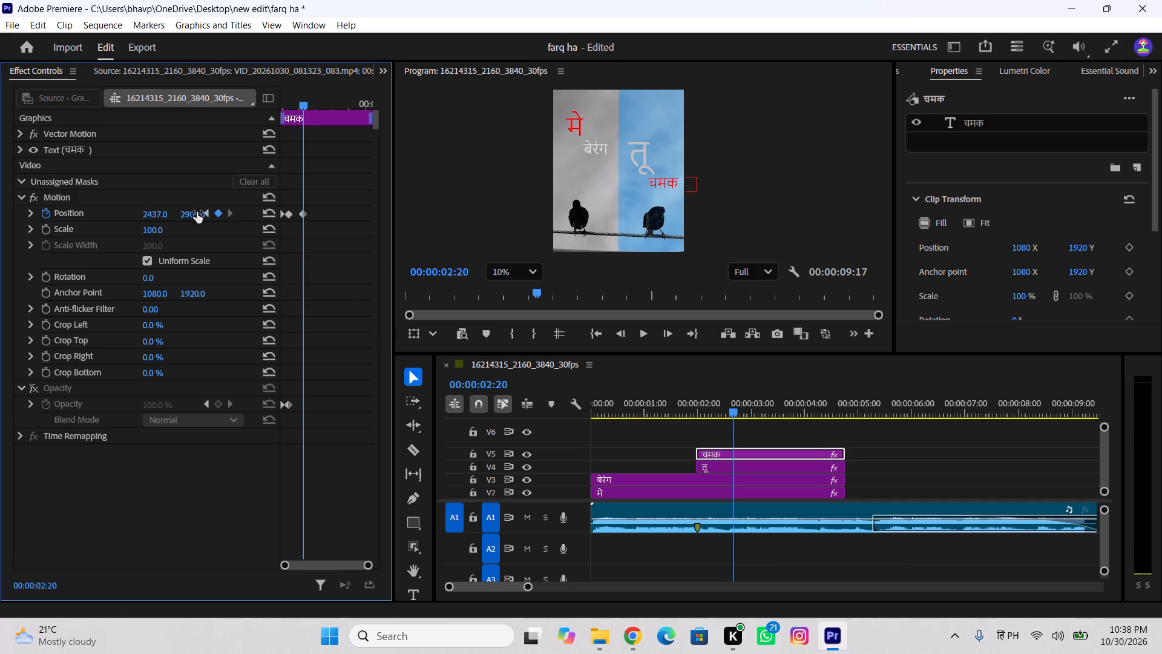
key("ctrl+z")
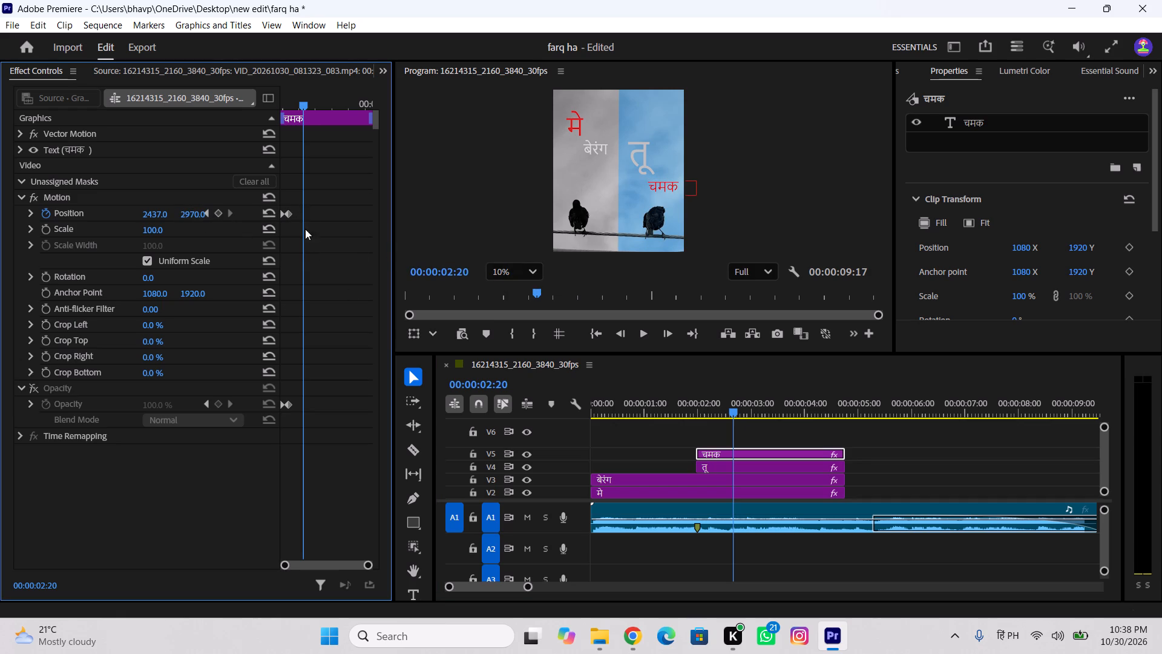
Set the vertical position of चमक's second keyframe, at 00:00:02:07, to 2926.
left_click_drag(302, 107, 290, 116)
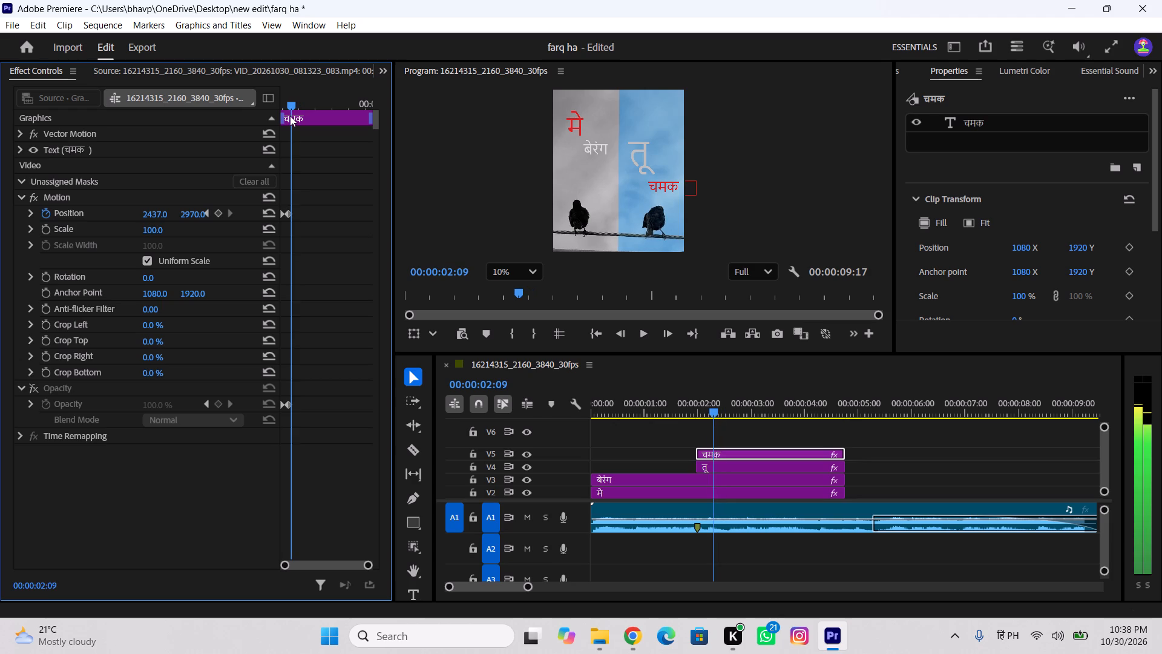
left_click_drag(290, 116, 287, 120)
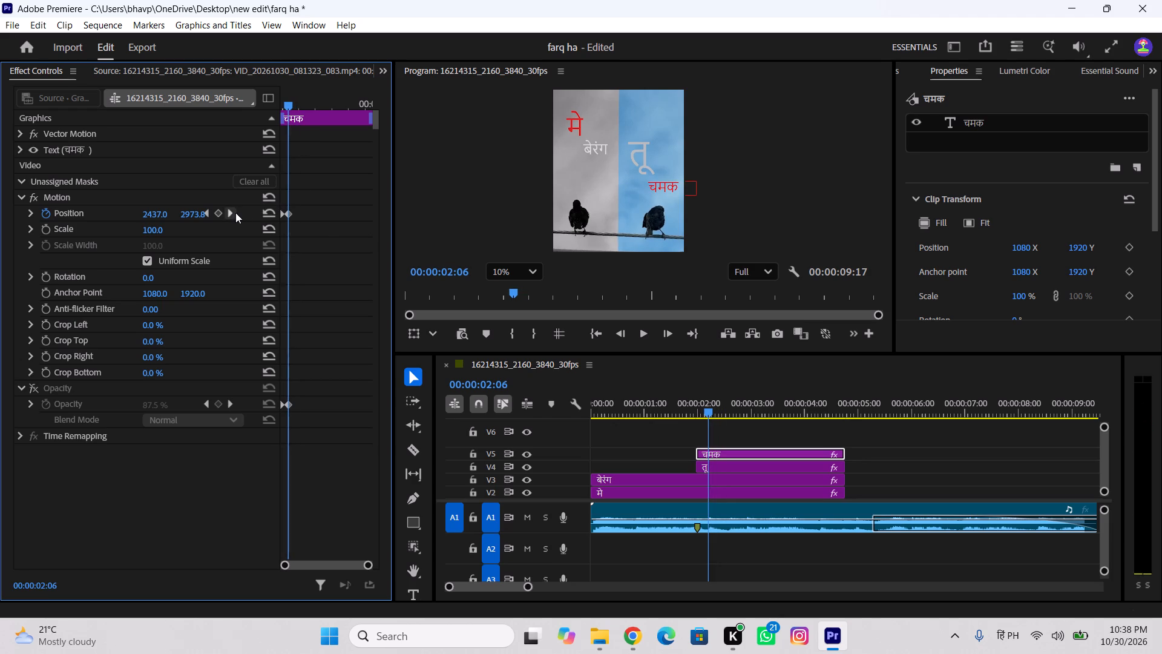
left_click(232, 213)
left_click_drag(193, 217, 159, 223)
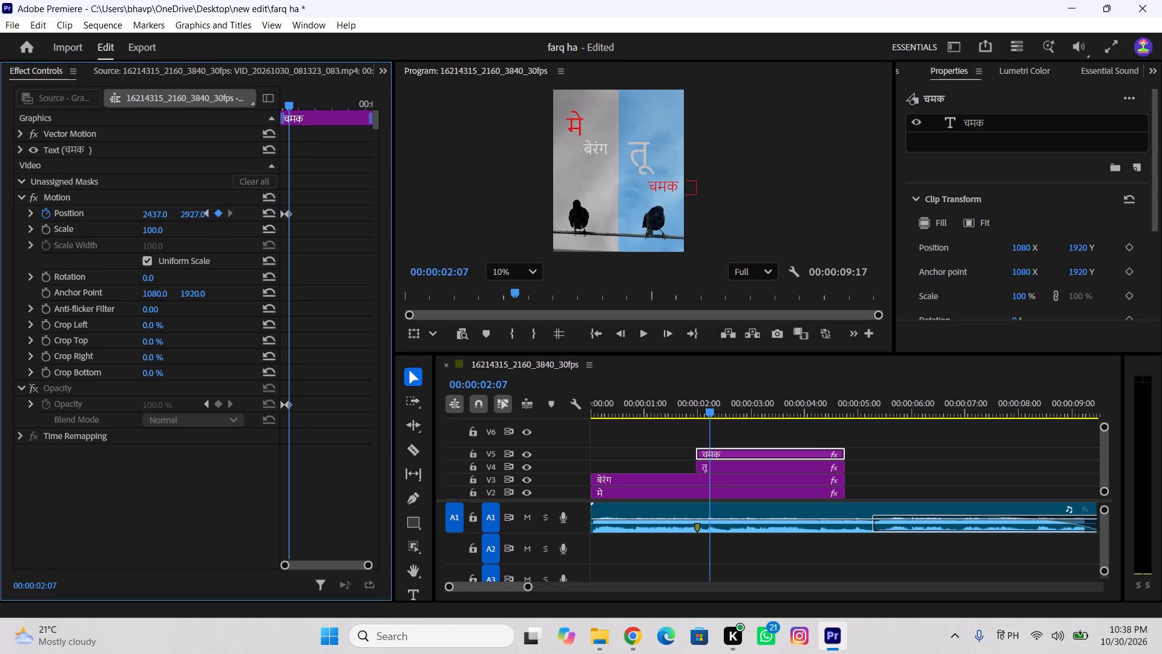
left_click_drag(159, 223, 163, 243)
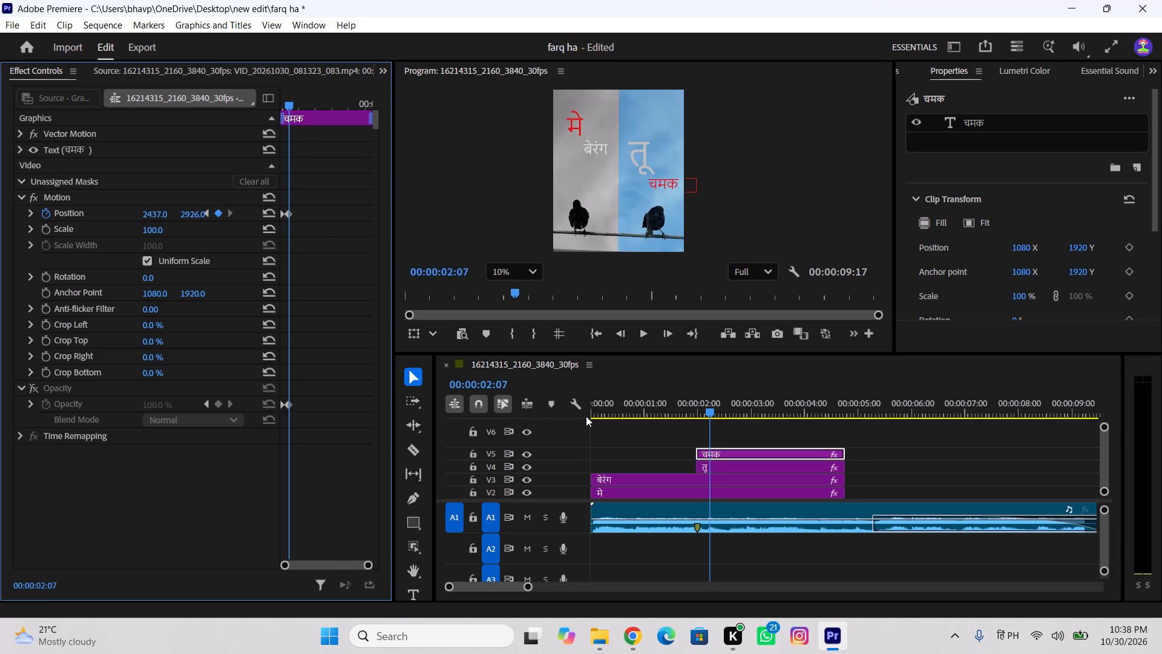
Play the sequence full screen from the start to review the animated lyric words.
left_click_drag(712, 406, 520, 429)
left_click(1110, 47)
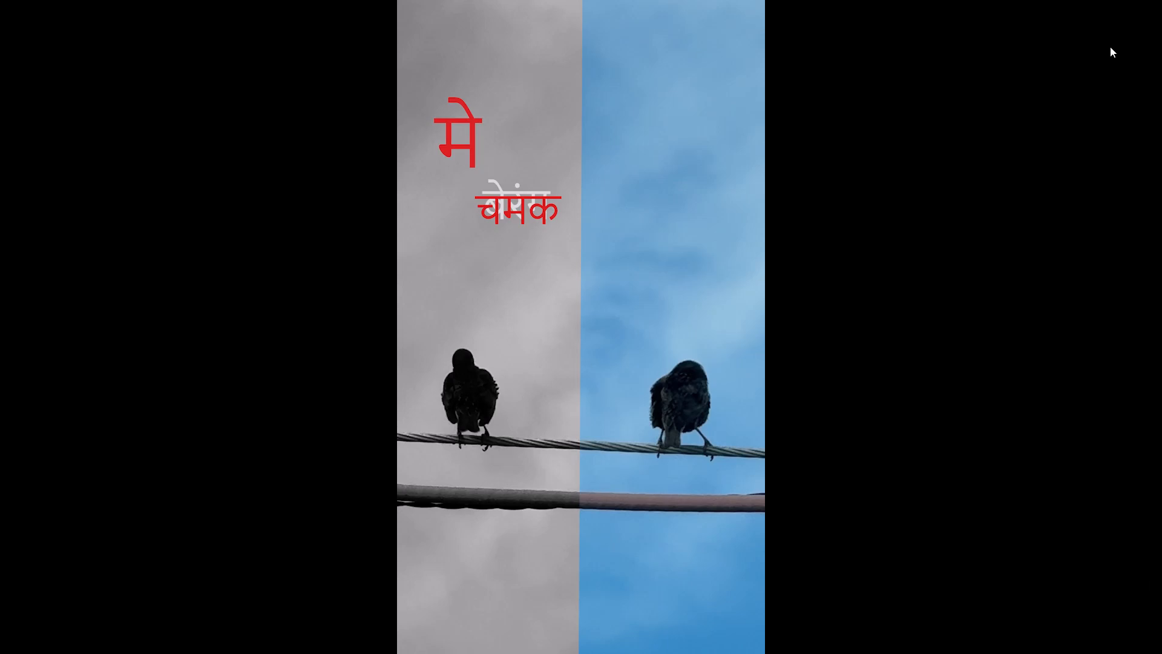
key("space")
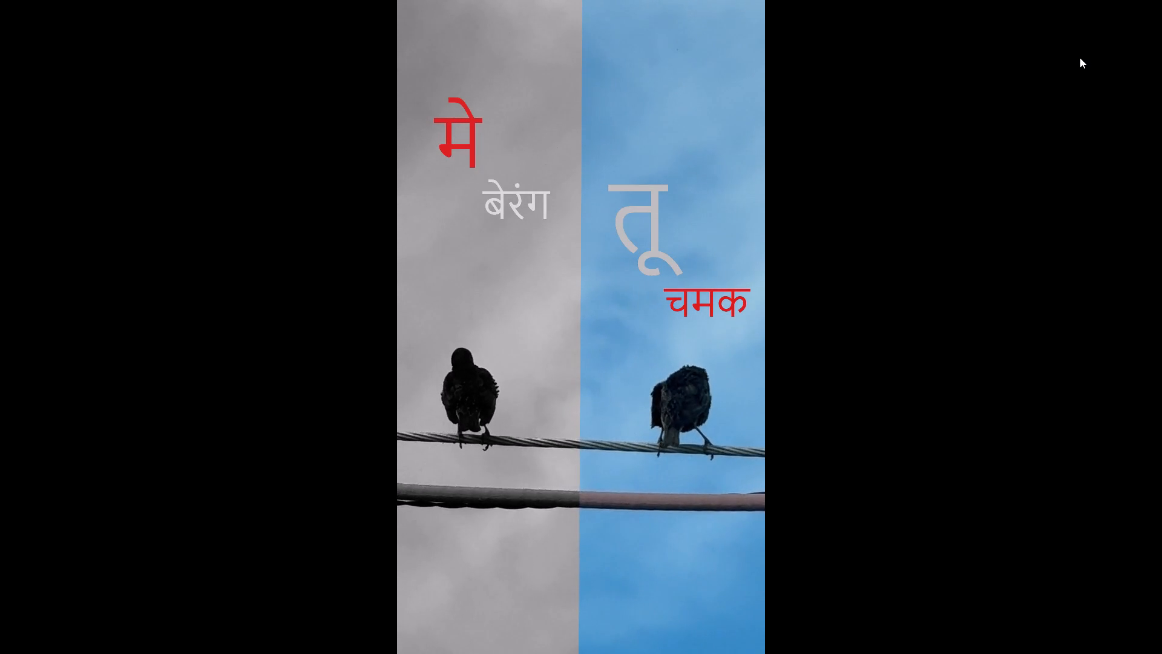
key("space")
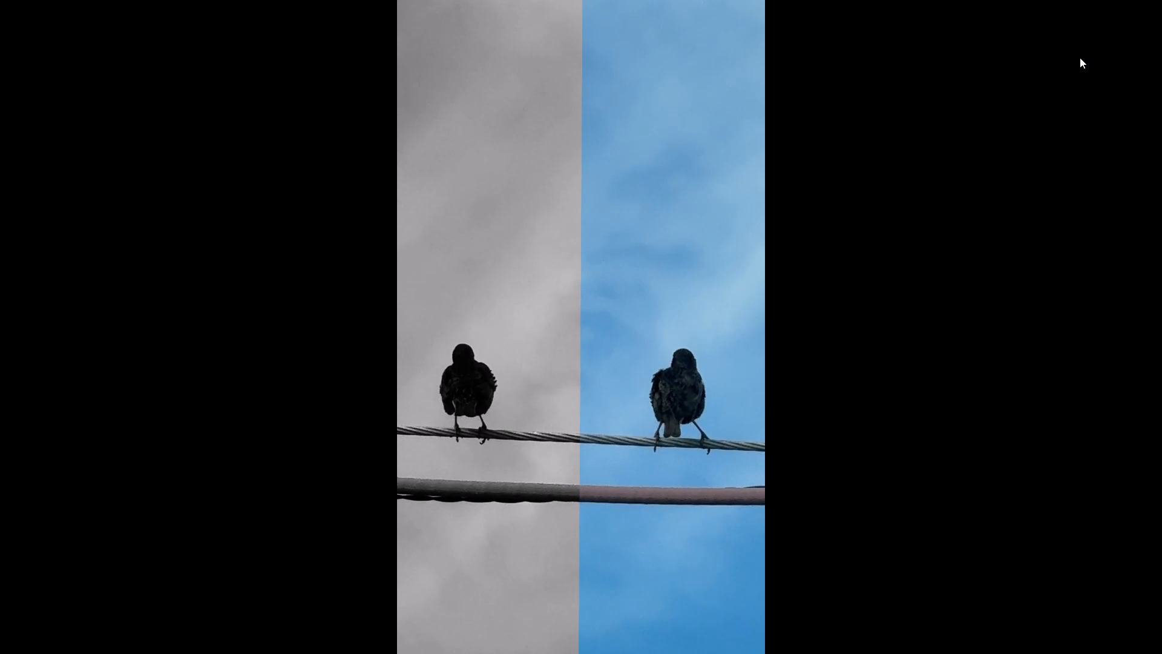
key("Escape")
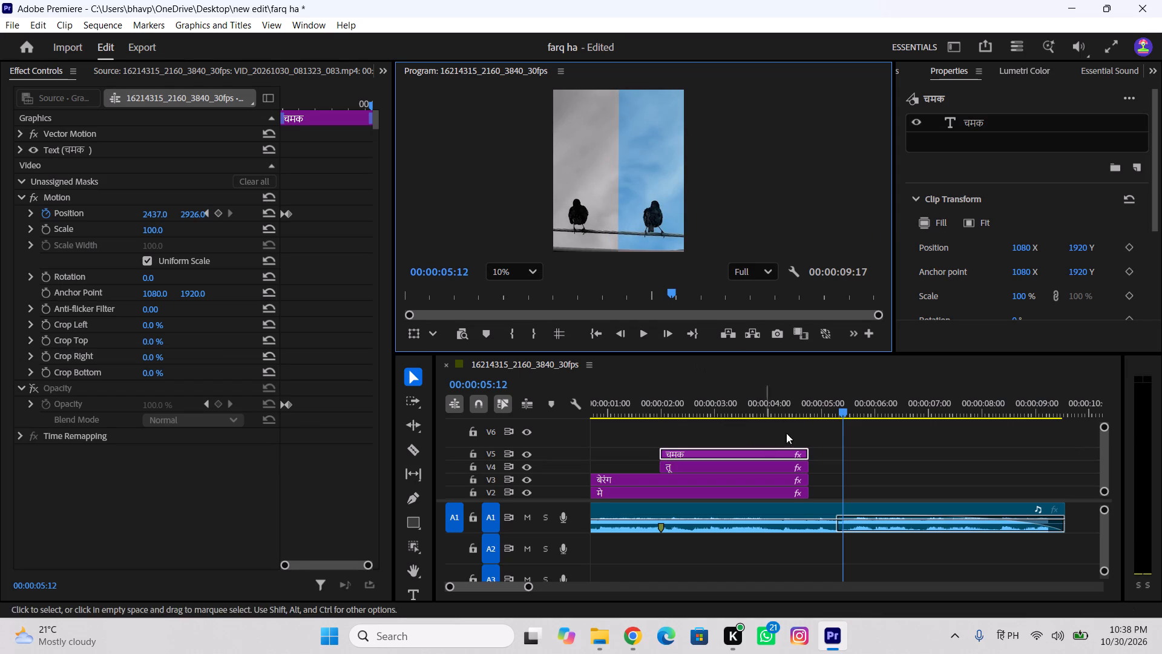
Play back and scrub the audio after the existing text clips to locate the next lyric word, stopping at 00:00:05:14.
key("space")
key("space")
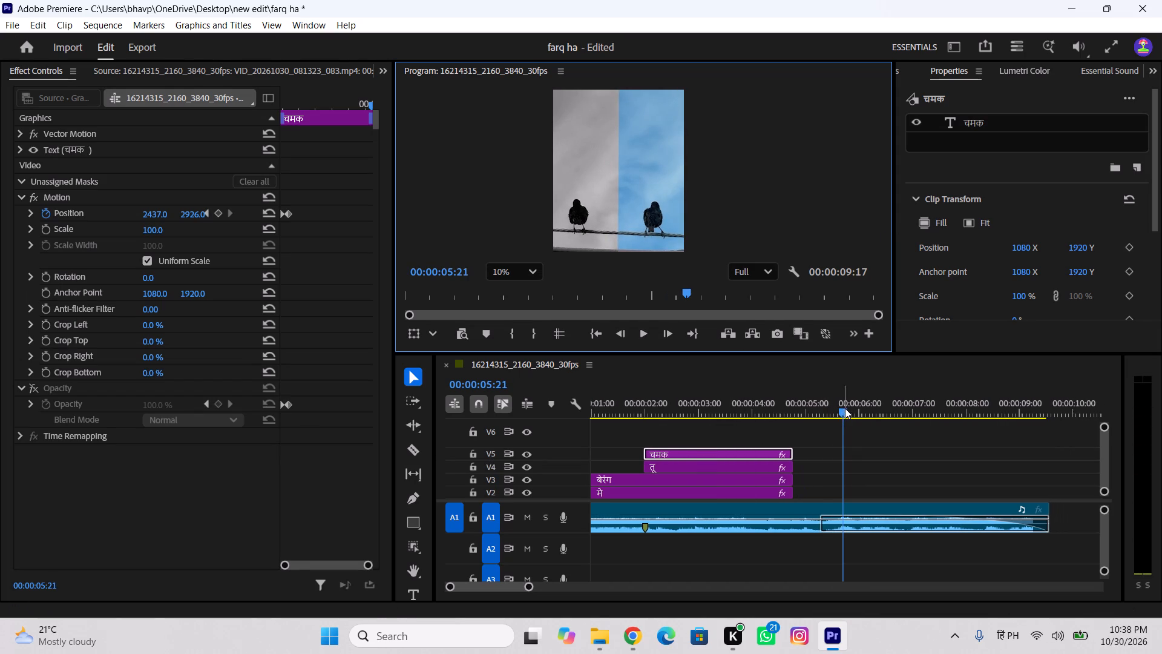
left_click_drag(843, 410, 826, 428)
key("space")
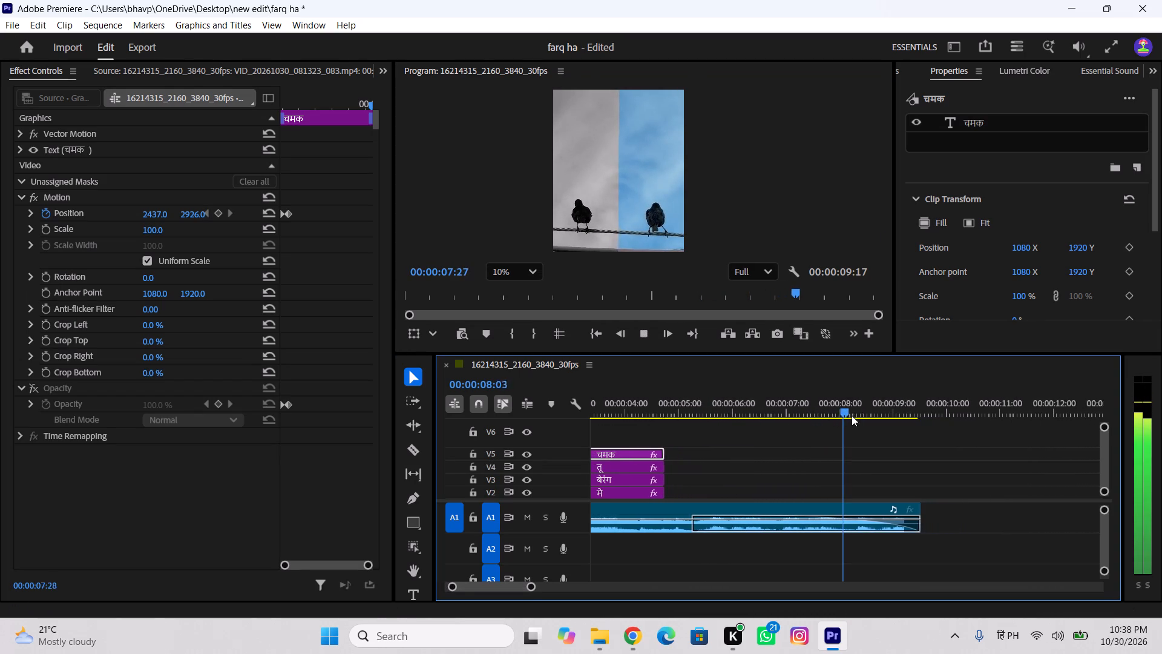
left_click_drag(852, 409, 677, 466)
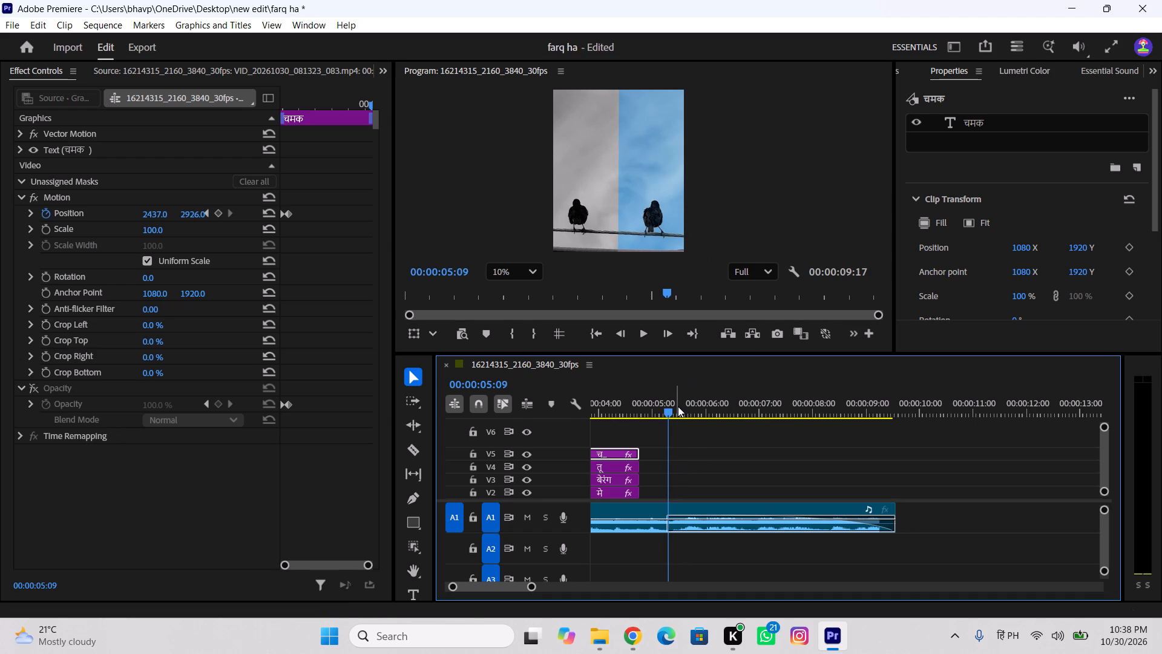
left_click_drag(676, 406, 619, 435)
key("space")
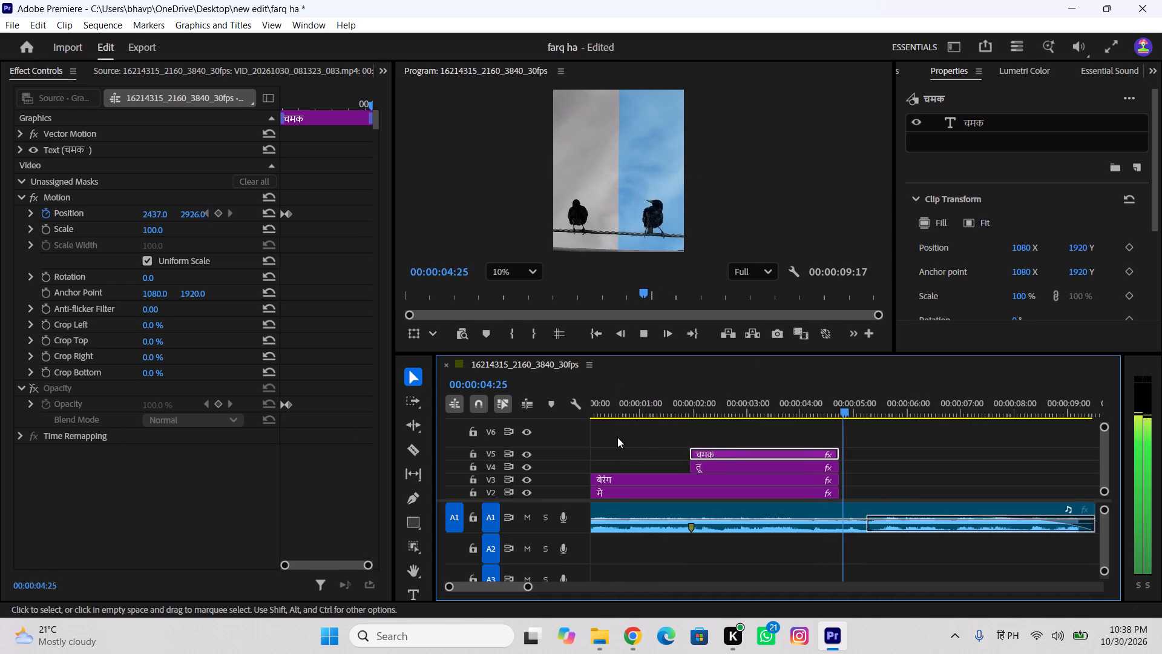
key("space")
key("space")
key("space")
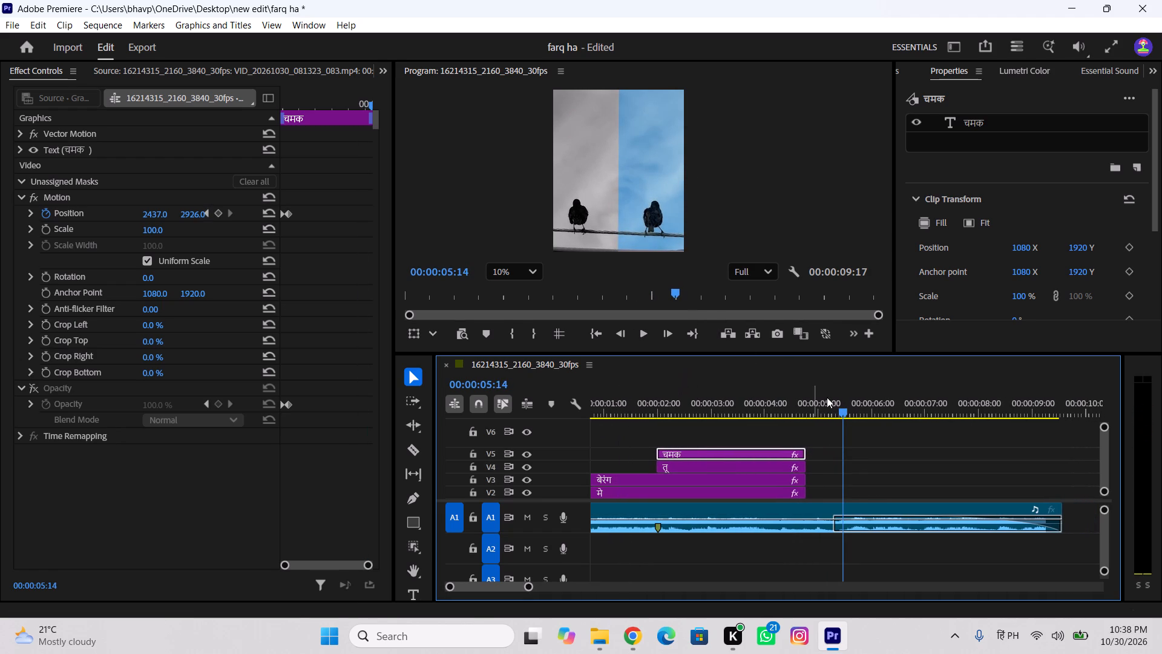
Start a new text layer at 00:00:05:14 over the upper grey half of the frame and enter farq.
left_click(412, 589)
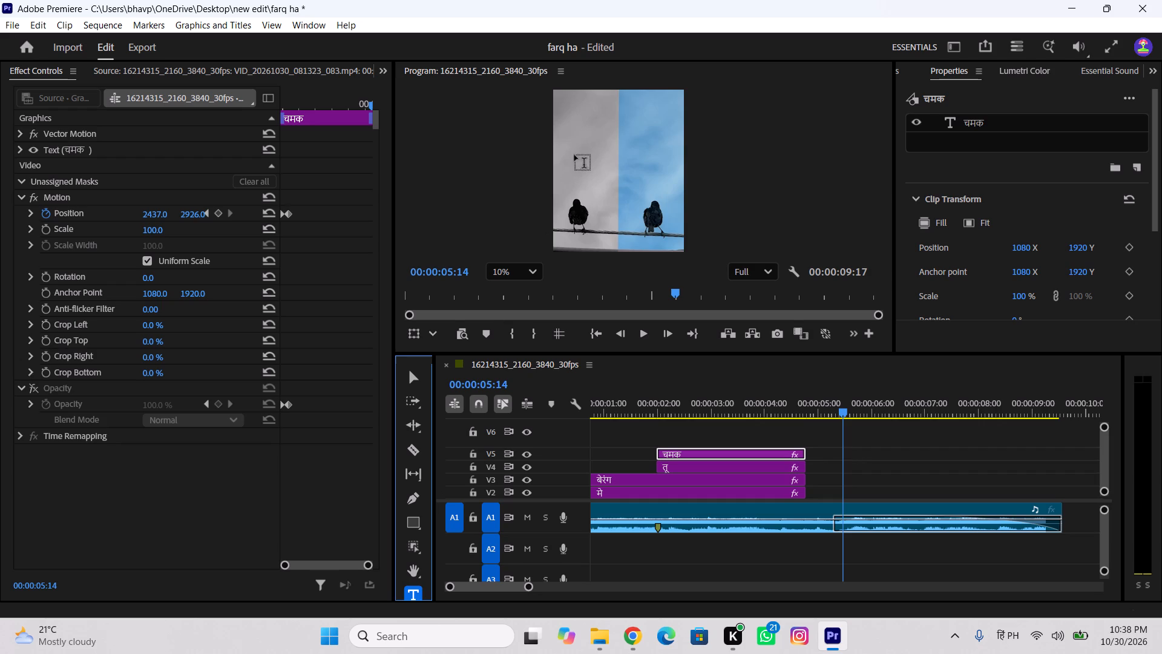
left_click(583, 138)
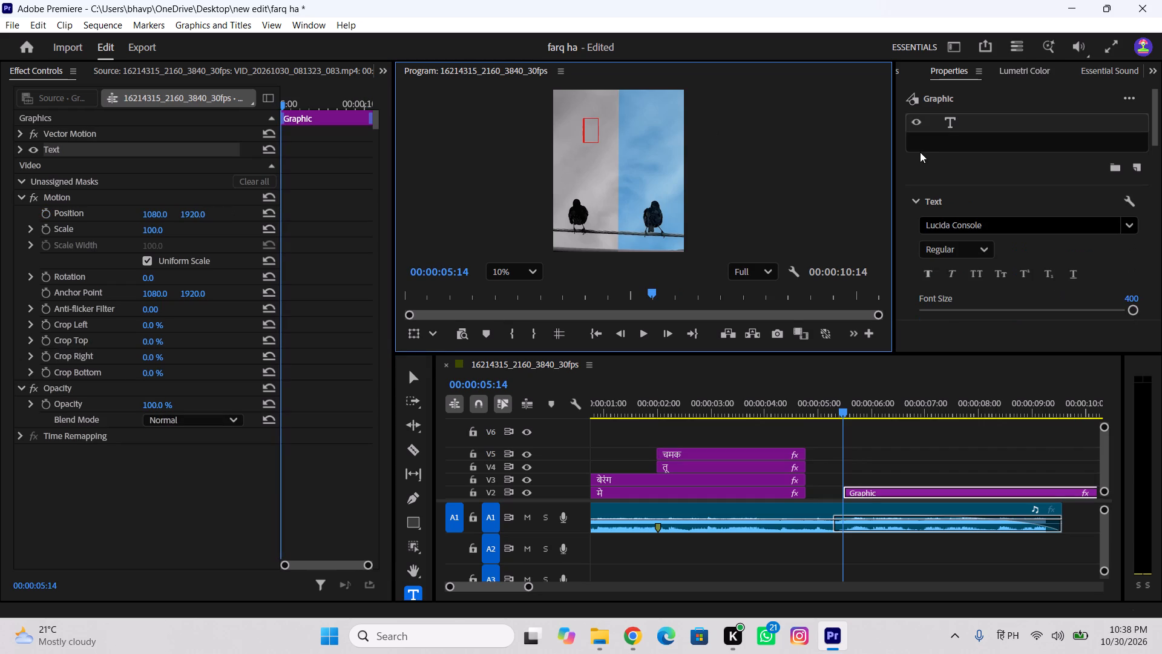
type("farq")
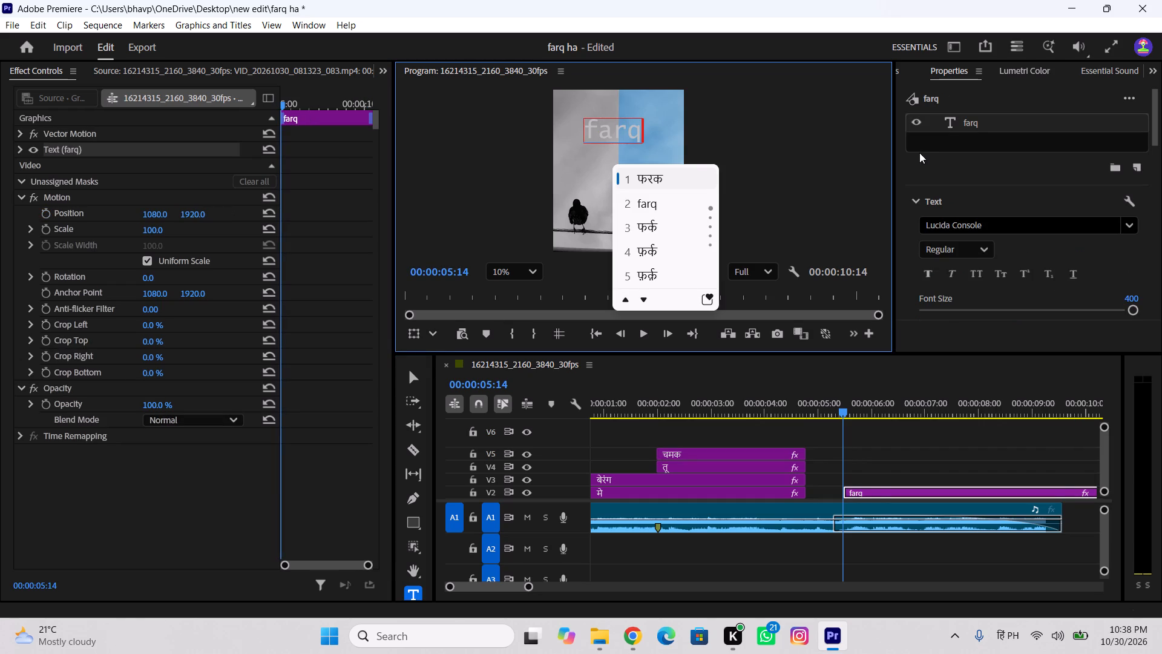
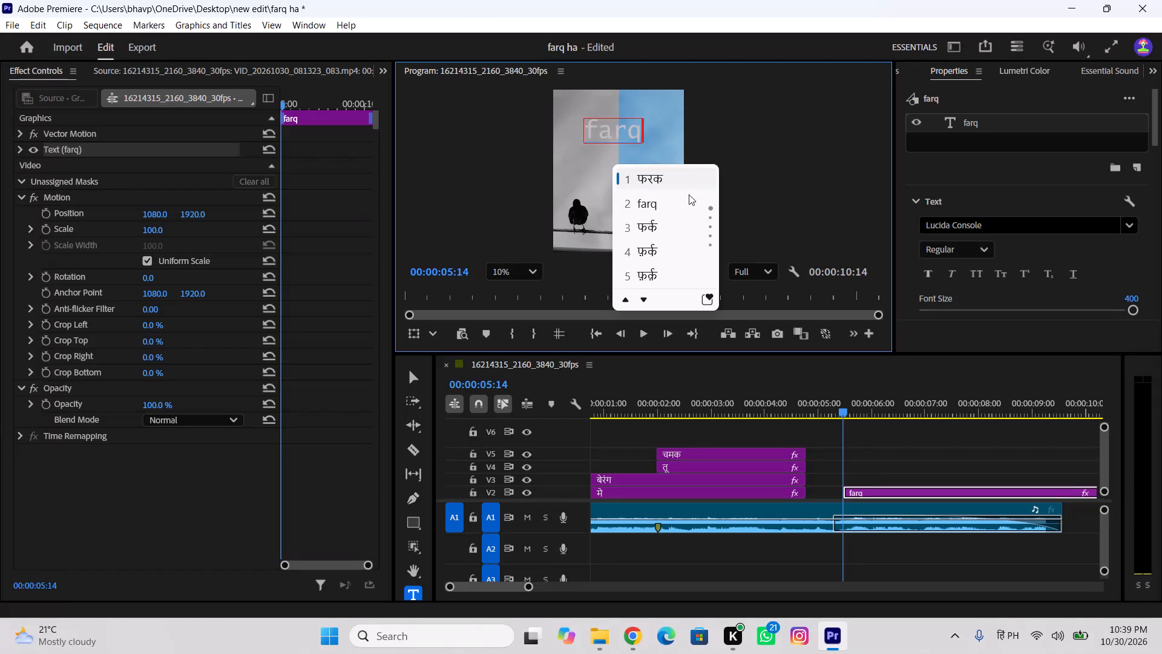
Convert the typed farq to the Hindi word फर्क.
left_click(660, 226)
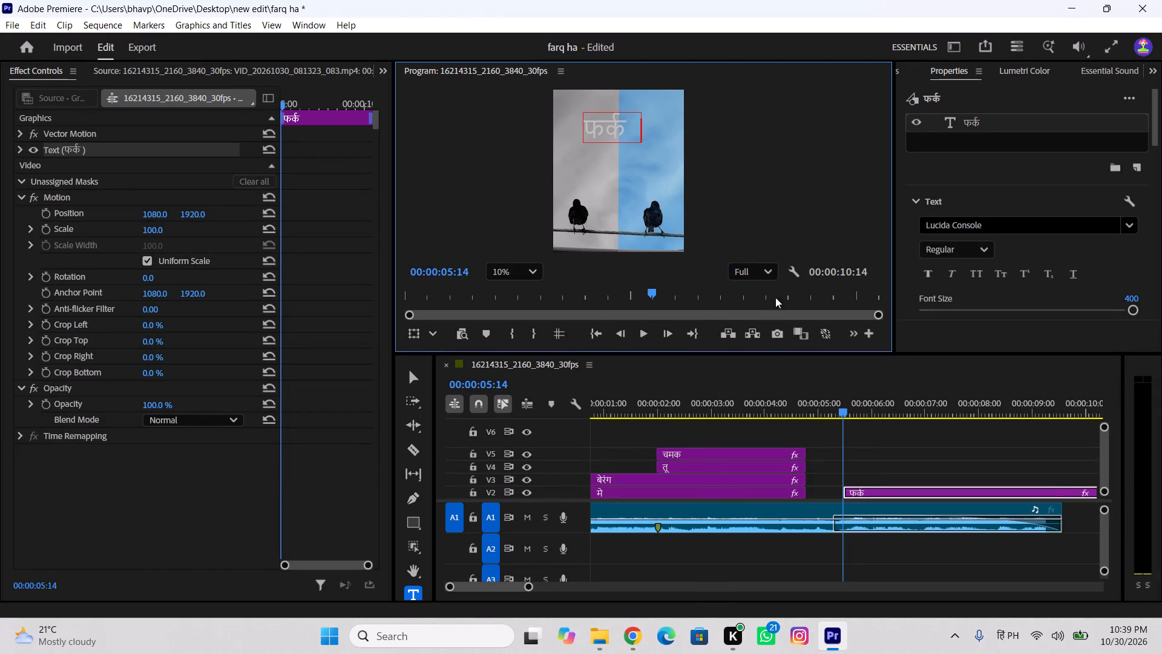
Shift the फर्क clip to start at 00:00:05:15, matching the sung word, and play back its entry against the audio.
left_click_drag(865, 490, 864, 490)
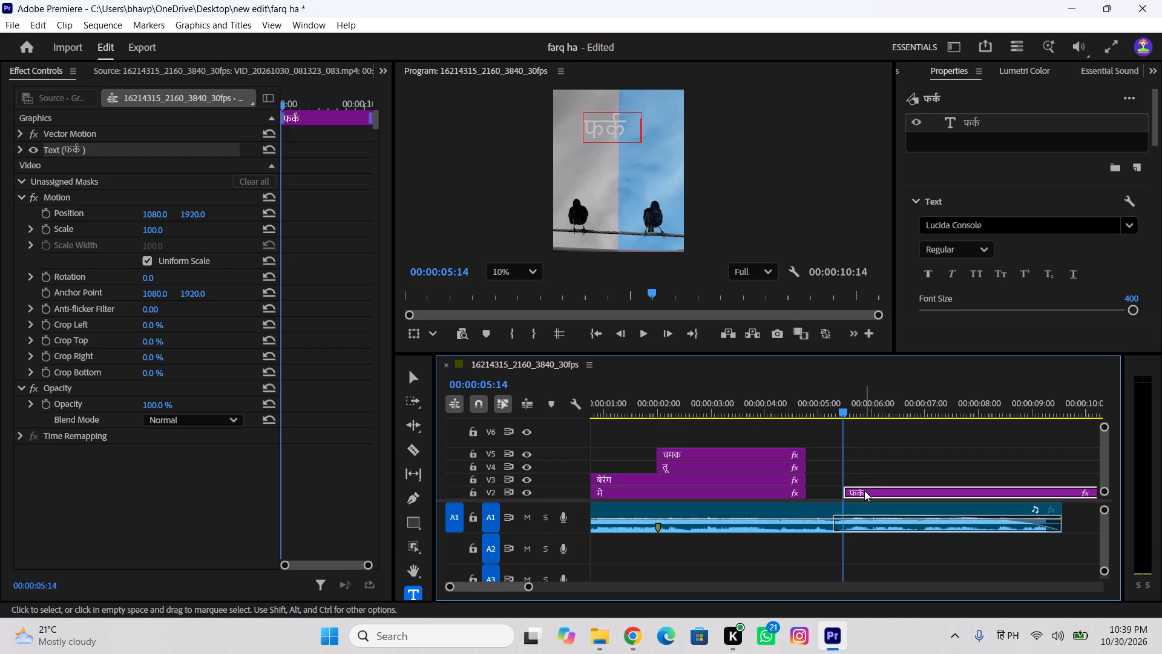
left_click_drag(864, 490, 855, 492)
left_click_drag(846, 415, 807, 421)
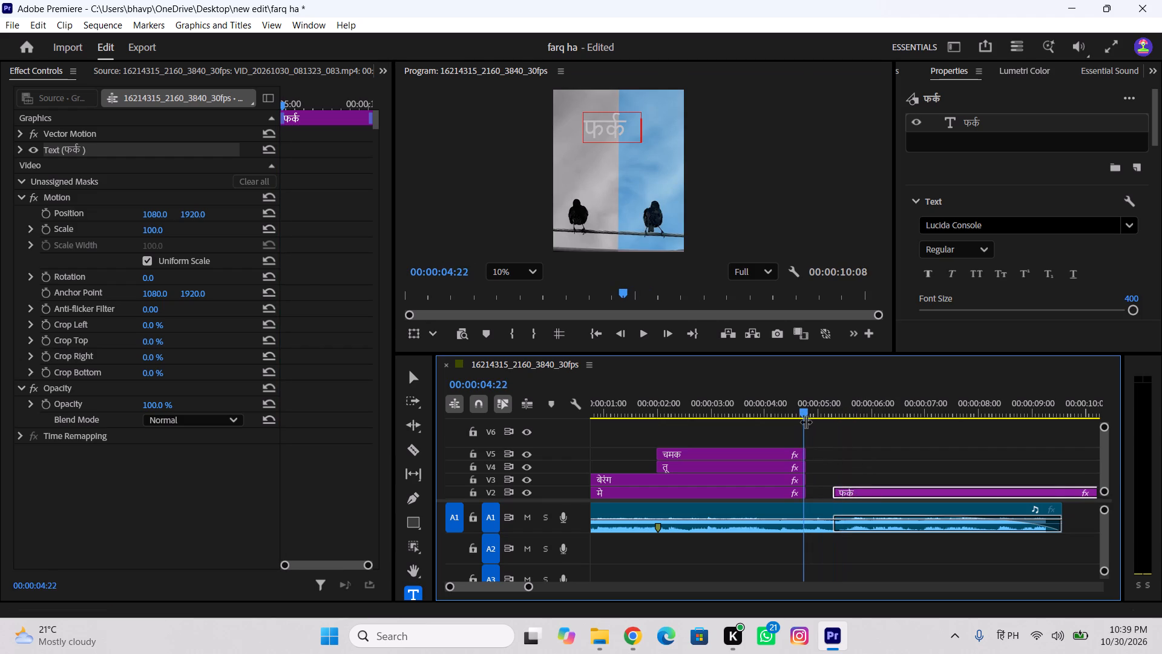
key("space")
key("space")
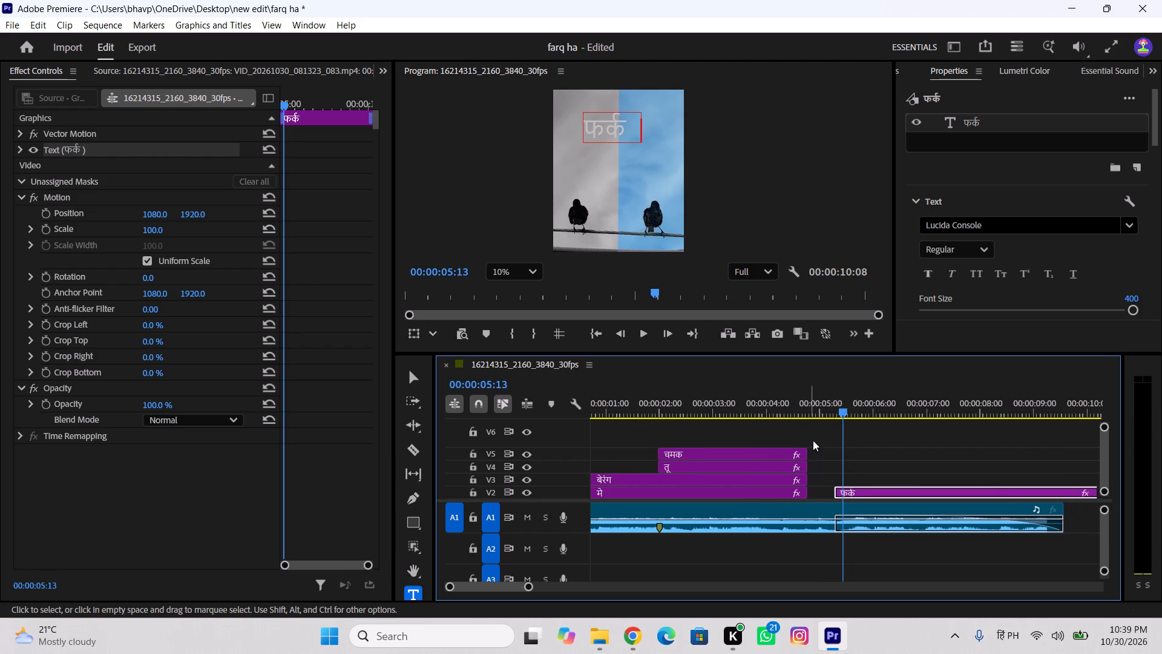
key("space")
key("space")
left_click_drag(847, 491, 853, 491)
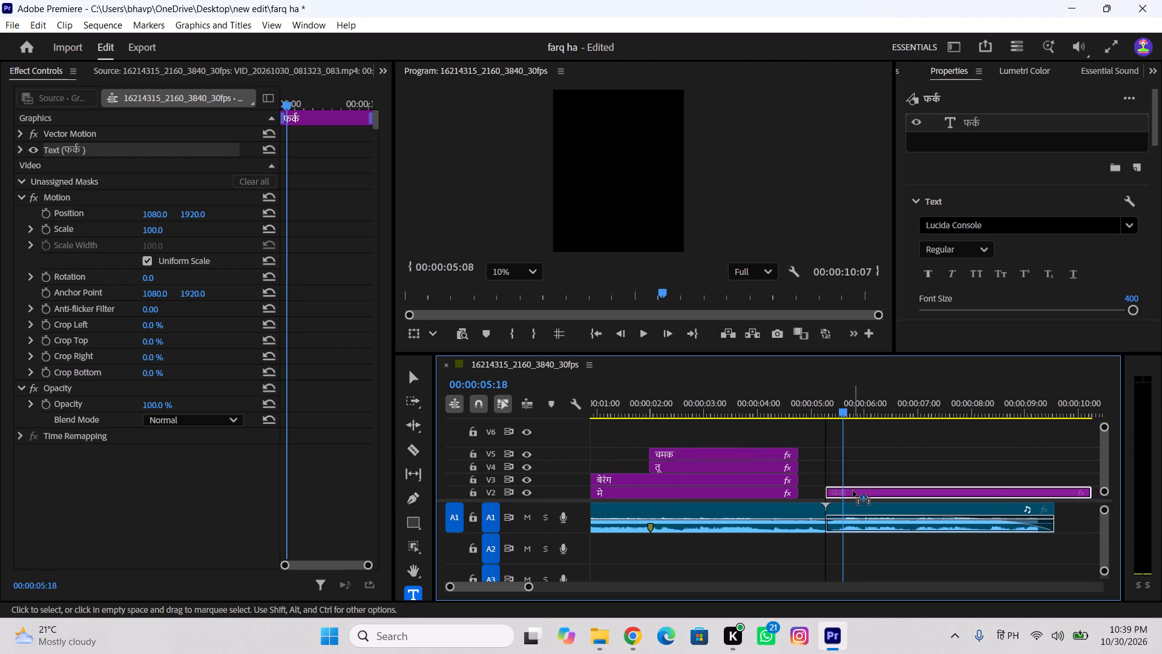
left_click_drag(853, 491, 859, 490)
left_click_drag(841, 415, 840, 415)
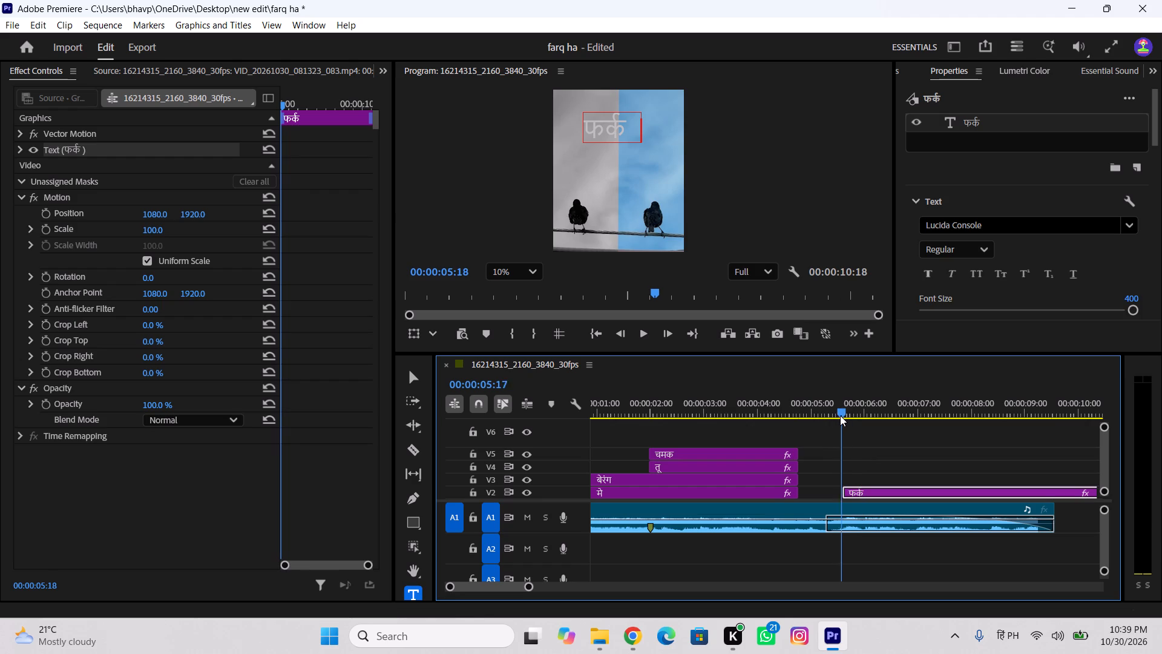
left_click_drag(840, 415, 836, 418)
left_click(861, 487)
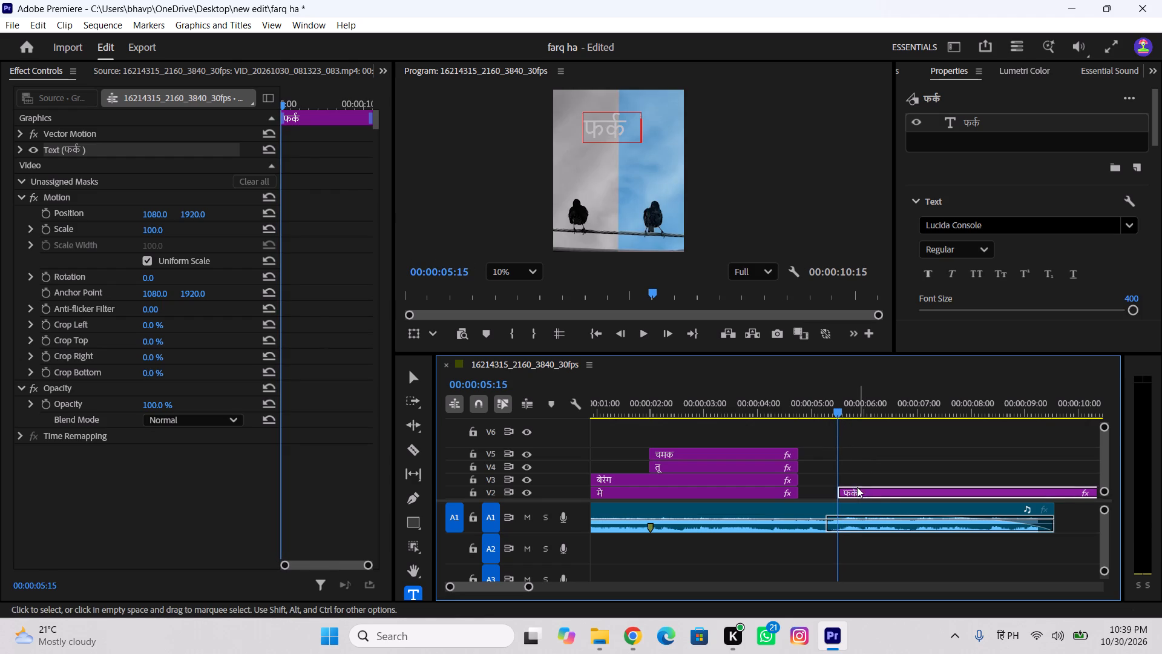
left_click_drag(836, 408, 736, 409)
key("space")
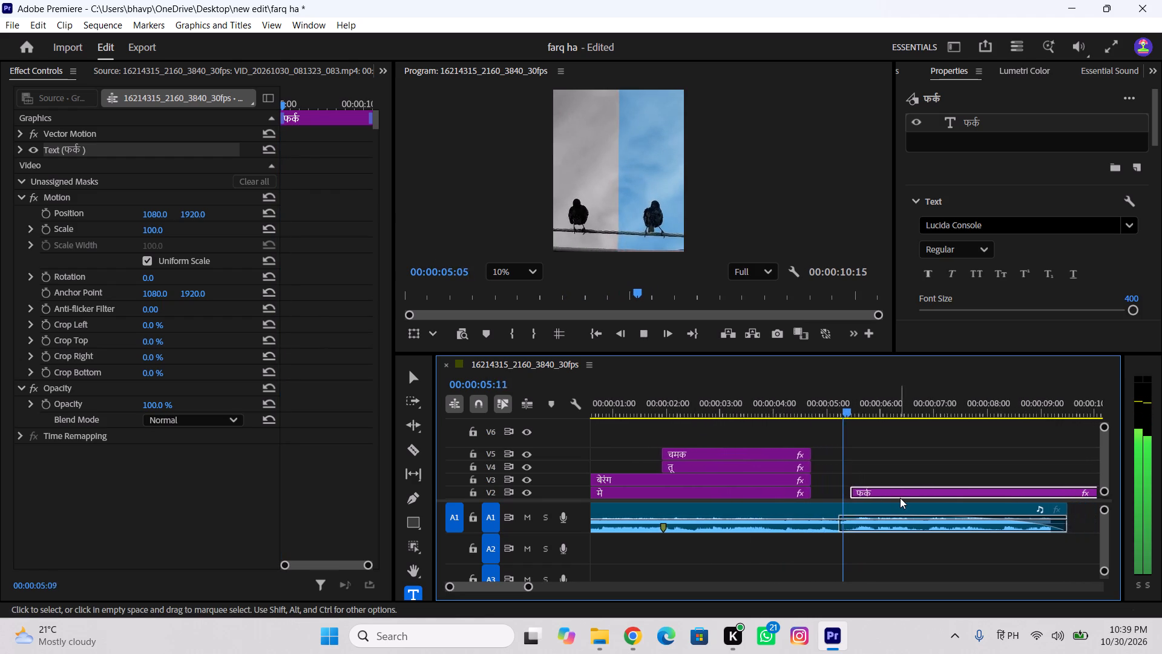
key("space")
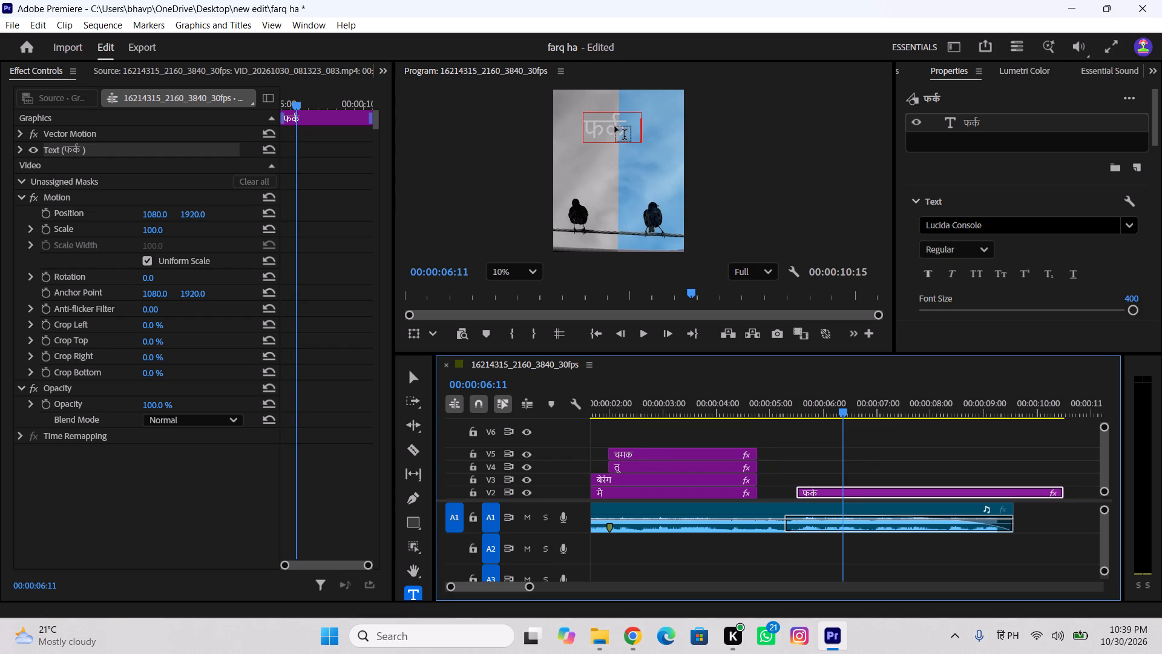
Move the word फर्क down to mid-height in the frame, straddling the line between the grey and blue halves.
key("v")
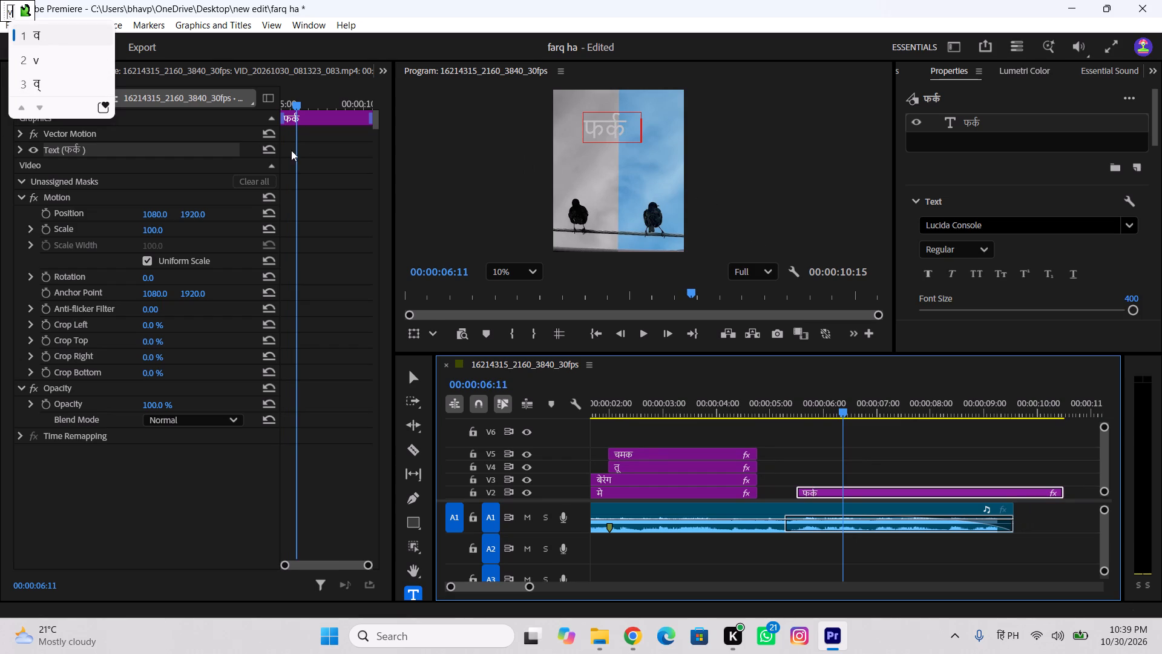
left_click(415, 378)
left_click_drag(622, 131, 621, 131)
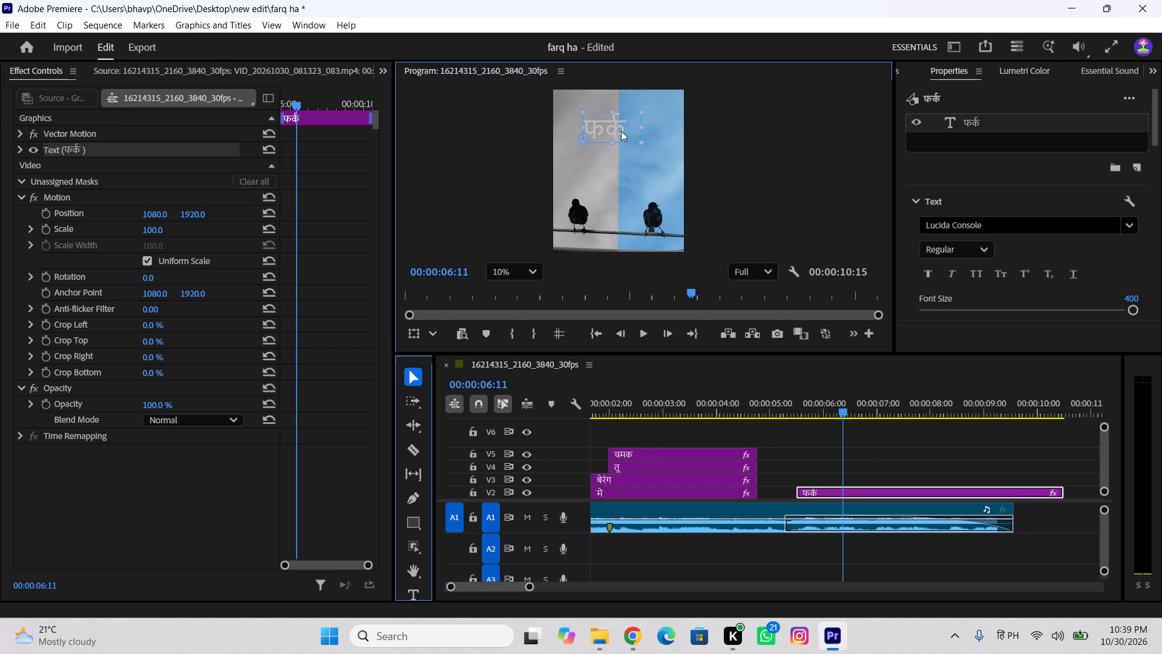
left_click_drag(621, 131, 631, 163)
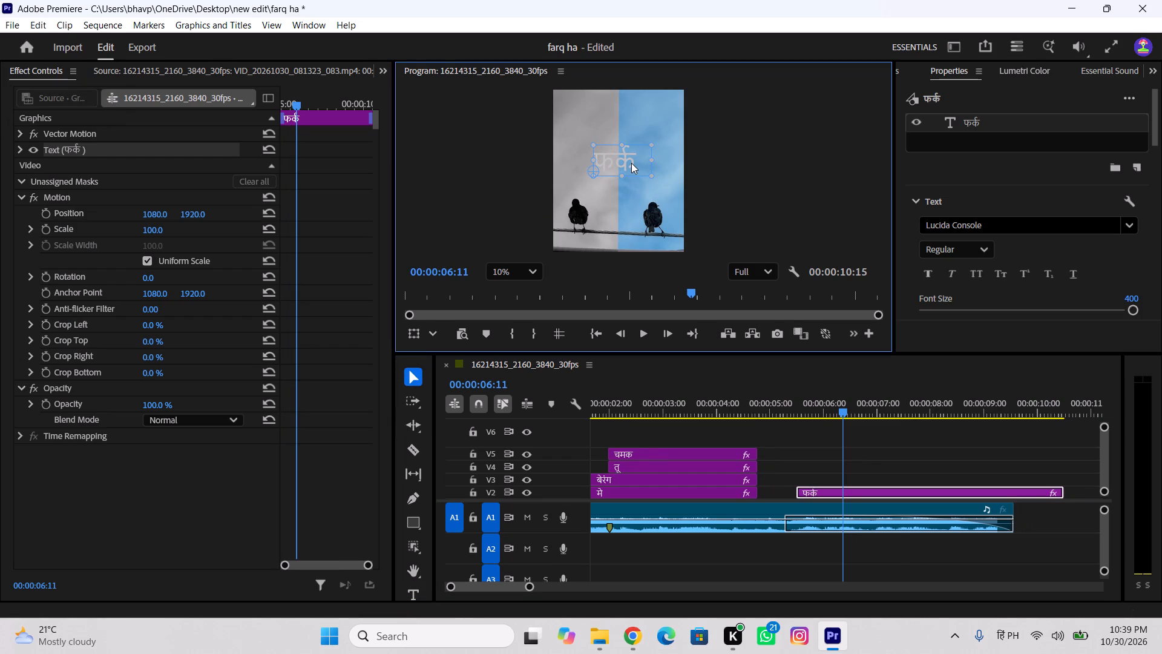
left_click_drag(631, 163, 634, 163)
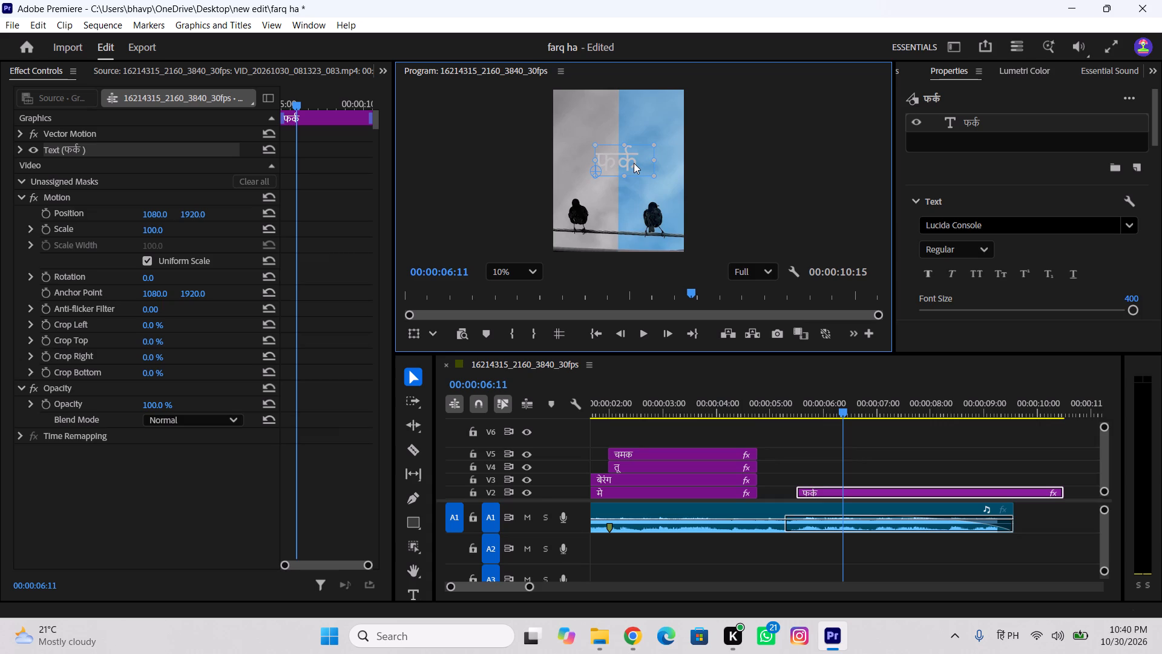
left_click_drag(634, 163, 635, 163)
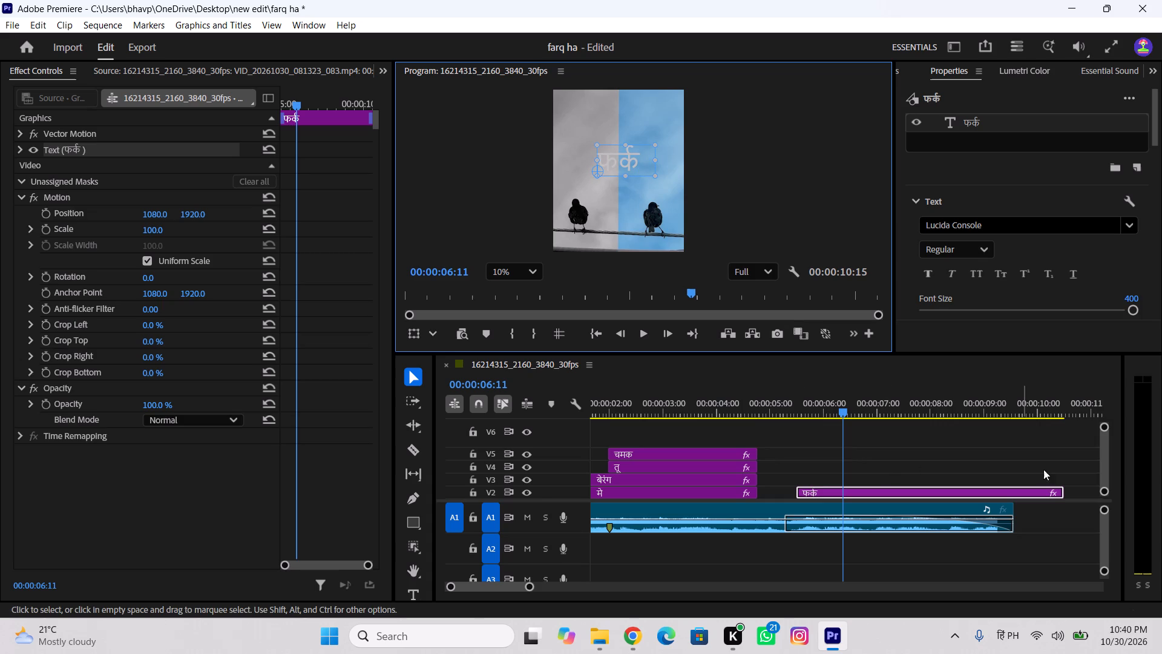
Trim the end of the फर्क clip to the audio's end at 00:00:09:17 and replay the word's entry.
left_click_drag(1062, 487, 1016, 507)
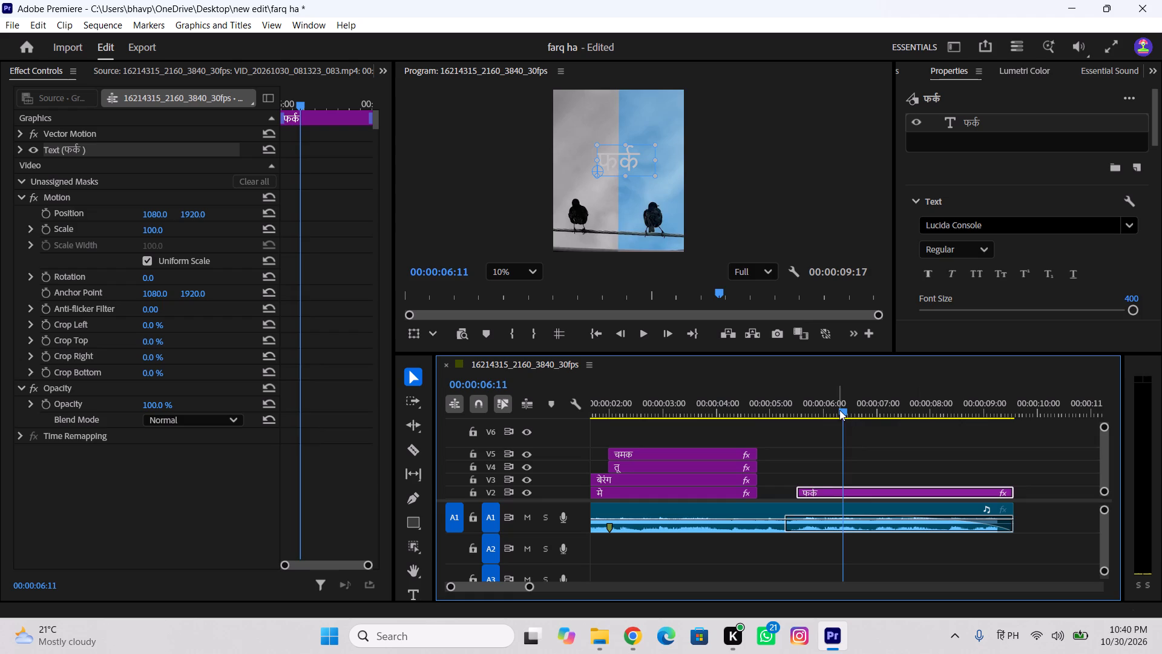
left_click_drag(839, 409, 745, 433)
key("v")
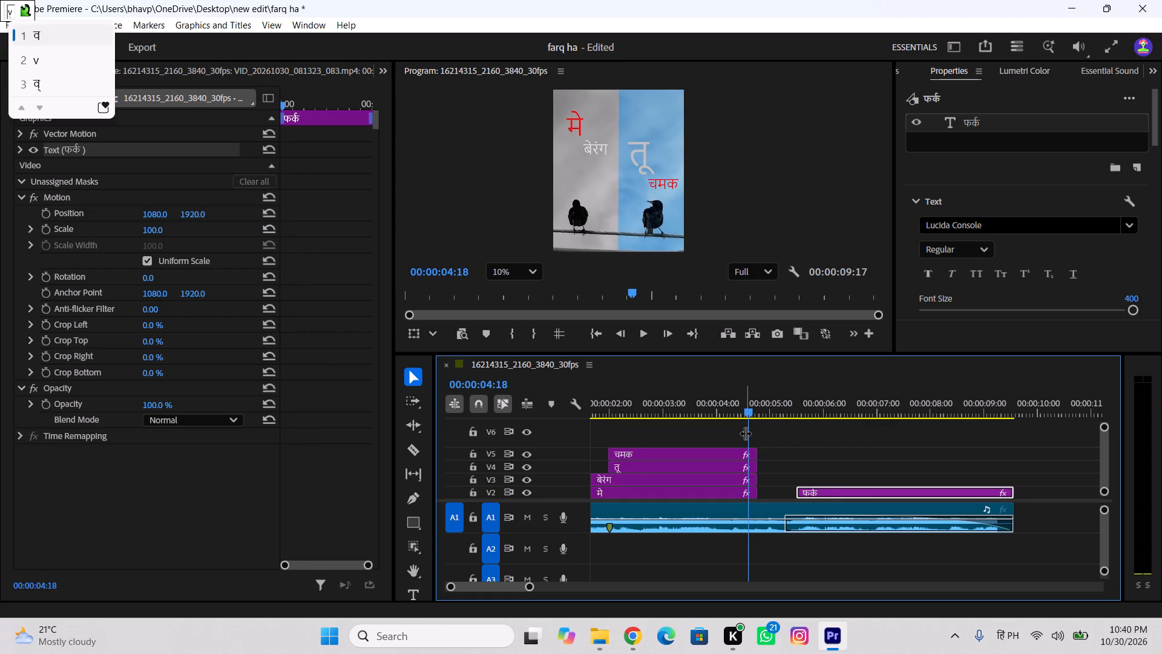
left_click(775, 406)
key("space")
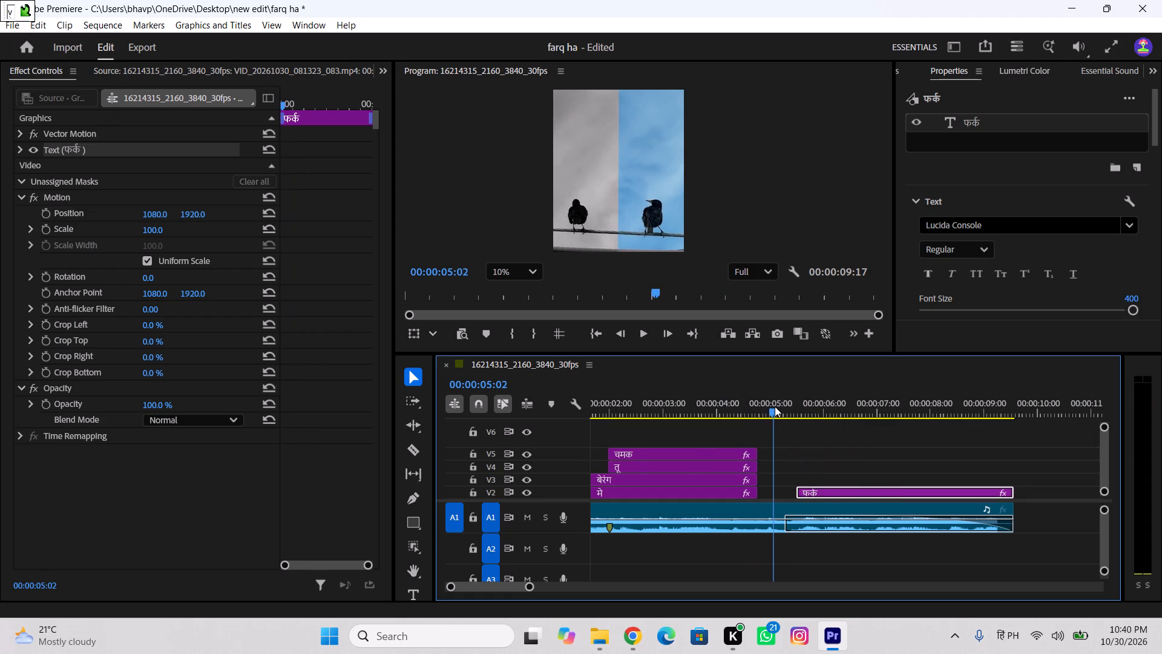
key("space")
key("space")
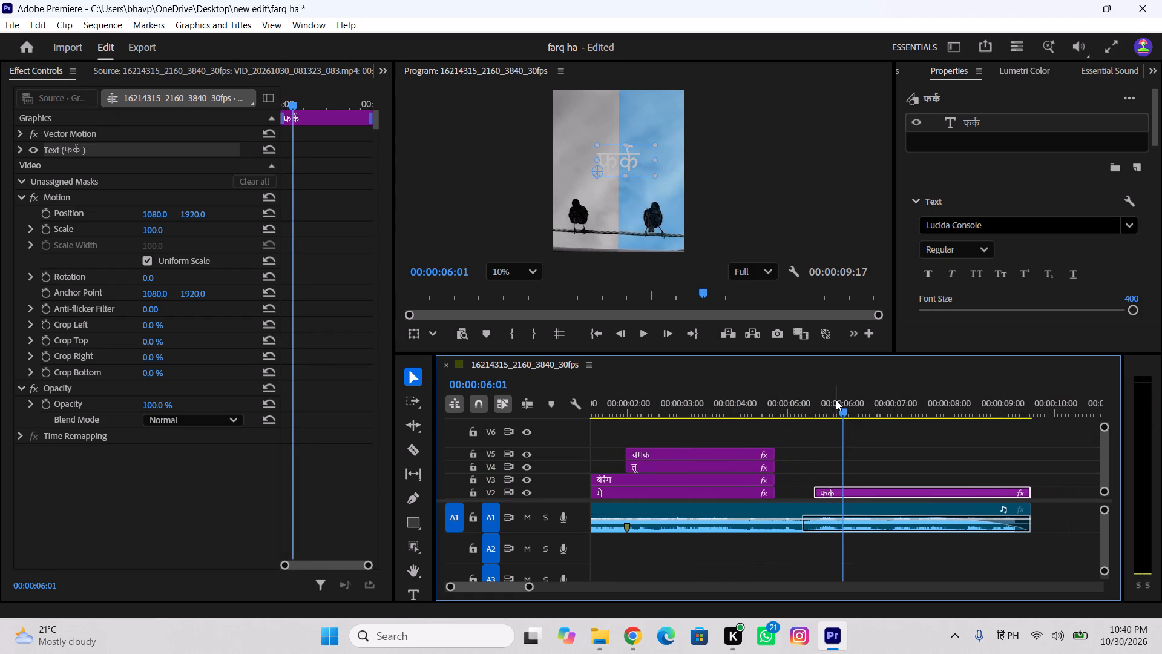
At 00:00:05:22, reposition फर्क higher in the sky above the birds, across the grey-blue dividing line.
left_click_drag(841, 411, 826, 415)
left_click_drag(627, 163, 625, 145)
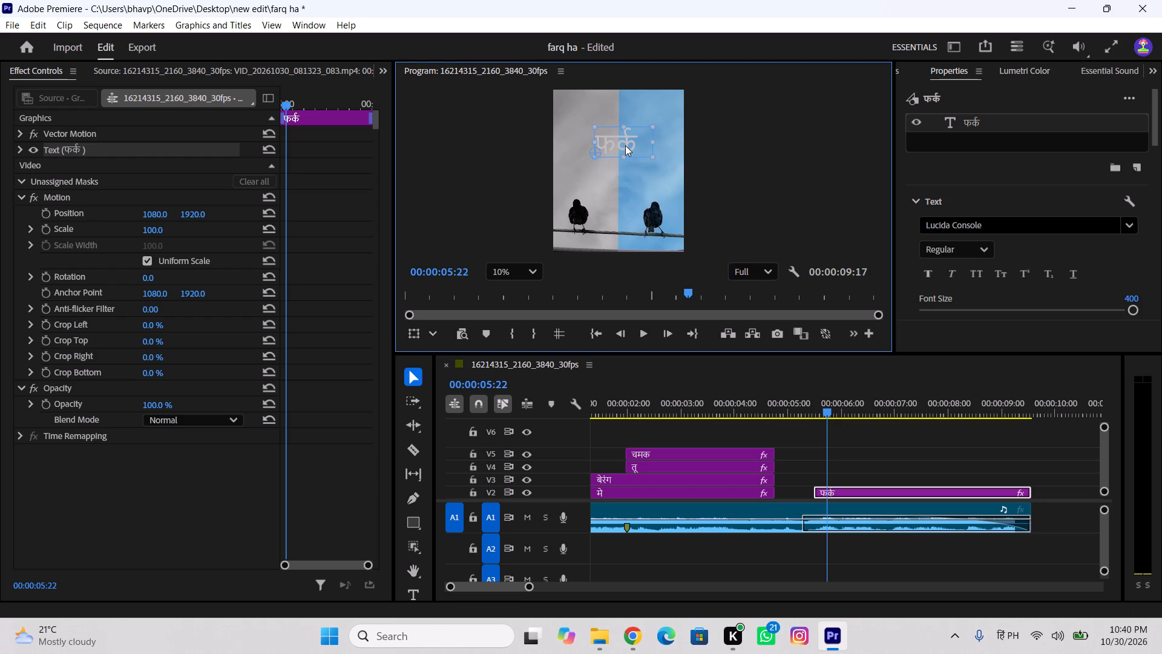
left_click_drag(625, 145, 625, 145)
left_click_drag(625, 139, 623, 130)
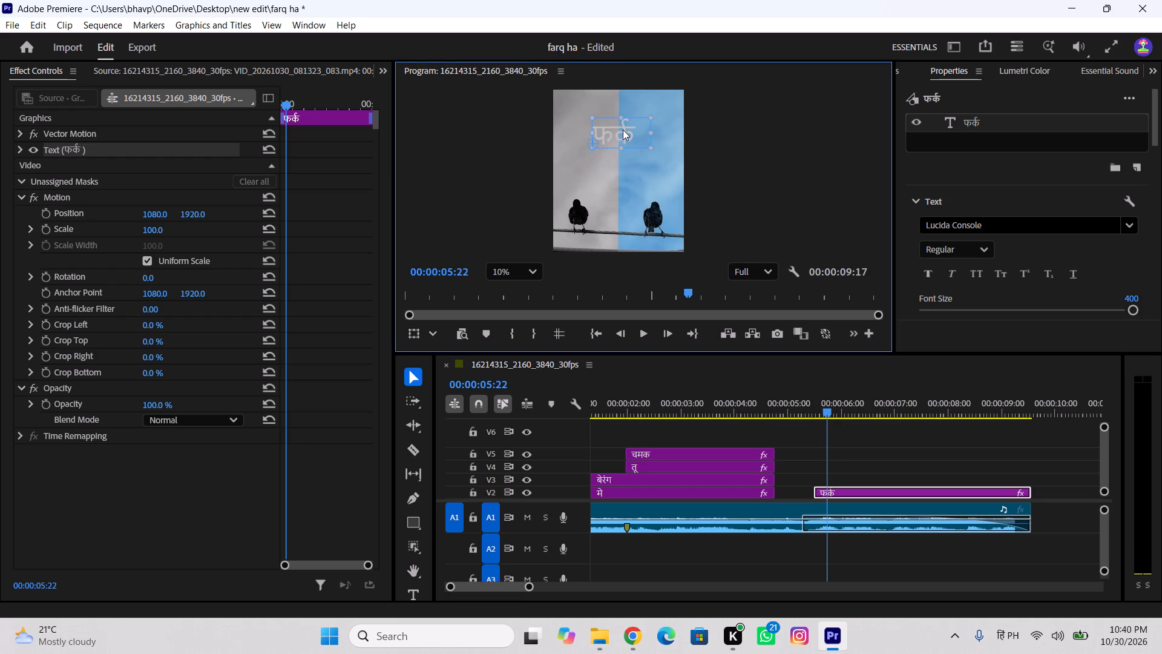
left_click_drag(623, 130, 626, 121)
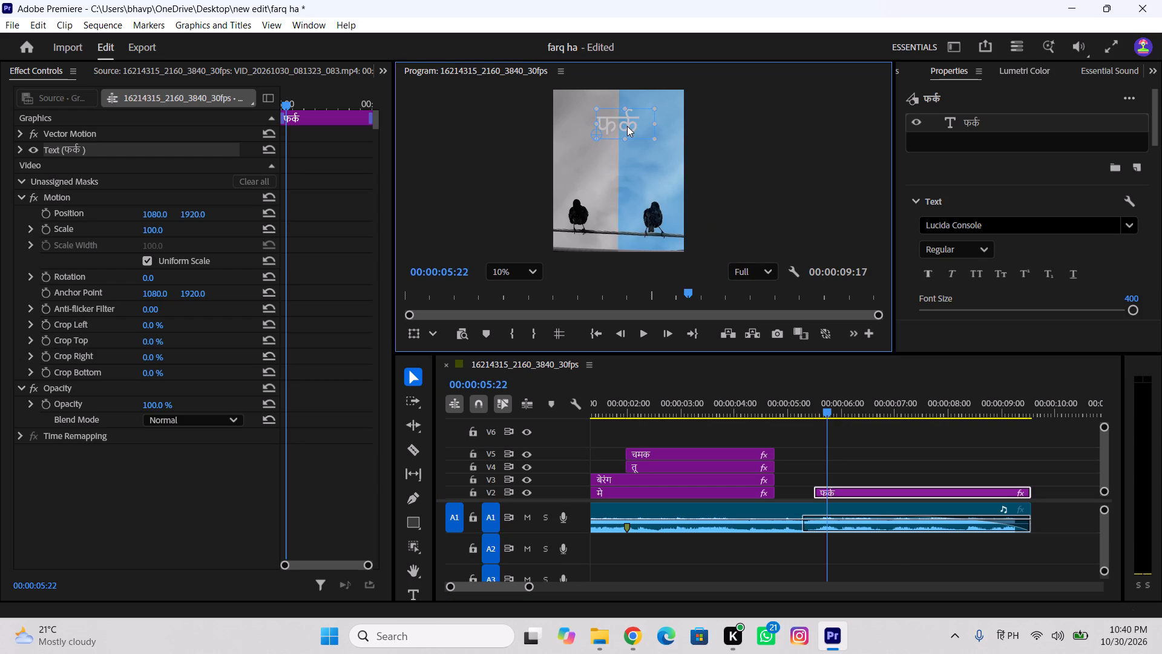
left_click_drag(628, 124, 628, 118)
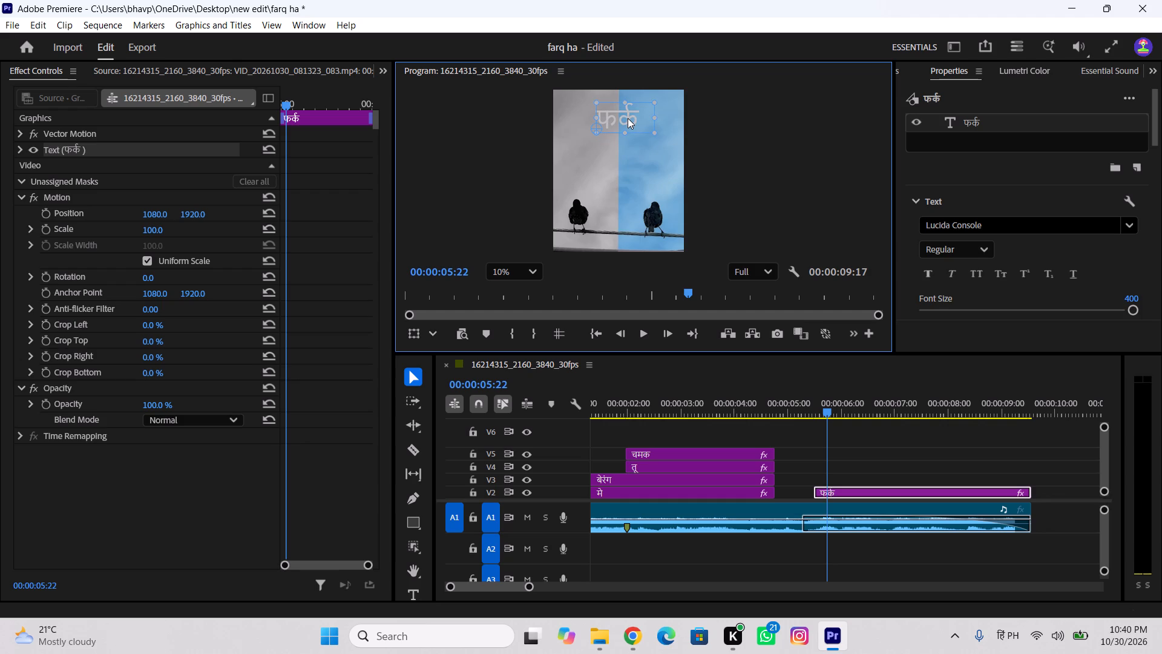
left_click_drag(628, 118, 629, 130)
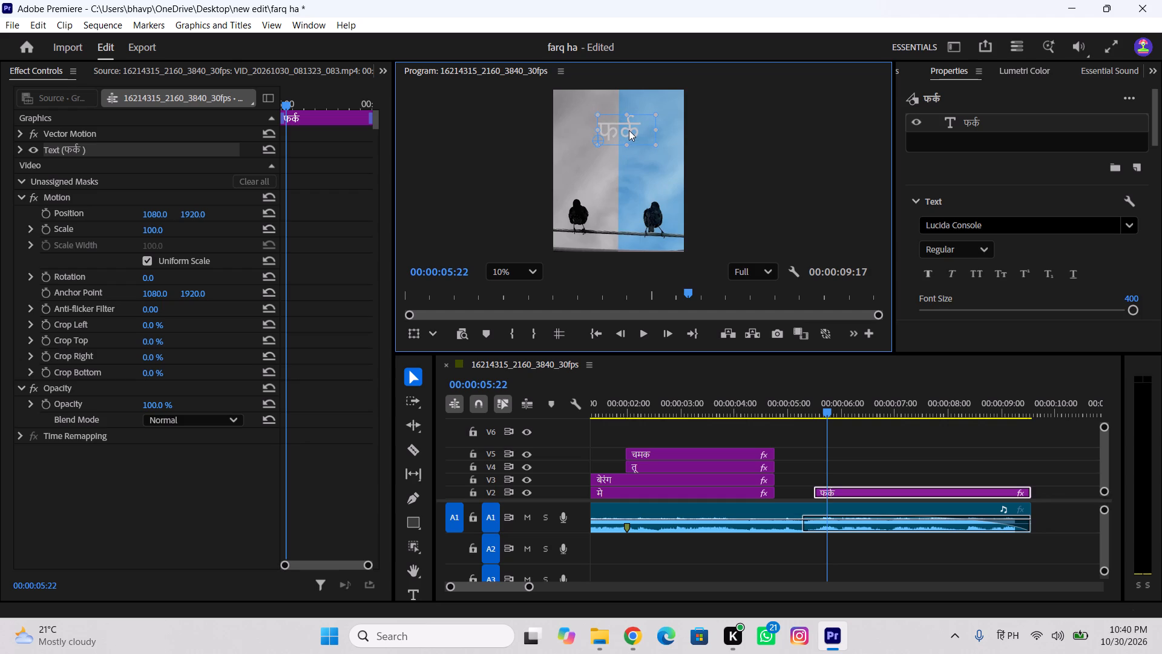
left_click_drag(629, 130, 628, 131)
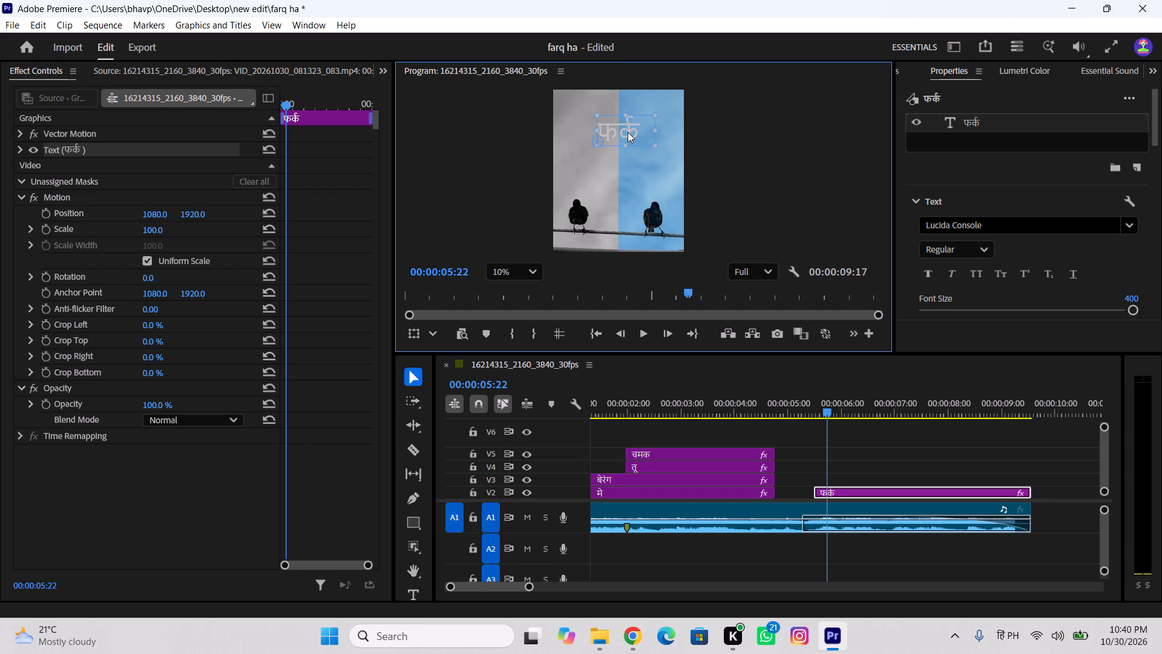
left_click_drag(628, 132, 628, 112)
left_click_drag(634, 114, 637, 144)
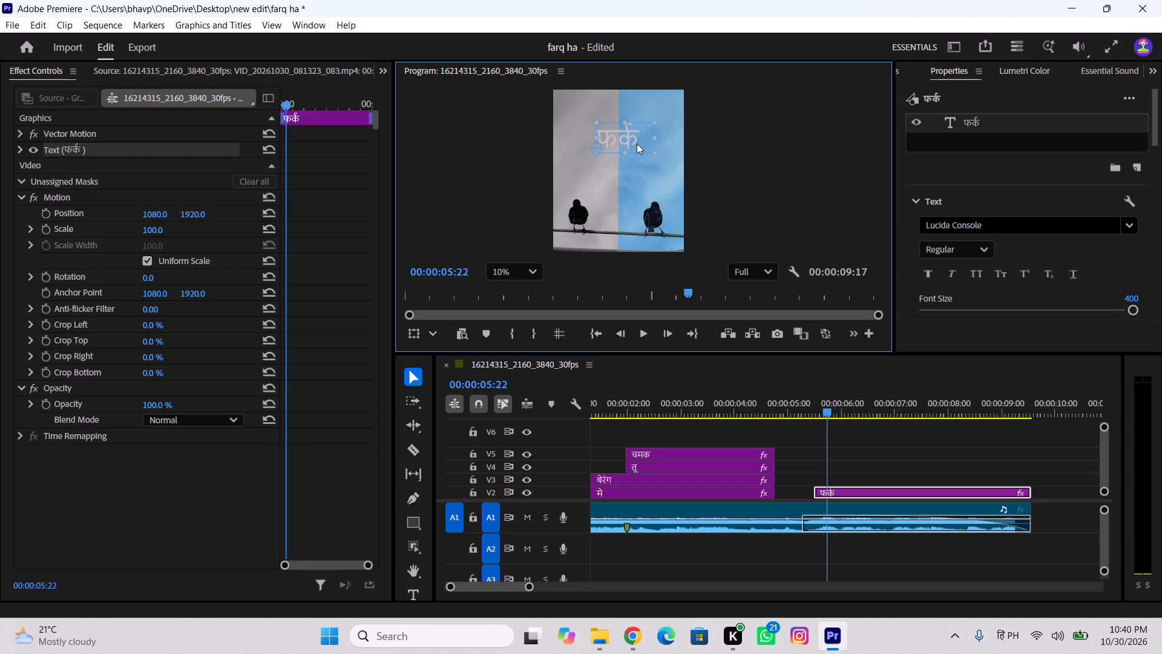
left_click_drag(637, 144, 634, 146)
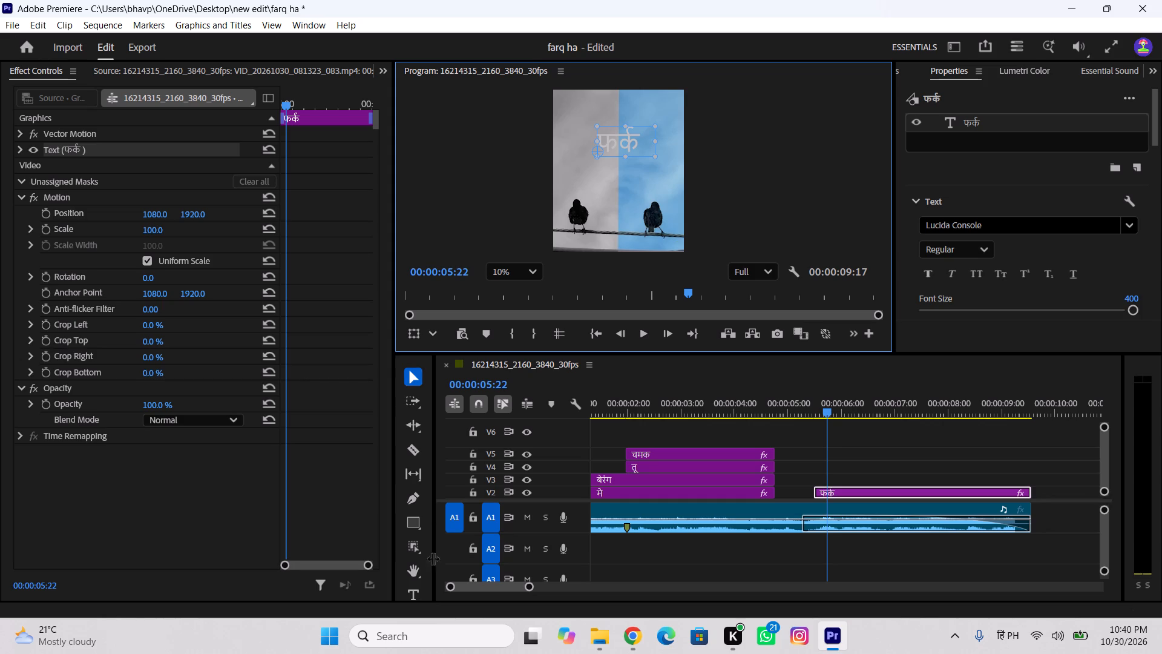
Add a second text layer below फर्क in the same clip, enter ha and look through its Hindi spellings.
left_click(413, 586)
left_click(415, 593)
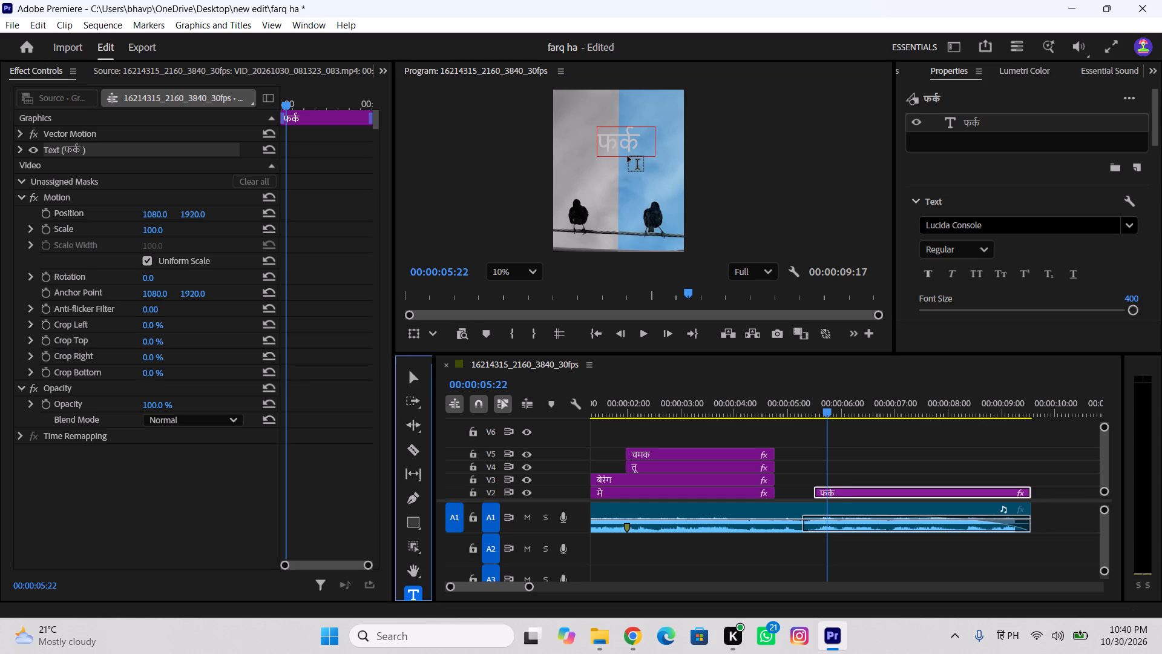
left_click(614, 183)
key("h")
type("qaa")
key("BackSpace")
key("BackSpace")
key("BackSpace")
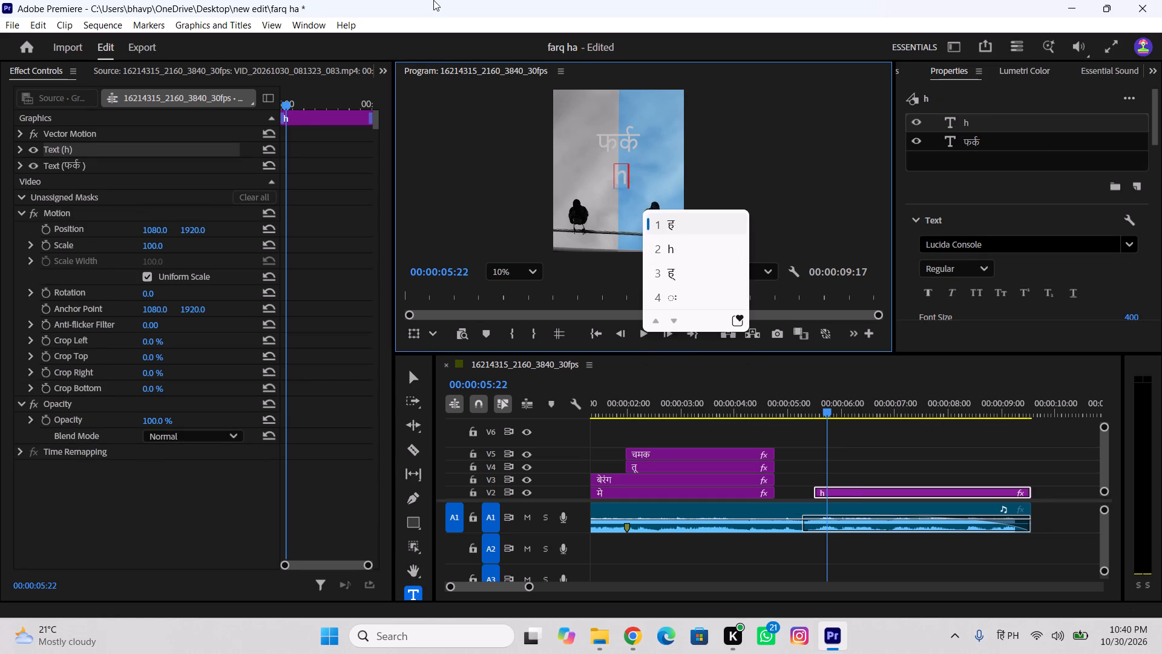
key("a")
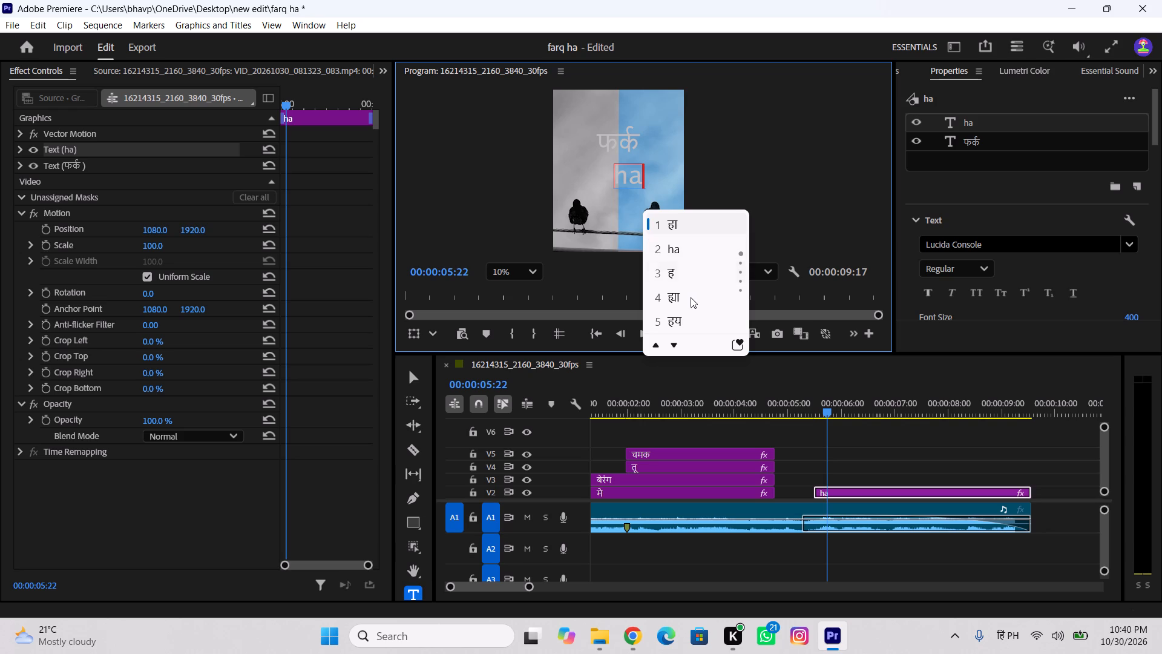
left_click(678, 339)
left_click(676, 342)
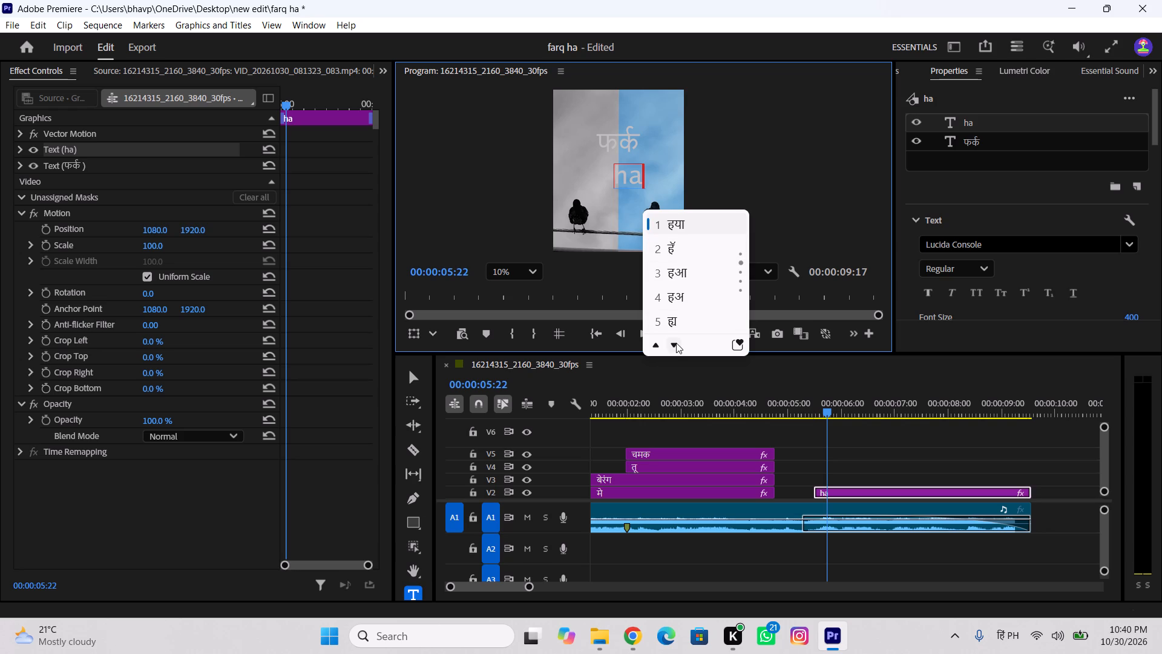
left_click(676, 343)
left_click(676, 343)
left_click(676, 343)
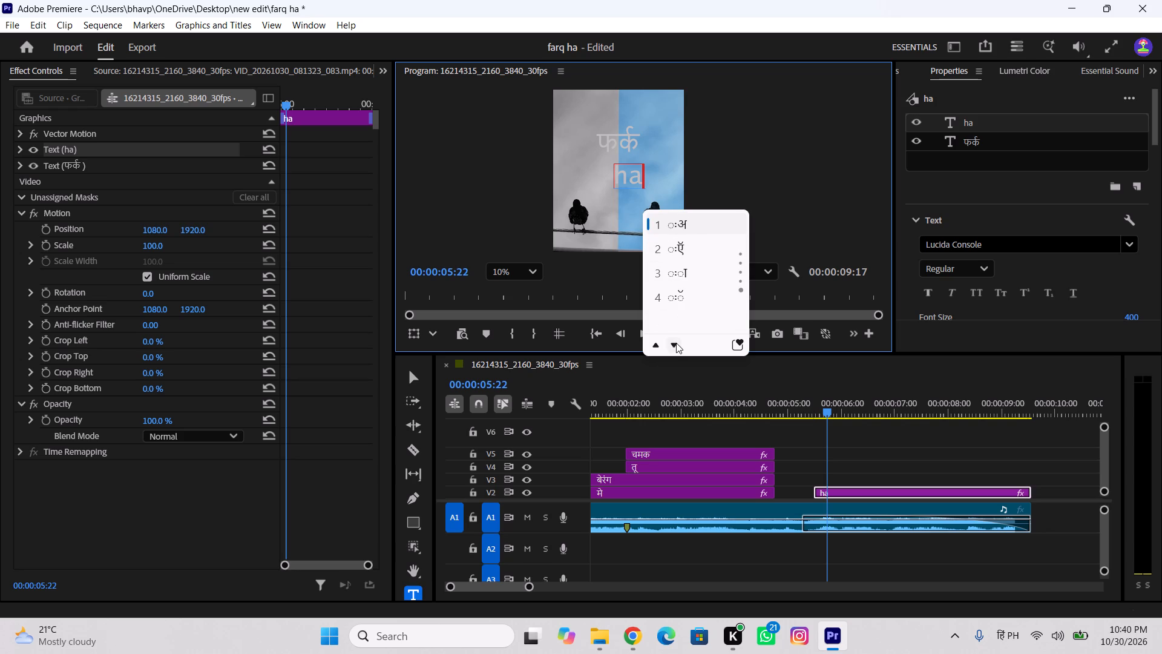
Replace ha with he in the lower text layer and convert it to the Hindi word हे.
key("BackSpace")
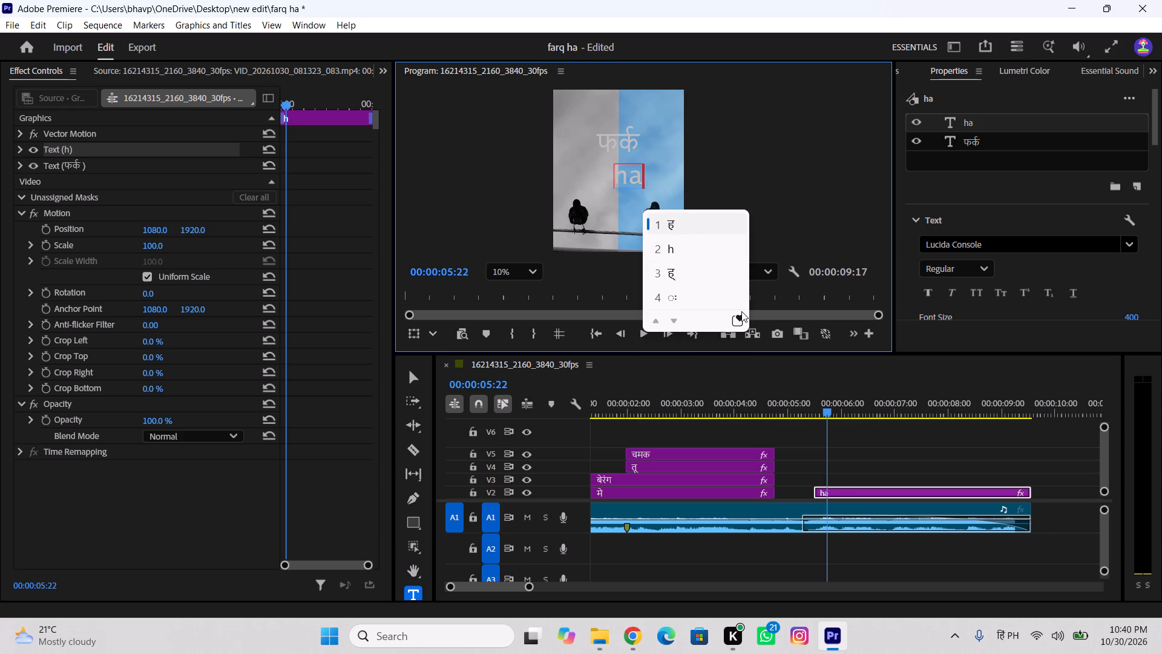
key("BackSpace")
type("he")
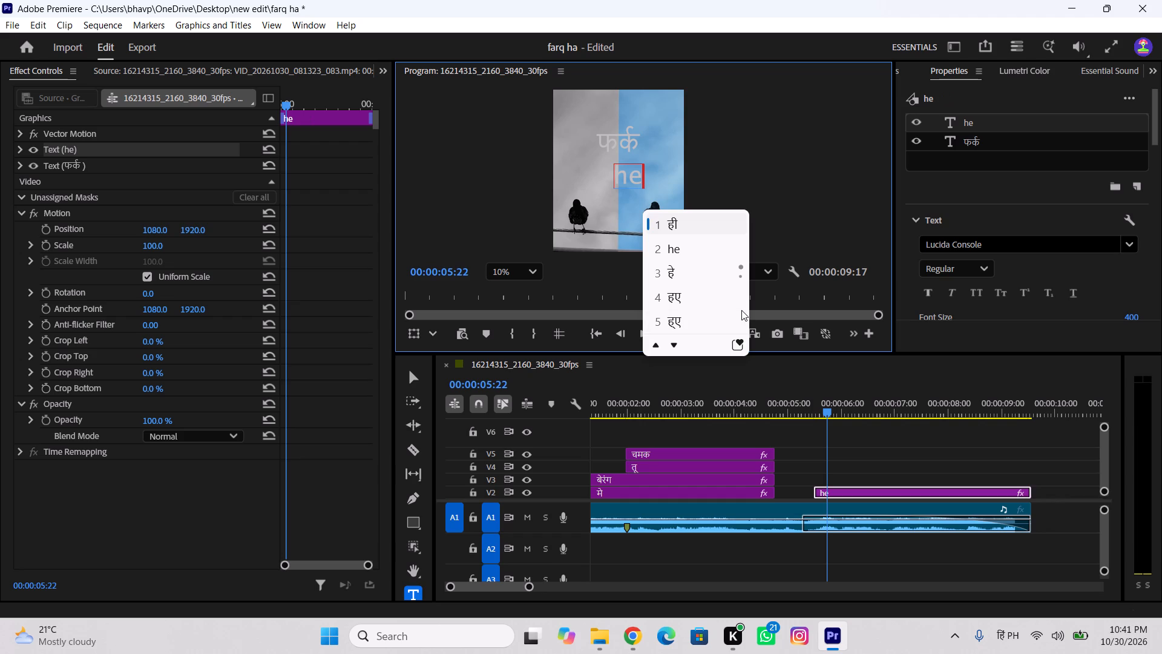
scroll(714, 310, "down", 3)
left_click(684, 274)
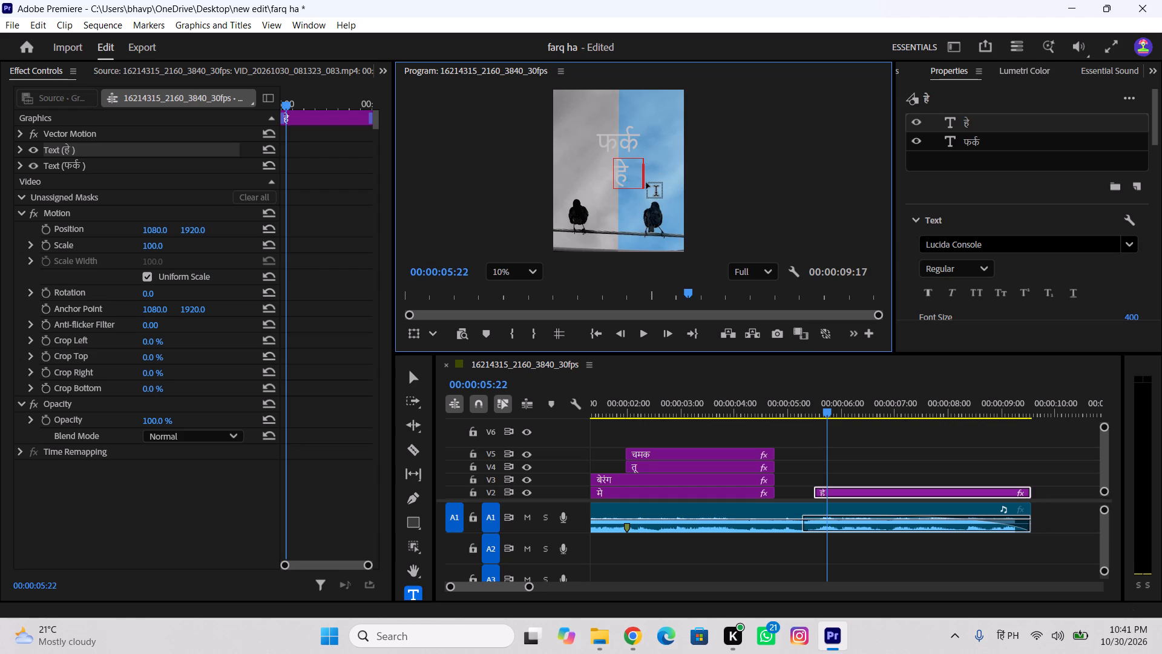
left_click(633, 167)
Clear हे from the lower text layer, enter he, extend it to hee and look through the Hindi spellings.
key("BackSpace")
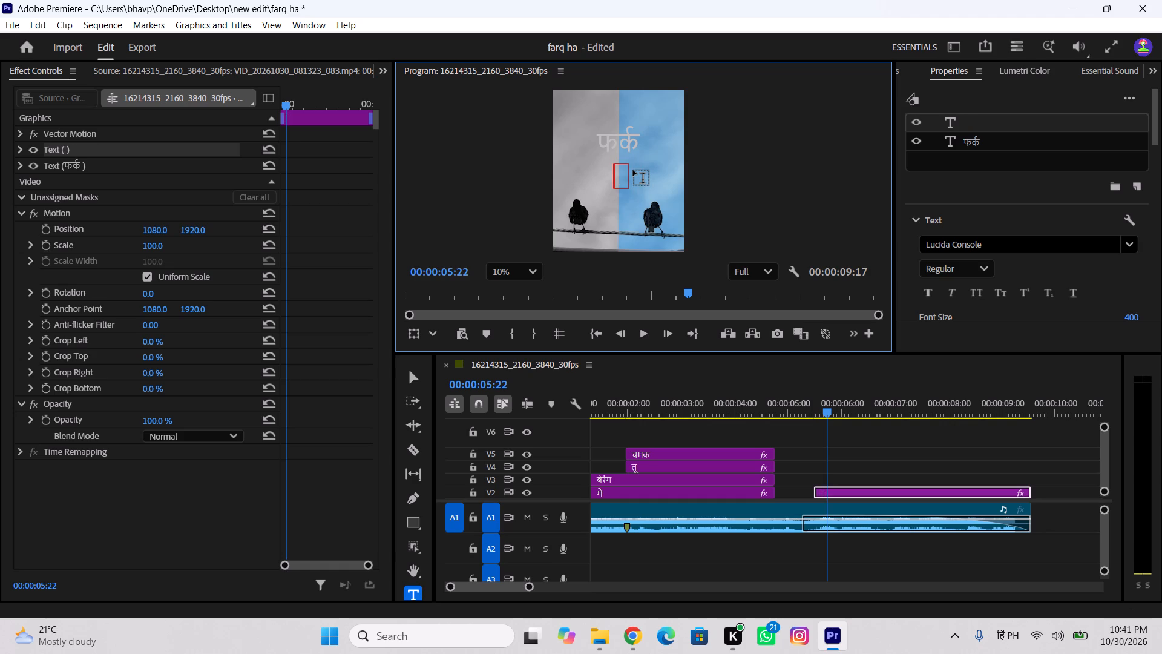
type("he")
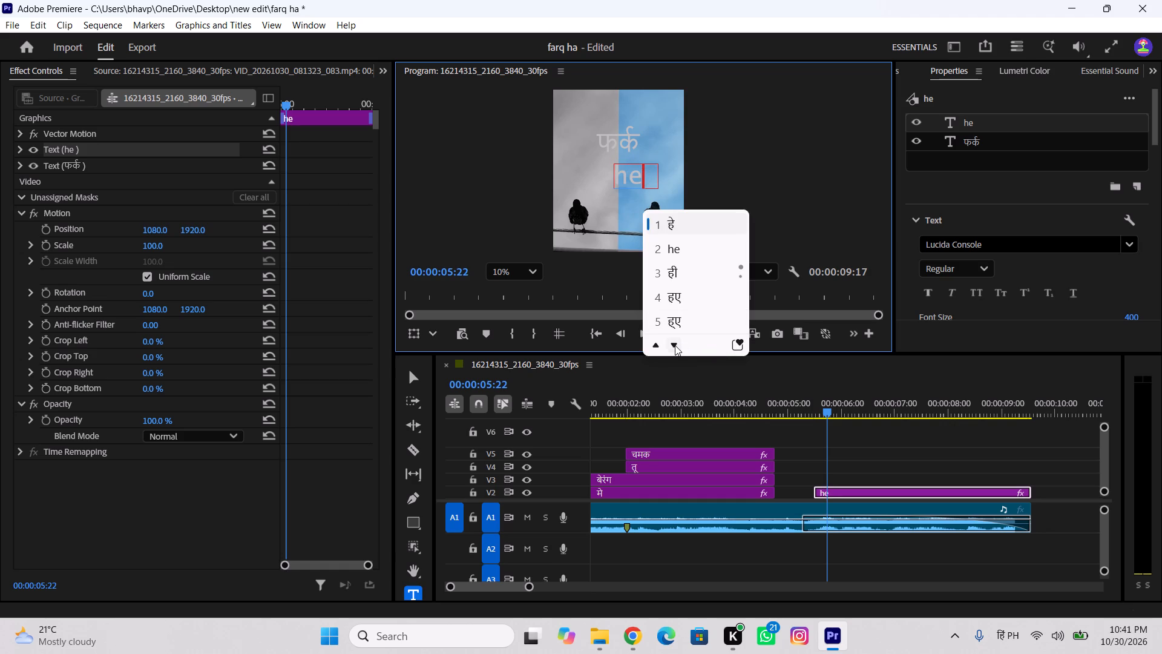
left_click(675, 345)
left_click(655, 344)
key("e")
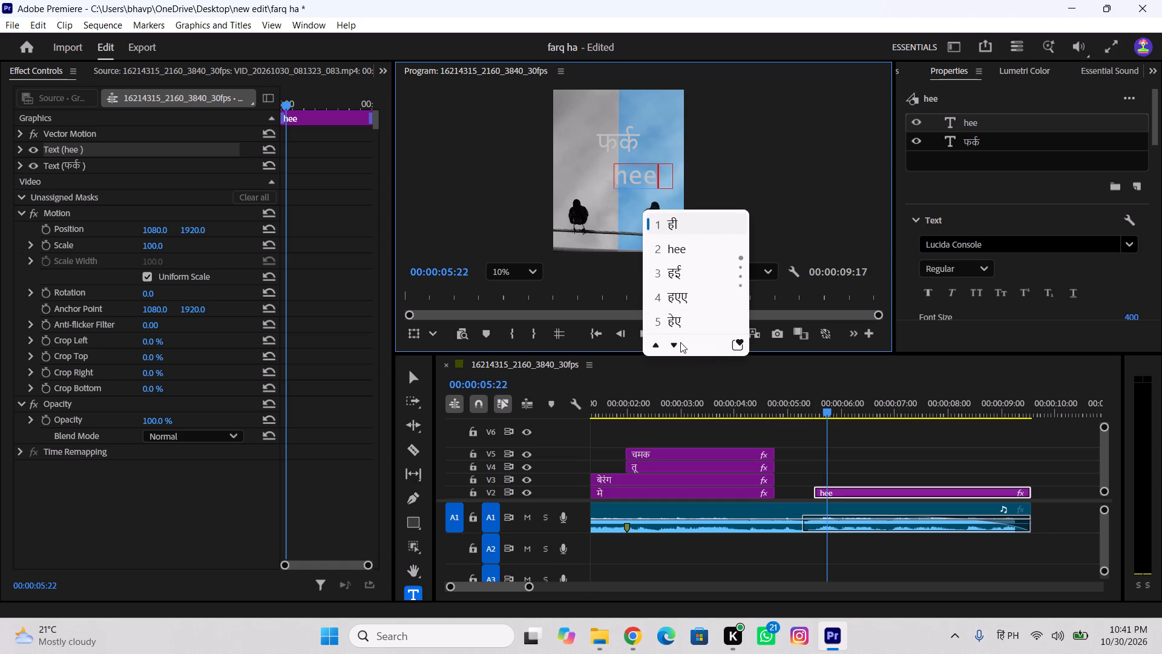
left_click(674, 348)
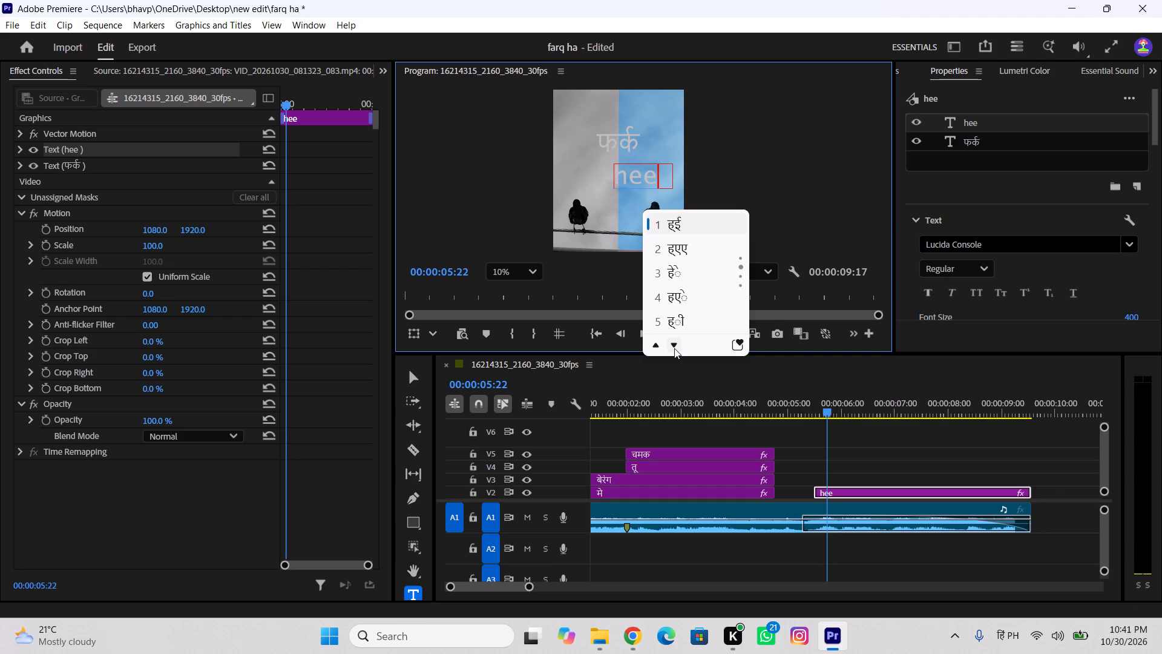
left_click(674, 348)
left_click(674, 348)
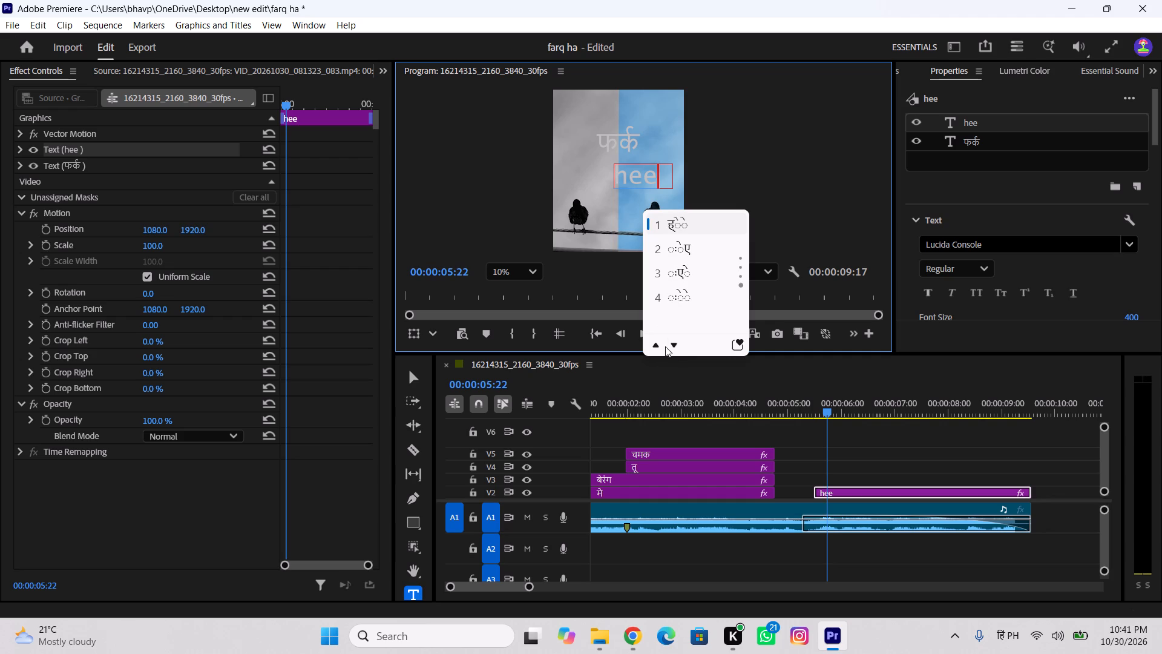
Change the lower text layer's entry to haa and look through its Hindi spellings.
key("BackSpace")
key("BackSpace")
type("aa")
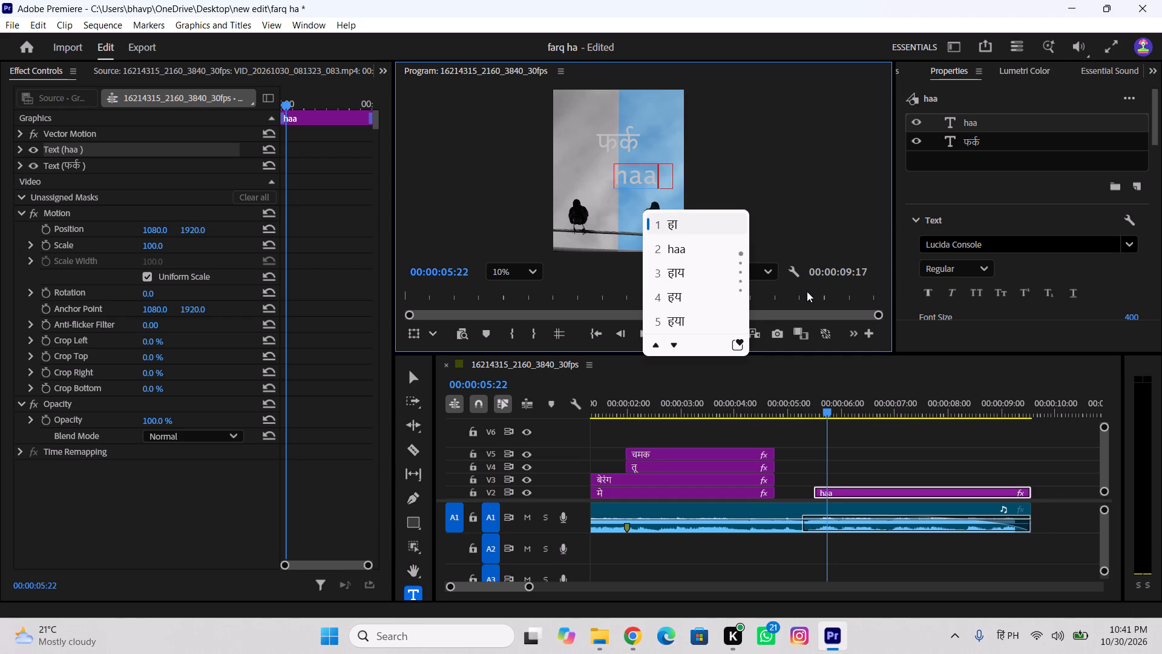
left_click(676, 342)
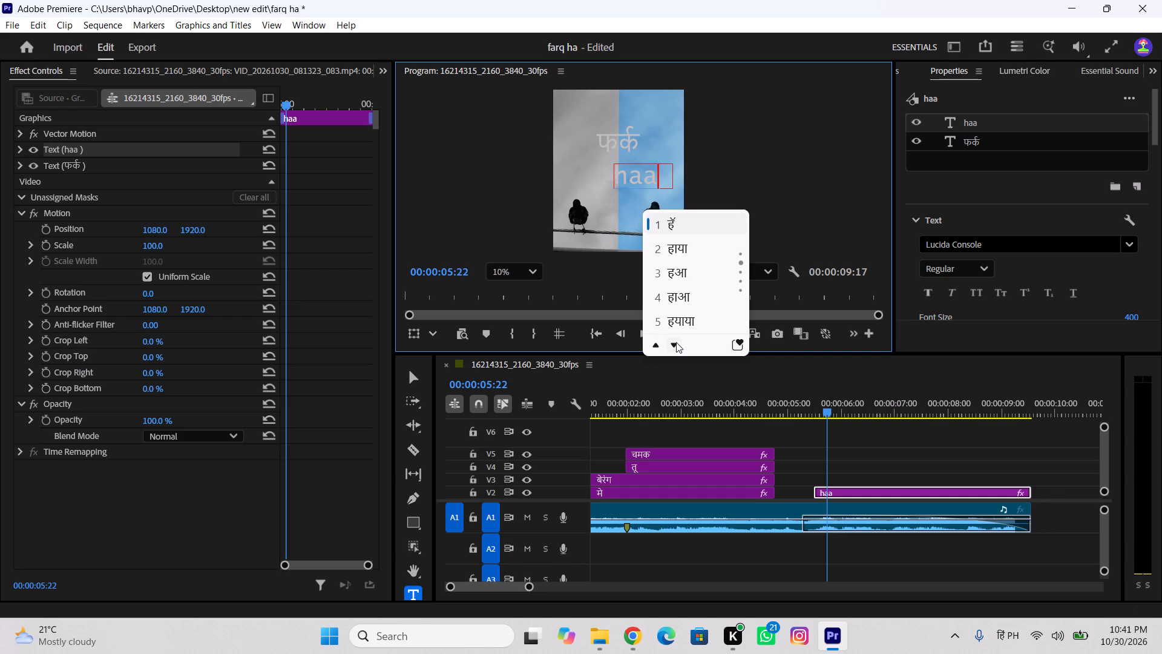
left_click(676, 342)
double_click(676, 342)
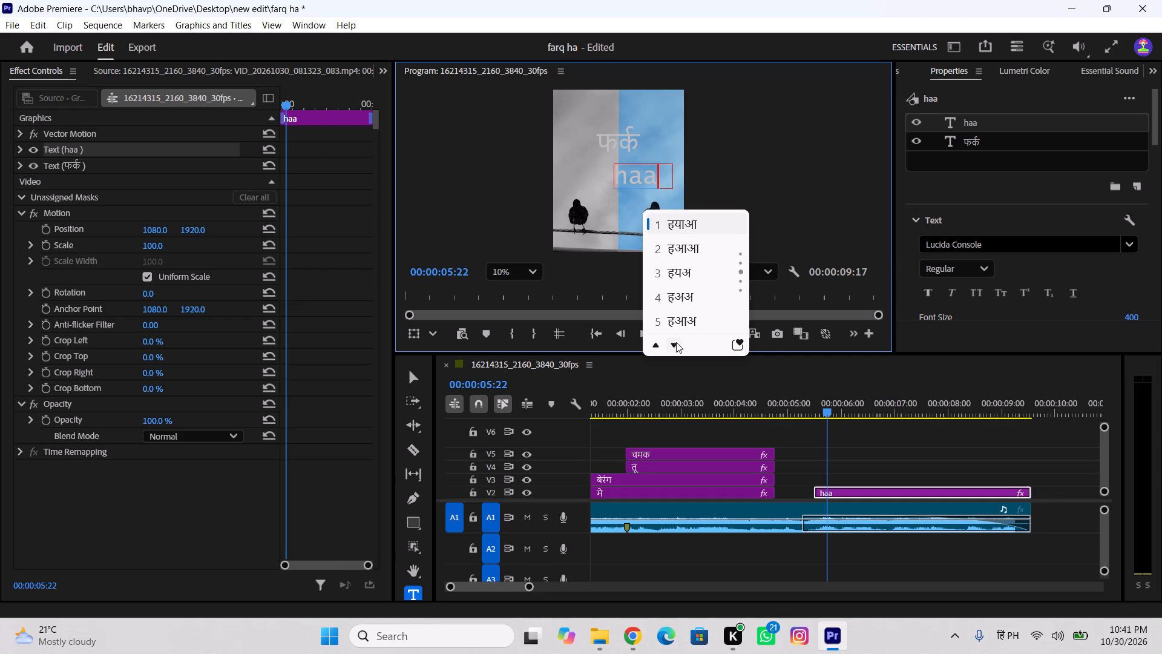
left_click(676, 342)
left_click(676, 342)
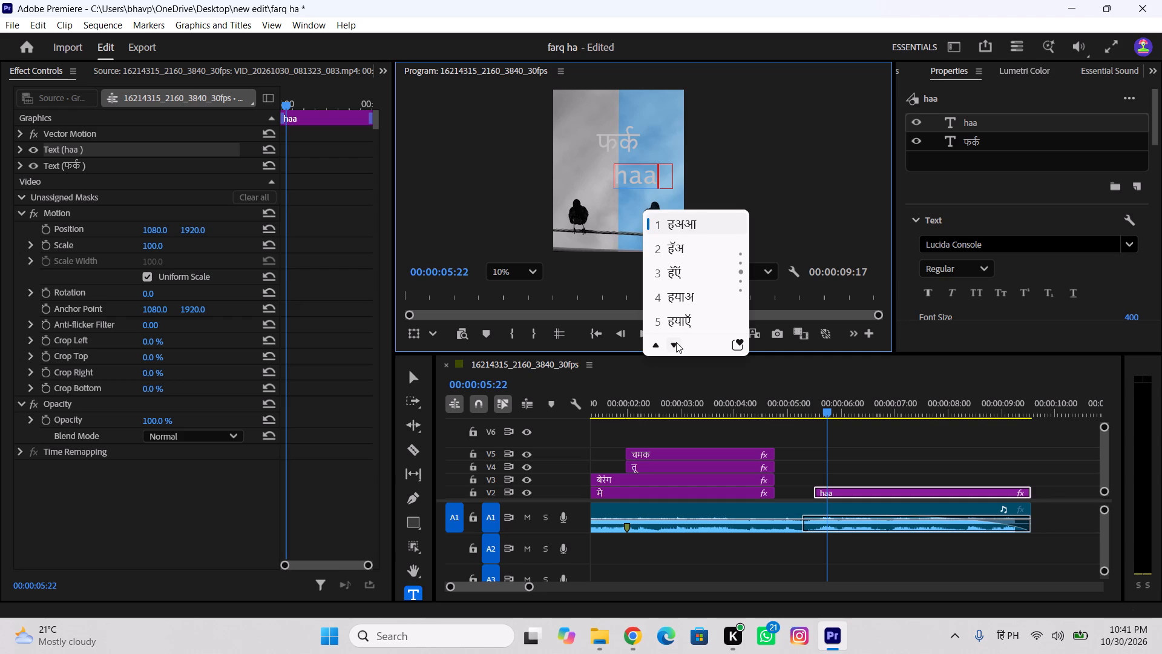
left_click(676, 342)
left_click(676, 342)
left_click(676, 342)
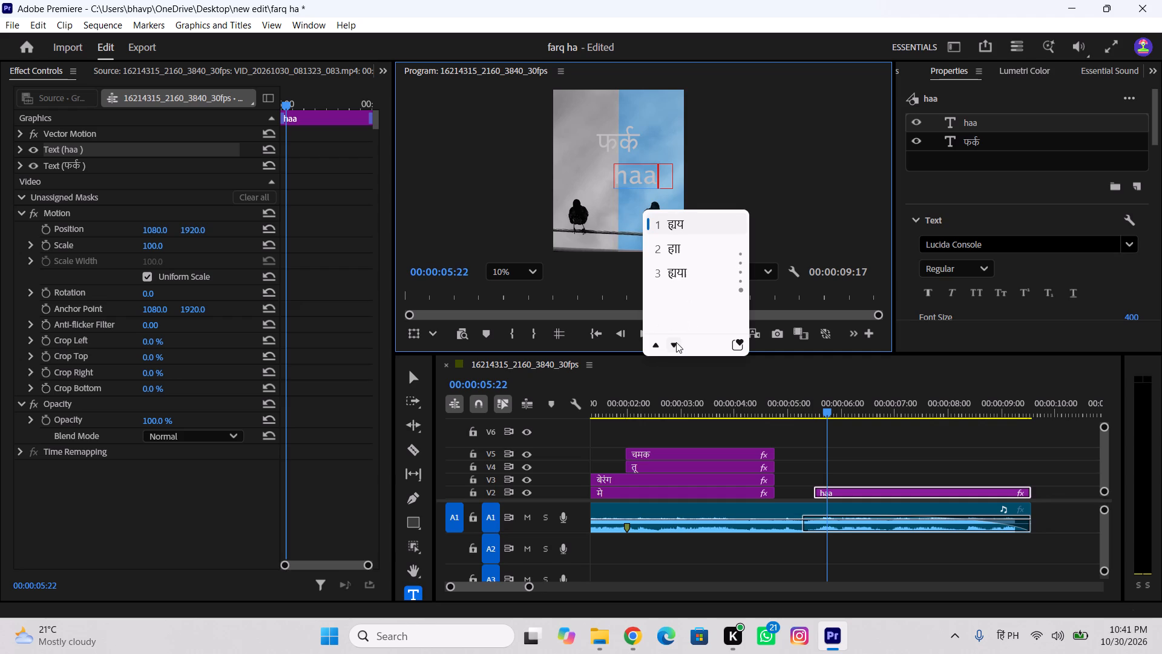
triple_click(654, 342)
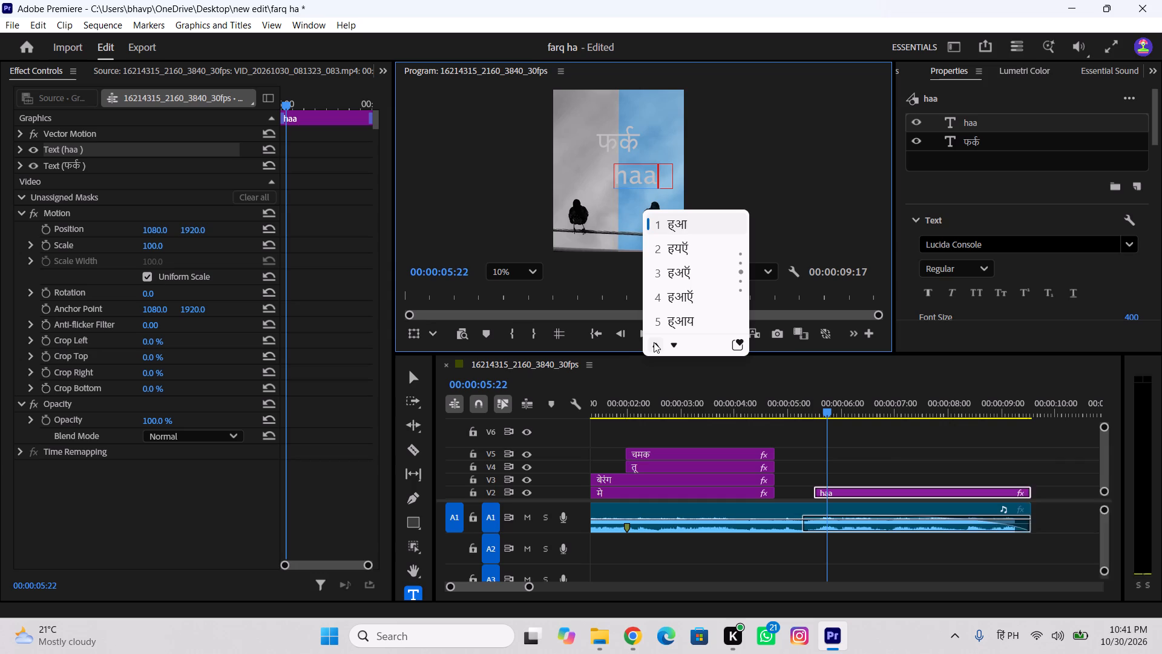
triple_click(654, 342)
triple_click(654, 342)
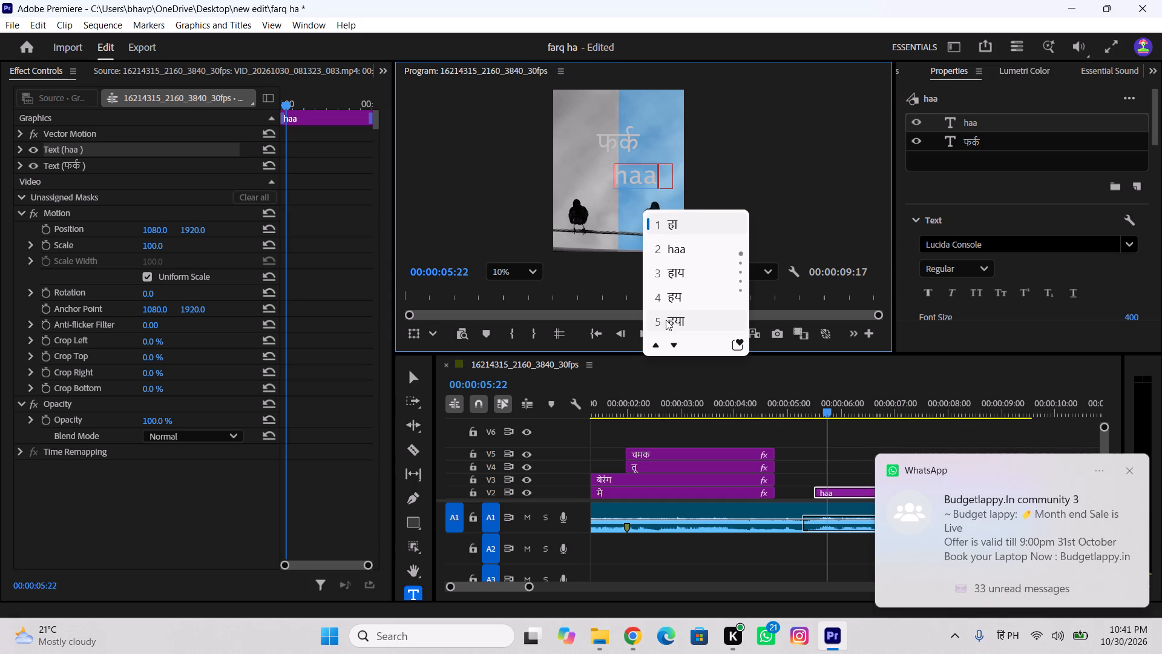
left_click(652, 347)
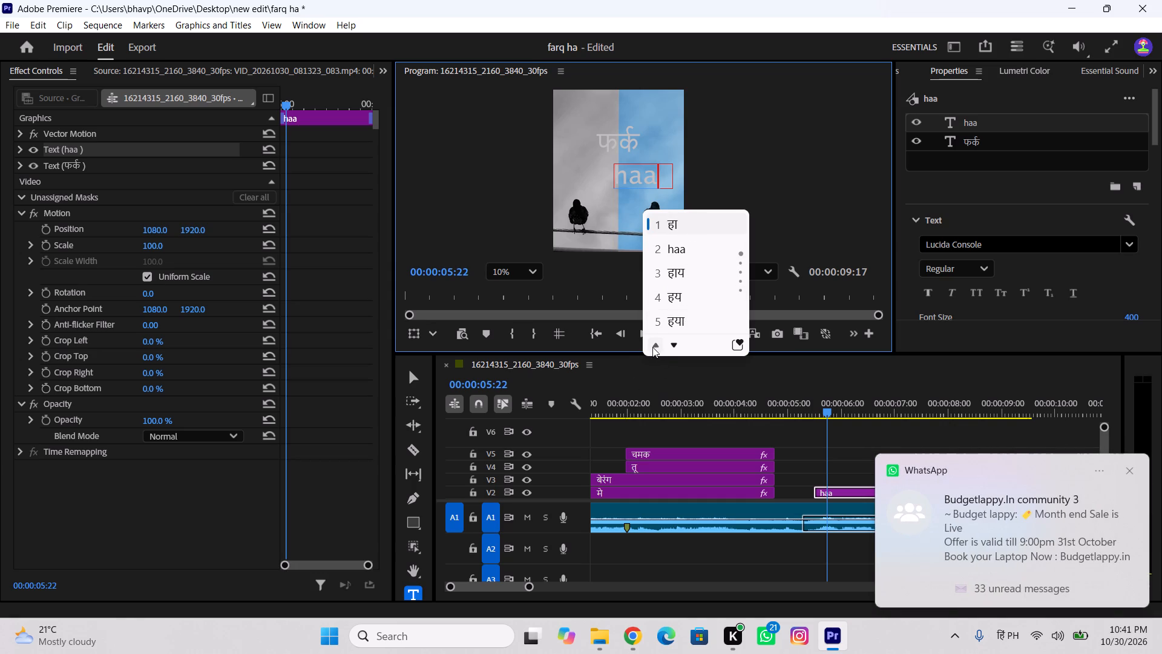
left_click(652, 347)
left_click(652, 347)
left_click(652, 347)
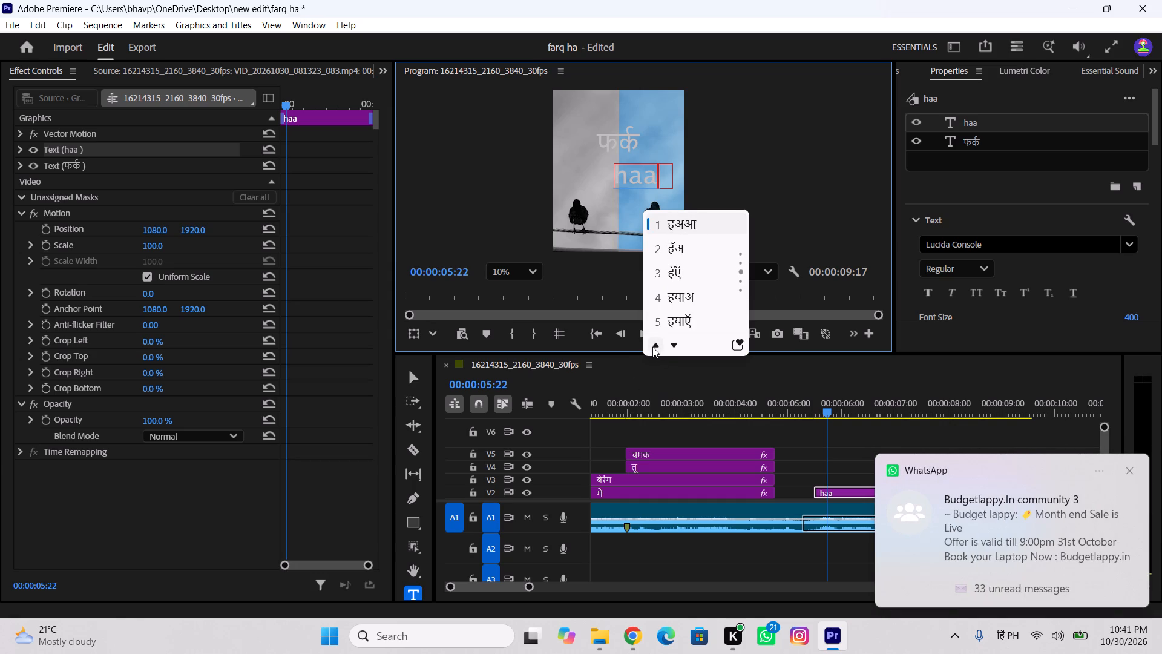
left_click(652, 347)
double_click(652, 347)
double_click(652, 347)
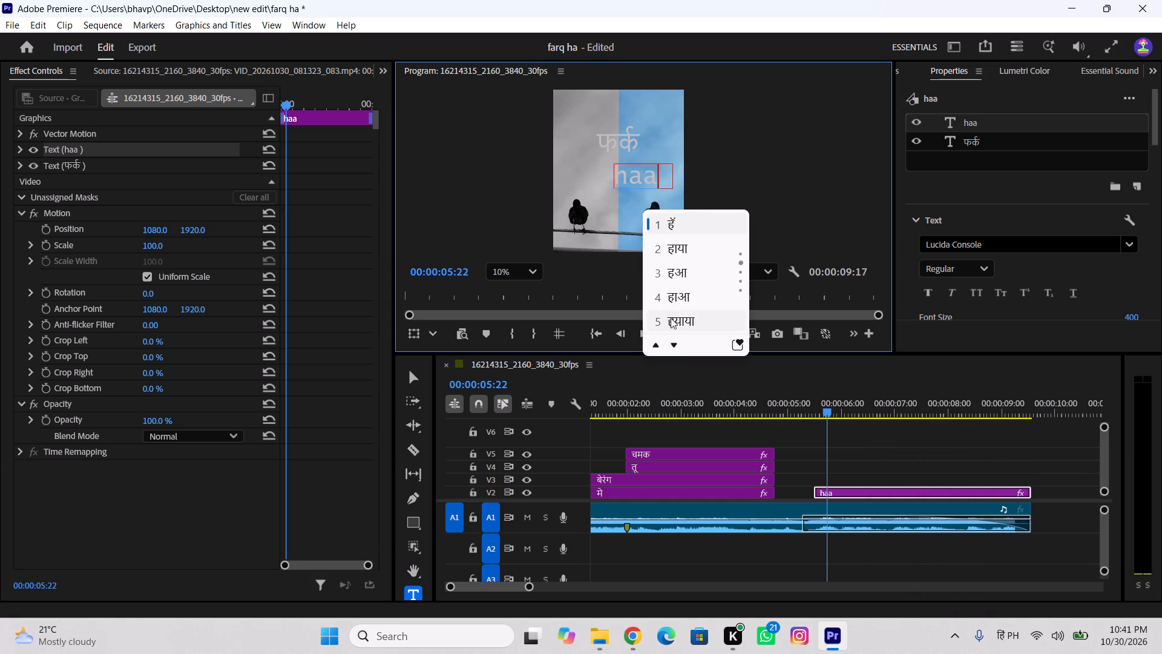
Change the lower text layer's entry to he, convert it to the Hindi word हे and remove the trailing space.
key("BackSpace")
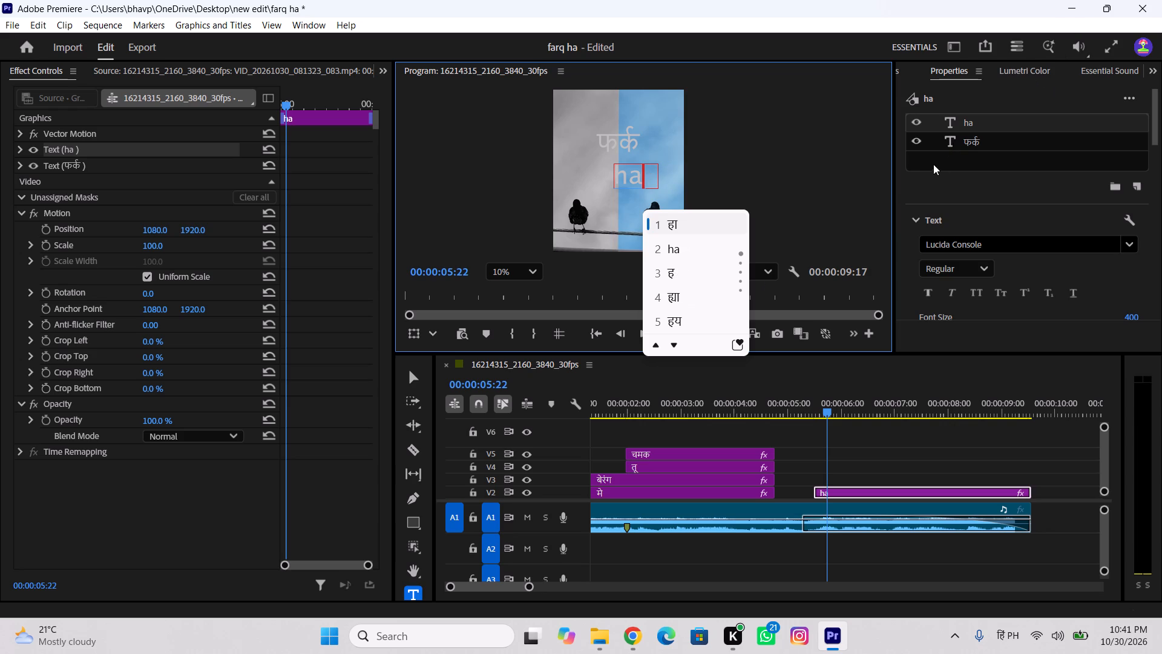
key("BackSpace")
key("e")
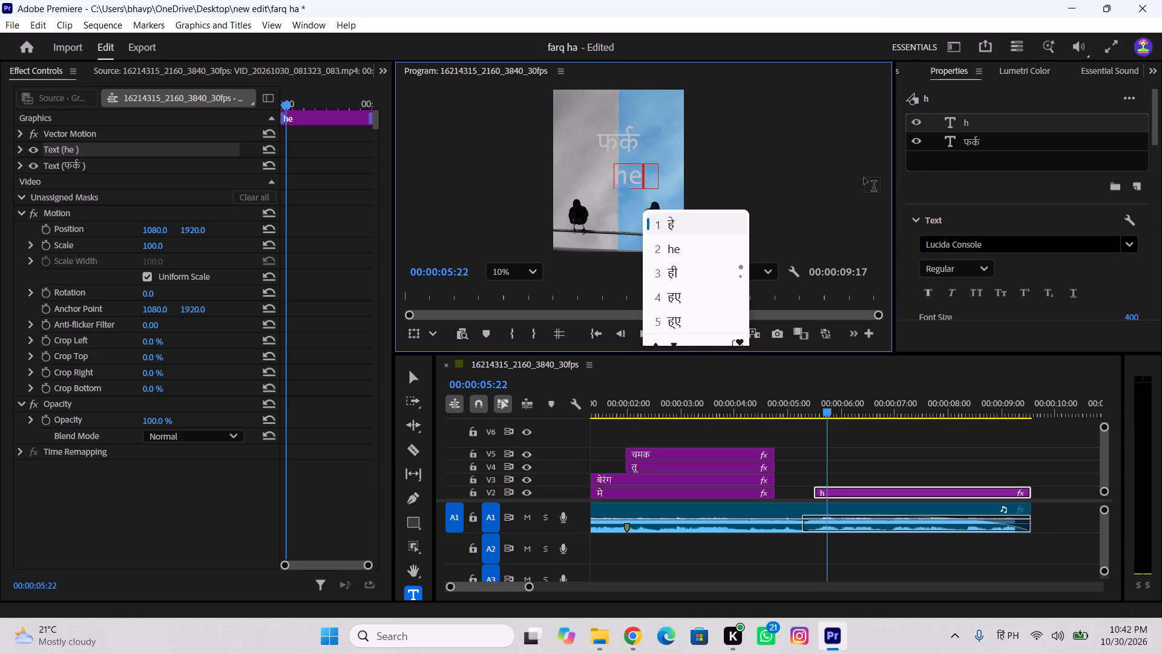
left_click(698, 223)
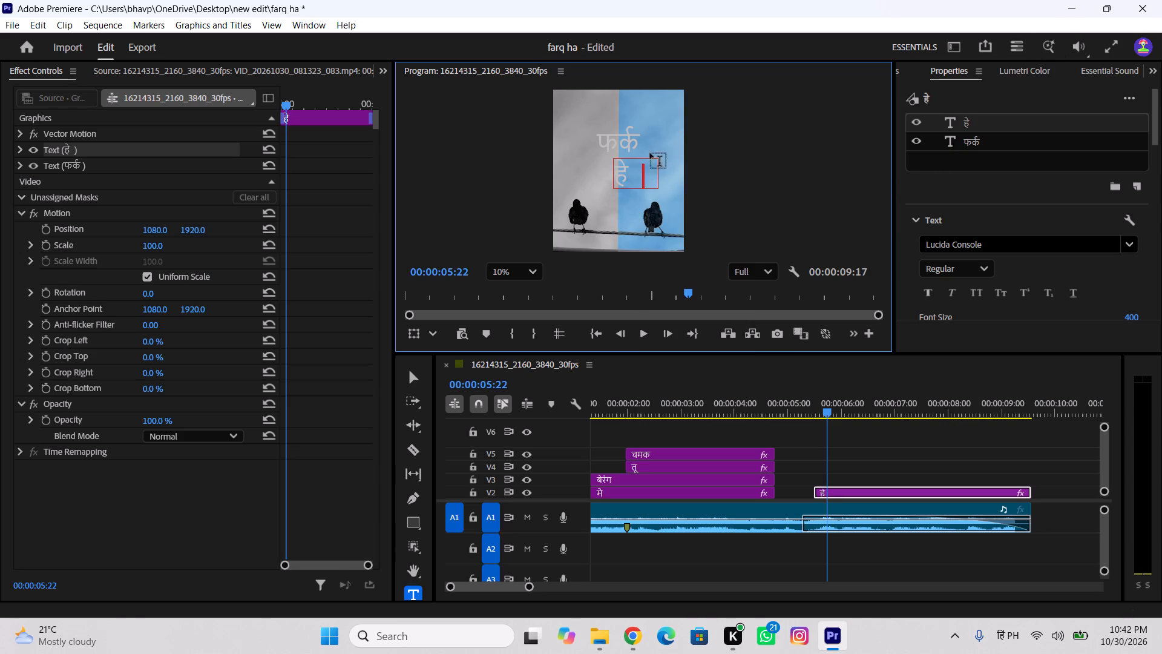
key("BackSpace")
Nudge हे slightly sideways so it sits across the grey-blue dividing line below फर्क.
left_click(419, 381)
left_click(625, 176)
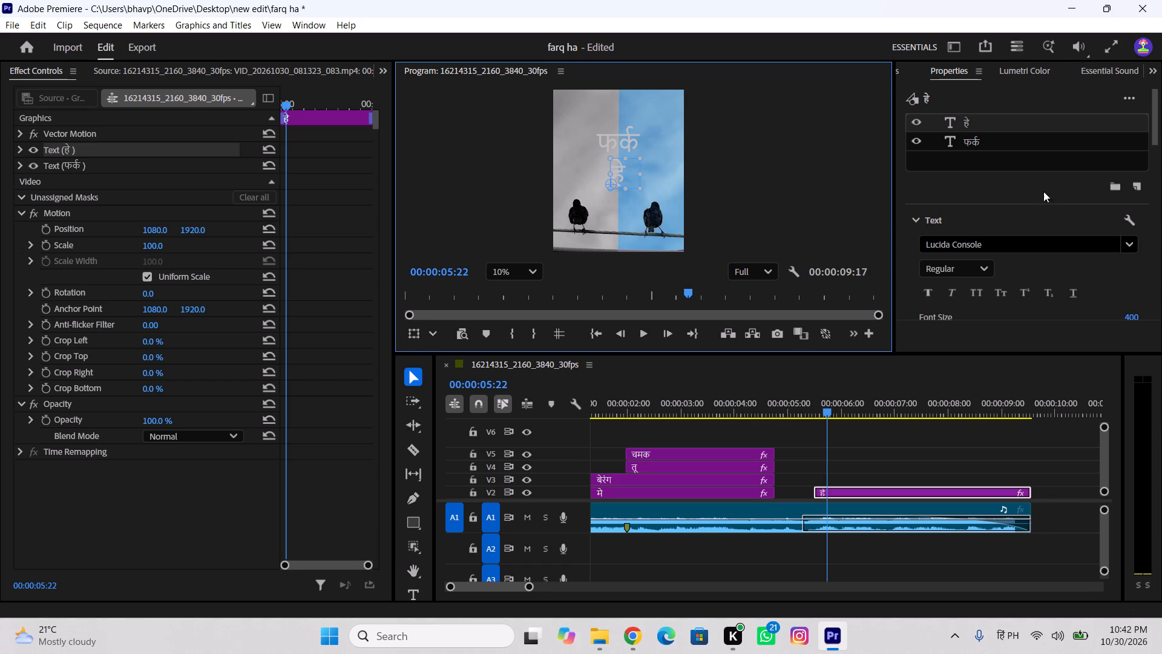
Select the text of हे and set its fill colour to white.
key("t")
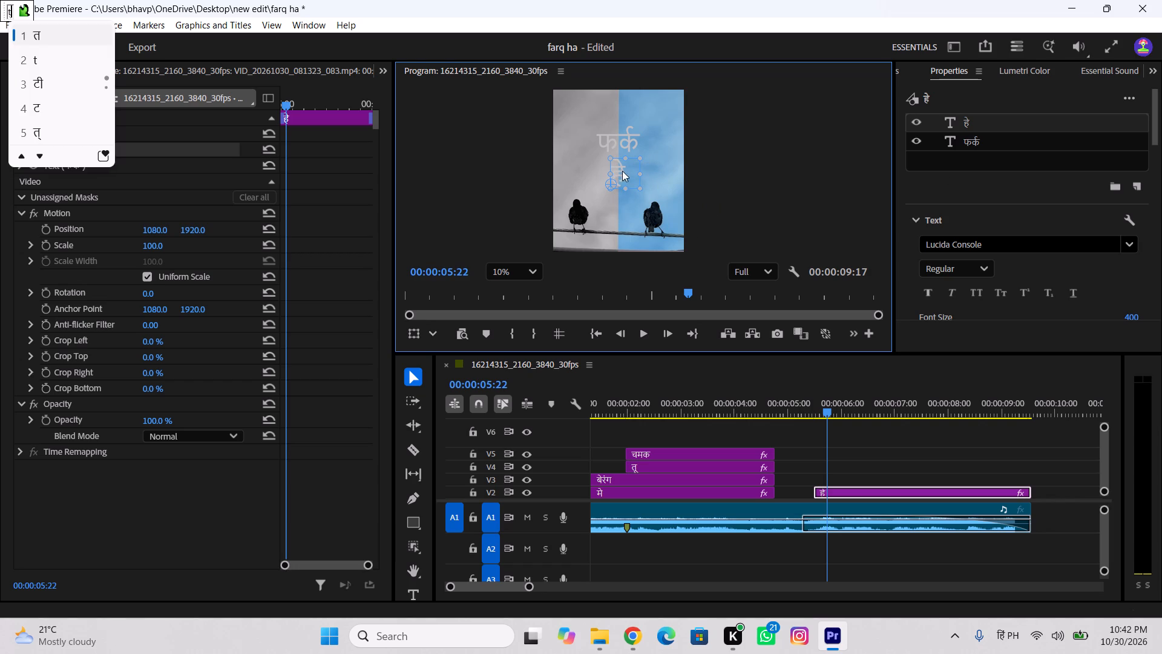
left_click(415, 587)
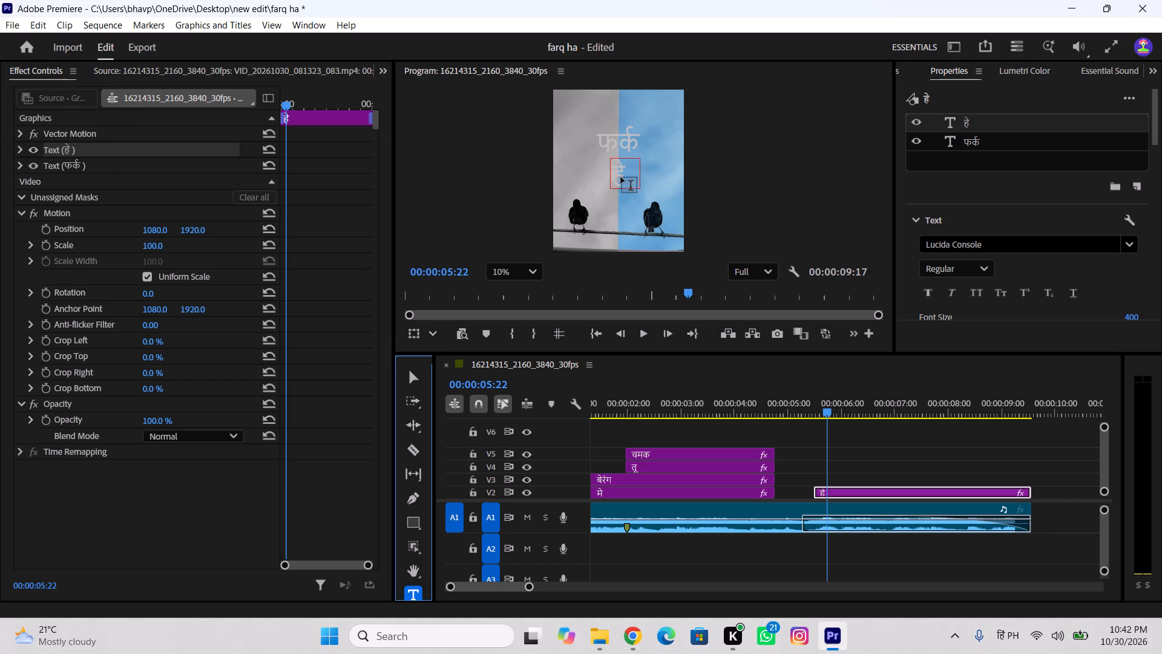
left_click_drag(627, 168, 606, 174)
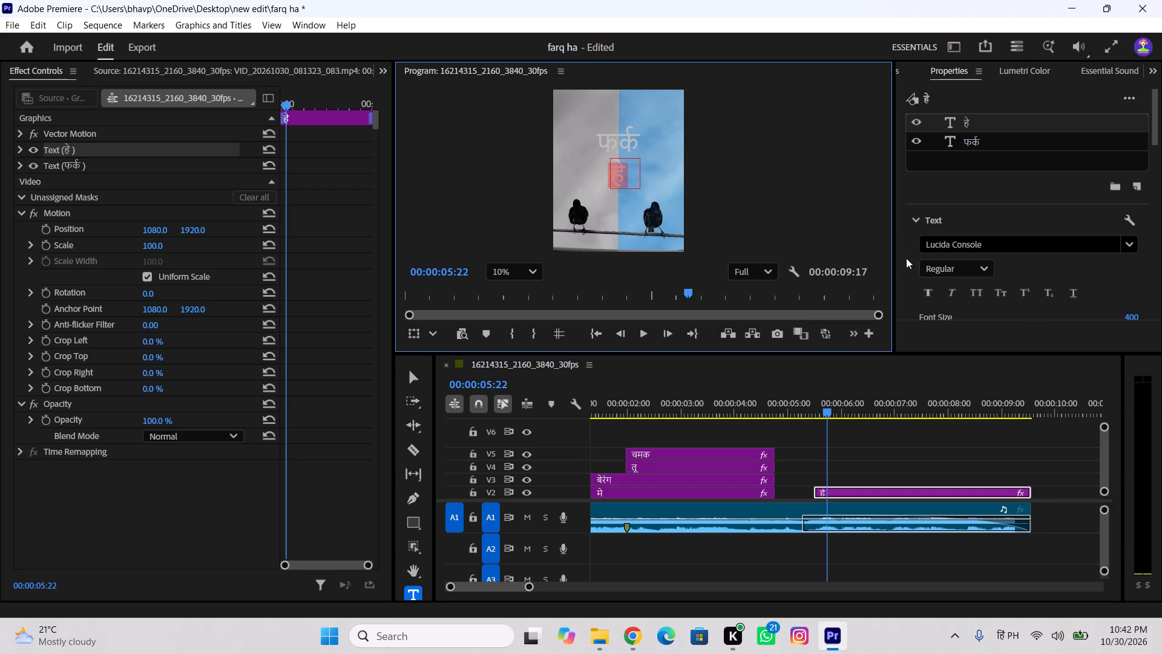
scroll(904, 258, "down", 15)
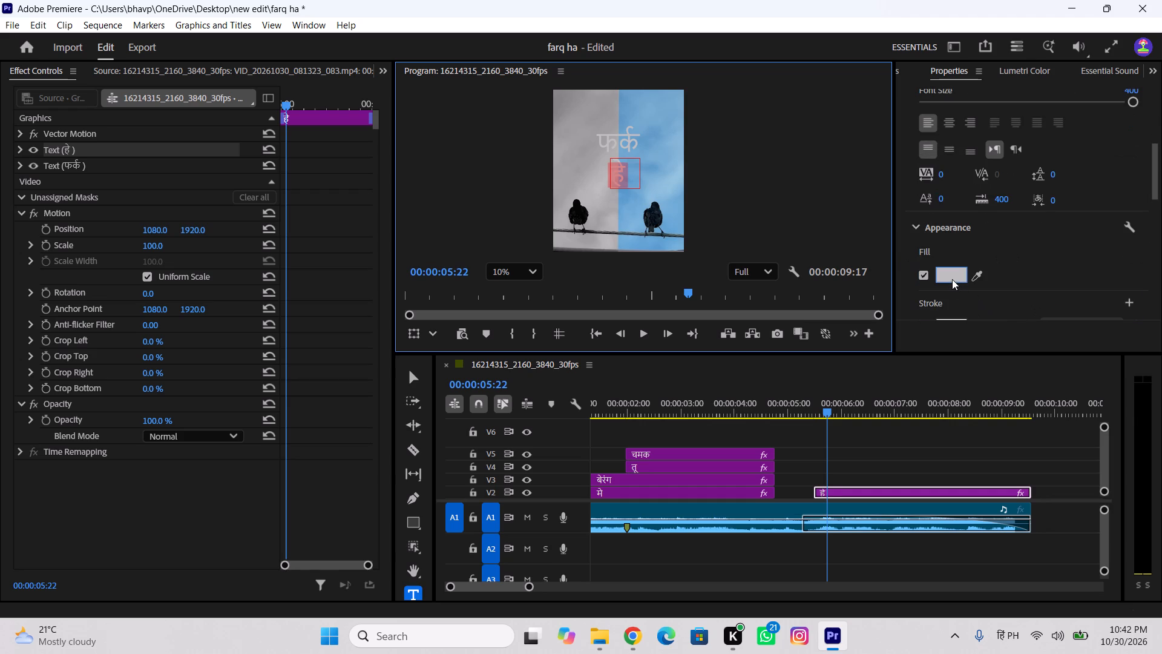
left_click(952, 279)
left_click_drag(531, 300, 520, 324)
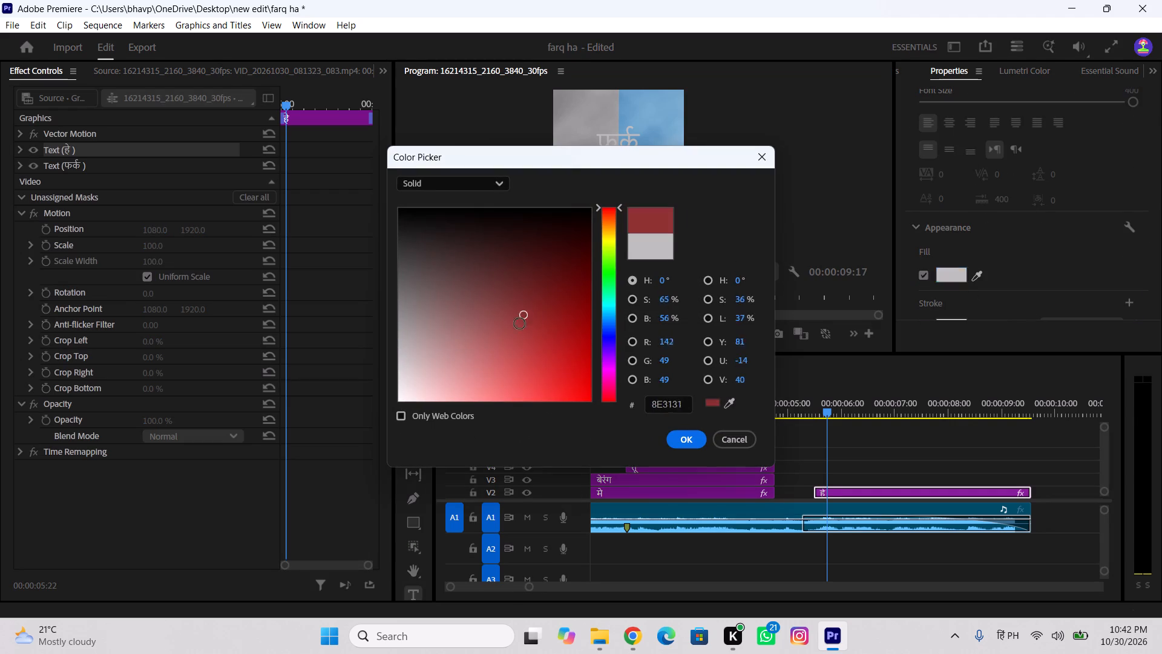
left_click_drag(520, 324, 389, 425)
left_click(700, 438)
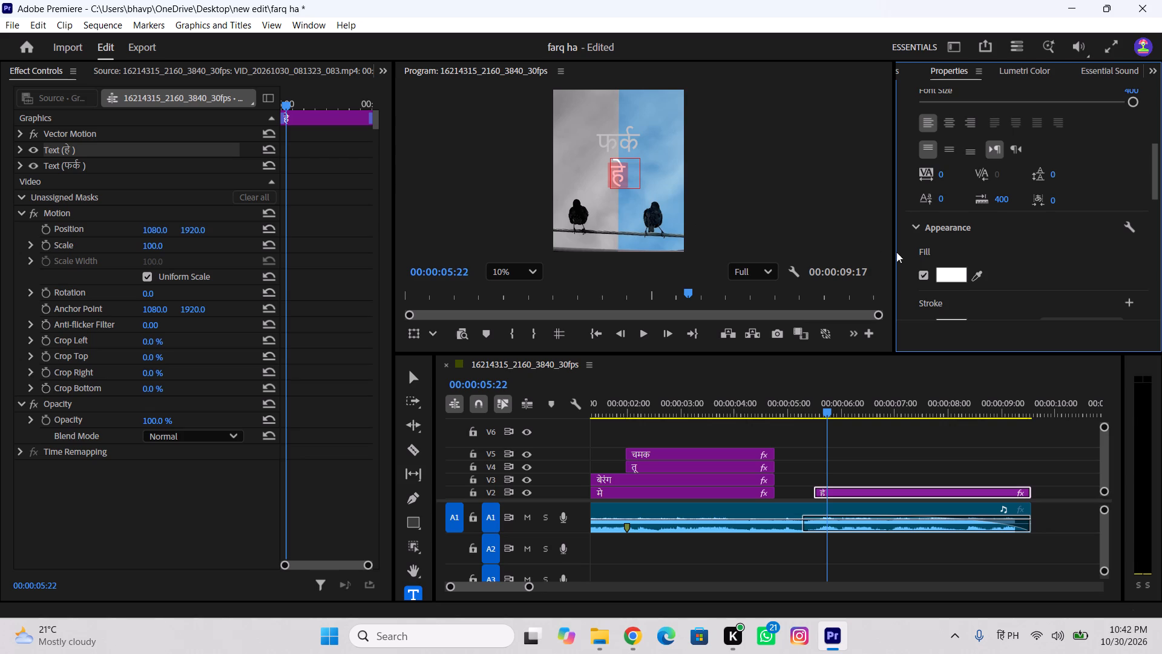
Select the text of फर्क and set its fill colour to near-white.
left_click_drag(641, 136, 591, 148)
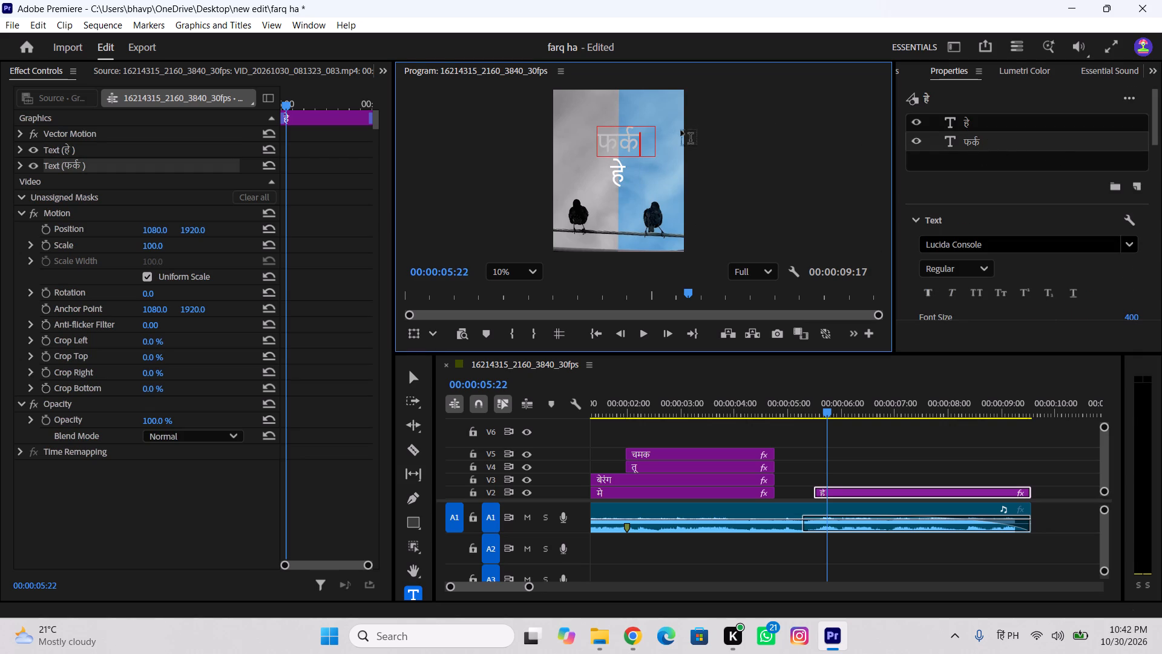
left_click_drag(643, 143, 591, 146)
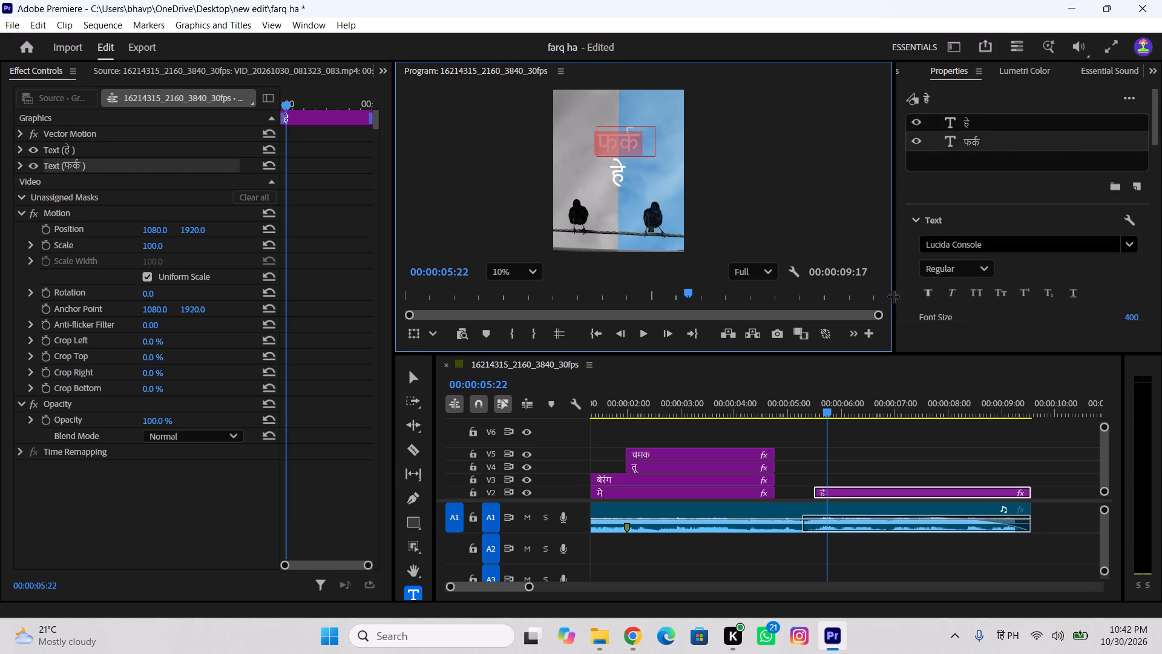
scroll(906, 284, "down", 17)
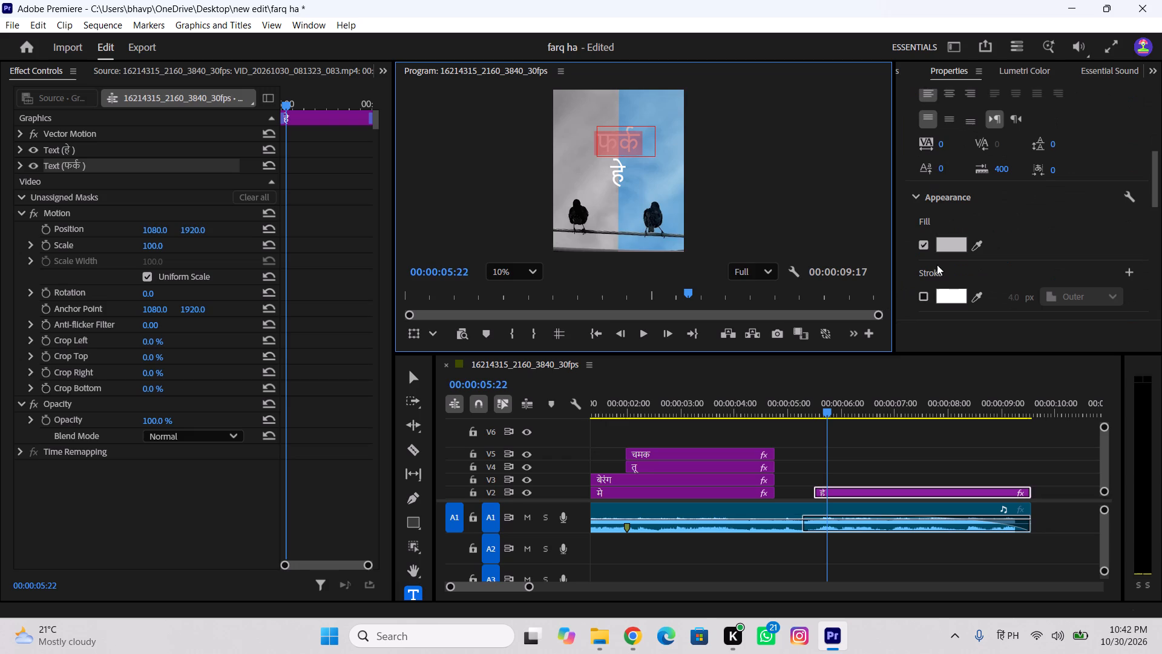
left_click(954, 248)
left_click_drag(519, 236, 417, 401)
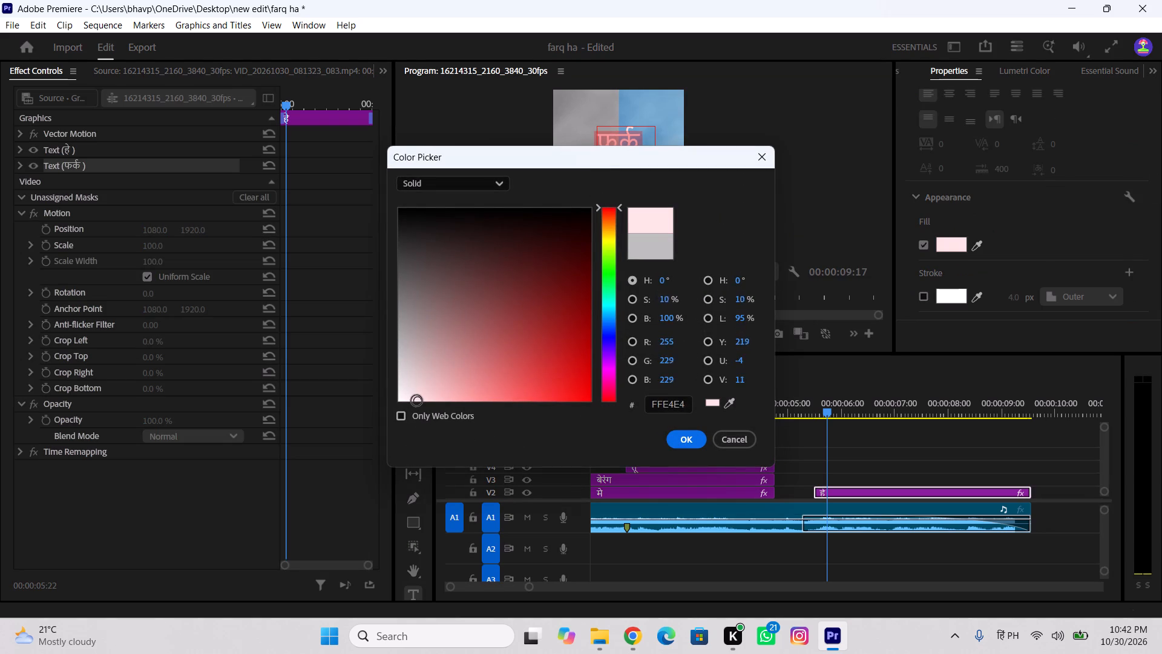
left_click_drag(417, 401, 400, 386)
left_click(700, 440)
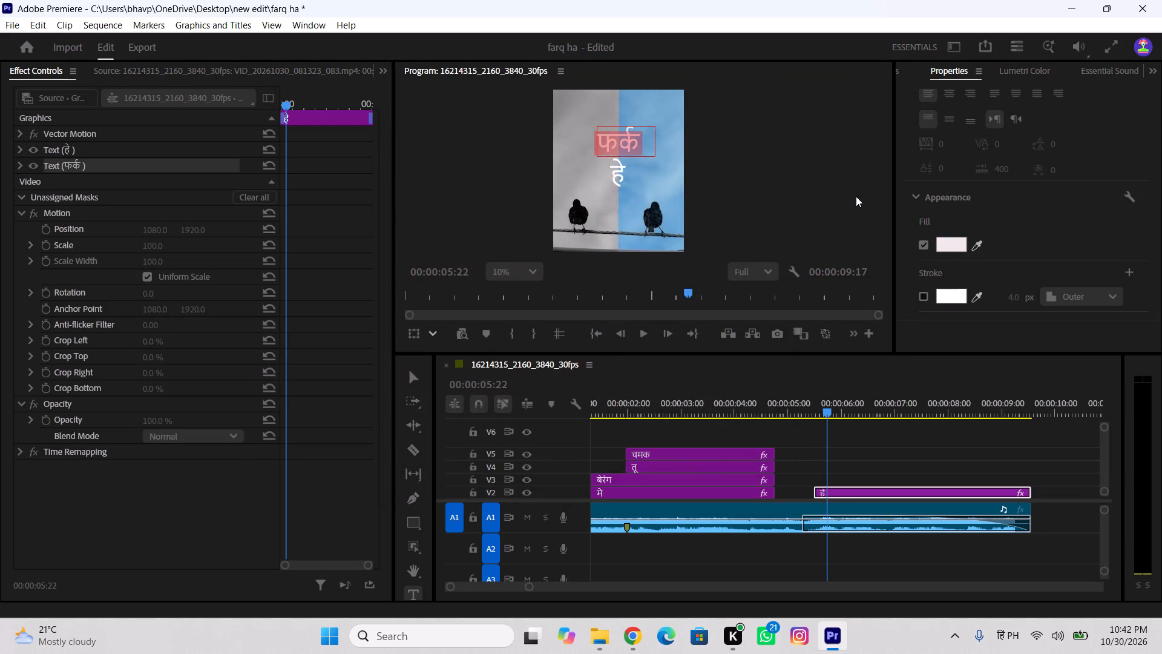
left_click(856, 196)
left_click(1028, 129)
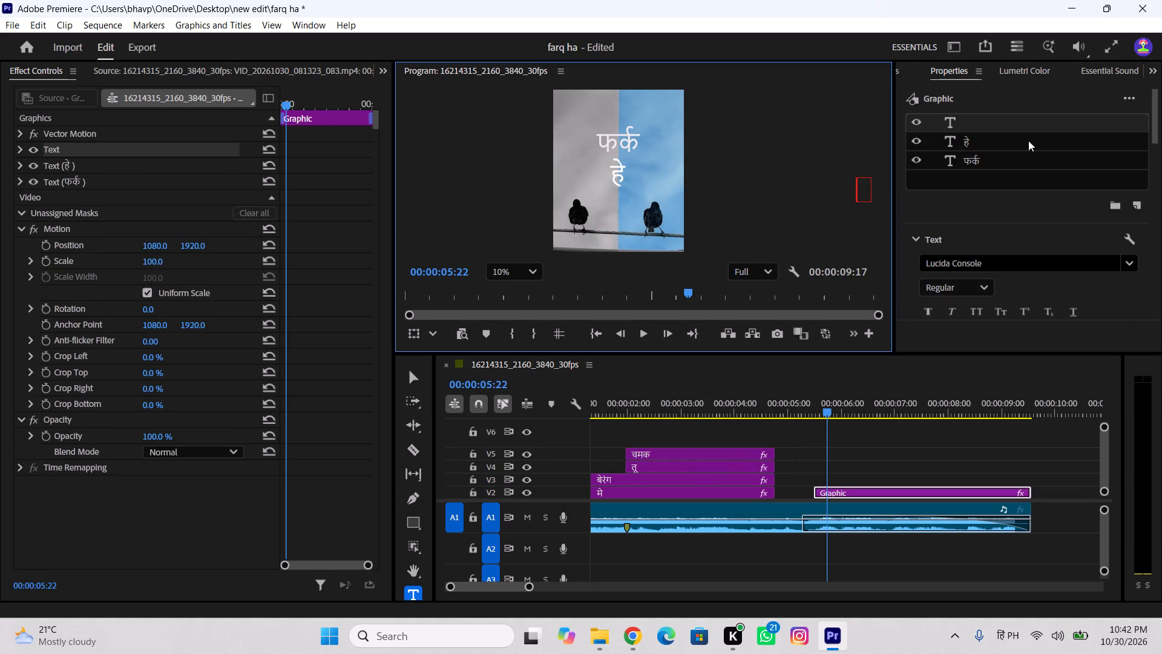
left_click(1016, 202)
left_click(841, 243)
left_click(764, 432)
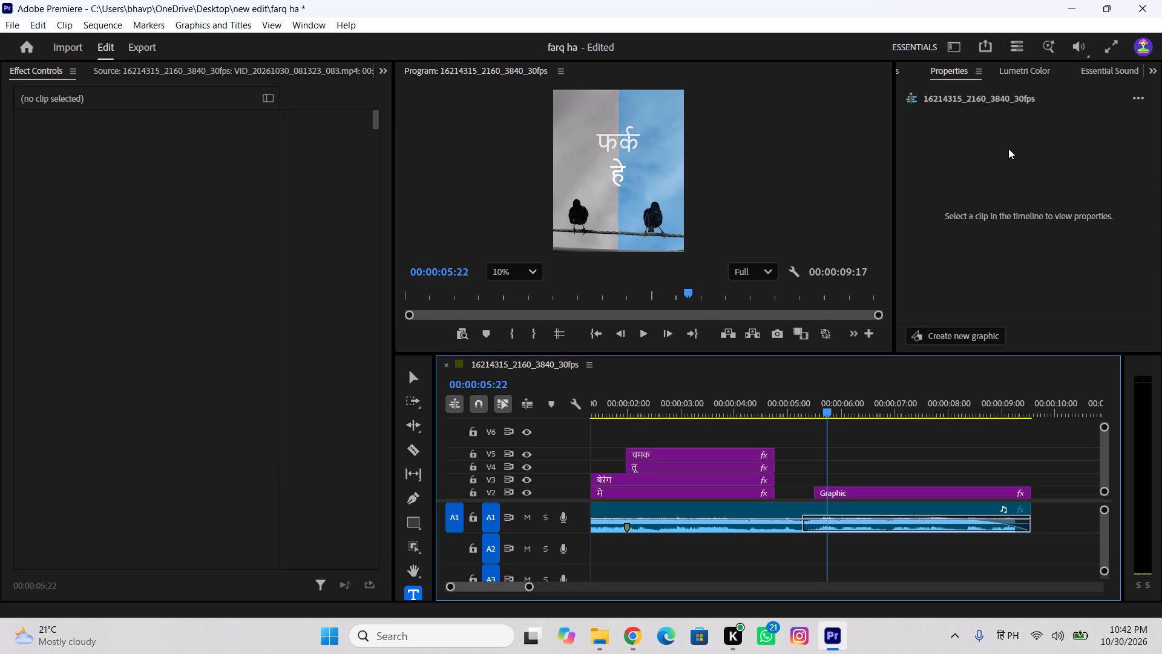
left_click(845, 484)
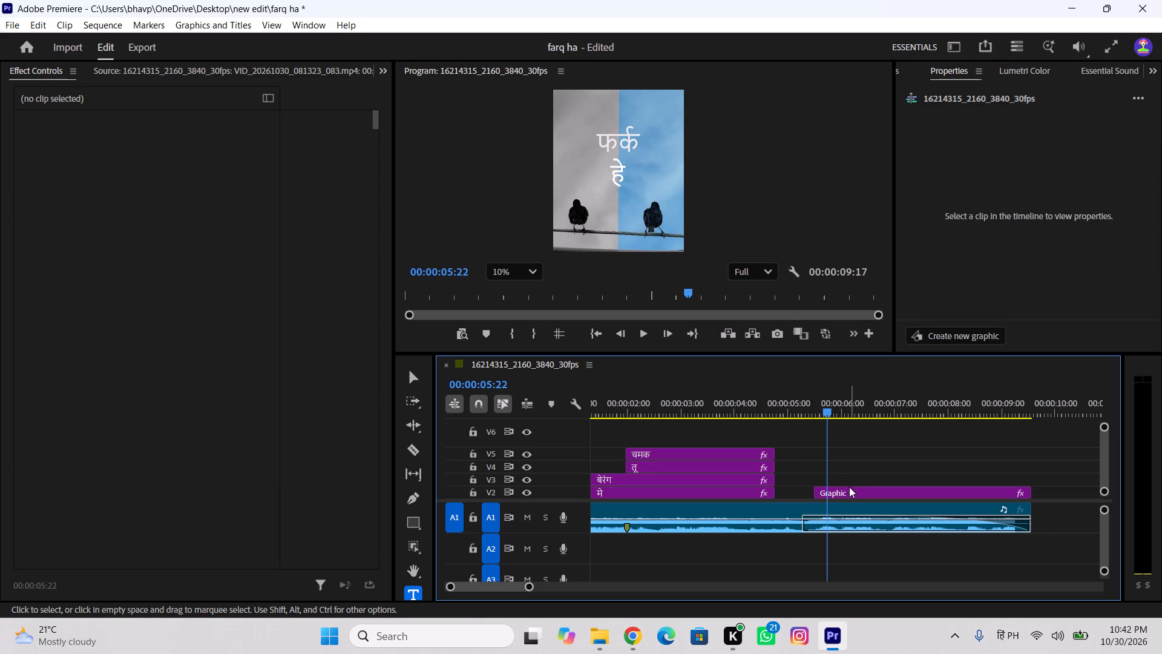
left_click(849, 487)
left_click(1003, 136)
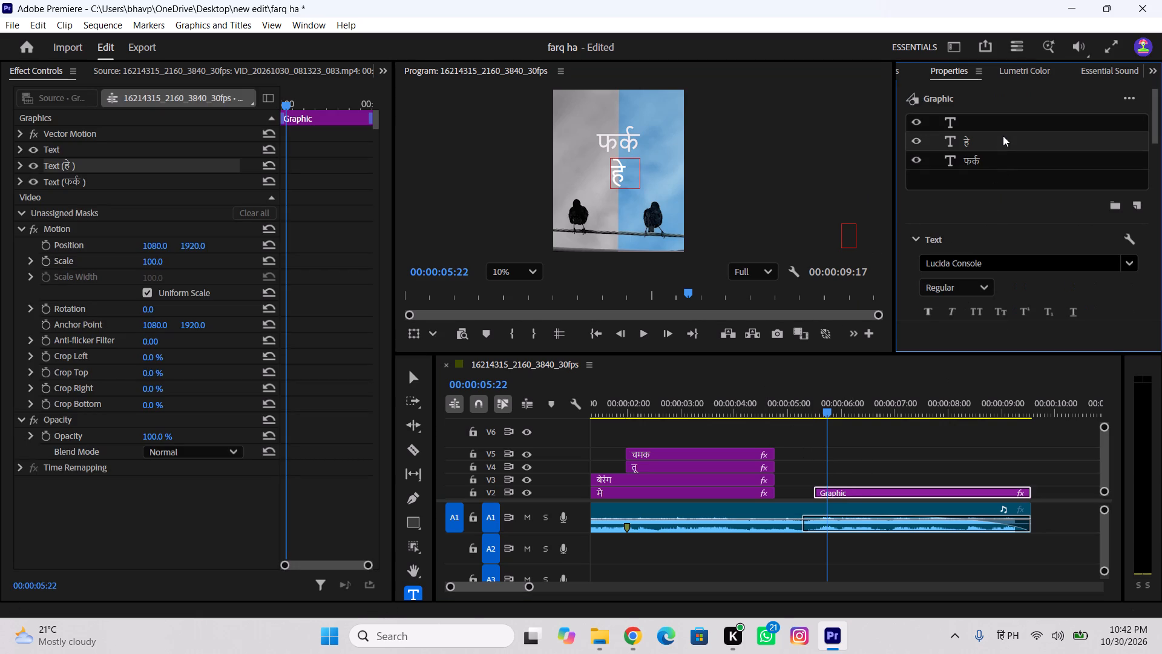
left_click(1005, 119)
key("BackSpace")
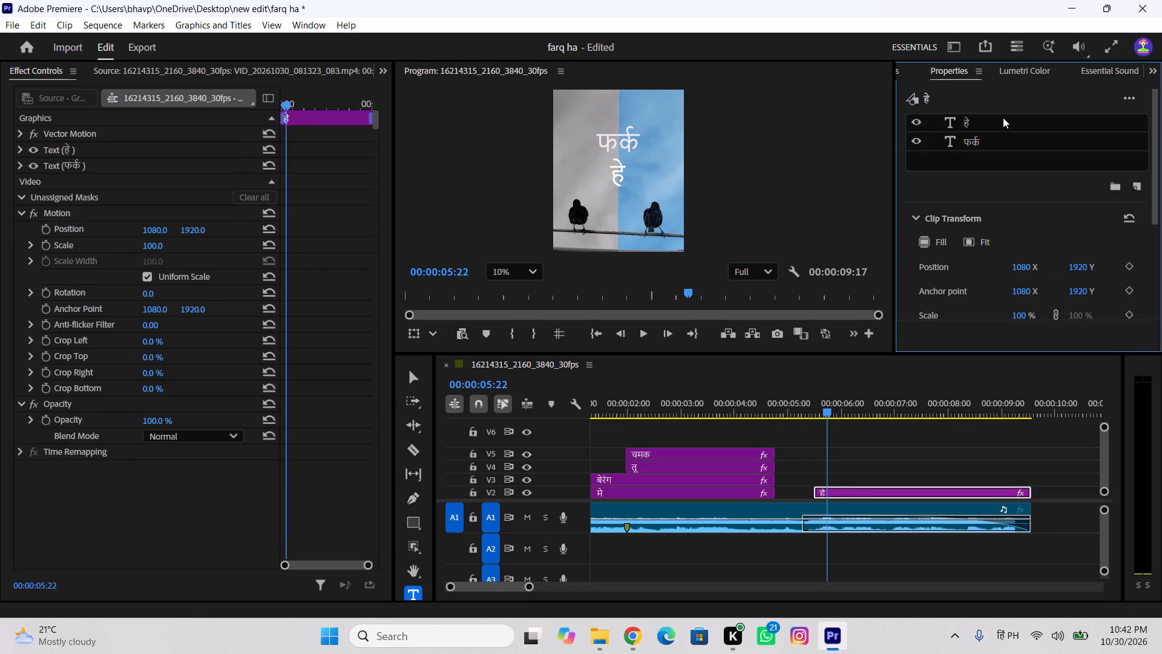
Delete the हे text layer from the graphic clip, keeping only फर्क.
left_click(986, 122)
key("Delete")
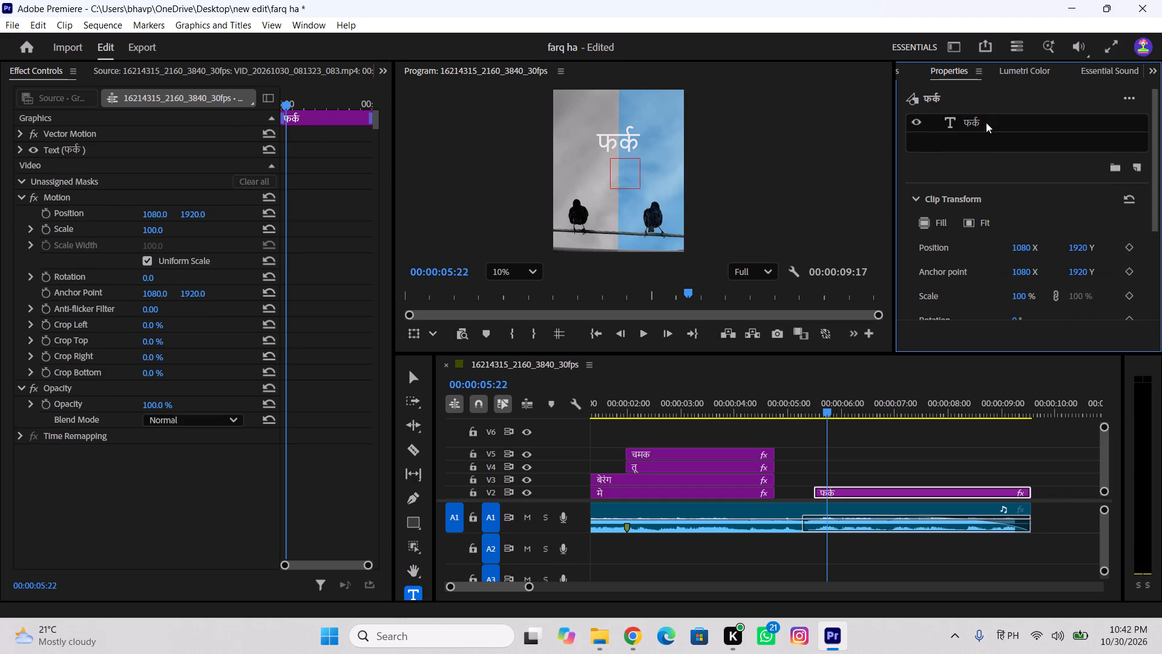
Duplicate the फर्क clip from V2 onto V3 and lower the copy to vertical position 2484, beneath the original word.
left_click(927, 492)
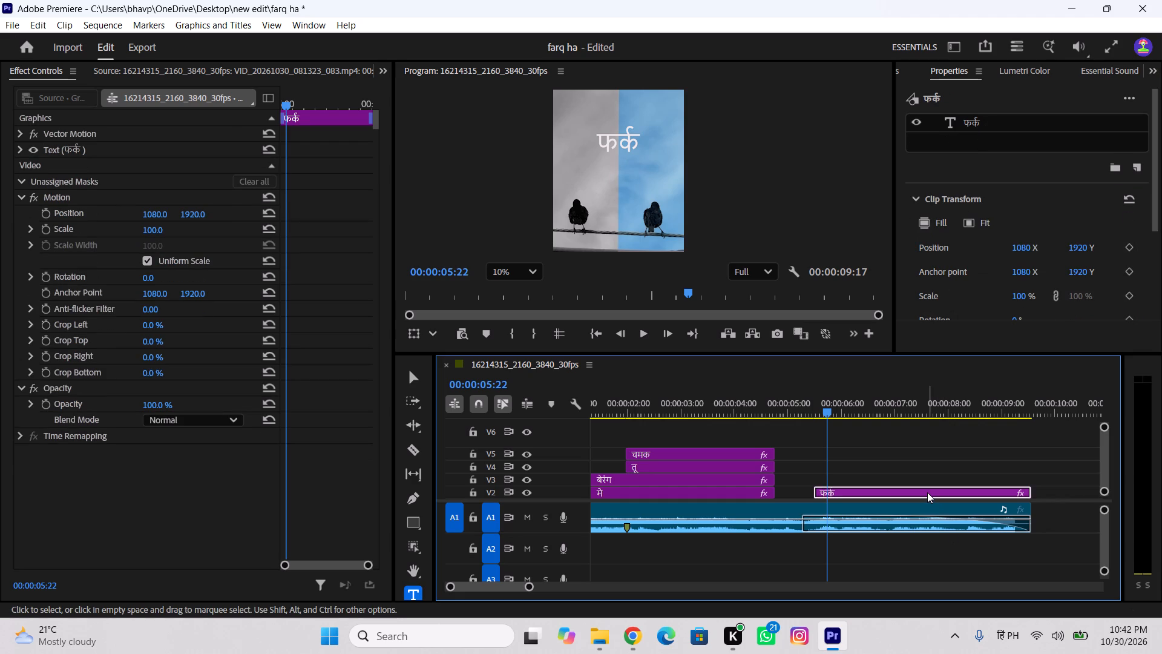
left_click_drag(927, 492, 927, 481, "alt")
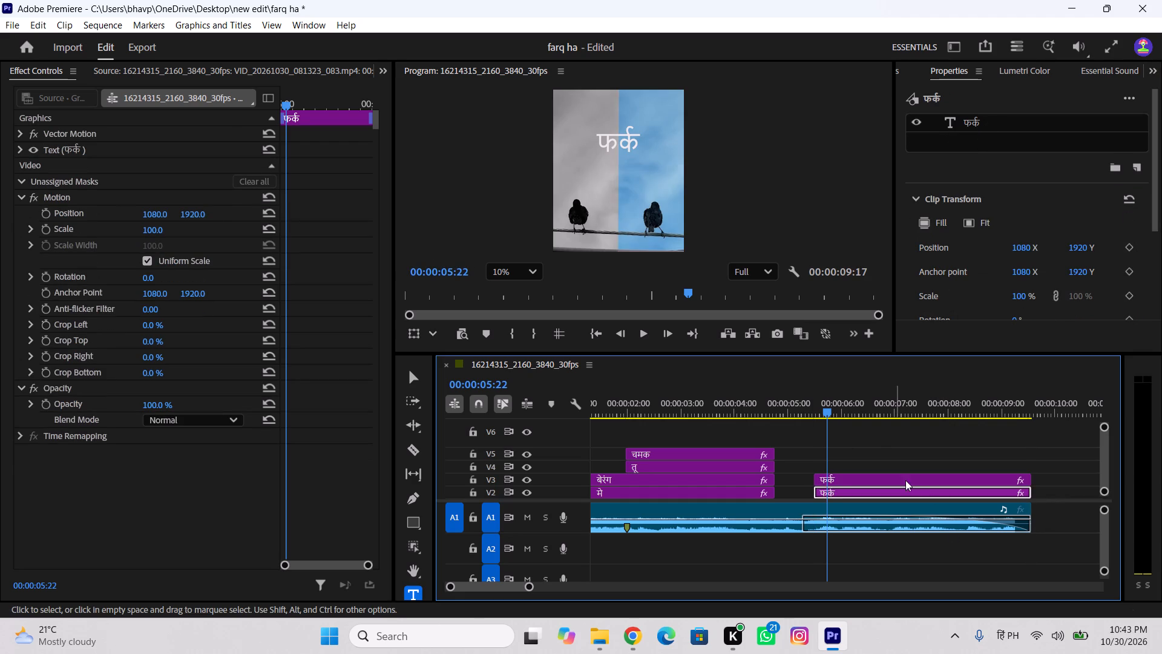
left_click(891, 476)
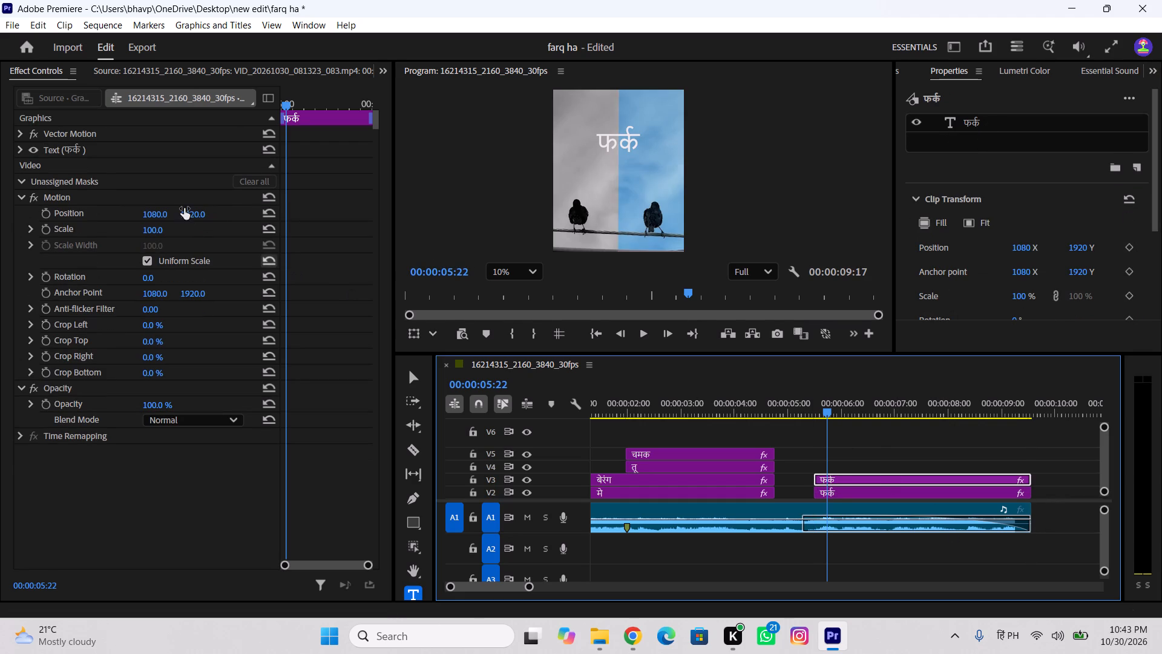
left_click_drag(184, 208, 537, 222)
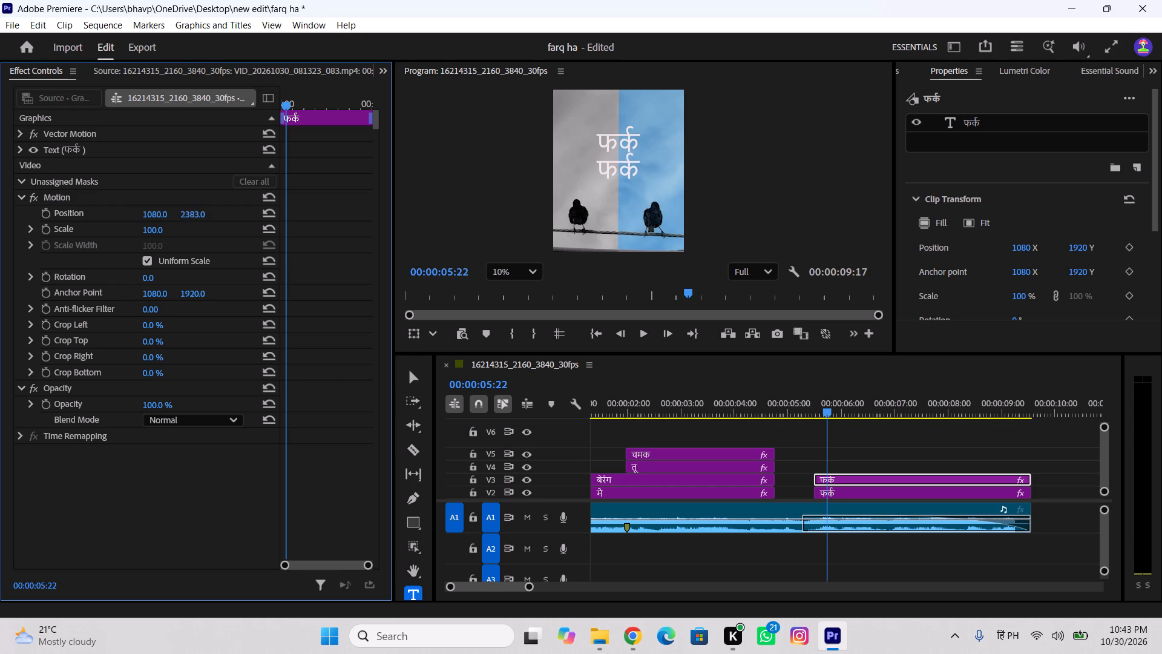
left_click_drag(537, 222, 611, 214)
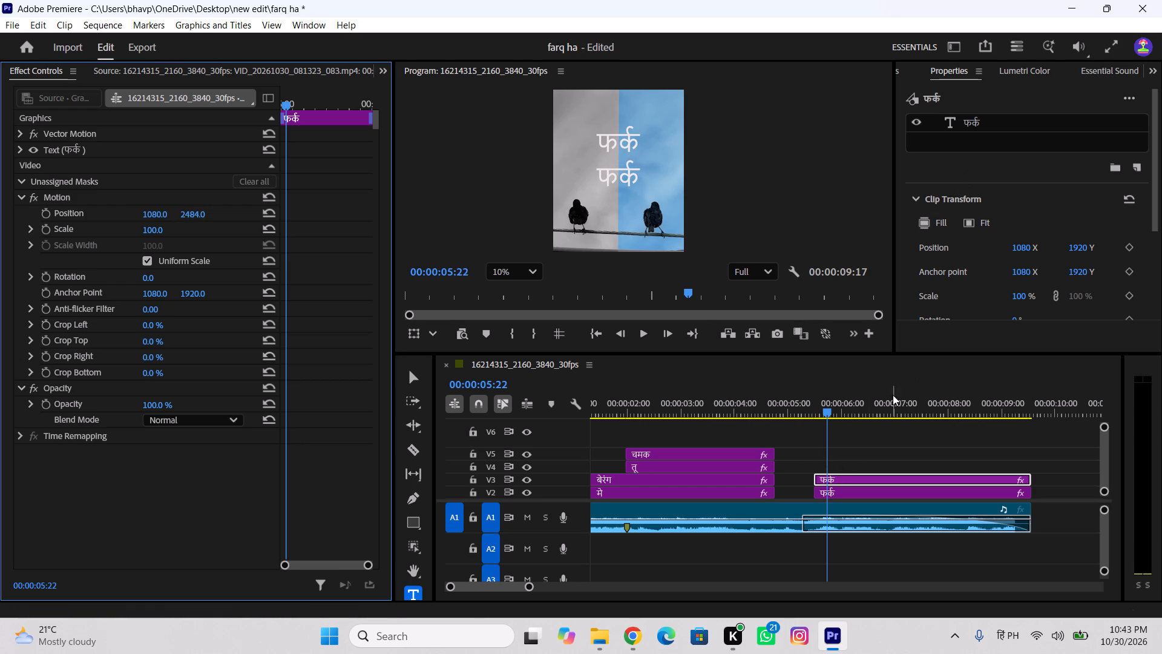
Replace the text of the lower फर्क copy on V3 with the Hindi word हे.
left_click(632, 174)
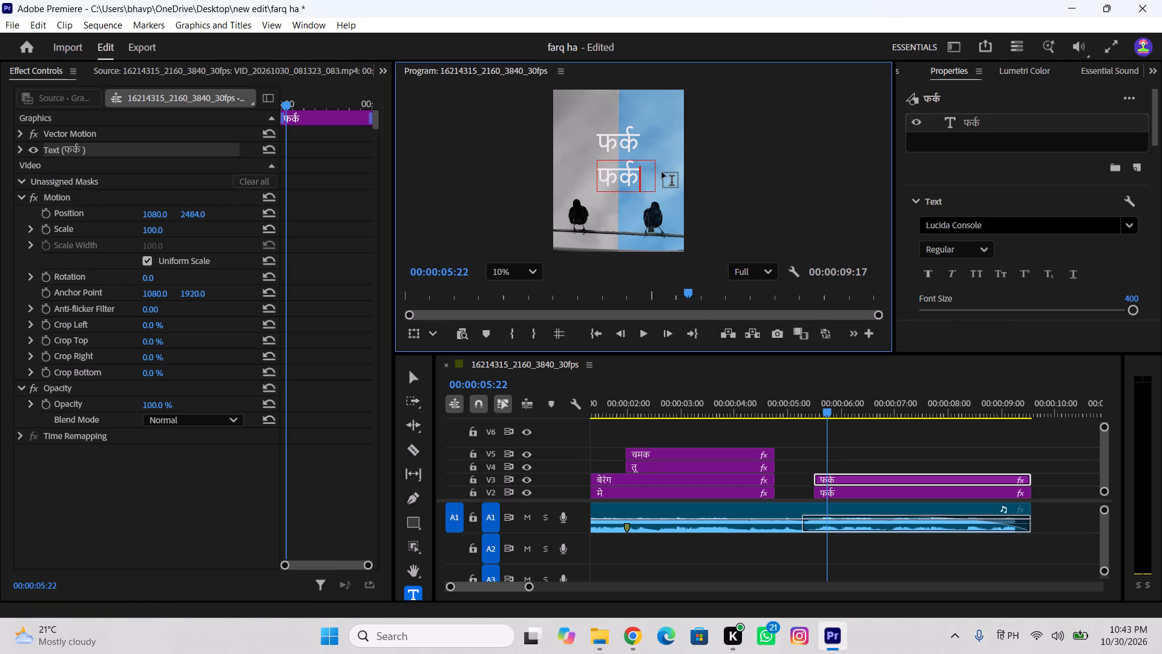
key("BackSpace")
key("BackSpace")
key("BackSpace")
key("BackSpace")
key("BackSpace")
type("he")
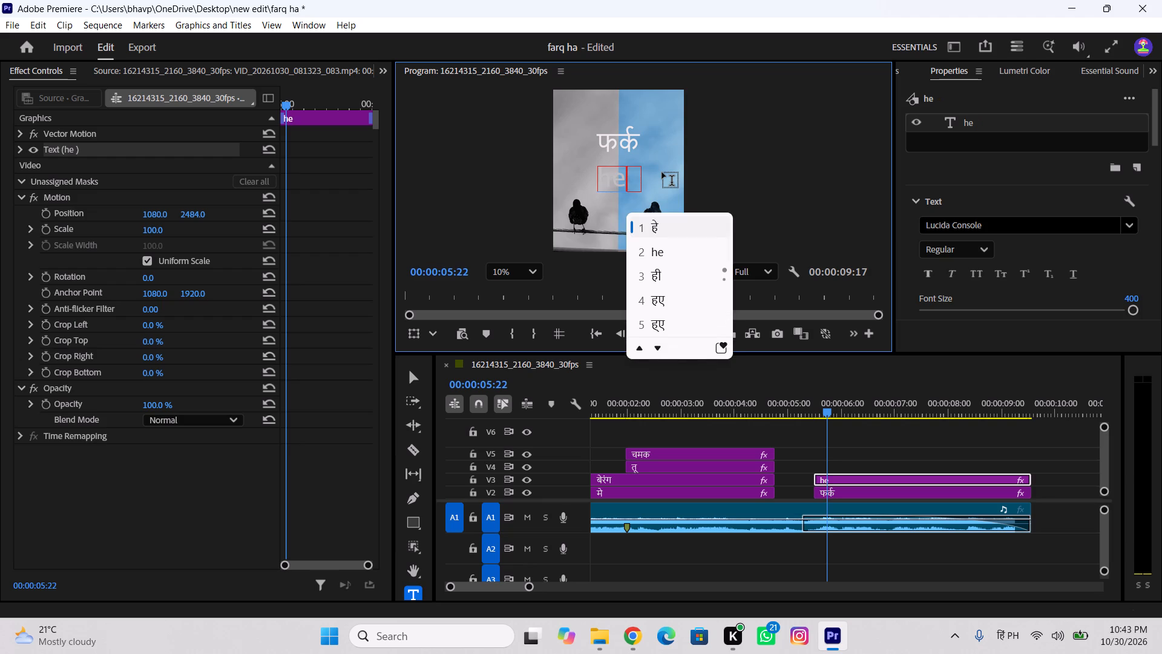
left_click(665, 227)
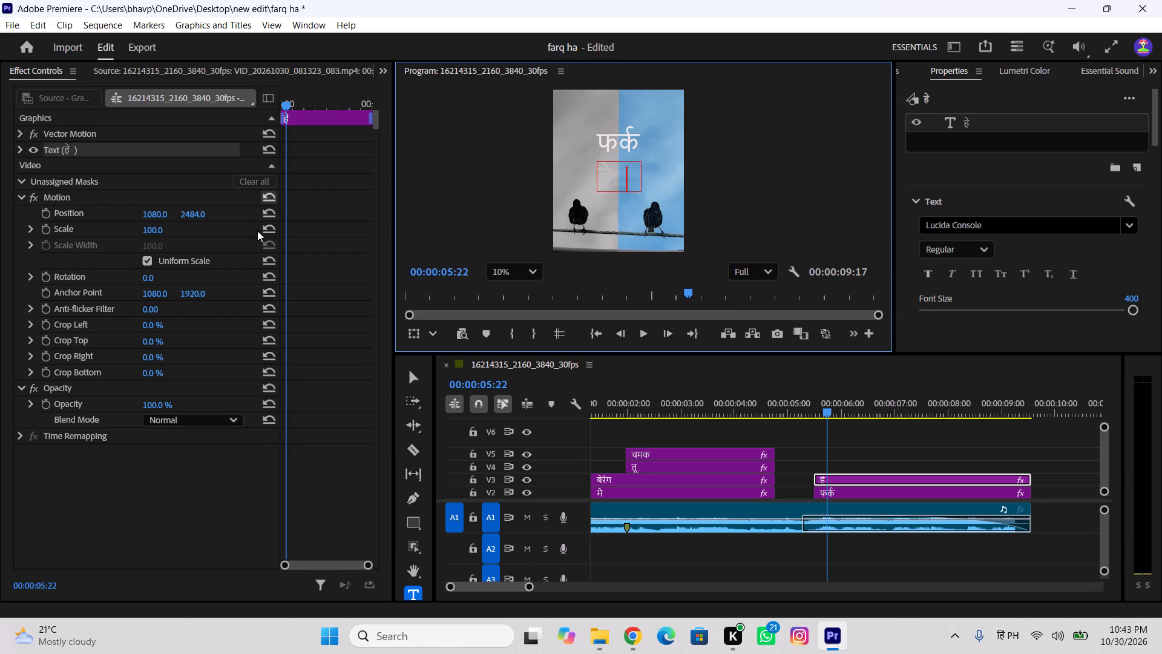
Shift the हे clip on V3 sideways to horizontal position 1506, beneath the फर्क word.
left_click_drag(149, 212, 344, 231)
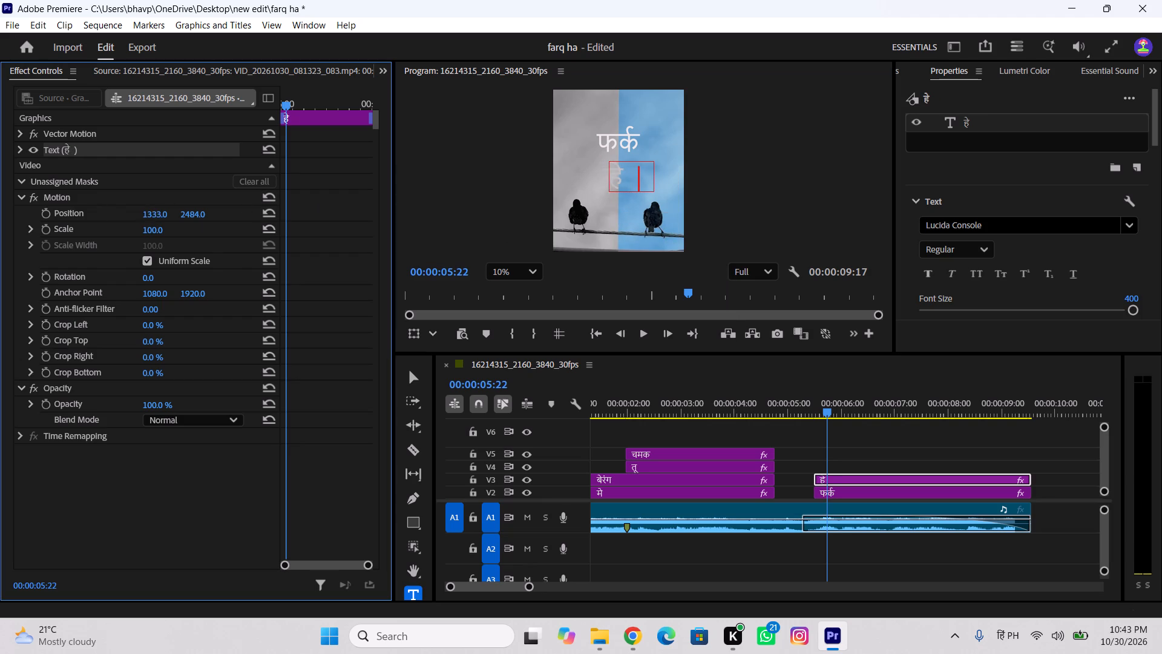
left_click_drag(344, 231, 471, 242)
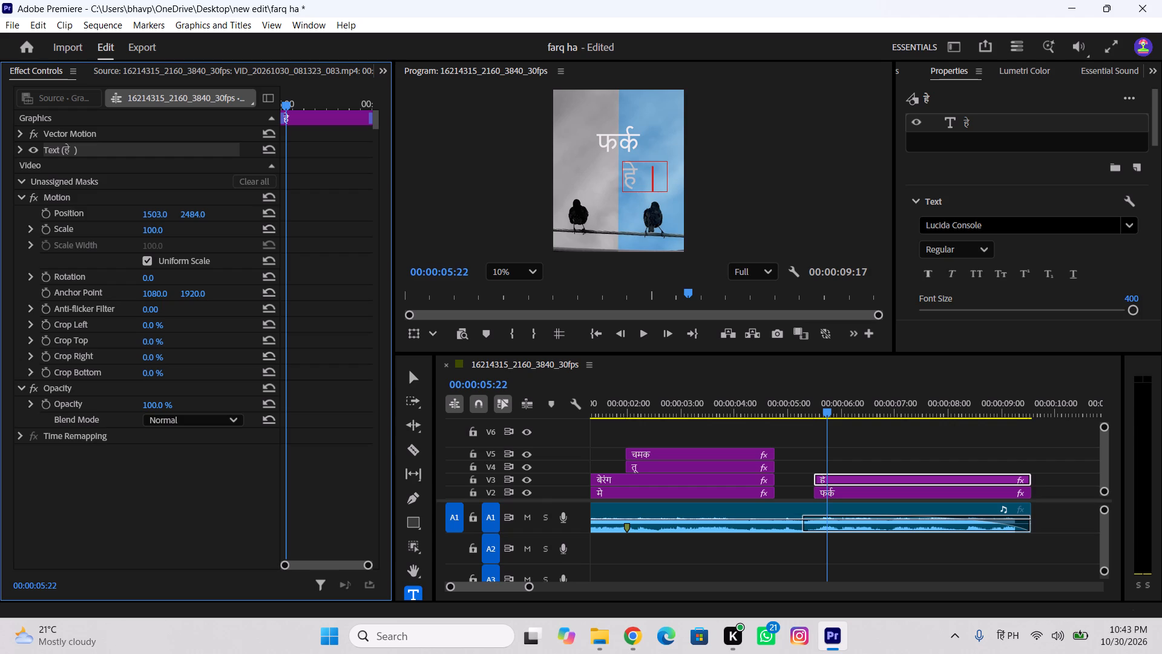
left_click_drag(471, 242, 476, 243)
left_click(159, 211)
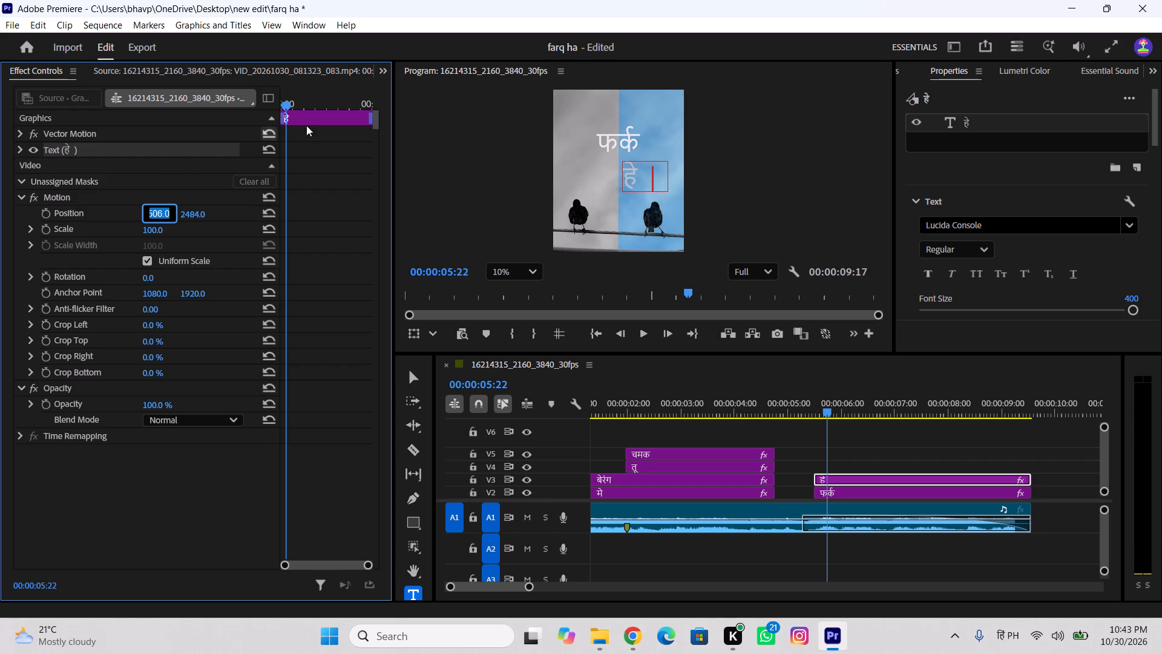
Select the हे and फर्क clips together and move both to clip position X 540, Y 1477, over the grey half.
left_click(860, 490, "shift")
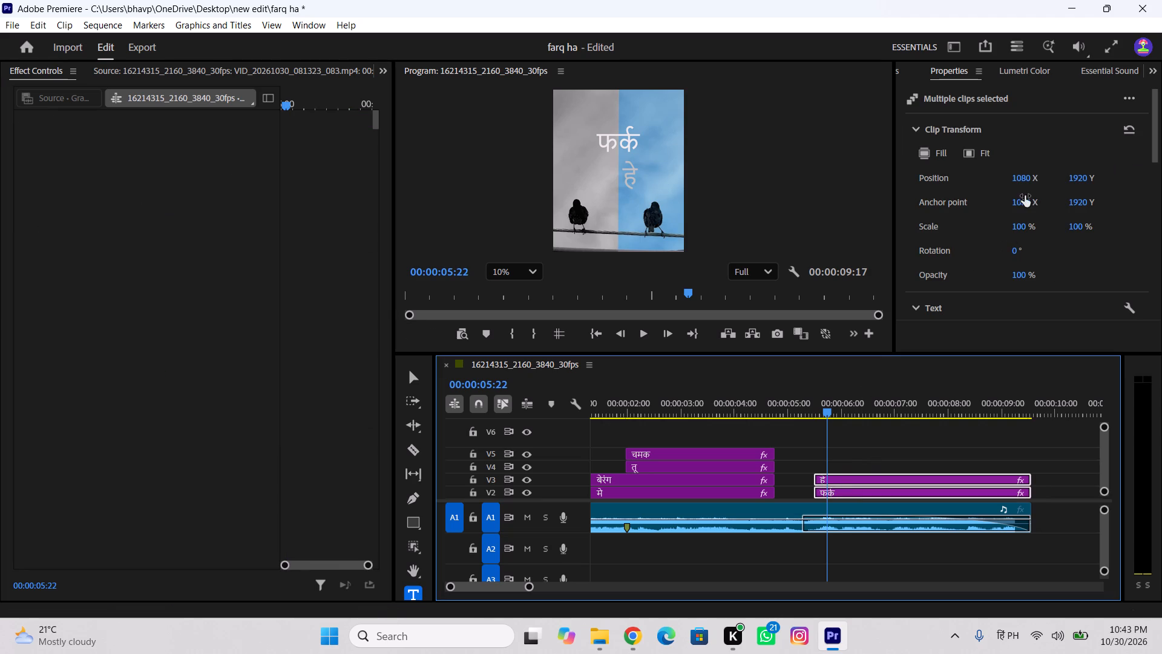
left_click_drag(1025, 180, 680, 246)
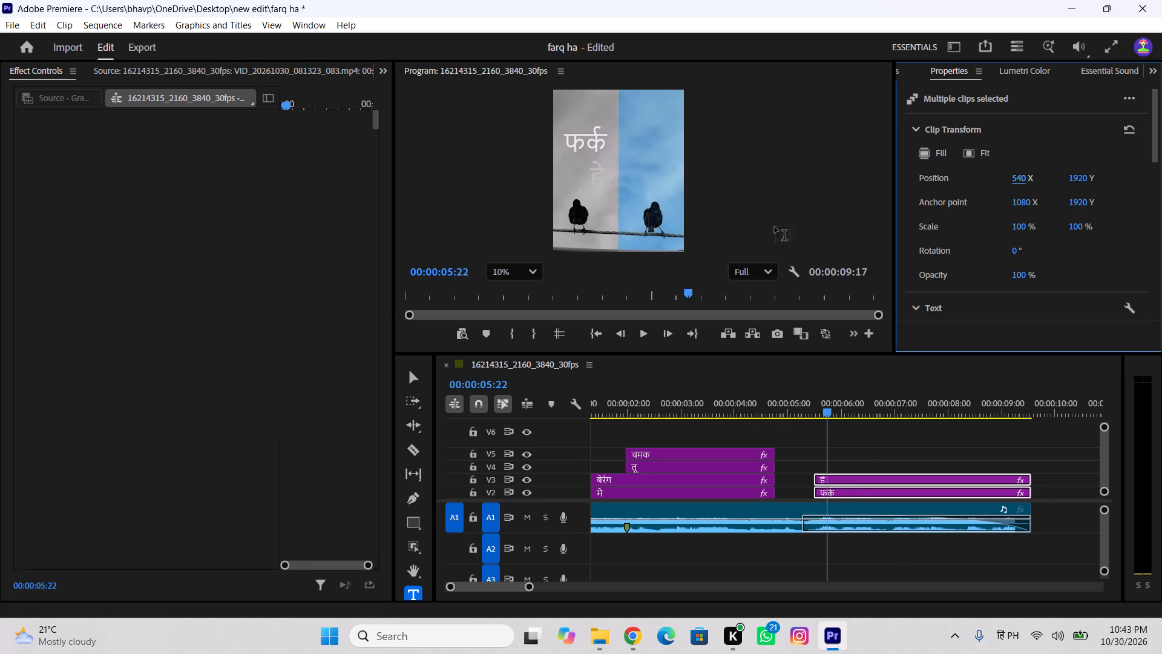
left_click_drag(1089, 175, 761, 268)
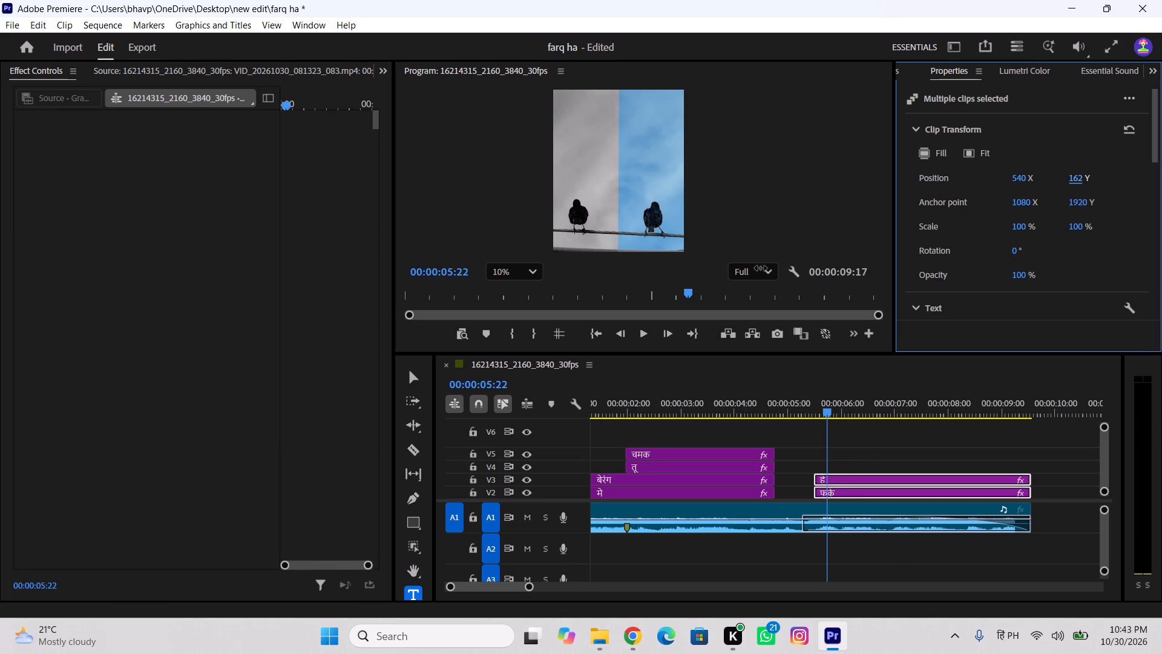
left_click_drag(761, 268, 1137, 237)
left_click_drag(1137, 237, 1161, 216)
left_click_drag(1075, 181, 1161, 183)
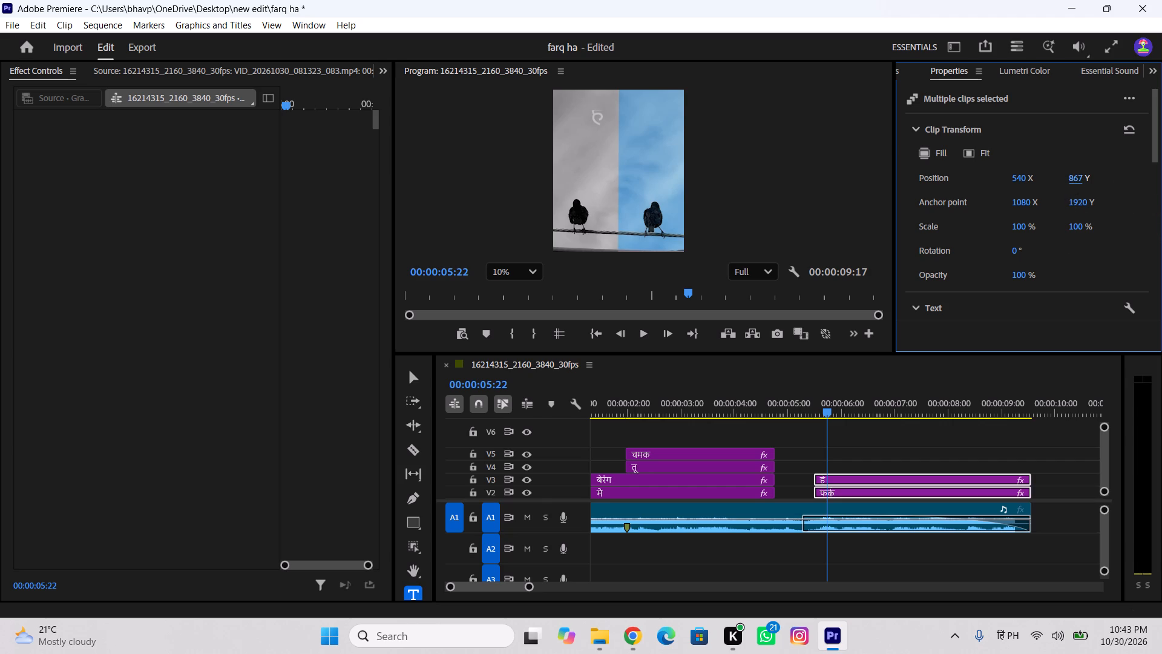
left_click_drag(1080, 174, 1161, 176)
left_click_drag(1076, 180, 1161, 200)
left_click_drag(1074, 177, 1146, 183)
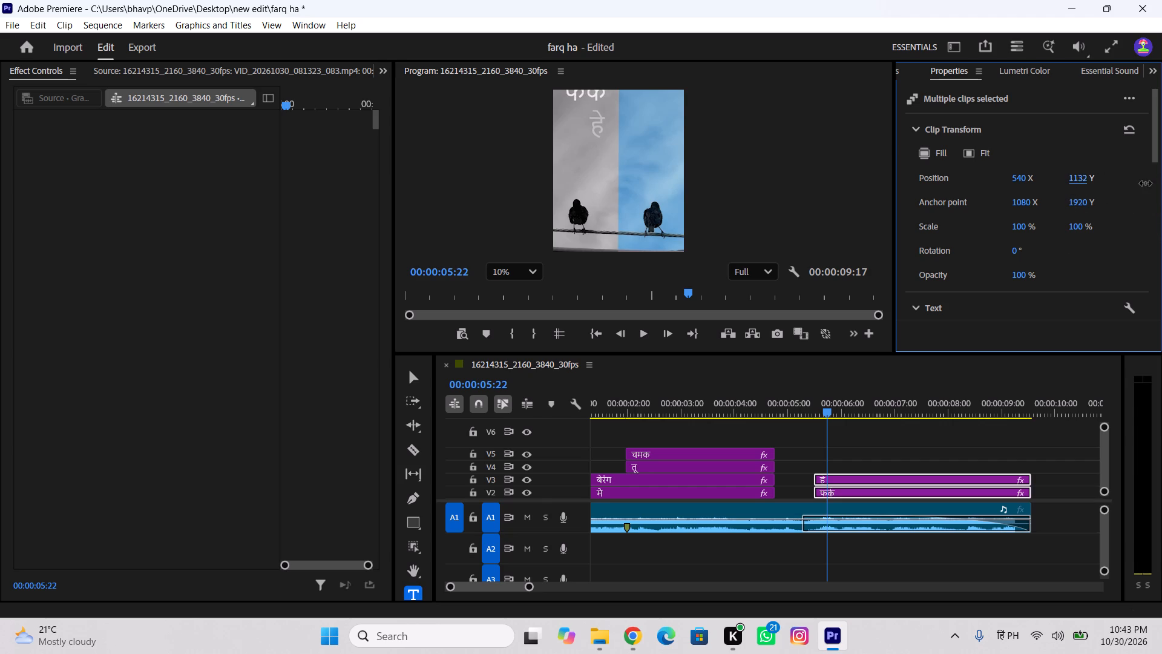
left_click_drag(1146, 183, 1161, 179)
left_click_drag(1068, 177, 1069, 178)
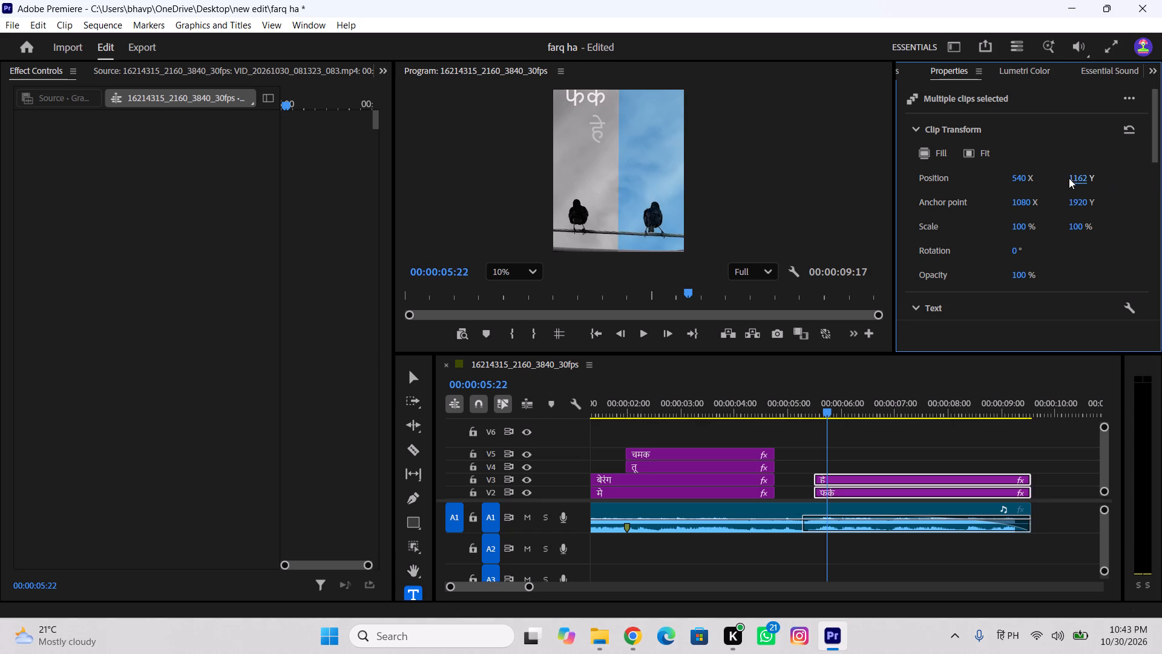
left_click_drag(1069, 178, 1118, 182)
left_click_drag(1079, 179, 1161, 177)
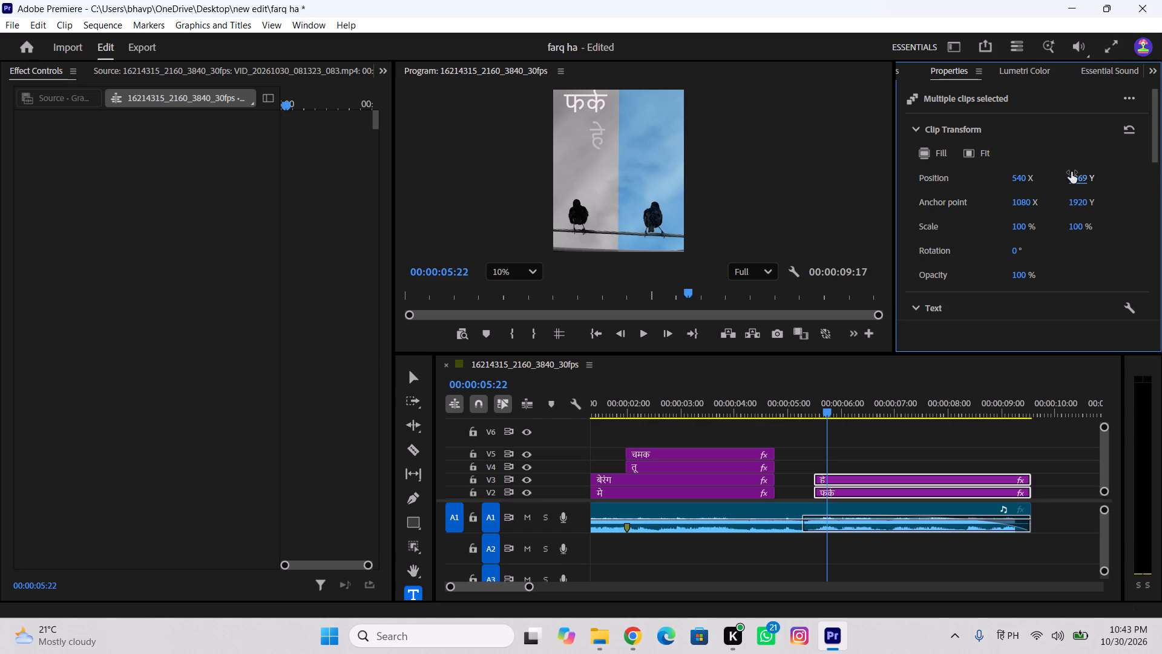
left_click_drag(1073, 174, 1161, 179)
left_click_drag(1079, 179, 1092, 180)
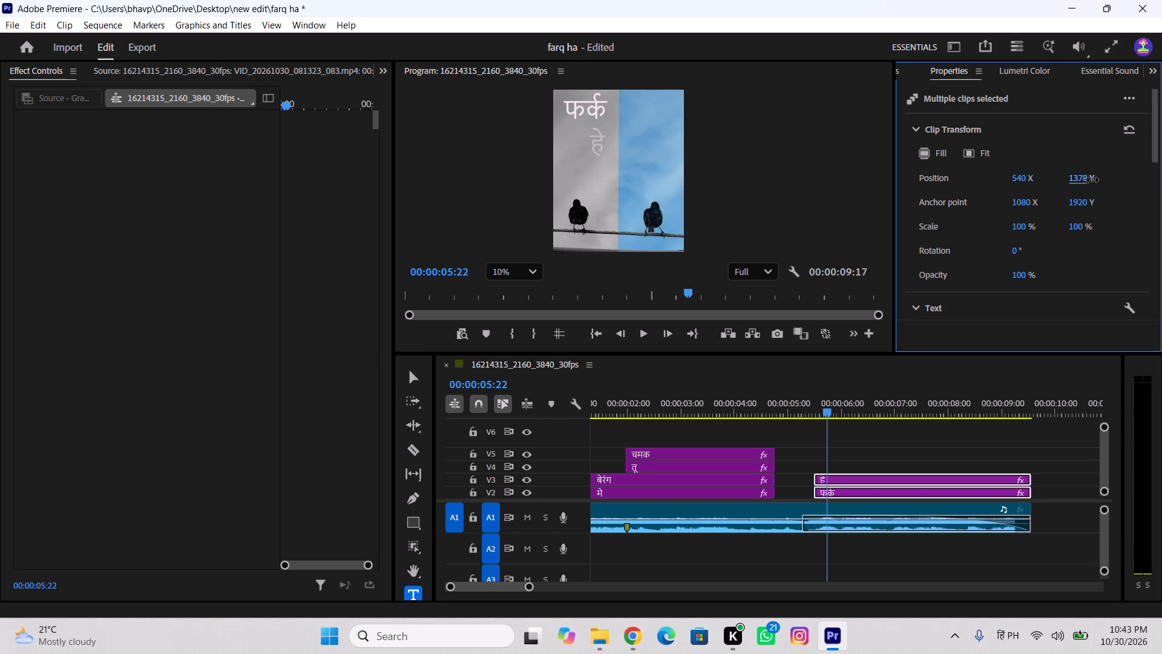
left_click_drag(1092, 180, 1161, 184)
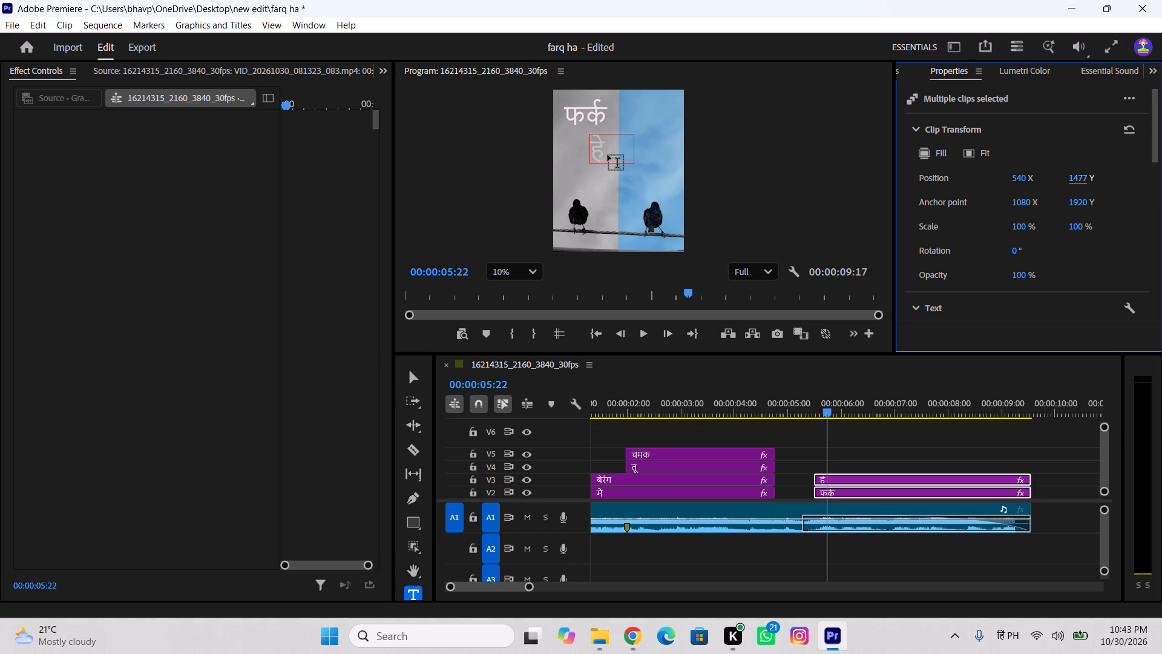
Select the text of हे and set its fill colour to near-white E5E4E4.
left_click(591, 151)
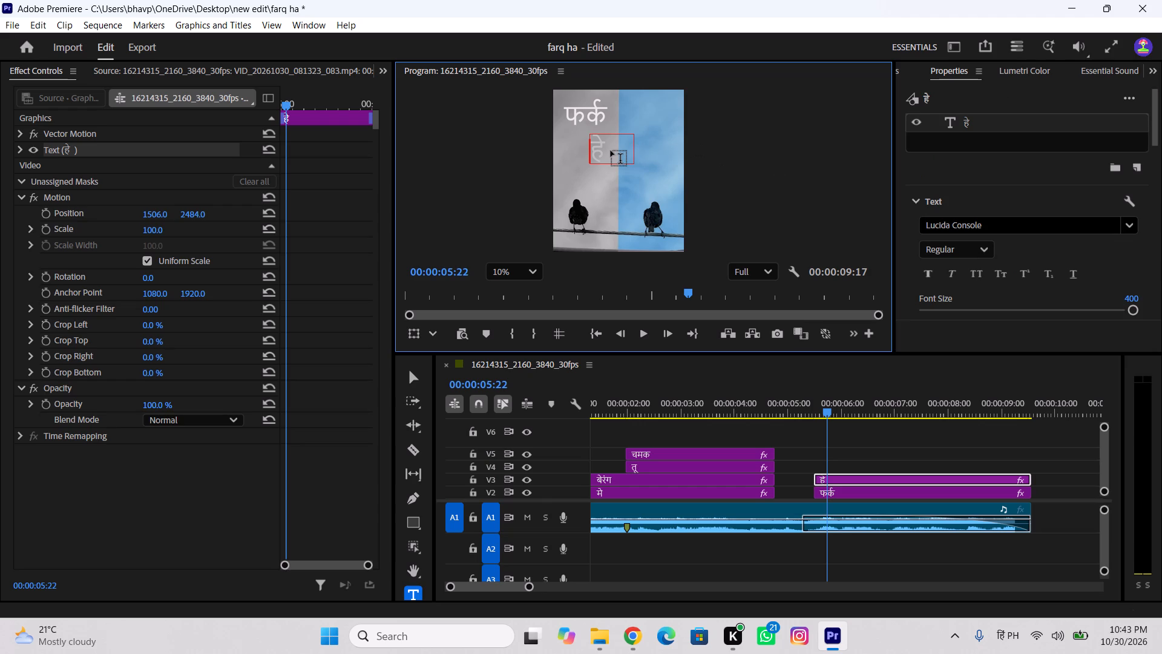
left_click_drag(611, 151, 584, 156)
scroll(916, 266, "down", 6)
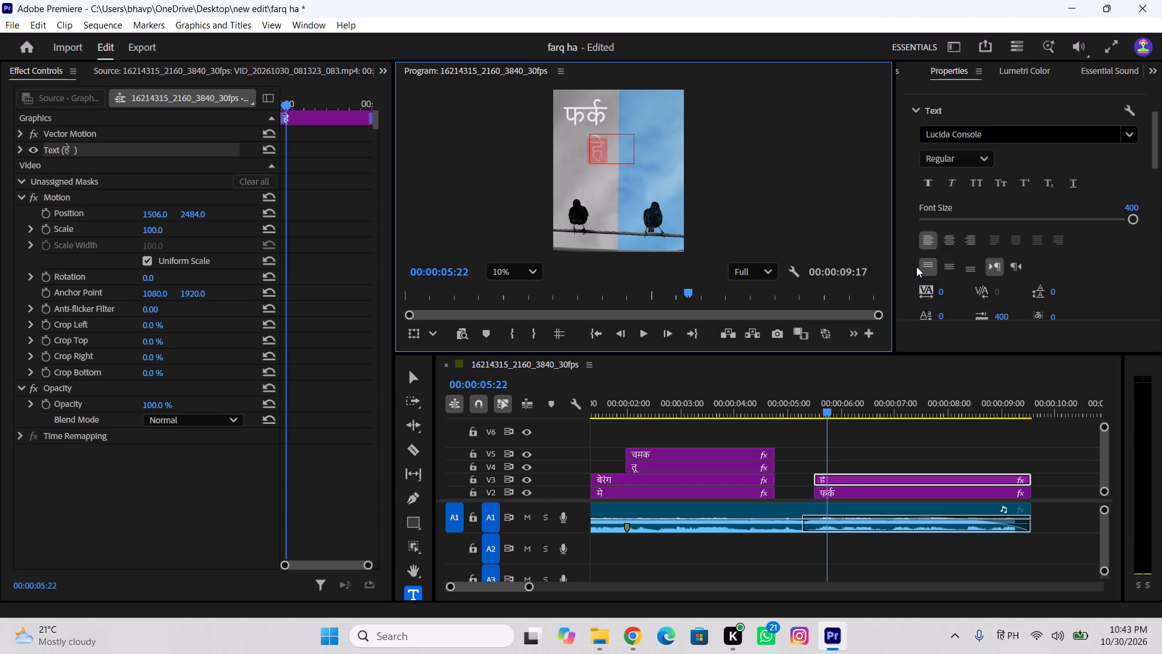
scroll(916, 266, "down", 10)
left_click(953, 242)
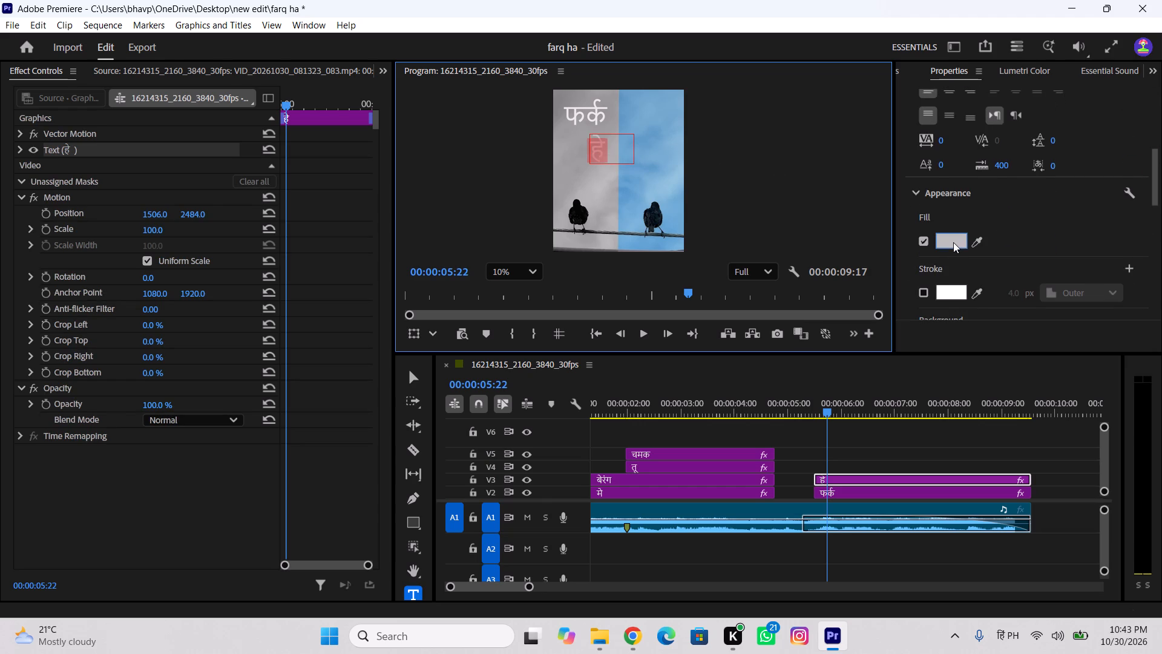
left_click_drag(468, 348, 399, 381)
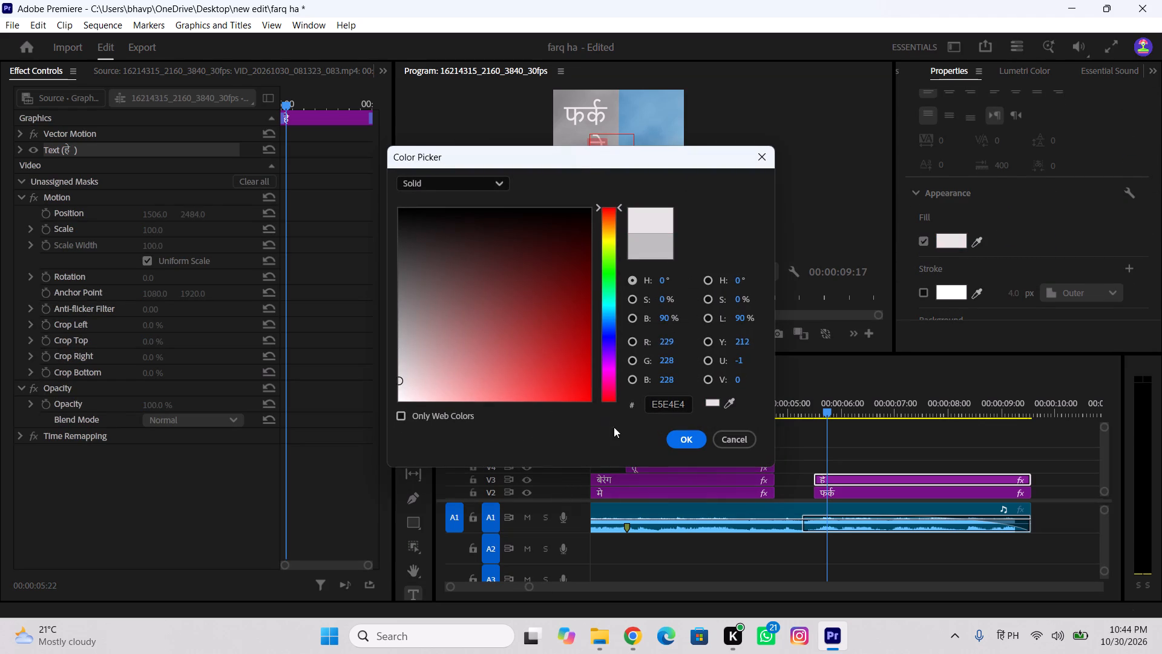
left_click(677, 435)
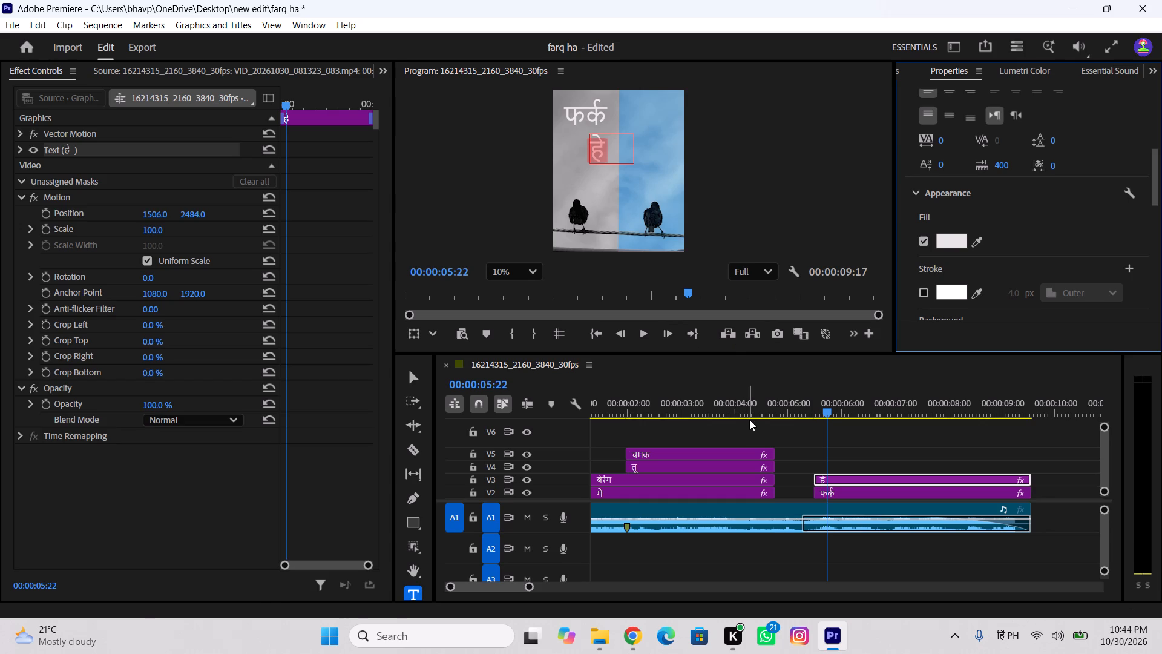
left_click(749, 420)
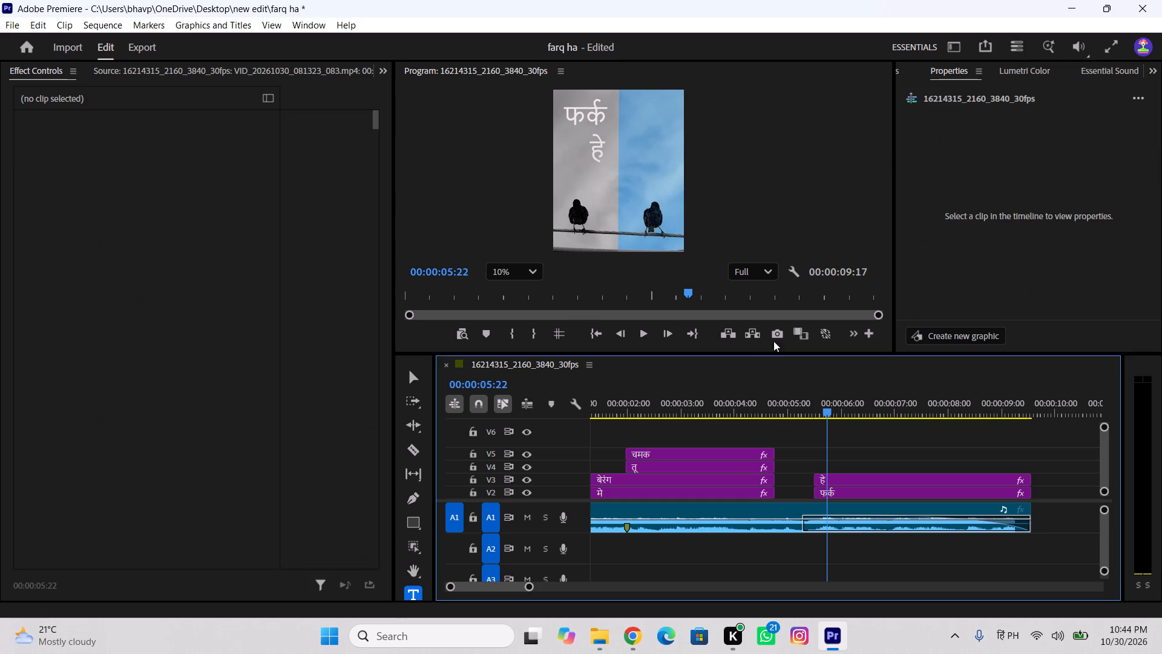
Select the फर्क clip on V2 and move the playhead to its start at 00:00:05:15.
left_click(839, 493)
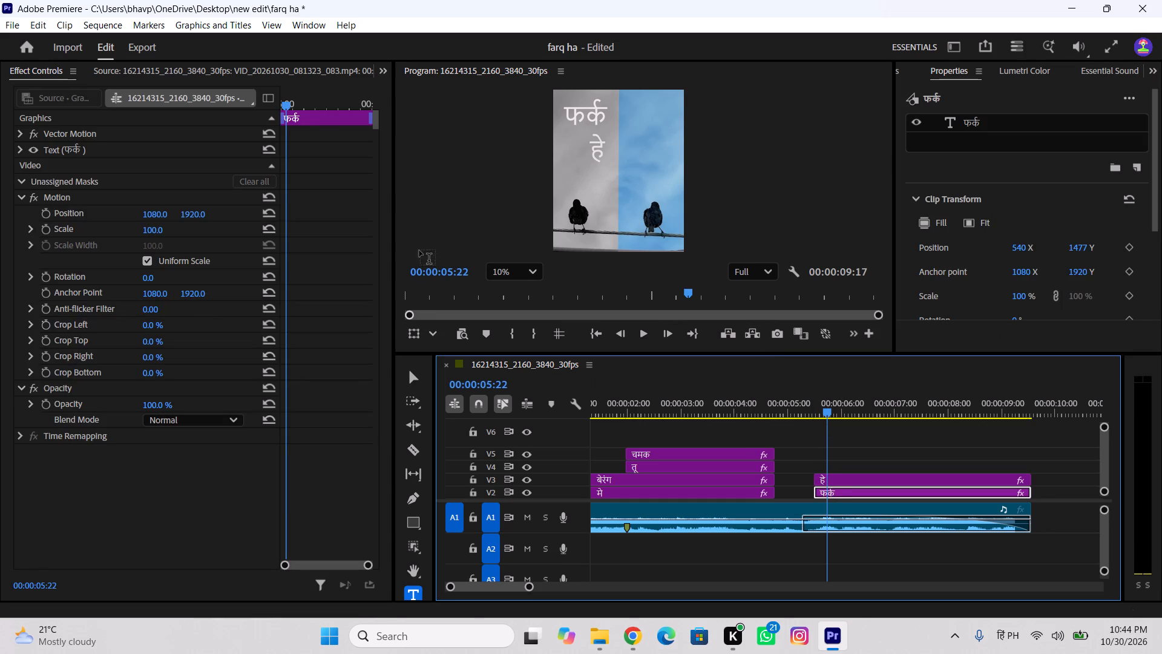
left_click_drag(284, 107, 274, 108)
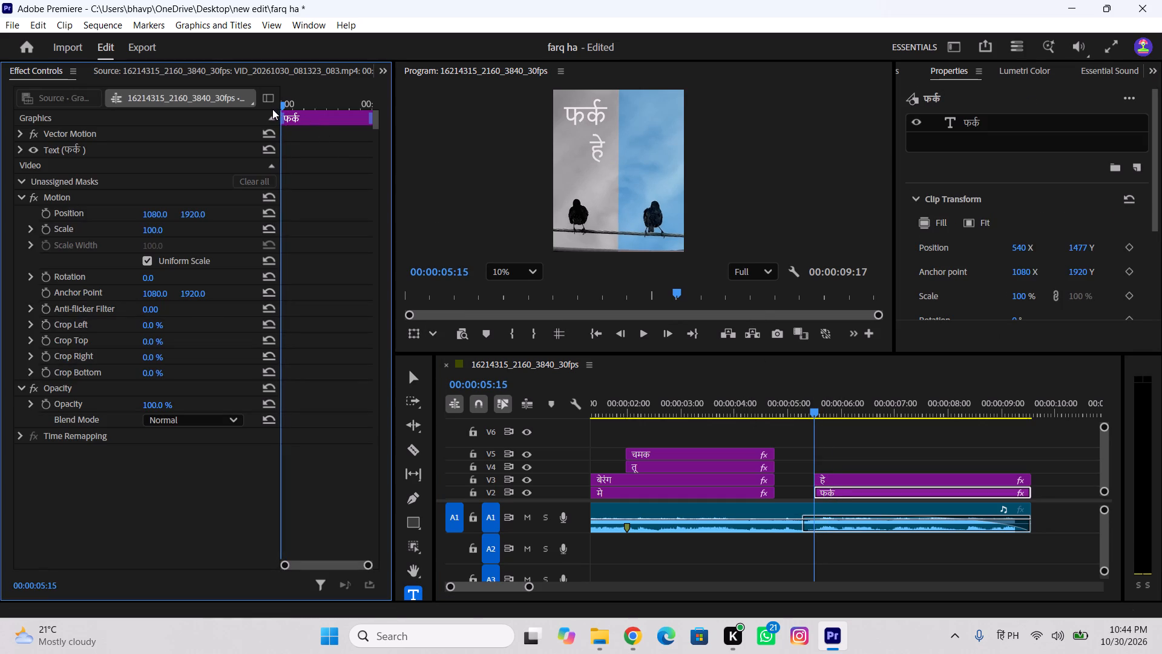
left_click_drag(286, 103, 273, 103)
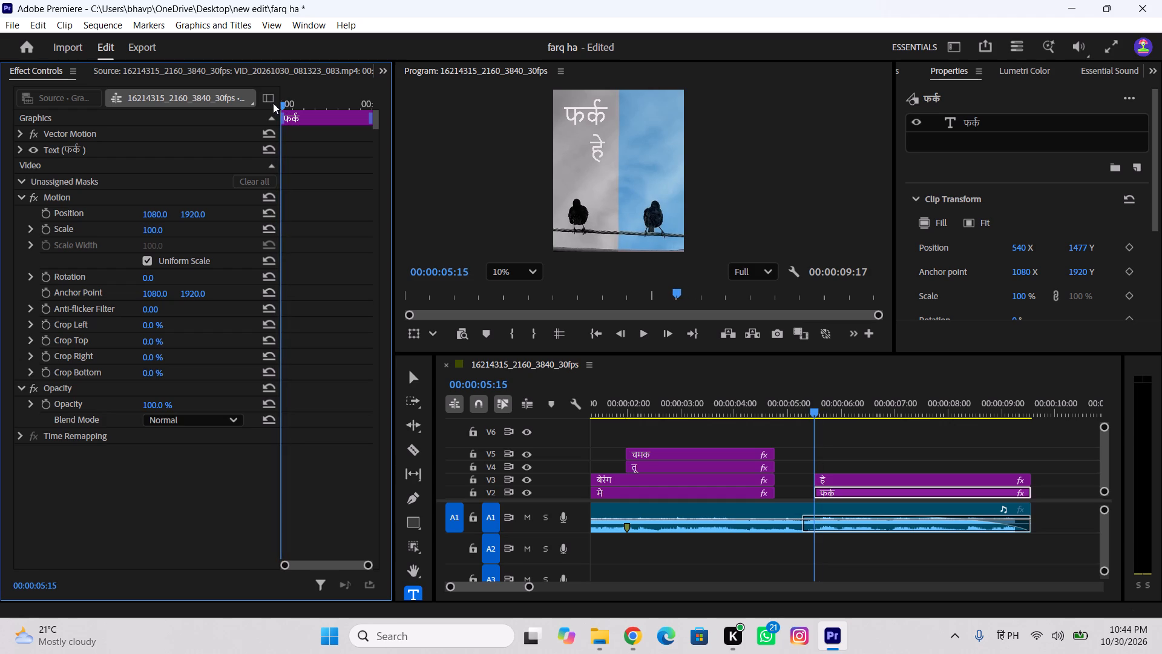
left_click_drag(273, 103, 265, 104)
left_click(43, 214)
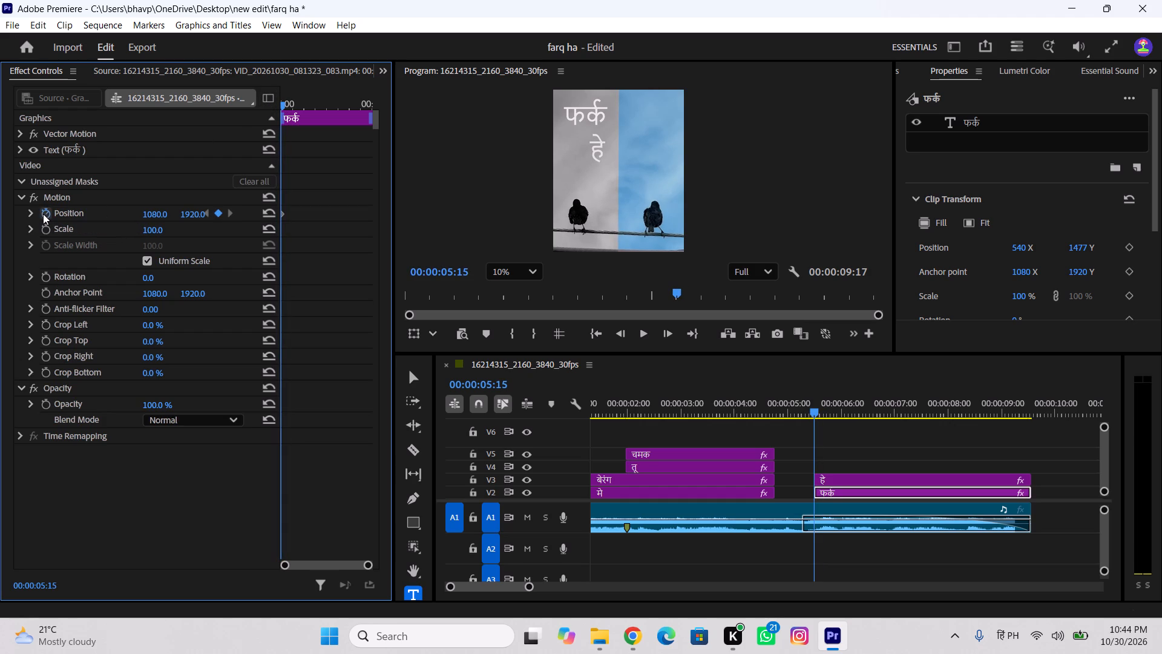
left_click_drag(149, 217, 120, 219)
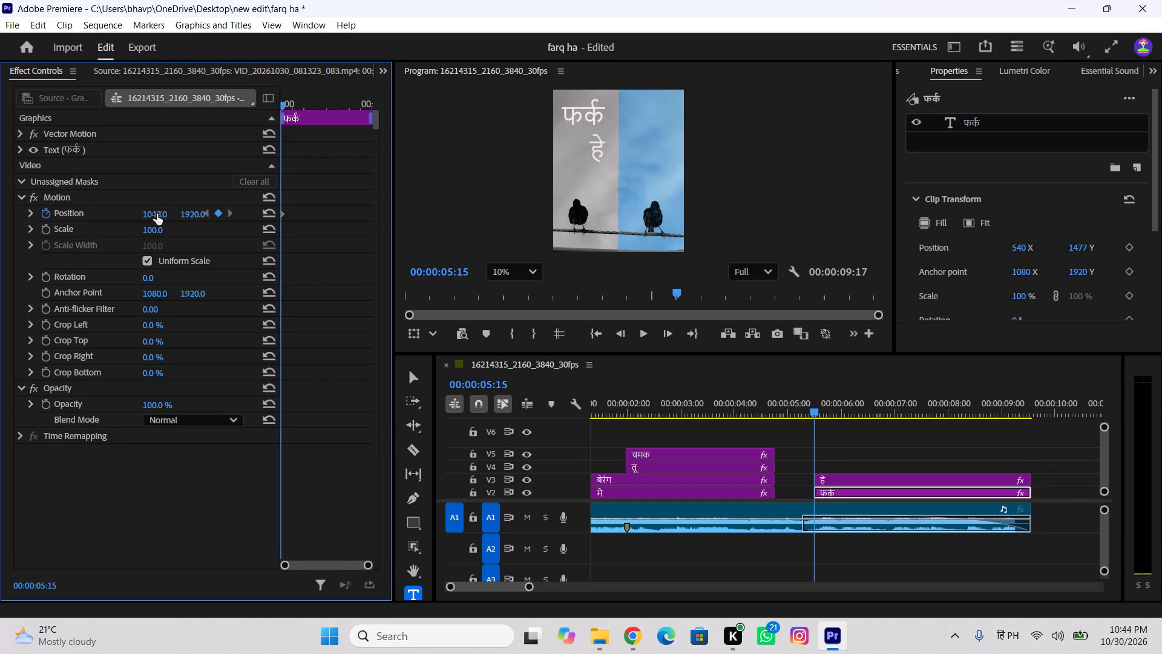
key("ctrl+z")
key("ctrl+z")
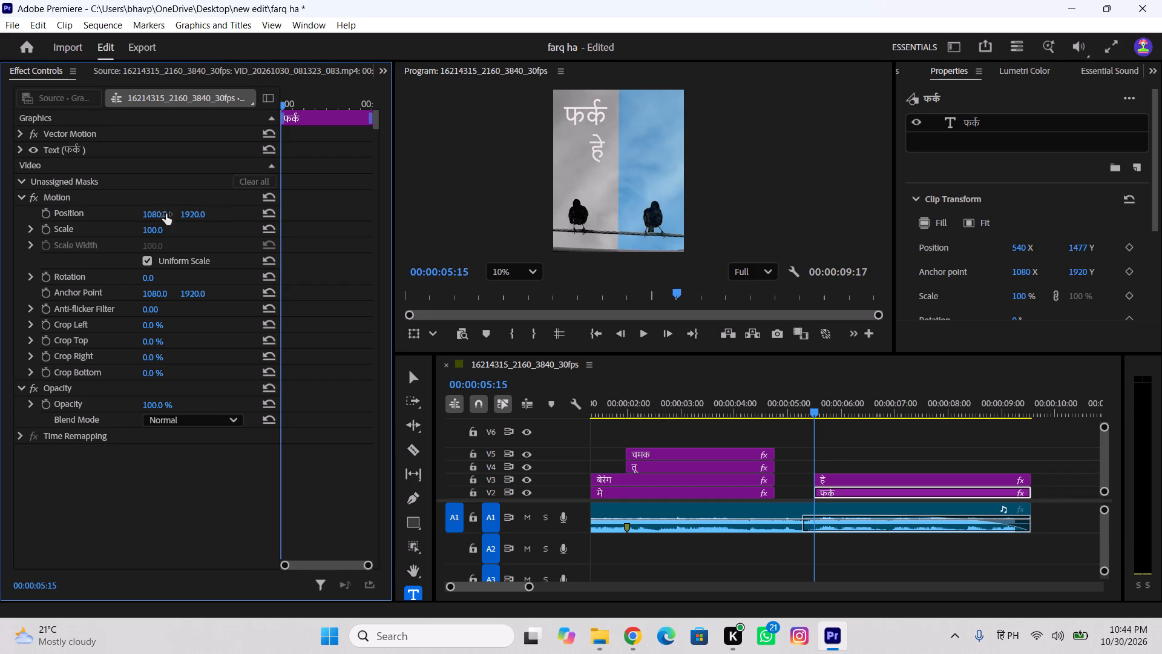
Enable Position animation on the फर्क clip at 00:00:05:15 and set the starting keyframe's vertical position to 1890.
left_click(48, 216)
left_click_drag(197, 217, 185, 222)
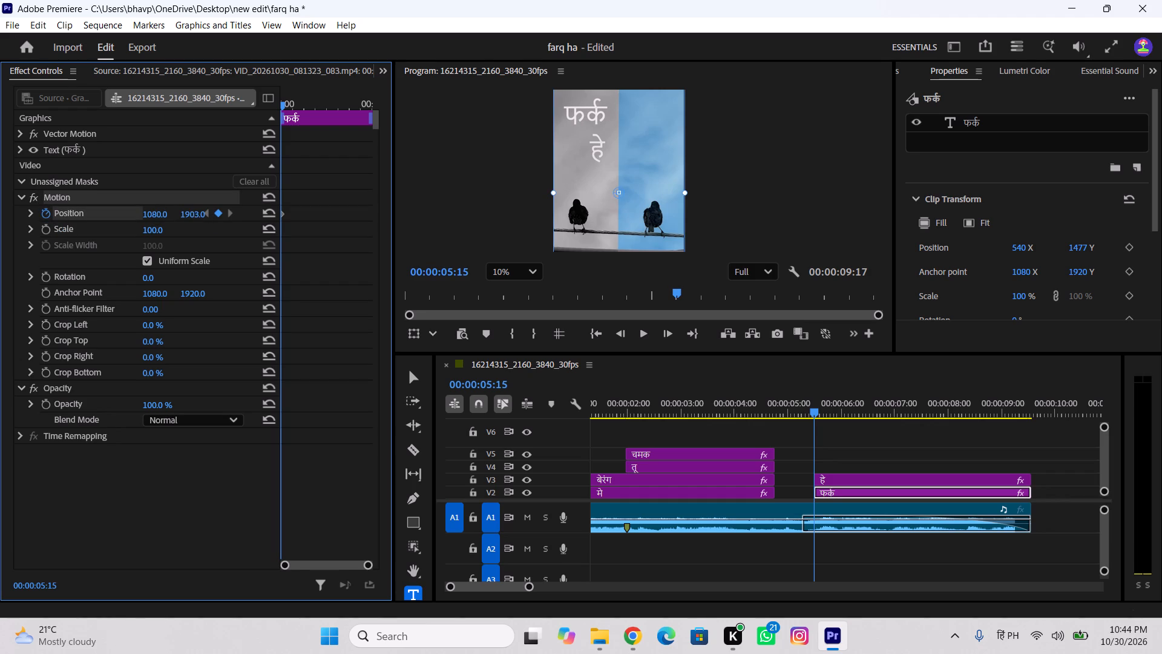
left_click_drag(185, 222, 177, 228)
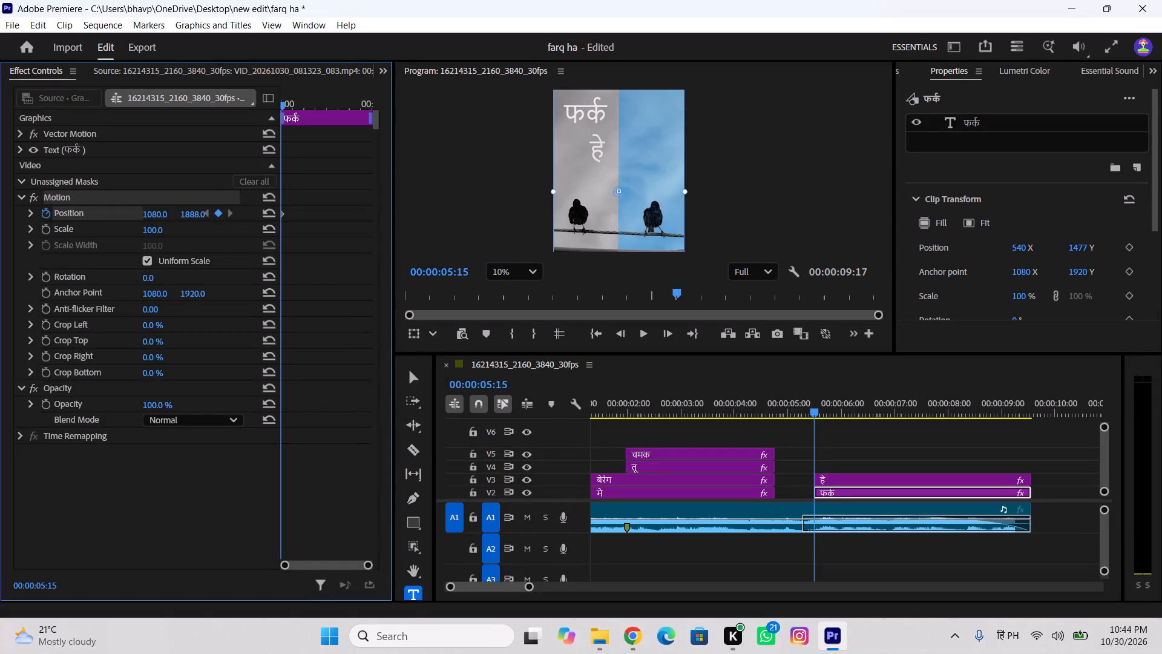
left_click_drag(177, 228, 178, 228)
Add a second Position keyframe to the फर्क clip at 00:00:05:25 with vertical position 1970.
left_click_drag(283, 105, 290, 107)
left_click_drag(199, 213, 200, 214)
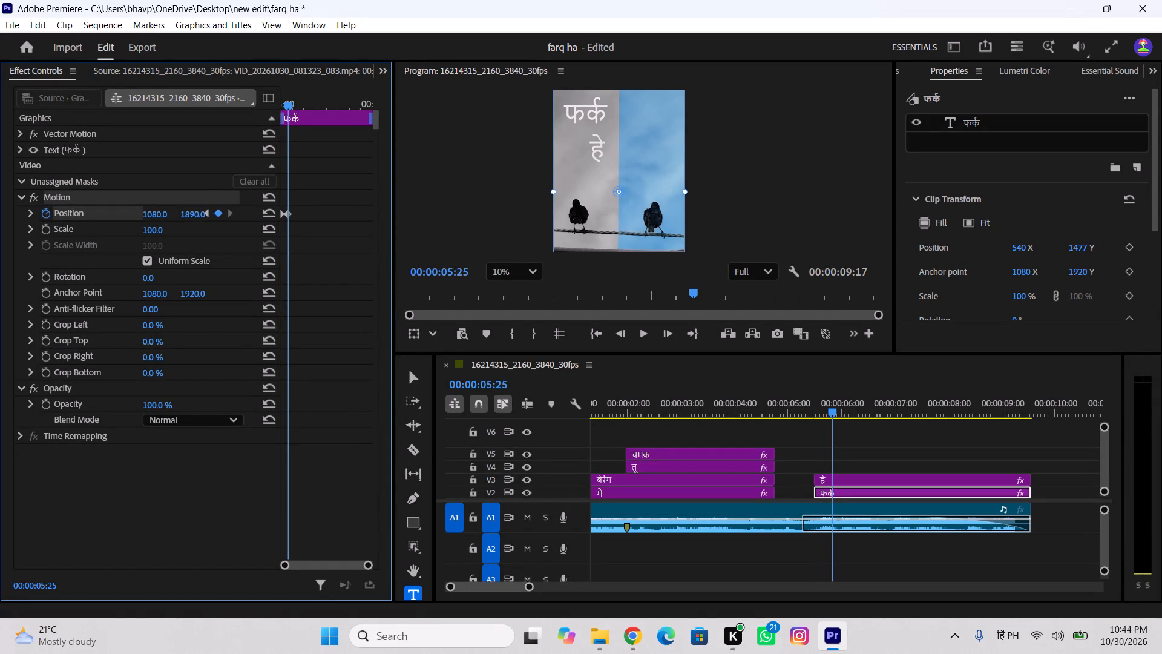
left_click_drag(200, 214, 268, 225)
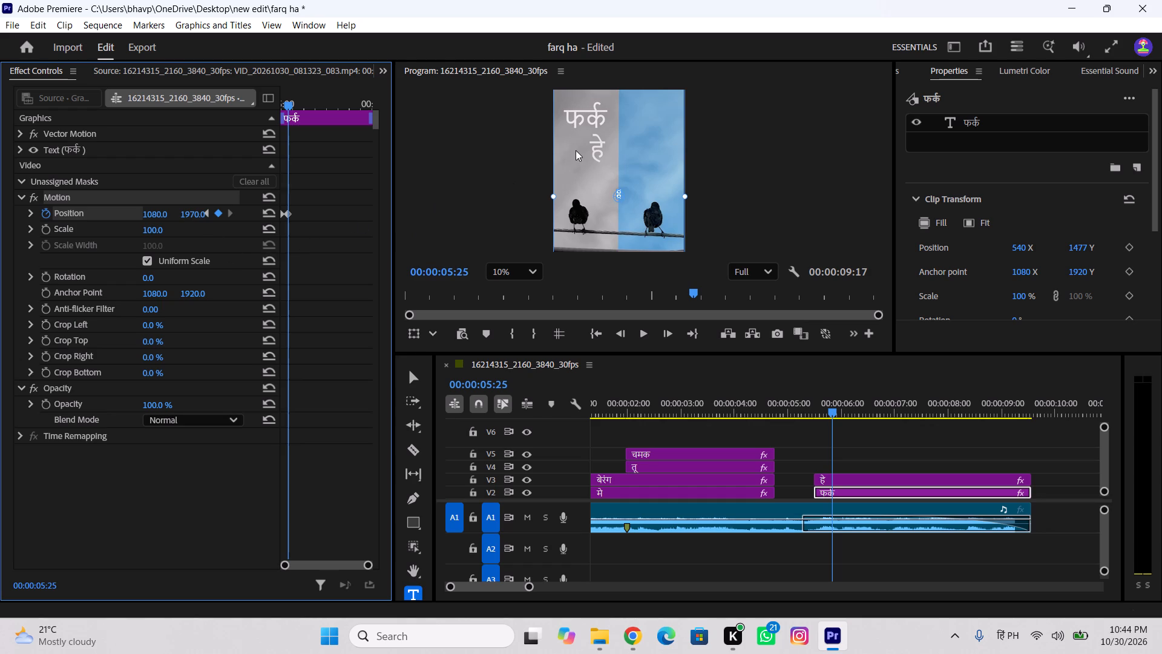
left_click(600, 149)
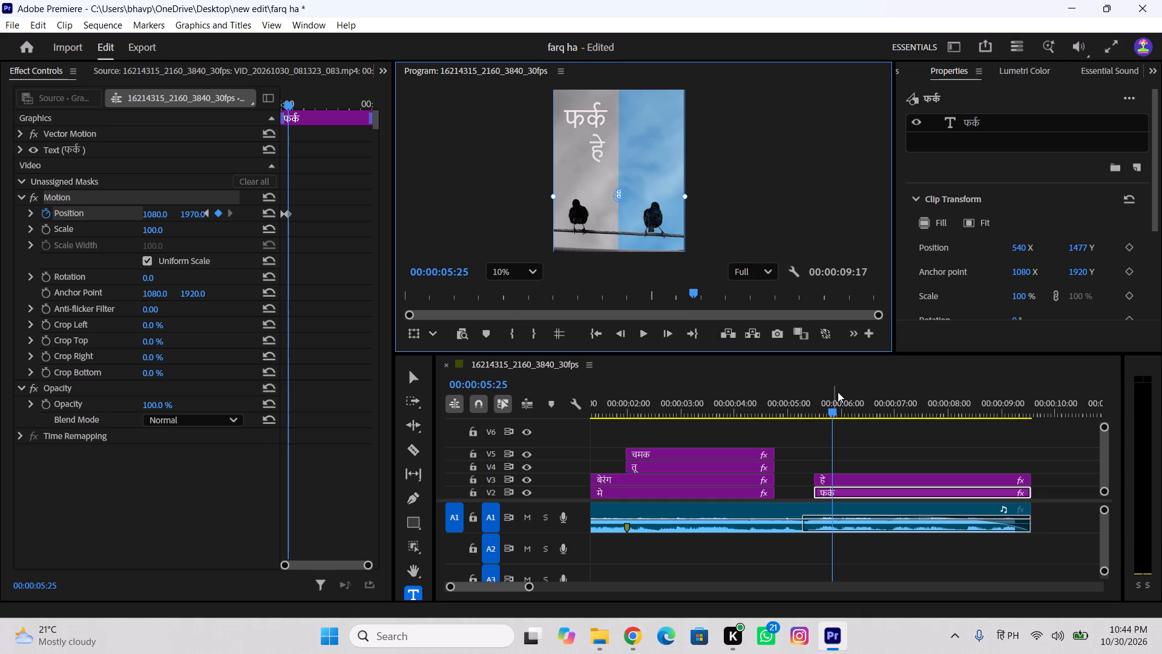
Play back the फर्क position animation from just before the clip's start.
left_click_drag(830, 405, 796, 429)
key("space")
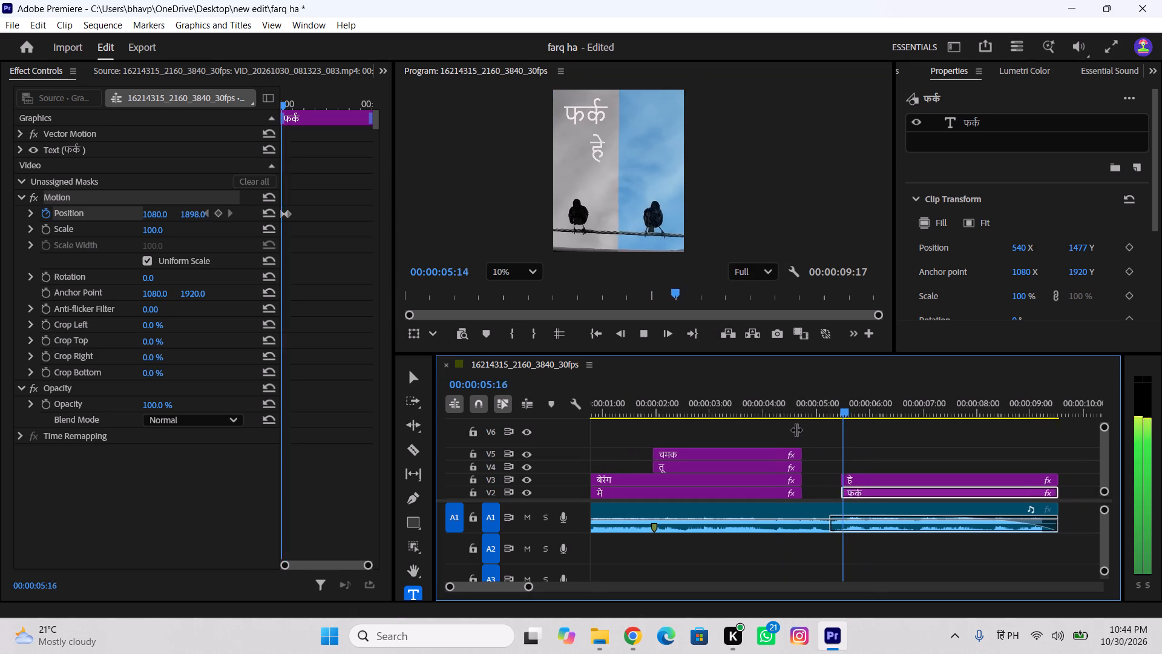
key("space")
left_click(585, 107)
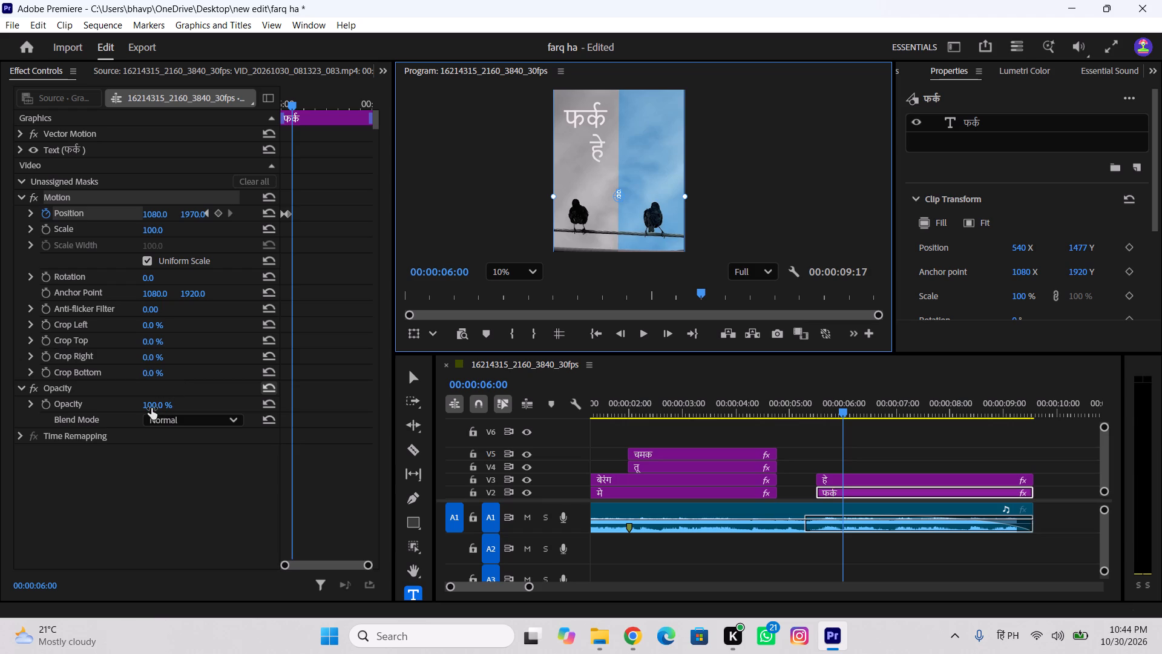
Enable Opacity animation on the फर्क clip at 00:00:05:15 and set the starting keyframe to 0%.
left_click_drag(290, 105, 266, 107)
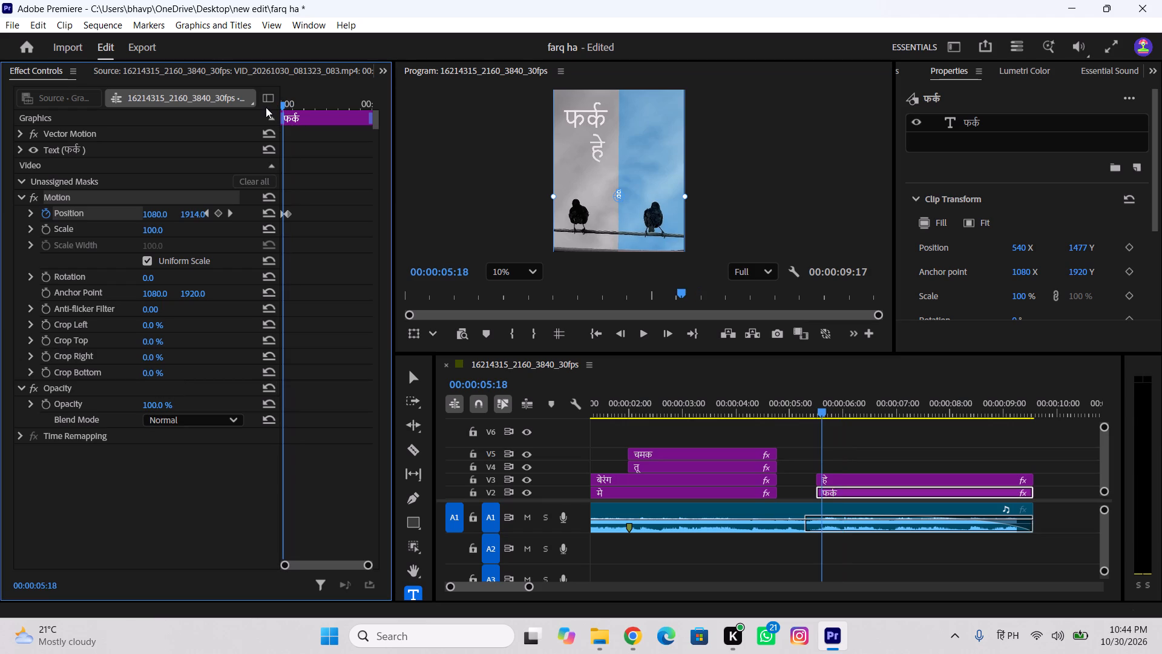
left_click_drag(266, 107, 260, 116)
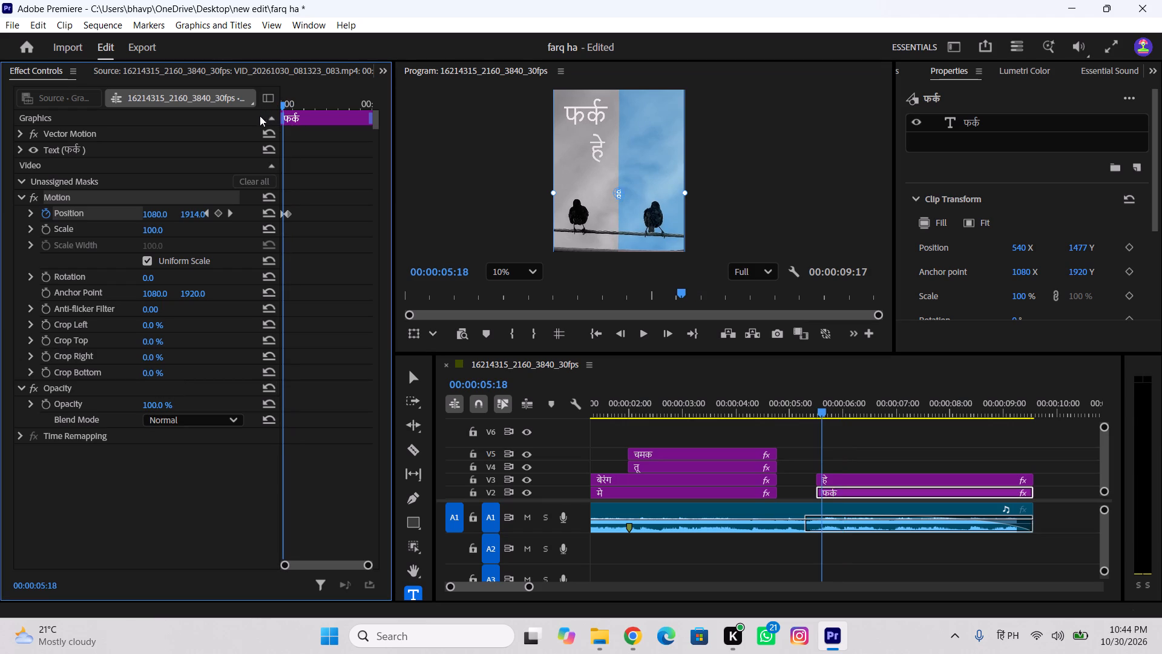
left_click_drag(260, 116, 275, 128)
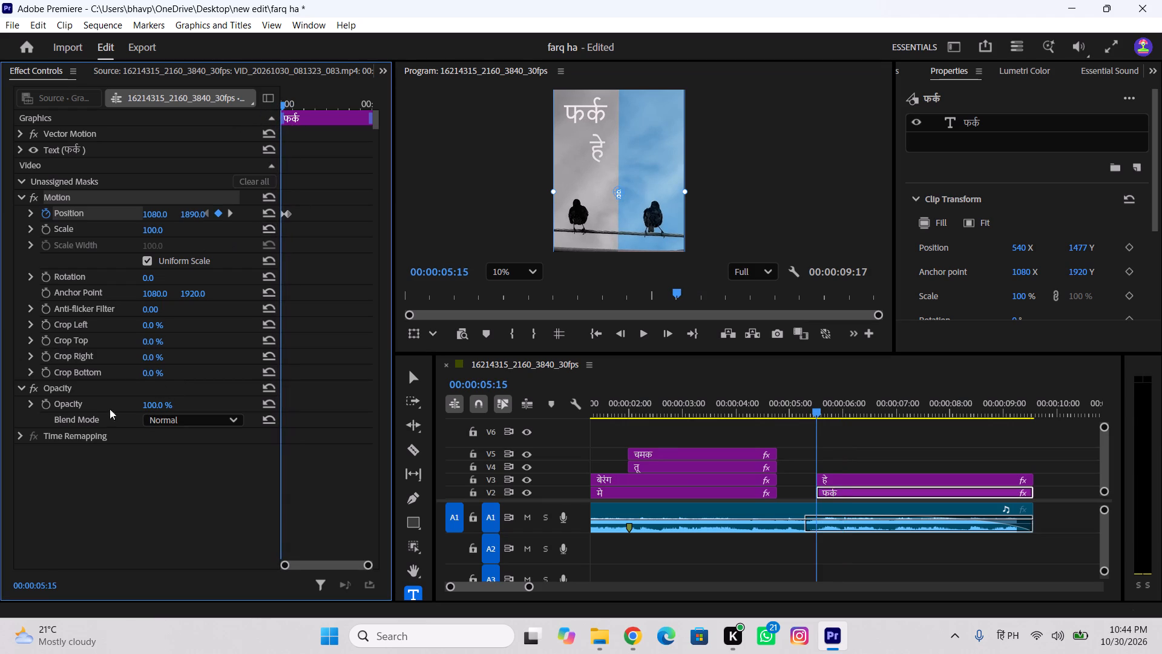
left_click(43, 406)
left_click_drag(154, 404, 91, 411)
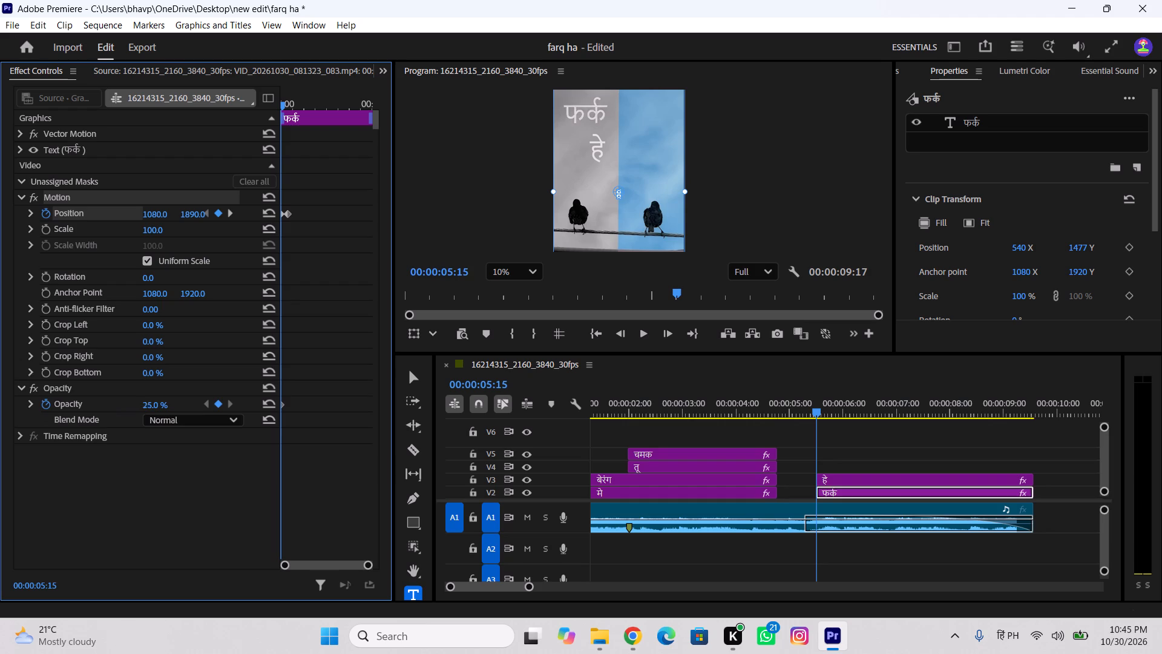
left_click_drag(91, 411, 44, 416)
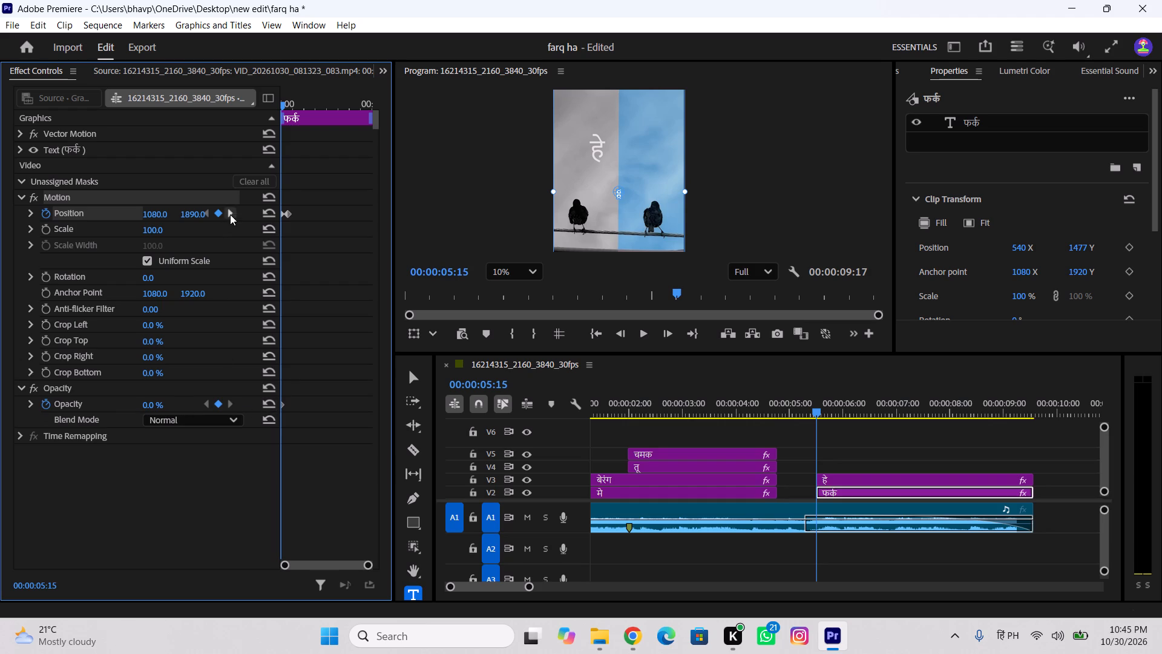
Add a second Opacity keyframe to the फर्क clip at 00:00:05:25 with a value of 100%.
left_click(230, 214)
left_click_drag(154, 405, 381, 386)
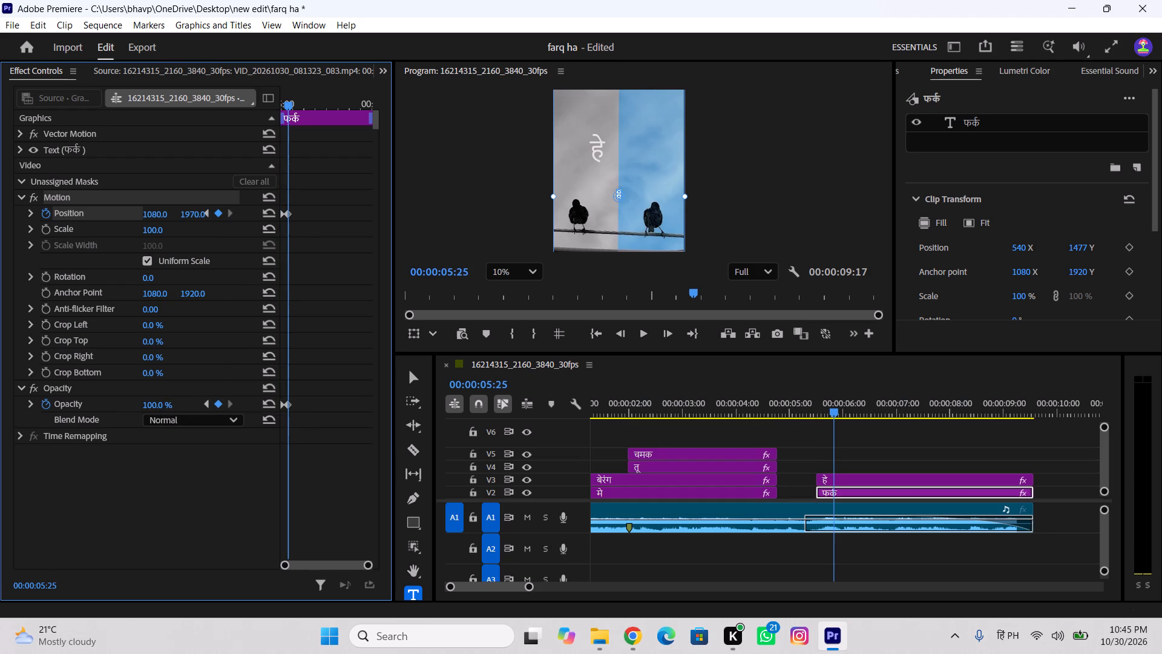
left_click_drag(381, 386, 674, 360)
Play back the फर्क fade-in and movement from 00:00:04:20.
left_click_drag(837, 407, 774, 418)
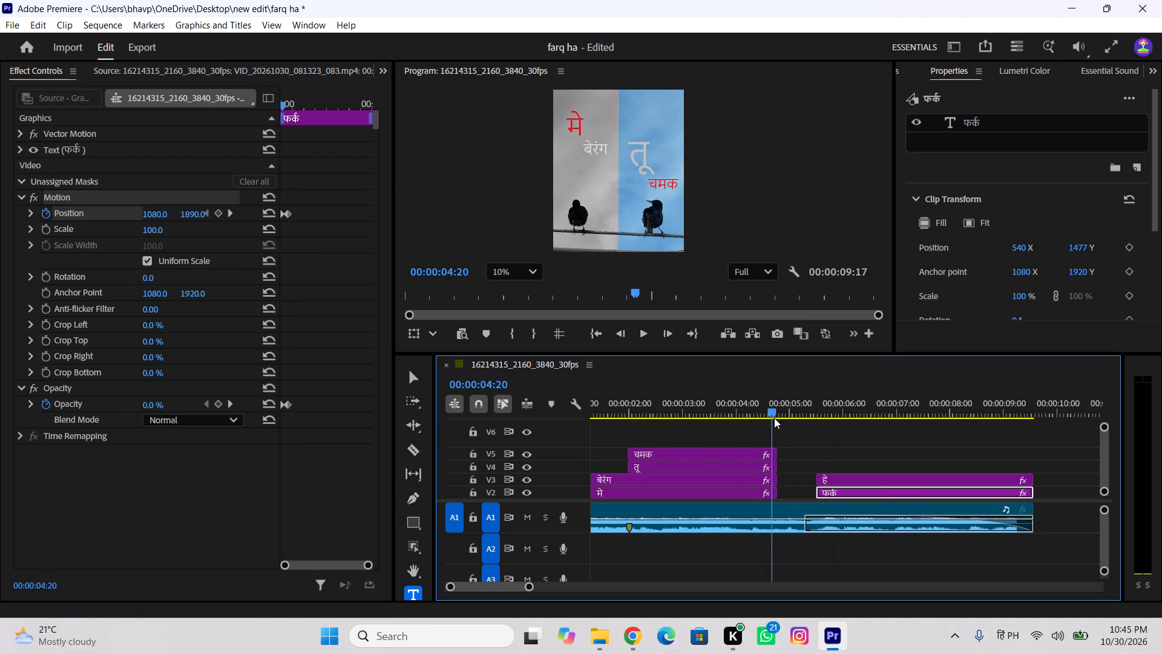
key("space")
key("space")
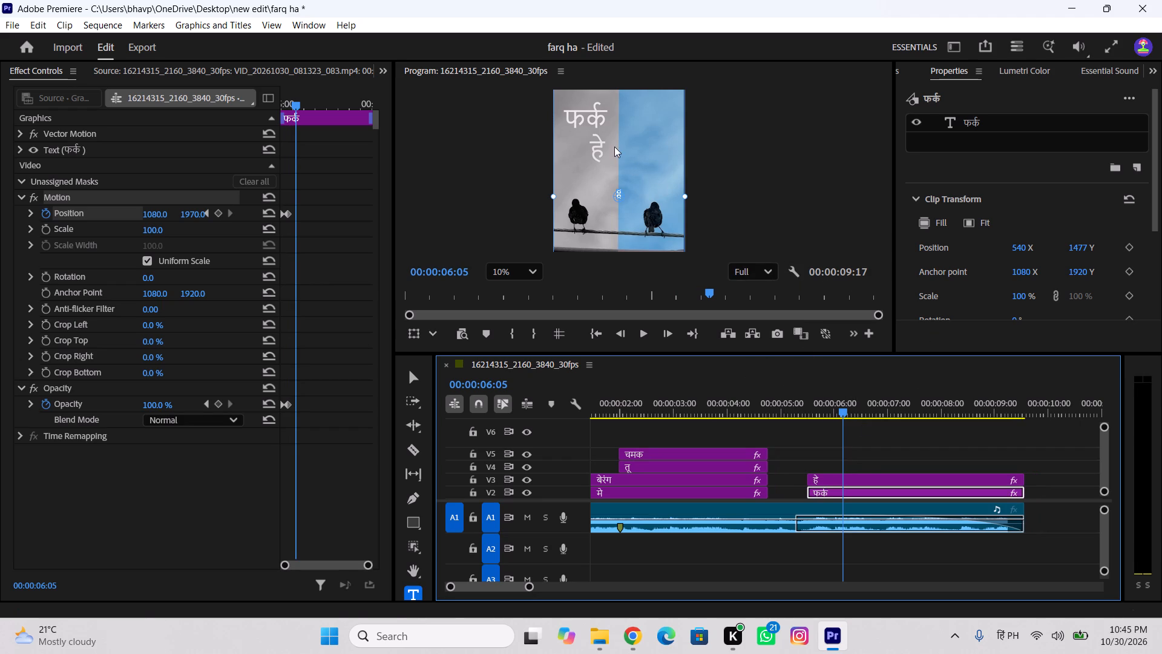
Copy both Opacity keyframes from the फर्क clip on V2 and paste them into the Opacity effect of the हे clip on V3.
left_click(859, 478)
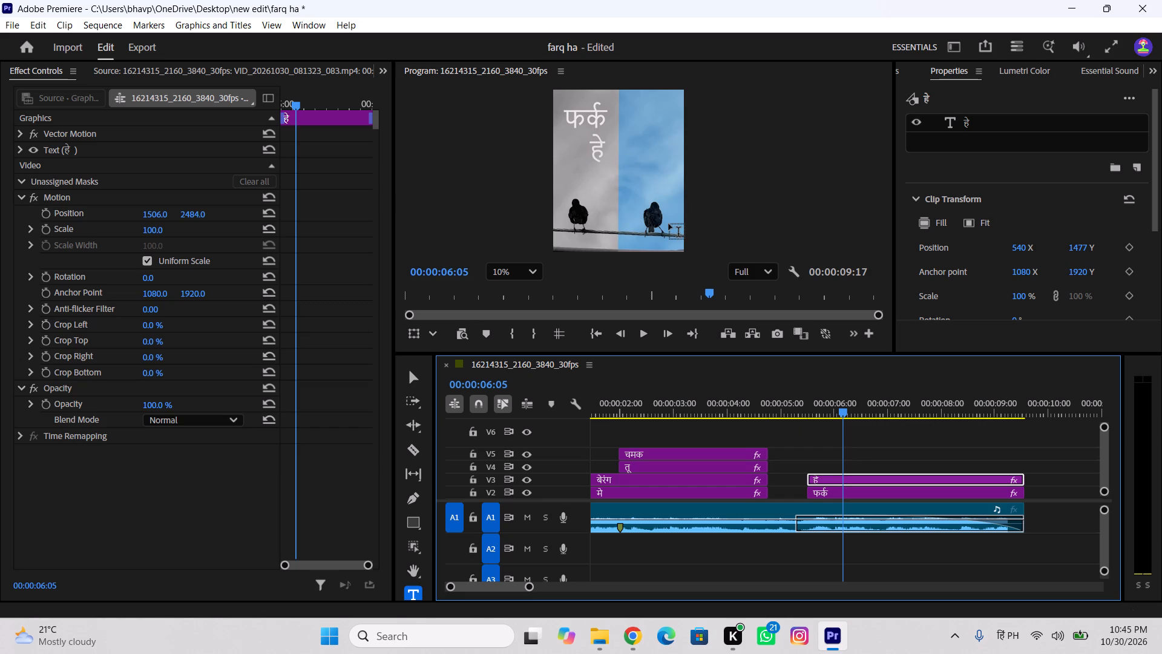
left_click(856, 497)
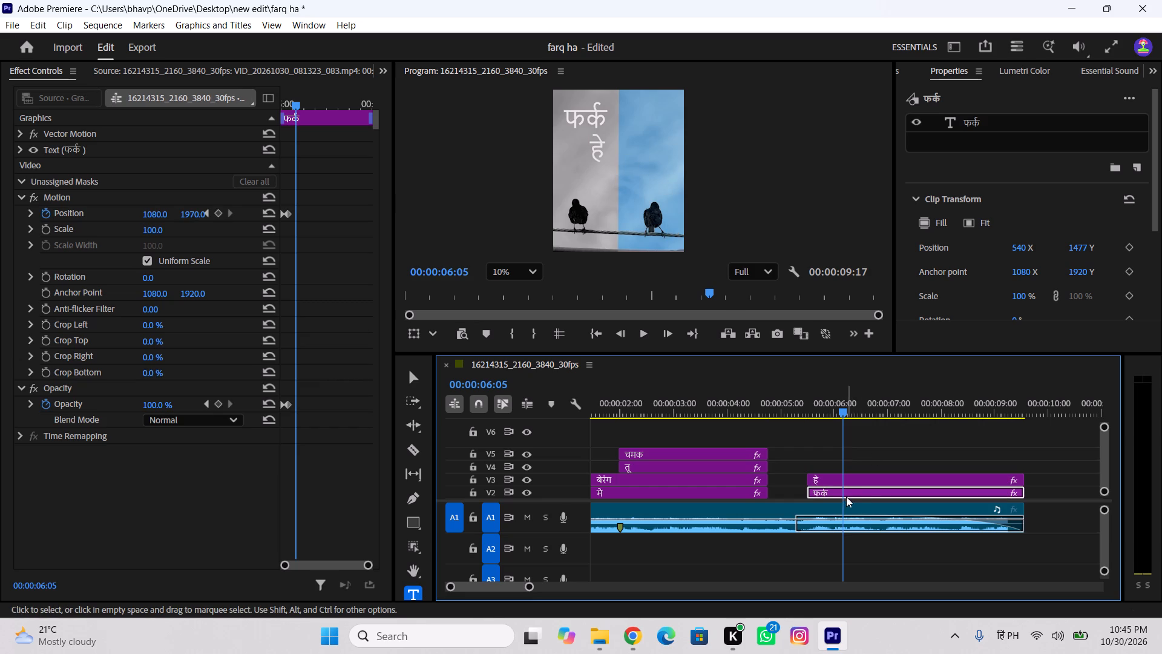
left_click(858, 484)
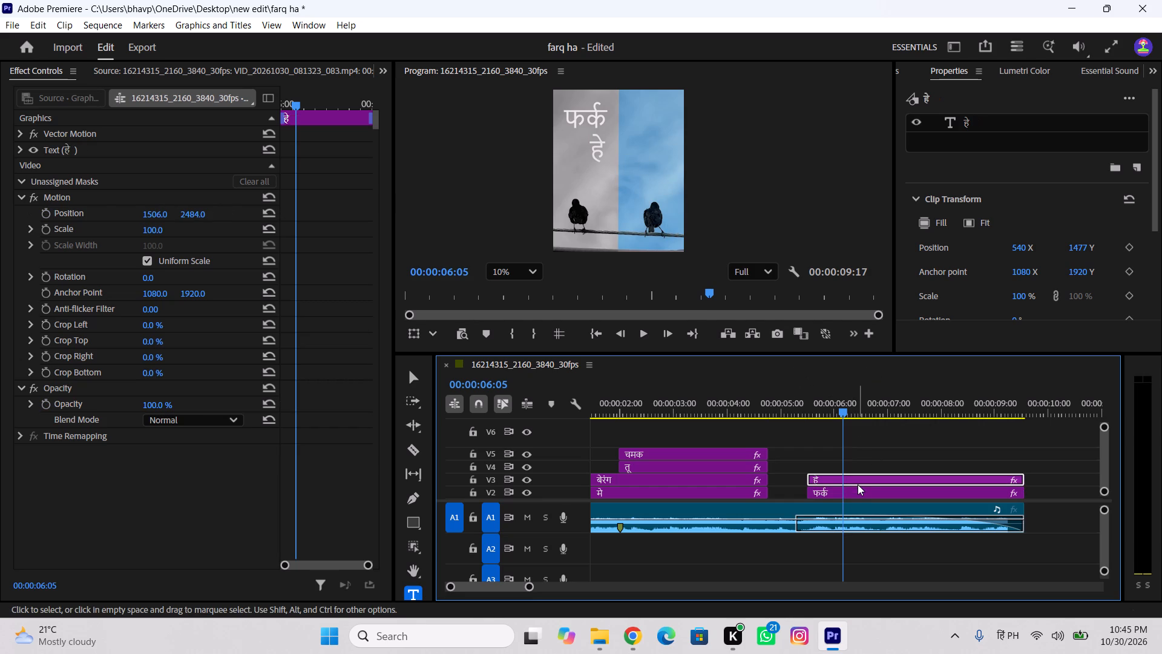
left_click(859, 490)
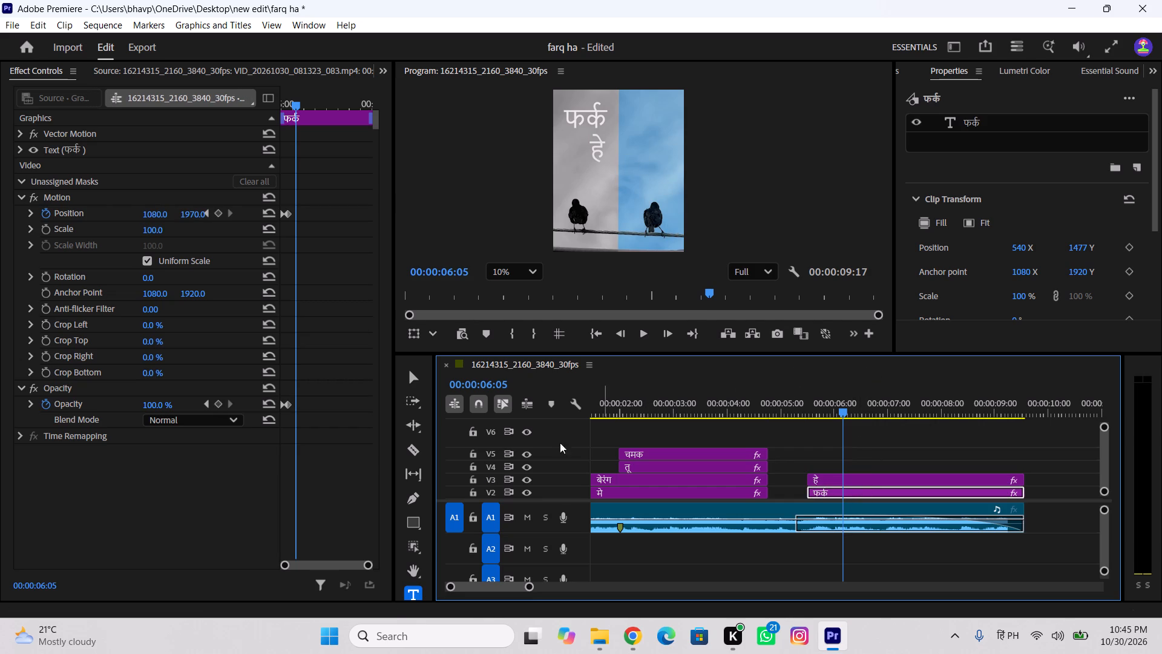
left_click_drag(312, 397, 249, 427)
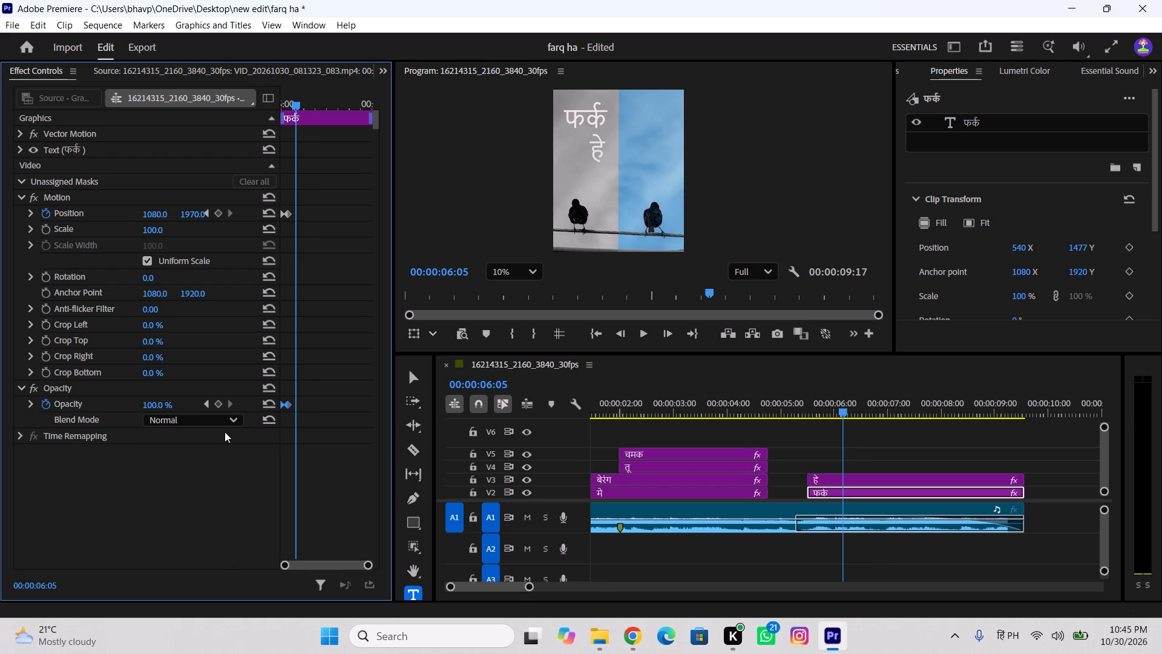
key("ctrl+c")
left_click(853, 477)
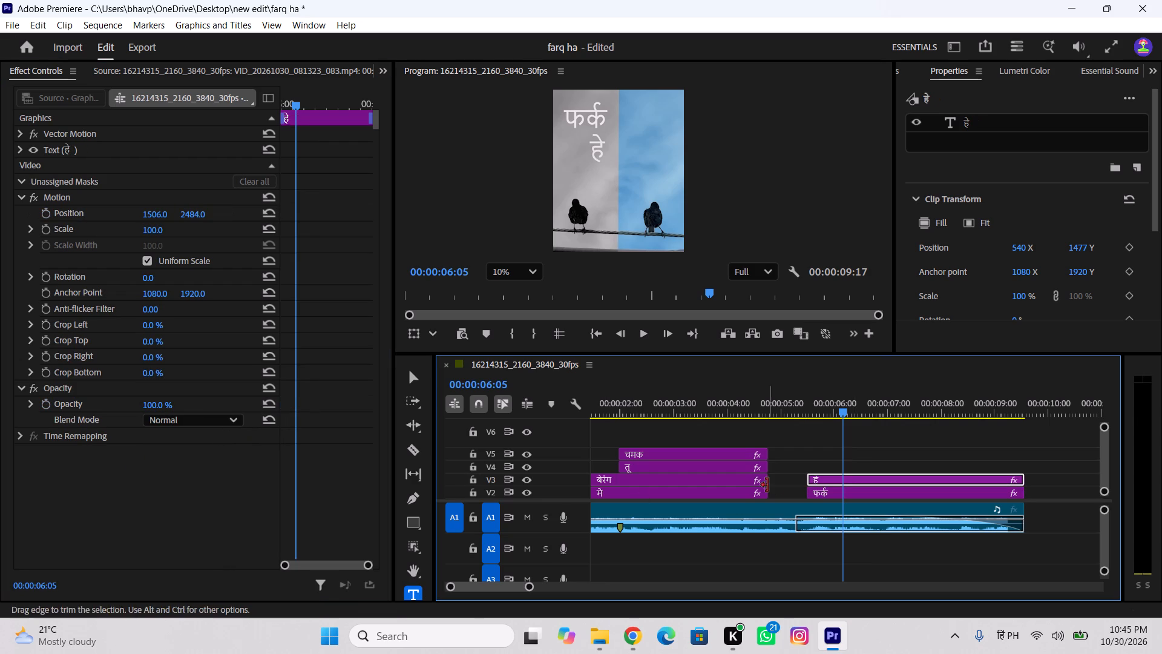
left_click(79, 392)
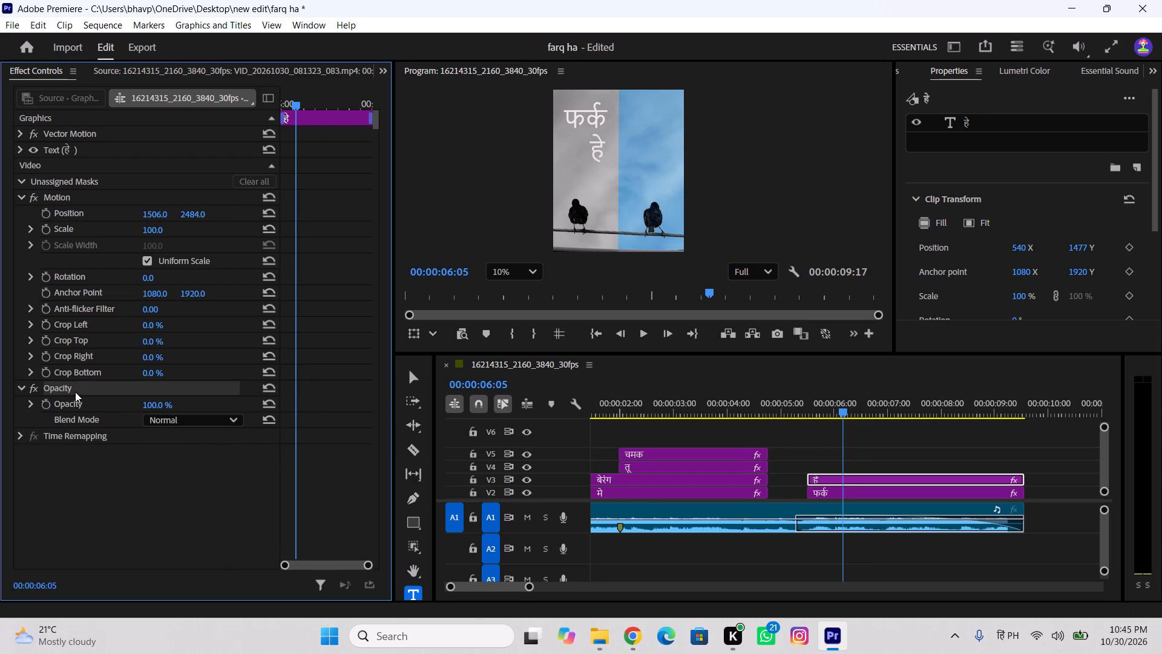
key("ctrl+v")
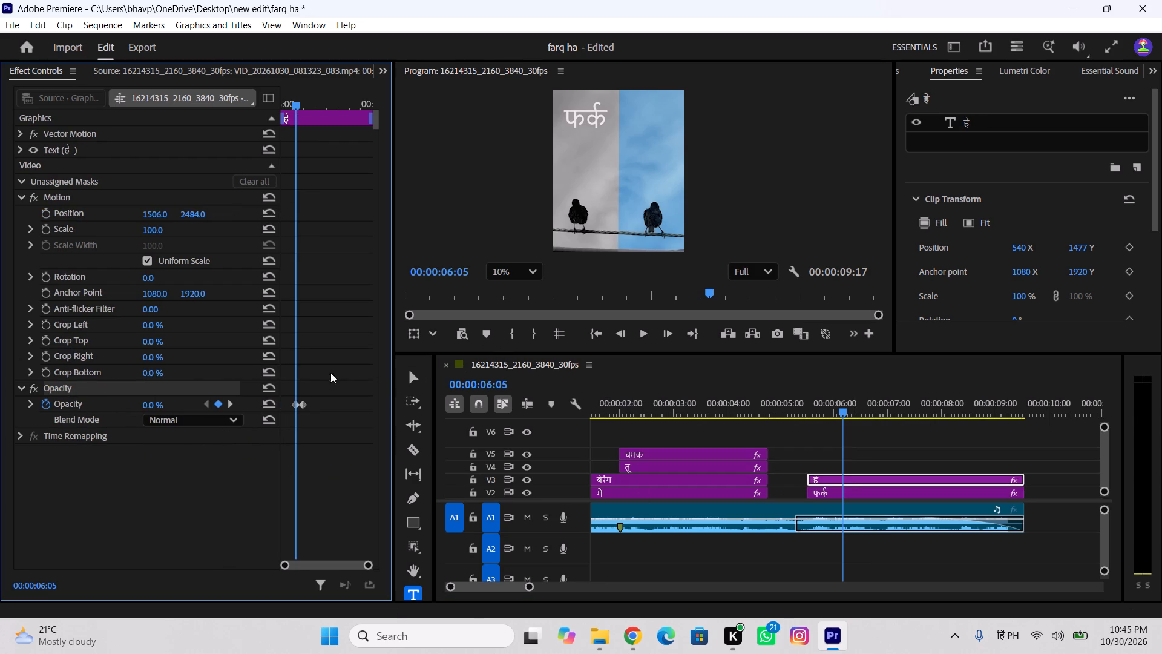
Move the two pasted Opacity keyframes back so the हे fade-in begins at the clip's start, 00:00:05:15.
left_click_drag(324, 380, 285, 419)
left_click_drag(303, 401, 298, 403)
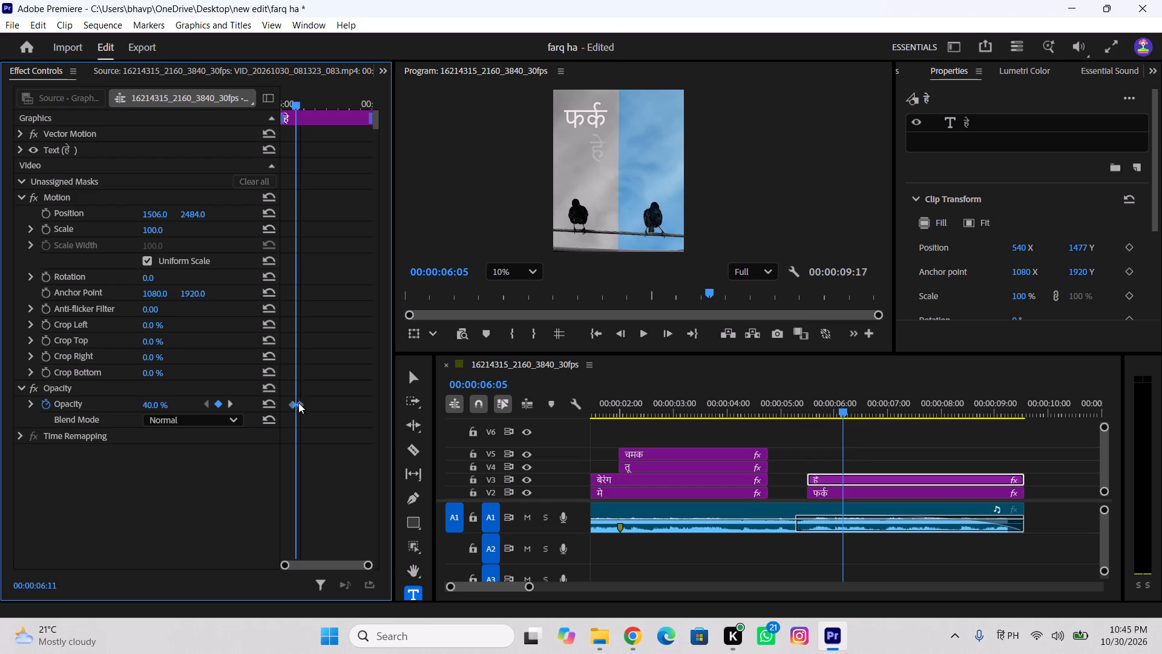
left_click_drag(298, 403, 290, 412)
left_click_drag(298, 102, 248, 125)
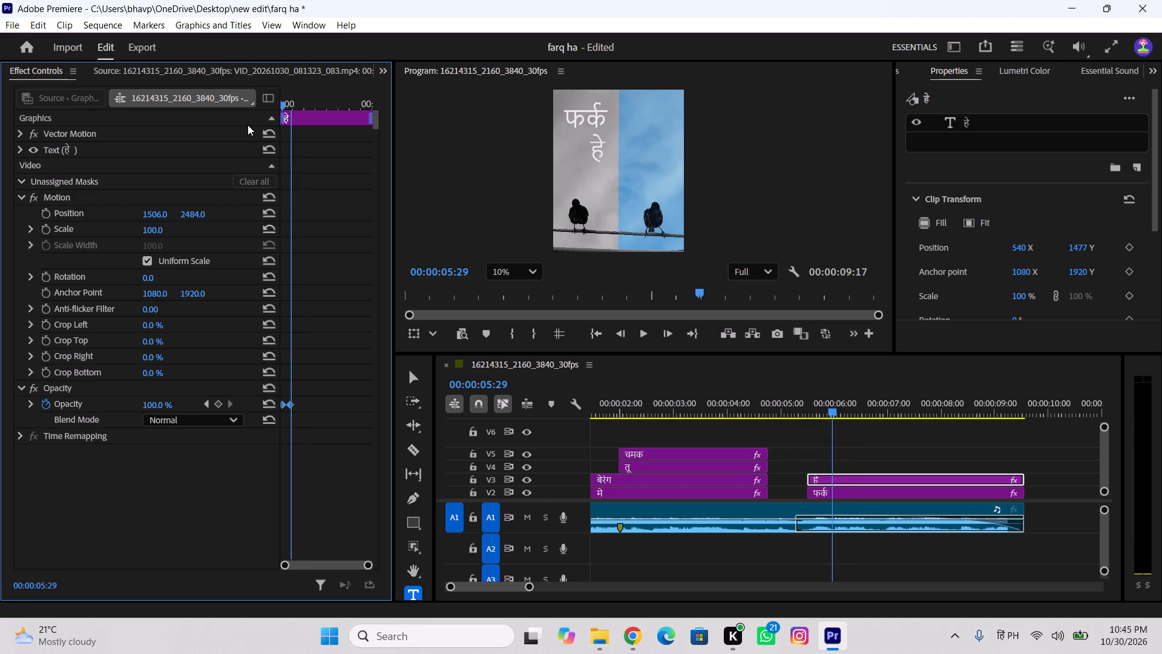
left_click_drag(248, 125, 257, 142)
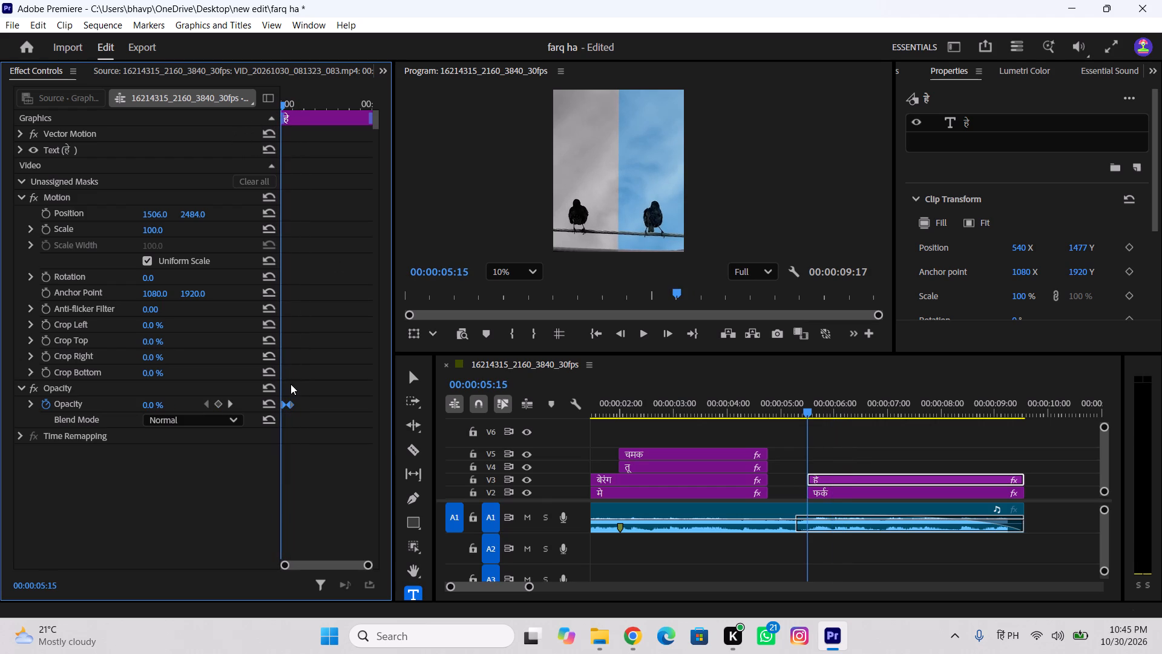
left_click(290, 405)
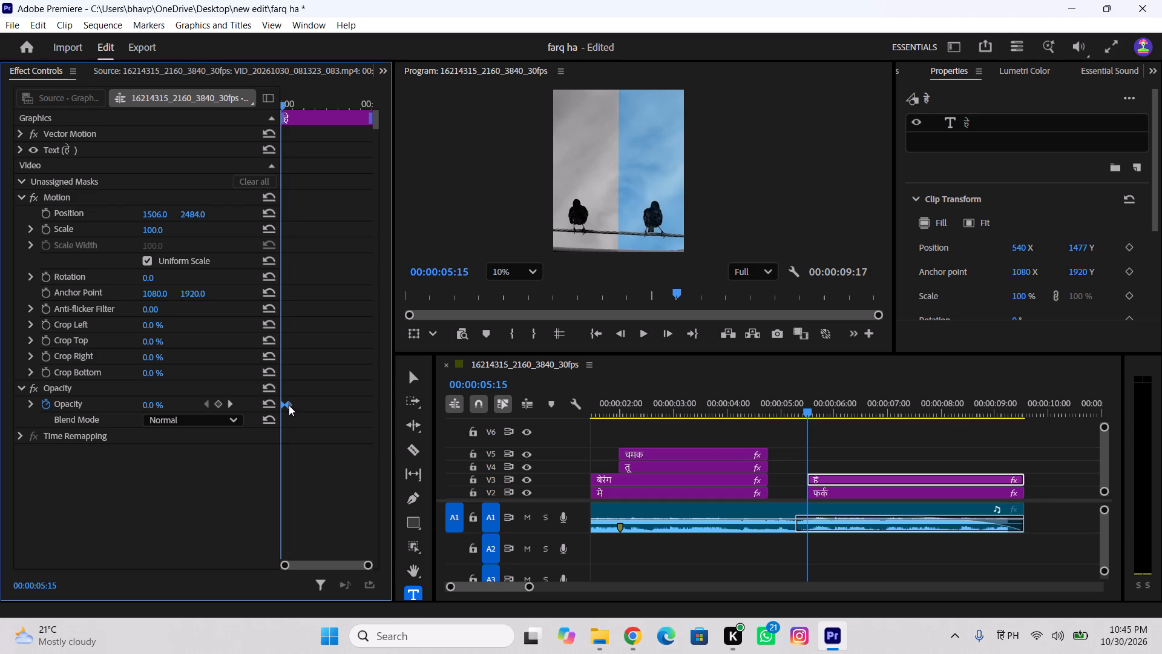
left_click(289, 405)
Play back the section from before 00:00:05:15 twice to check the fade-ins of फर्क and हे.
left_click_drag(803, 415, 791, 417)
key("space")
key("space")
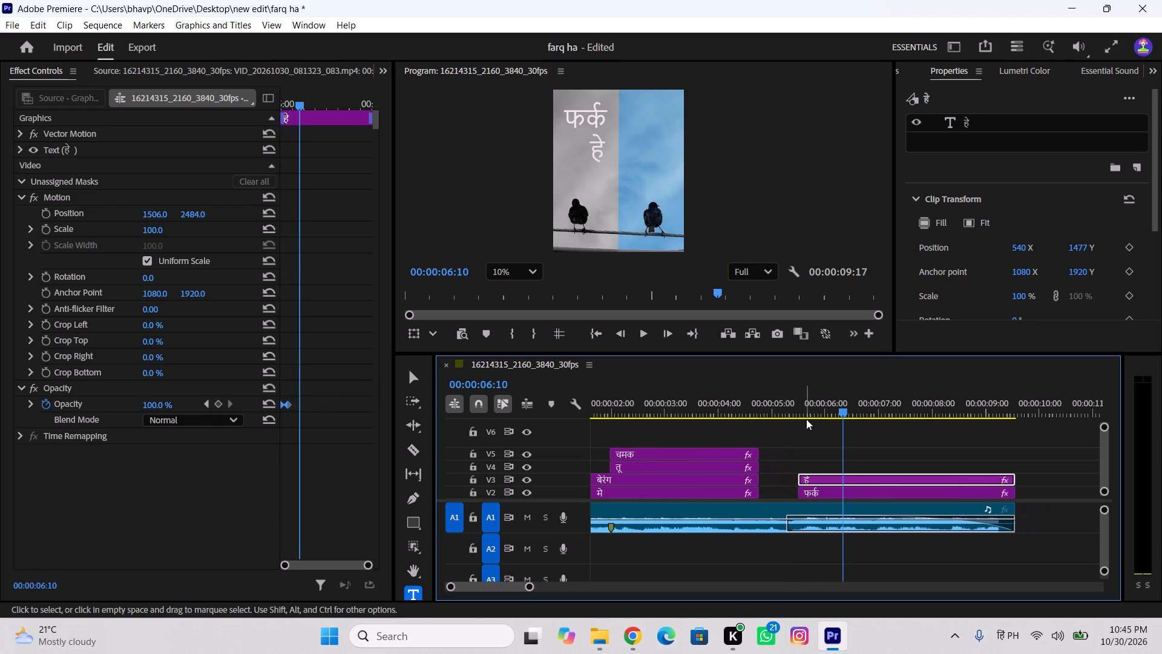
left_click_drag(832, 411, 773, 430)
key("space")
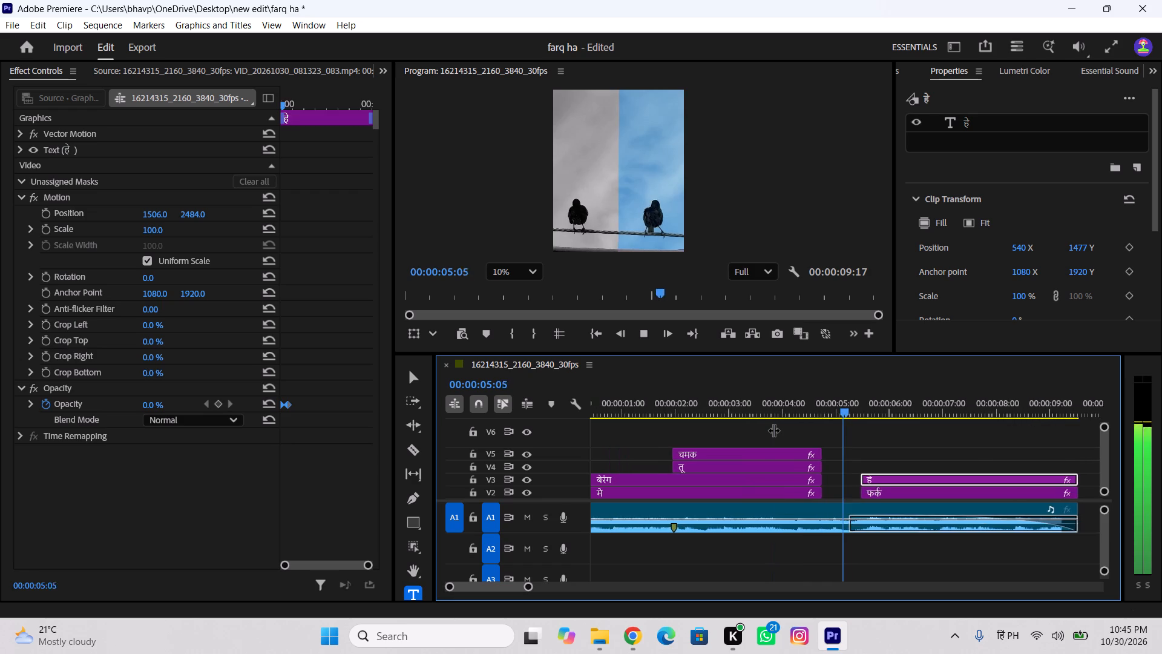
key("space")
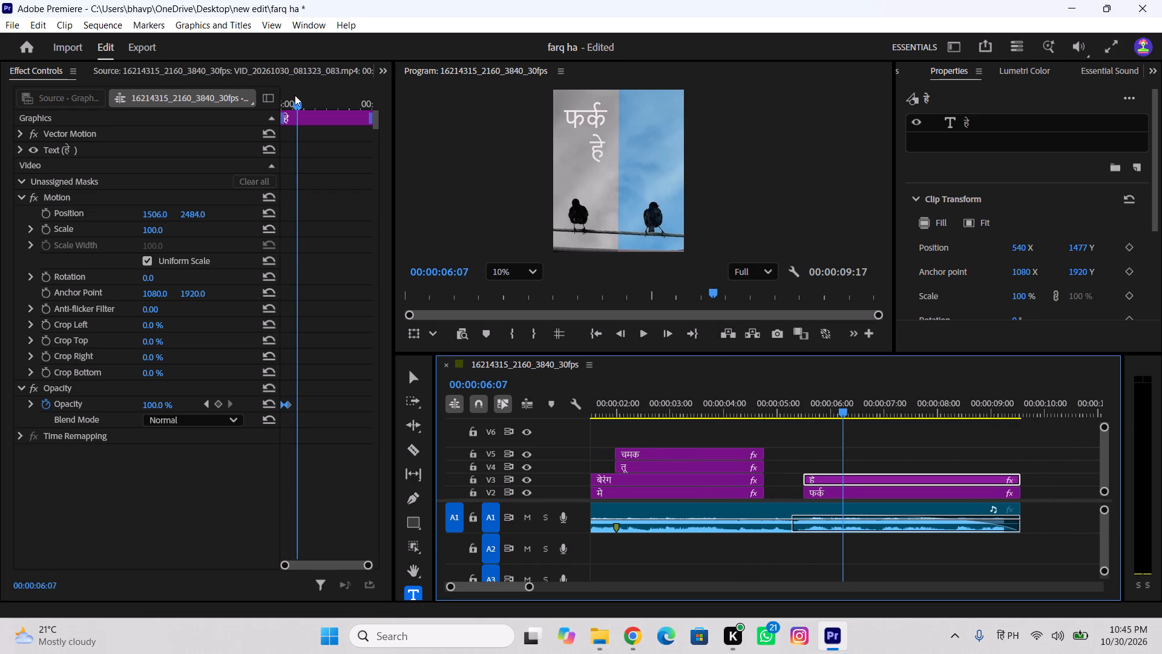
Enable Position animation on the हे clip at its start, 00:00:05:15.
left_click_drag(291, 102, 275, 107)
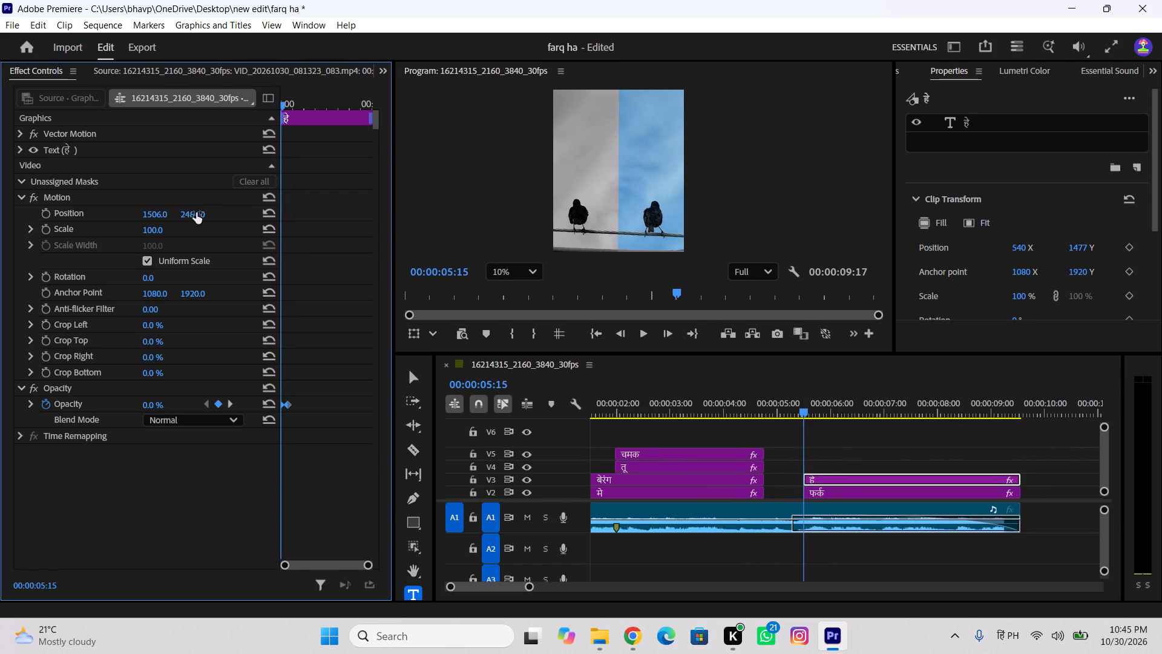
left_click(48, 214)
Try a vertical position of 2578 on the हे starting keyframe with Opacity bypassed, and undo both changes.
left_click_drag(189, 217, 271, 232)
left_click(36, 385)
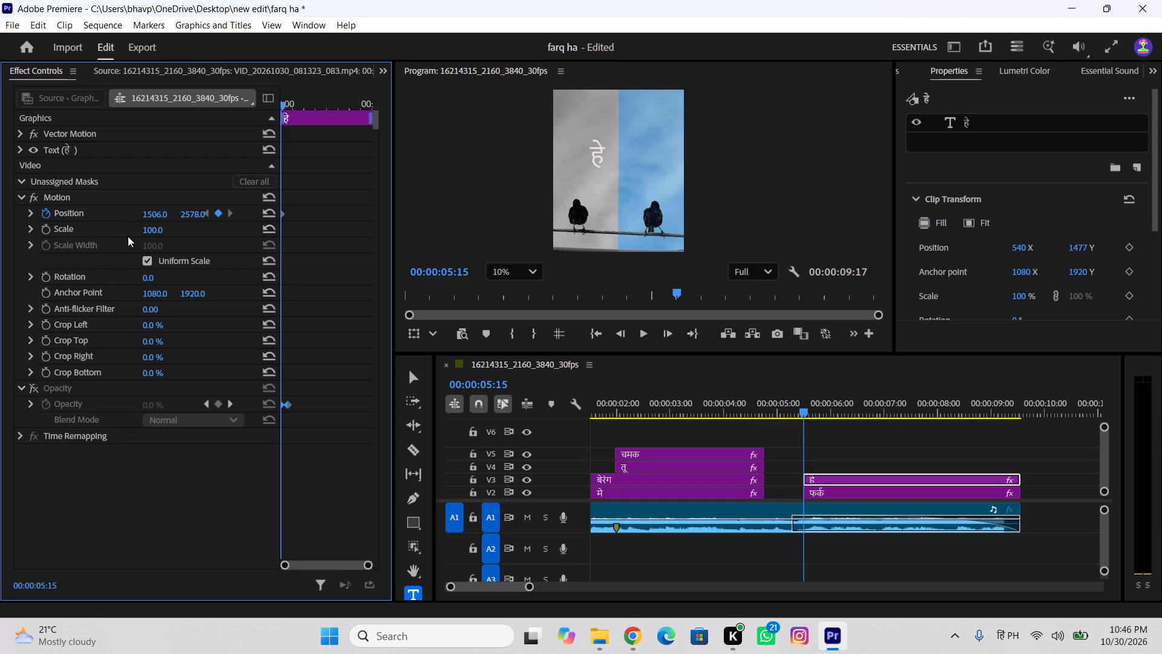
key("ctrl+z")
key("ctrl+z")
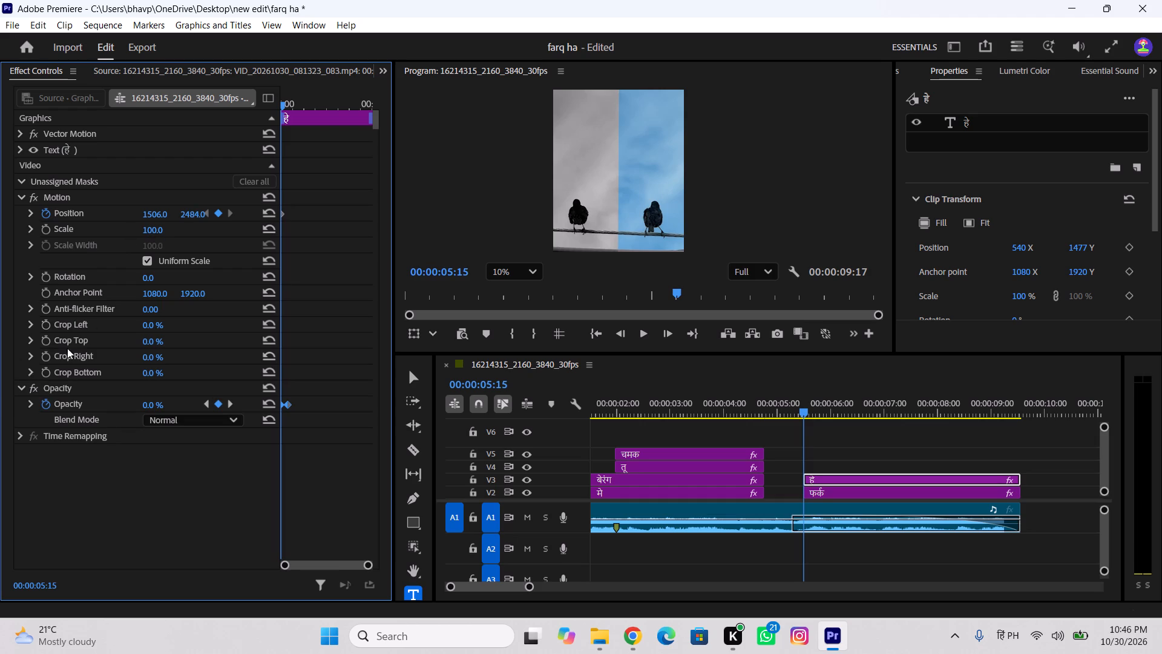
Bypass the Opacity effect on the हे clip, check the word against फर्क, and return the playhead to 00:00:05:15.
left_click(31, 386)
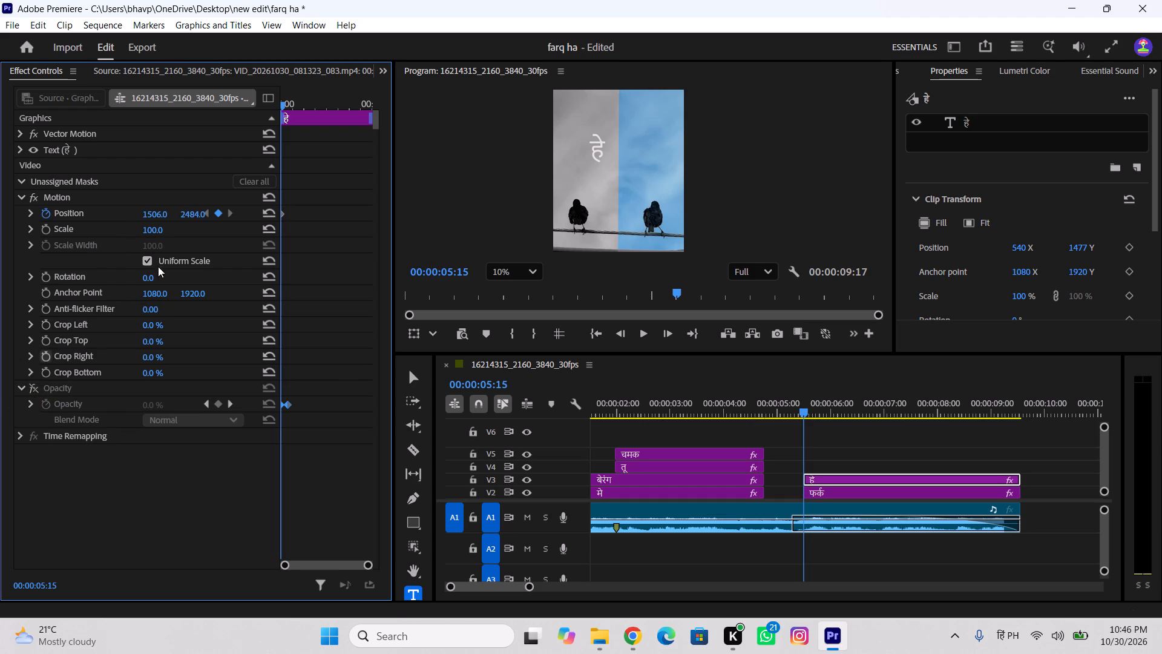
left_click_drag(812, 408, 816, 421)
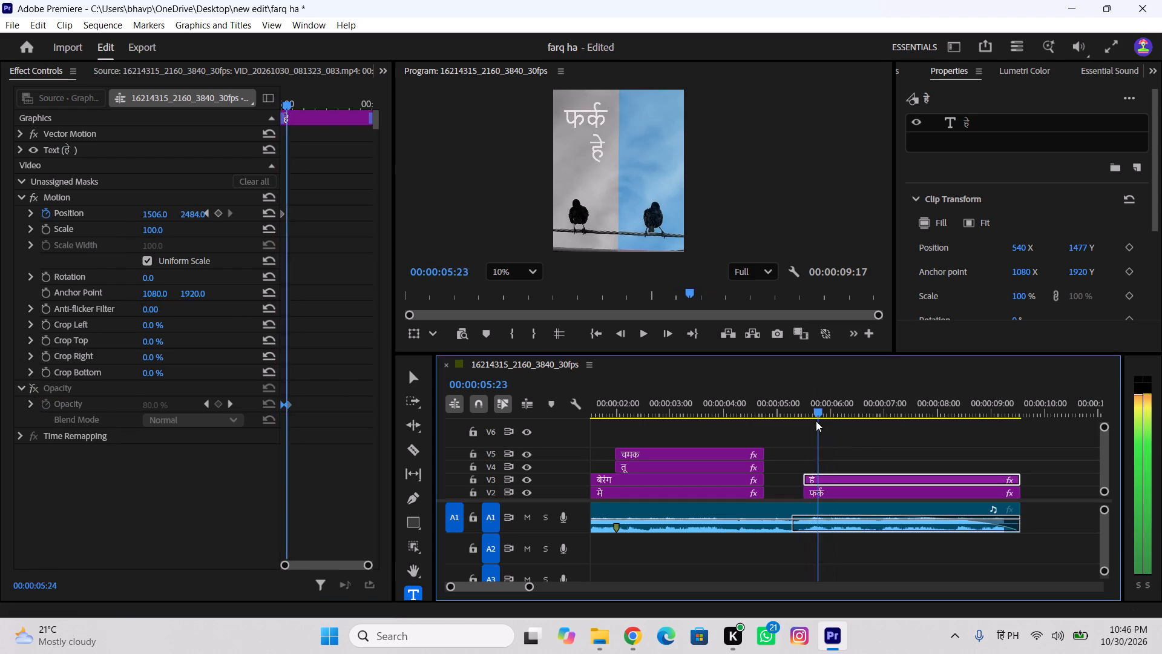
left_click_drag(816, 421, 806, 431)
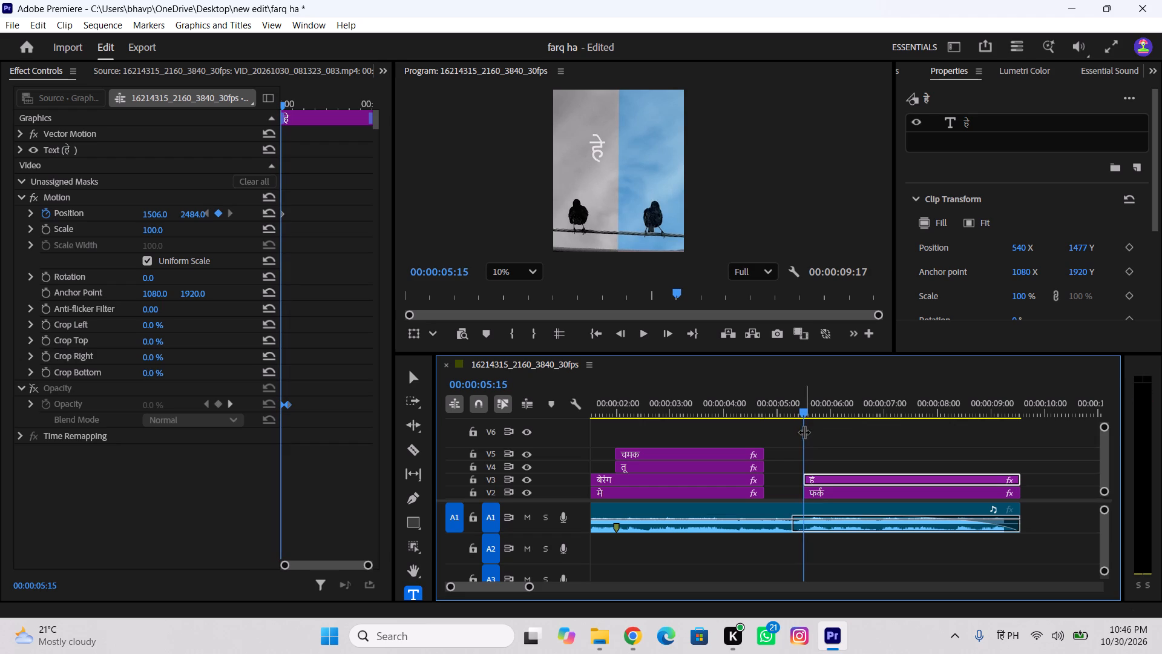
left_click_drag(284, 106, 280, 106)
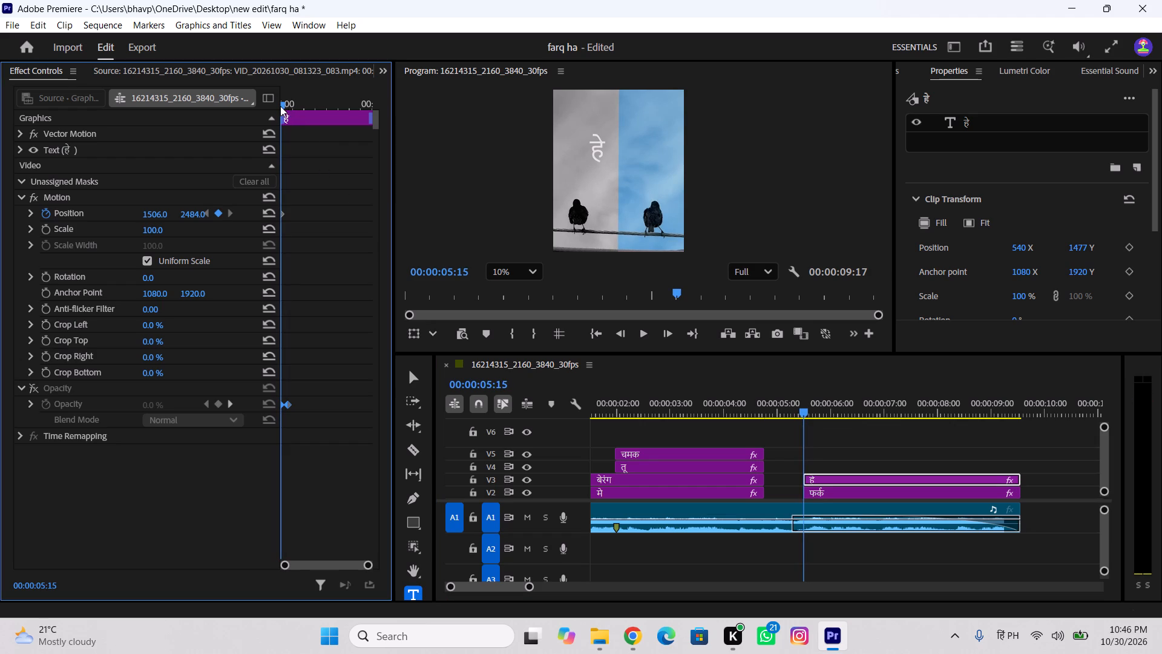
left_click_drag(280, 106, 278, 107)
left_click_drag(282, 105, 266, 110)
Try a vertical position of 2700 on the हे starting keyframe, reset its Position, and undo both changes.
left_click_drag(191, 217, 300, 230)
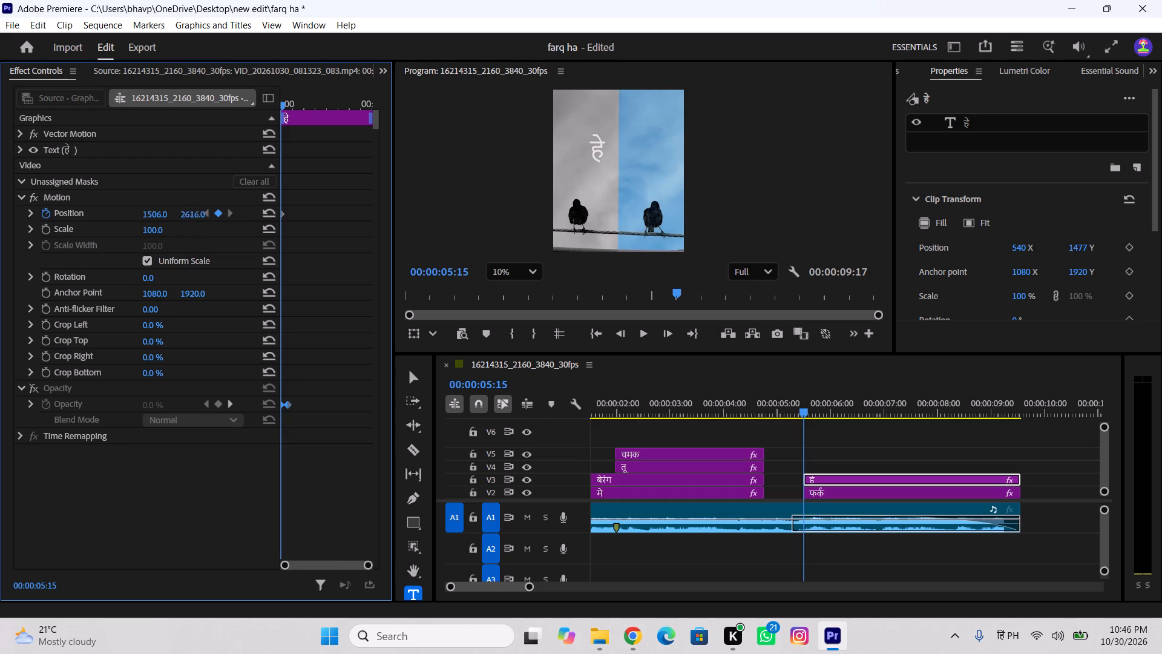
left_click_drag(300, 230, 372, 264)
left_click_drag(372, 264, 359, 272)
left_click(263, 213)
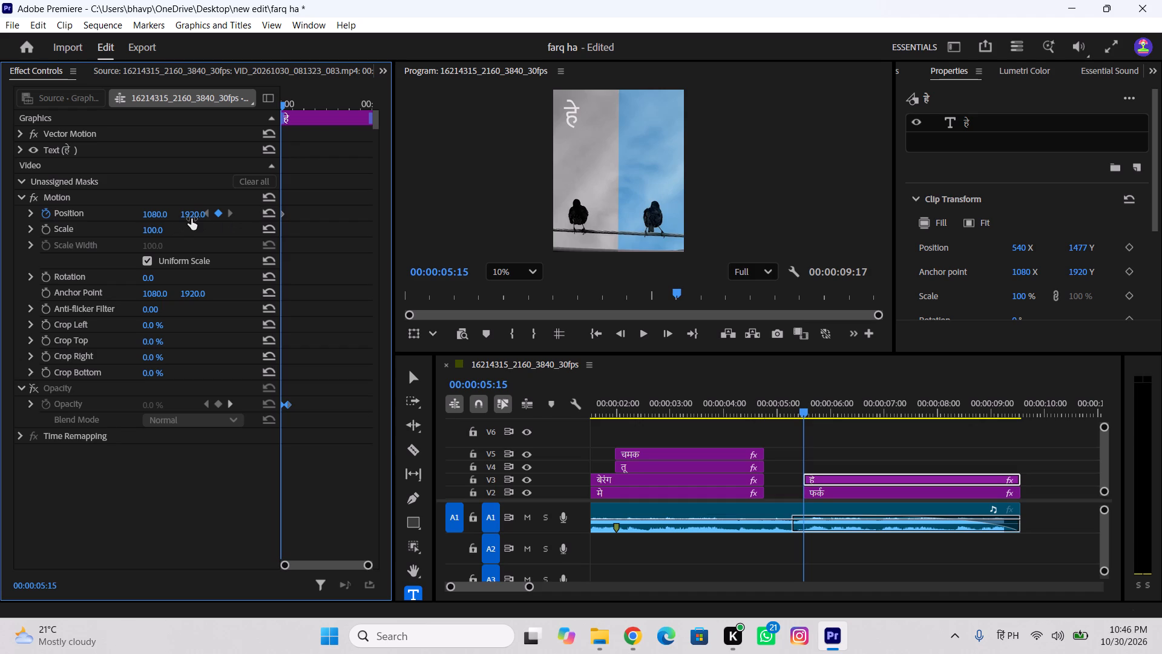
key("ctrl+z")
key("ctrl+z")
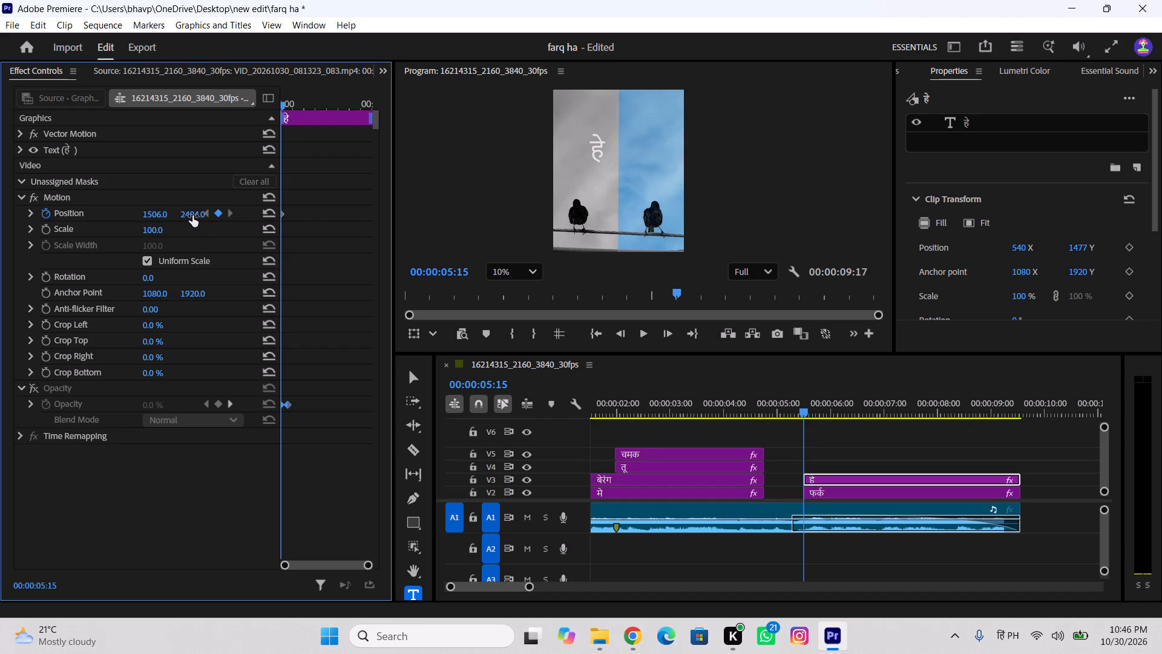
Set the vertical position of the हे starting keyframe at 00:00:05:15 to 2521.
left_click_drag(192, 216, 201, 217)
left_click_drag(201, 217, 216, 223)
left_click_drag(216, 223, 229, 228)
left_click_drag(229, 228, 234, 229)
left_click_drag(234, 229, 241, 231)
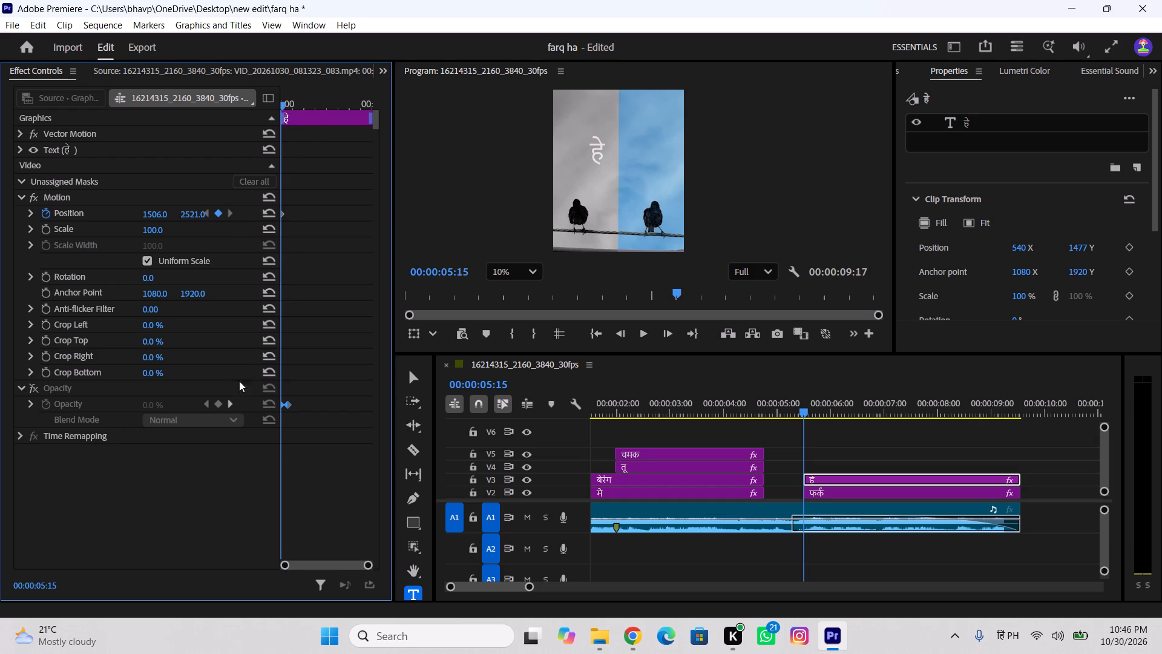
Add a Position keyframe to हे at its second Opacity keyframe, 00:00:05:25, with a vertical position of 2477.
left_click(231, 409)
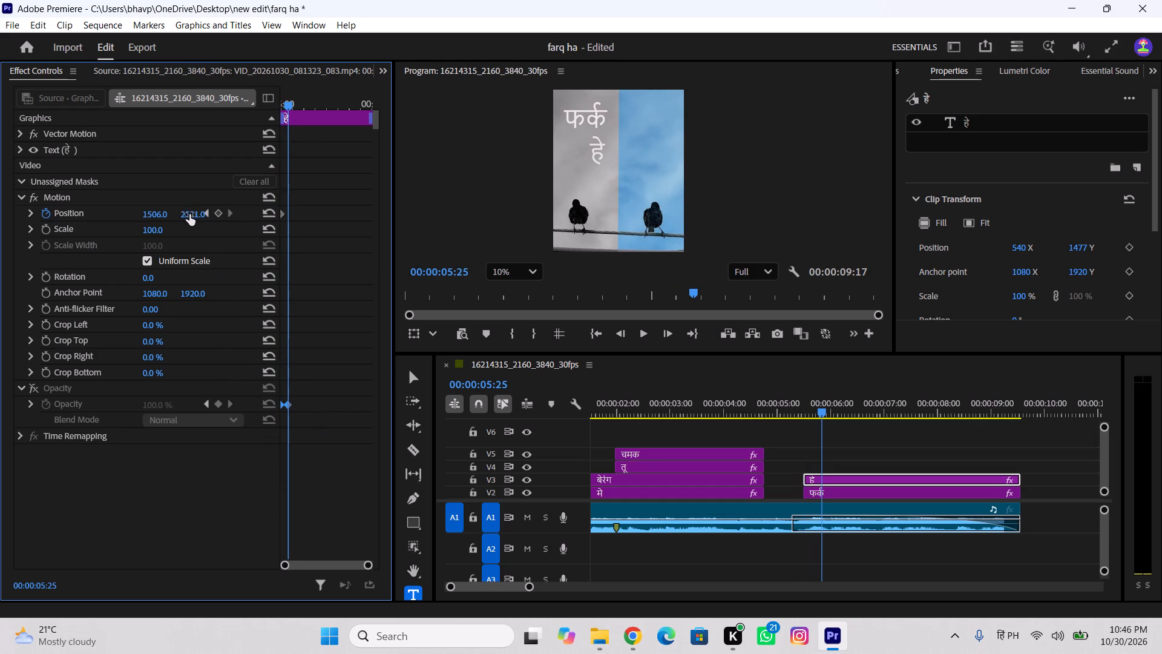
left_click_drag(189, 214, 166, 236)
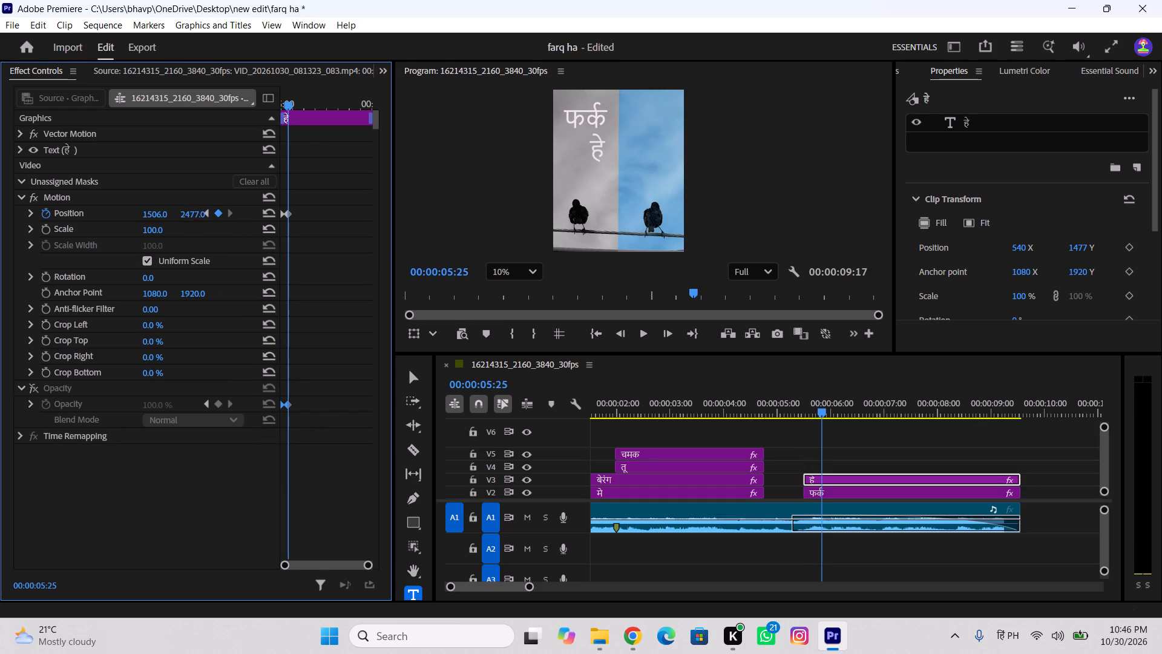
left_click_drag(166, 236, 176, 246)
left_click_drag(176, 246, 189, 253)
left_click_drag(189, 253, 189, 253)
Play back the section from before 00:00:05:15 to check the upward movement of हे alongside फर्क.
left_click_drag(818, 408, 774, 418)
key("space")
key("space")
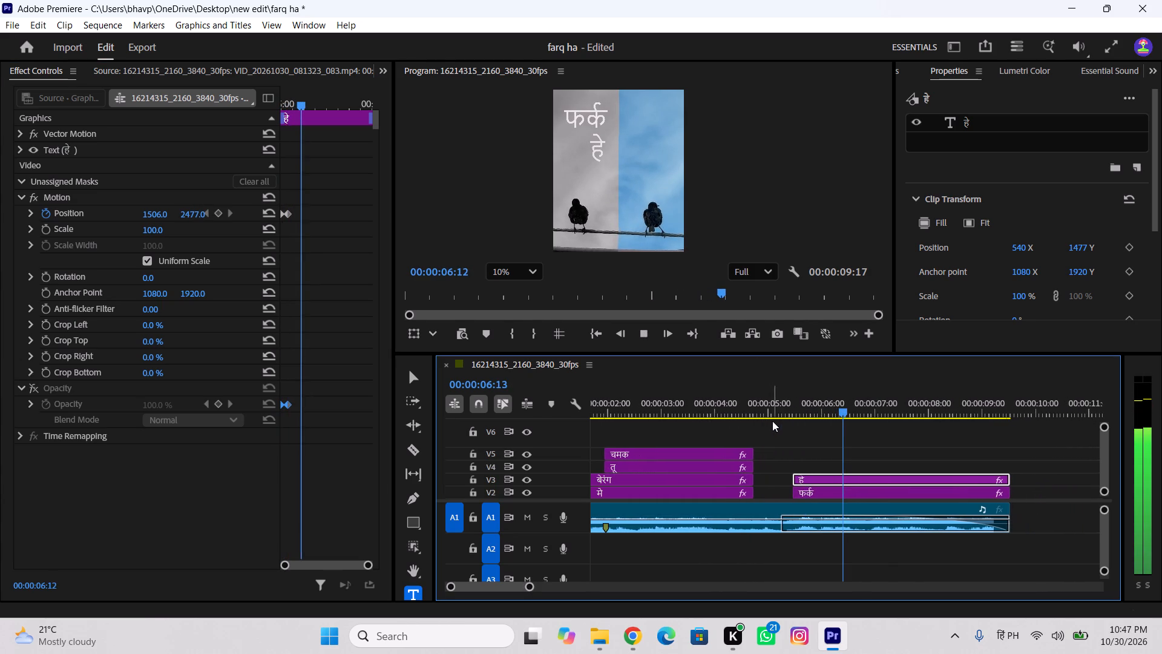
key("space")
key("space")
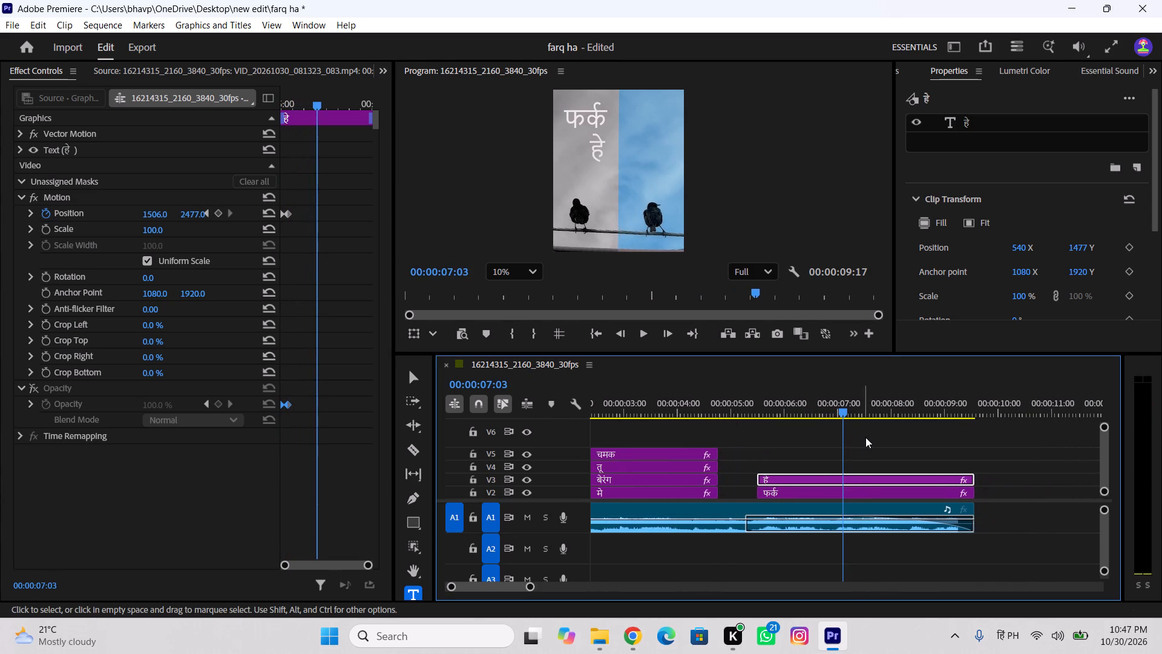
left_click_drag(841, 411, 833, 418)
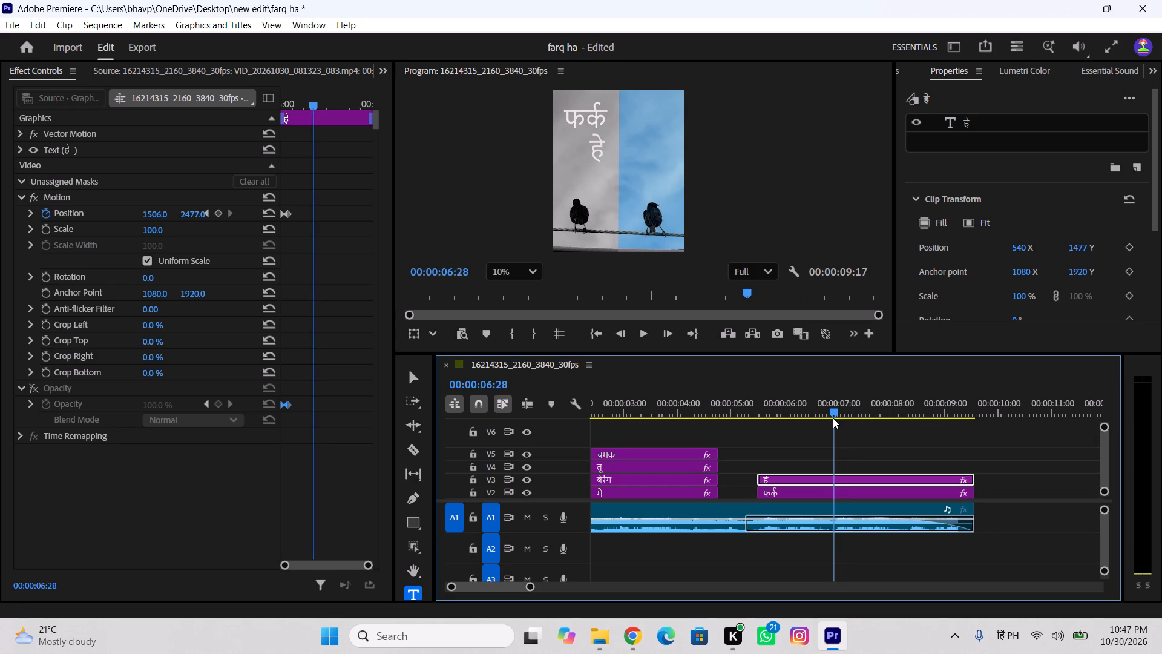
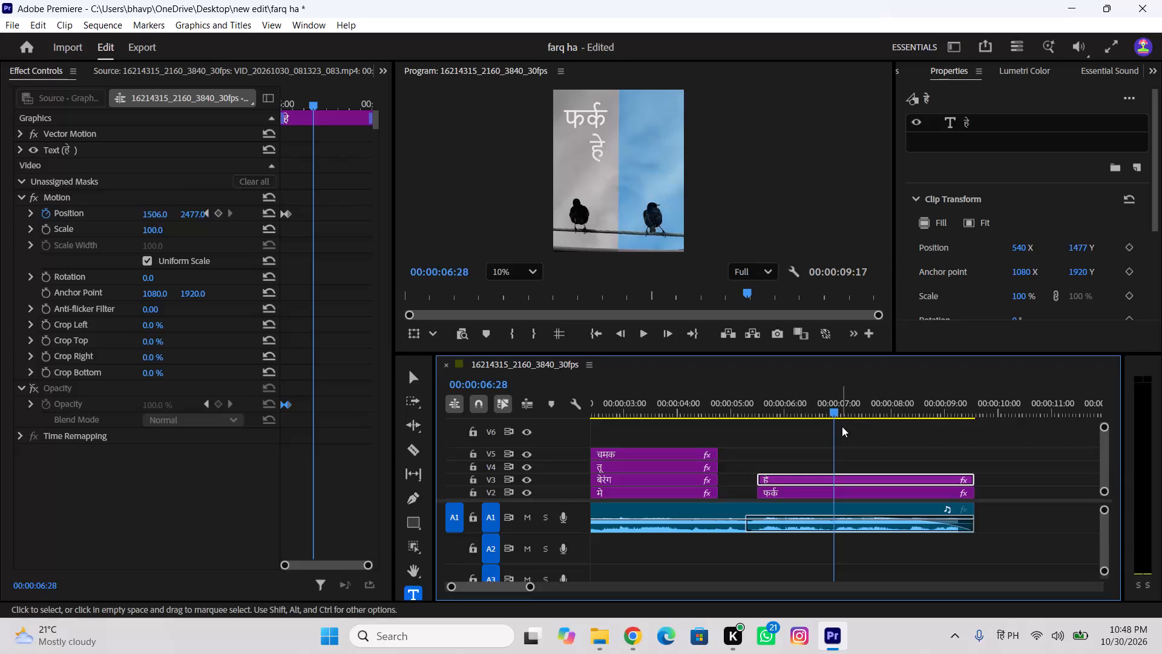
Play back the section from 00:00:05:11 and stop at 00:00:06:25, where the following lyric word should start.
left_click_drag(830, 411, 748, 437)
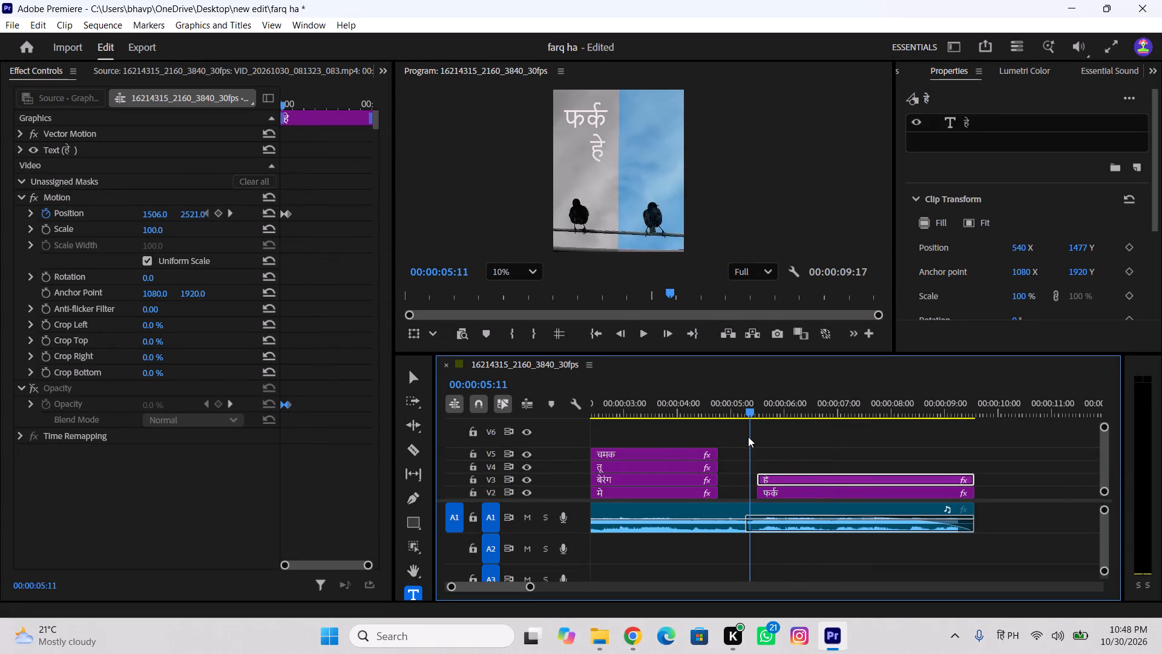
left_click_drag(748, 437, 749, 437)
key("space")
key("space")
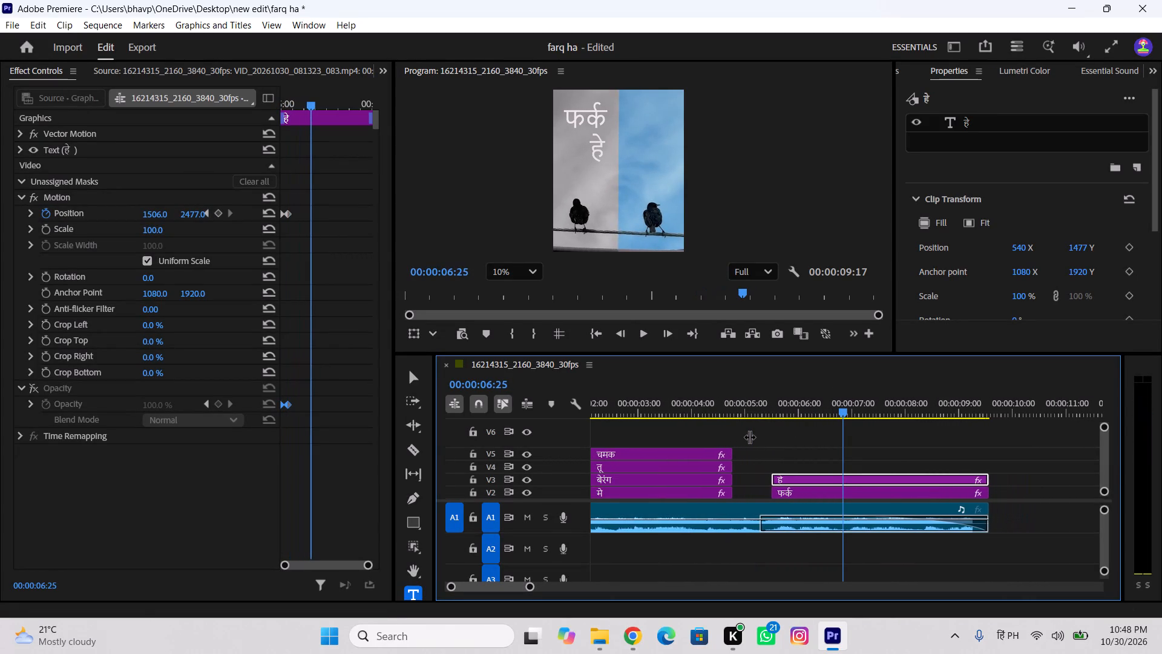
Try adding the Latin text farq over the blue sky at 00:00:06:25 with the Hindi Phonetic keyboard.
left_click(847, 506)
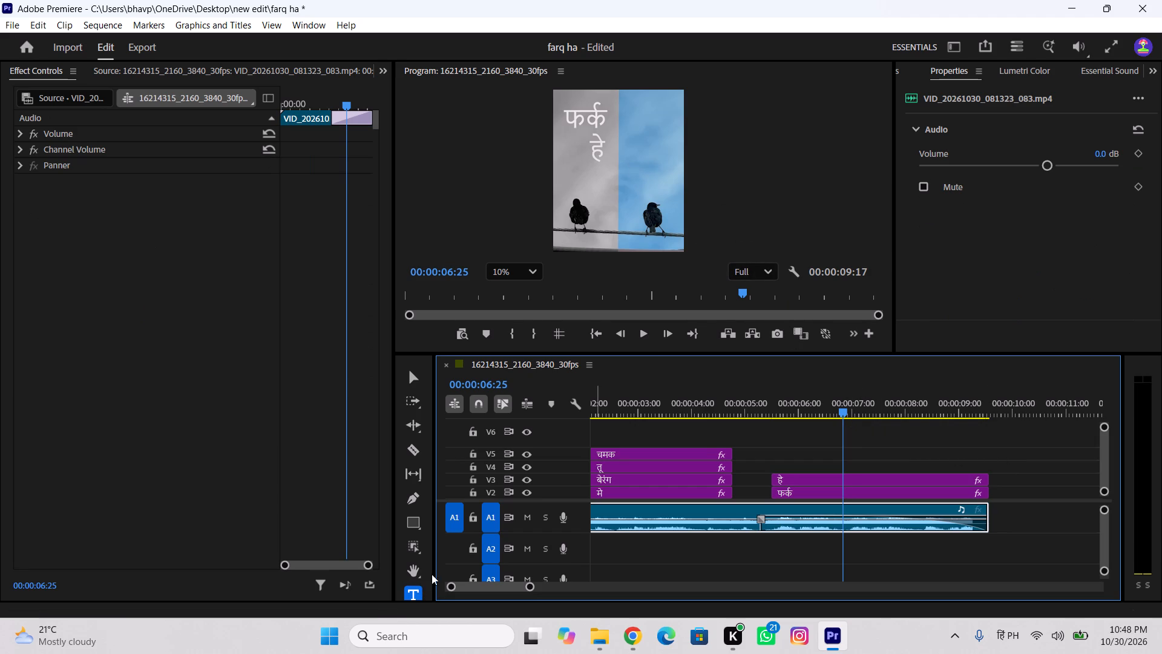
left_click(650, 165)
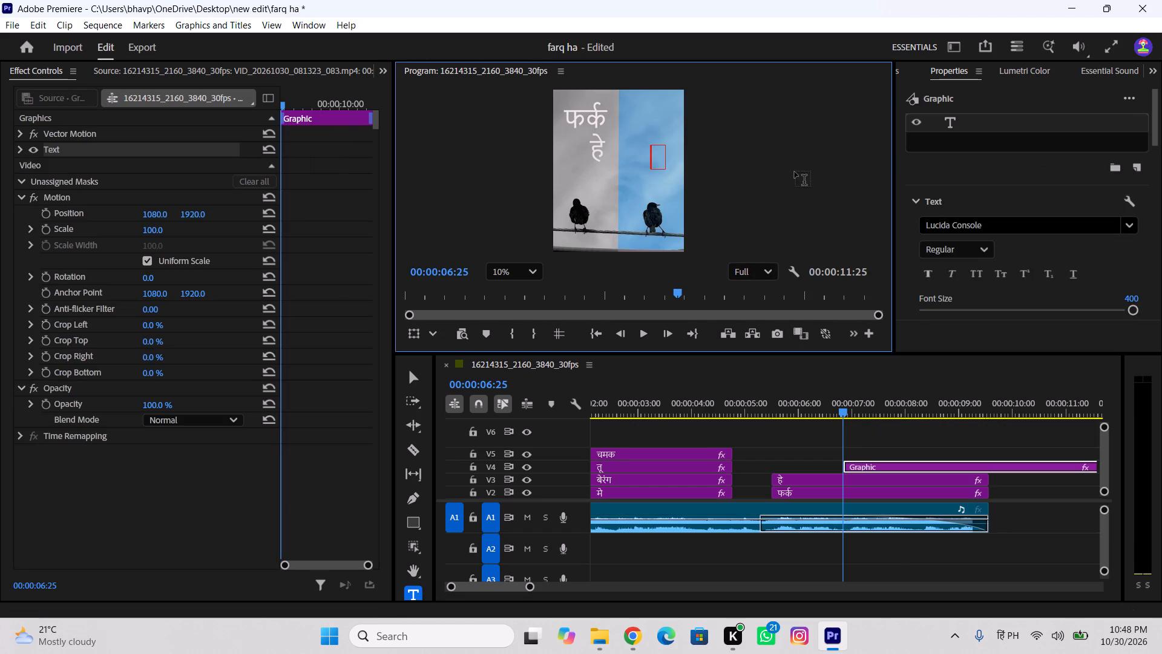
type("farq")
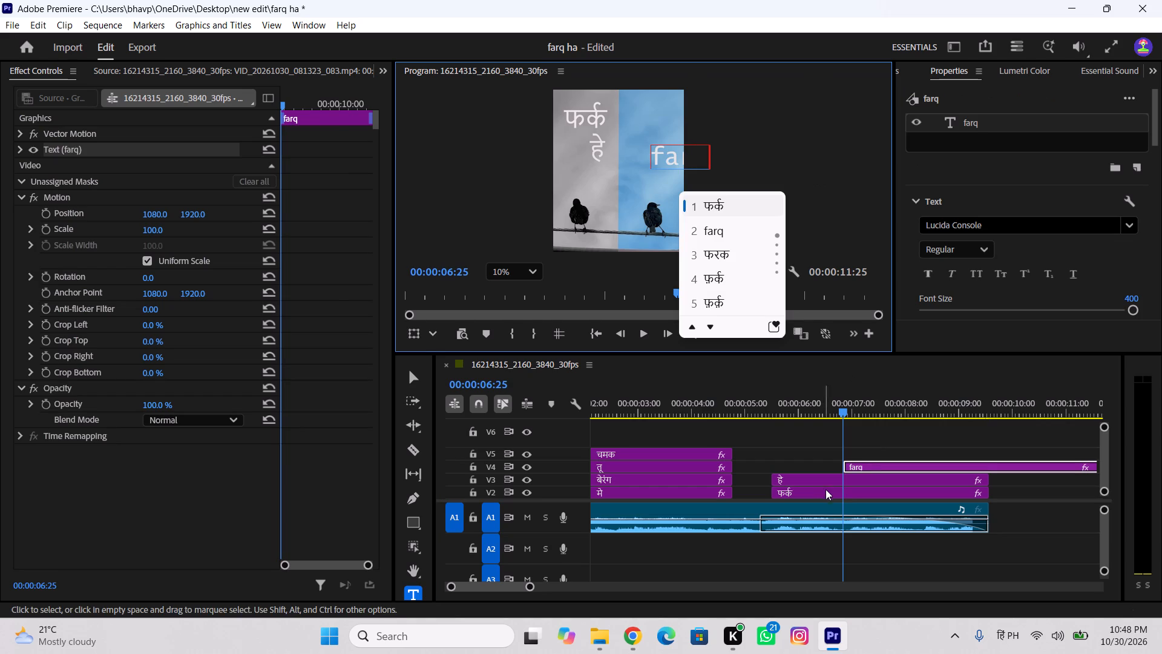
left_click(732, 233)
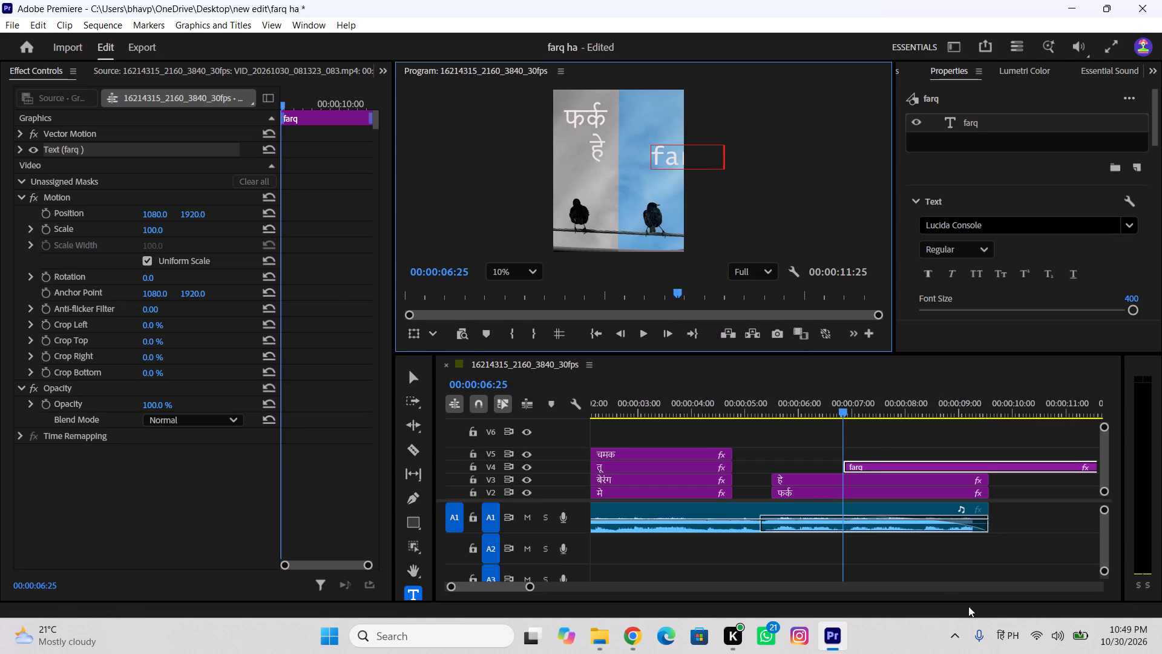
Switch the keyboard layout to English (United States).
left_click(1008, 629)
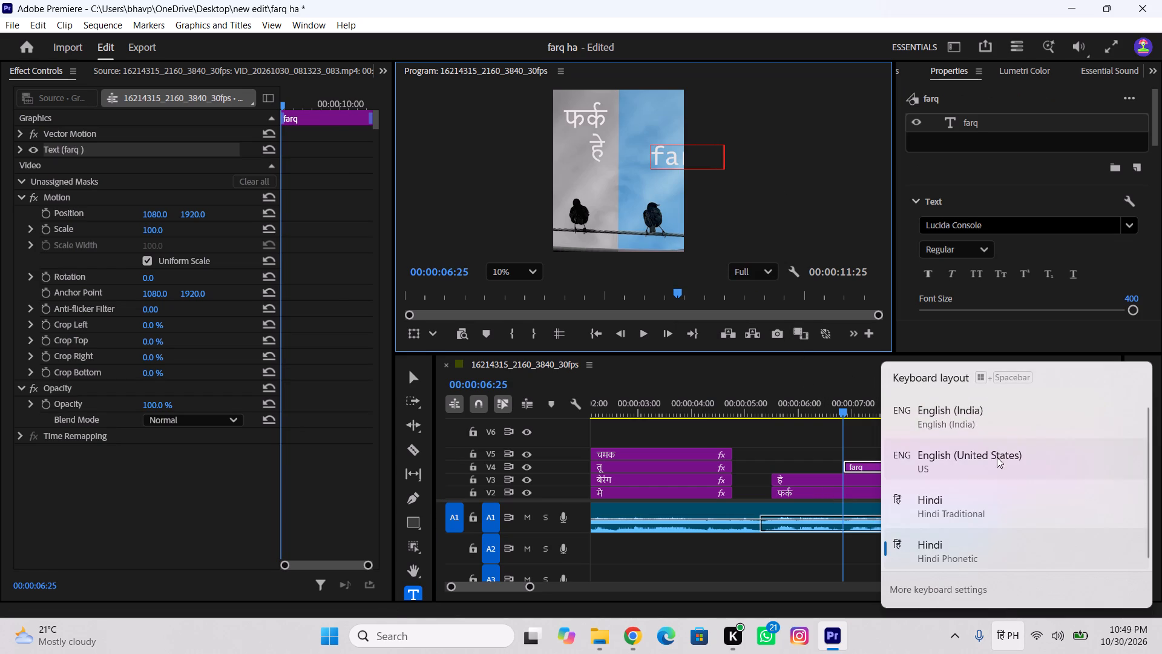
left_click(997, 457)
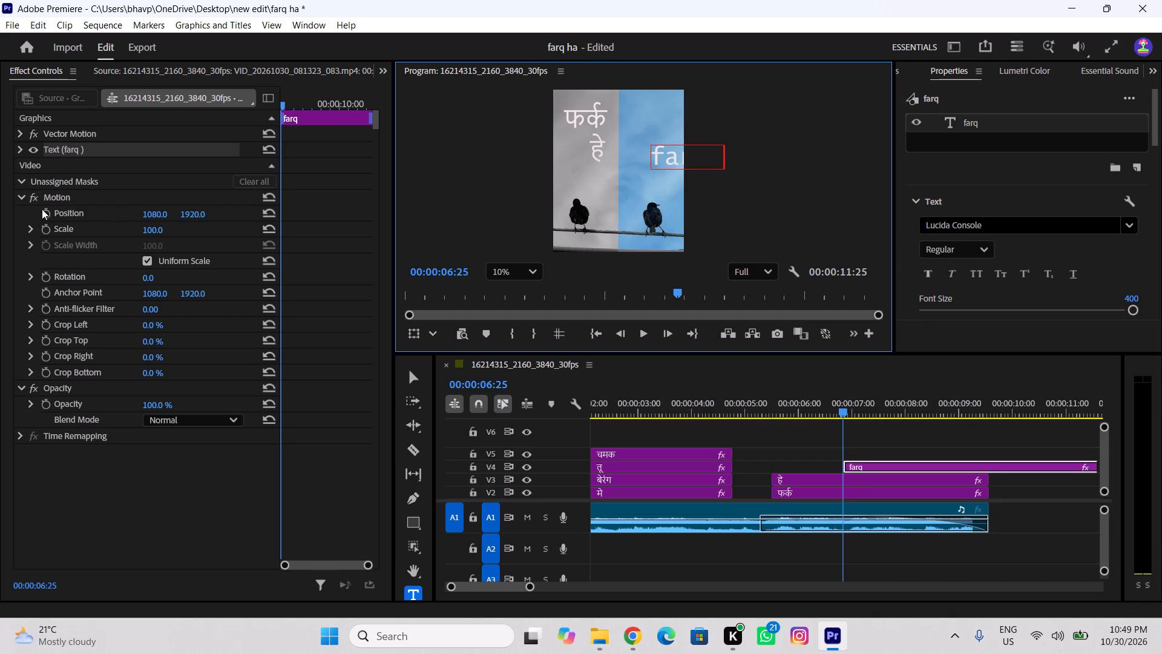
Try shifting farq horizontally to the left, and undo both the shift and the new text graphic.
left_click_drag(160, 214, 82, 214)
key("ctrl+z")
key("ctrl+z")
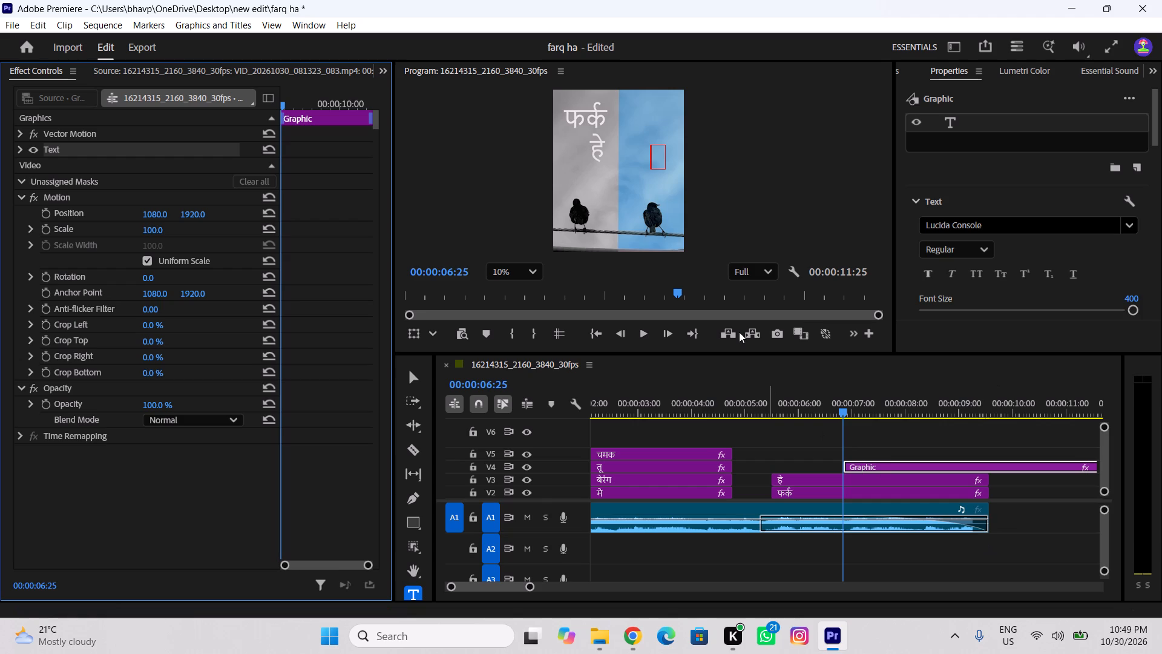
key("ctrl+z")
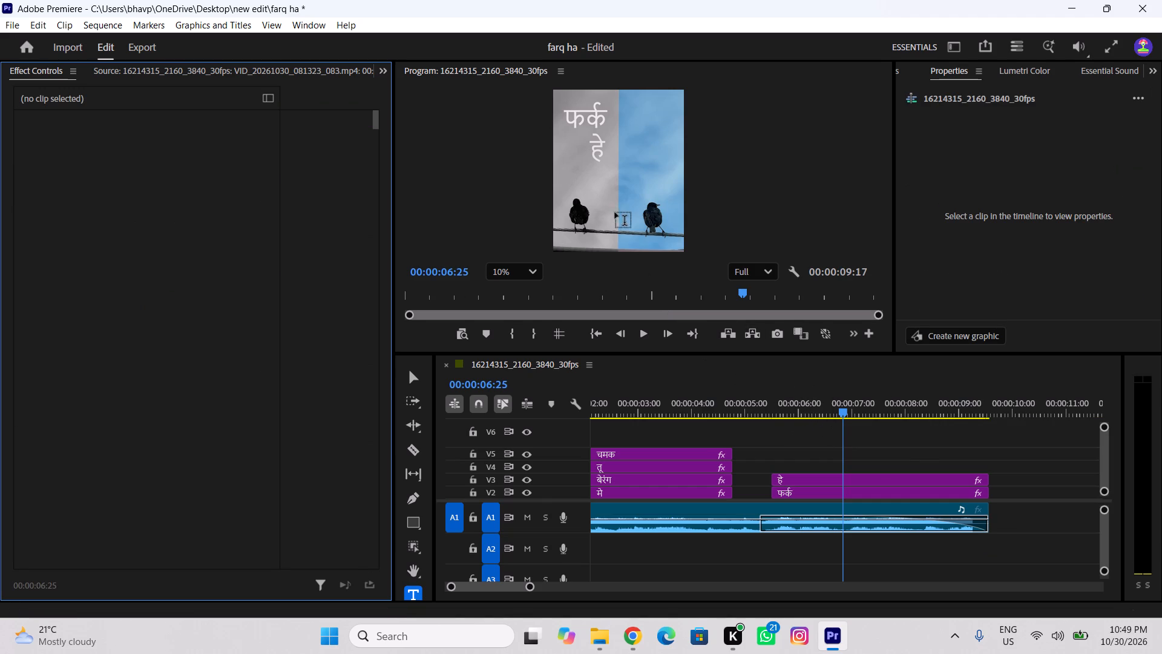
Add a new single-line text graphic reading farq below हे at 00:00:06:25.
left_click(597, 189)
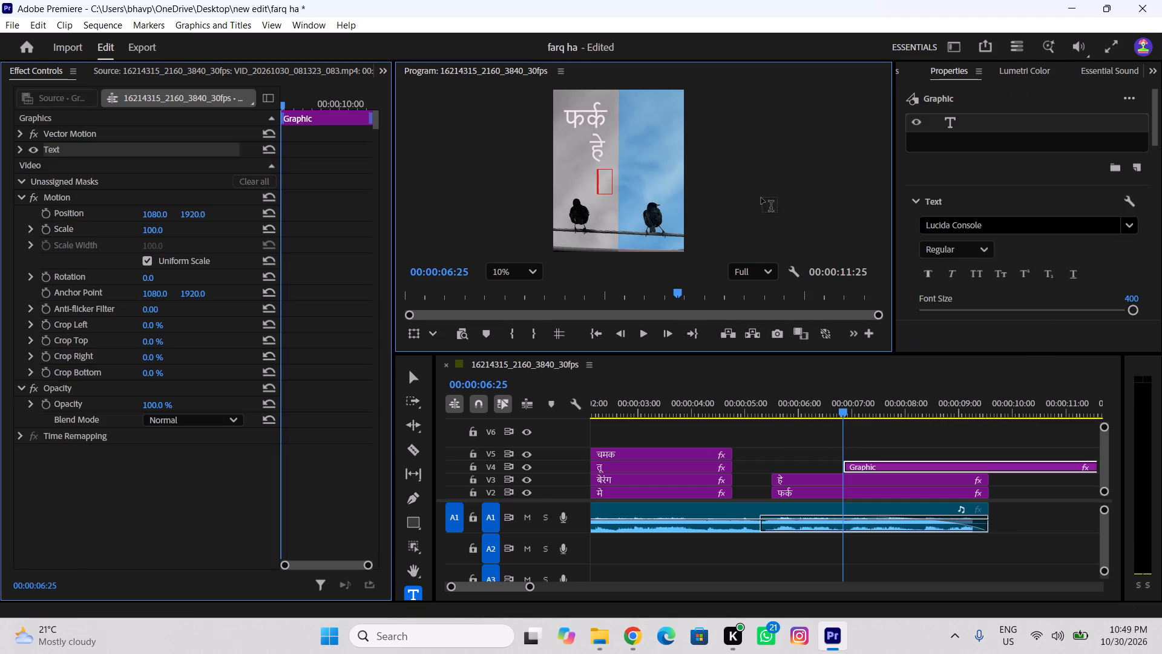
type("farq")
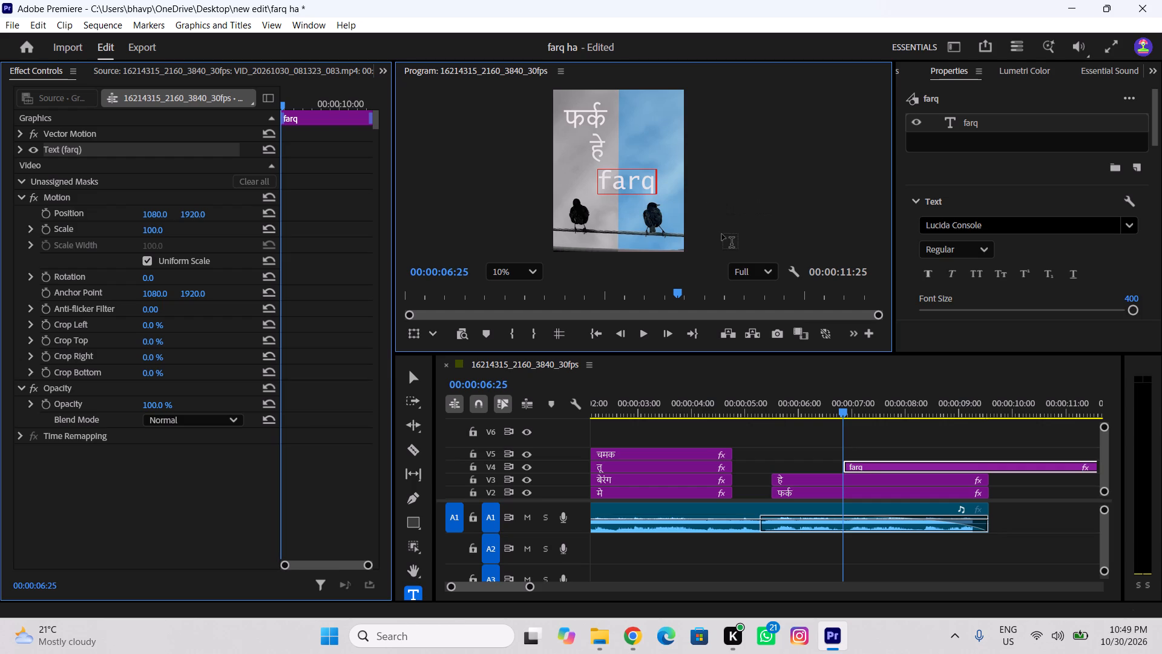
key("Return")
key("BackSpace")
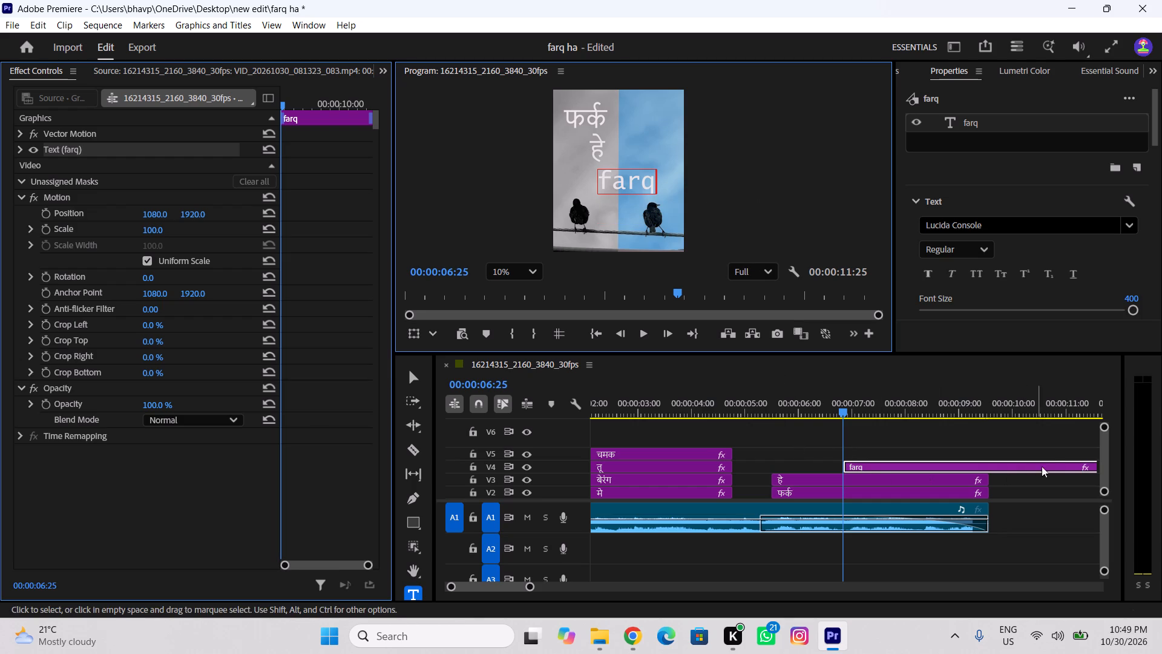
Trim the end of the farq clip on V4 to match the end of the हे and फर्क clips.
scroll(1040, 457, "down", 5)
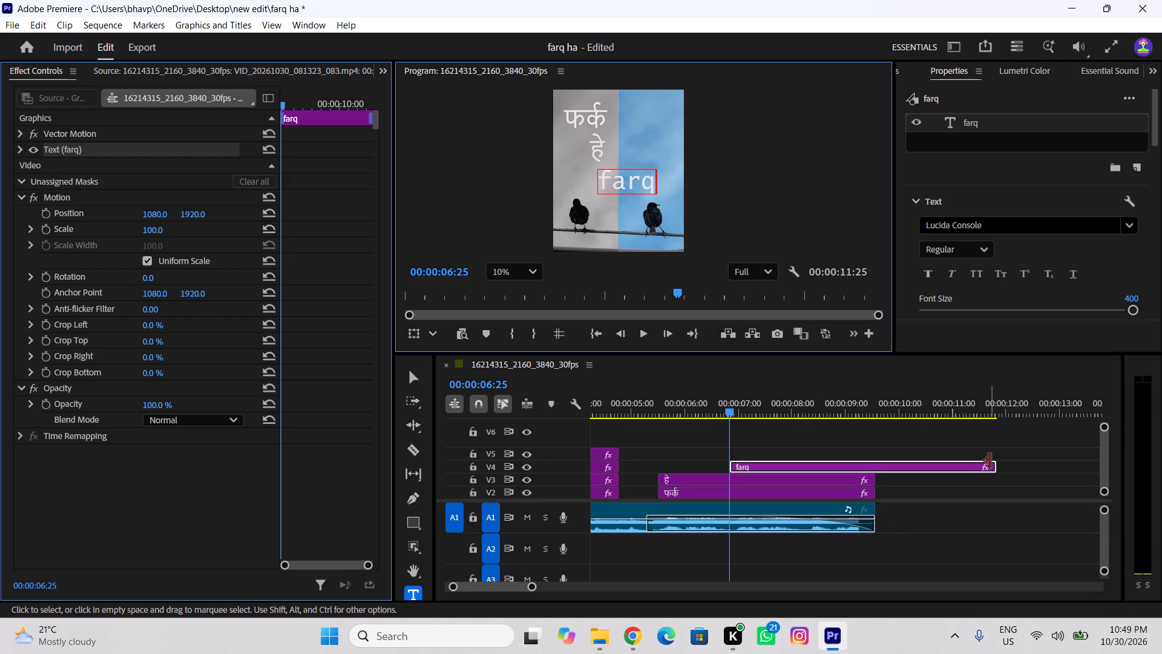
left_click_drag(995, 465, 878, 493)
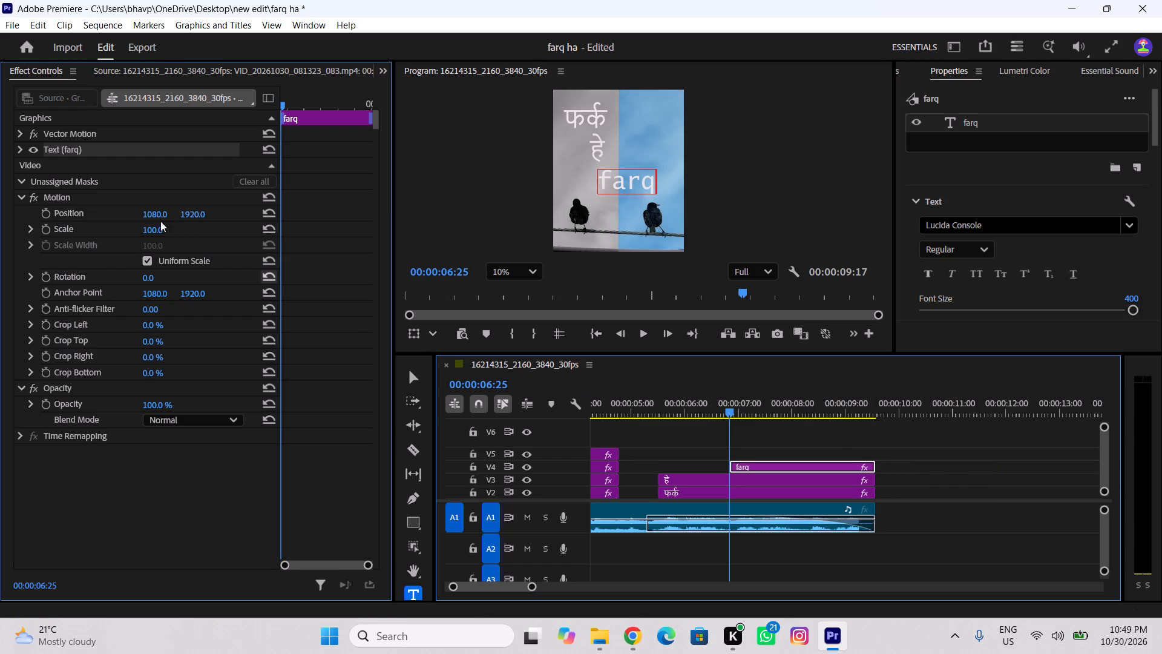
Place farq on the blue half at position 1406, 1526 and set its scale to 87.
left_click_drag(149, 214, 381, 259)
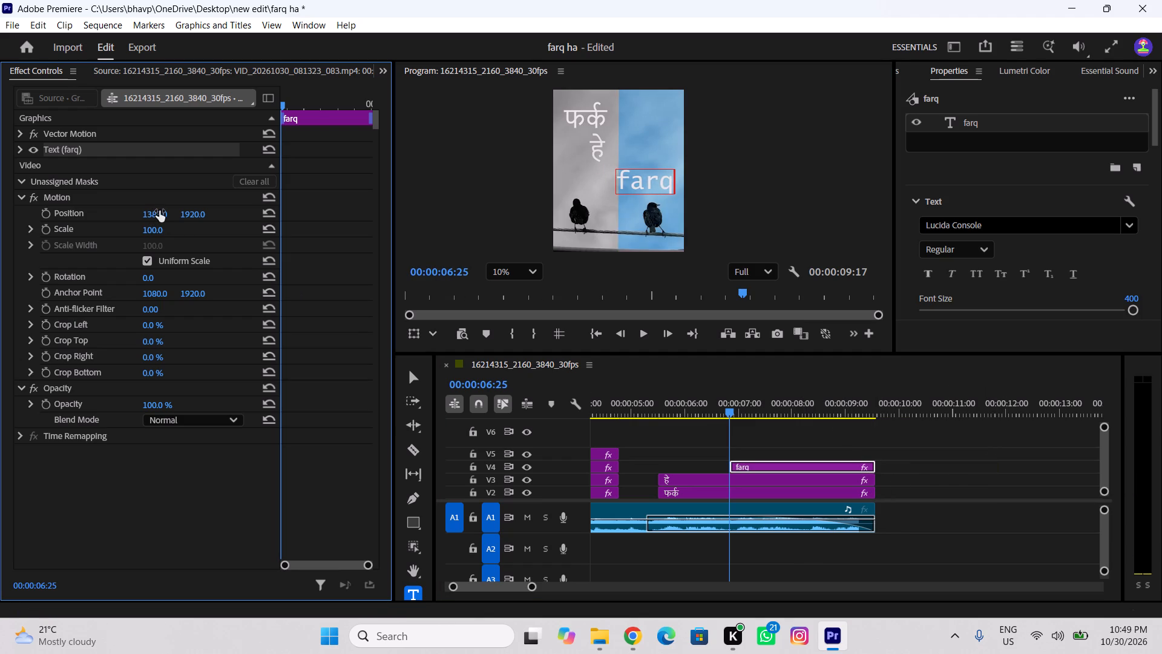
left_click_drag(197, 216, 20, 231)
left_click_drag(149, 231, 140, 234)
left_click_drag(159, 210, 158, 211)
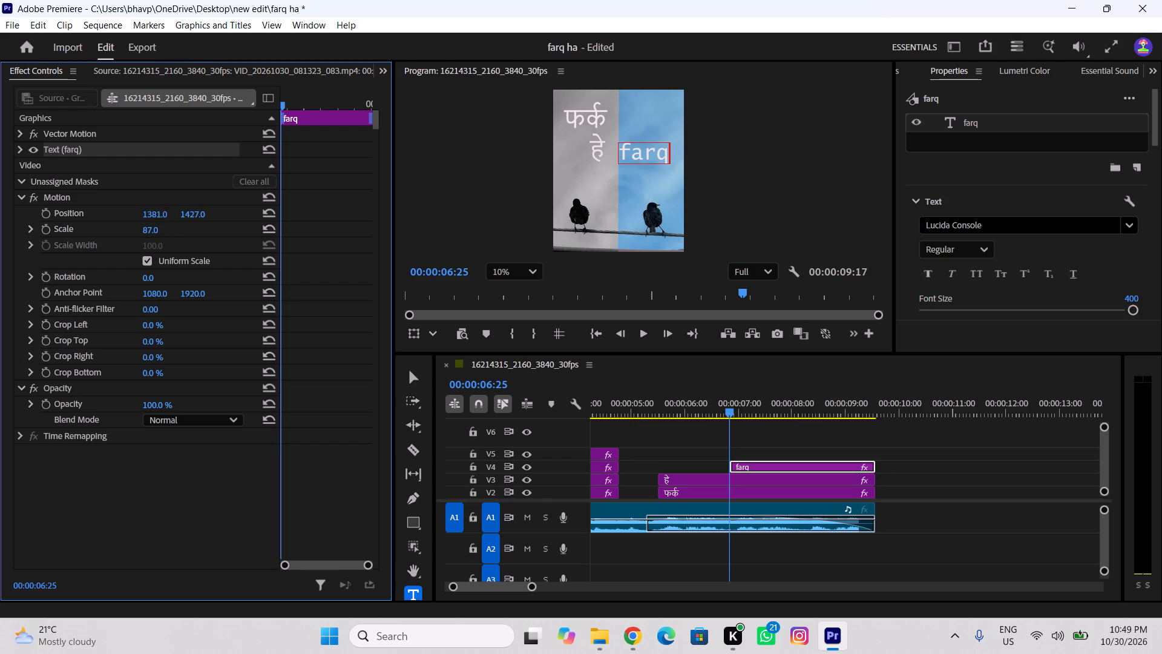
left_click_drag(158, 211, 181, 217)
left_click_drag(188, 214, 264, 226)
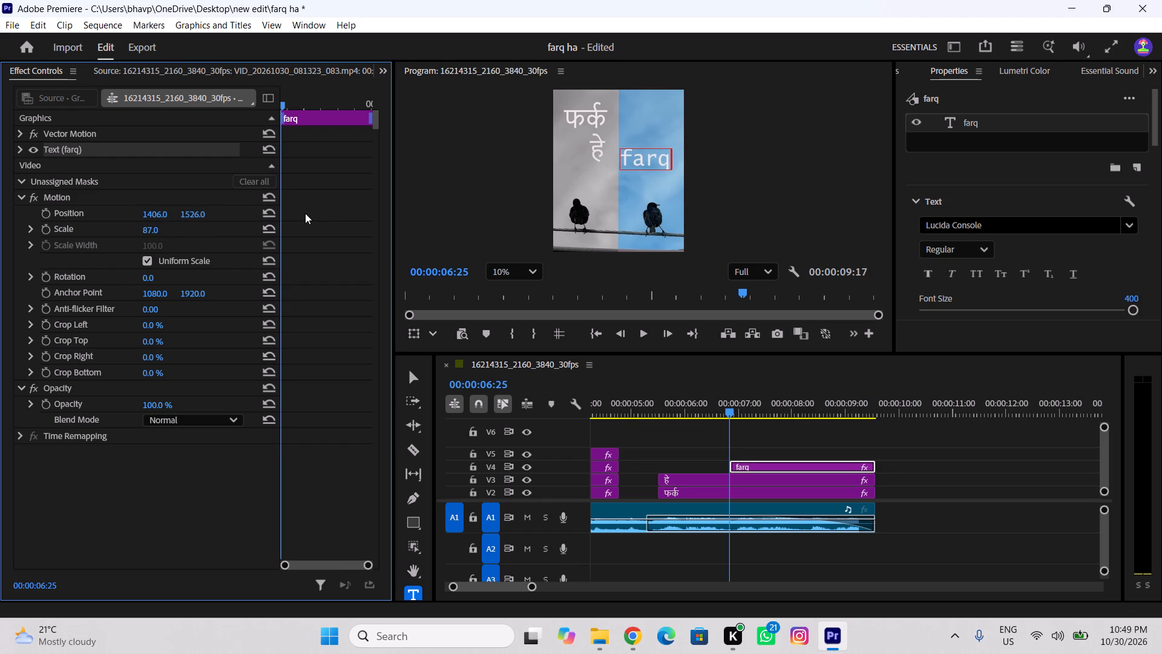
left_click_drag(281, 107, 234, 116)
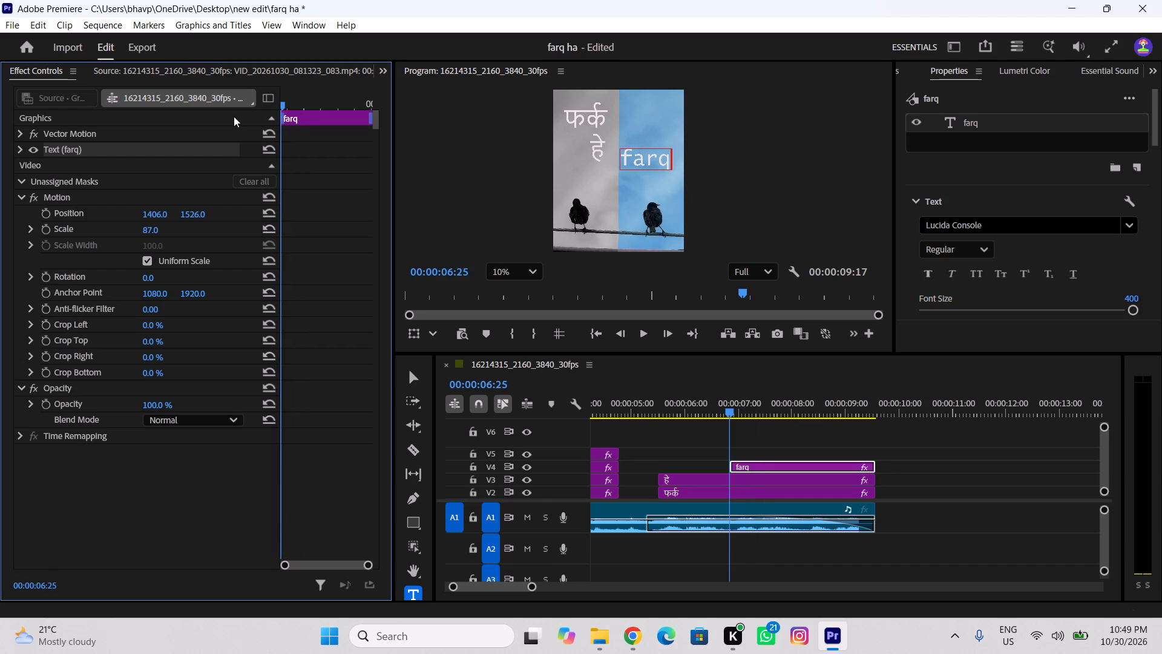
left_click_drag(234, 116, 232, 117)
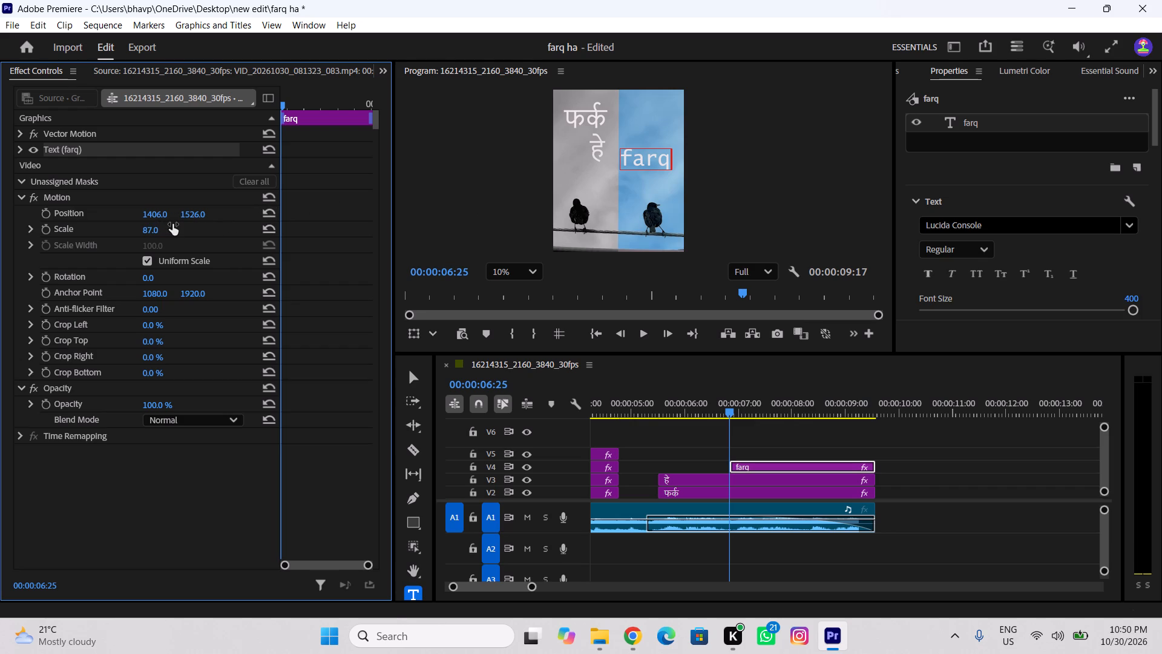
Duplicate the farq clip onto track V5 and set the copy's vertical position to 2030.
left_click_drag(757, 464, 761, 448, "alt")
left_click(763, 451)
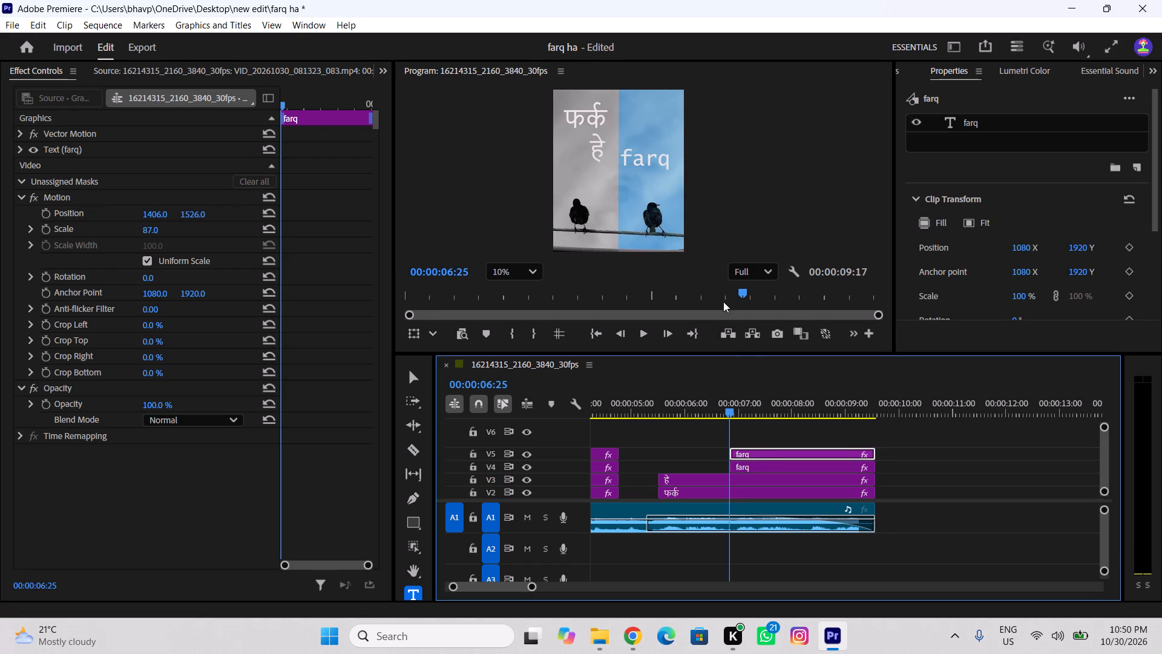
left_click_drag(196, 213, 583, 297)
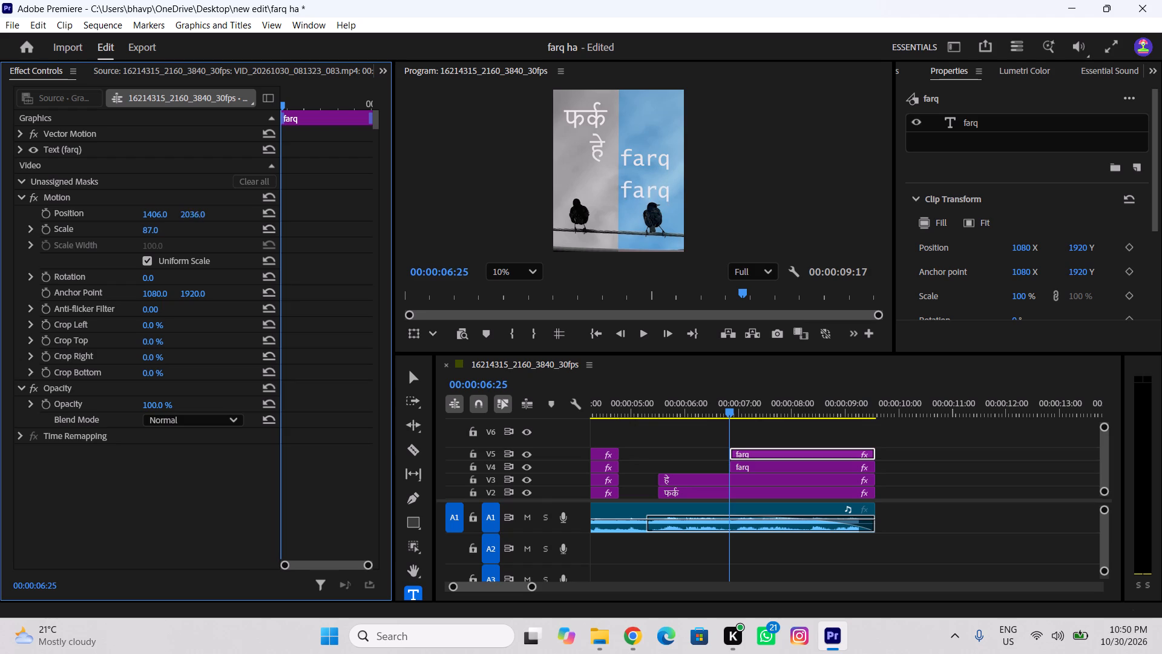
left_click_drag(583, 297, 579, 297)
Replace the lower farq copy's text with ha.
left_click(665, 190)
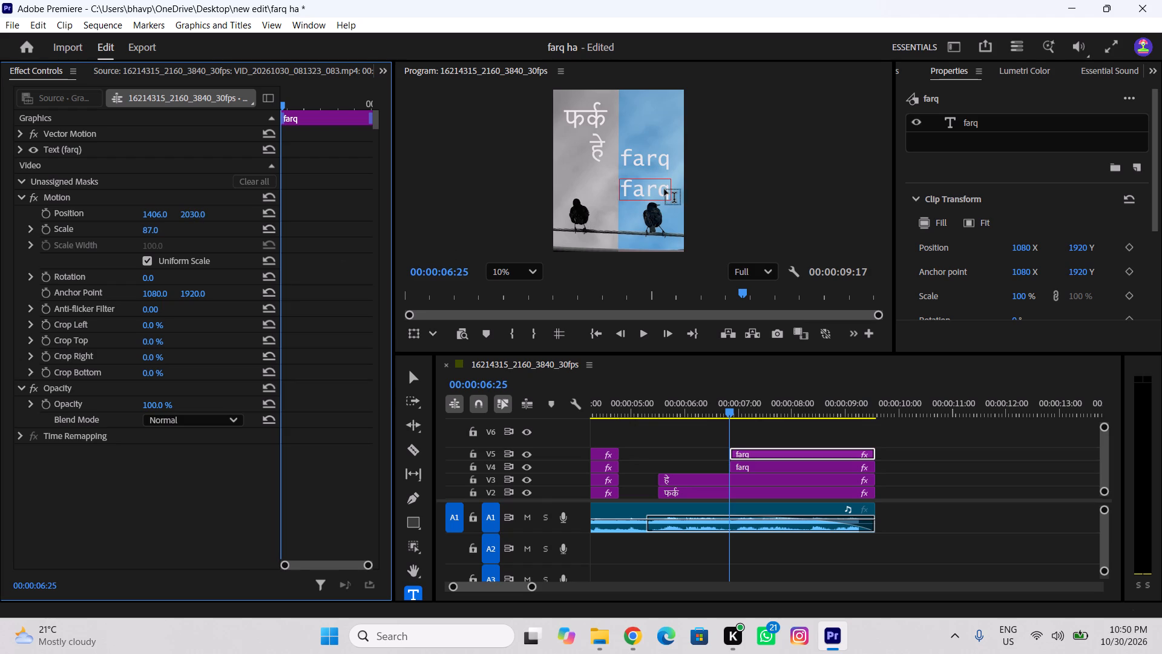
key("BackSpace")
key("BackSpace")
key("BackSpace")
key("BackSpace")
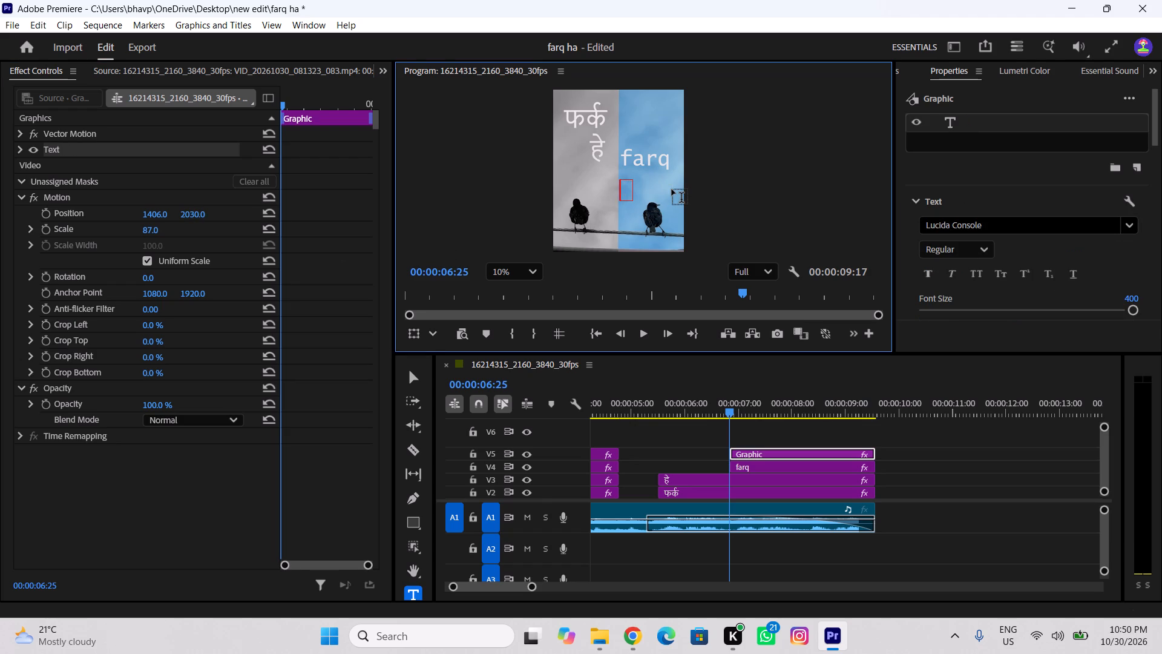
type("ha")
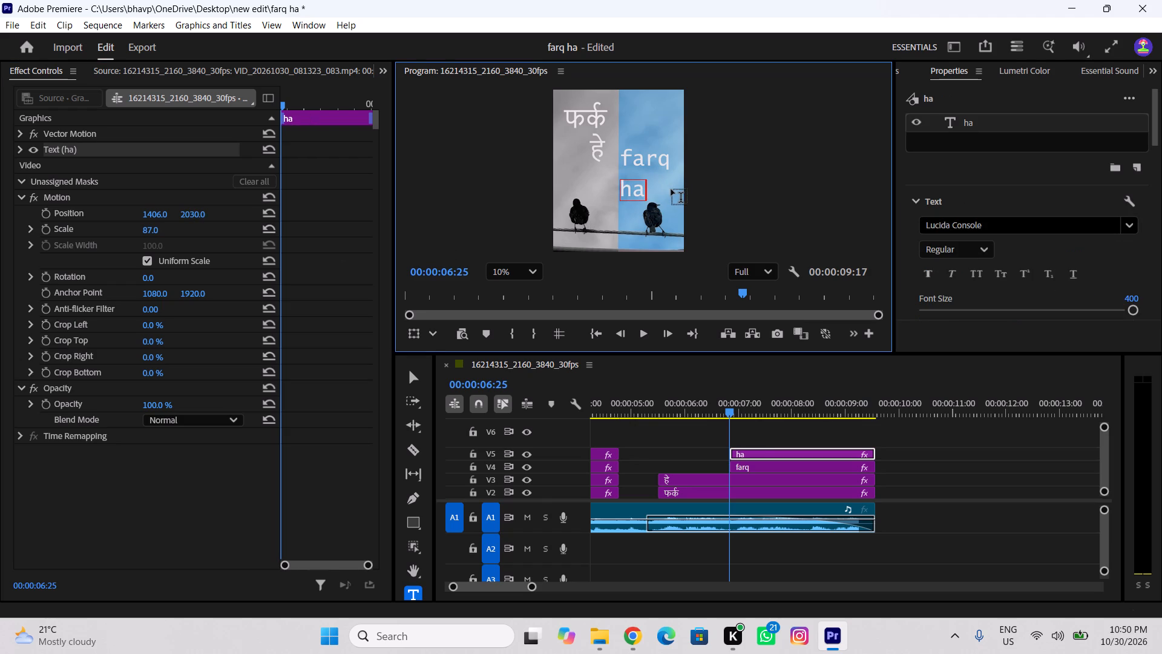
Set the position of ha to 1671, 1941, beneath farq.
left_click_drag(152, 218, 290, 230)
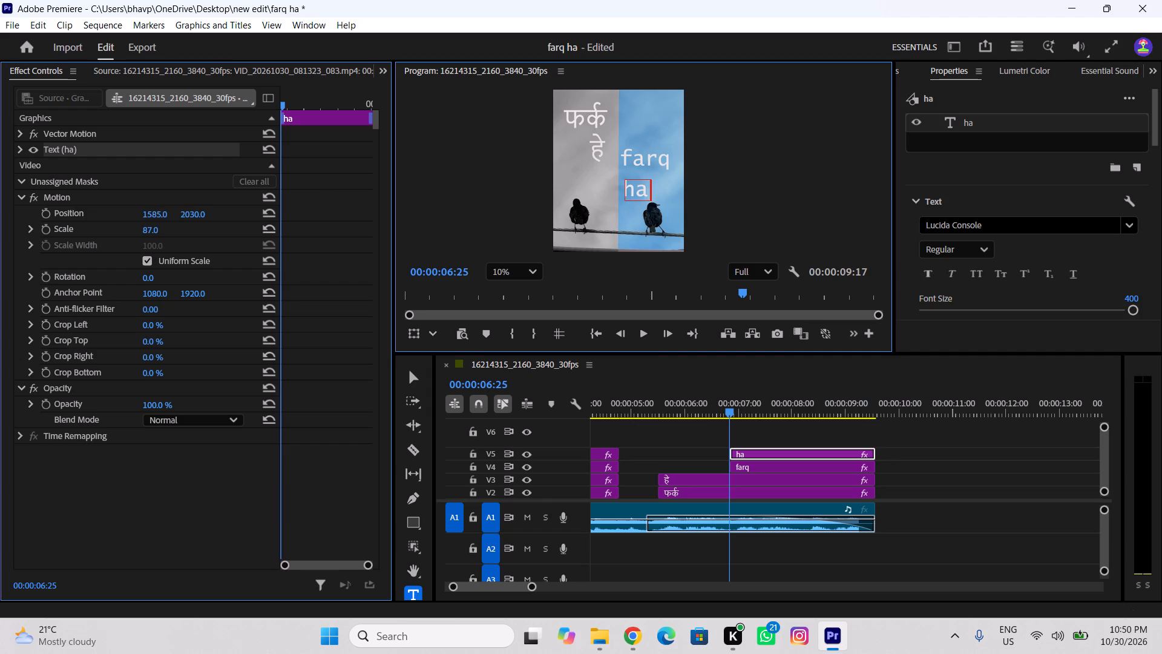
left_click_drag(290, 230, 366, 243)
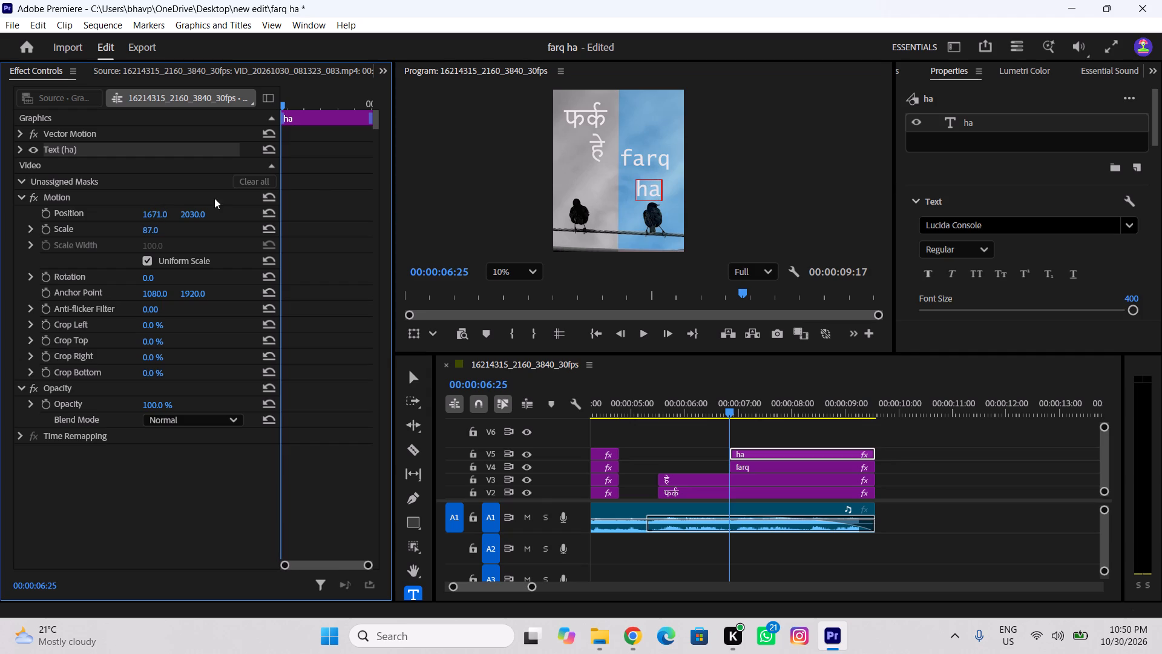
left_click_drag(191, 214, 125, 230)
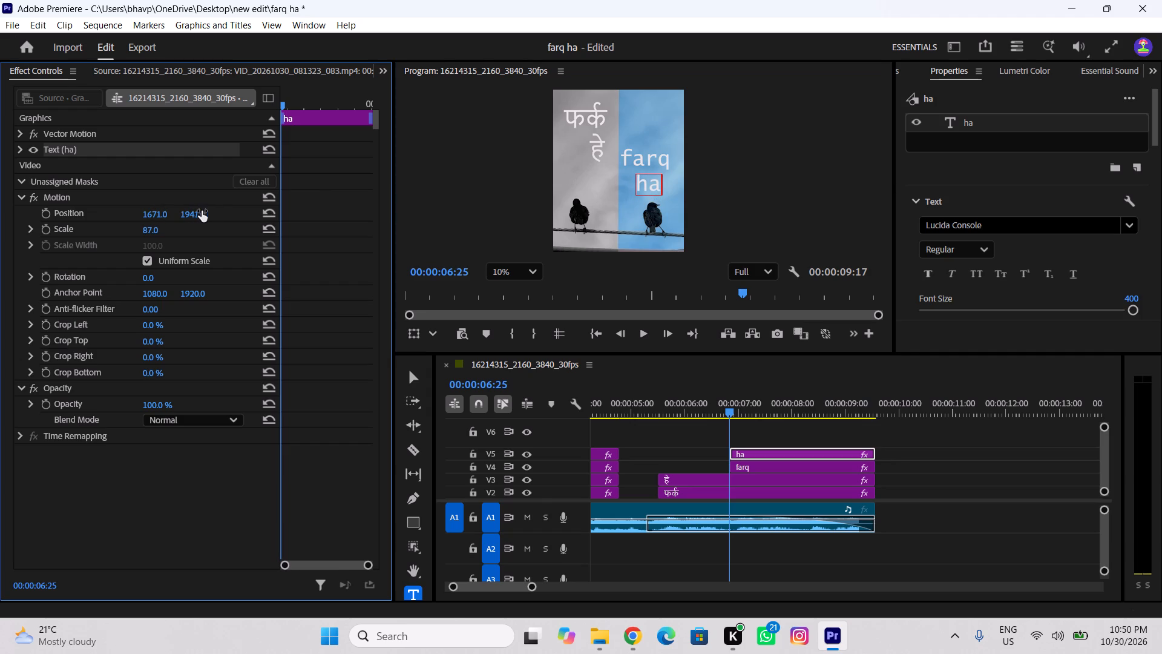
Try moving farq horizontally to the left, undo that shift, and set its vertical position to 1435.
left_click(638, 157)
left_click_drag(153, 210, 103, 217)
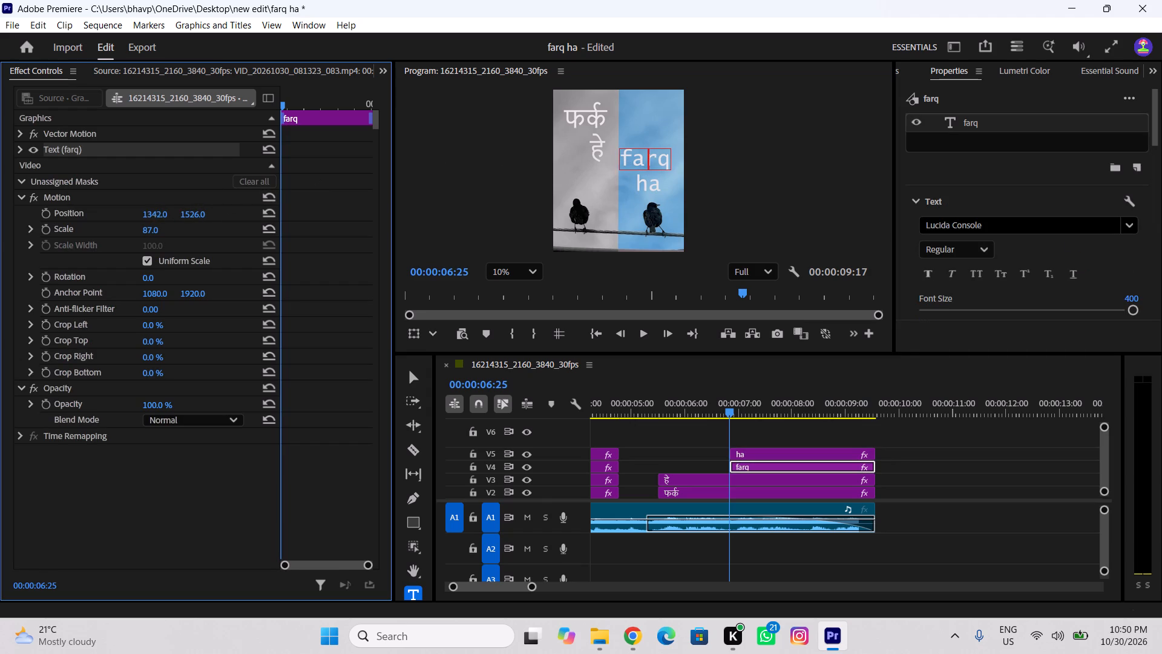
left_click_drag(103, 217, 90, 223)
key("ctrl+z")
left_click_drag(200, 217, 132, 227)
left_click(724, 440)
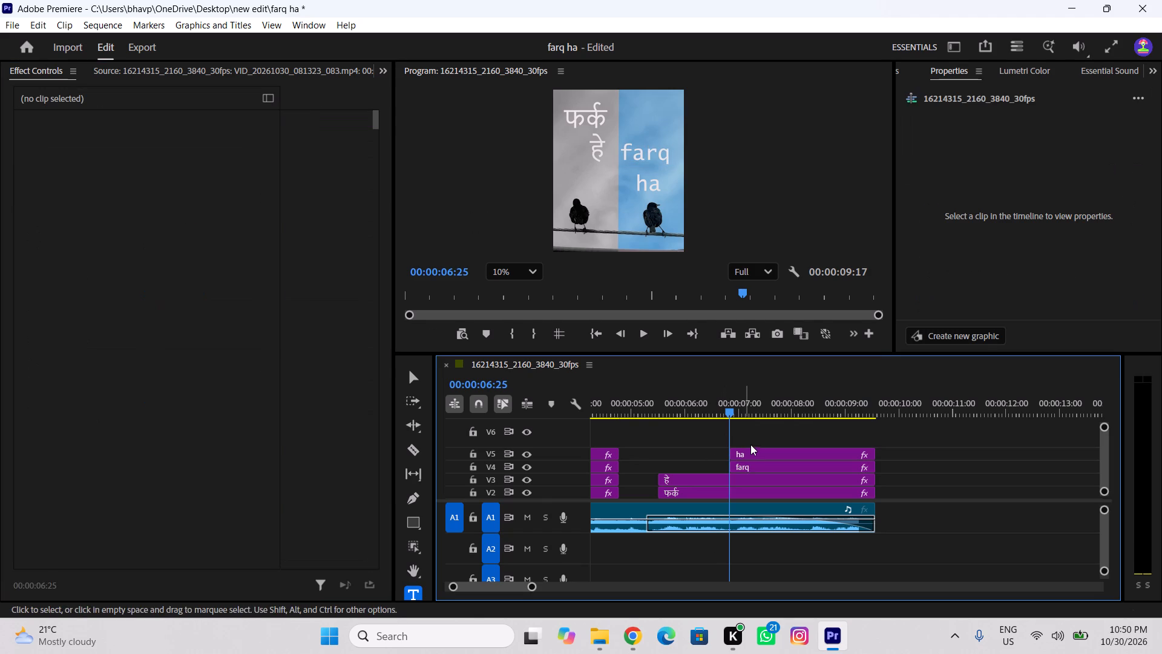
Start Position keyframing on the farq clip with a keyframe at its beginning, 00:00:06:25.
left_click(761, 471)
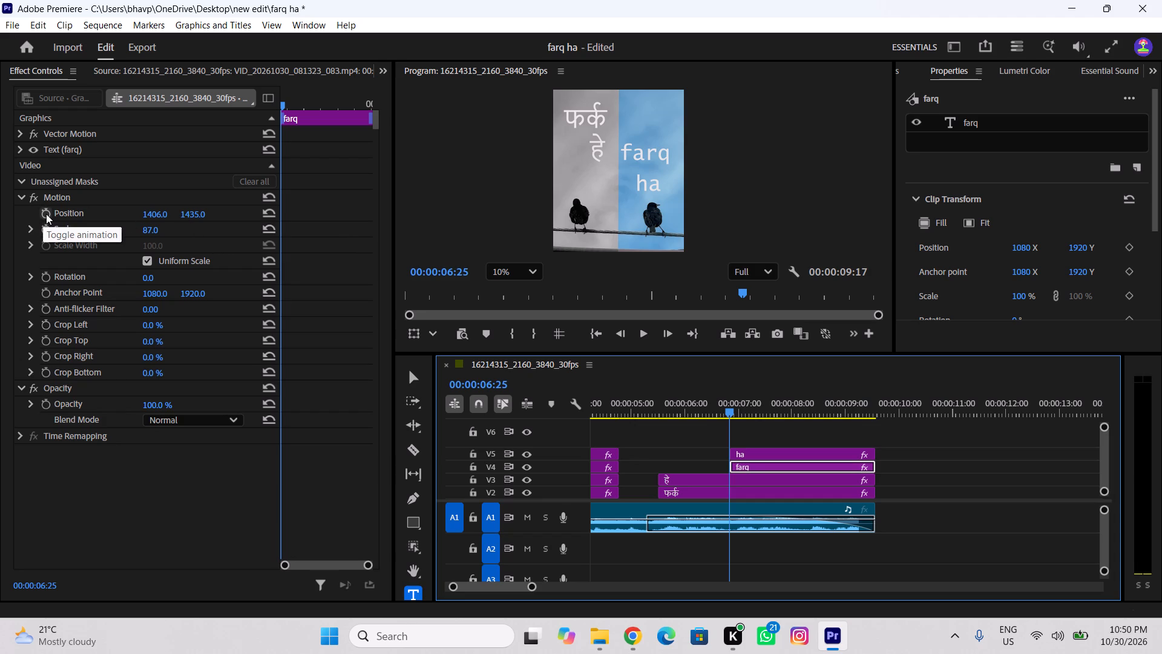
left_click_drag(290, 99, 279, 150)
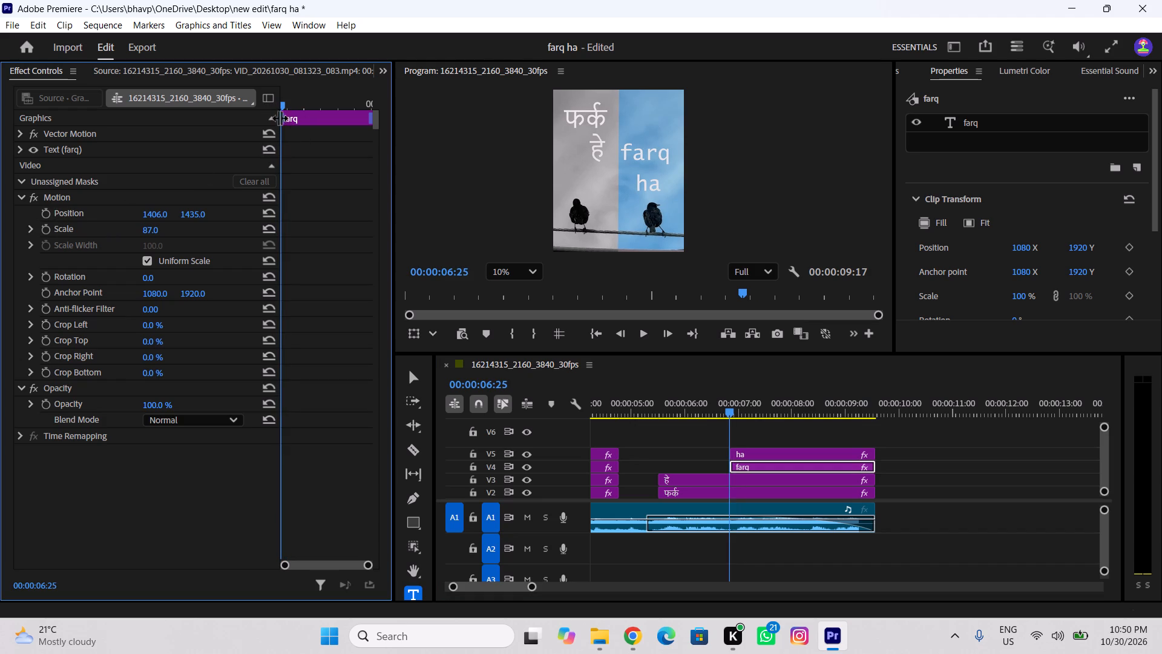
left_click(43, 214)
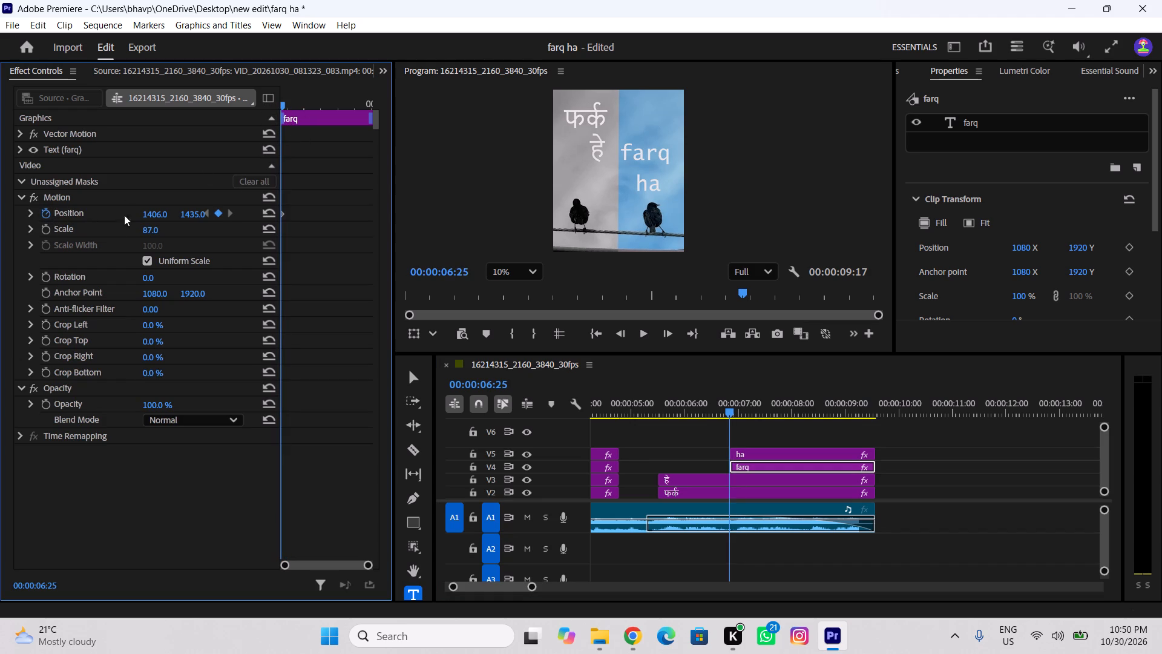
Animate farq's vertical position from 1292 at 00:00:06:25 to 1508 at 00:00:07:02, and play the move back.
left_click_drag(194, 216, 108, 233)
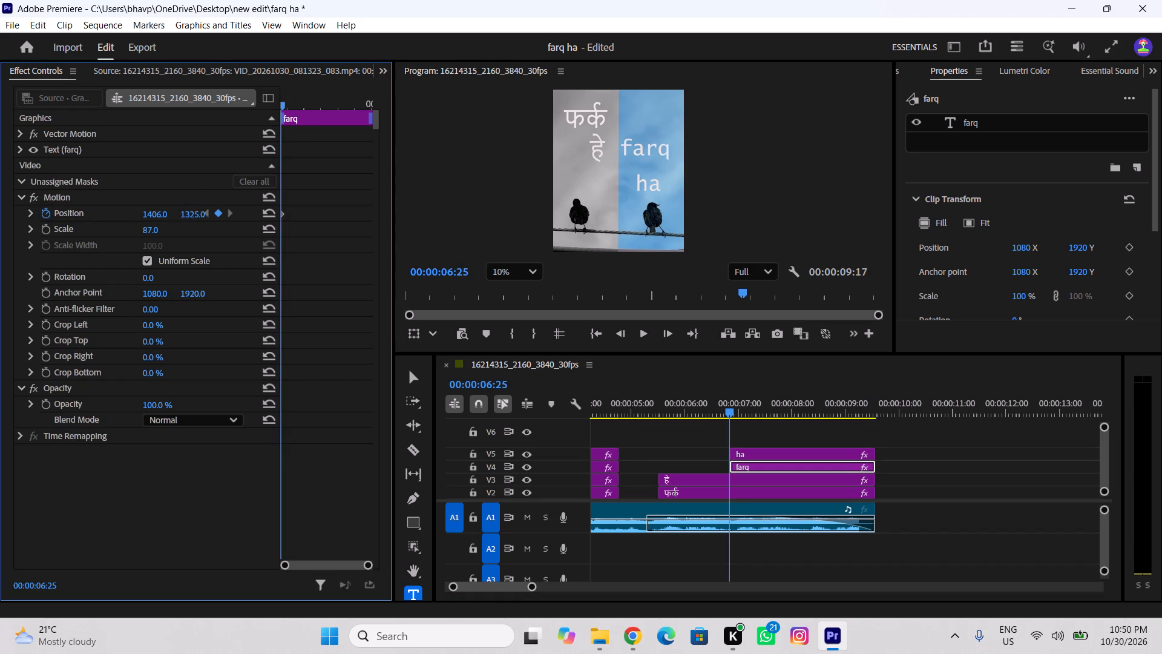
left_click_drag(108, 233, 87, 237)
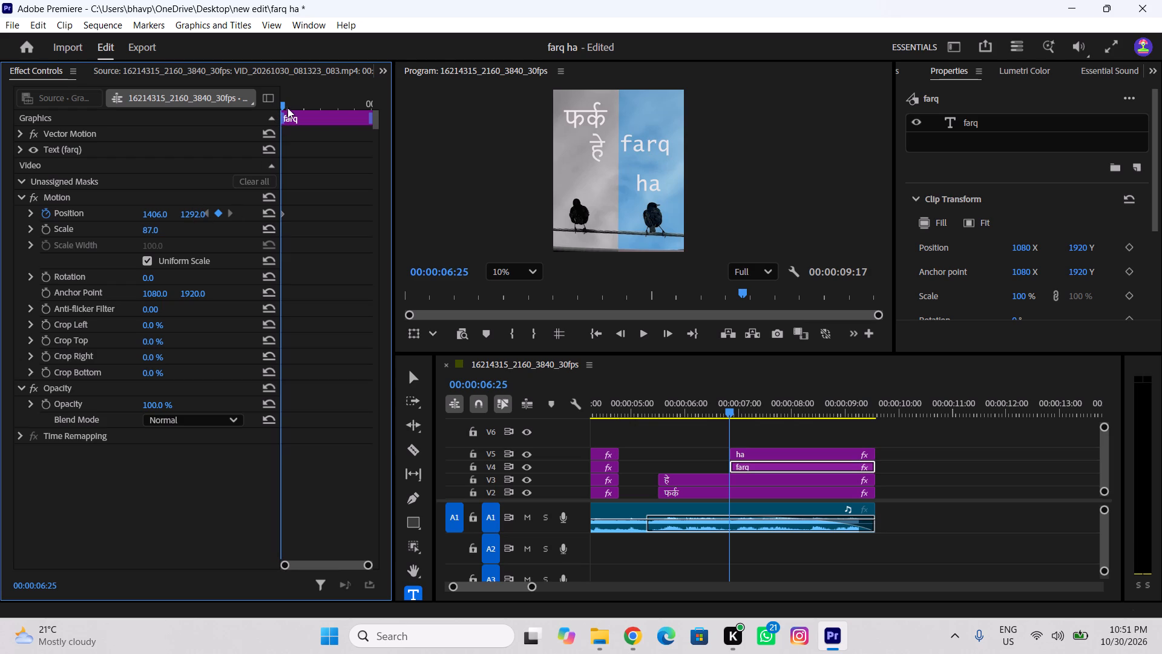
left_click_drag(283, 106, 293, 114)
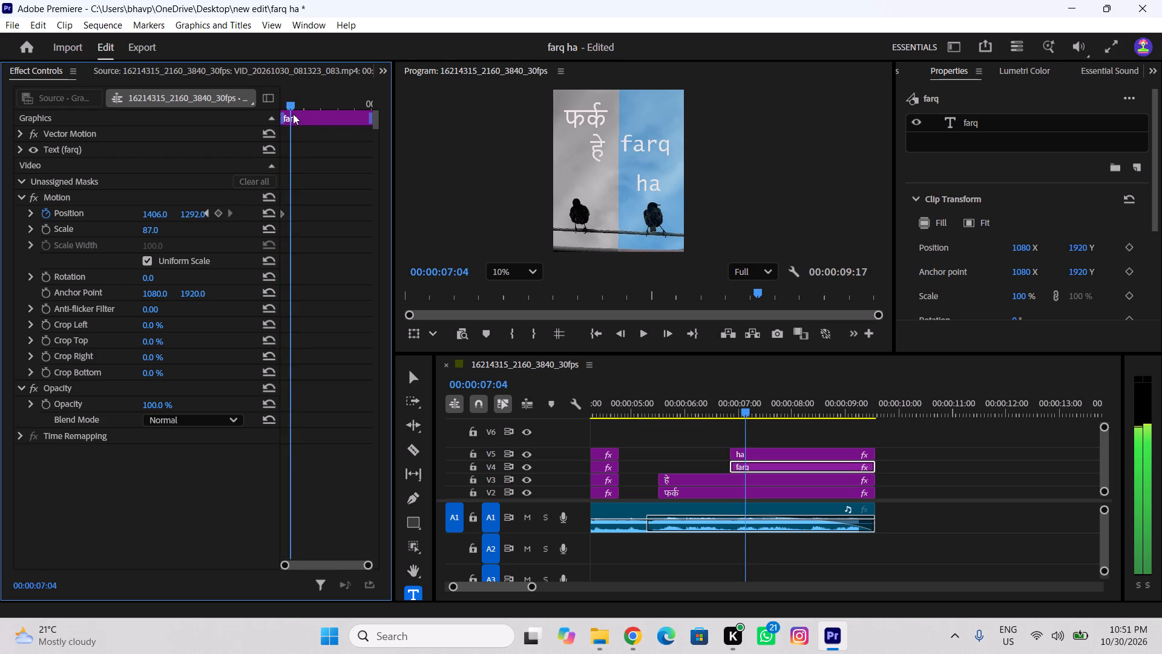
left_click_drag(293, 114, 291, 117)
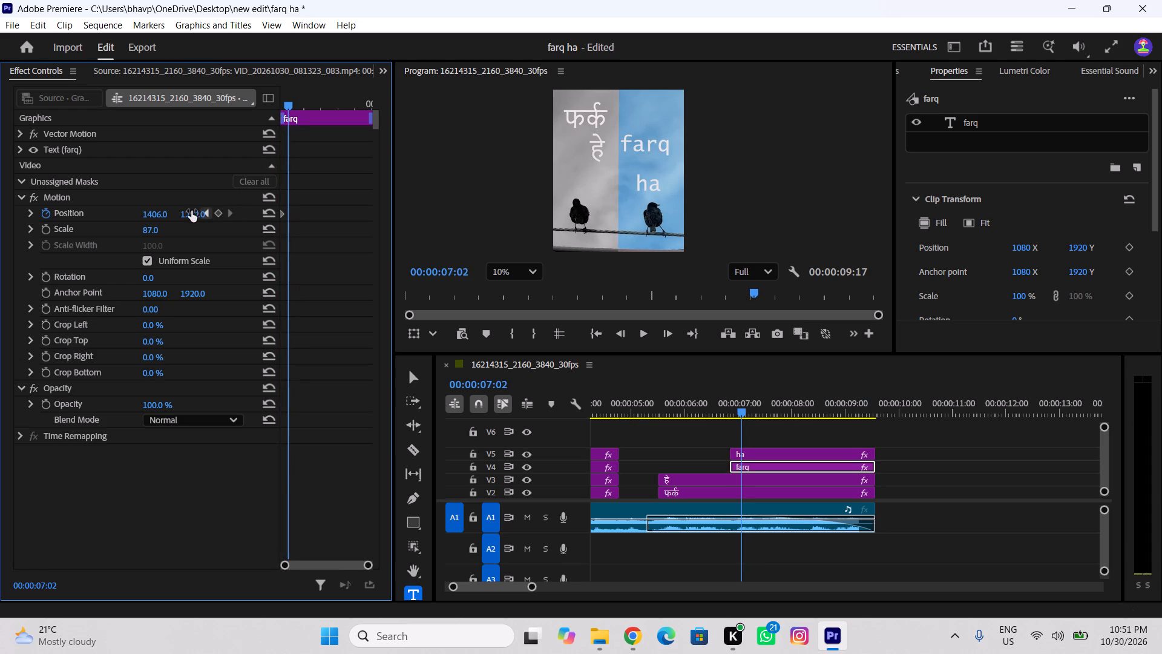
left_click_drag(191, 211, 368, 259)
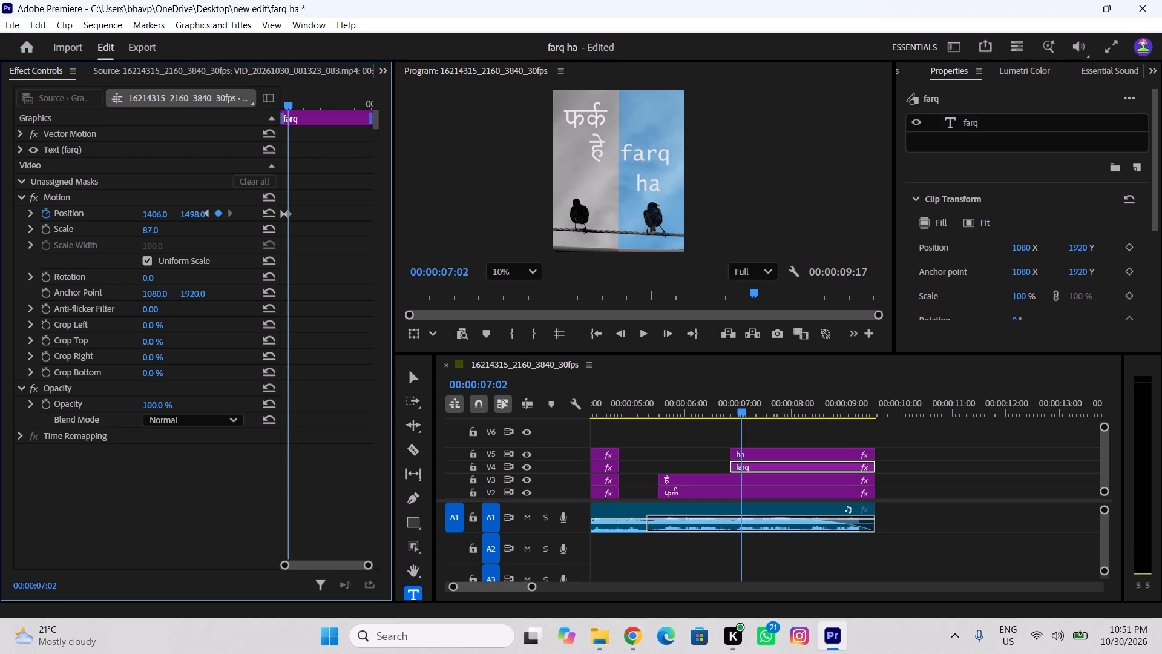
left_click_drag(368, 259, 374, 260)
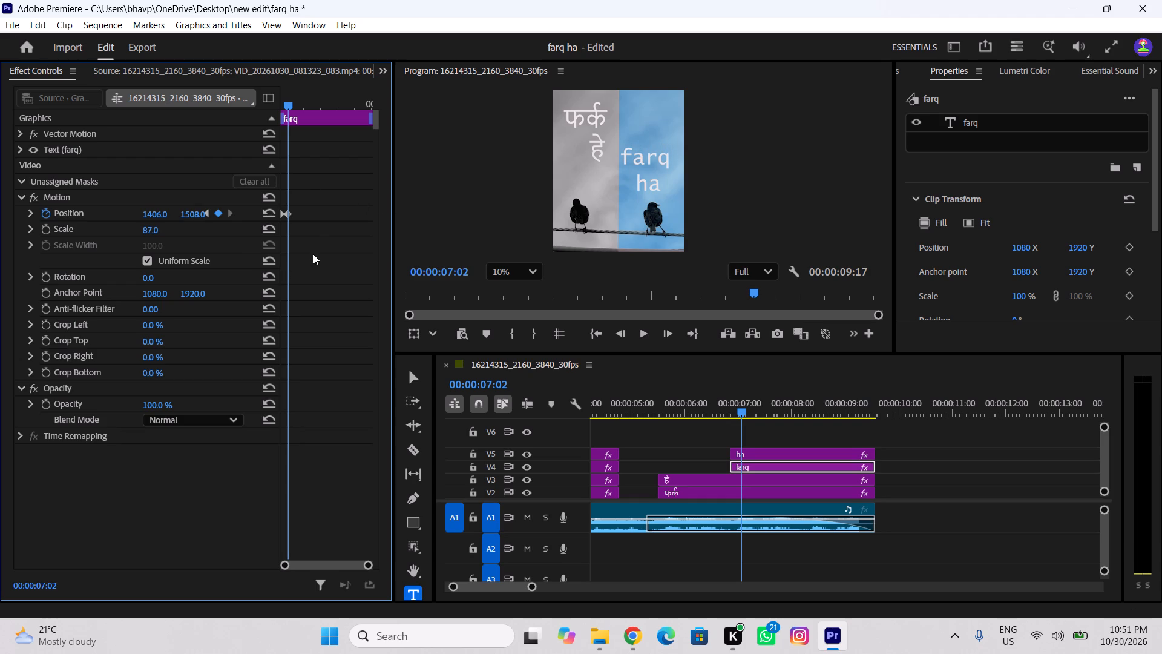
left_click_drag(300, 105, 257, 111)
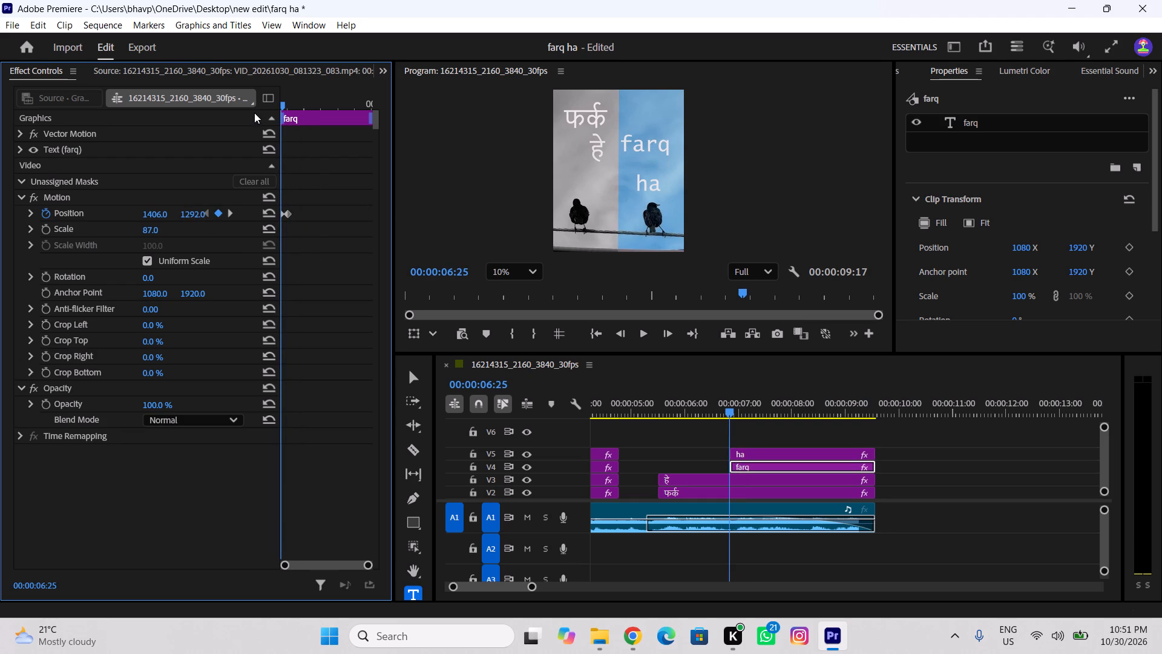
left_click(711, 404)
key("space")
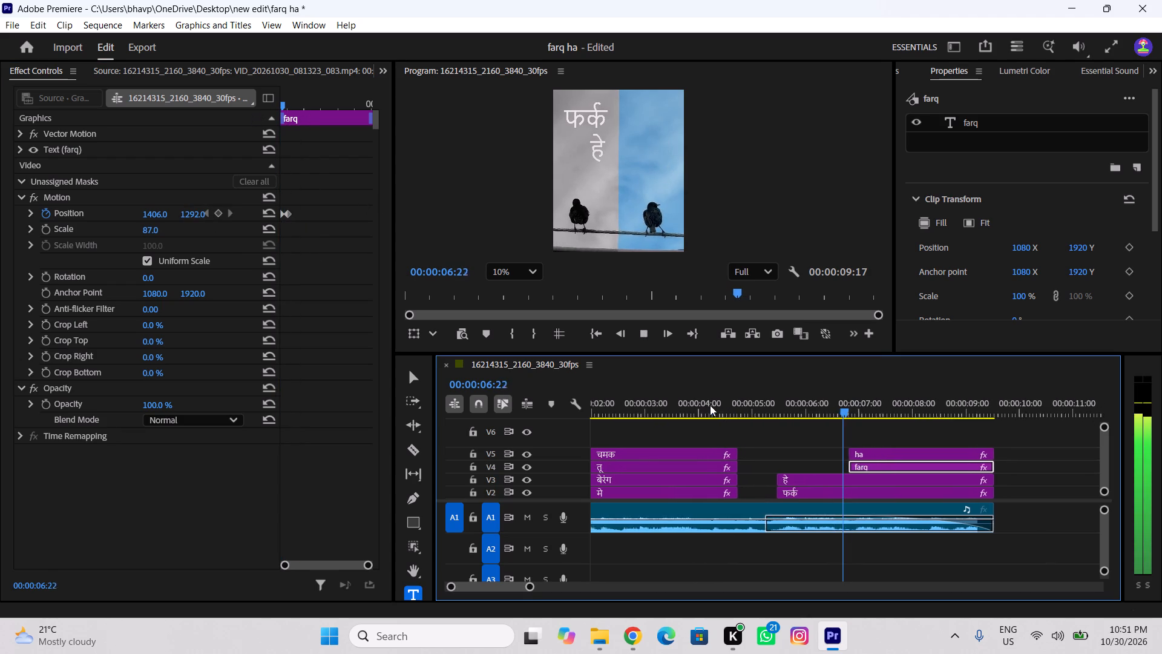
key("space")
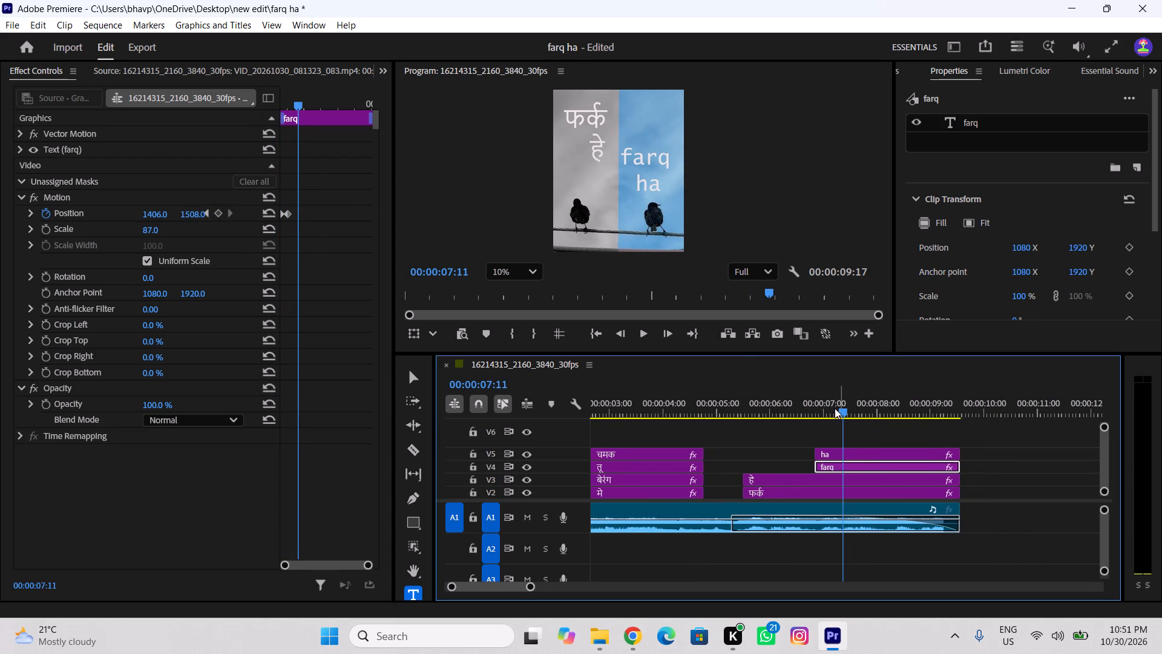
Keyframe farq's opacity from 0% at 00:00:06:25 to 100% at 00:00:07:02, and play back the fade-in.
left_click_drag(294, 102, 234, 113)
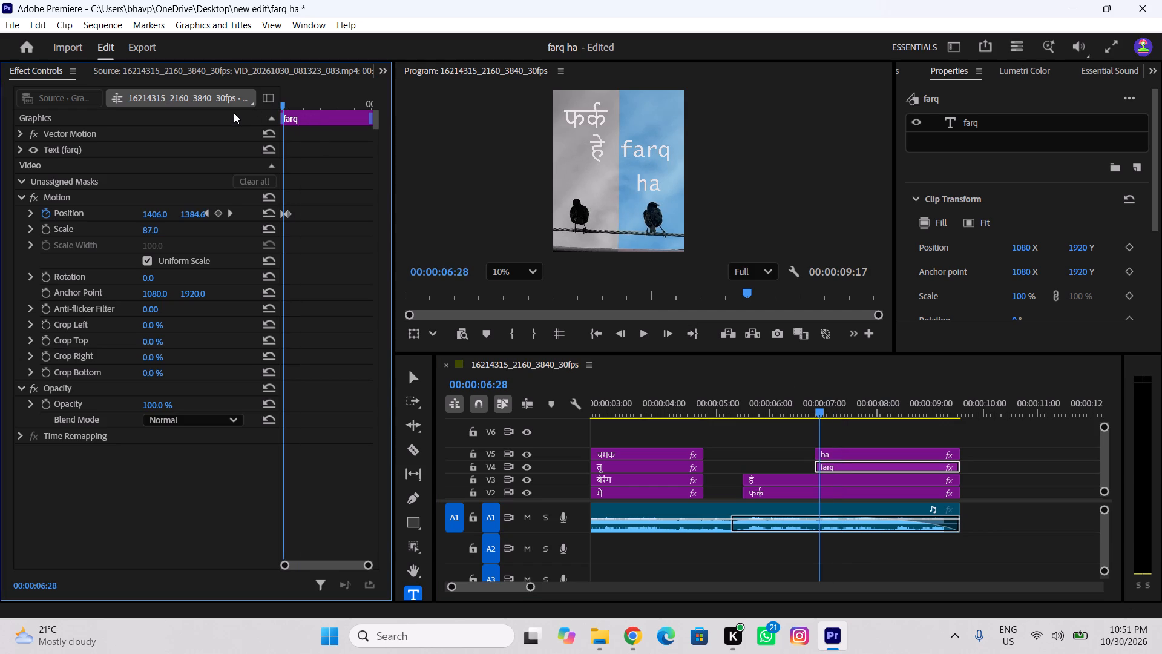
left_click_drag(234, 113, 227, 153)
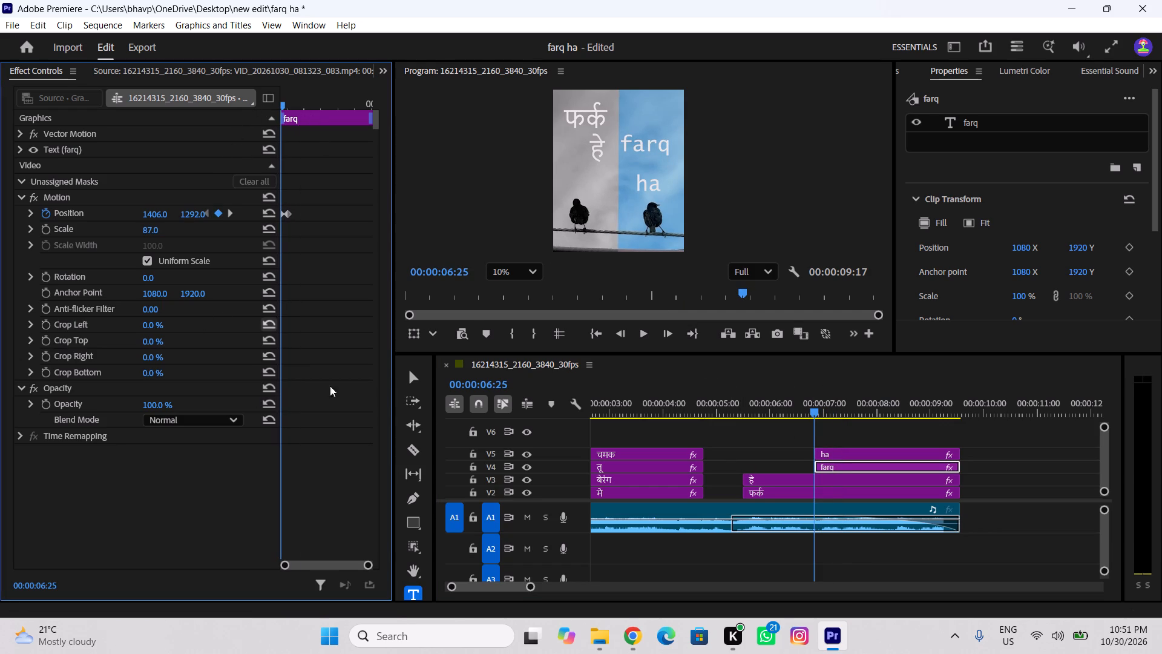
left_click(49, 404)
left_click_drag(165, 406, 107, 411)
left_click(231, 213)
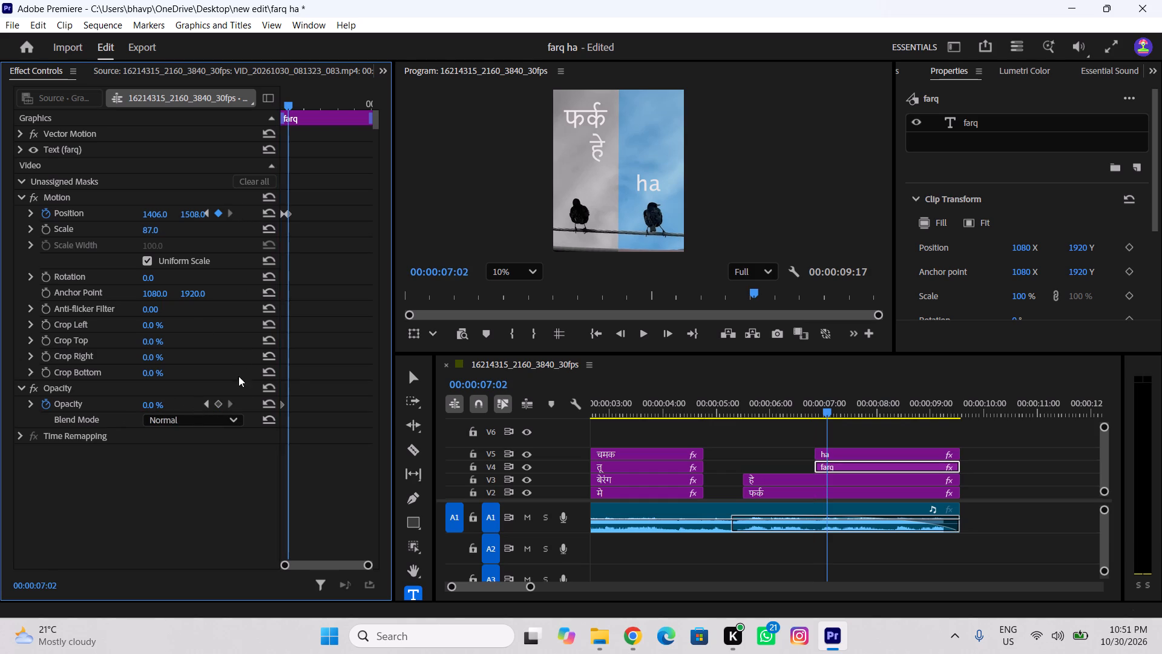
left_click_drag(157, 411, 188, 409)
left_click(188, 409)
left_click_drag(143, 408, 564, 411)
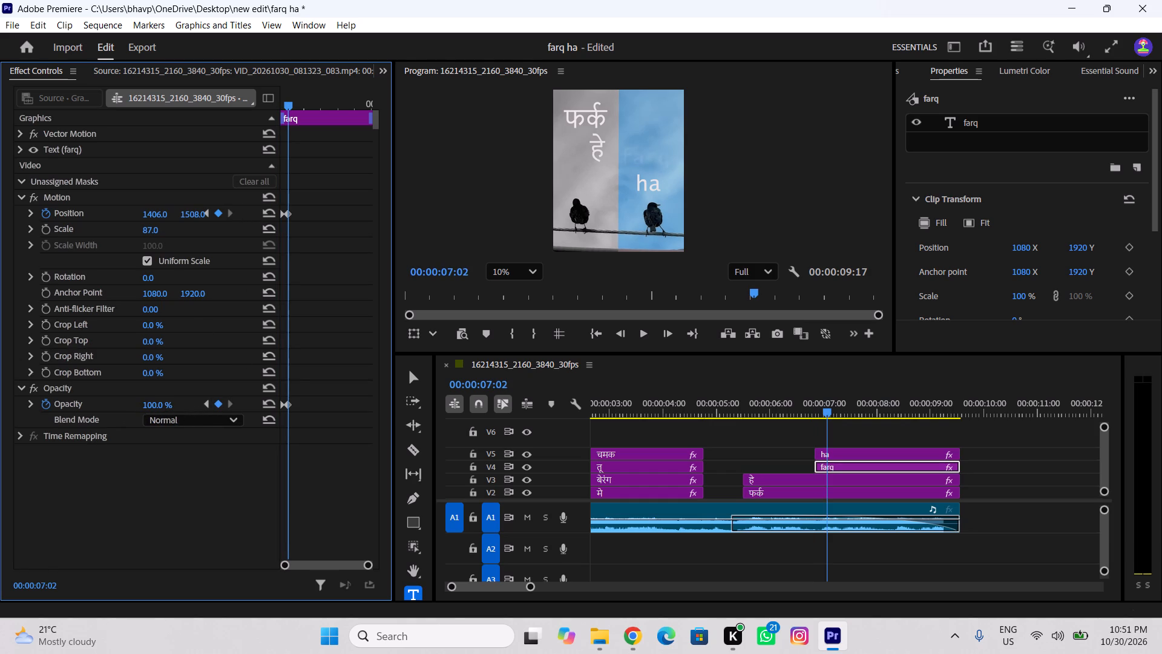
left_click_drag(564, 411, 652, 406)
left_click_drag(819, 398, 796, 407)
key("space")
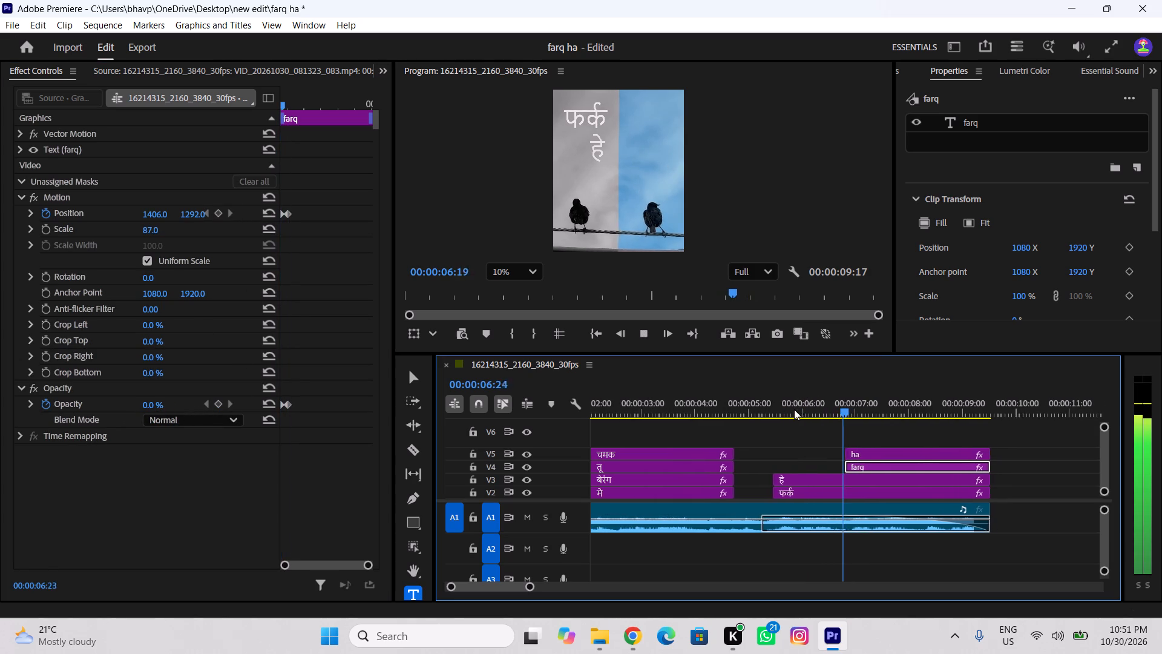
key("space")
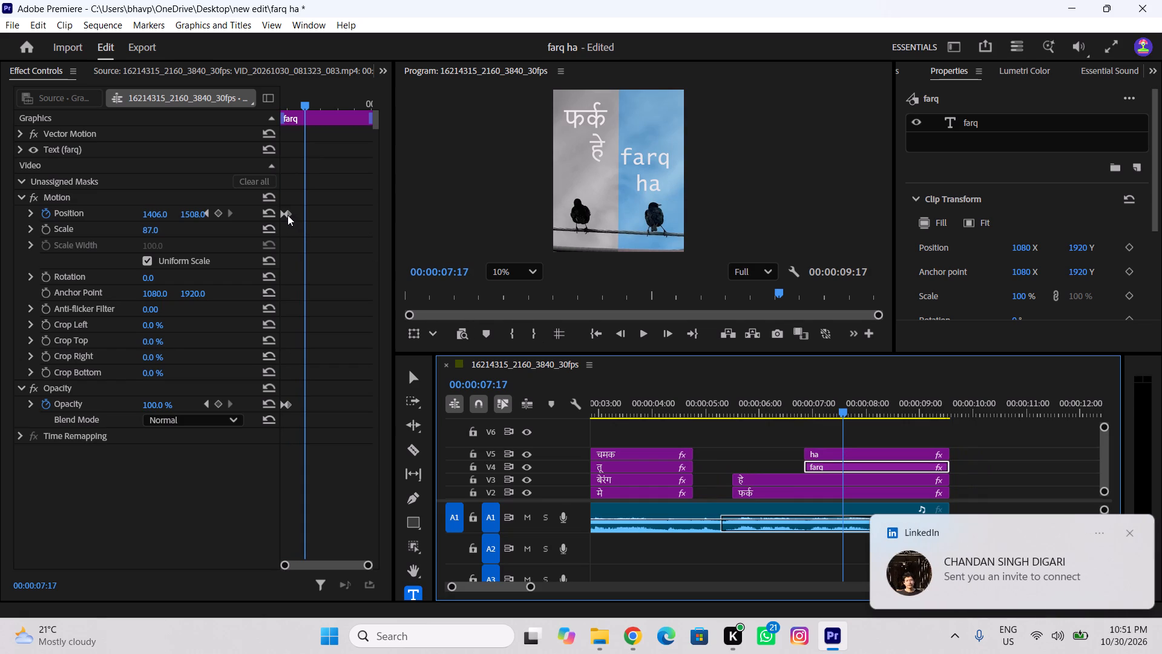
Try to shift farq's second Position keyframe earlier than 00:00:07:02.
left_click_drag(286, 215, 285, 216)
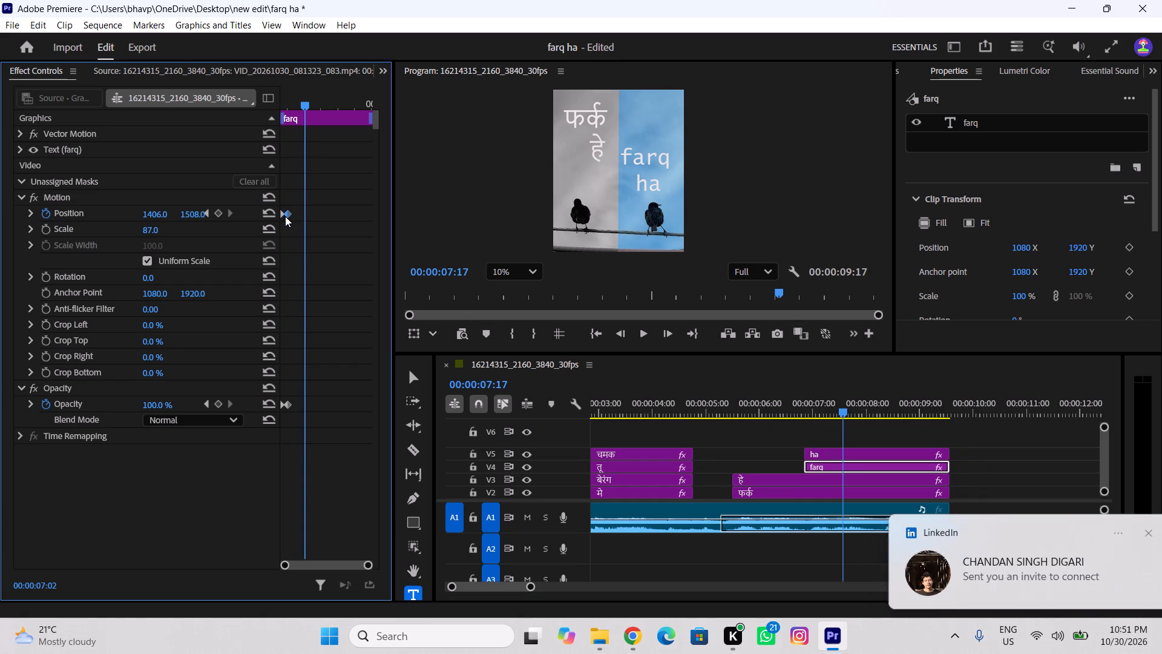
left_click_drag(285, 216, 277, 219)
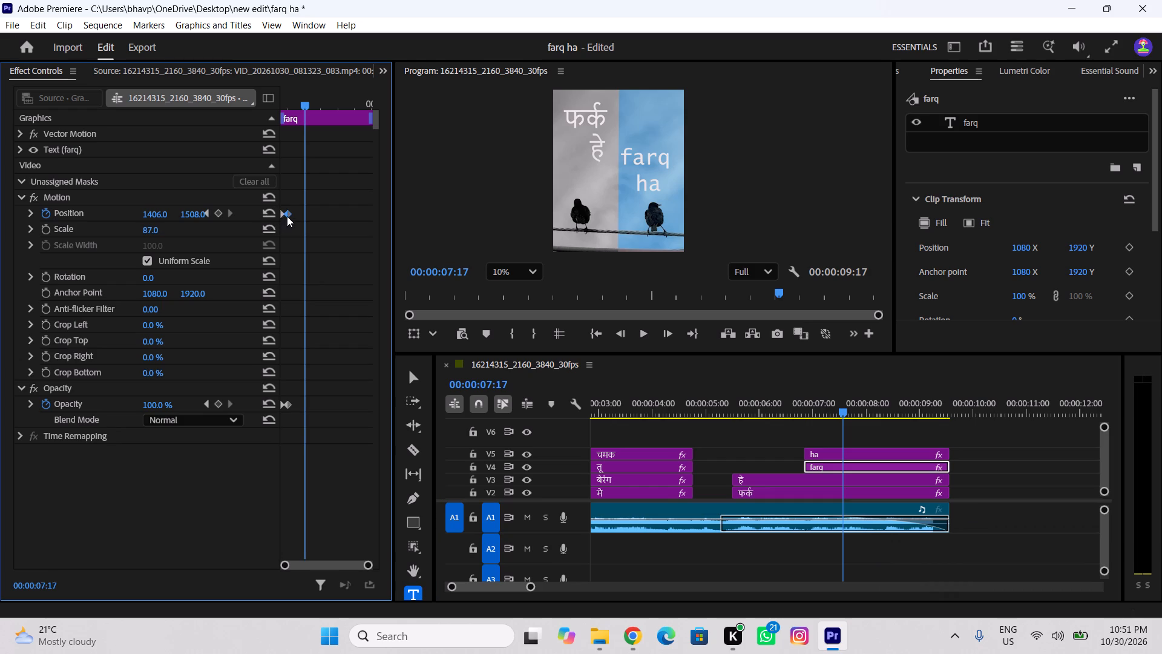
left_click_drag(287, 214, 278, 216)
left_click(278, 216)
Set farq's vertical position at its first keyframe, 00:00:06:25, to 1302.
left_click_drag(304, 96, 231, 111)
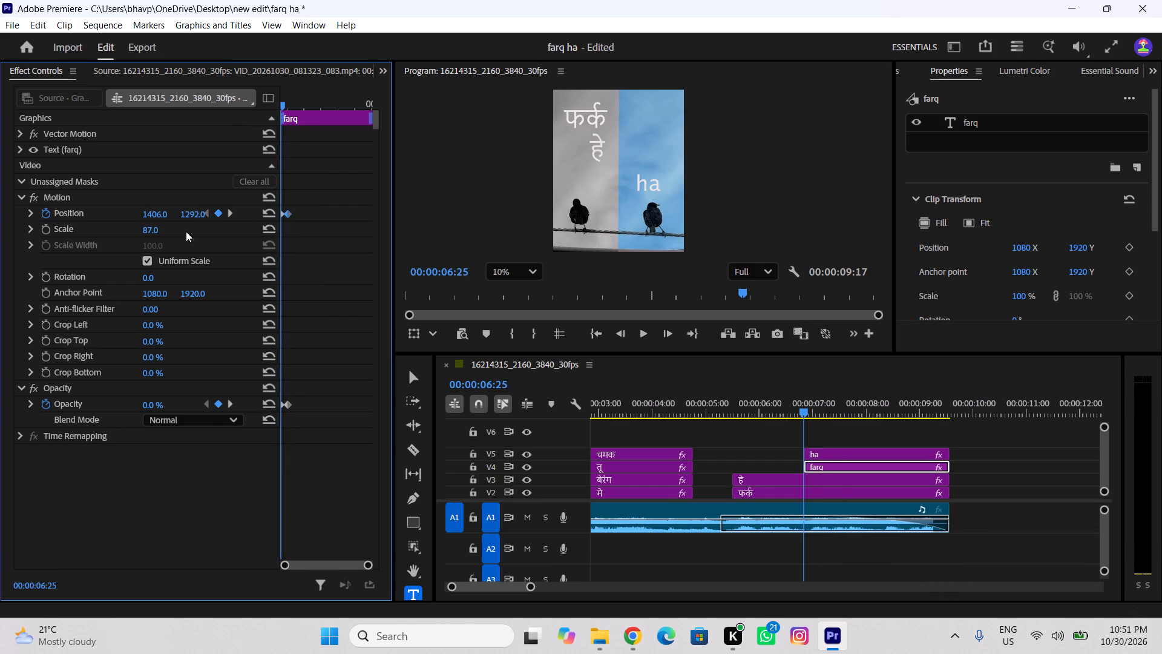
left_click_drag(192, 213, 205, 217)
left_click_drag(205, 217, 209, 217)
Disable the Opacity effect on the farq clip, keeping its Motion effect enabled.
left_click(34, 197)
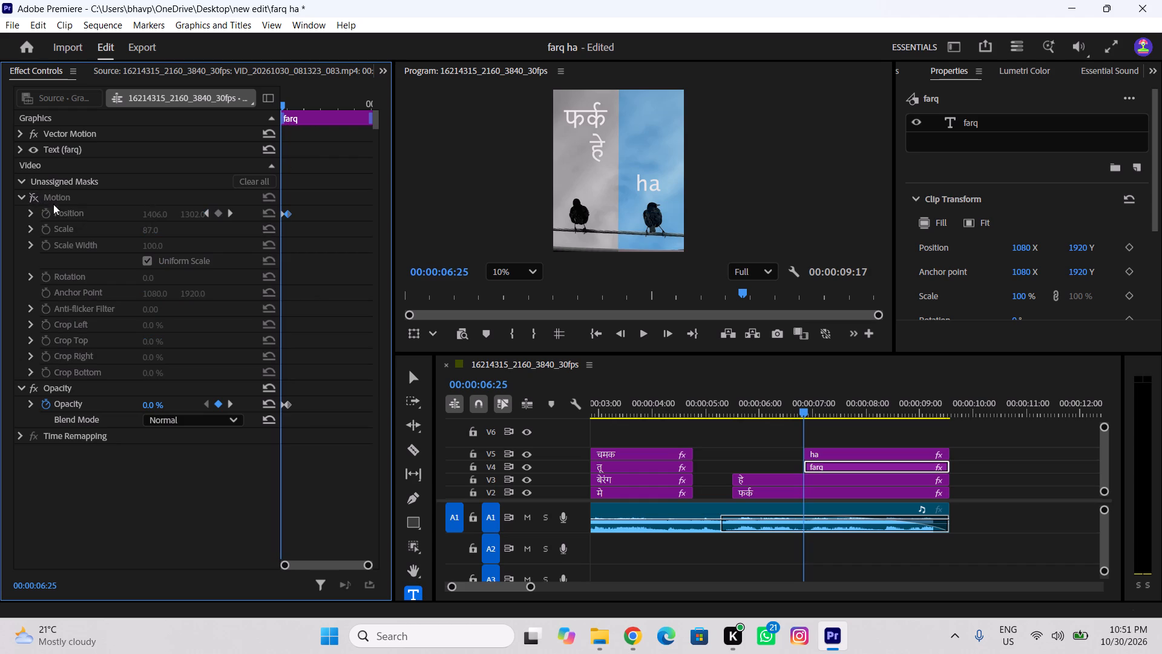
left_click(38, 195)
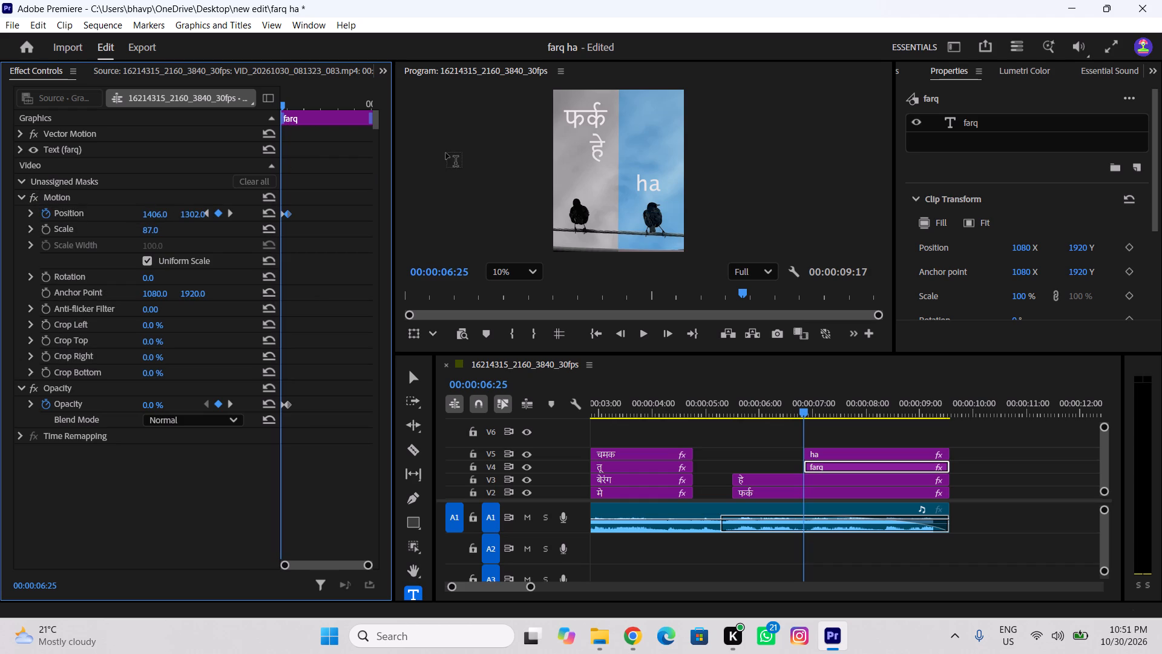
left_click(30, 389)
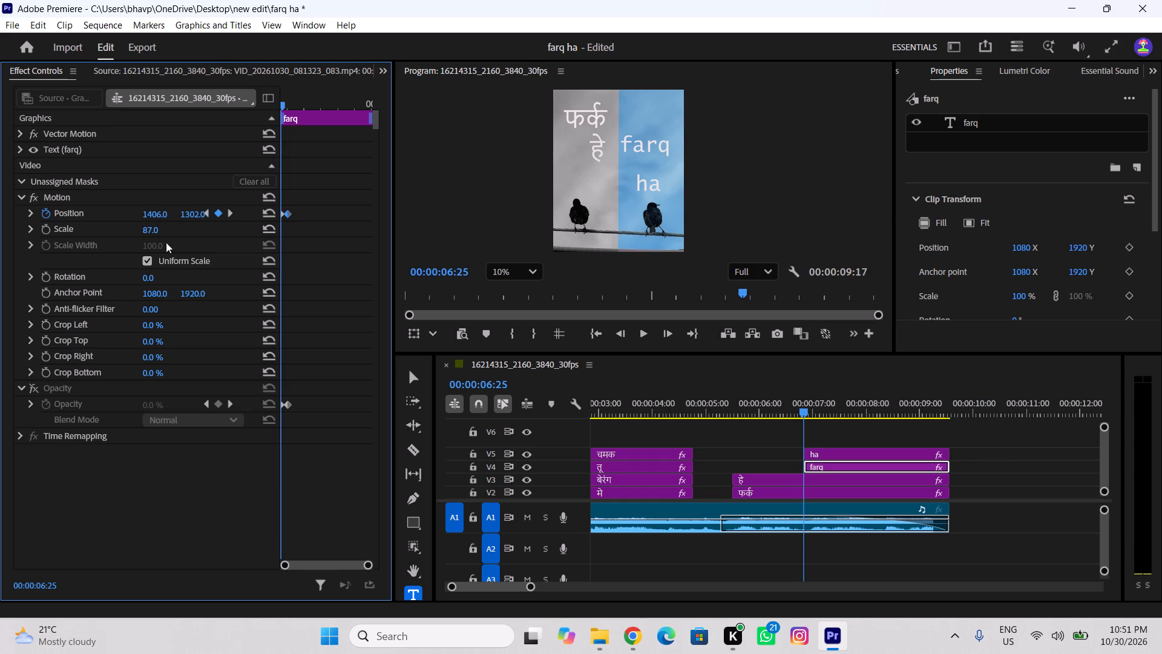
Set farq's starting vertical position at 00:00:06:25 to 1395 and play back the shortened move.
left_click_drag(189, 214, 403, 236)
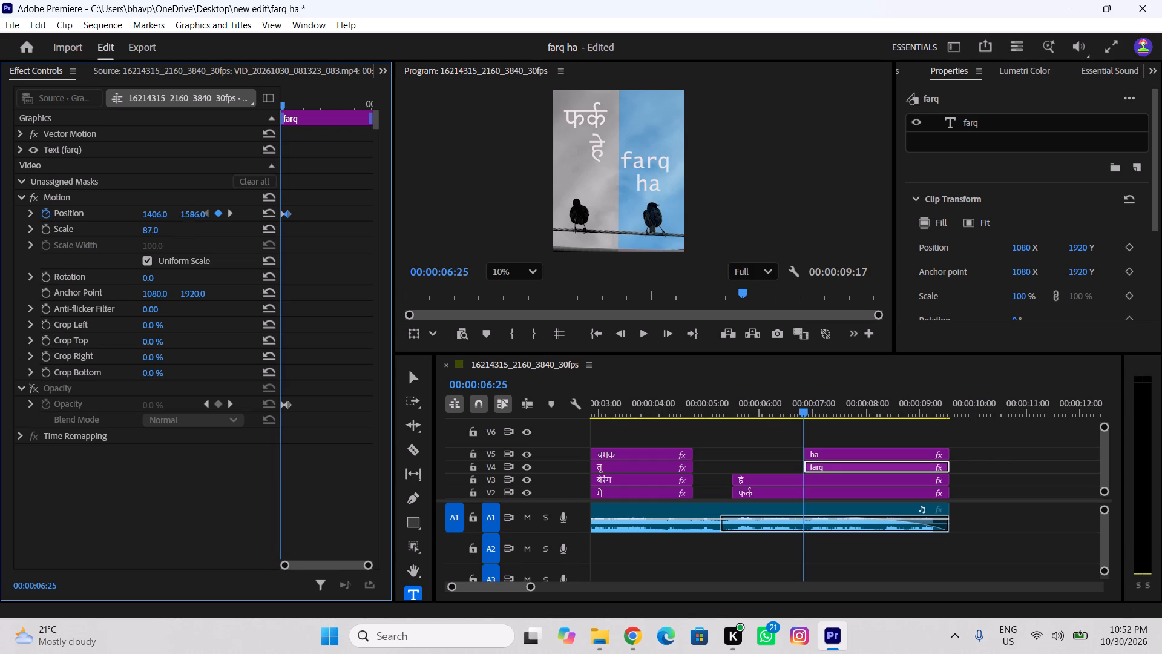
left_click_drag(403, 236, 264, 296)
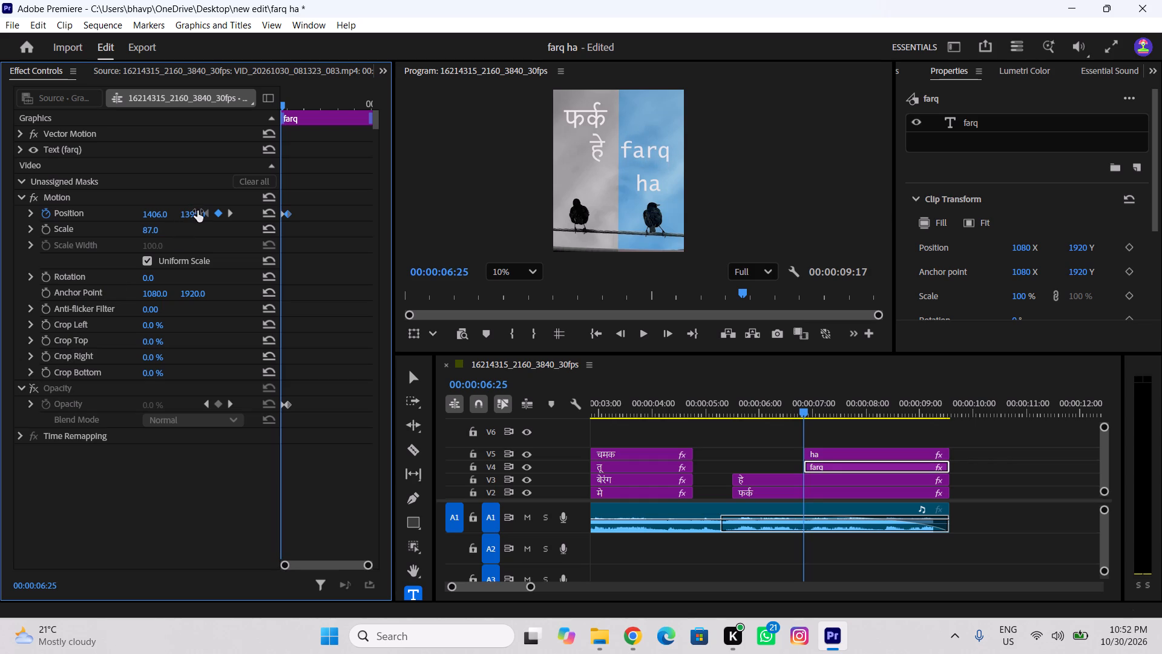
left_click_drag(801, 411, 787, 417)
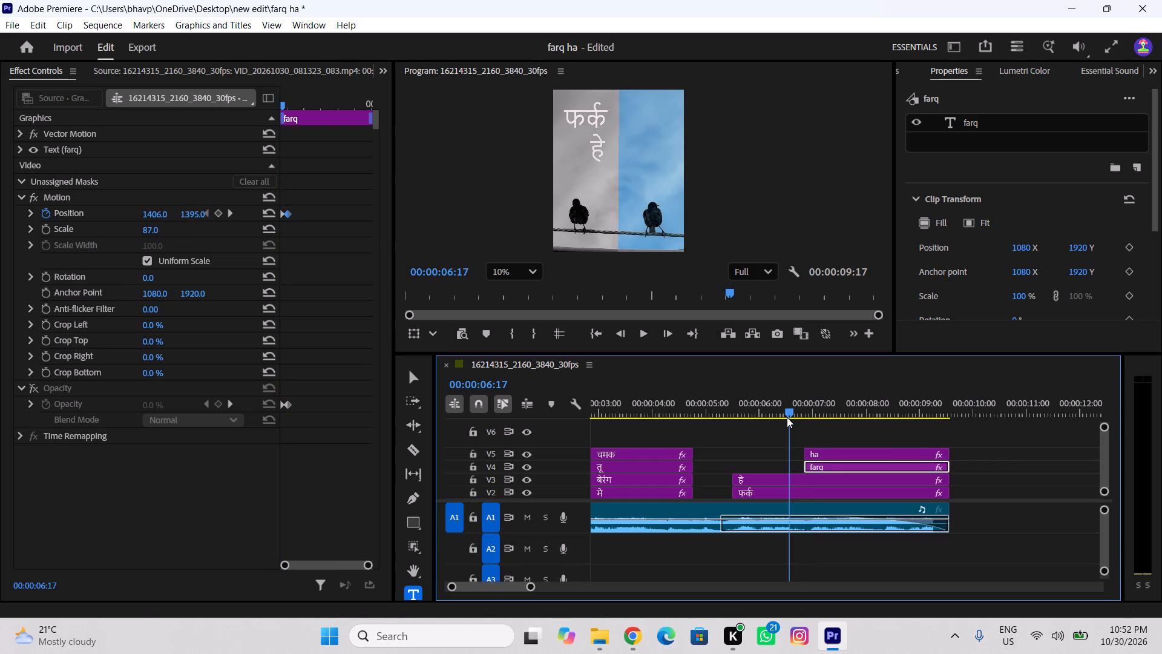
key("space")
key("space")
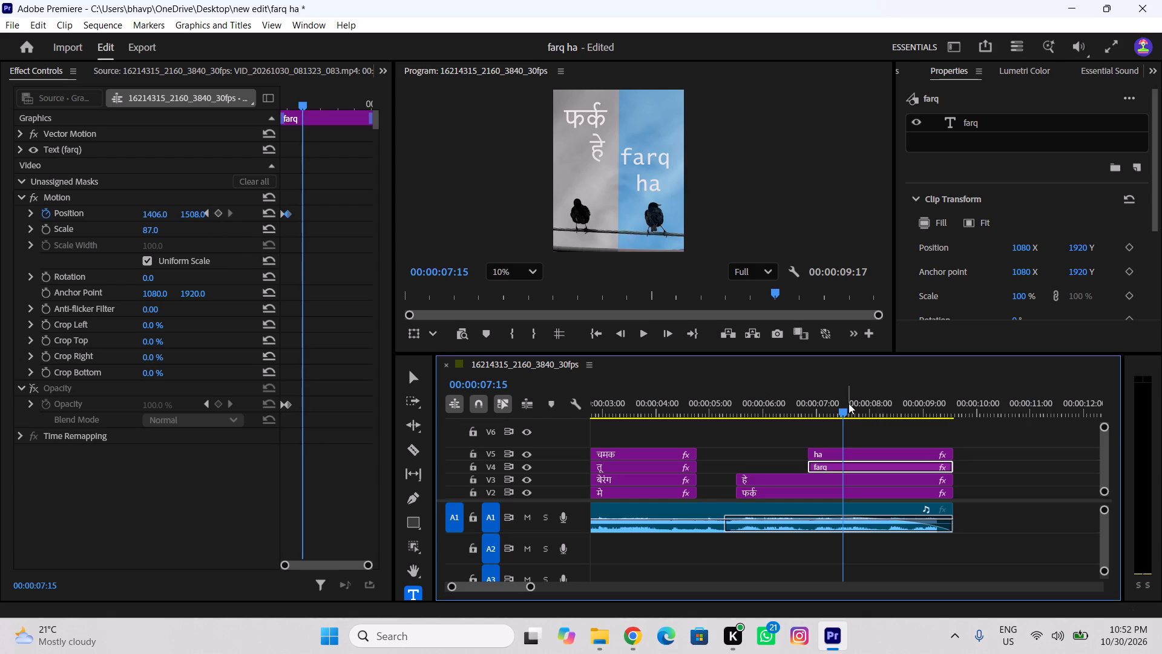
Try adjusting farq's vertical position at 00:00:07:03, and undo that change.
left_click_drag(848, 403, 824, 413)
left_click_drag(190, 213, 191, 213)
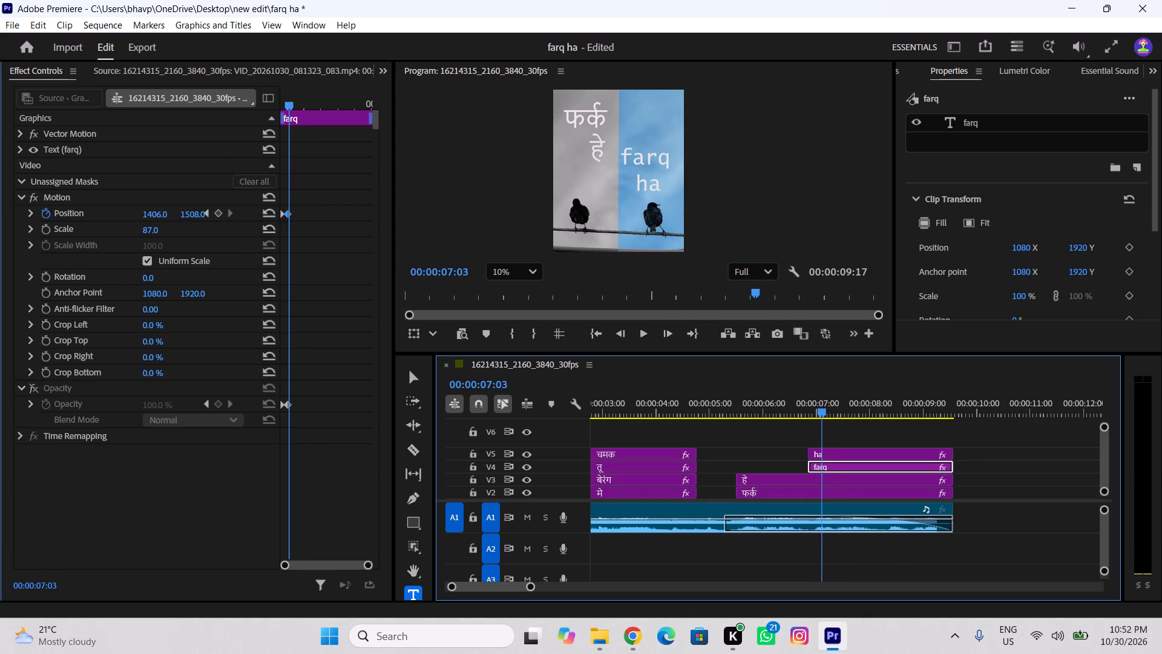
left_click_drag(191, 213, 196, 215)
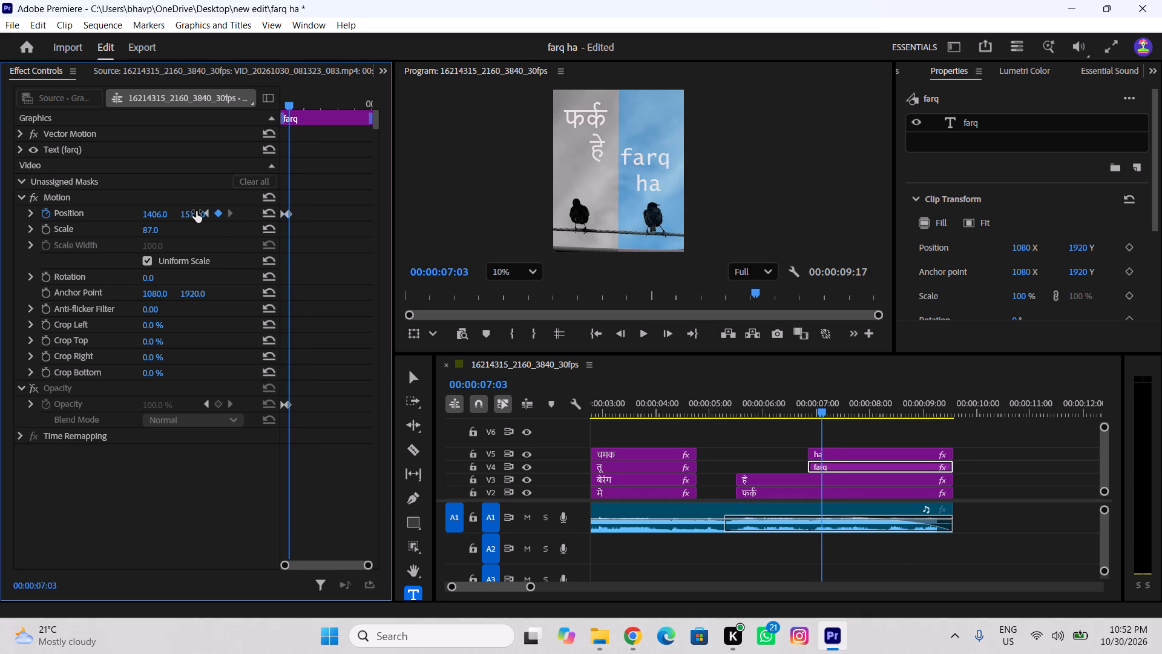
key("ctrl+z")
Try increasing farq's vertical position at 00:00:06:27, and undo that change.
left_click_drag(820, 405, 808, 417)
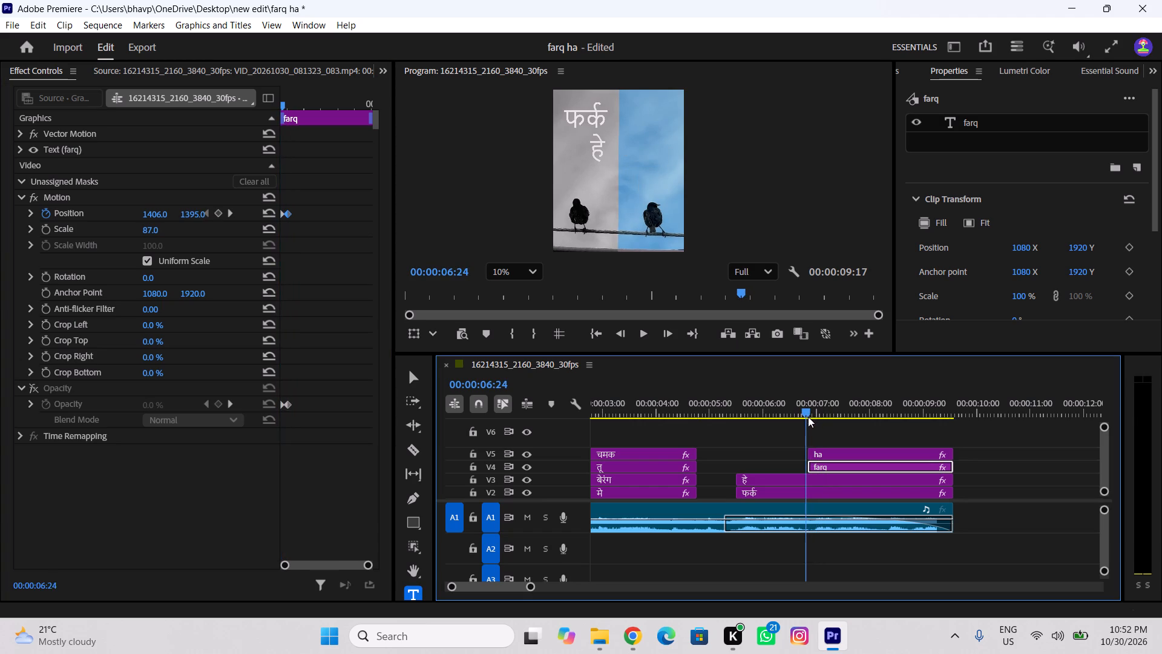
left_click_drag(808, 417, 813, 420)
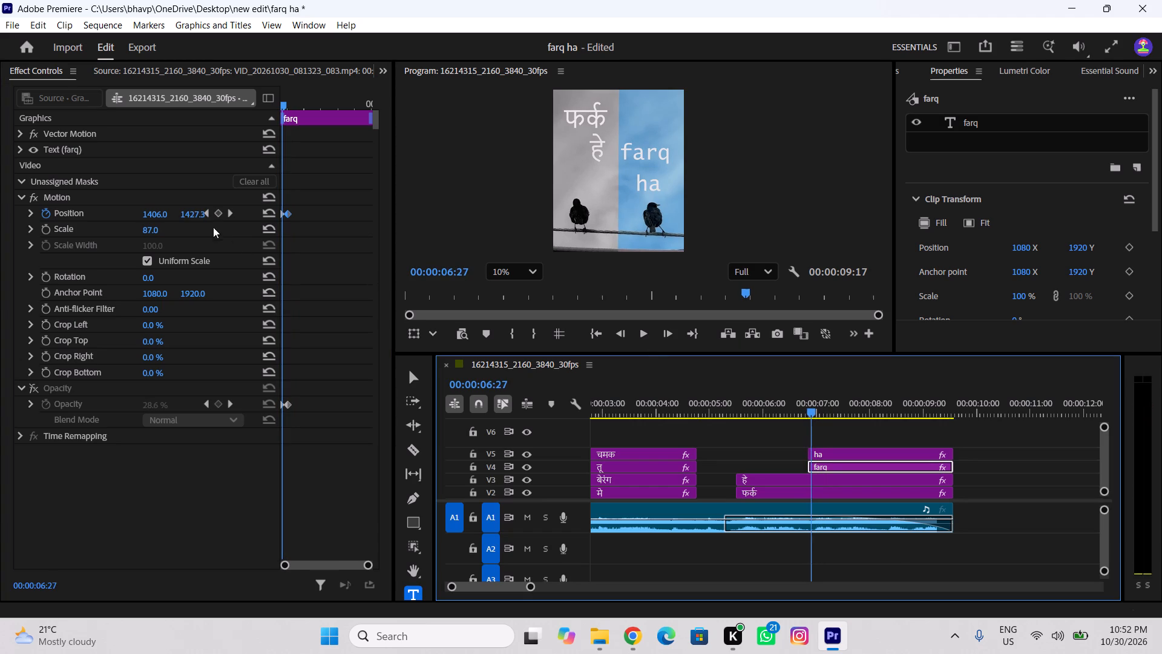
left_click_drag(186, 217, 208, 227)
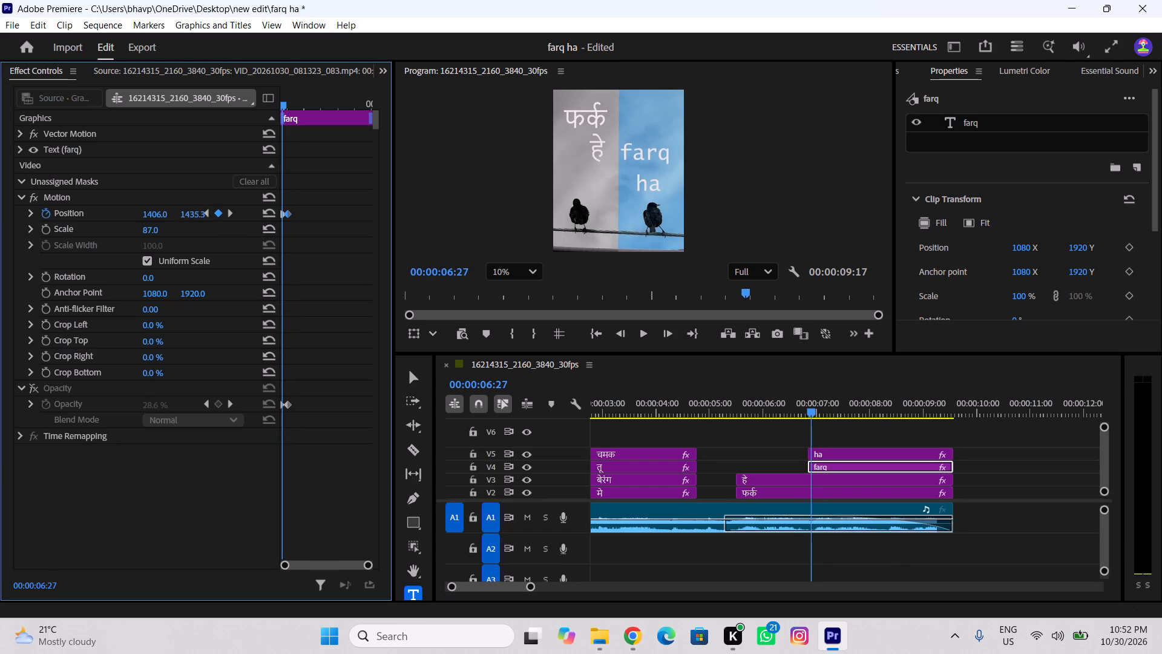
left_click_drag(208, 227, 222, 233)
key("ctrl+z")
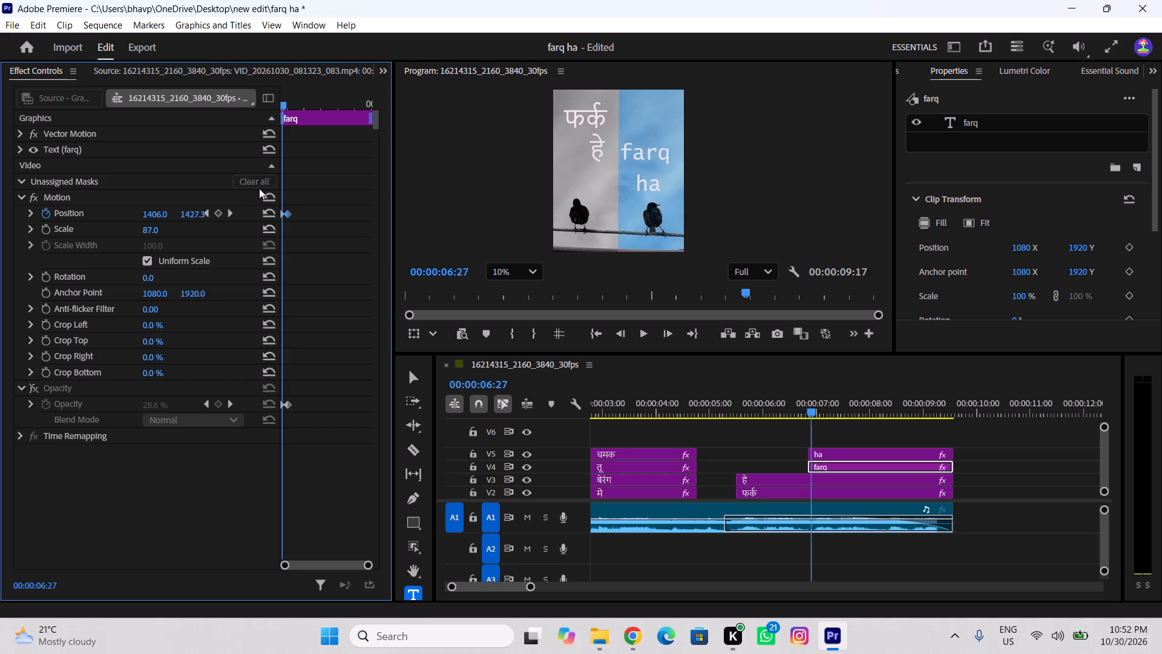
Set farq's starting vertical position at the 00:00:06:25 keyframe to 1455 and play back the move.
left_click(212, 212)
left_click(229, 192)
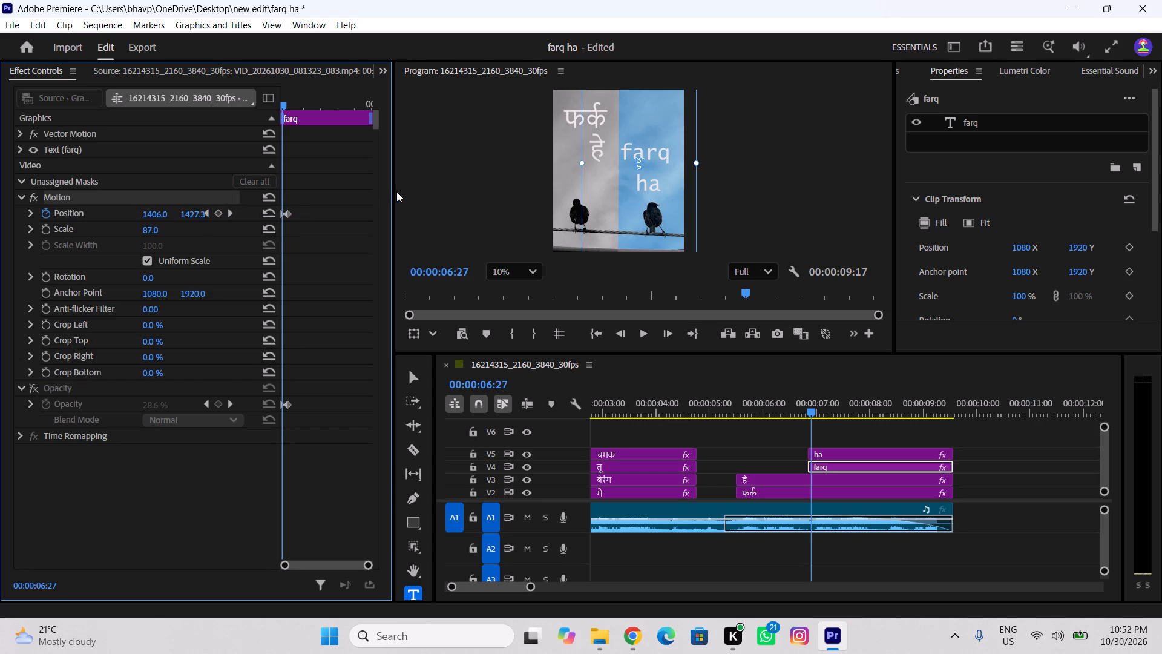
left_click_drag(393, 193, 441, 193)
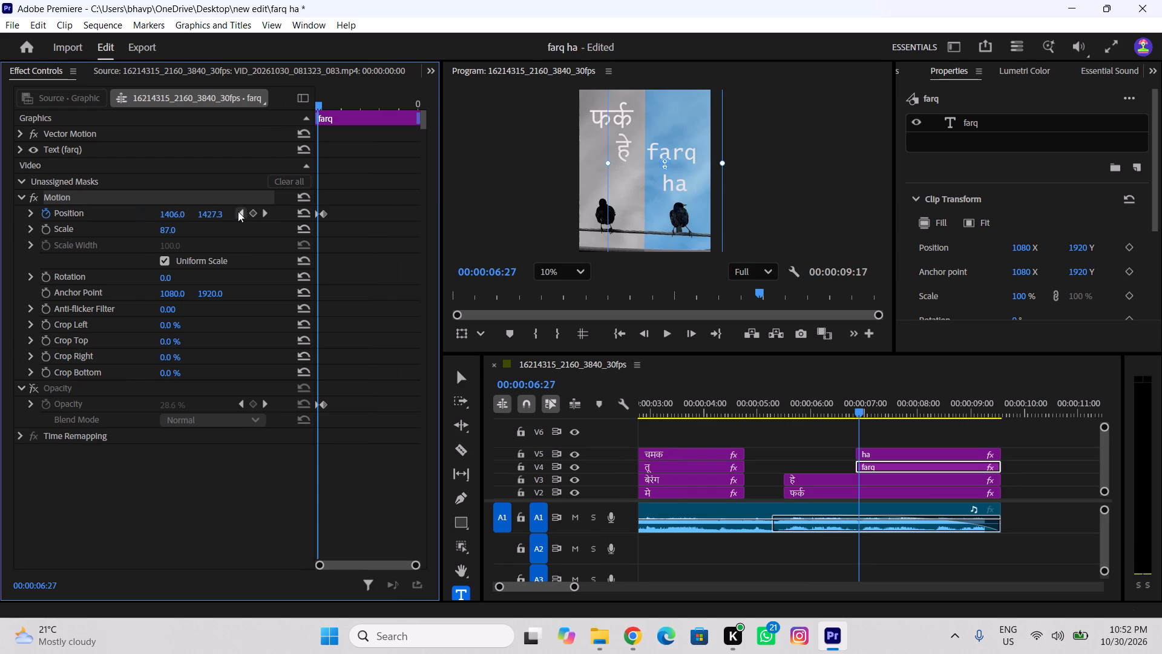
left_click(238, 211)
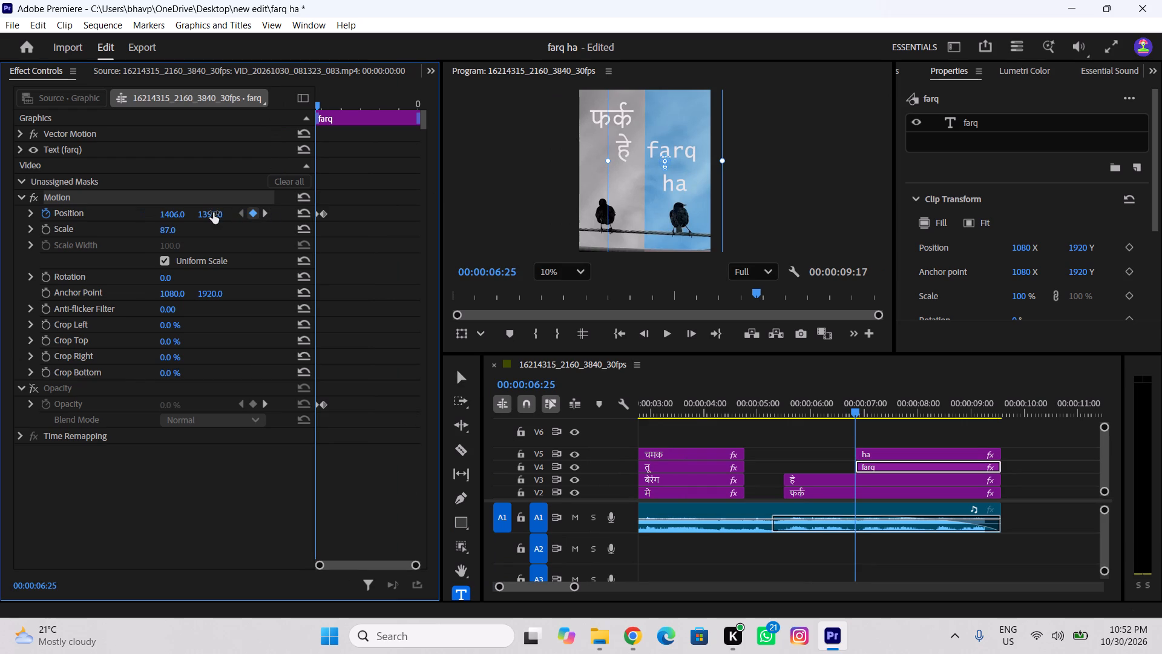
left_click_drag(213, 213, 239, 225)
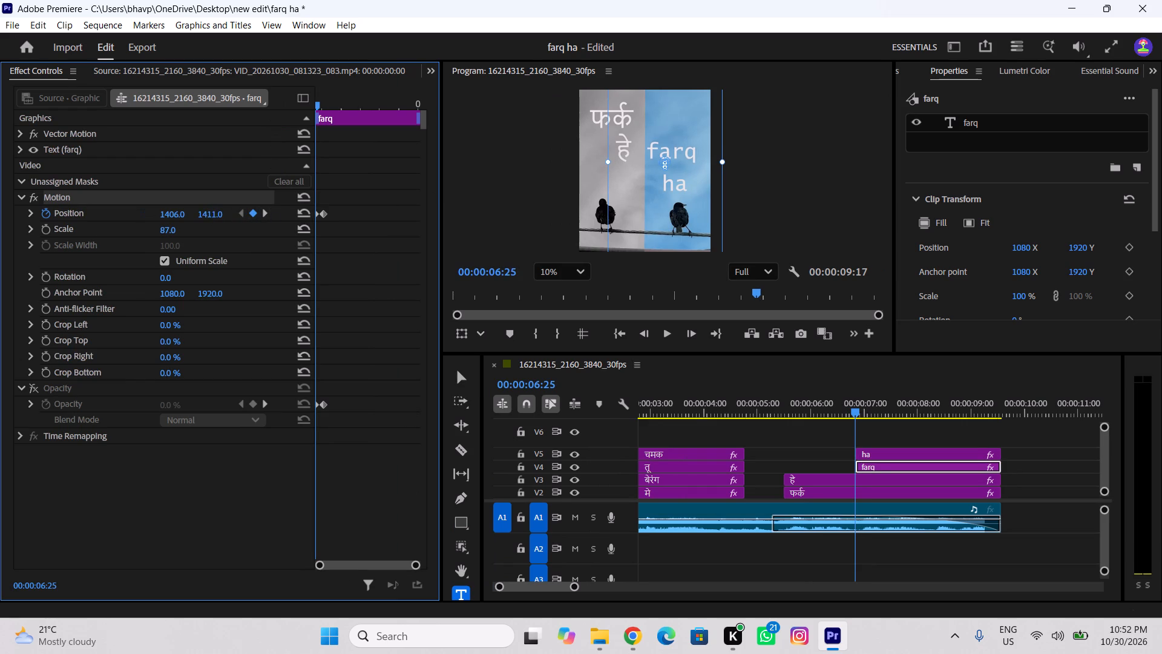
left_click_drag(239, 225, 222, 229)
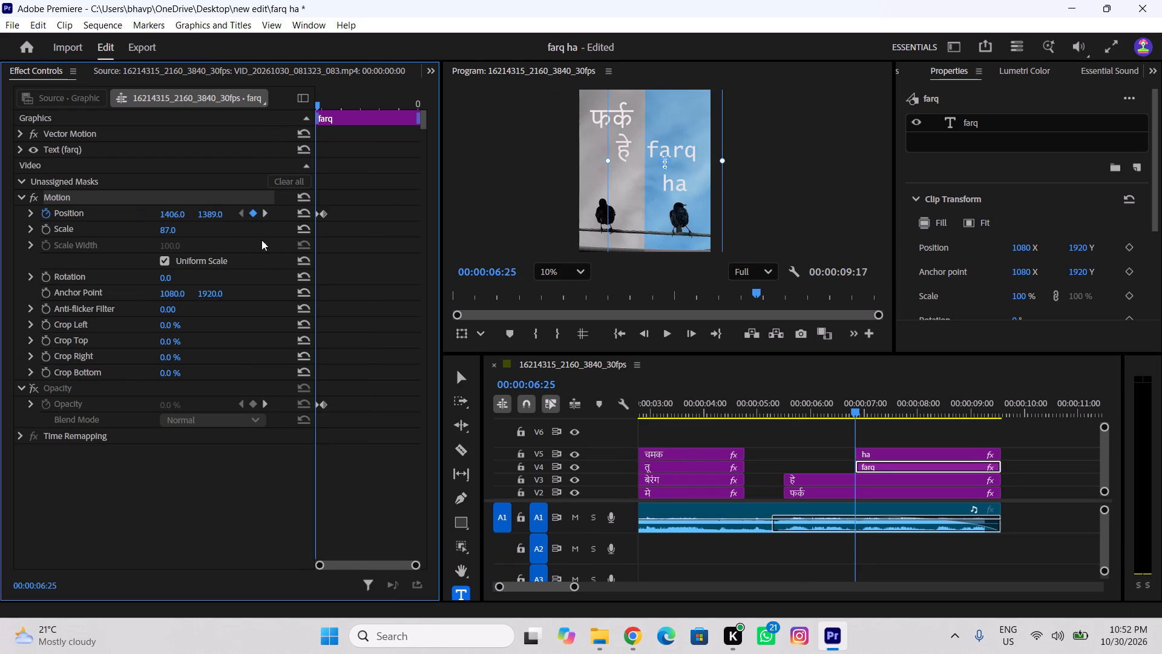
left_click_drag(203, 217, 277, 228)
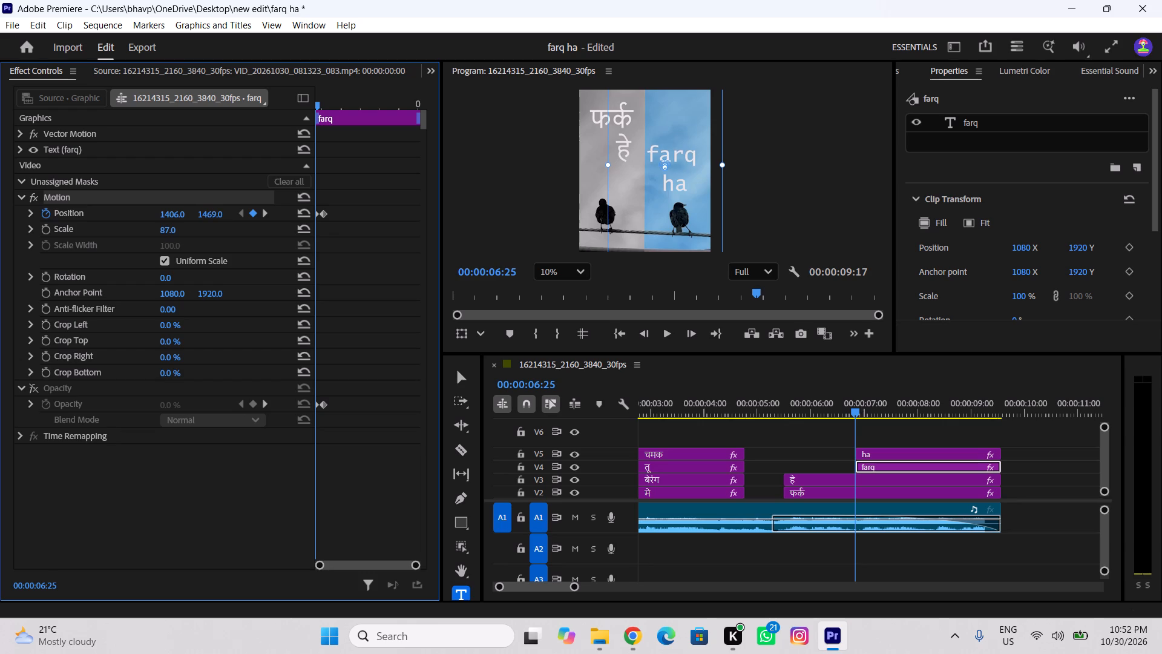
left_click_drag(277, 228, 269, 234)
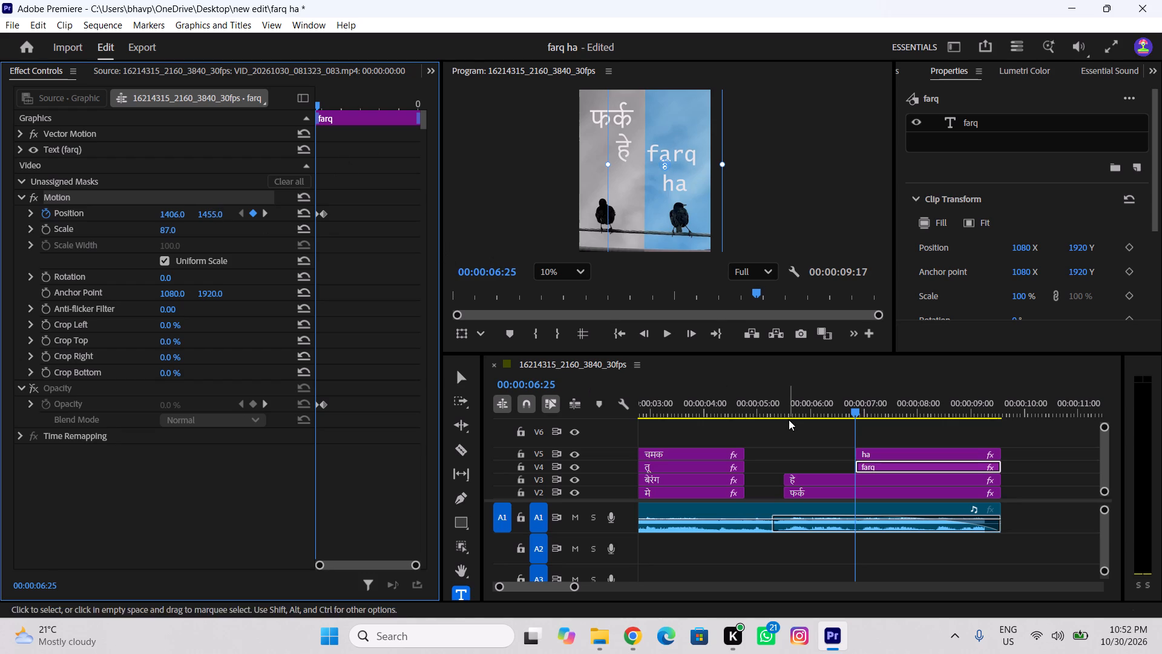
left_click_drag(841, 412, 834, 418)
key("space")
key("space")
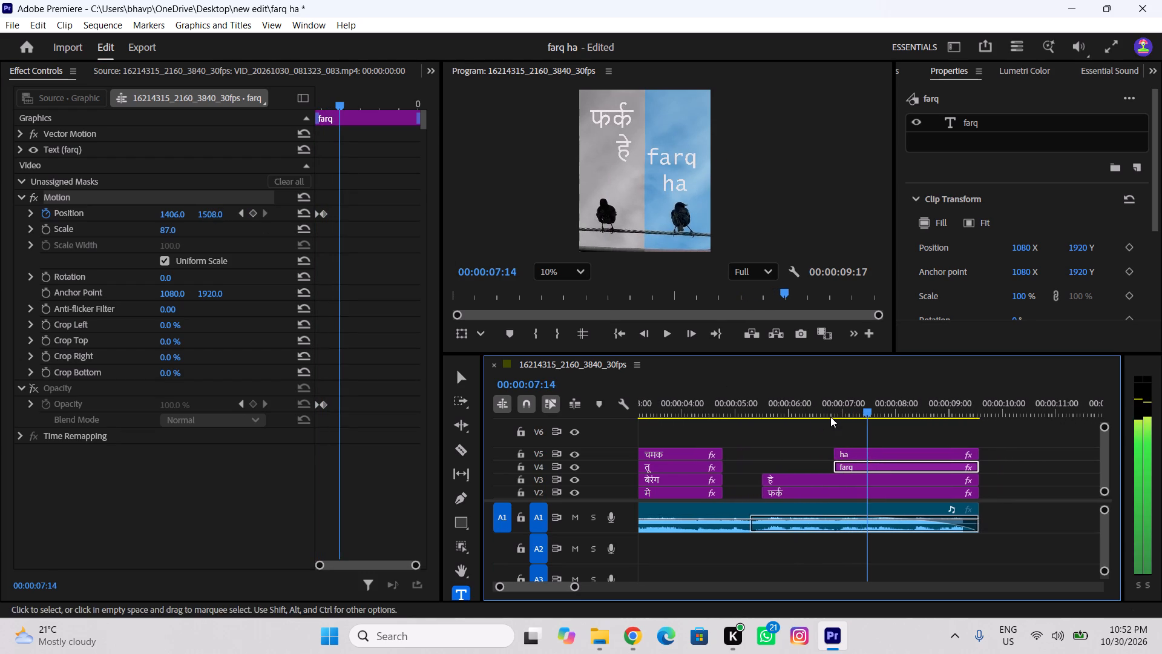
Add a Position keyframe for farq at 00:00:06:27 with its vertical position set to 1395.1.
left_click_drag(866, 411, 831, 431)
left_click_drag(830, 412, 835, 415)
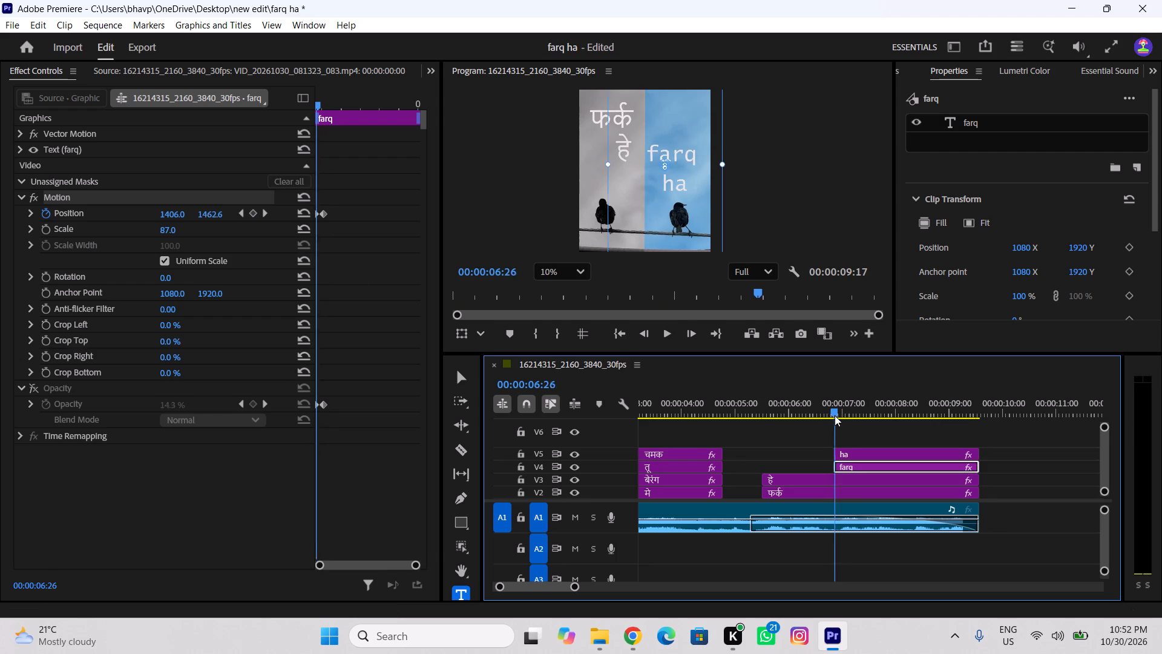
left_click_drag(835, 415, 836, 416)
left_click_drag(208, 215, 192, 219)
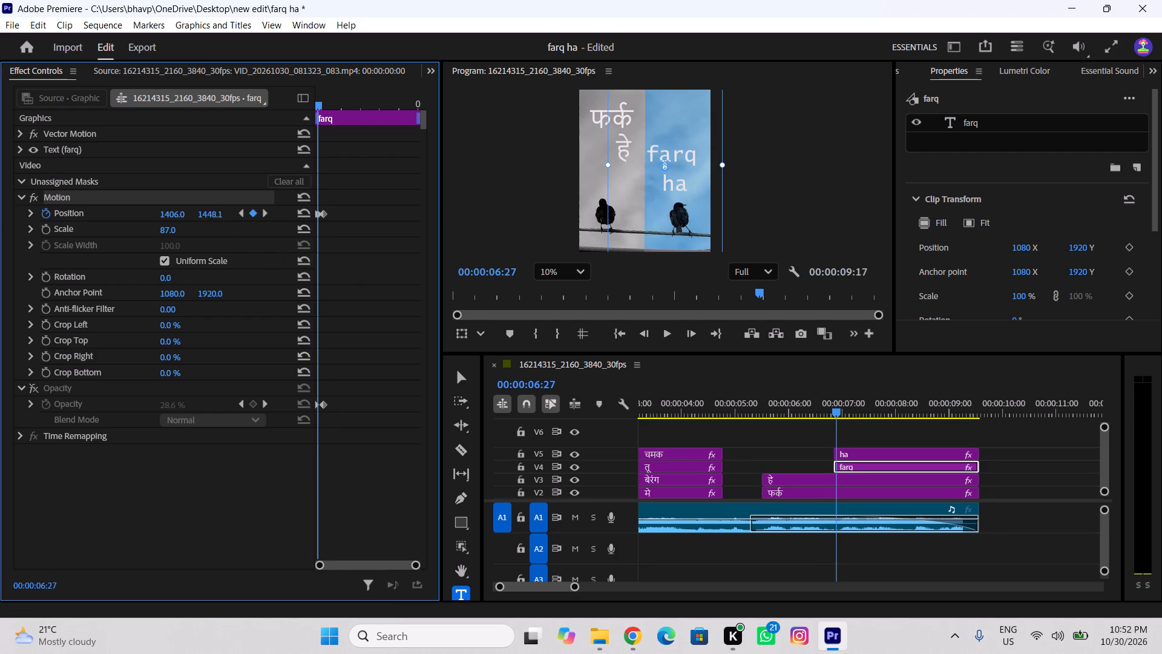
left_click_drag(192, 219, 153, 227)
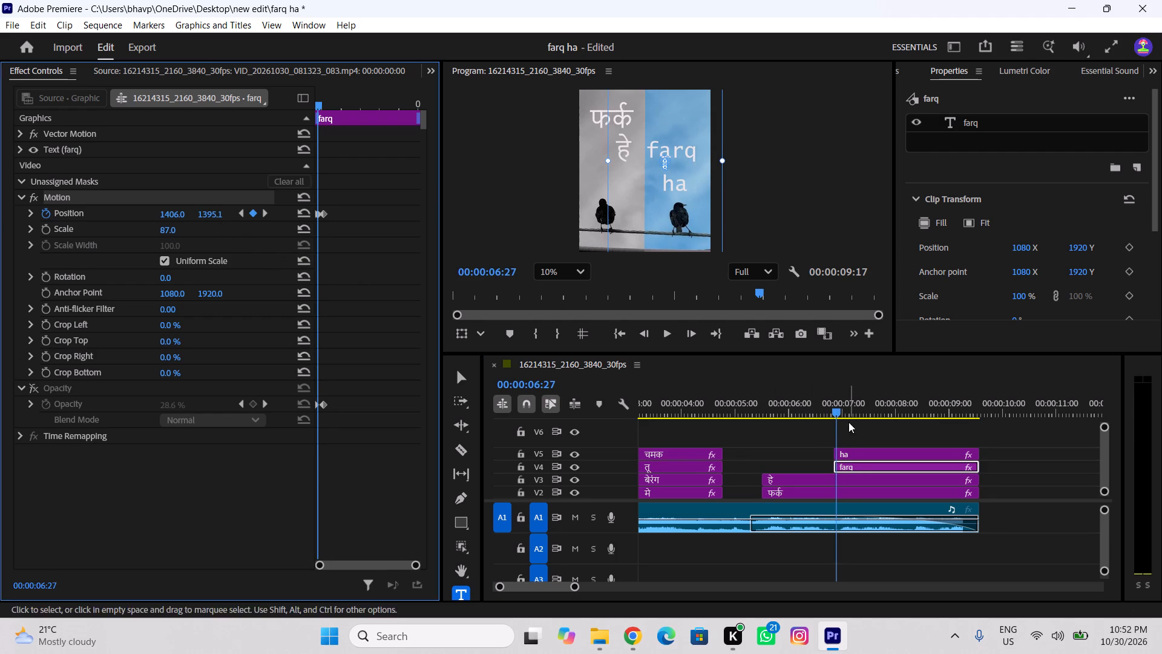
Re-enable the Opacity effect on the farq clip.
left_click(29, 387)
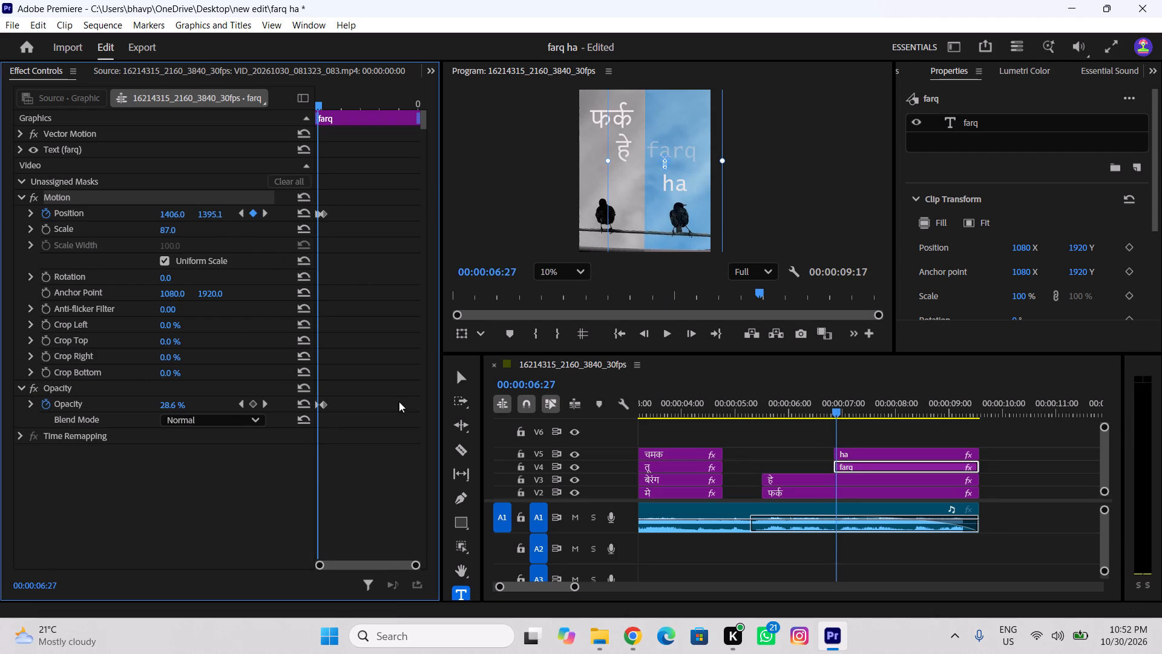
Play back and scrub through farq's entrance several times to check its motion and fade against the audio.
left_click_drag(836, 411, 821, 417)
key("space")
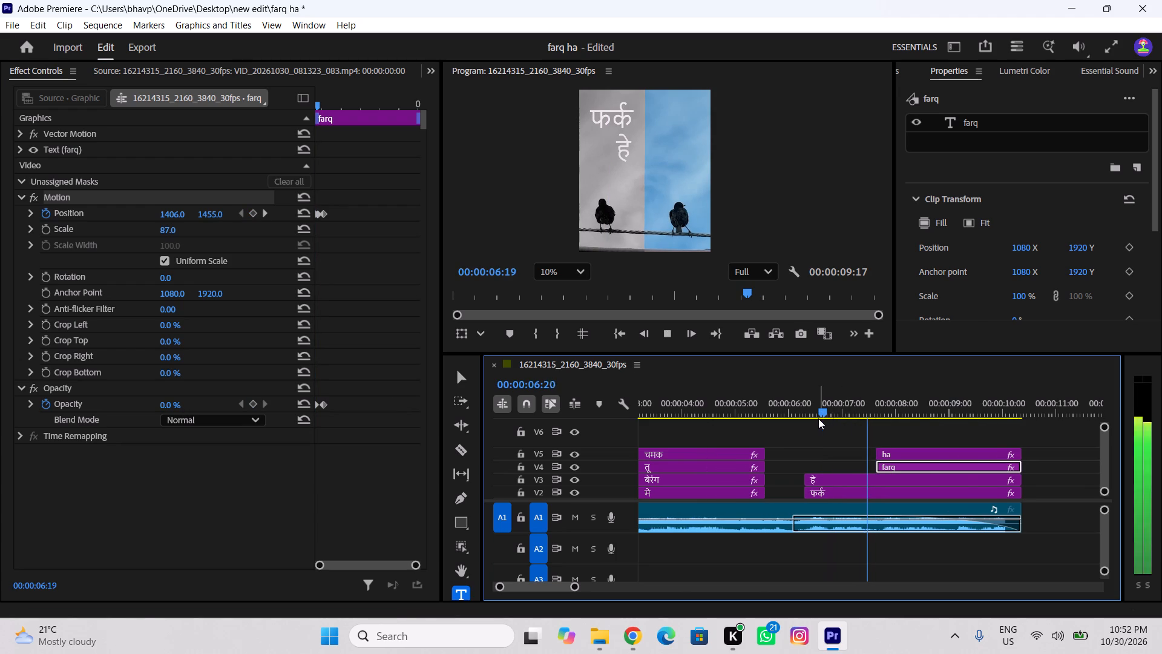
key("space")
key("space")
key("space")
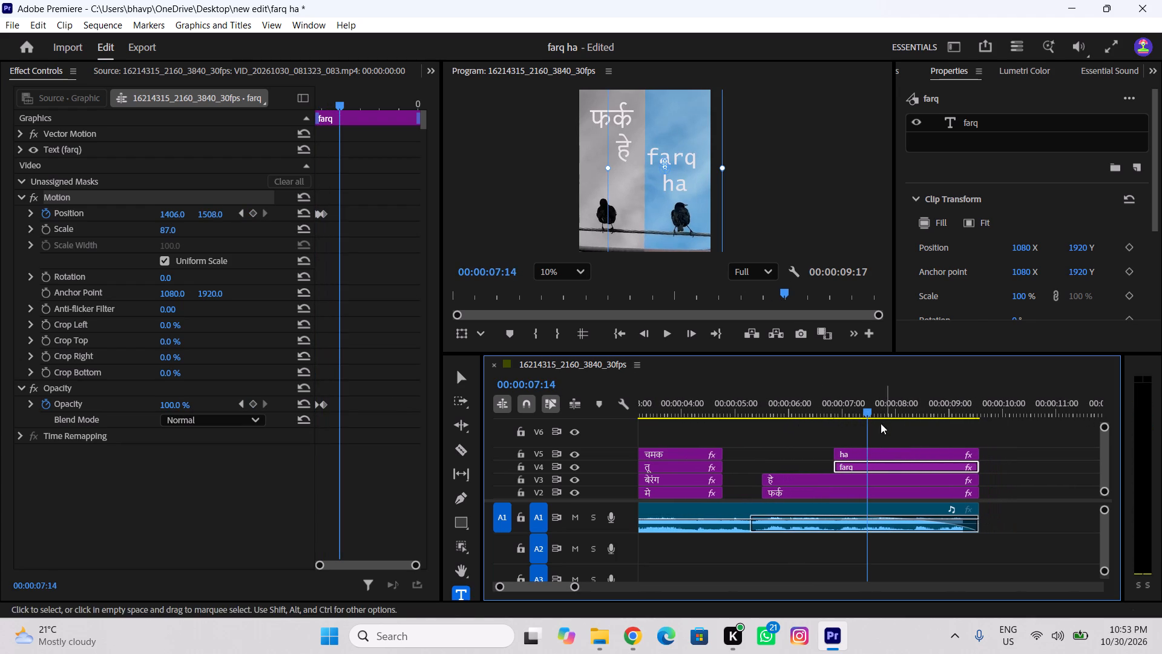
left_click_drag(860, 411, 819, 419)
key("space")
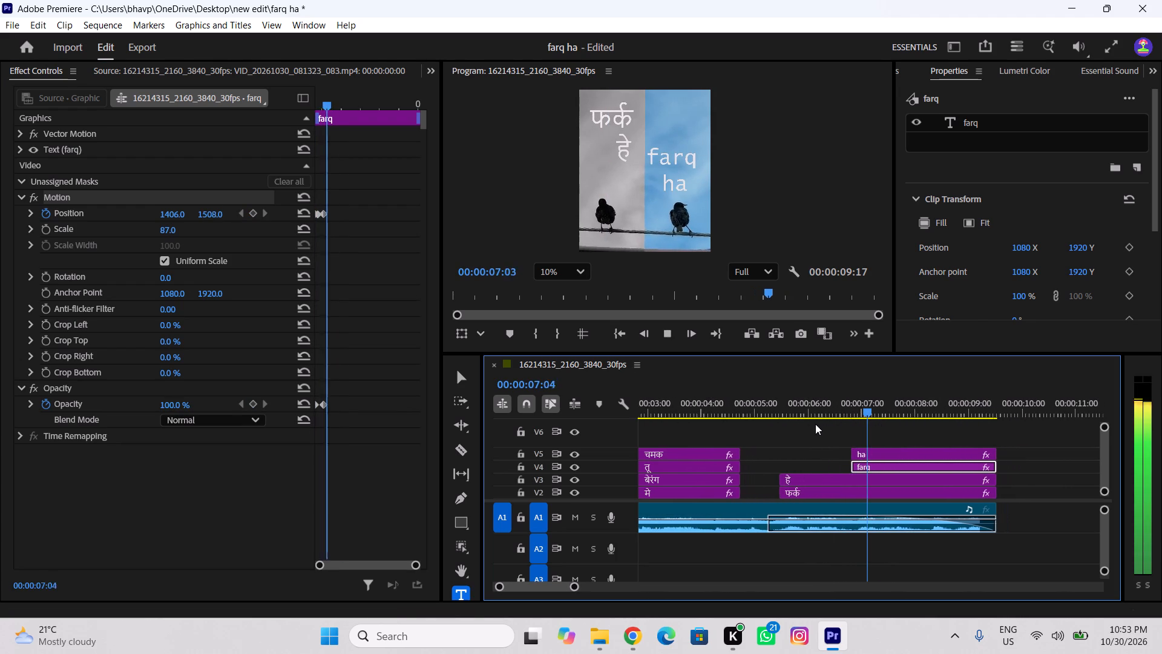
key("space")
left_click_drag(866, 413, 830, 425)
left_click_drag(830, 412, 852, 424)
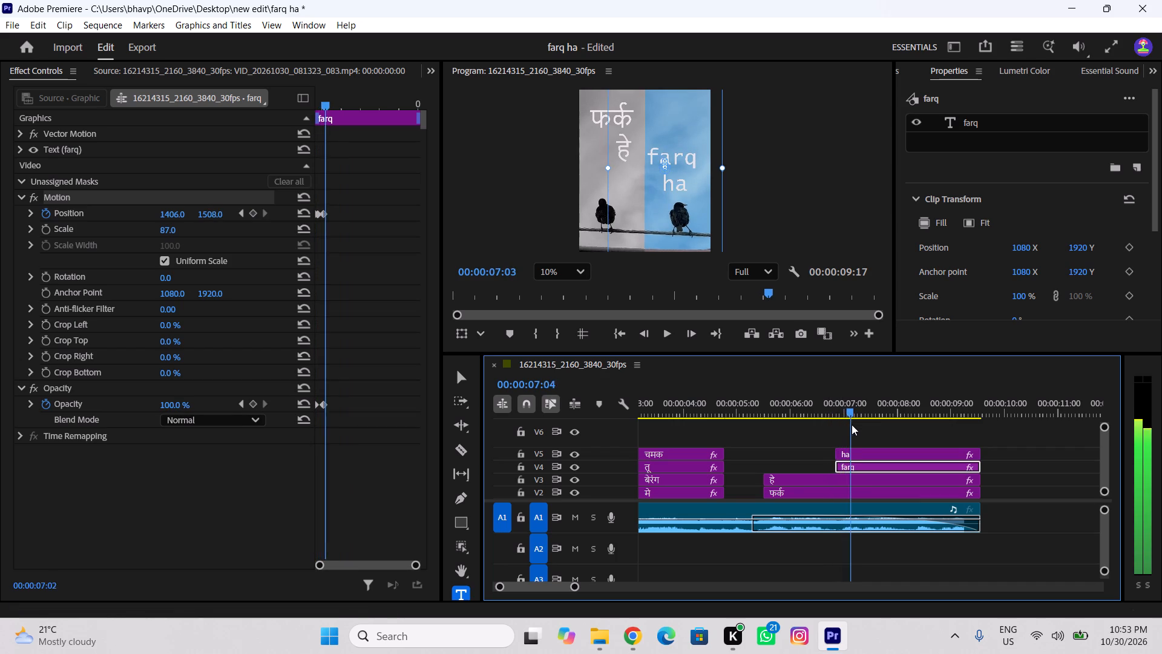
left_click_drag(852, 424, 856, 439)
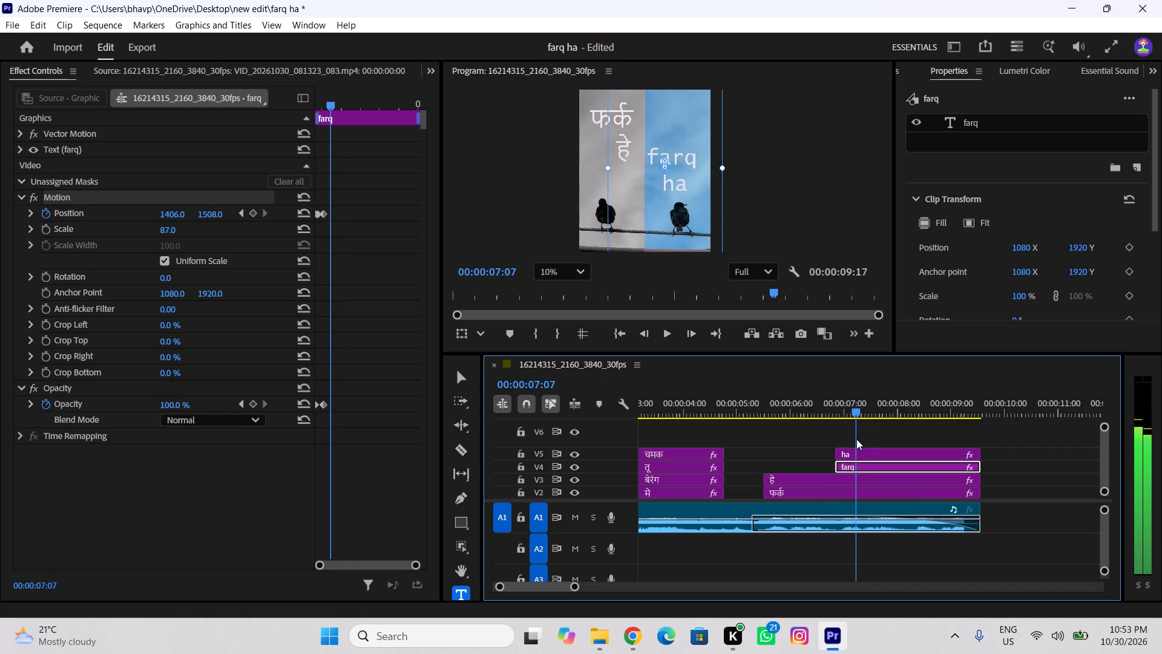
left_click_drag(856, 439, 821, 460)
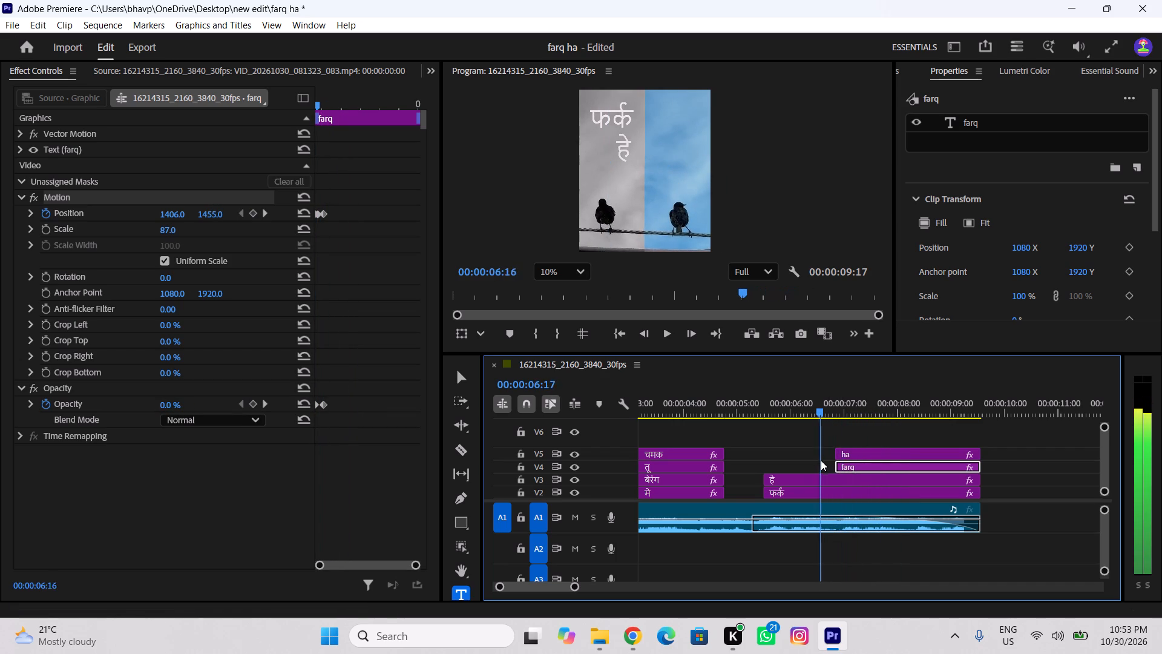
left_click_drag(821, 460, 816, 465)
key("space")
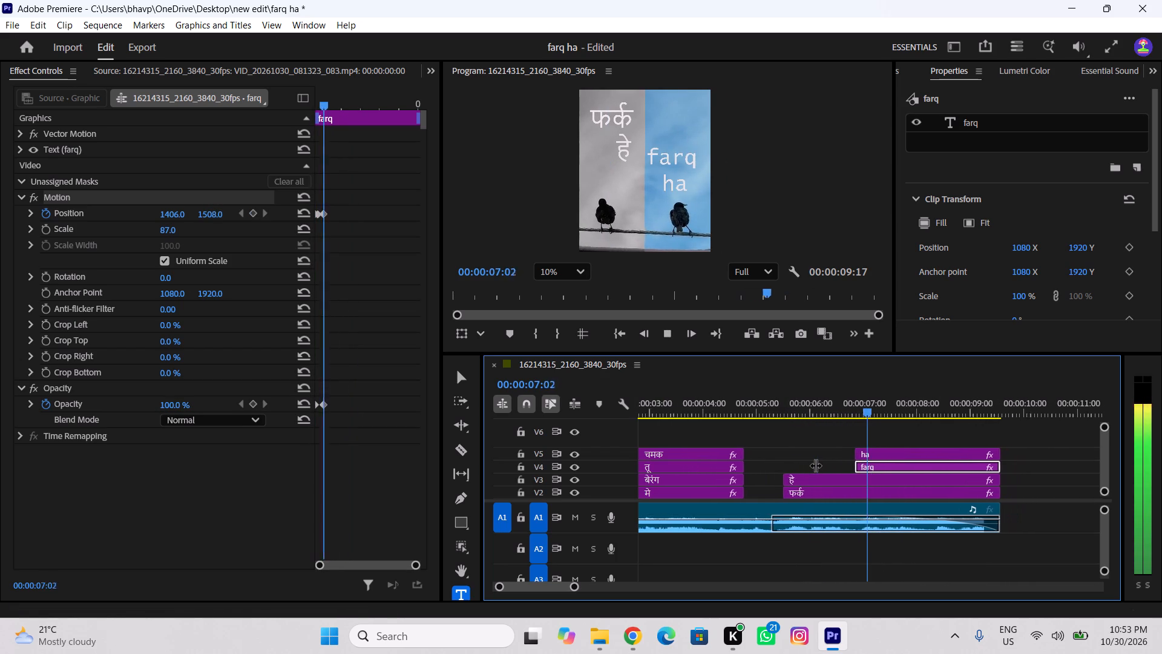
key("space")
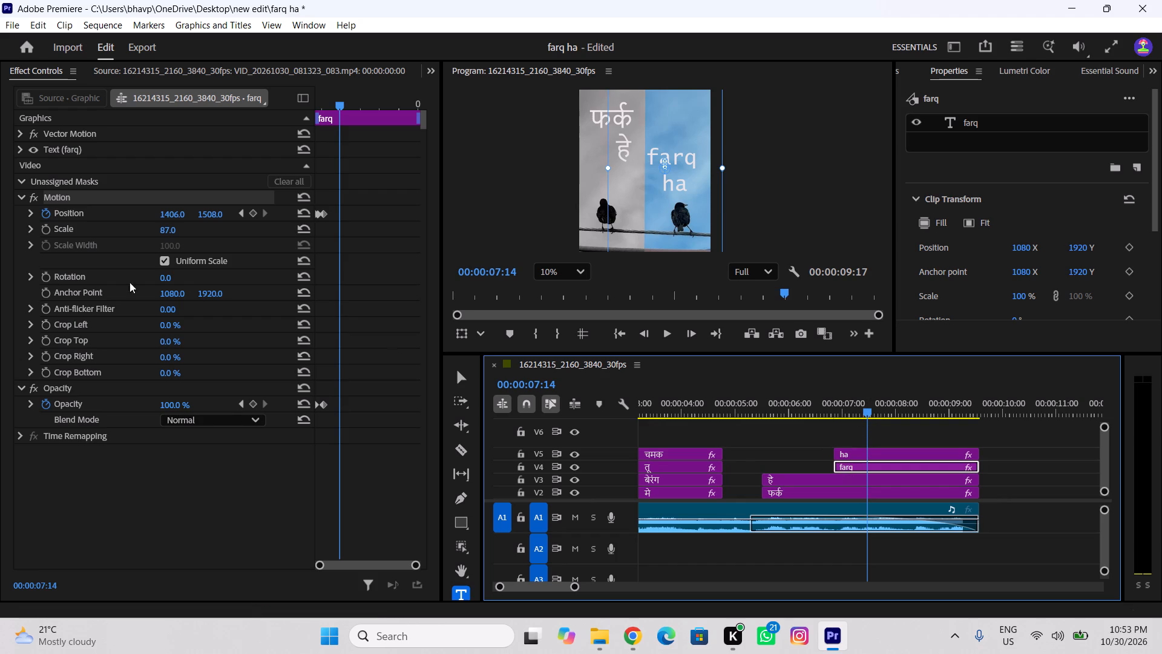
Copy the Opacity effect with its keyframes from the farq clip and paste it onto the ha clip.
left_click(76, 394)
left_click(72, 386)
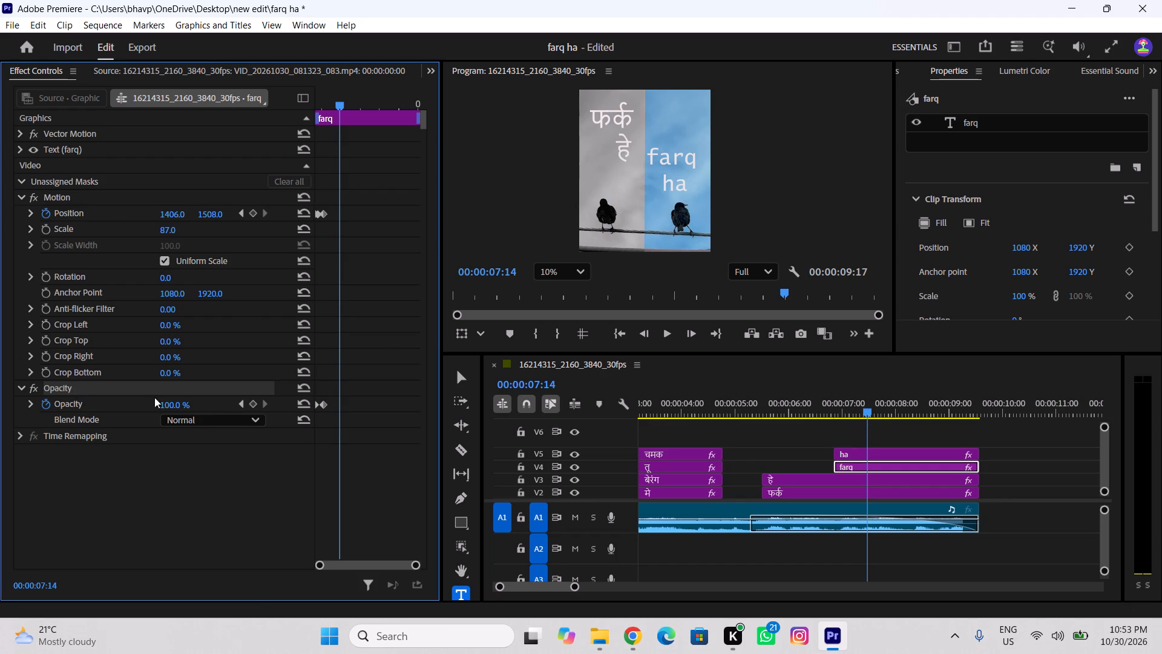
key("ctrl+c")
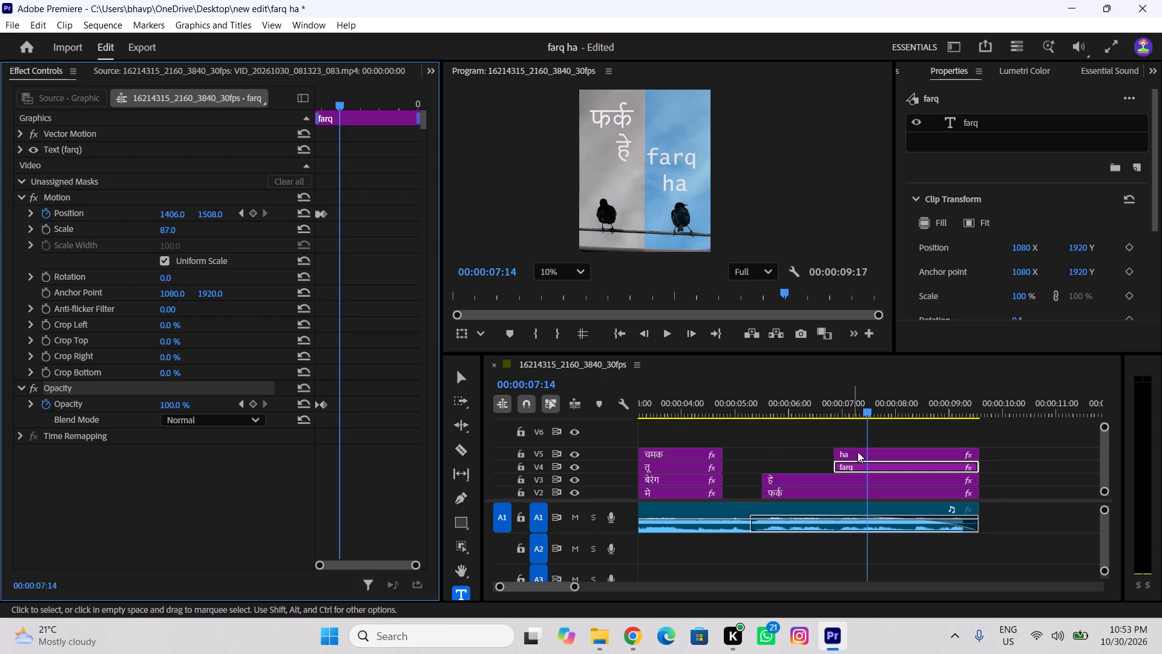
left_click(859, 452)
key("ctrl+v")
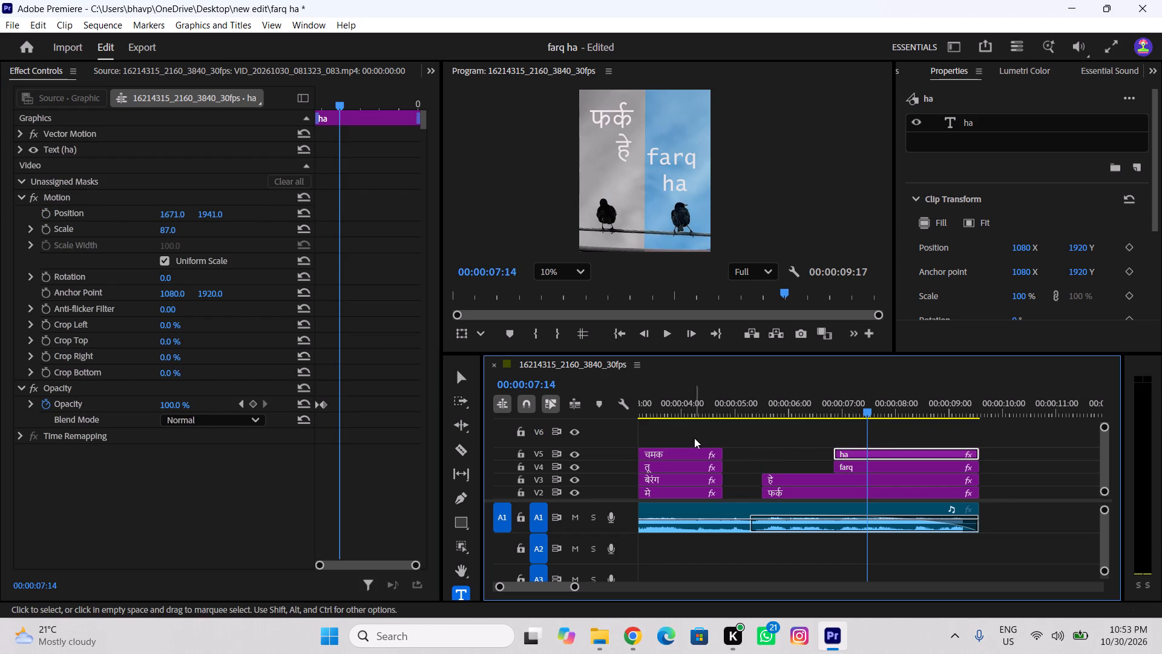
On the ha clip, disable the Opacity effect and add a starting Position keyframe at 00:00:06:25.
left_click_drag(324, 99, 287, 110)
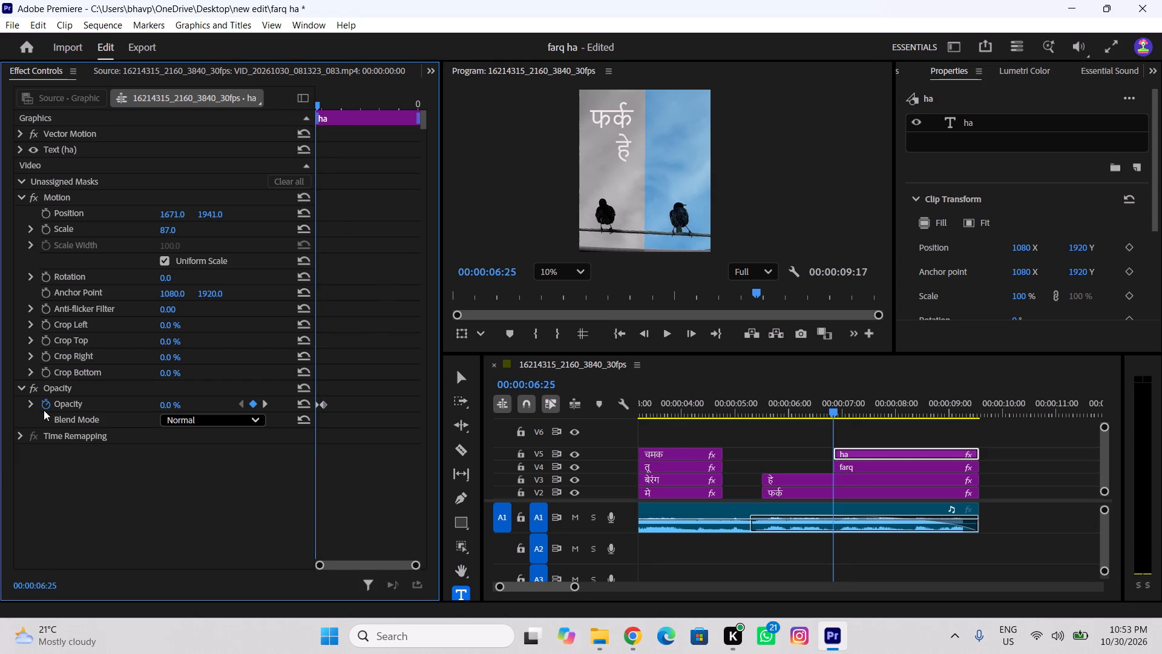
left_click(33, 389)
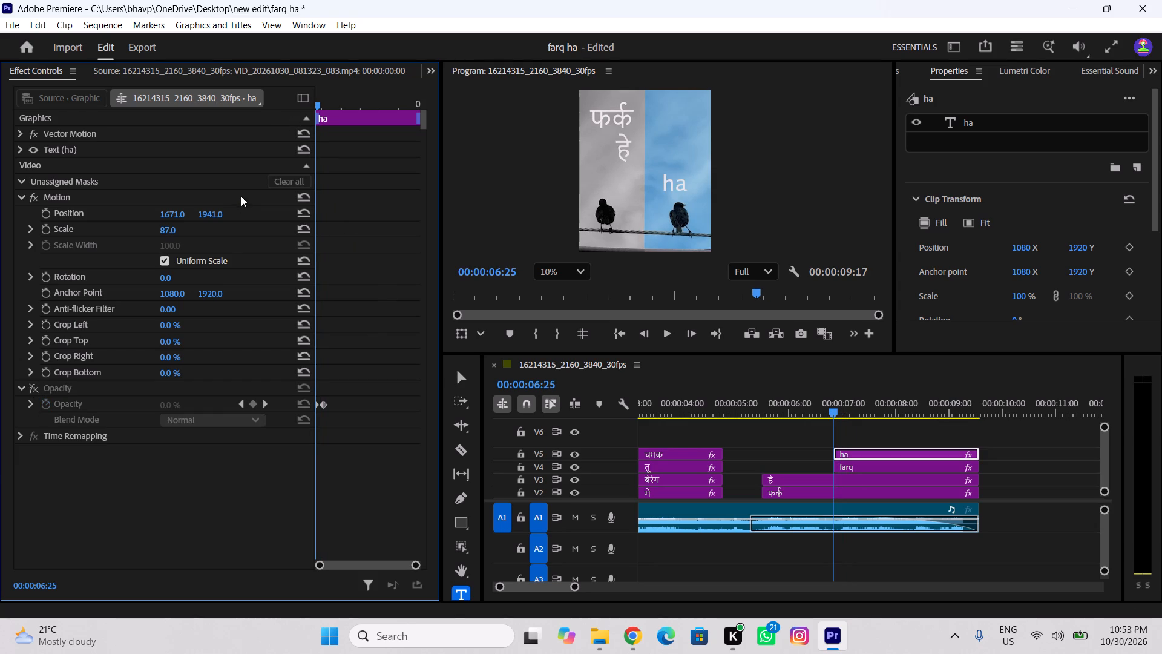
left_click(42, 215)
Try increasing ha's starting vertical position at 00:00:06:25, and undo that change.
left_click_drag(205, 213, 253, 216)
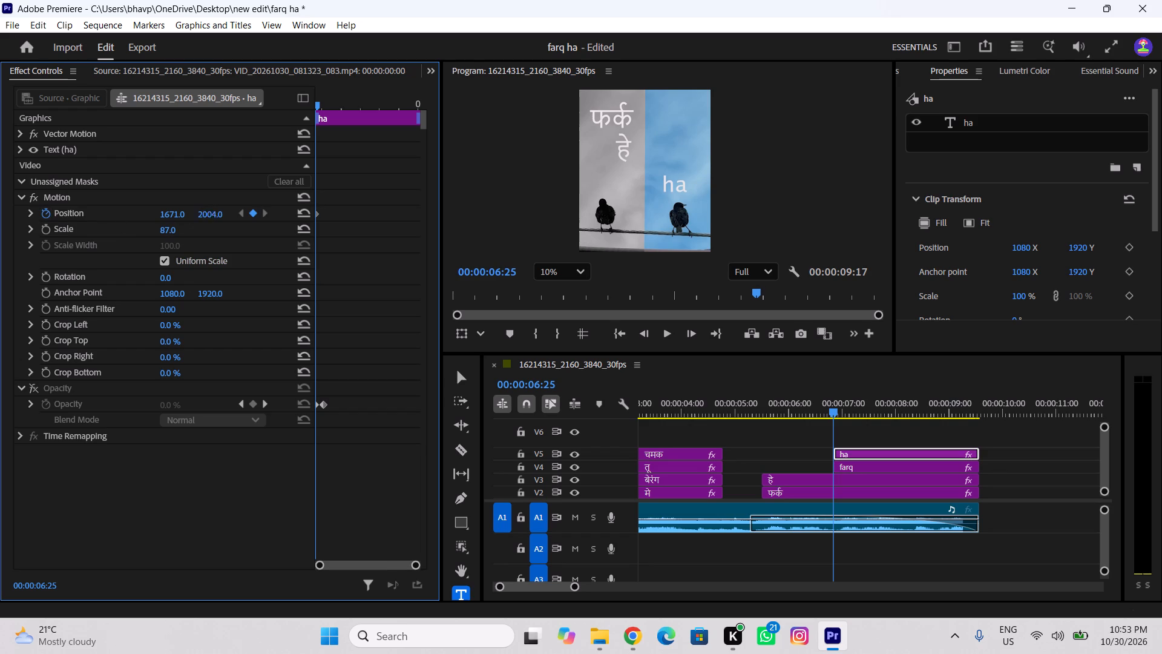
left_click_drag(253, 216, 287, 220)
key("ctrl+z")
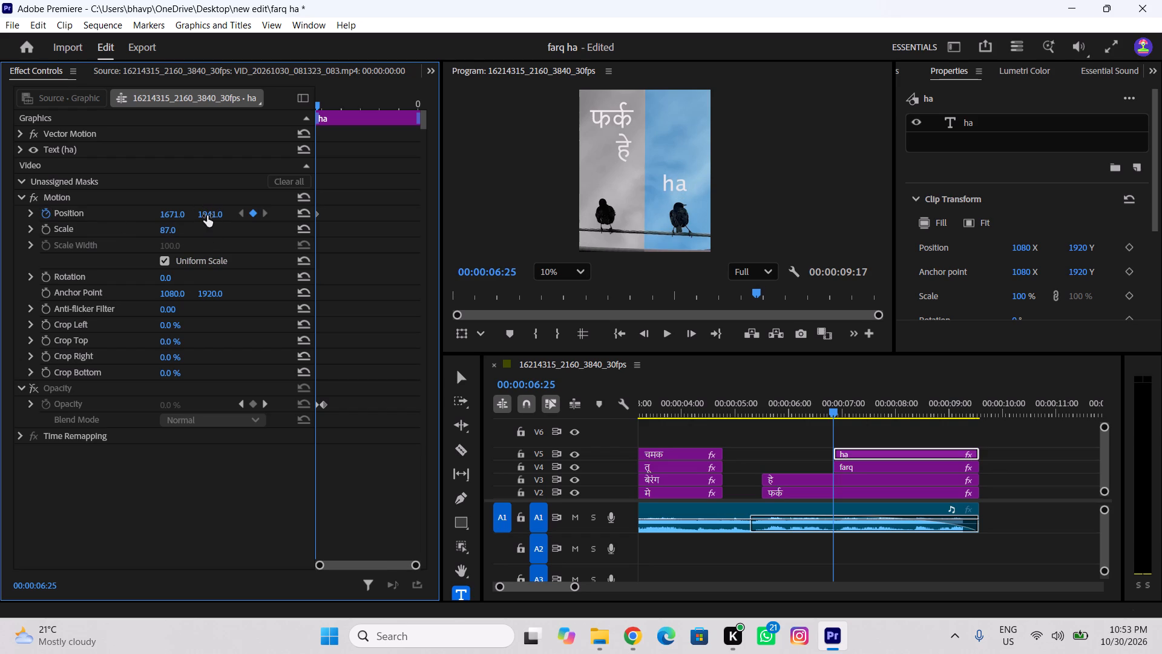
Set the ha clip's starting vertical position to 1980 on its Position keyframe at 00:00:06:25.
left_click_drag(207, 214, 231, 220)
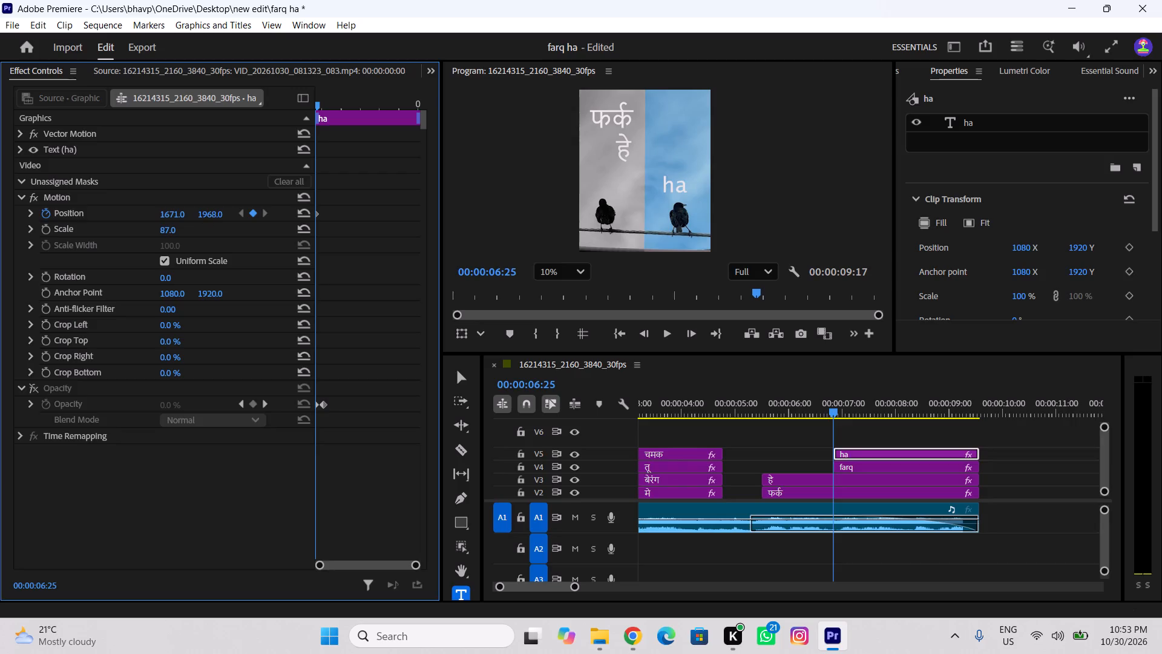
left_click_drag(231, 220, 247, 226)
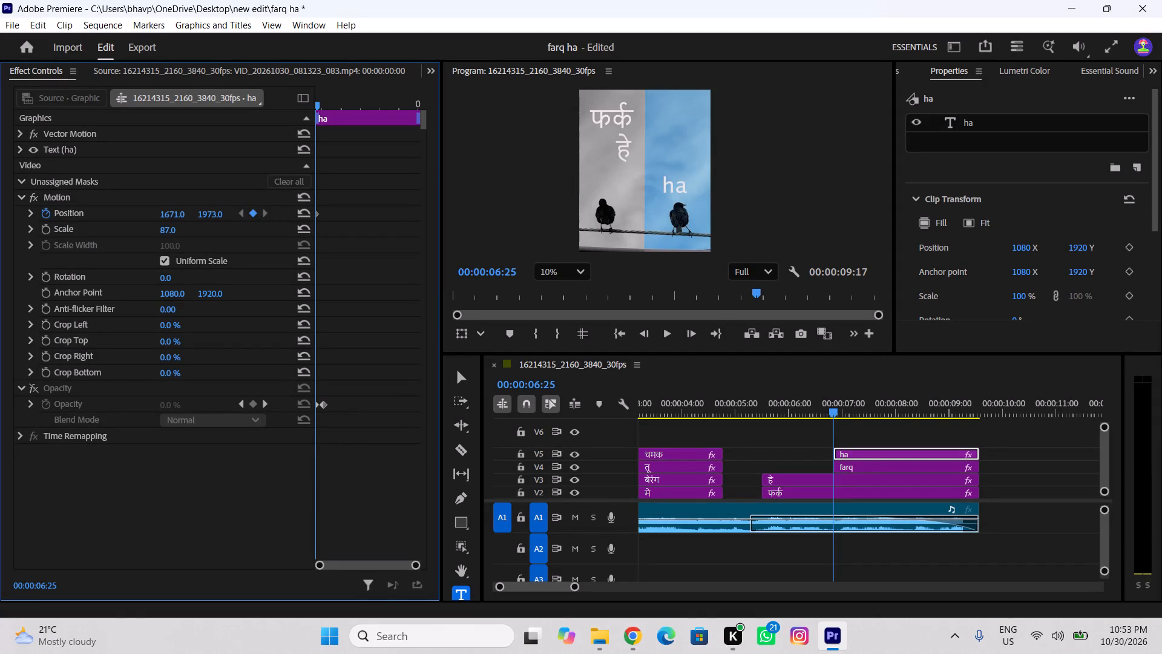
left_click_drag(247, 226, 253, 229)
left_click_drag(253, 229, 257, 232)
At 00:00:07:02, keyframe ha's vertical position at 1935 and turn its Opacity effect back on.
left_click(266, 398)
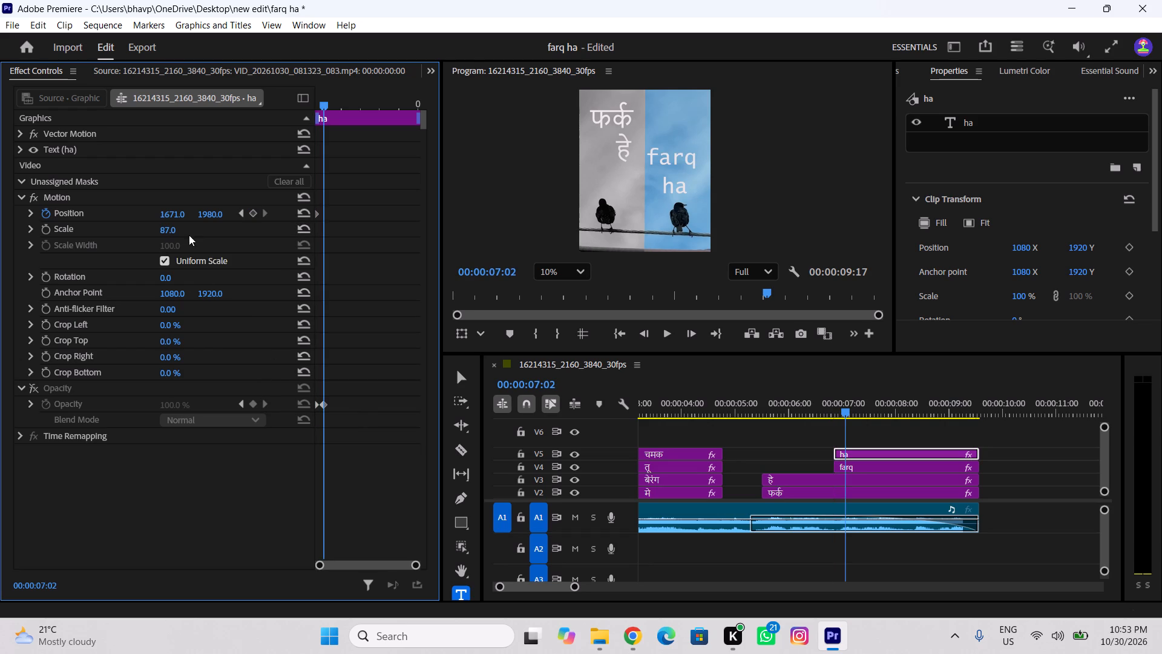
left_click_drag(211, 217, 191, 238)
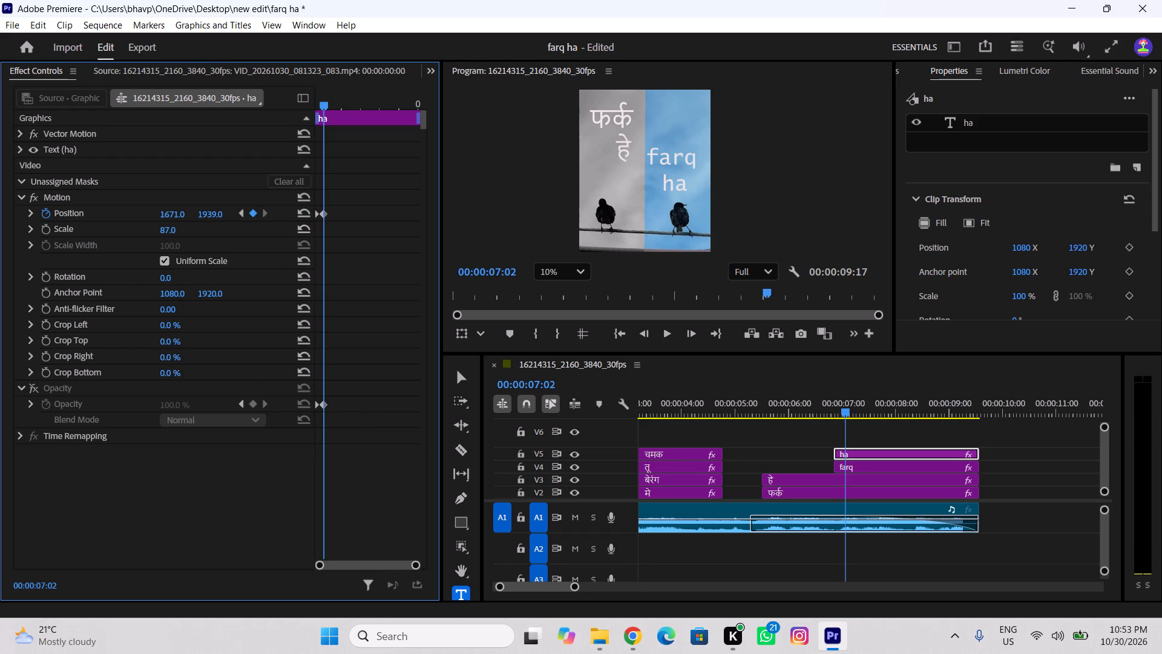
left_click_drag(191, 238, 197, 255)
left_click_drag(197, 255, 199, 256)
left_click(31, 393)
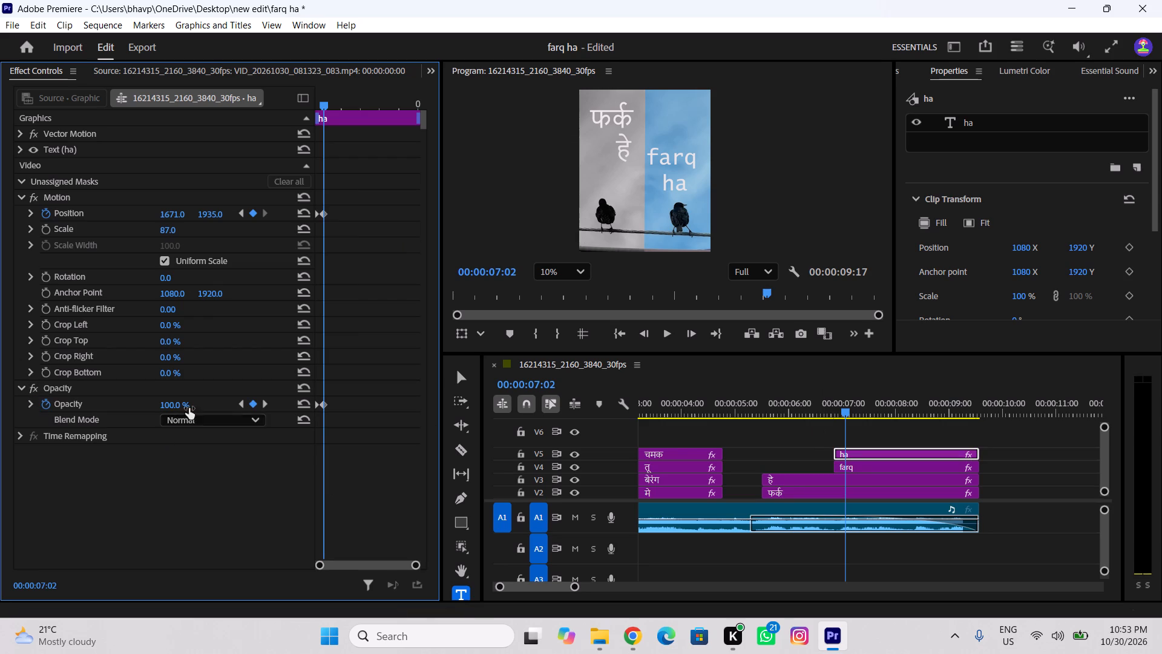
Play back the entrance of farq and ha to check its motion and fade against the audio.
left_click_drag(788, 402, 677, 425)
key("space")
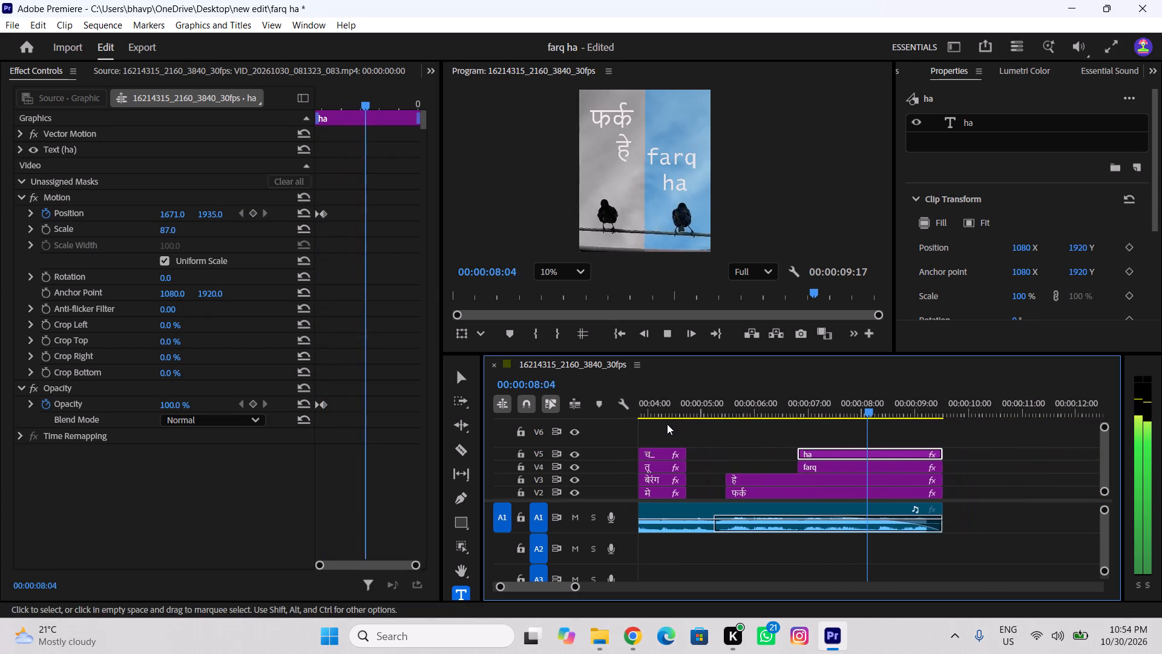
key("space")
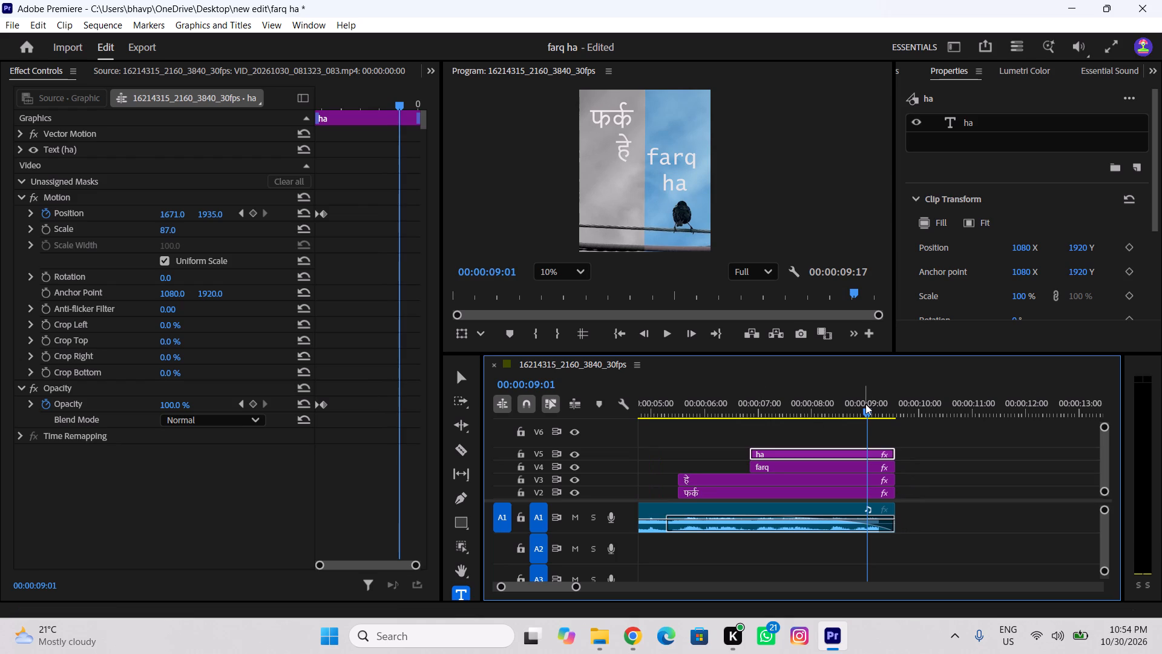
Watch the whole sequence full screen from 00:00:00:00 to check all the lyric words together.
left_click_drag(862, 409, 837, 419)
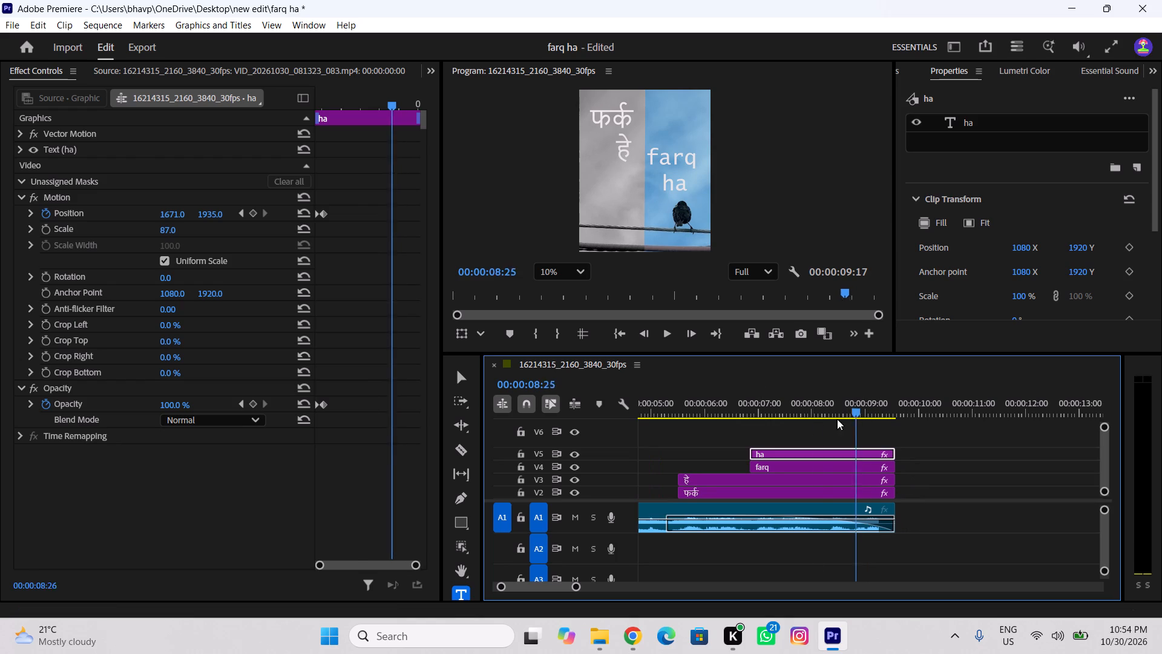
left_click_drag(837, 419, 517, 461)
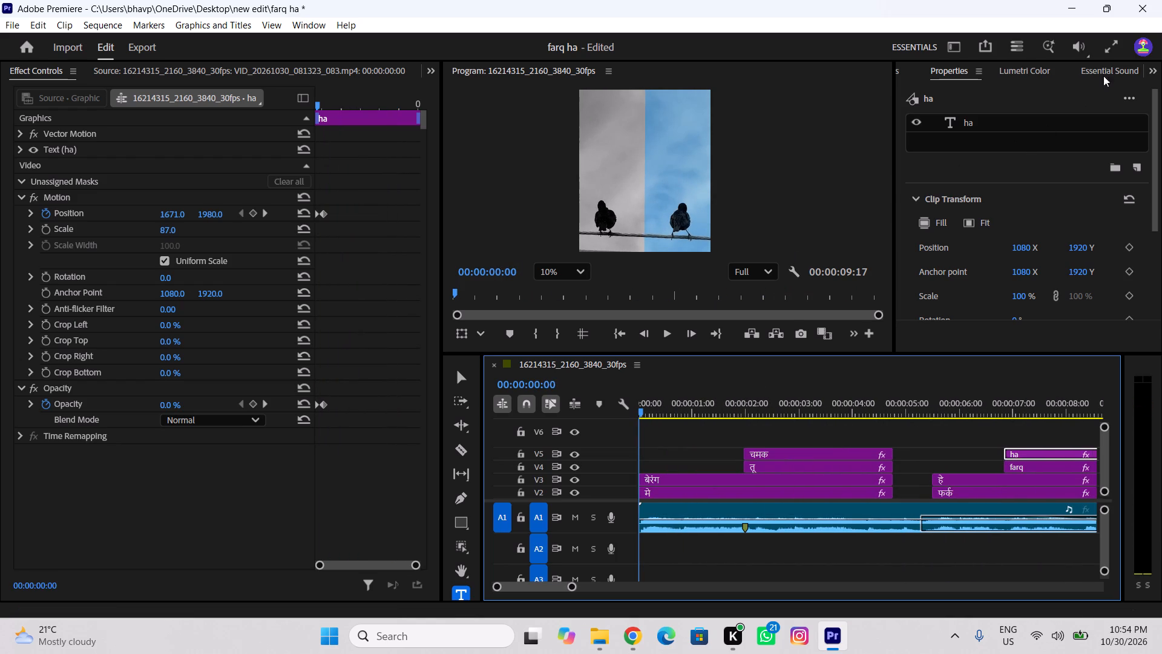
left_click_drag(736, 409, 509, 432)
left_click(1109, 42)
key("space")
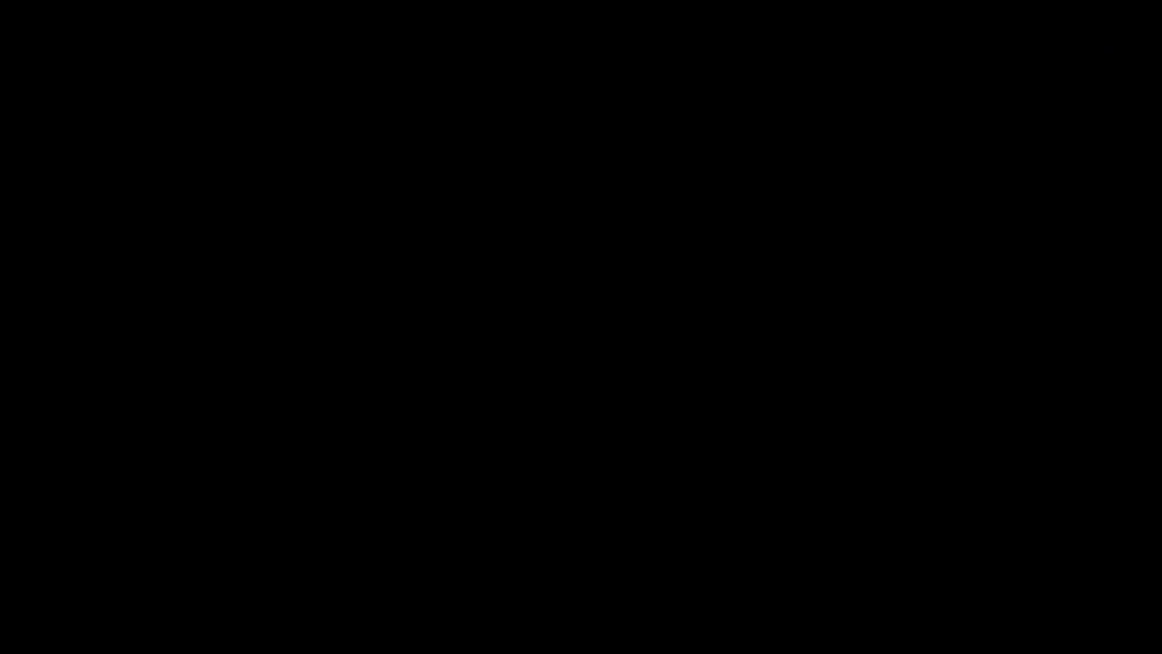
key("Escape")
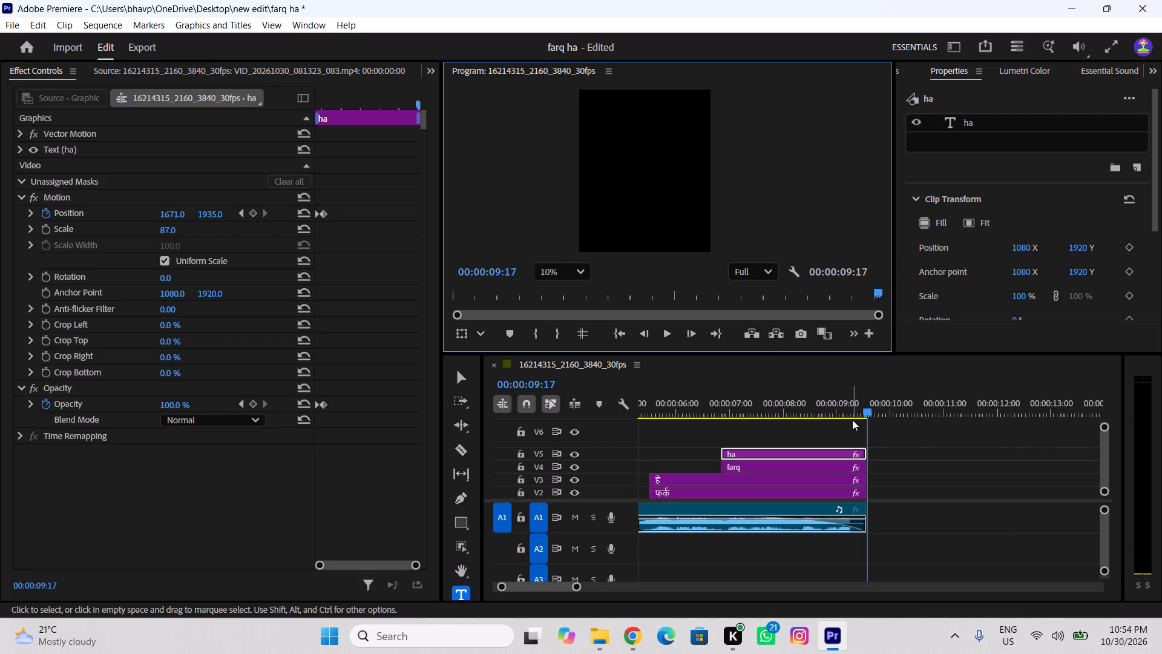
Replay the section after farq and ha appear to listen for the words that follow.
left_click_drag(864, 409, 813, 419)
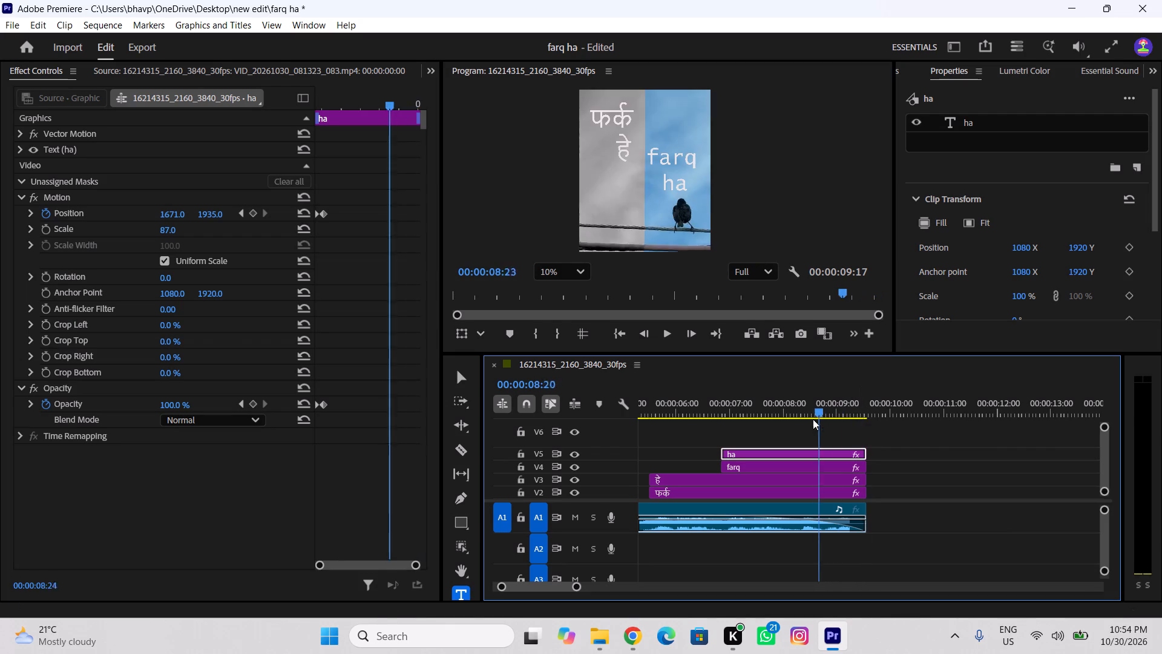
left_click_drag(813, 419, 744, 442)
key("space")
key("space")
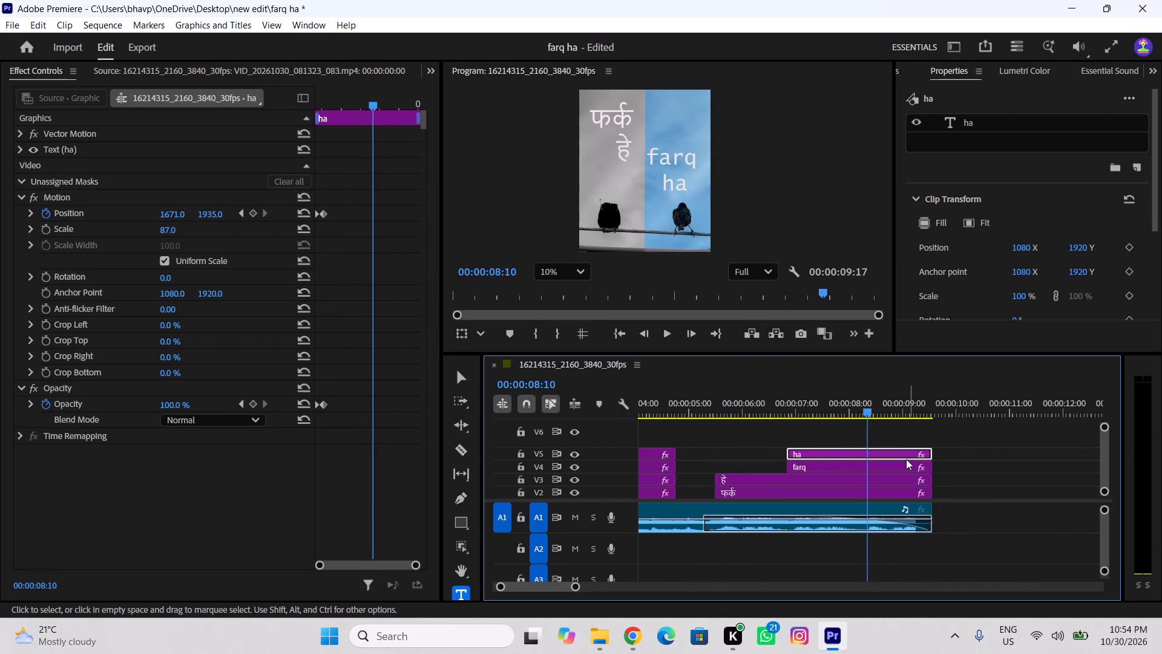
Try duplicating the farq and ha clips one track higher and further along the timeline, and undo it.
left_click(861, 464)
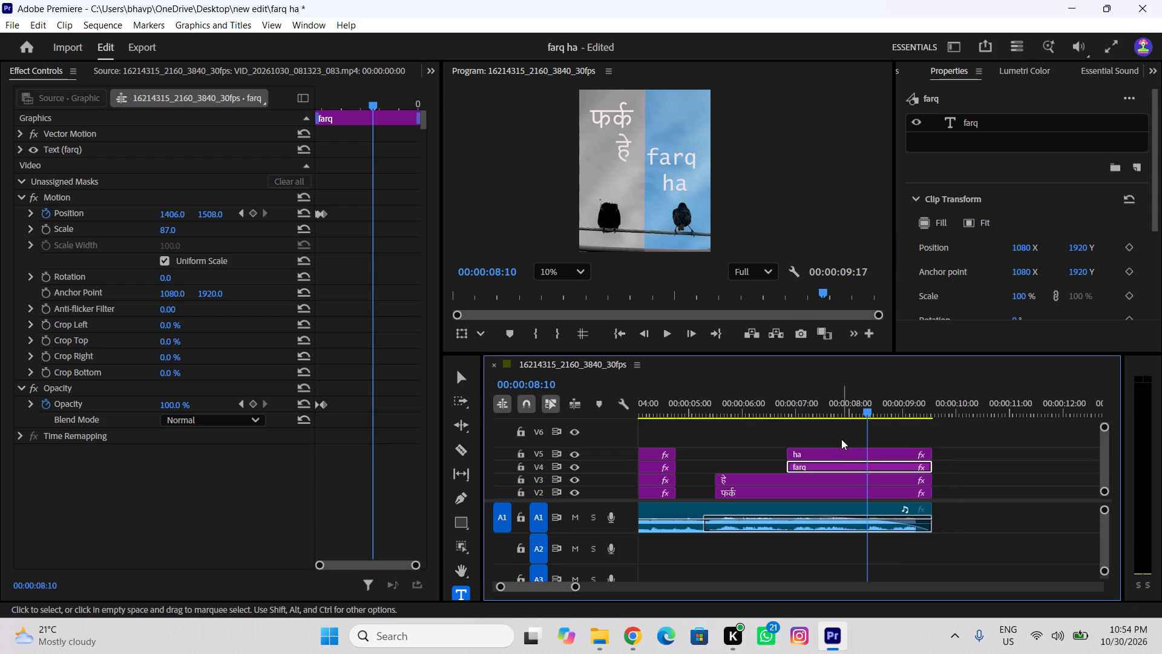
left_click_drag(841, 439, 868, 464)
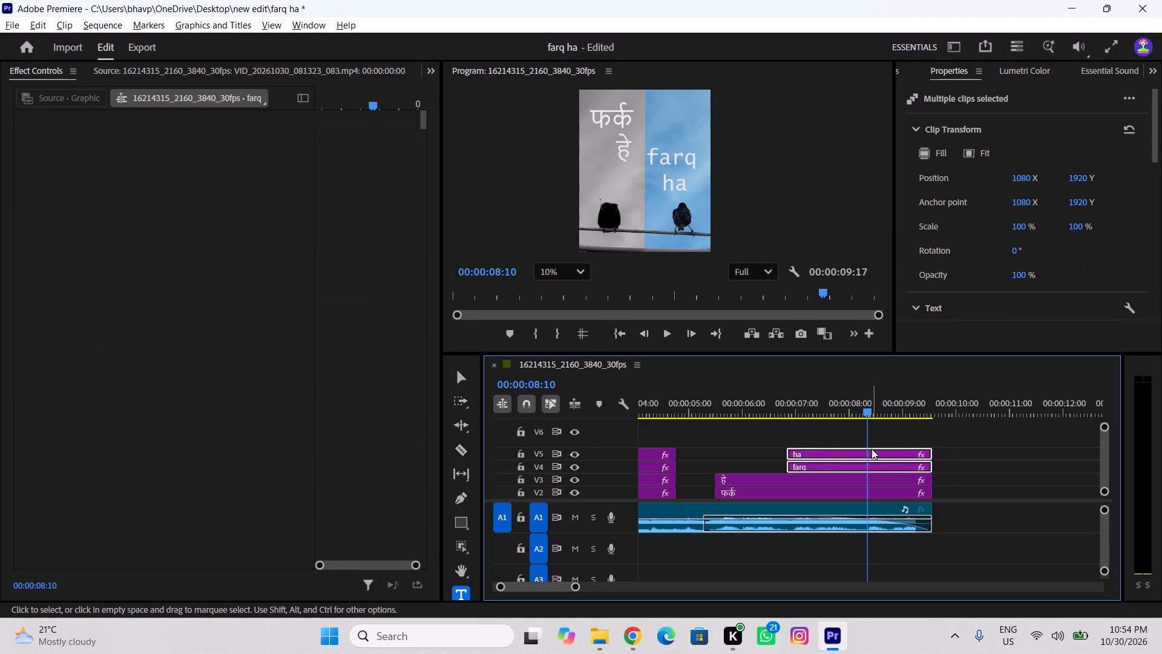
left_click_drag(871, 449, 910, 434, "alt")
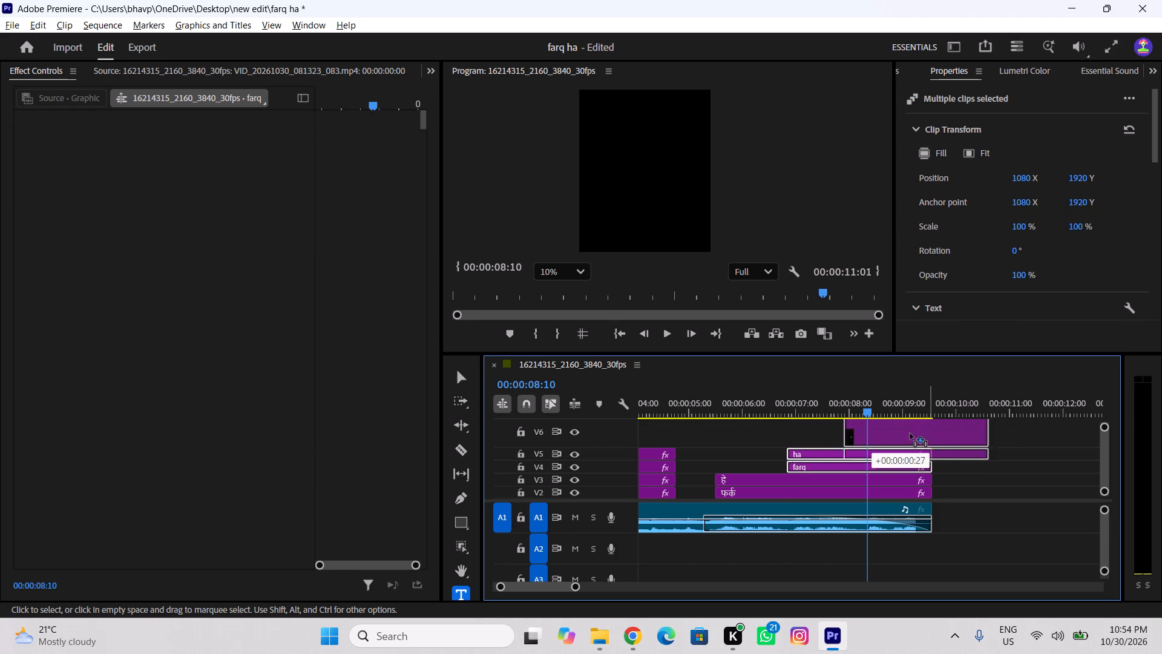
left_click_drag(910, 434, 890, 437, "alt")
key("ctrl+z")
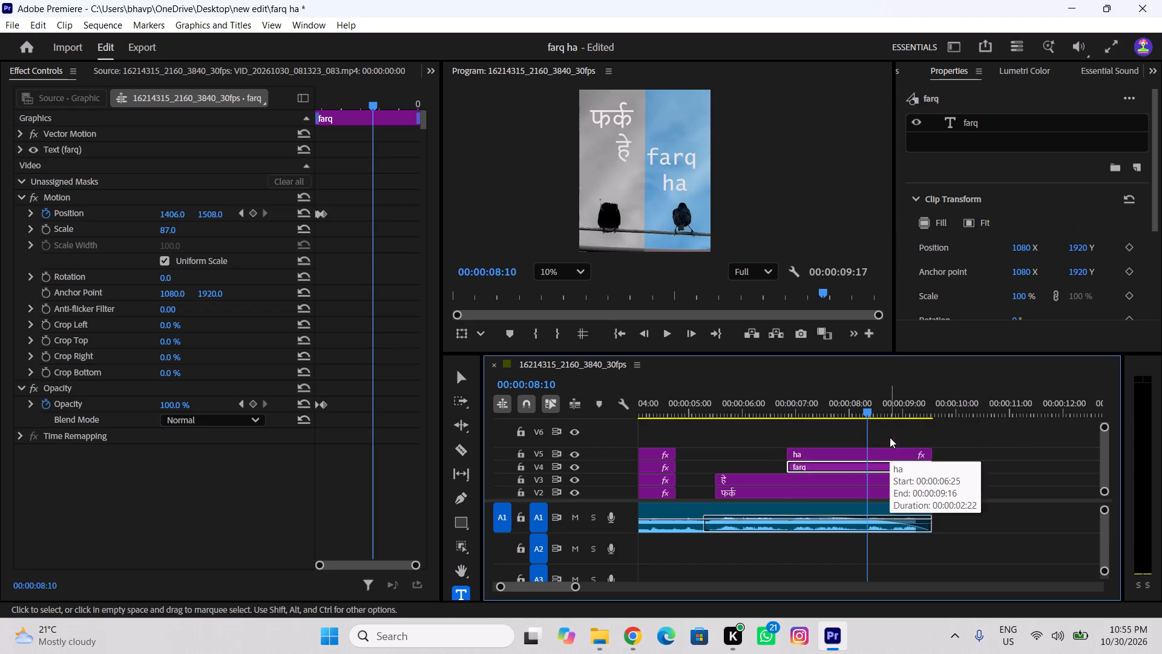
Play back the closing section in short passes to examine the audio timing after farq and ha.
left_click_drag(862, 400, 763, 421)
key("space")
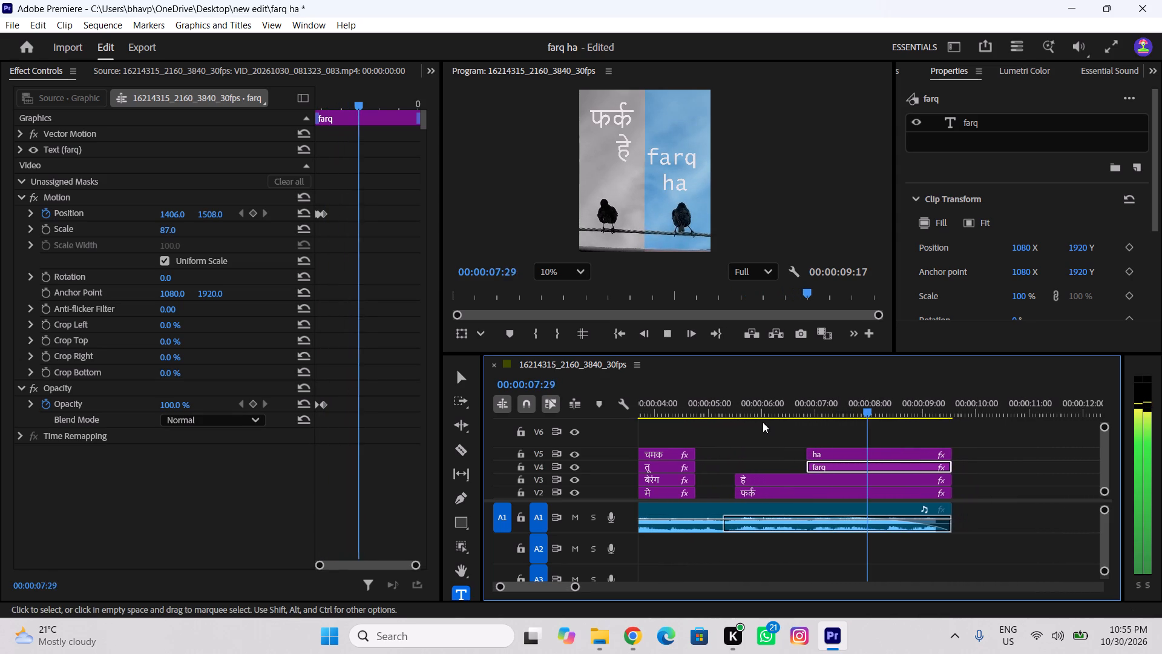
key("space")
left_click_drag(868, 411, 851, 423)
key("space")
key("space")
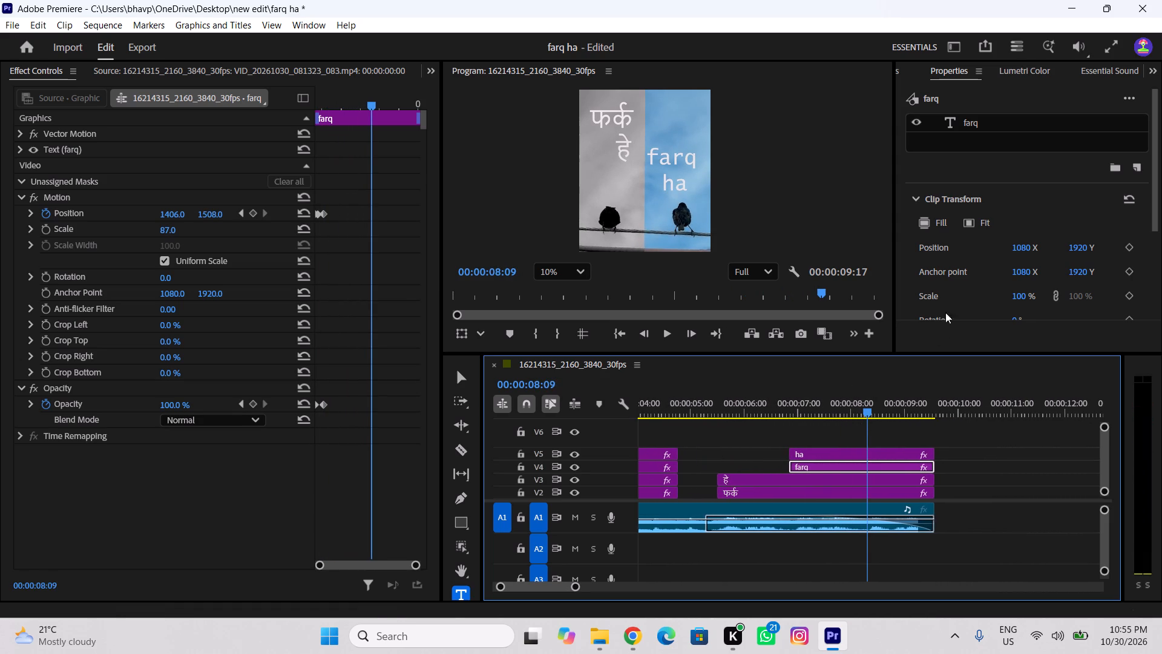
Add 3 video tracks after Video 6 to the sequence.
right_click(799, 426)
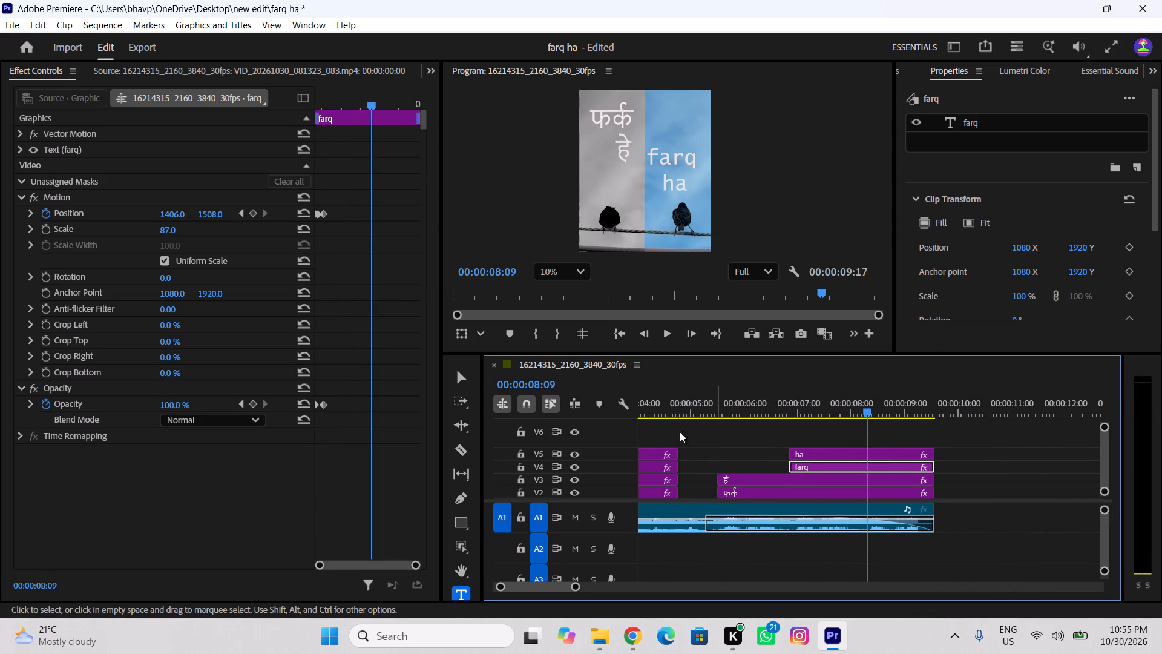
right_click(614, 432)
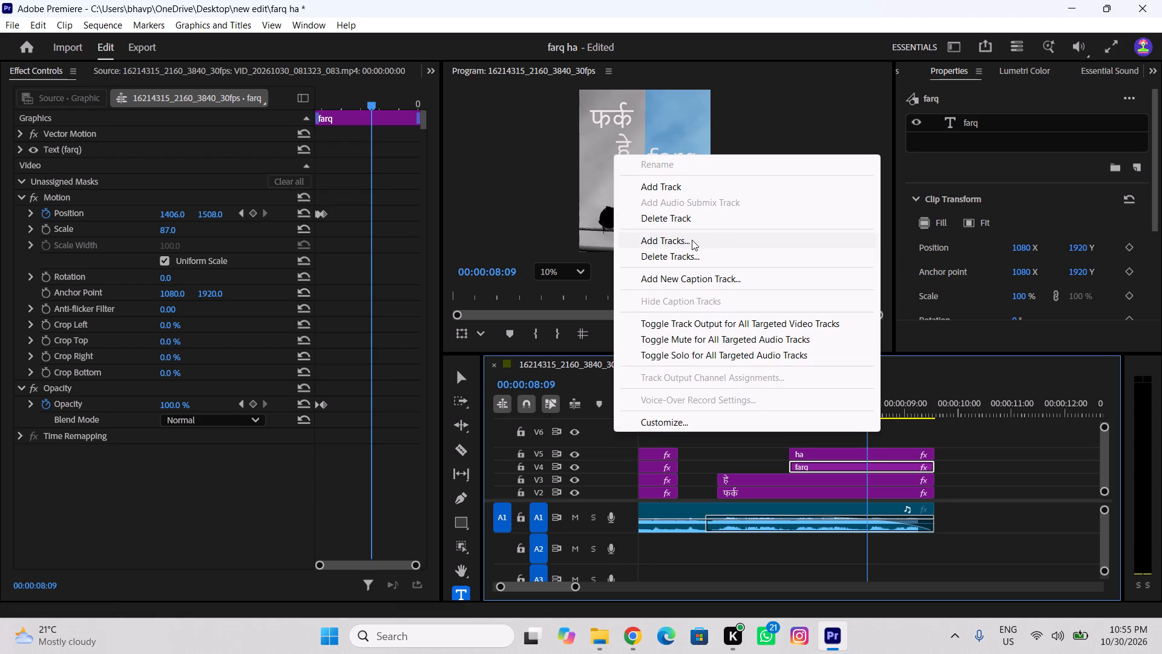
left_click(691, 243)
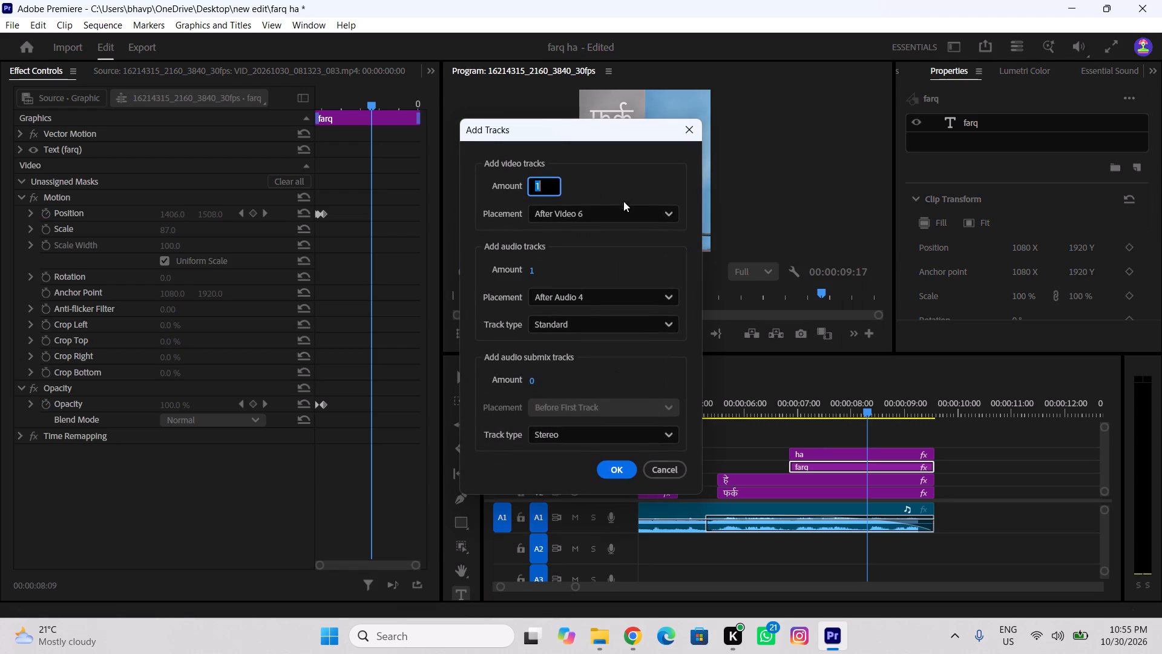
key("3")
key("Return")
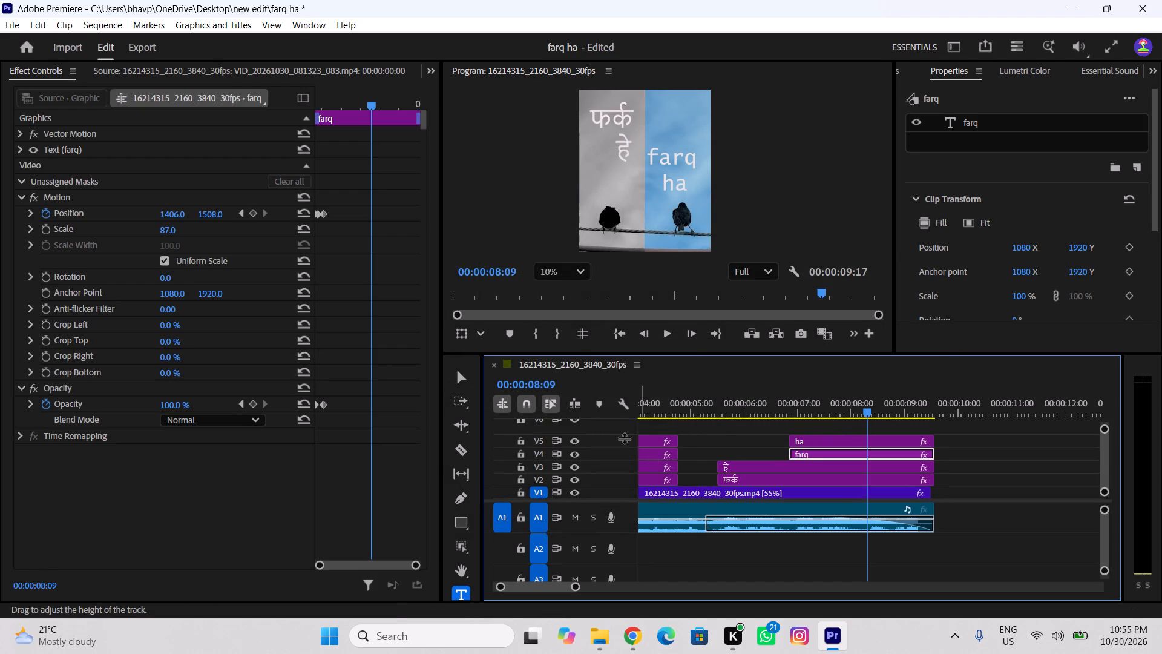
Reduce the height of video track V6 in the timeline.
scroll(616, 424, "up", 5, "alt")
scroll(616, 423, "down", 9, "alt")
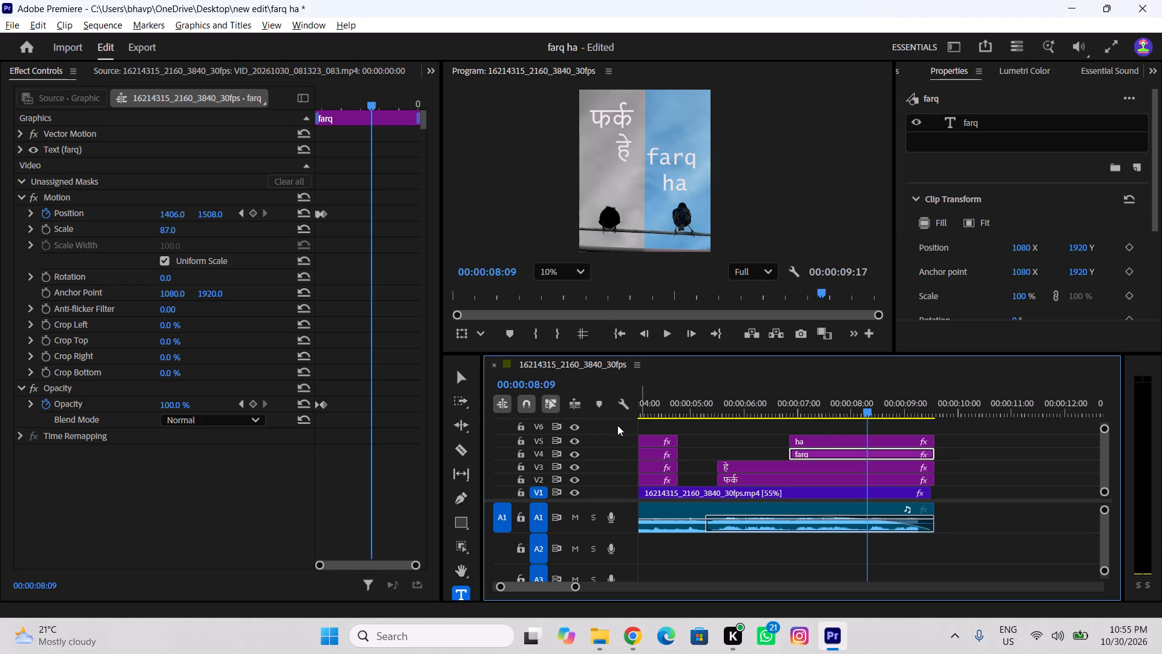
scroll(623, 436, "up", 11, "ctrl")
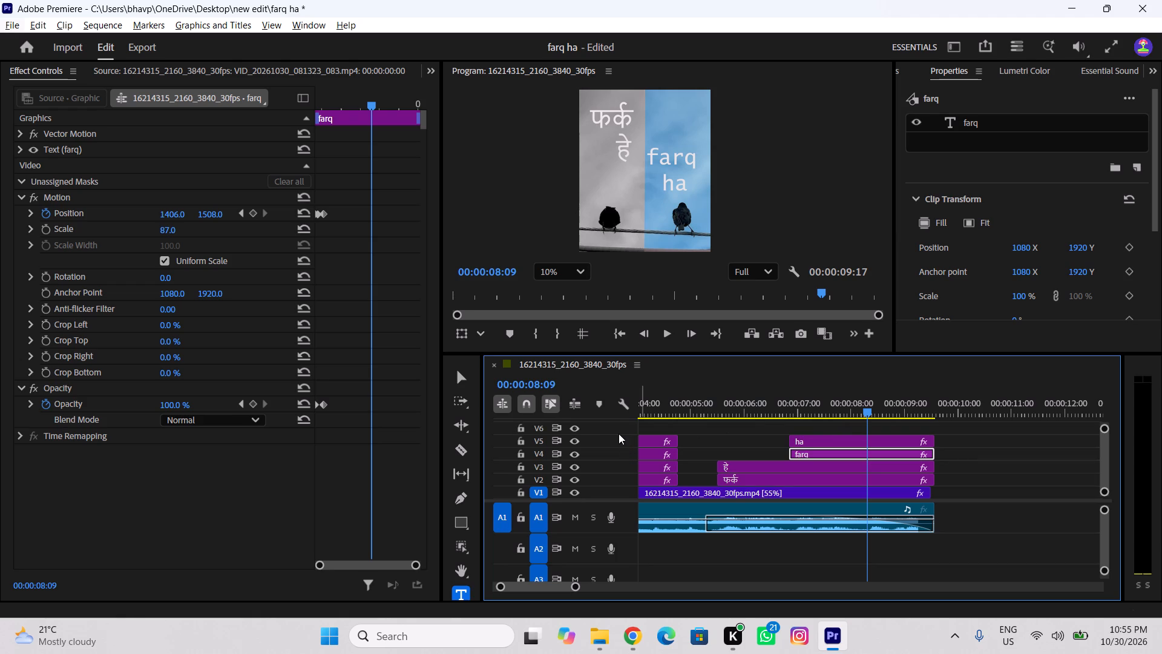
scroll(619, 434, "up", 4, "ctrl")
scroll(619, 434, "down", 5, "ctrl")
scroll(619, 434, "up", 4, "ctrl")
Enlarge the timeline area upward, shrinking the program monitor, to make room for the added video tracks.
left_click(714, 355)
left_click_drag(733, 352, 736, 277)
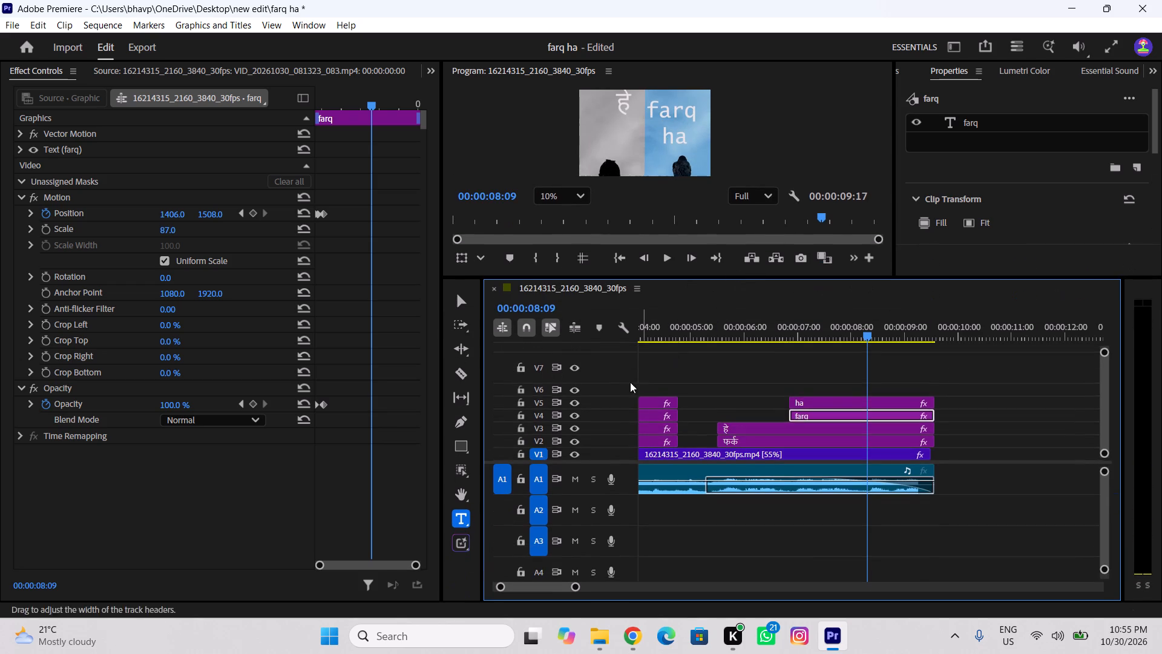
Reduce the heights of video tracks V7, V8 and V9 so all the added tracks fit in the timeline.
scroll(615, 366, "up", 7, "ctrl")
scroll(620, 394, "down", 3, "ctrl")
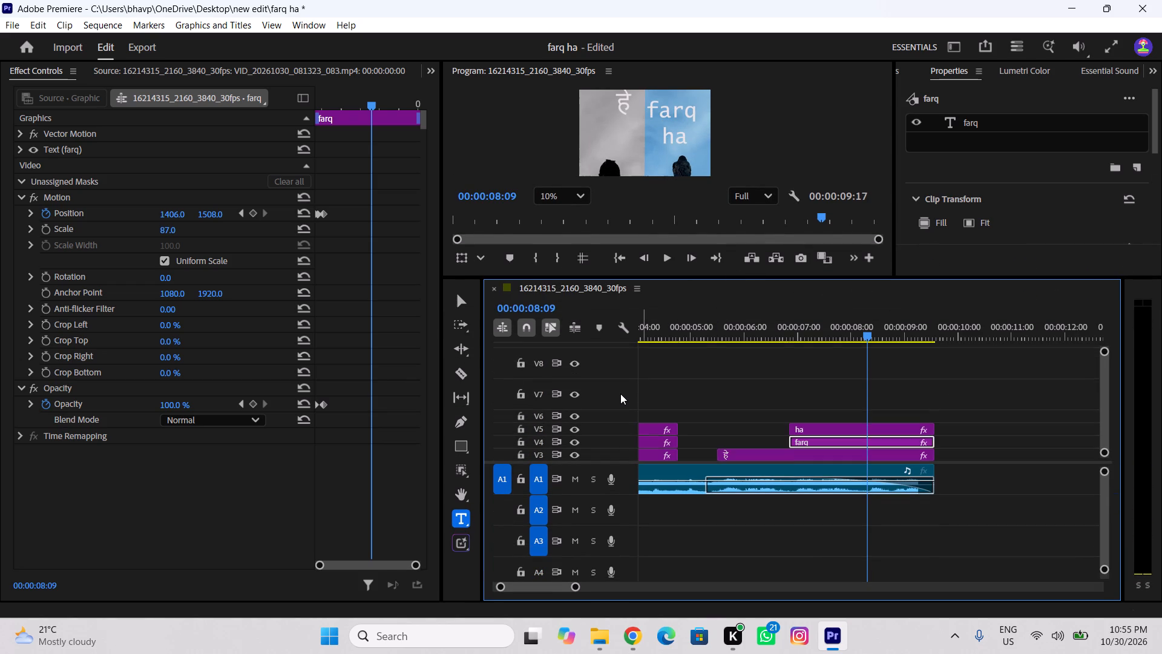
scroll(620, 394, "down", 1, "ctrl")
scroll(612, 378, "up", 4, "alt")
scroll(611, 378, "down", 9, "alt")
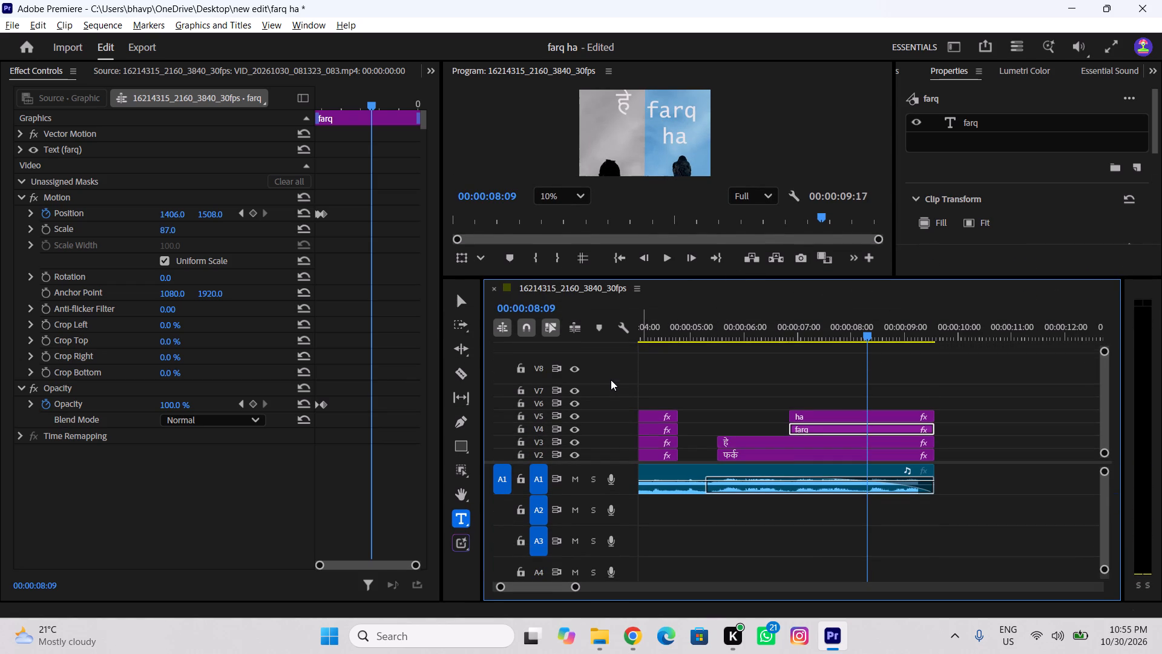
scroll(611, 380, "down", 10, "alt")
scroll(612, 369, "up", 4, "alt")
scroll(612, 369, "down", 20, "alt")
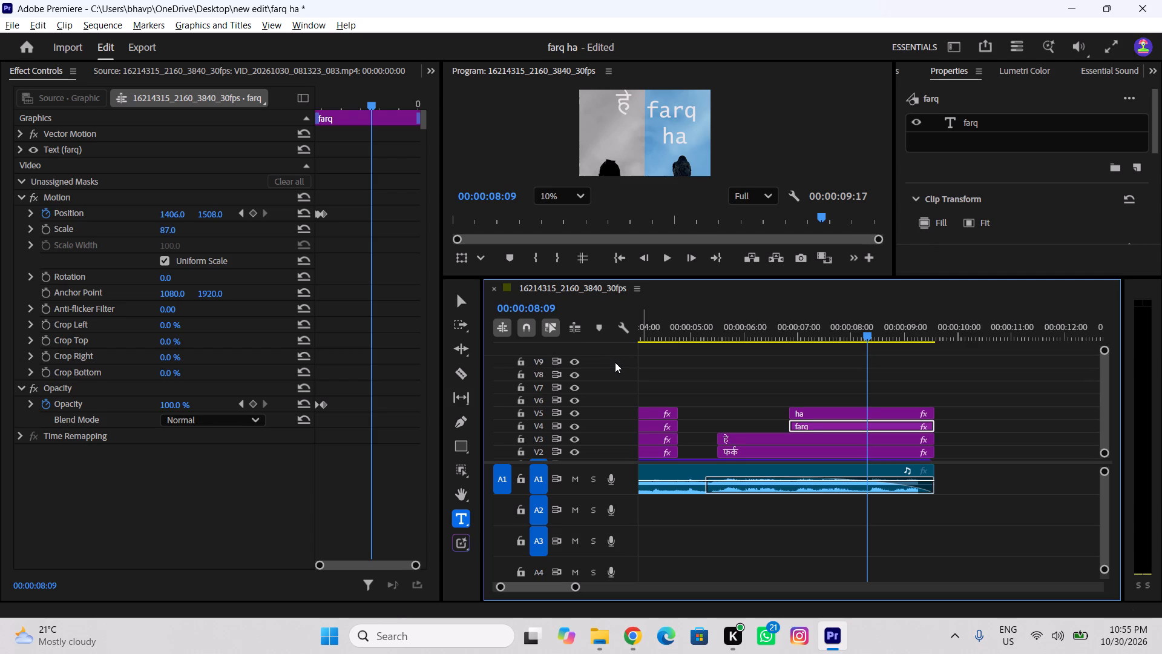
scroll(615, 365, "down", 4, "alt")
Scrub and play the sequence from the beginning through farq and ha to examine where the next words start in the audio.
left_click_drag(828, 326, 753, 334)
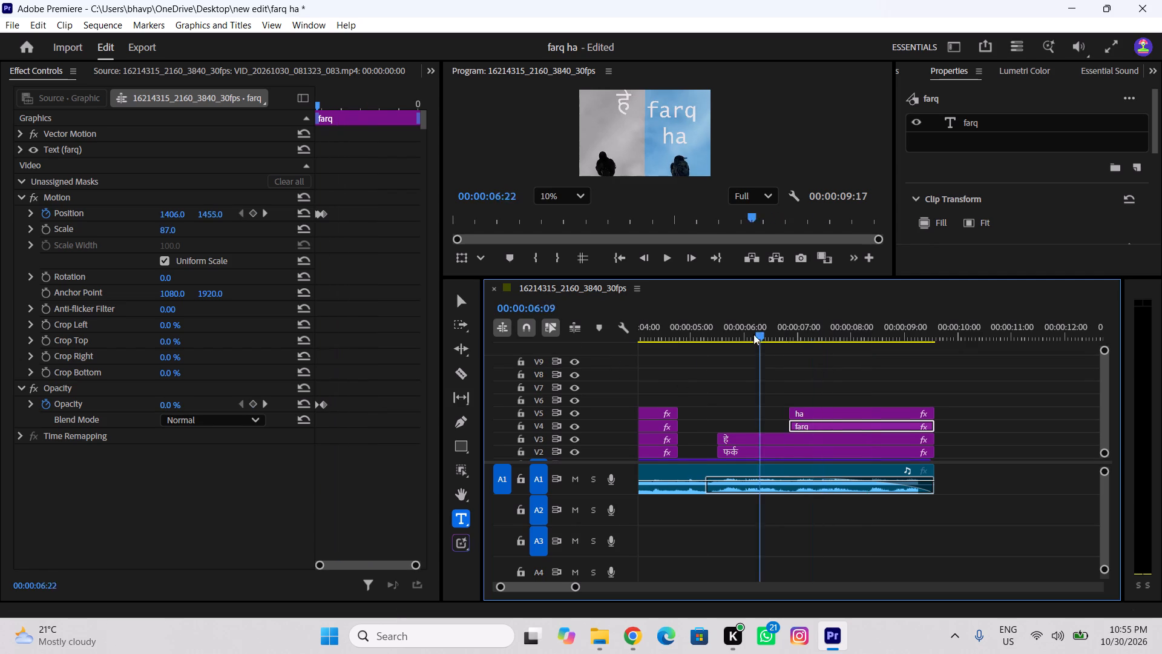
left_click_drag(753, 334, 620, 352)
scroll(626, 386, "up", 1, "ctrl")
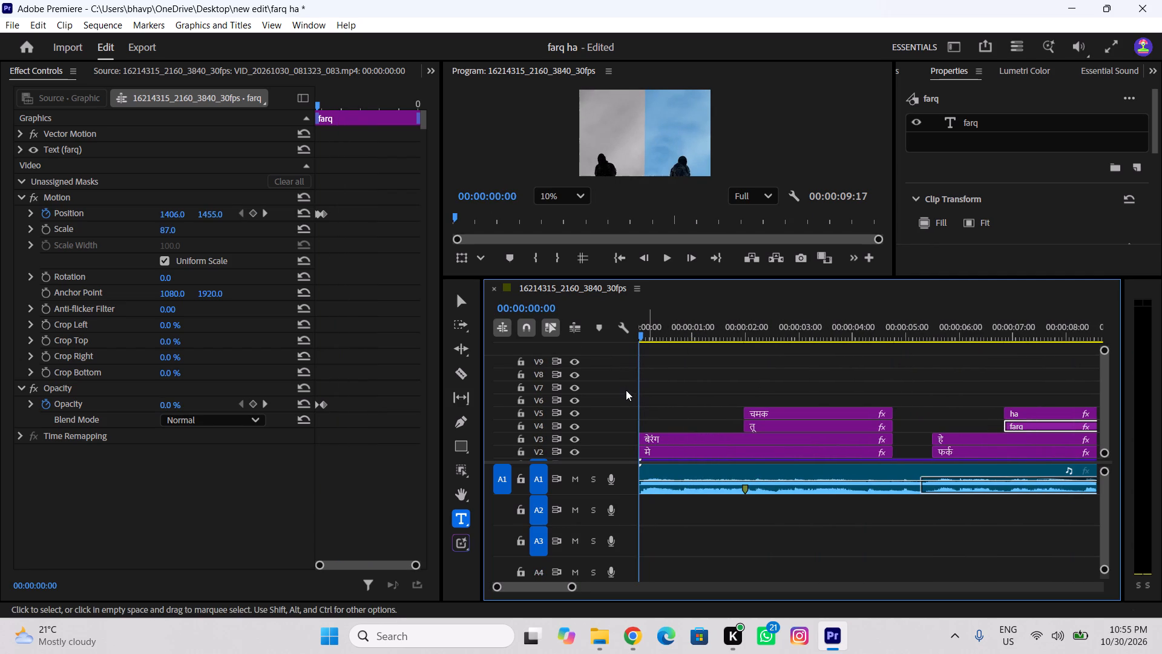
scroll(626, 390, "up", 2, "ctrl")
scroll(625, 392, "down", 3, "ctrl")
left_click_drag(741, 333, 703, 335)
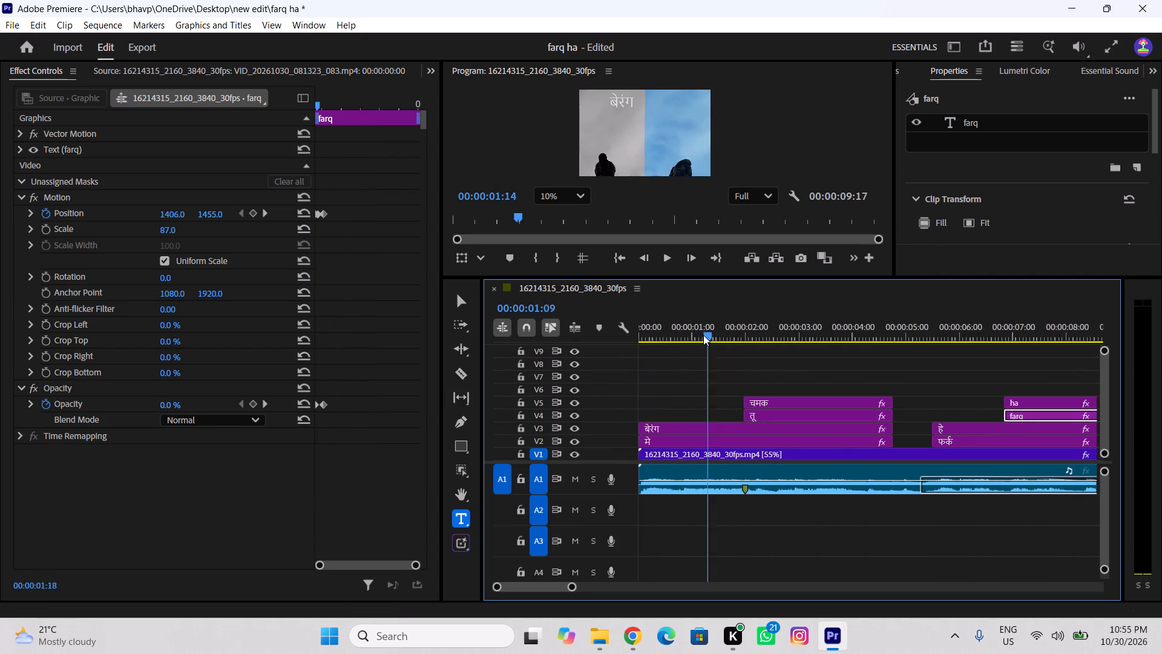
left_click_drag(703, 335, 750, 350)
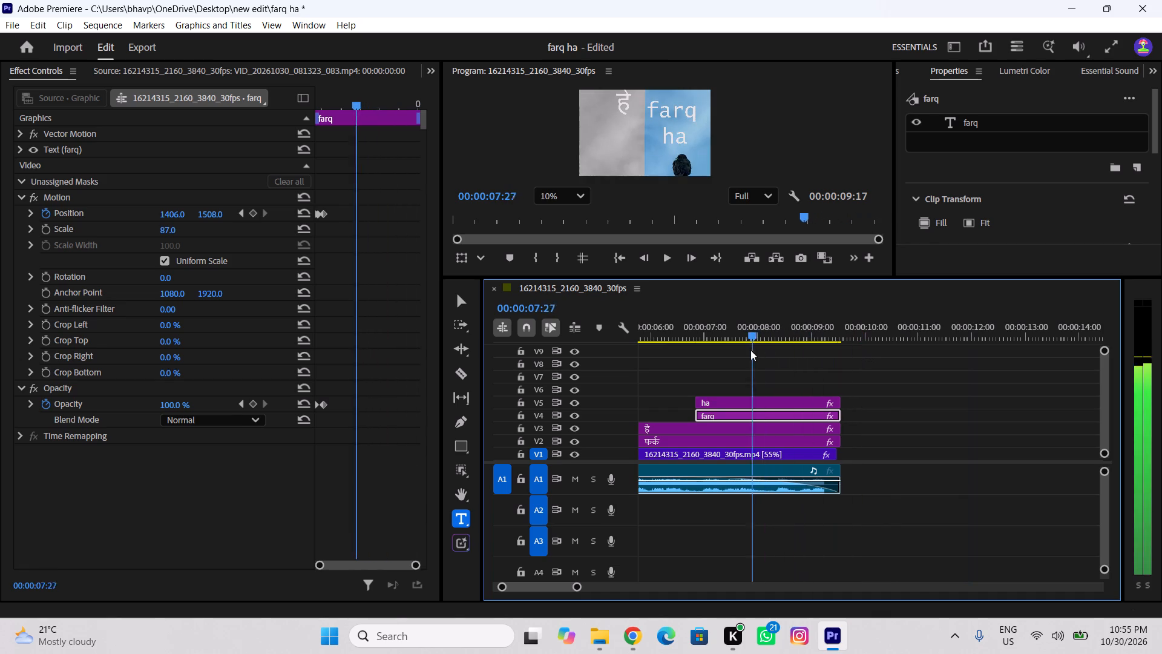
left_click_drag(750, 350, 745, 351)
left_click_drag(708, 384, 741, 411)
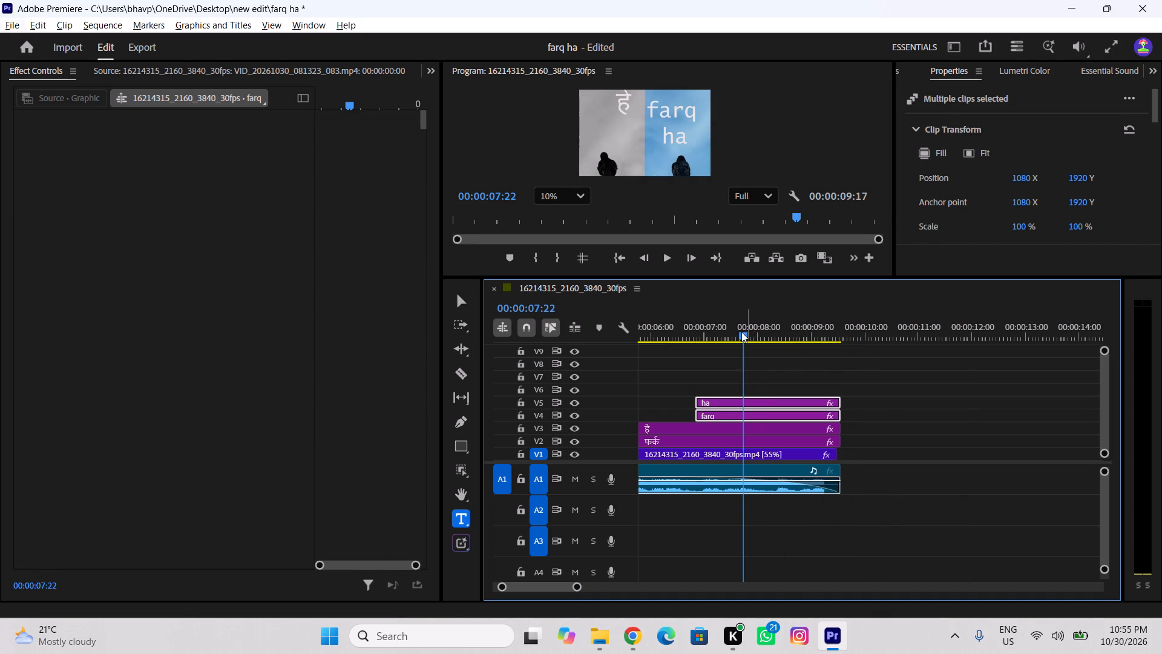
left_click_drag(741, 332, 614, 340)
key("space")
left_click(722, 351)
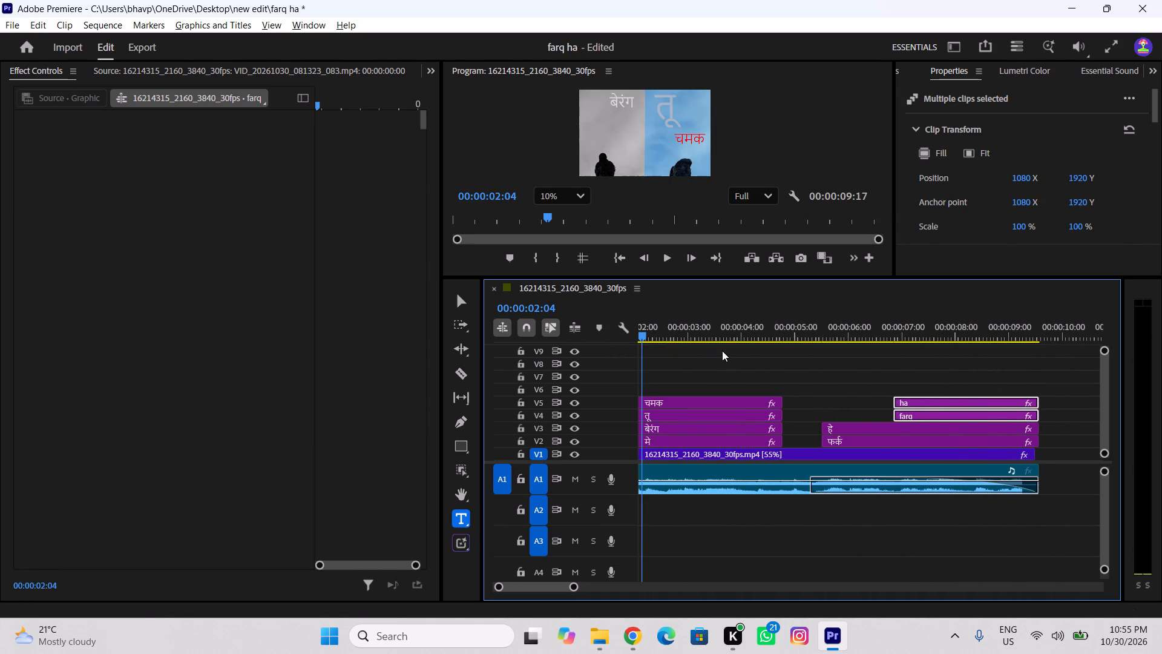
key("space")
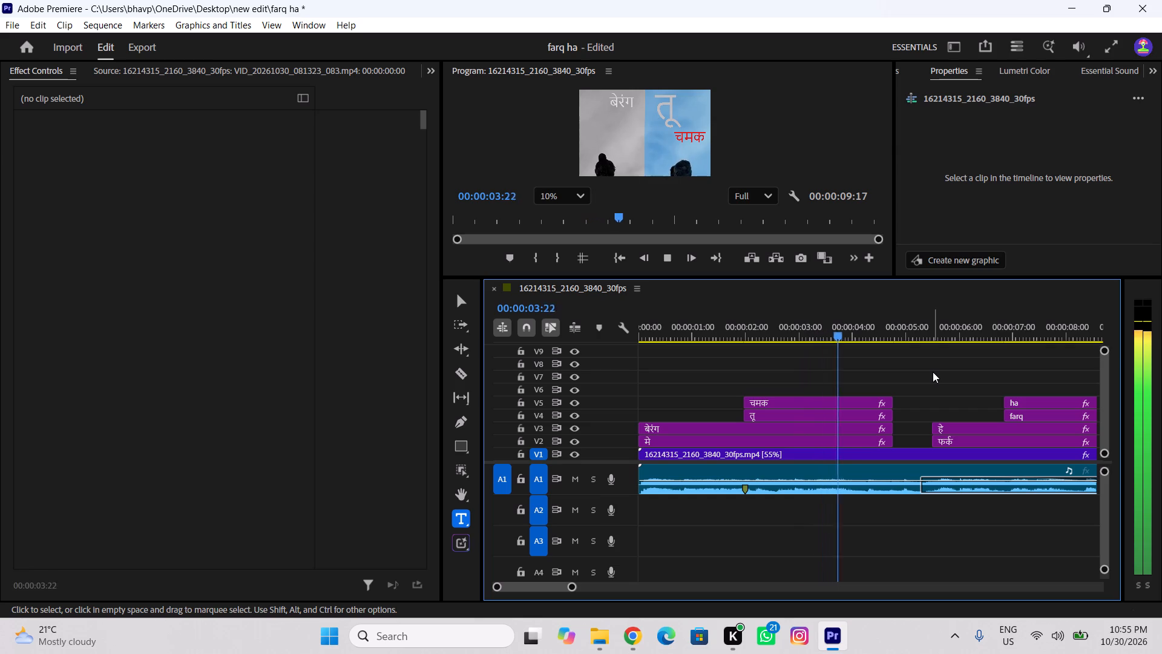
key("v")
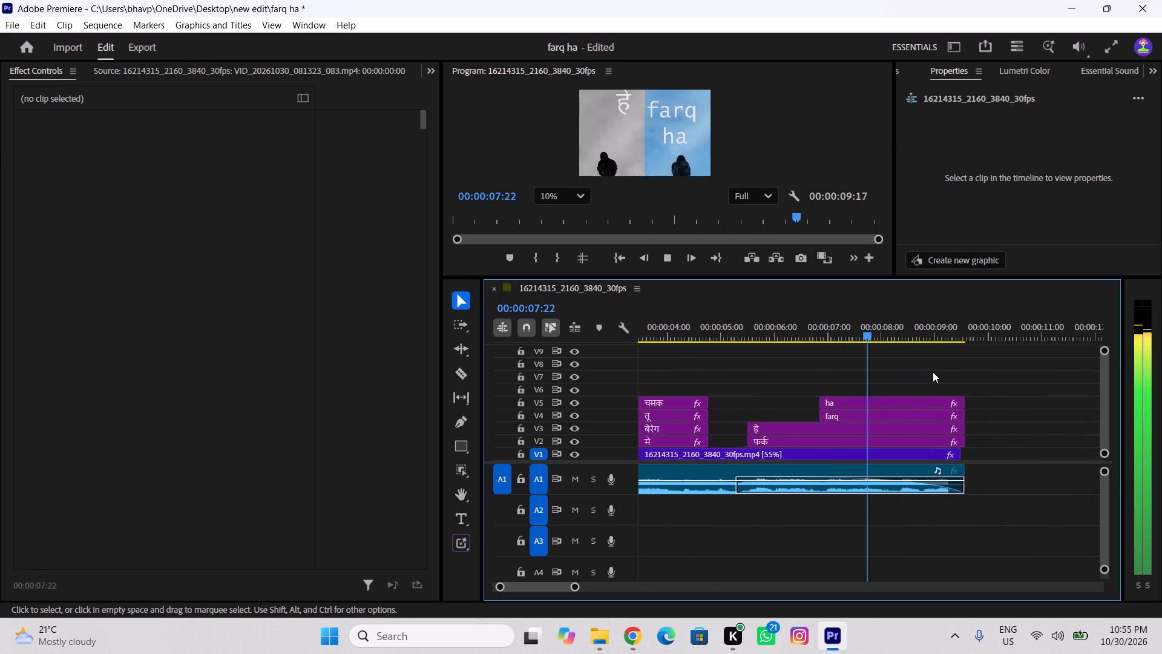
key("space")
key("space")
key("space")
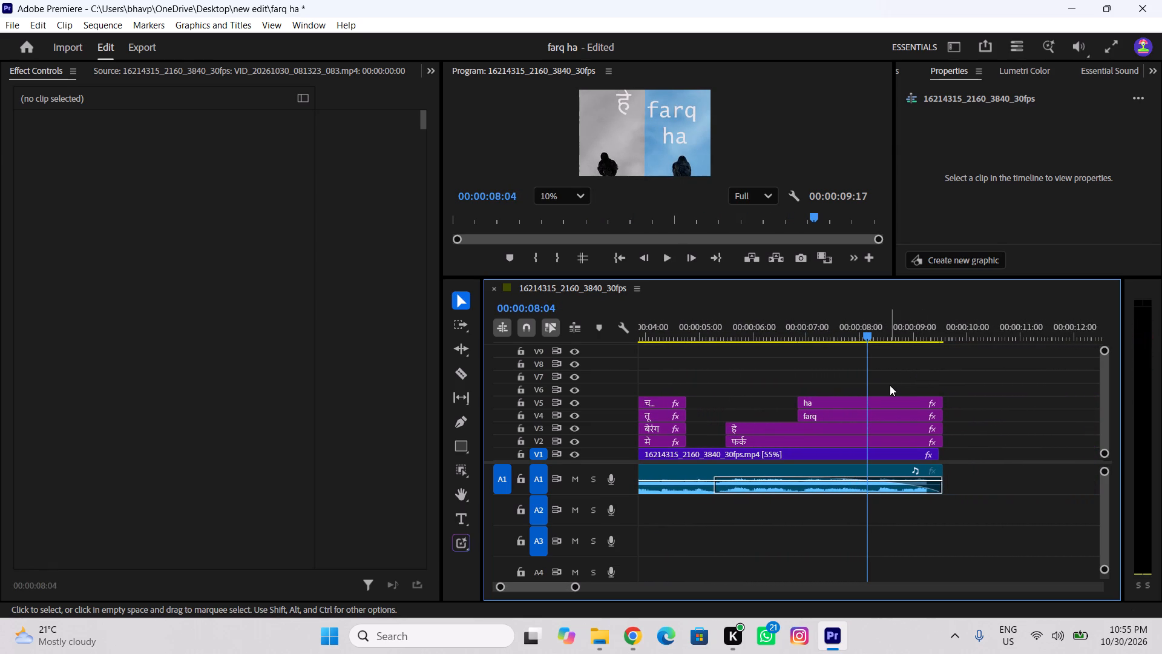
key("space")
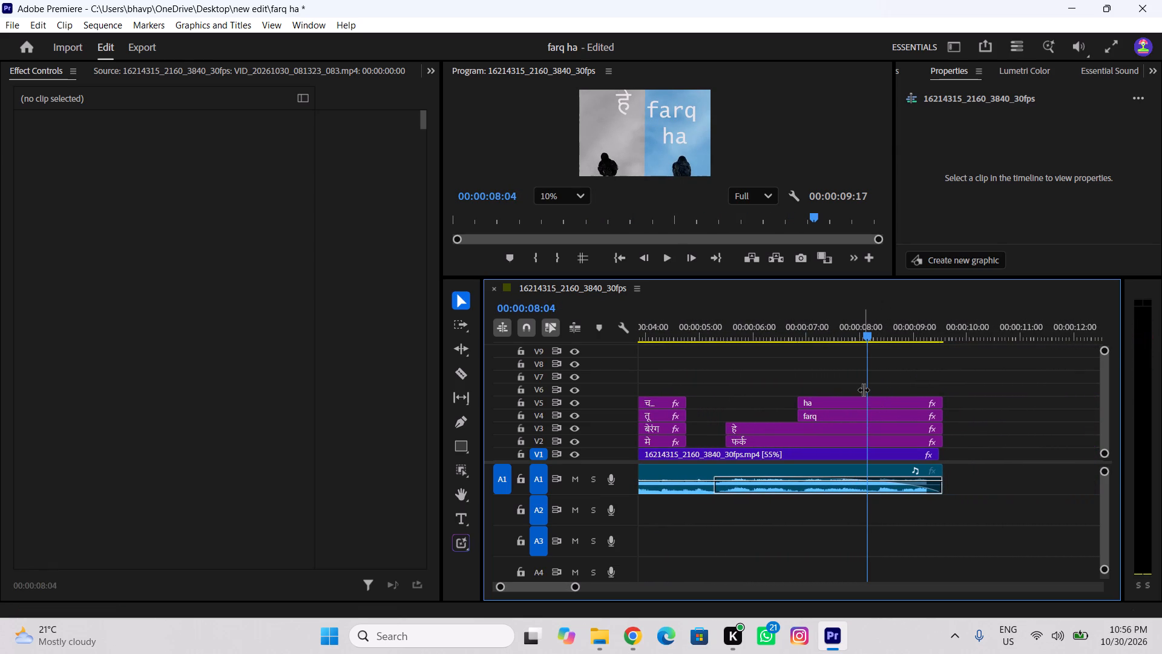
key("space")
Duplicate the farq and ha text clips onto V6 and V7, starting at 00:00:08:07.
left_click_drag(847, 386, 867, 412)
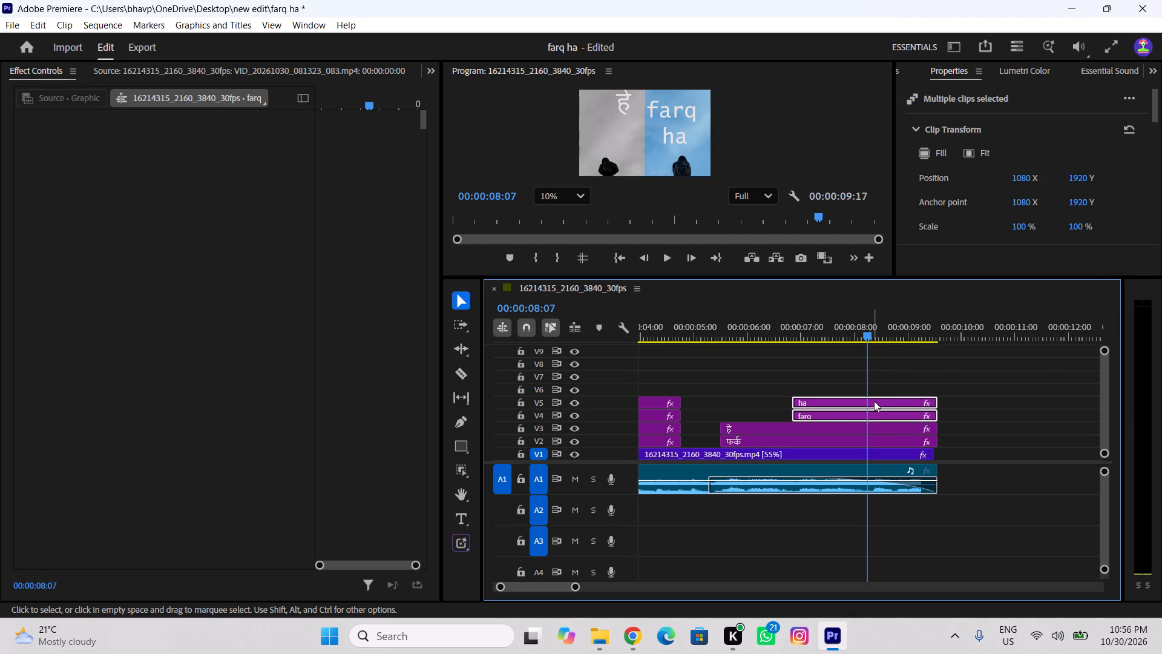
left_click_drag(877, 399, 884, 396)
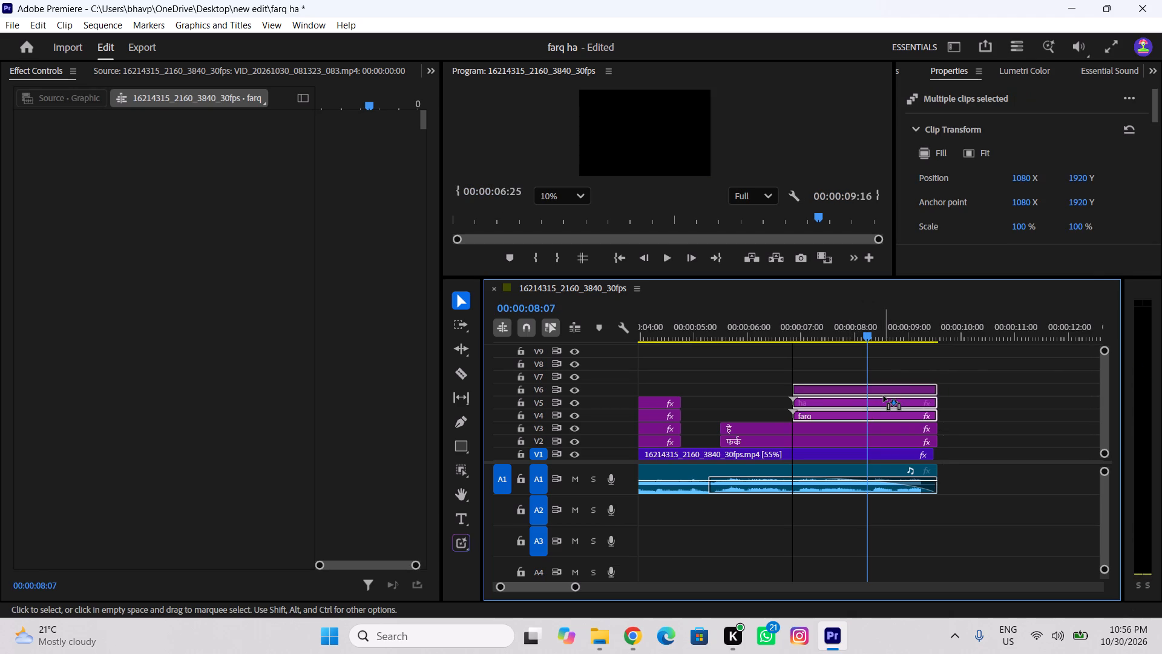
left_click_drag(884, 396, 949, 376)
Scrub through and preview the closing section in full screen to examine the duplicated farq and ha clips against the audio.
left_click_drag(920, 339, 884, 348)
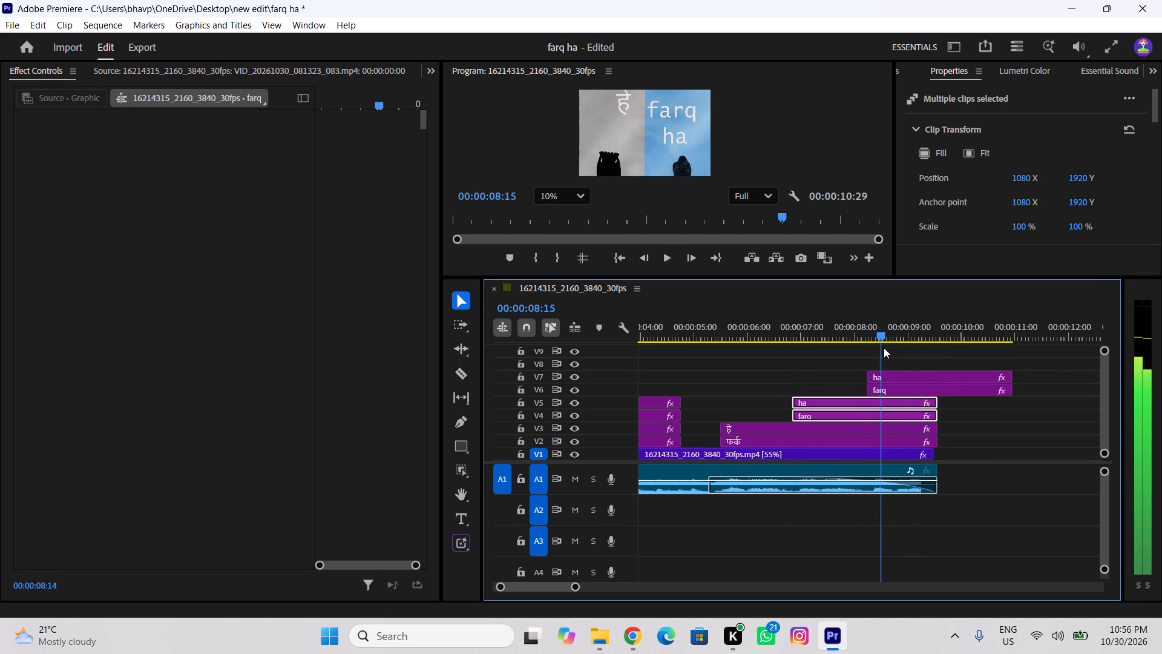
left_click_drag(884, 348, 849, 356)
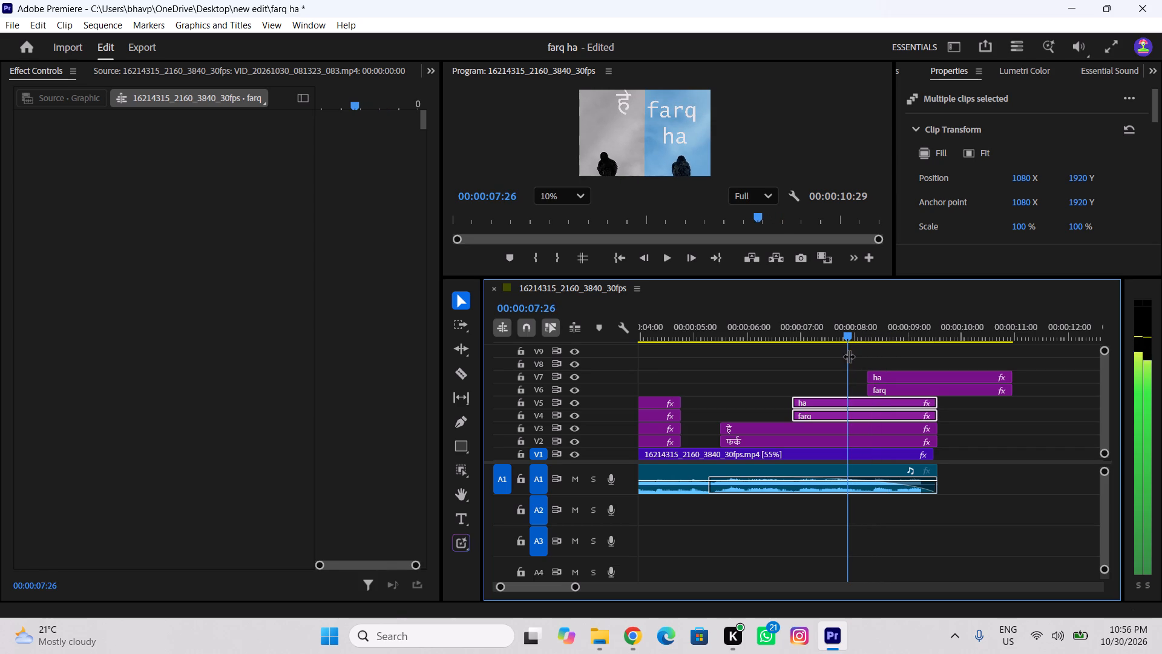
left_click(1115, 49)
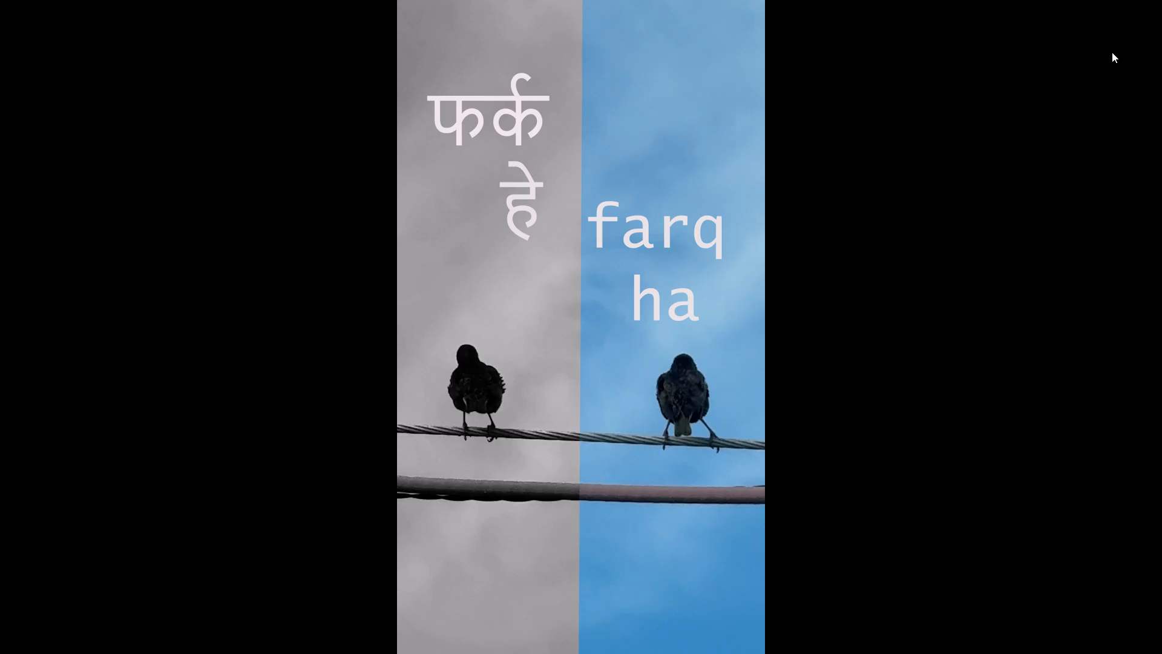
key("space")
key("space")
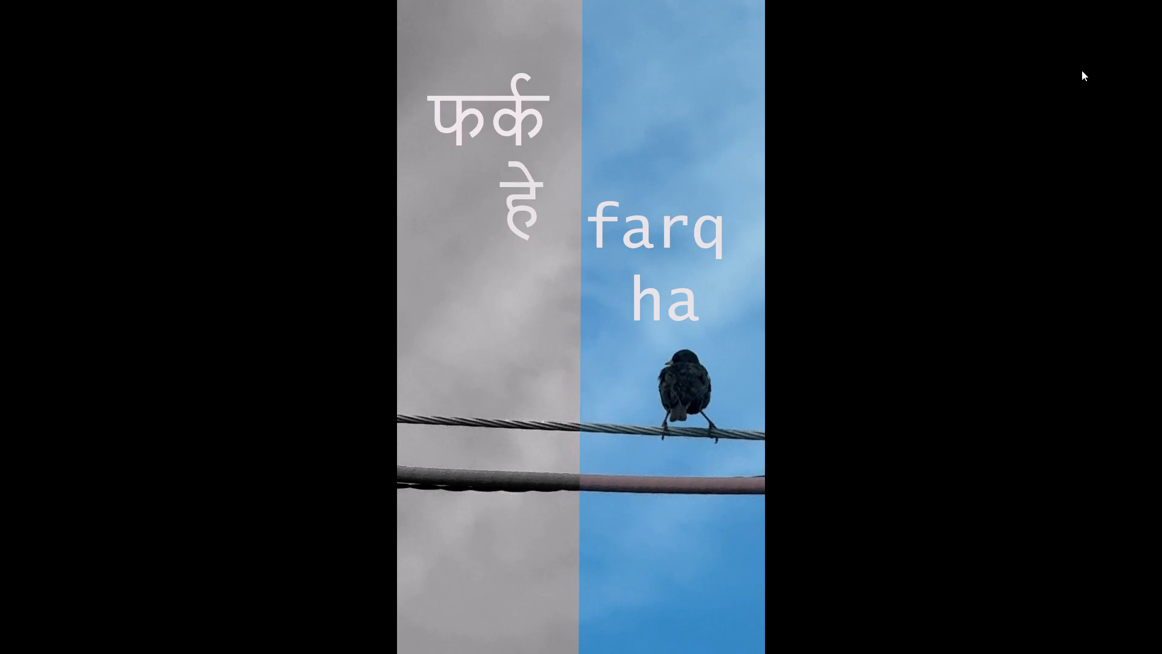
key("Escape")
left_click(887, 356)
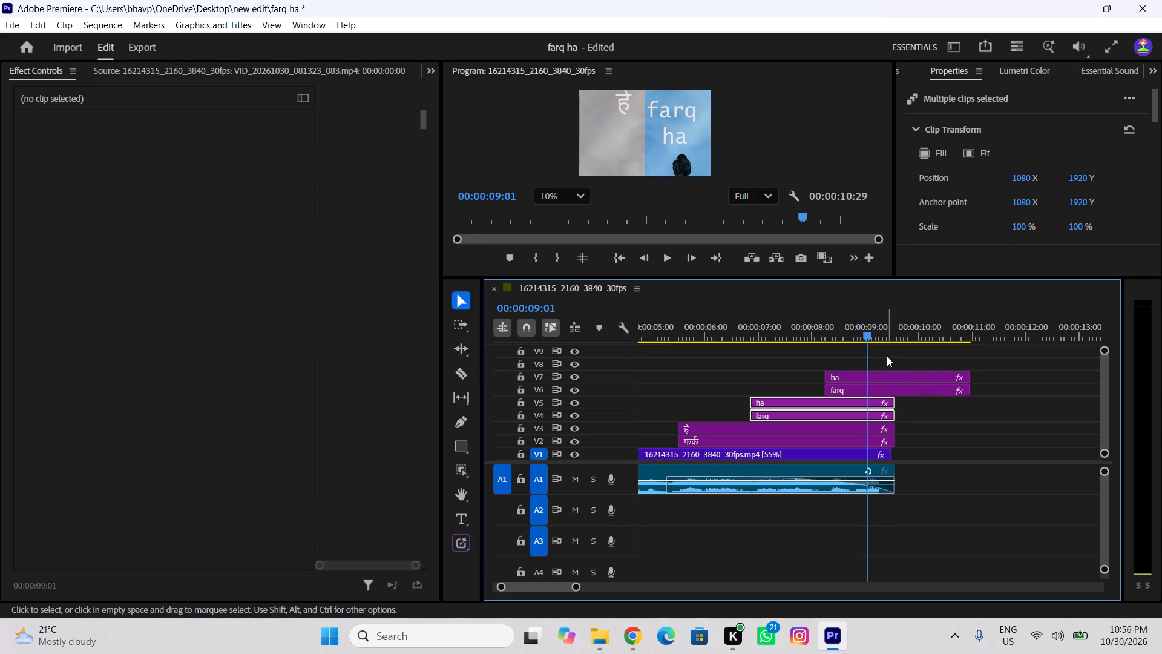
left_click_drag(883, 362, 912, 388)
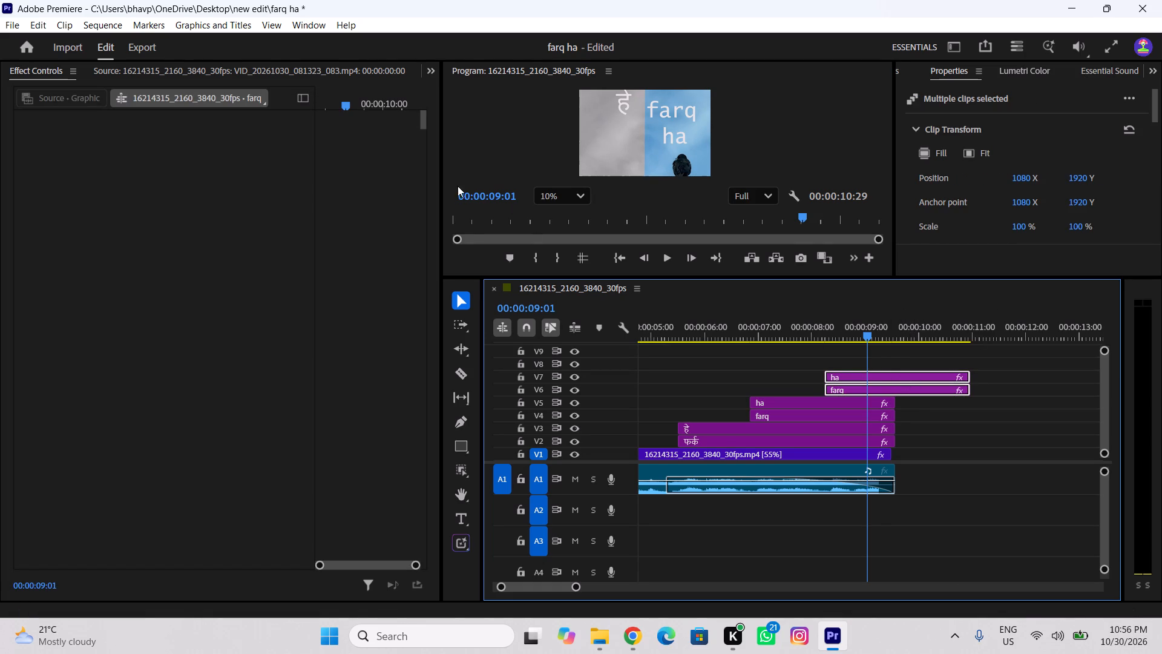
left_click(904, 357)
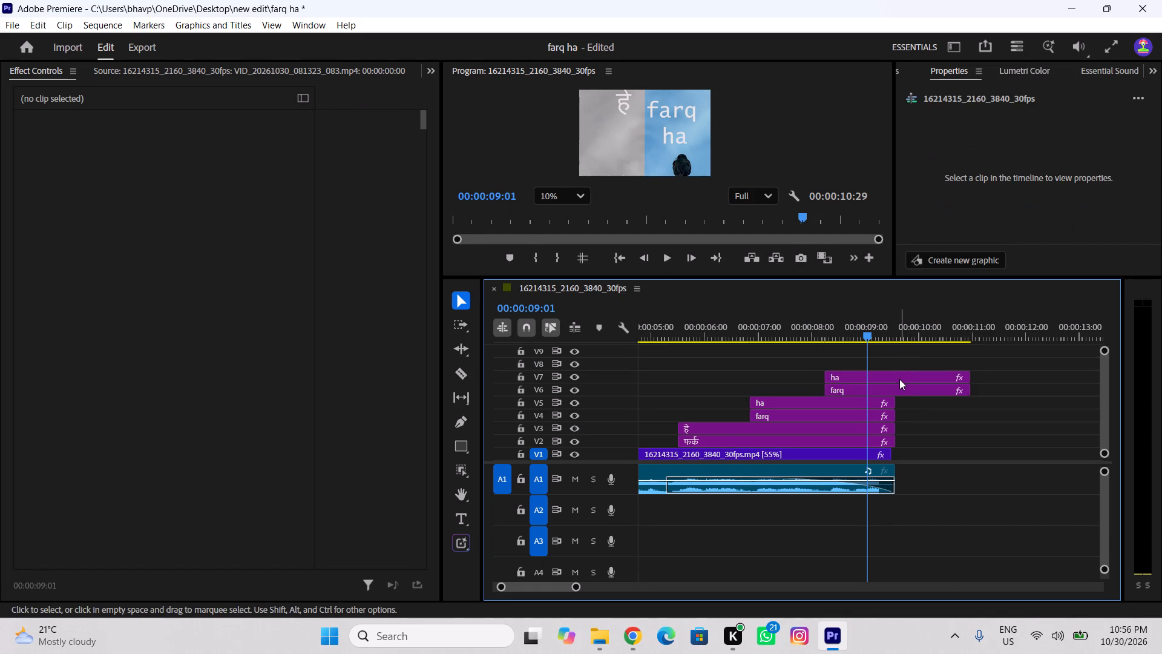
Select the duplicated farq clip on V6 and enlarge the program monitor by shrinking the timeline area.
left_click(898, 385)
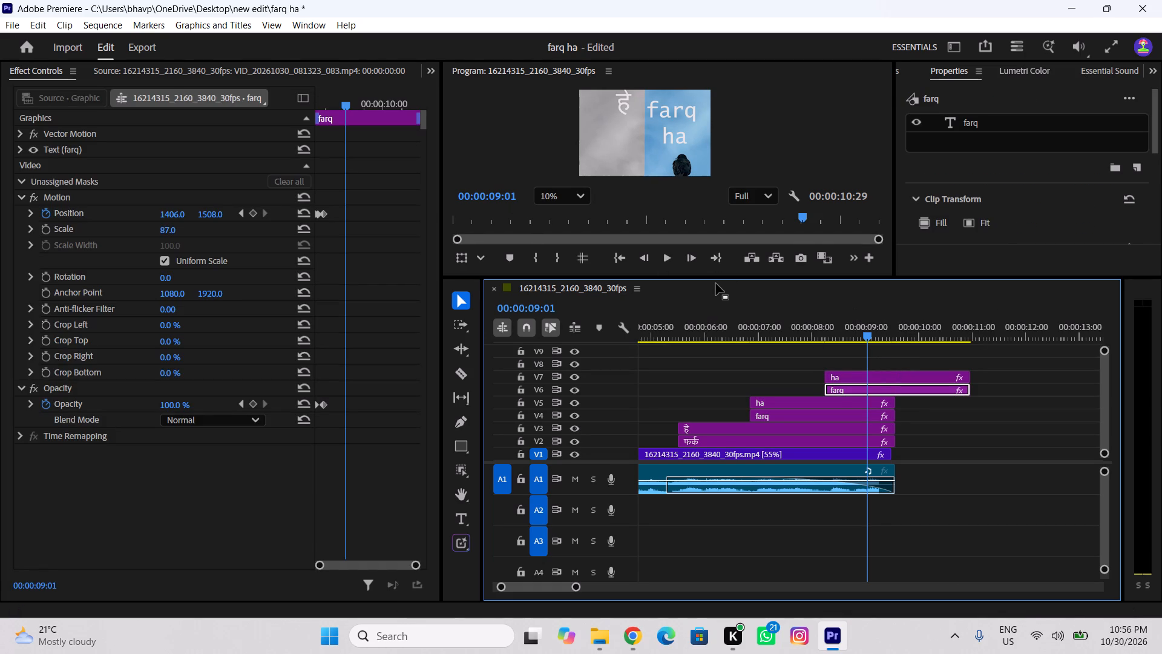
left_click_drag(719, 276, 692, 341)
Trim the ends of the ha clip on V7 and the farq clip on V6 to match the clips below, at about 00:00:09:16.
scroll(791, 443, "up", 4, "ctrl")
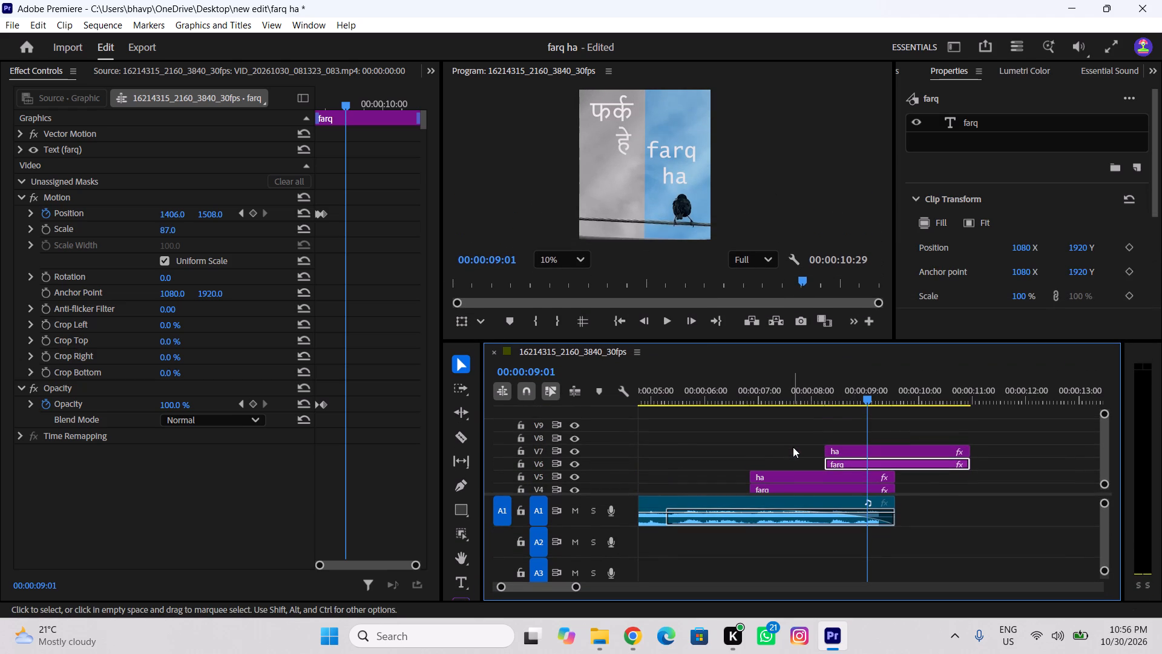
left_click_drag(967, 455, 897, 475)
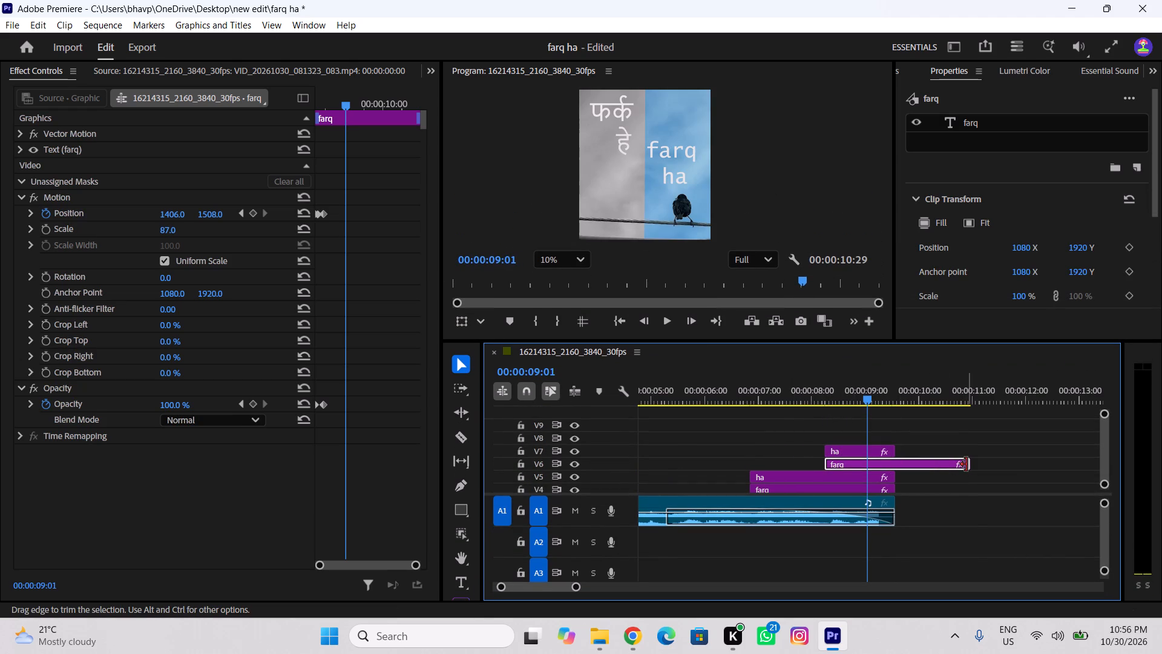
left_click_drag(967, 464, 891, 480)
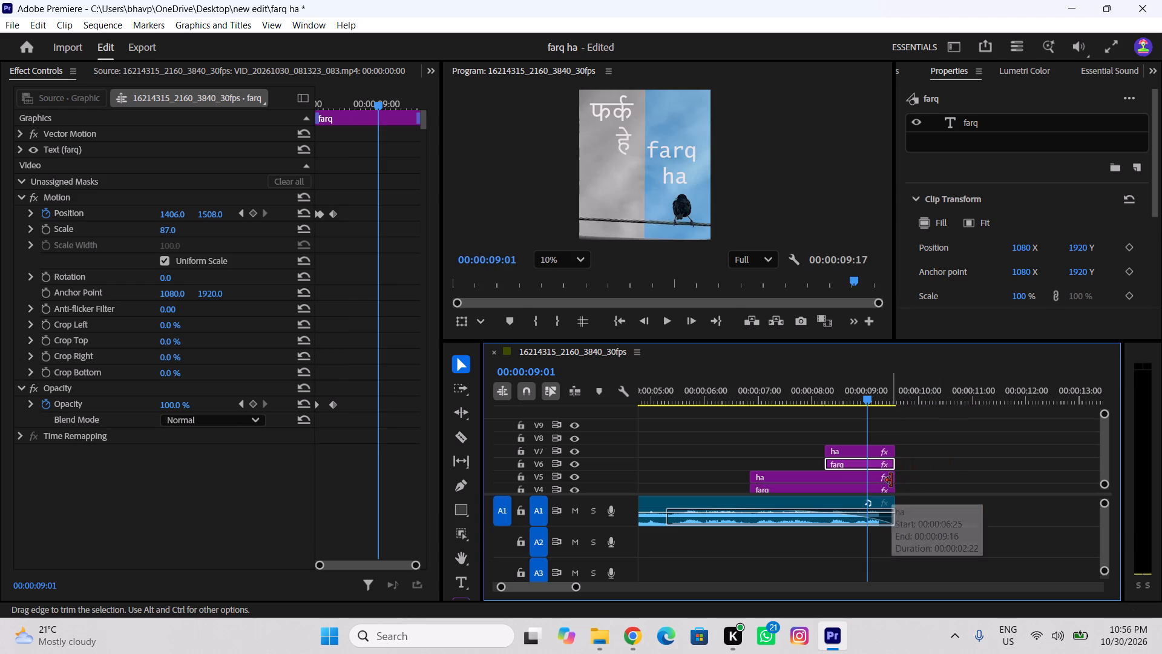
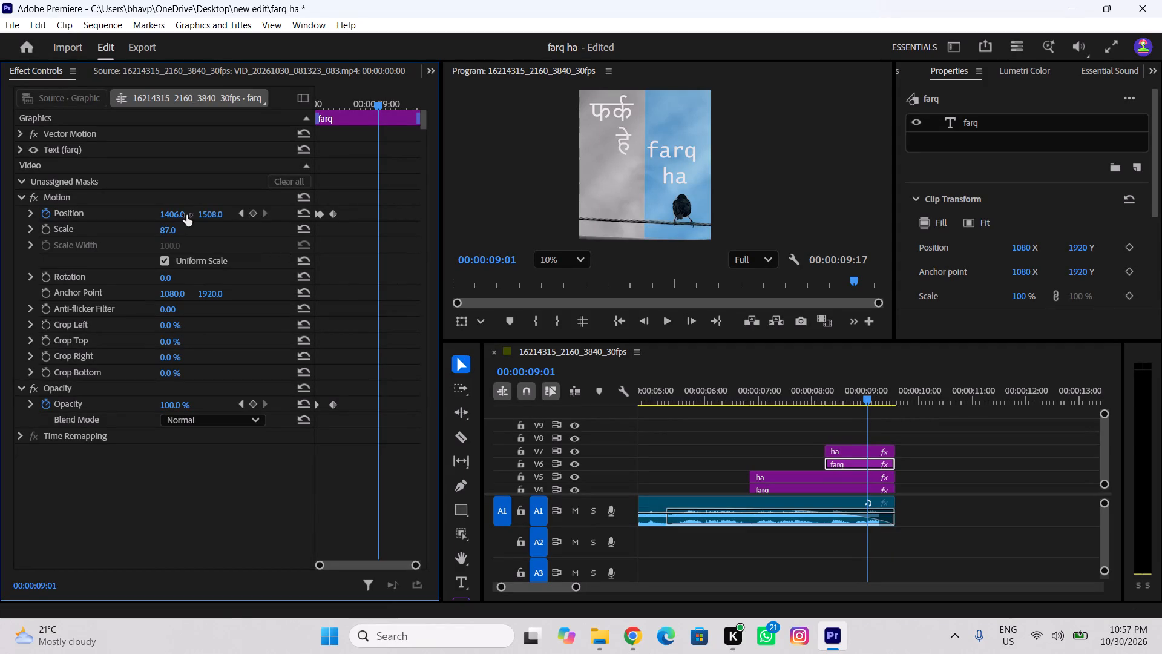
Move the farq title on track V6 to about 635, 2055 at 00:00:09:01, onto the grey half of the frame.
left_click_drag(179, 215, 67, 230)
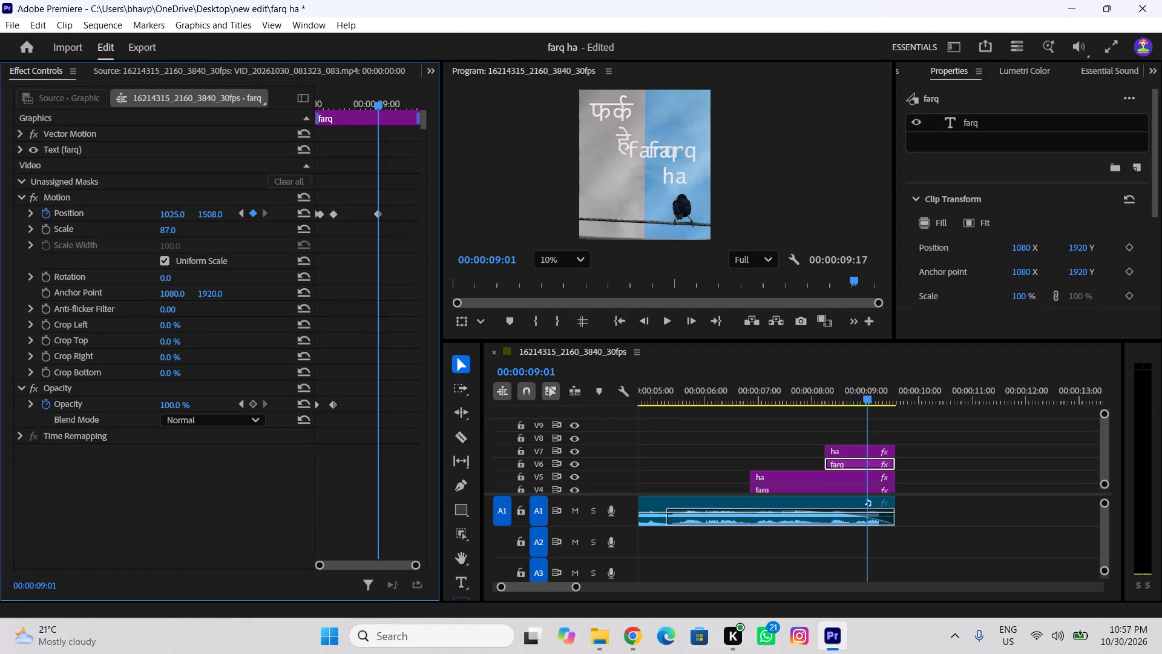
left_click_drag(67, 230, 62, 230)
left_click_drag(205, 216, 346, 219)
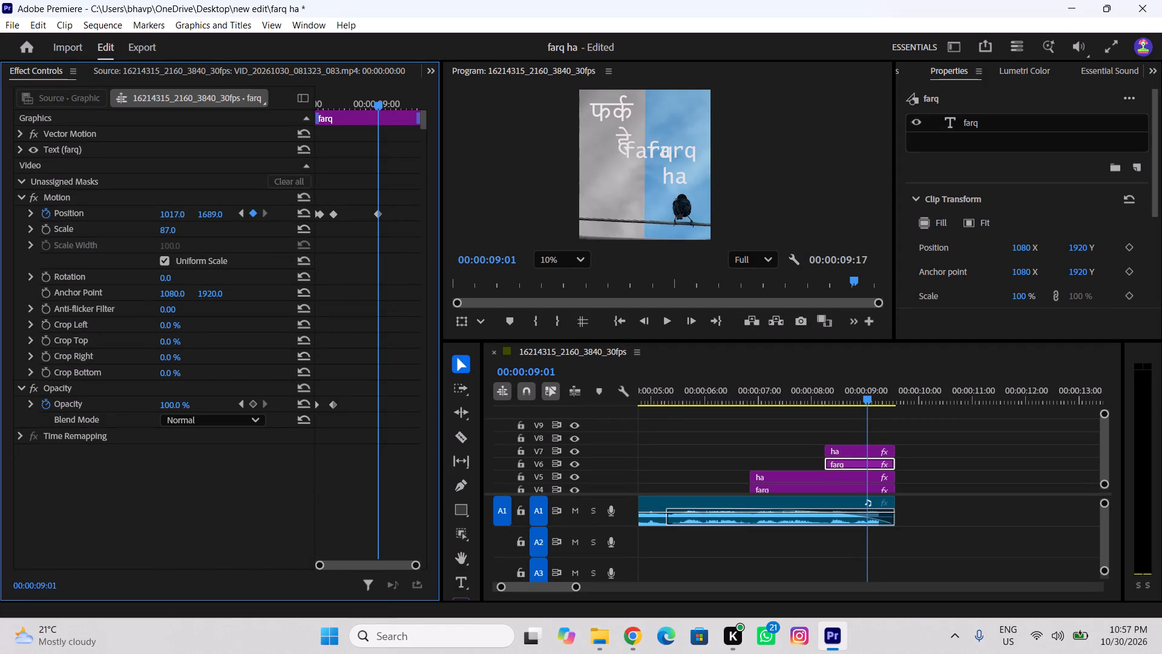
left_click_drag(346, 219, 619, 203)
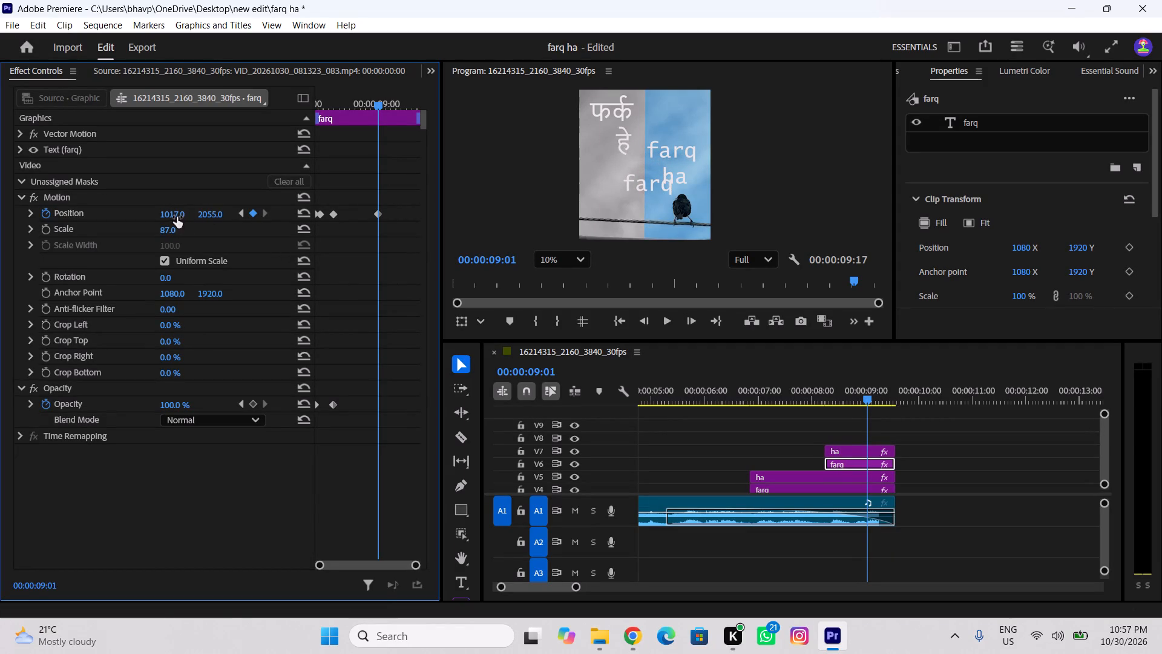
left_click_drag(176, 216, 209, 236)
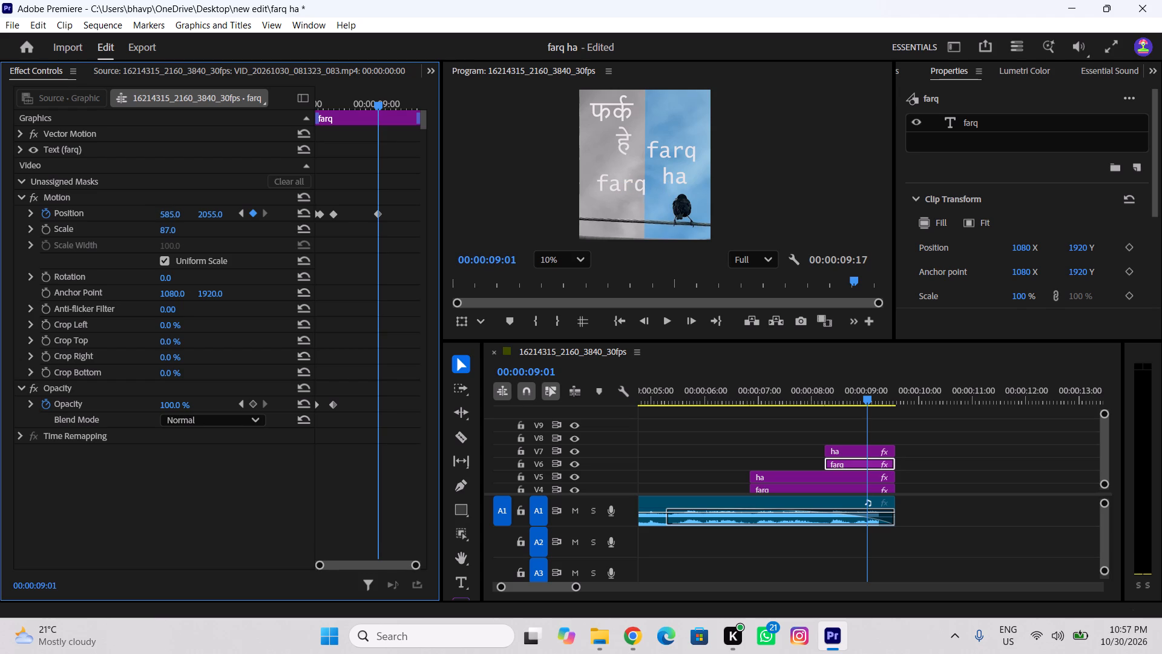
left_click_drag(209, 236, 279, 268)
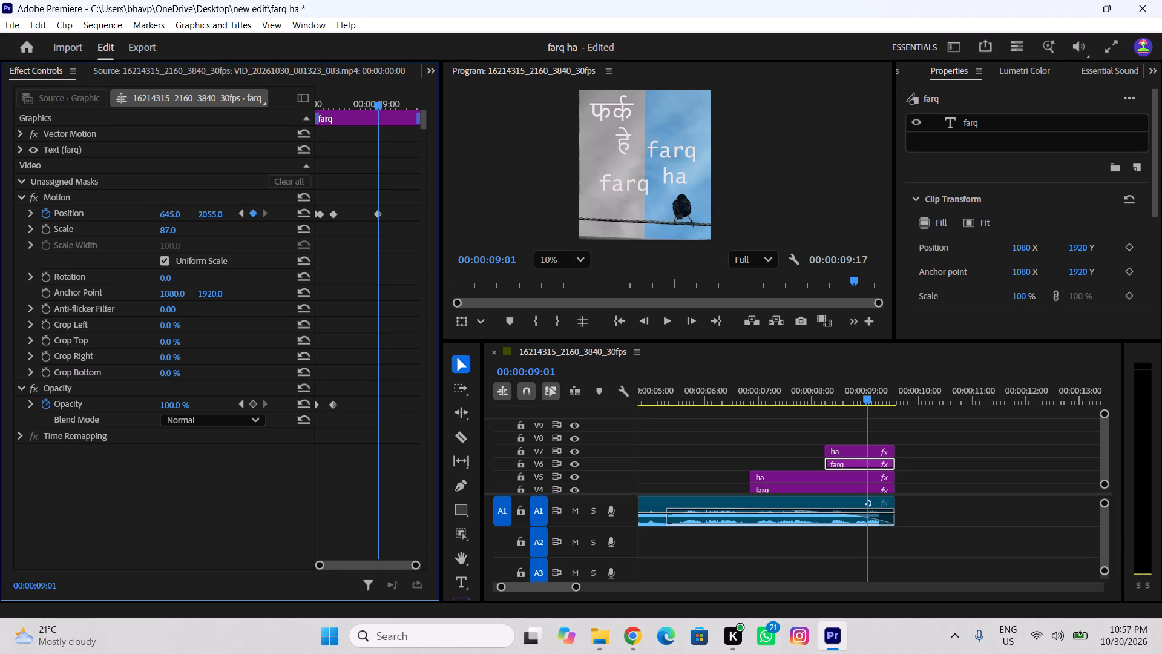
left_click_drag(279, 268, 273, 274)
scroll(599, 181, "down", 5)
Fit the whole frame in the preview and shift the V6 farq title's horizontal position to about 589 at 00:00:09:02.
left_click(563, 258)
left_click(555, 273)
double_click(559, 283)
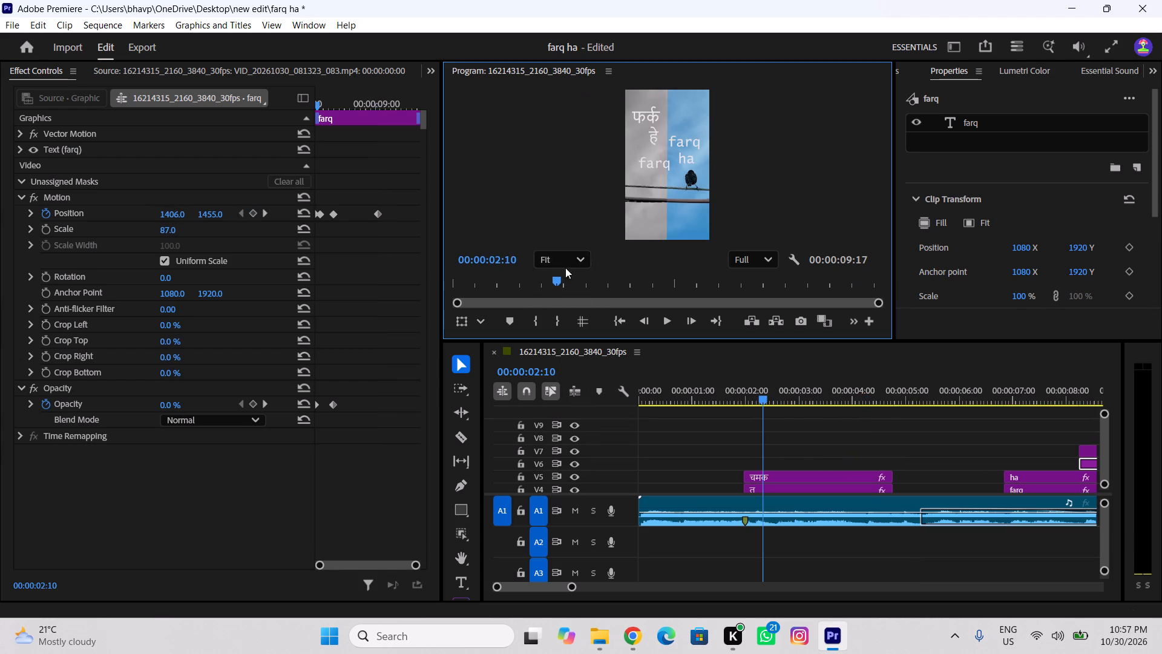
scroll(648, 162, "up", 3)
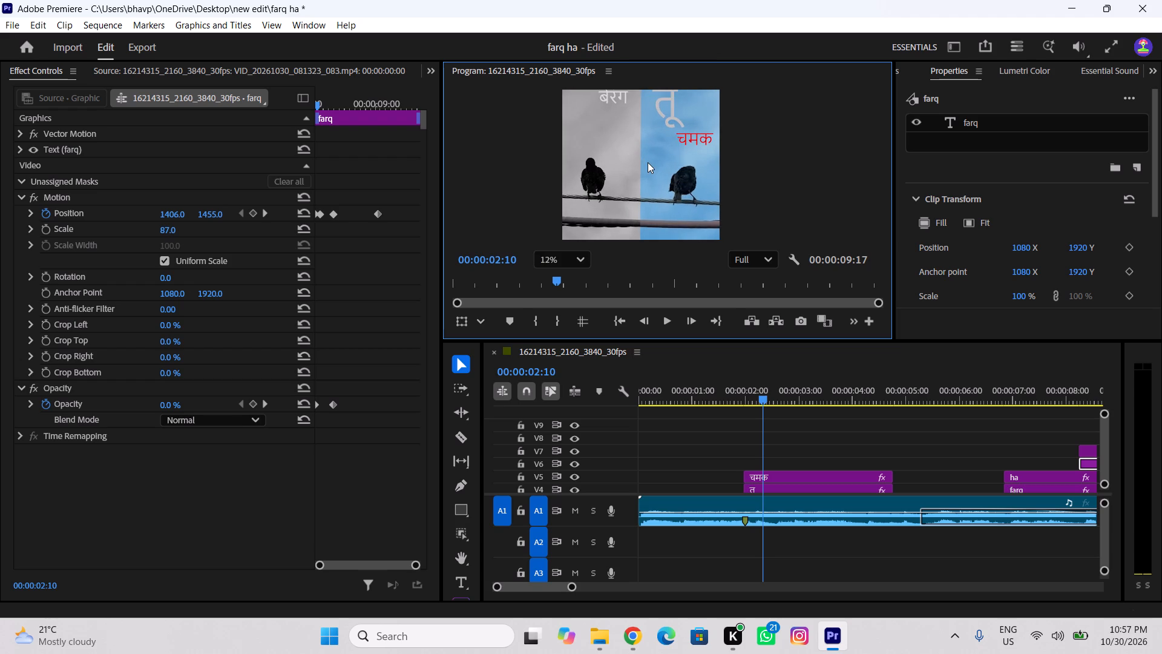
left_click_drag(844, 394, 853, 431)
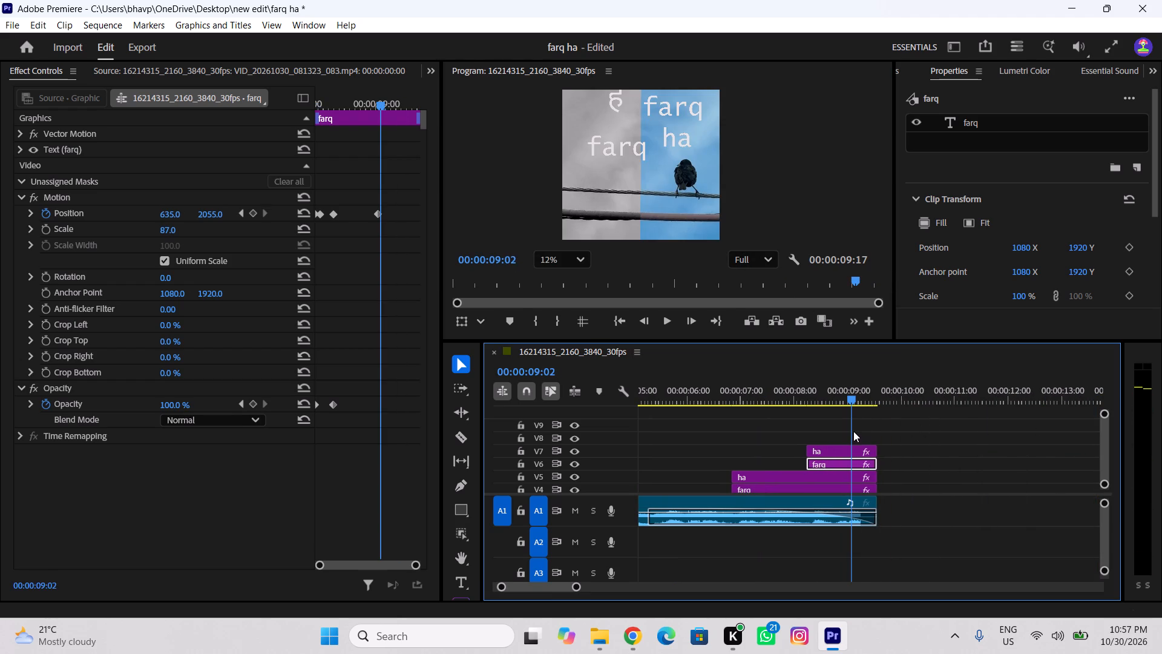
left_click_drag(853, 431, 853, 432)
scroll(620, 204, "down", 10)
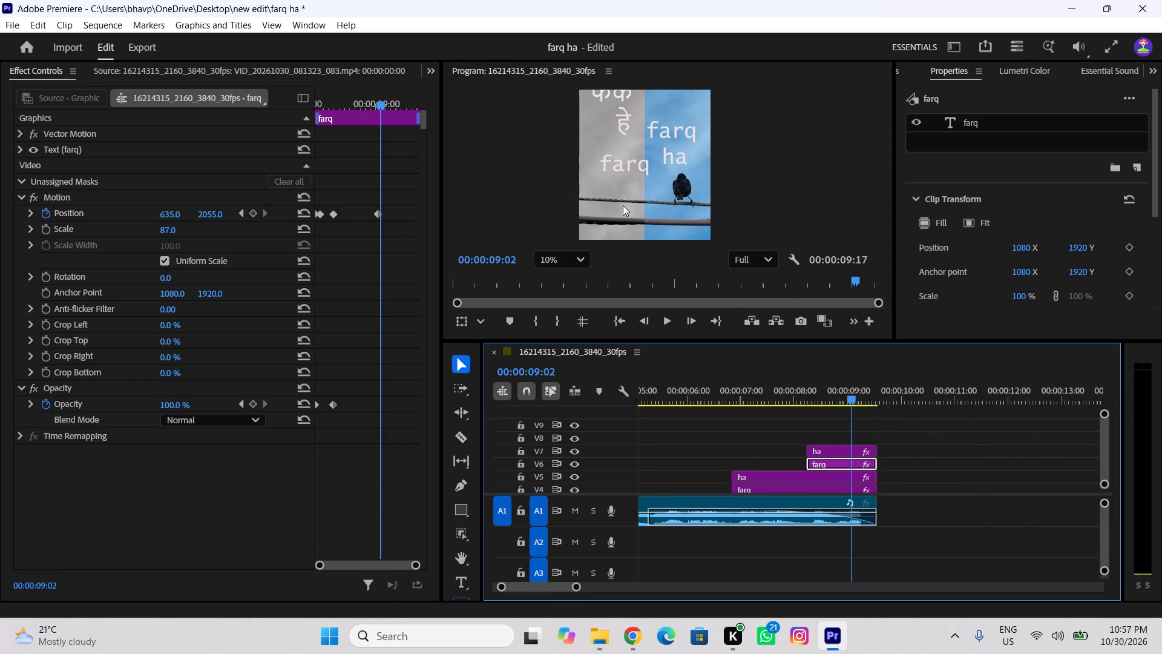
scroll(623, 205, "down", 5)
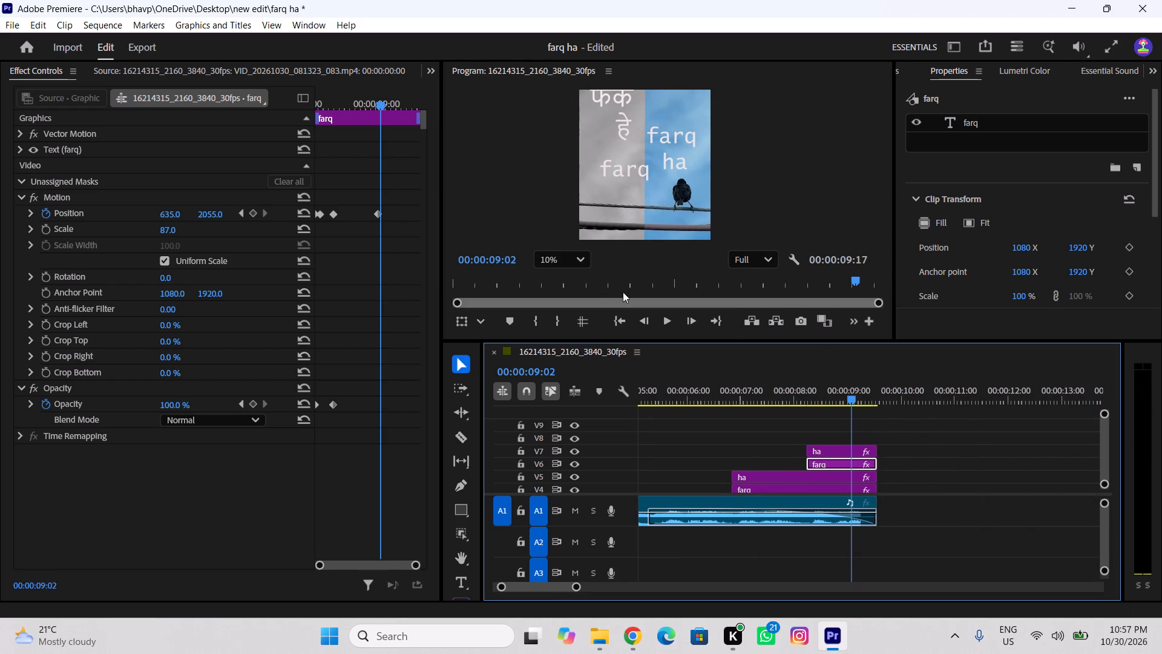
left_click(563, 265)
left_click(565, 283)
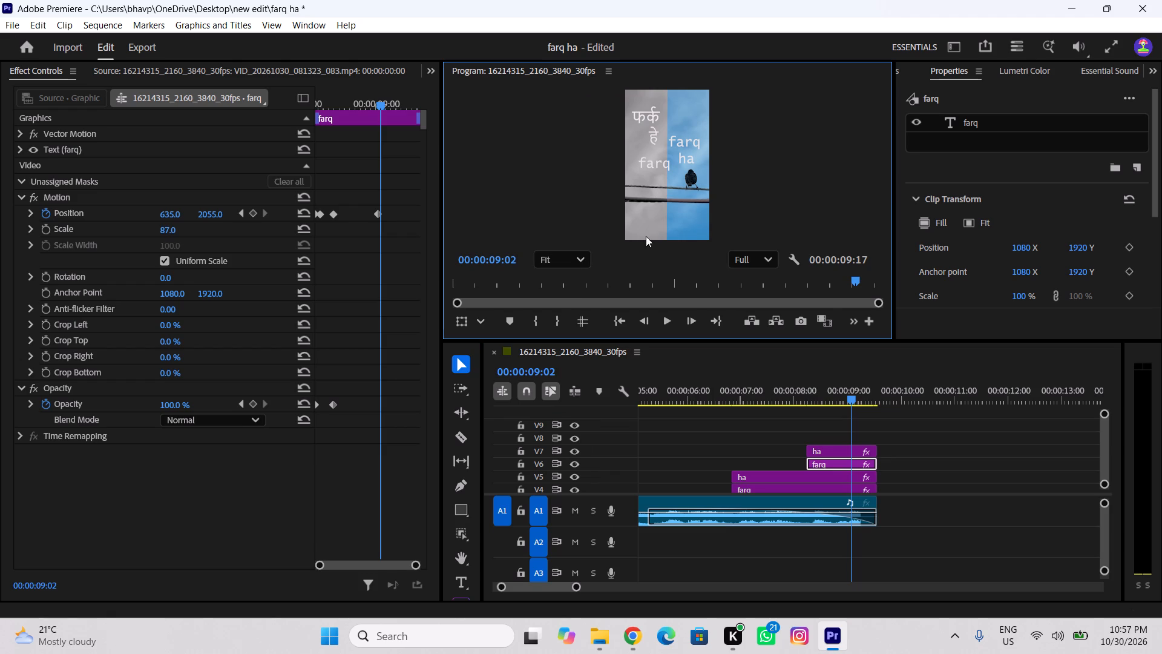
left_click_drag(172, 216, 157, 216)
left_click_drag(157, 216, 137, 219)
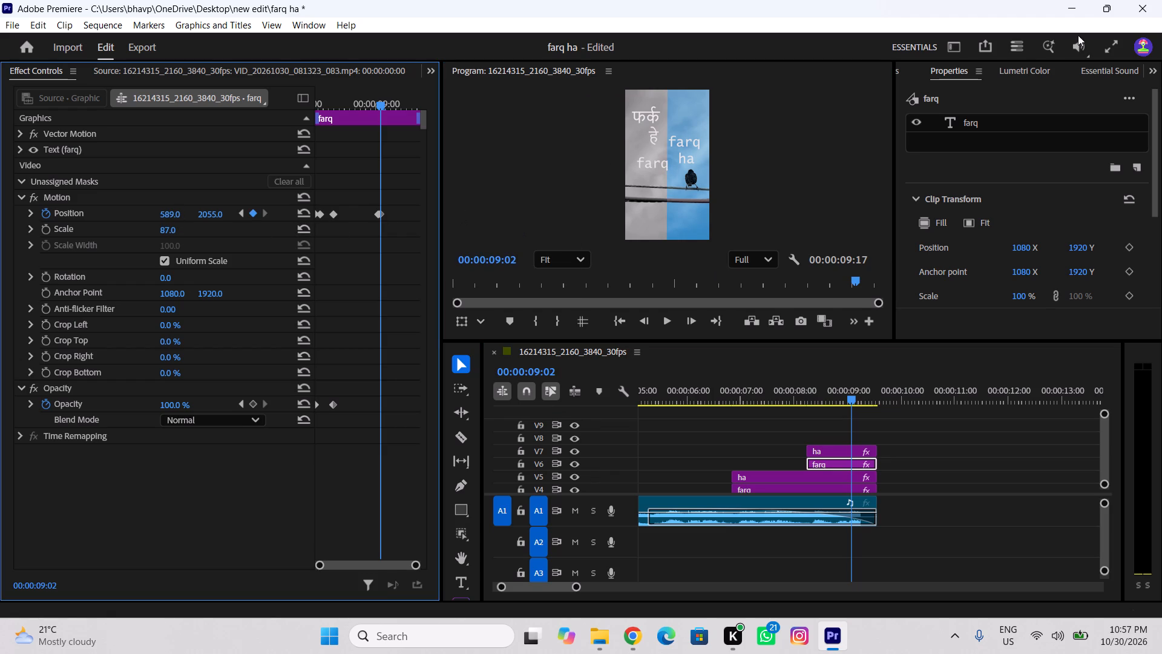
Play the sequence full screen, first its ending and again from the start, to review how the titles move.
left_click(1106, 41)
key("space")
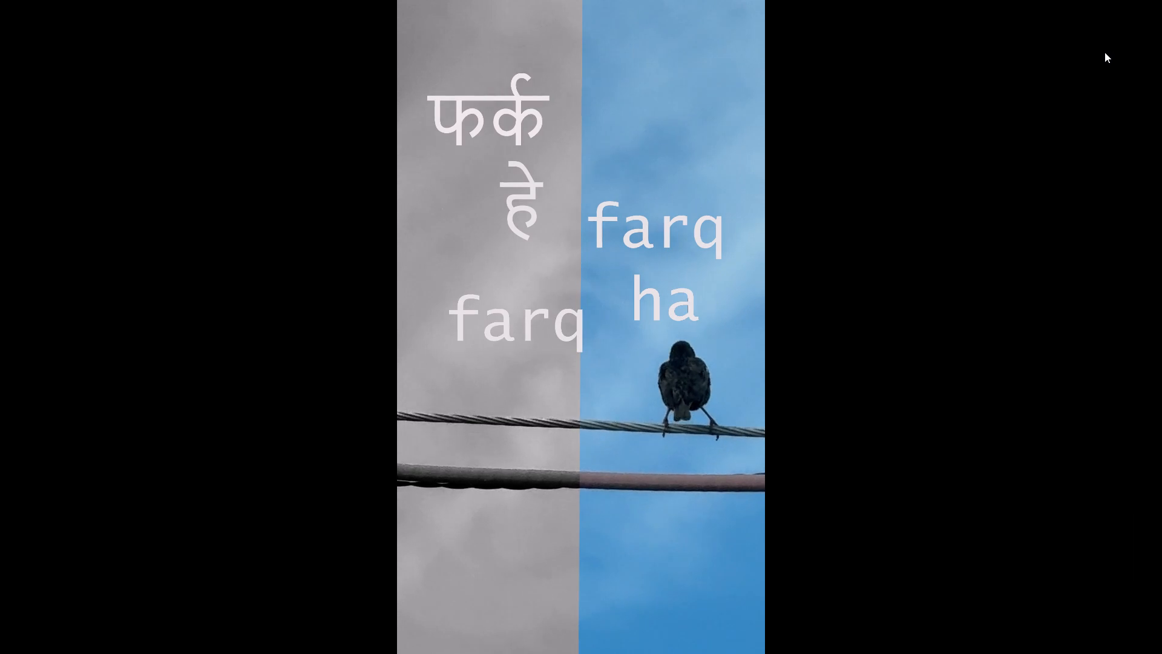
key("space")
key("Escape")
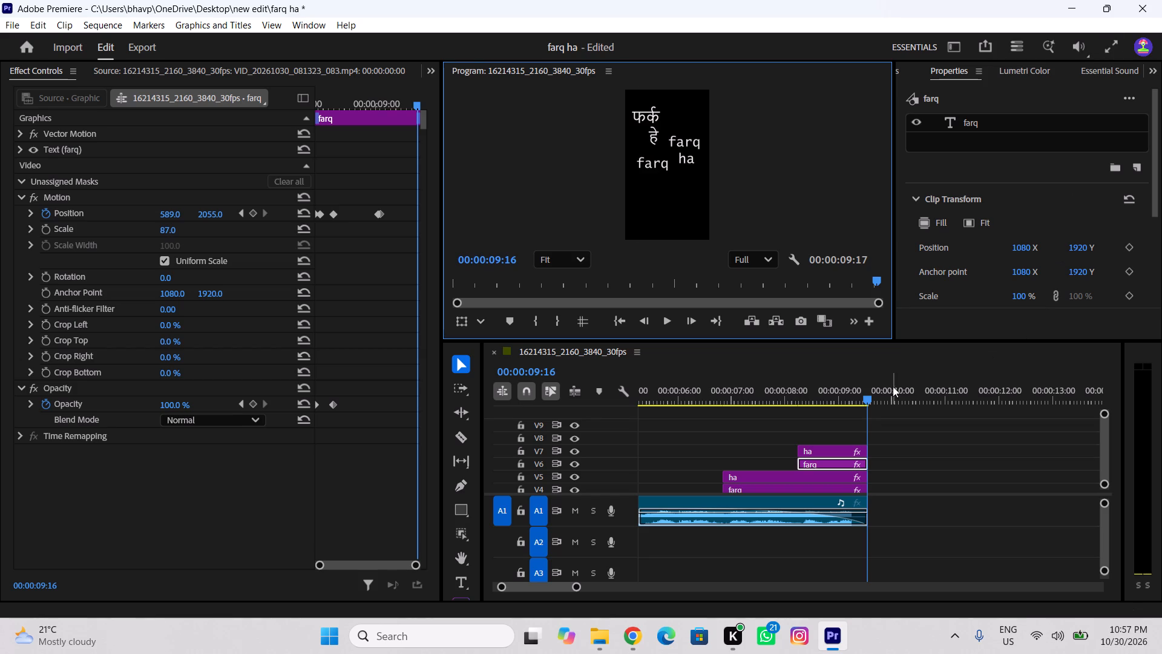
left_click_drag(879, 389, 591, 435)
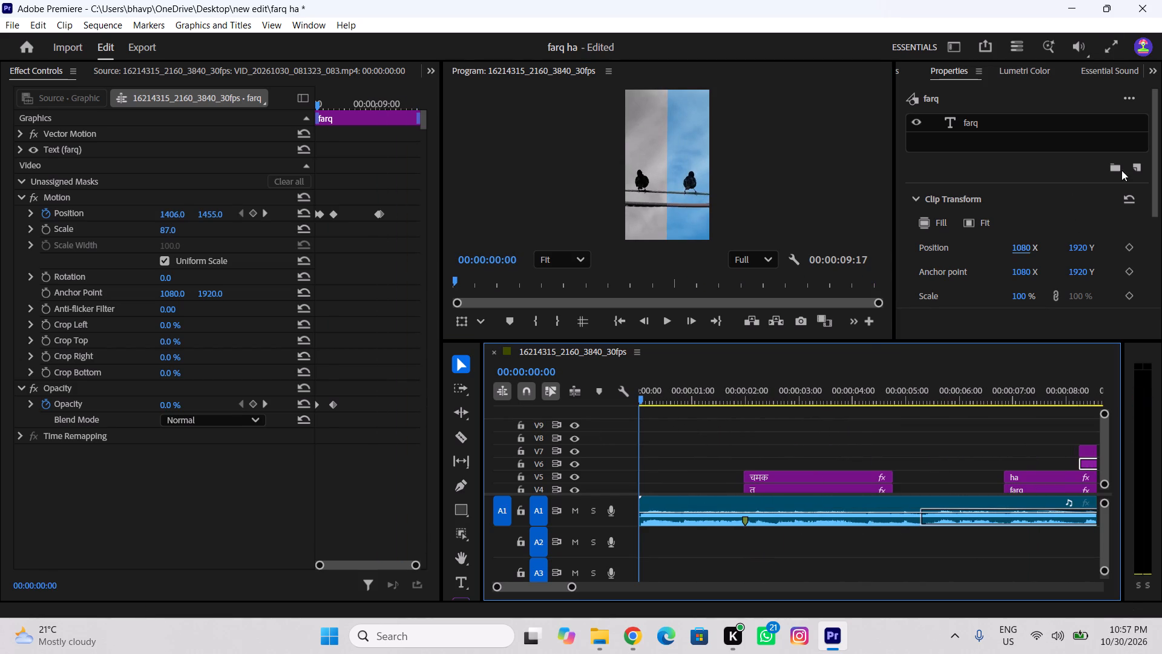
left_click(1105, 44)
key("space")
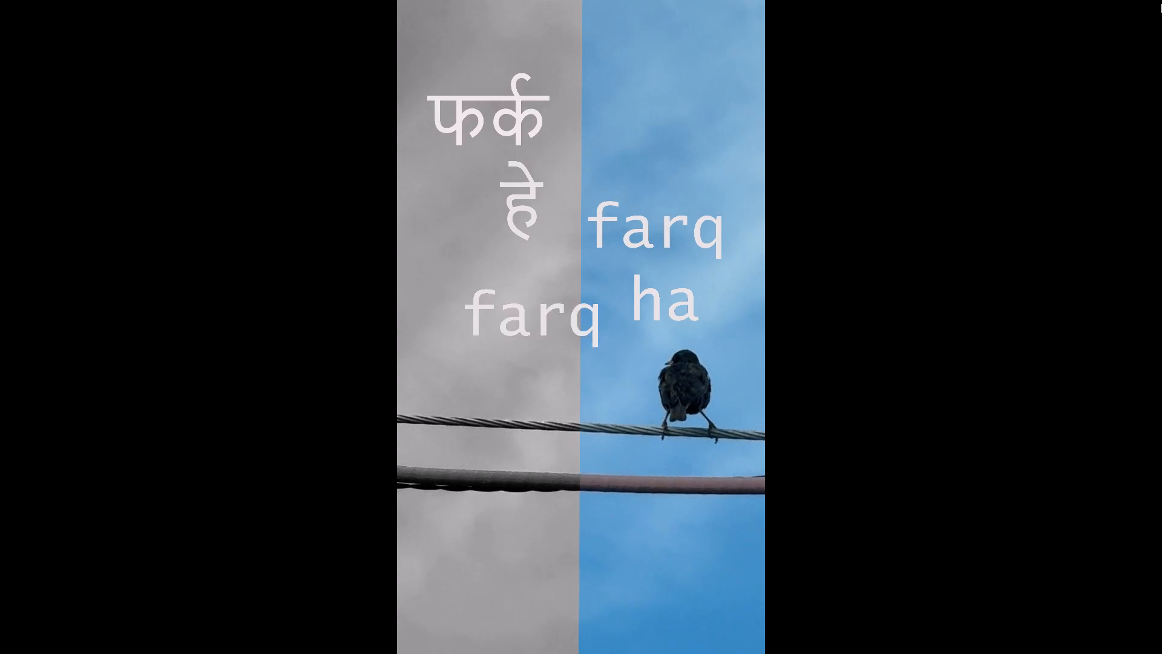
key("space")
key("Escape")
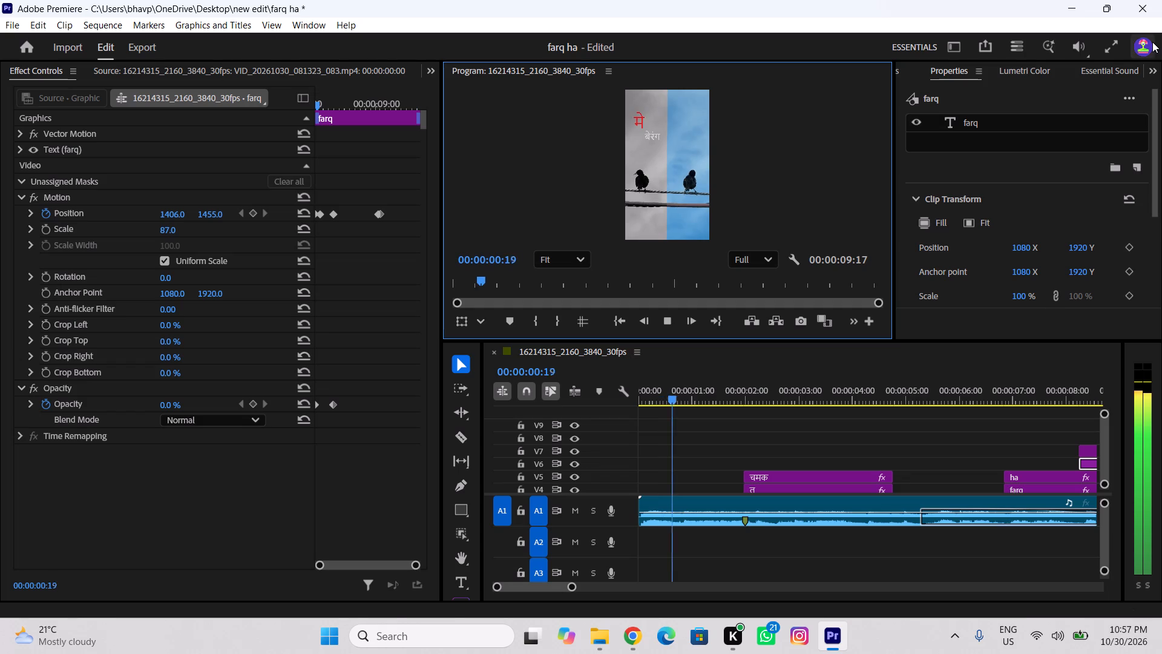
key("space")
At 00:00:08:27, delete all Position and Opacity keyframes from the farq title on track V6.
left_click_drag(1013, 391, 1095, 418)
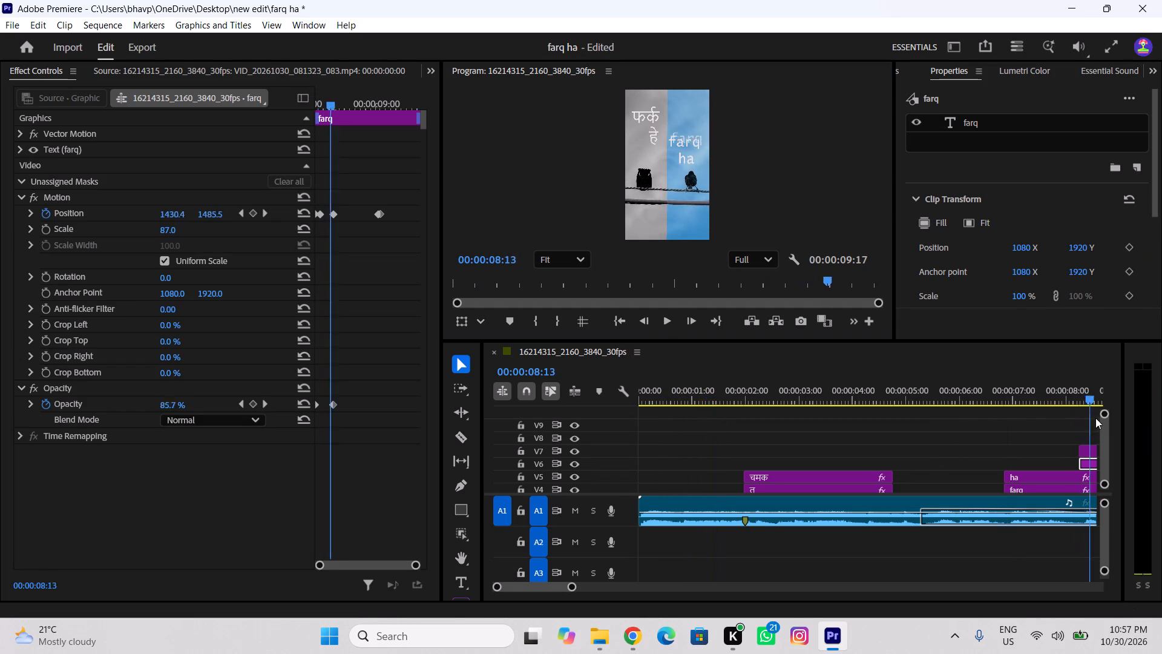
left_click_drag(1095, 418, 1008, 452)
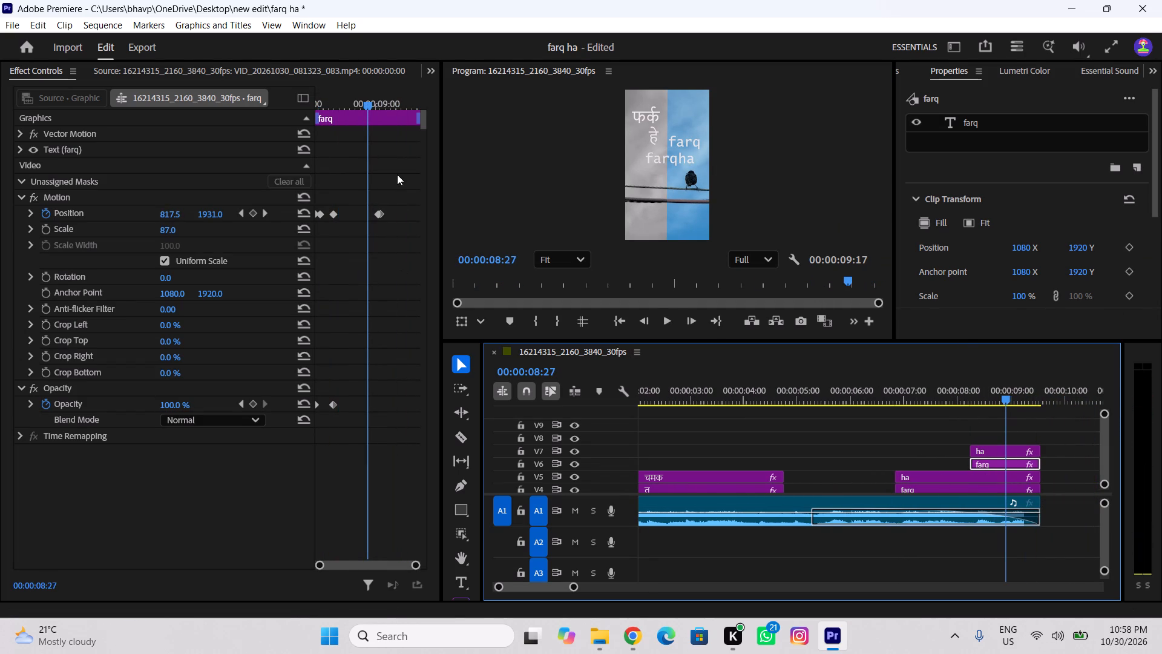
left_click_drag(397, 174, 295, 421)
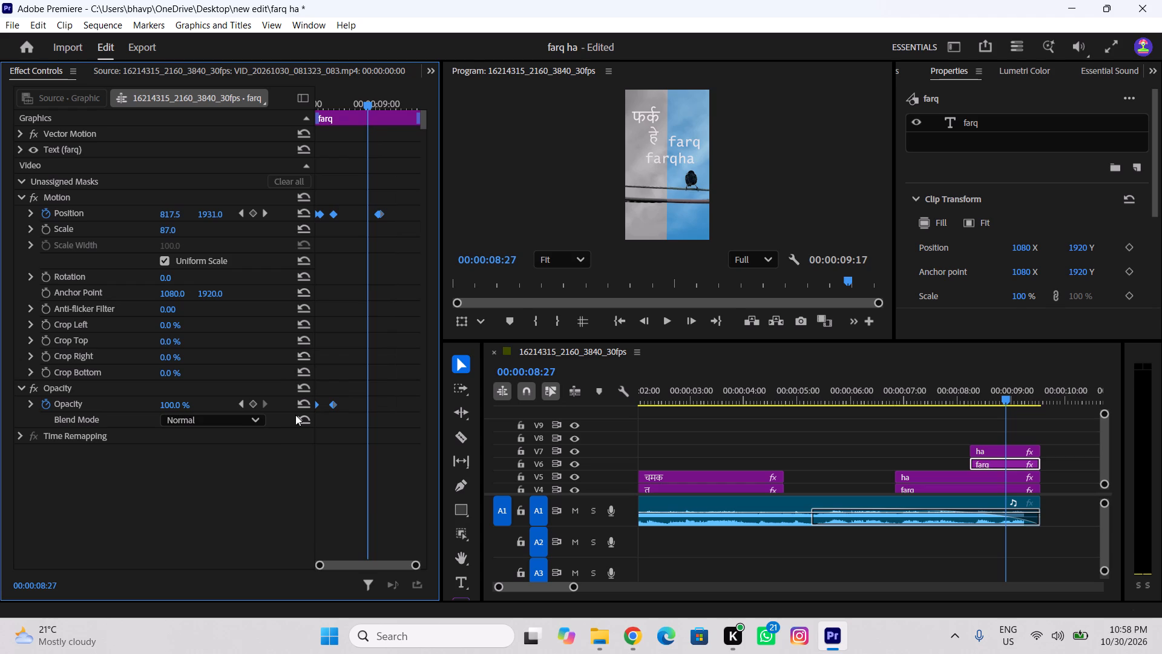
key("Delete")
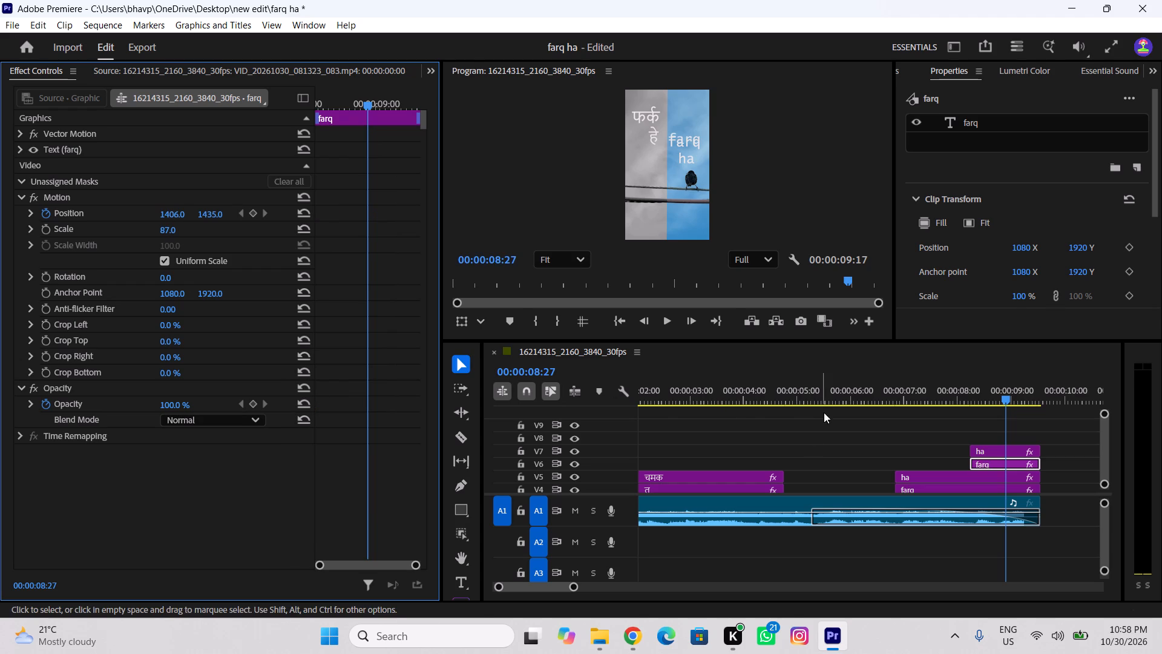
Delete all keyframes from the ha title on track V7 and switch off its Position and Opacity animation.
left_click(1008, 454)
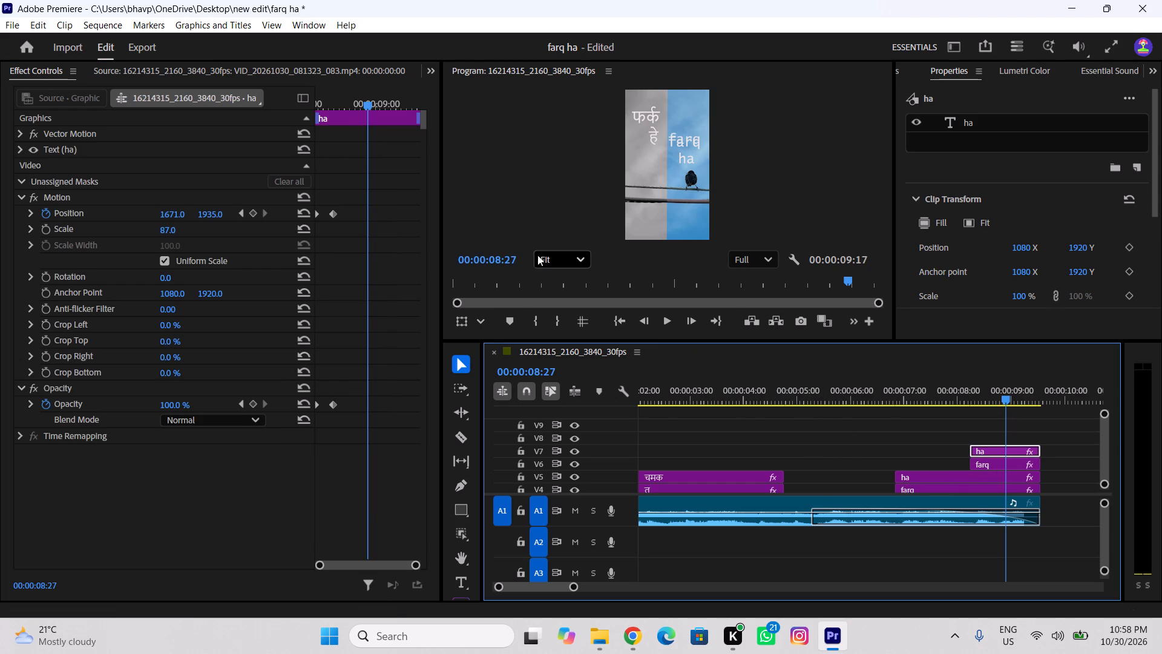
left_click_drag(413, 182, 295, 433)
key("Delete")
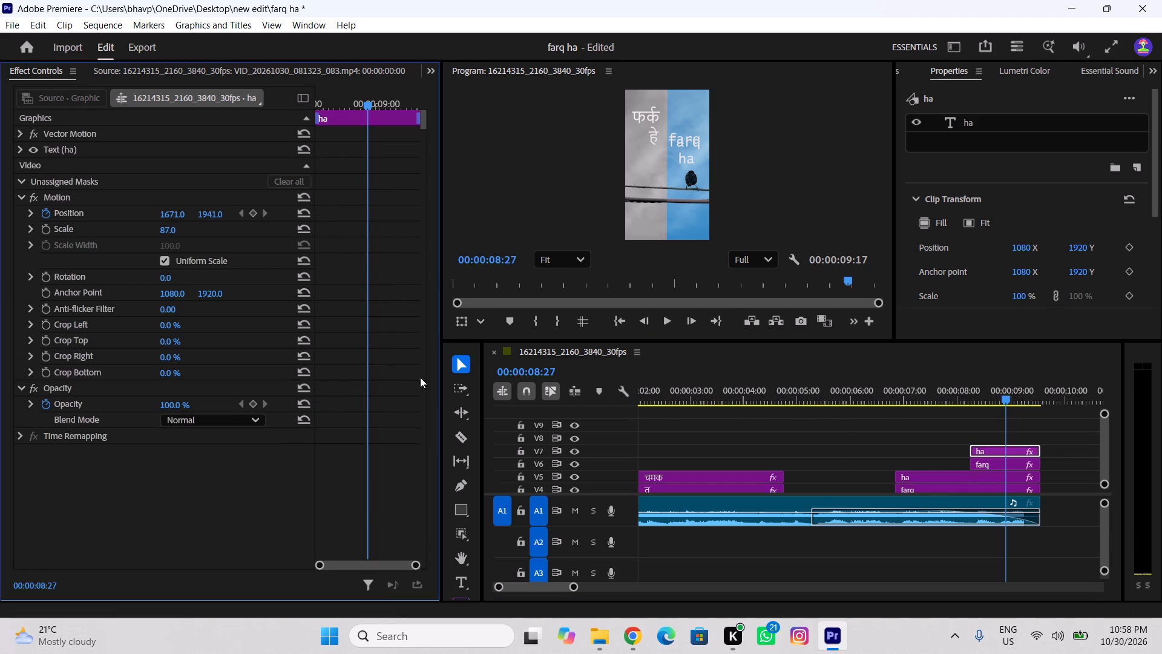
left_click(42, 215)
left_click(48, 402)
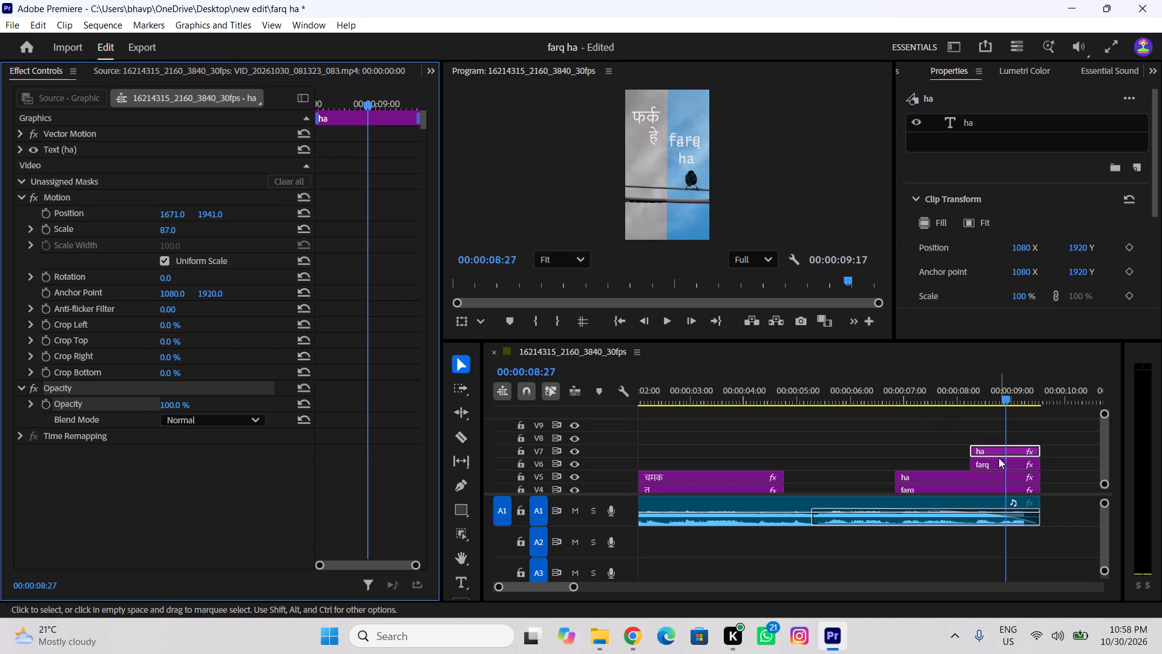
Switch off Position and Opacity animation for the farq title on track V6.
left_click(999, 458)
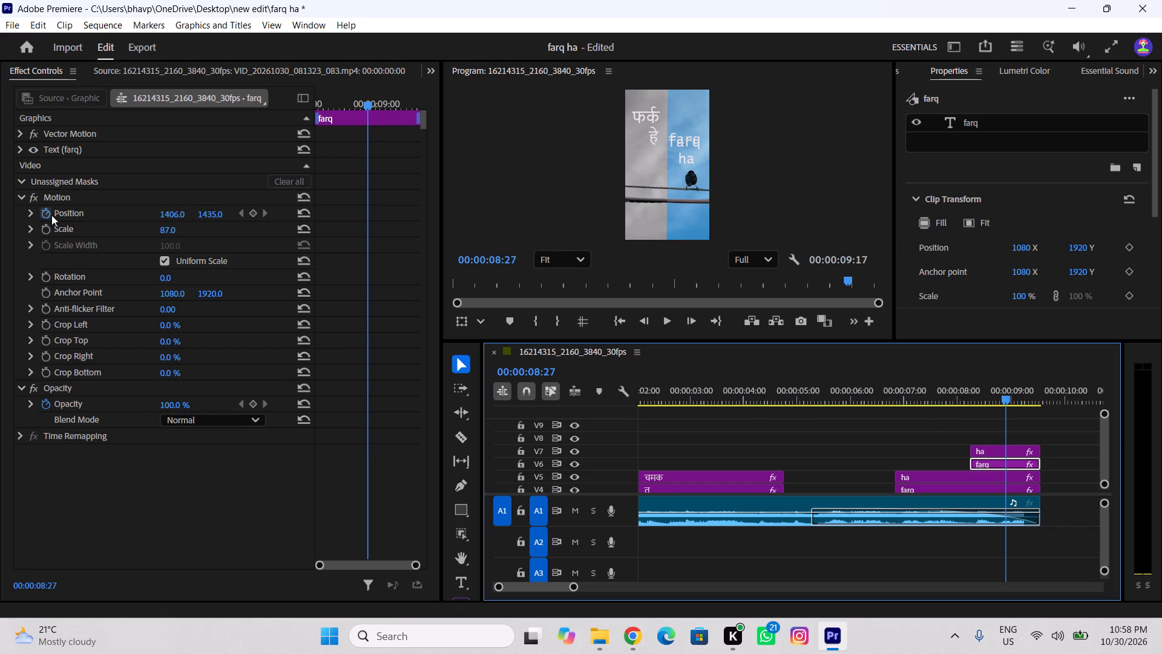
left_click(47, 215)
left_click(45, 406)
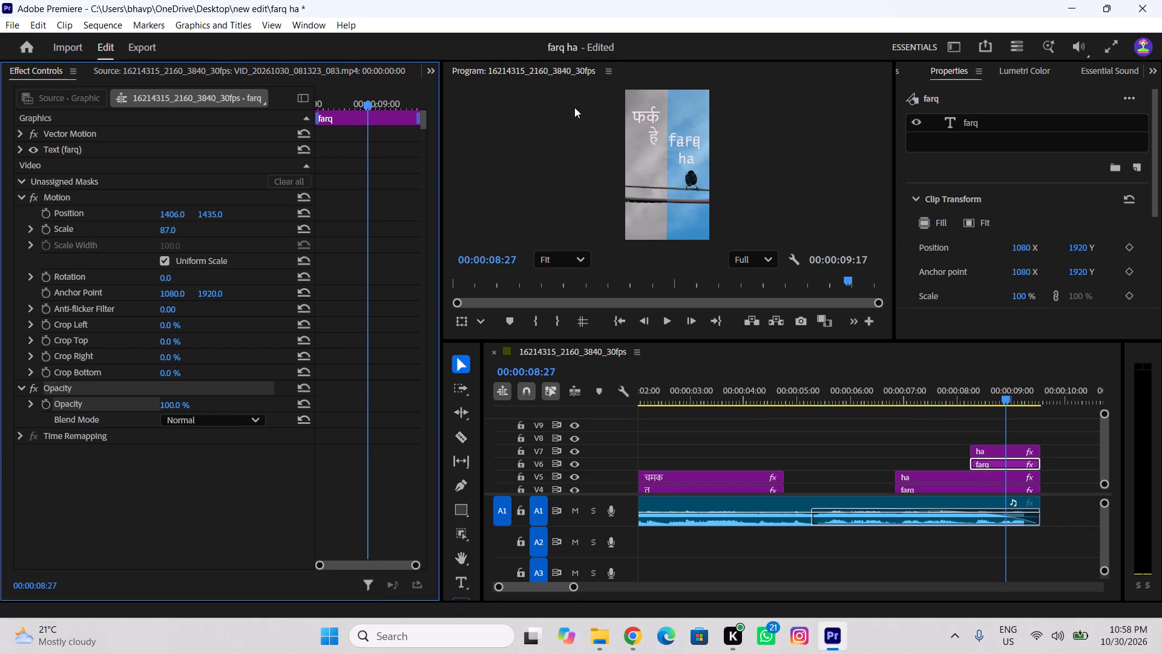
Move the V6 farq title onto the grey half below the Hindi text, at about 478, 1975.
left_click_drag(172, 216, 28, 237)
left_click_drag(28, 237, 152, 214)
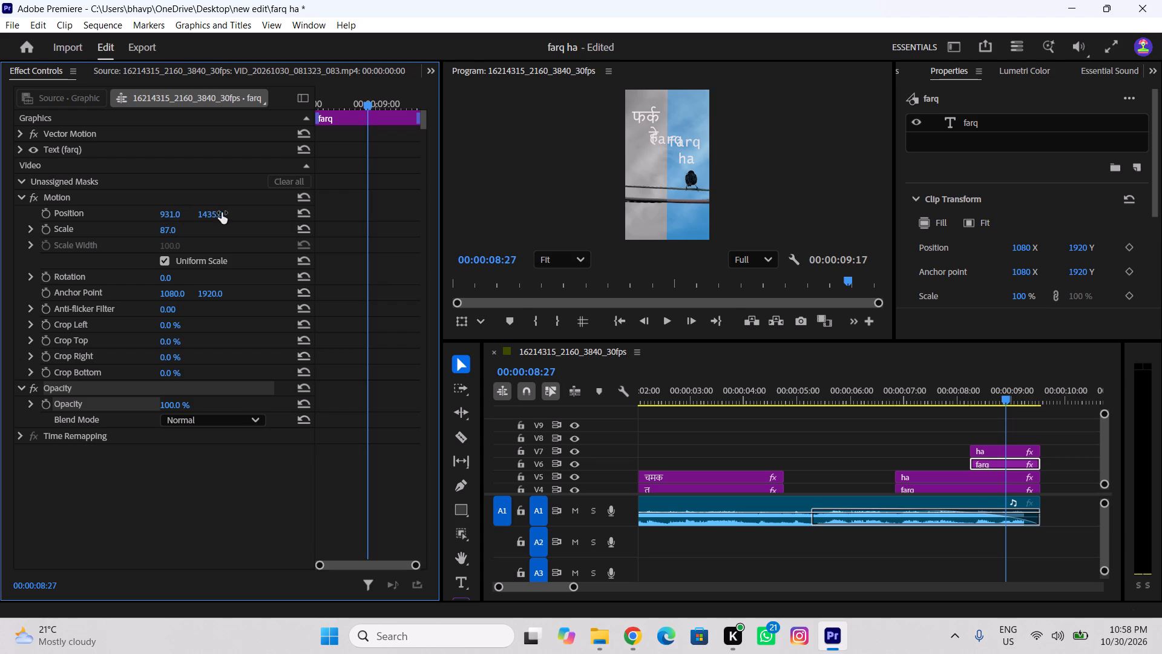
left_click_drag(214, 213, 624, 253)
left_click_drag(168, 217, 87, 213)
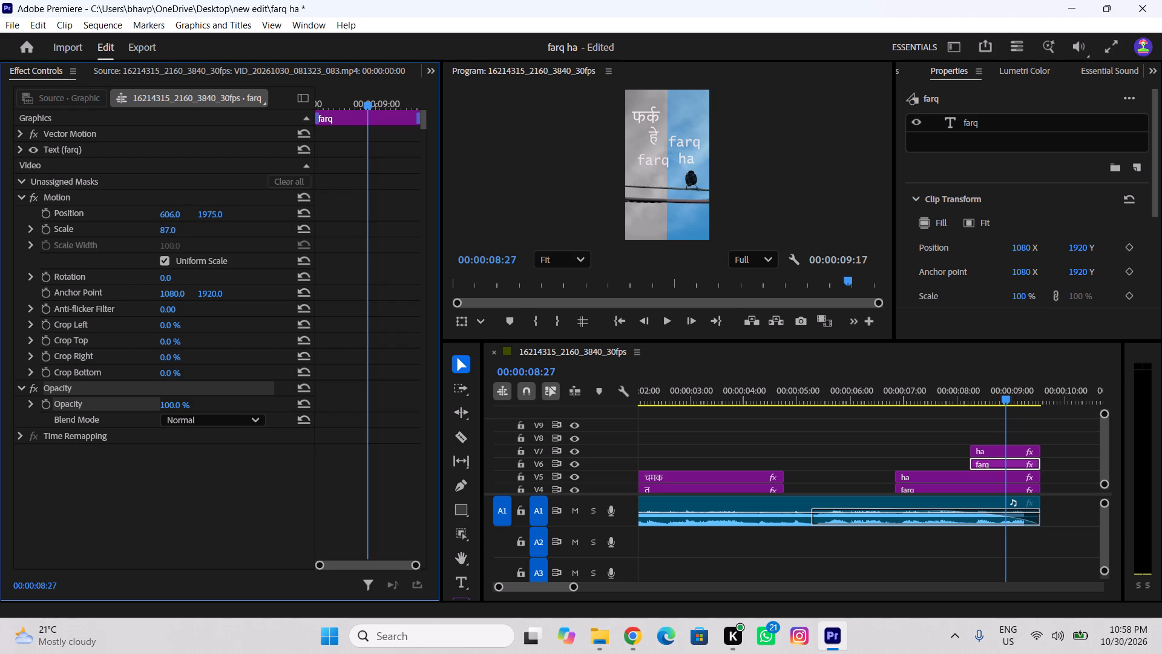
left_click_drag(87, 213, 36, 228)
left_click_drag(36, 228, 159, 218)
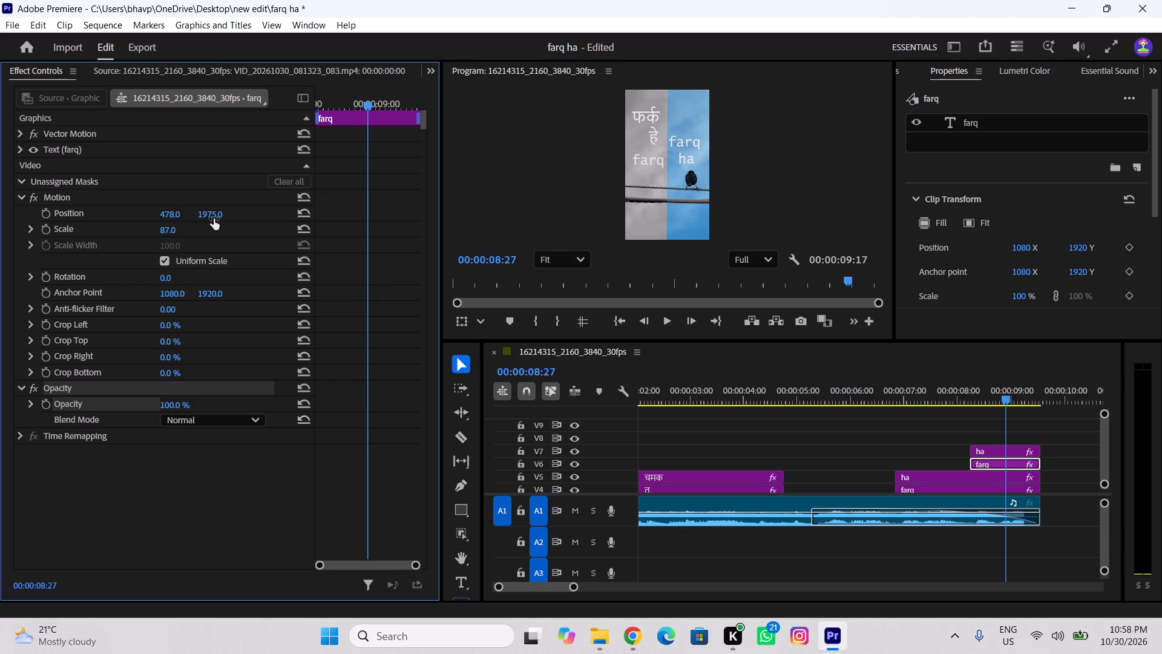
Move the V6 farq title down to just above the wire at the grey half's outer edge, at about 257, 2441.
left_click_drag(212, 219, 485, 217)
left_click_drag(485, 217, 508, 217)
left_click_drag(174, 212, 7, 224)
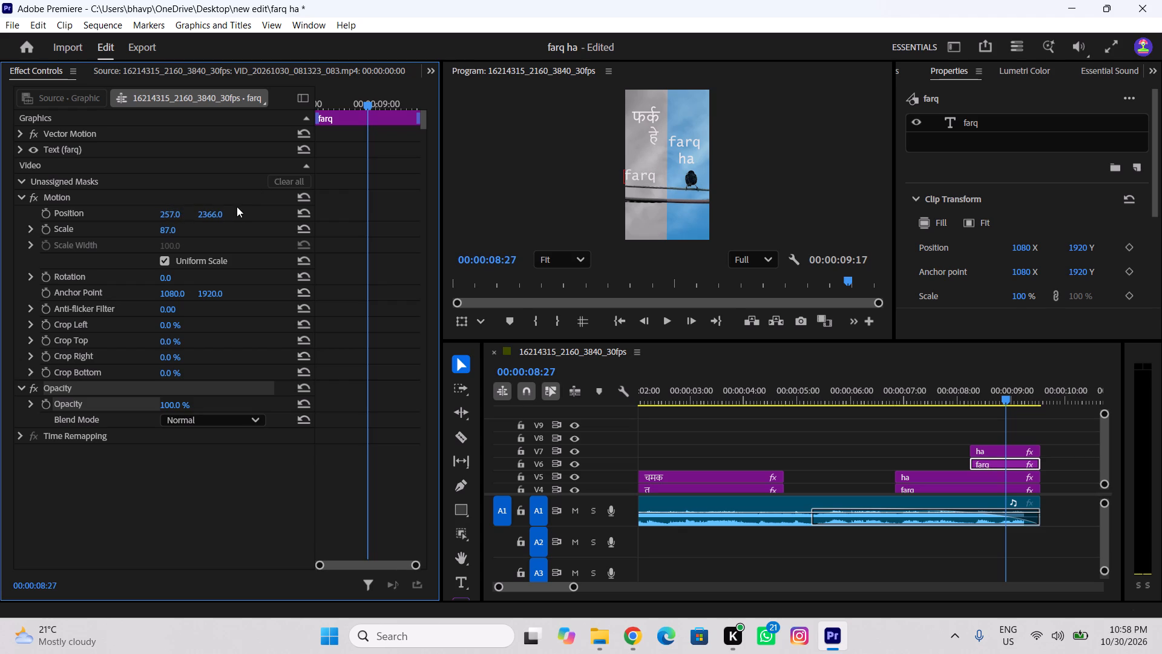
left_click_drag(209, 211, 269, 223)
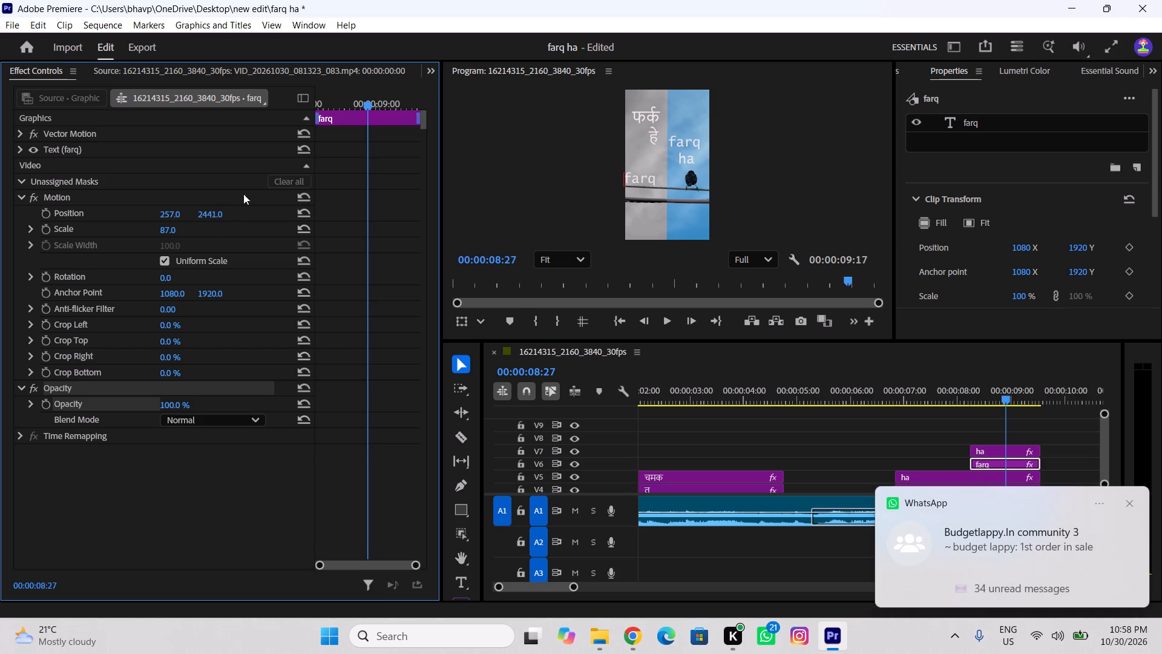
Switch the input language to Hindi and replace the V6 title's farq text with फर्क.
scroll(620, 157, "up", 5)
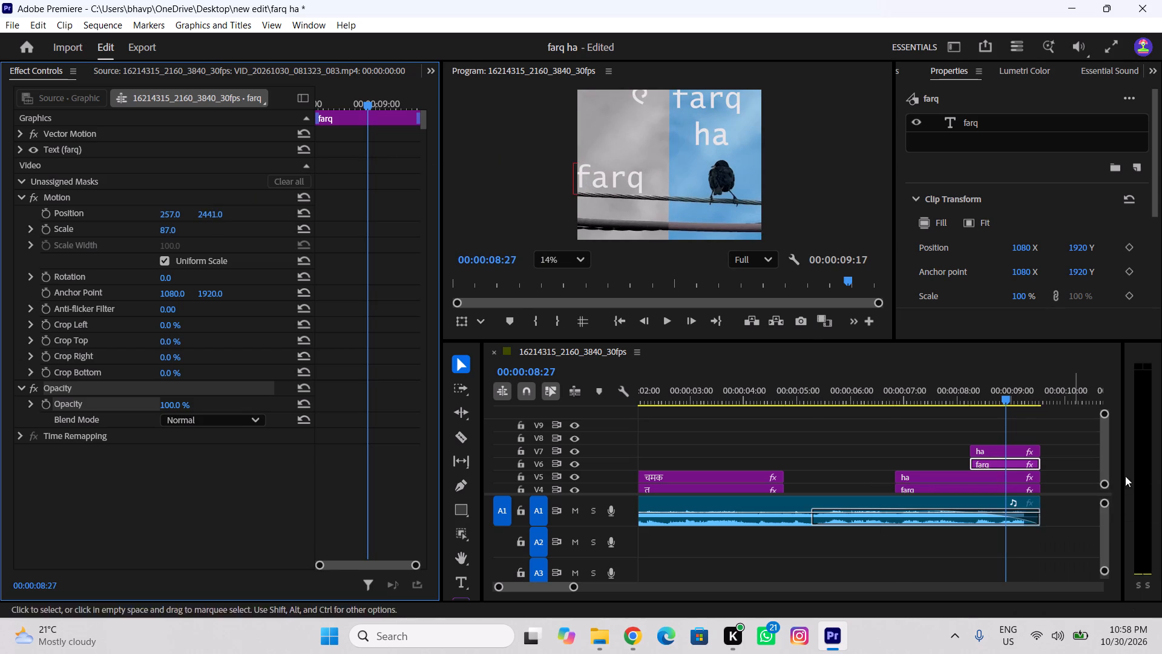
left_click(1012, 632)
left_click(1002, 561)
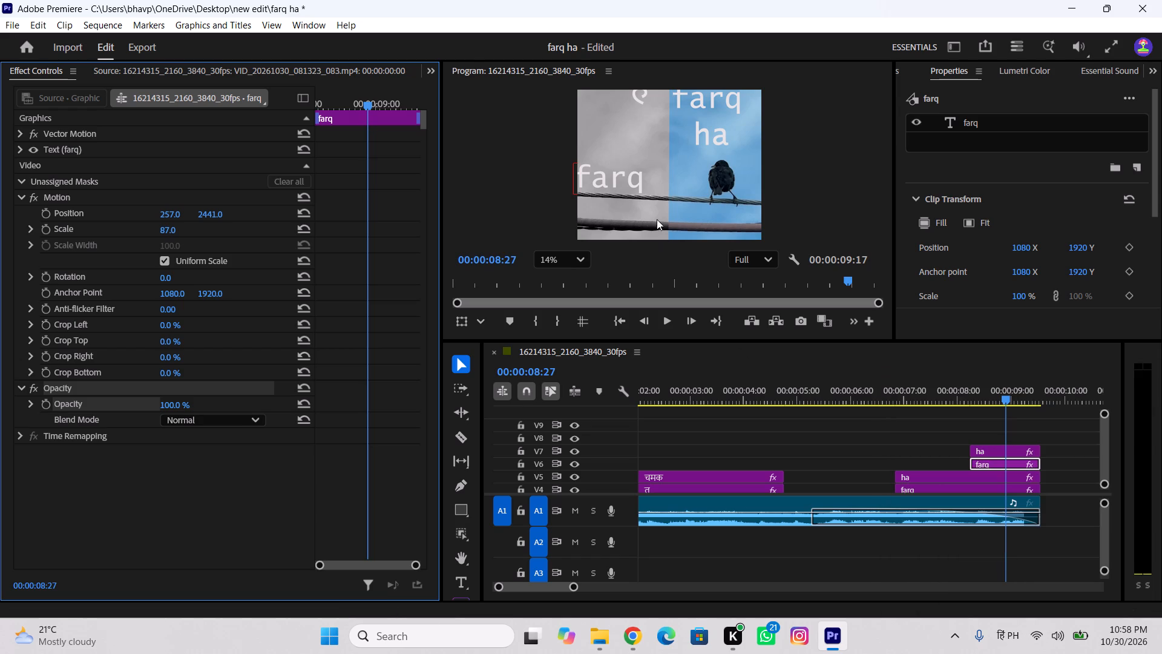
left_click(636, 180)
key("t")
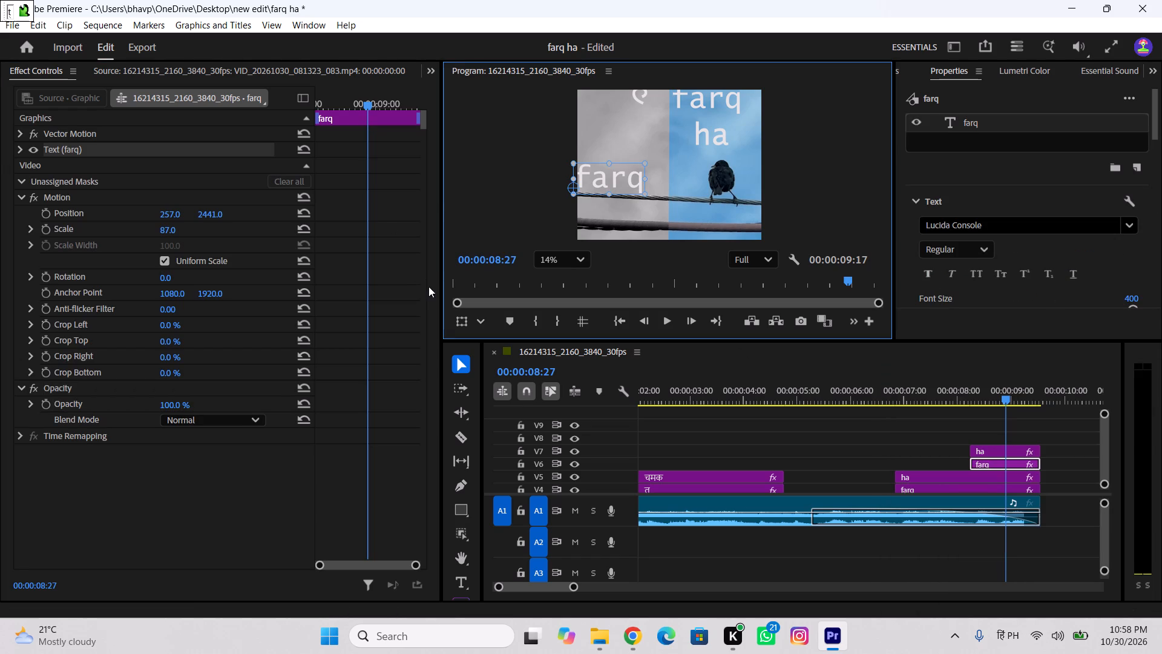
left_click(462, 578)
left_click(638, 177)
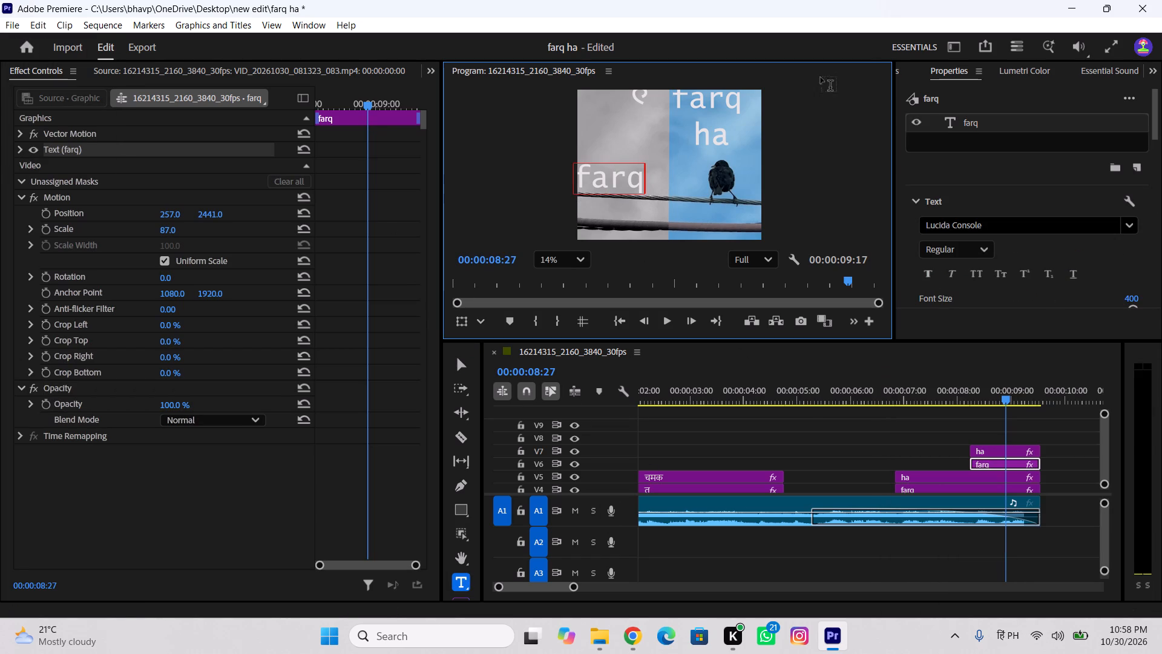
key("BackSpace")
key("BackSpace")
key("BackSpace")
key("BackSpace")
key("BackSpace")
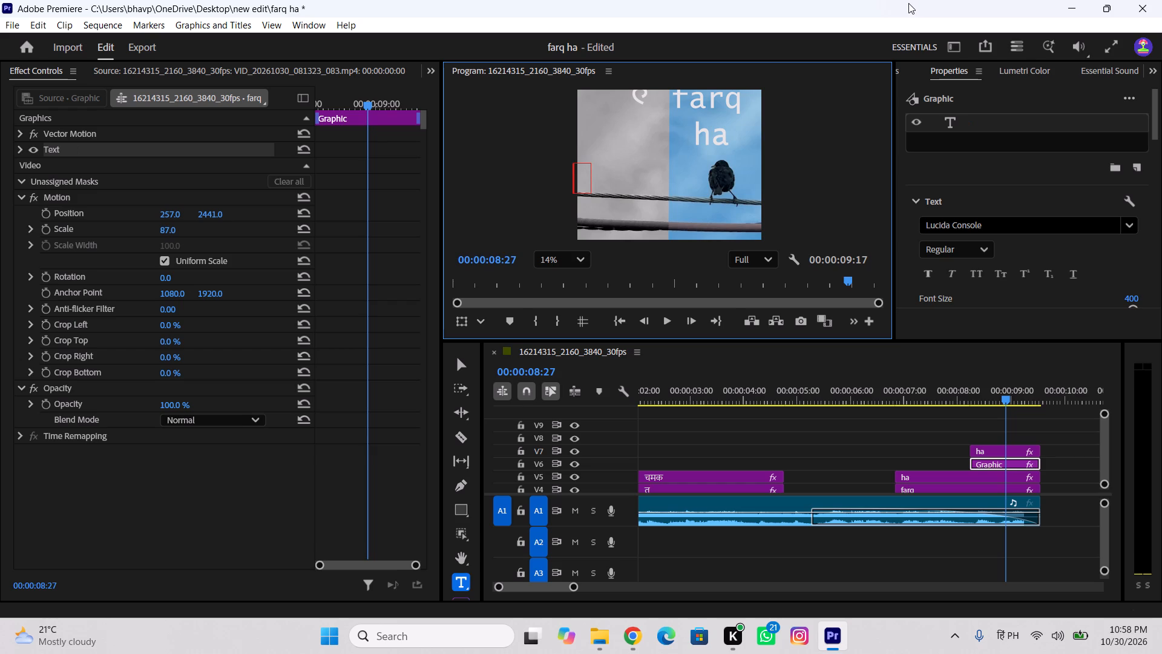
key("f")
key("a")
type("rk")
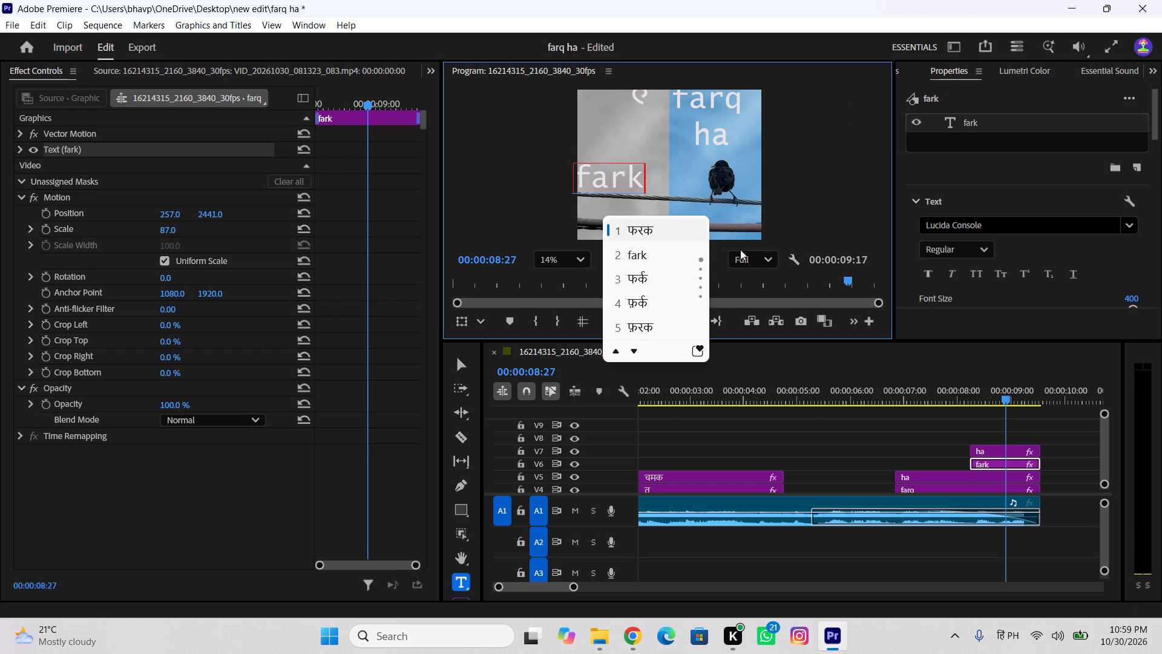
left_click(655, 280)
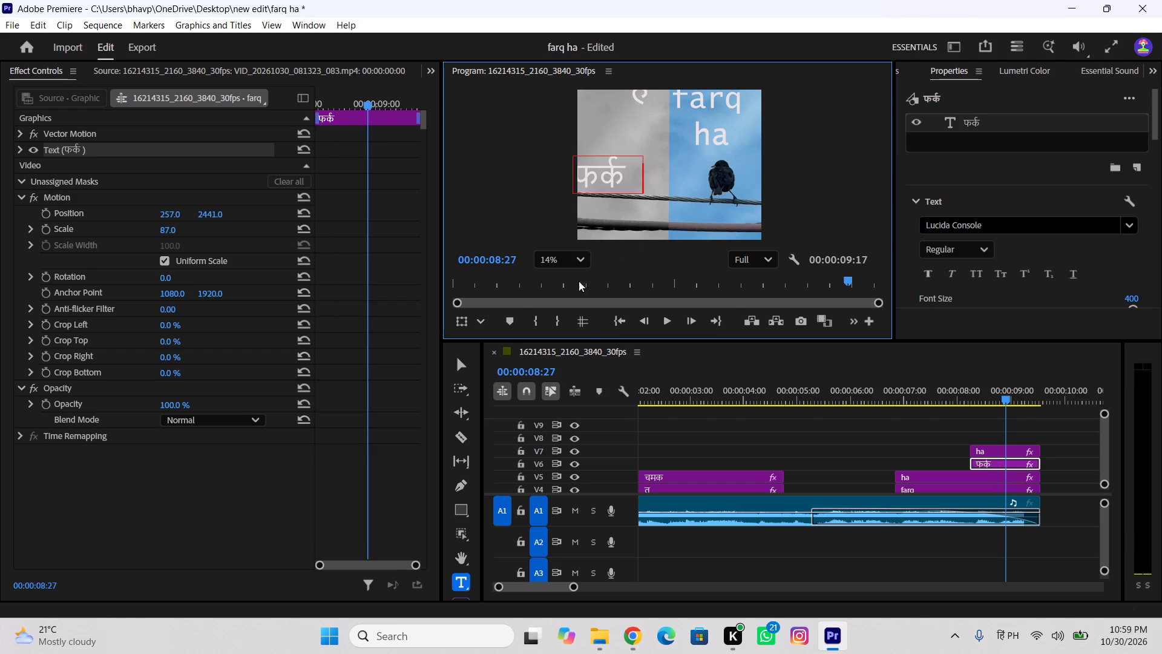
Fit the V6 फर्क title to the wire by positioning it at about 303, 2509 and rotating it 2°.
left_click_drag(176, 217, 213, 223)
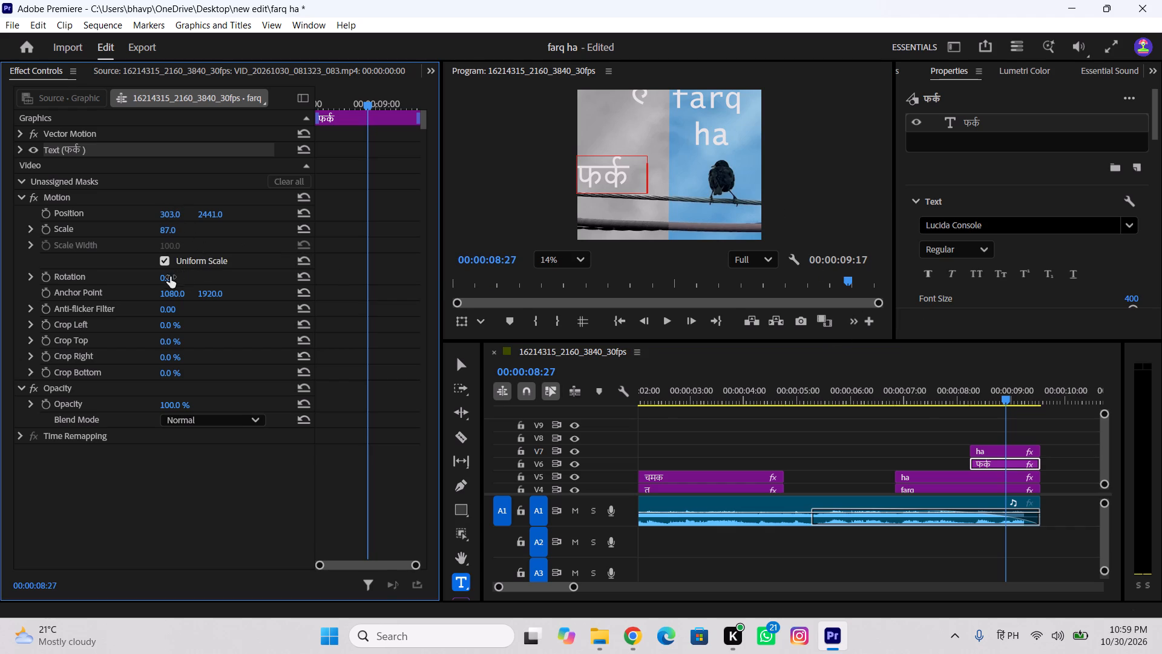
left_click_drag(170, 277, 209, 301)
left_click_drag(209, 301, 216, 315)
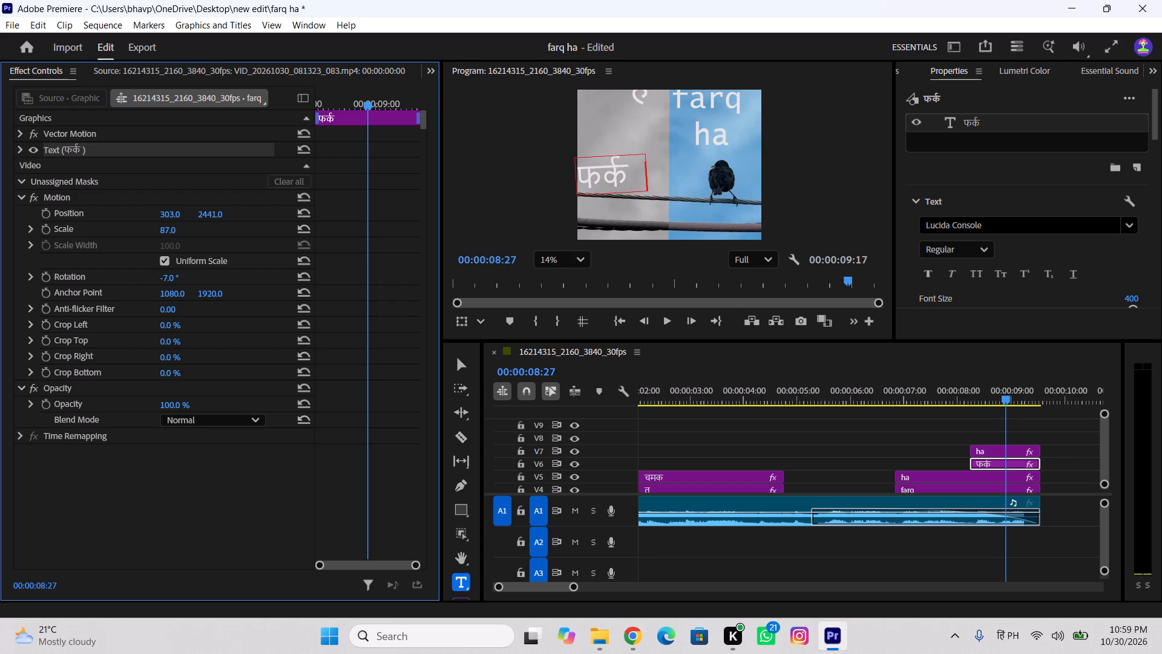
left_click_drag(216, 315, 275, 346)
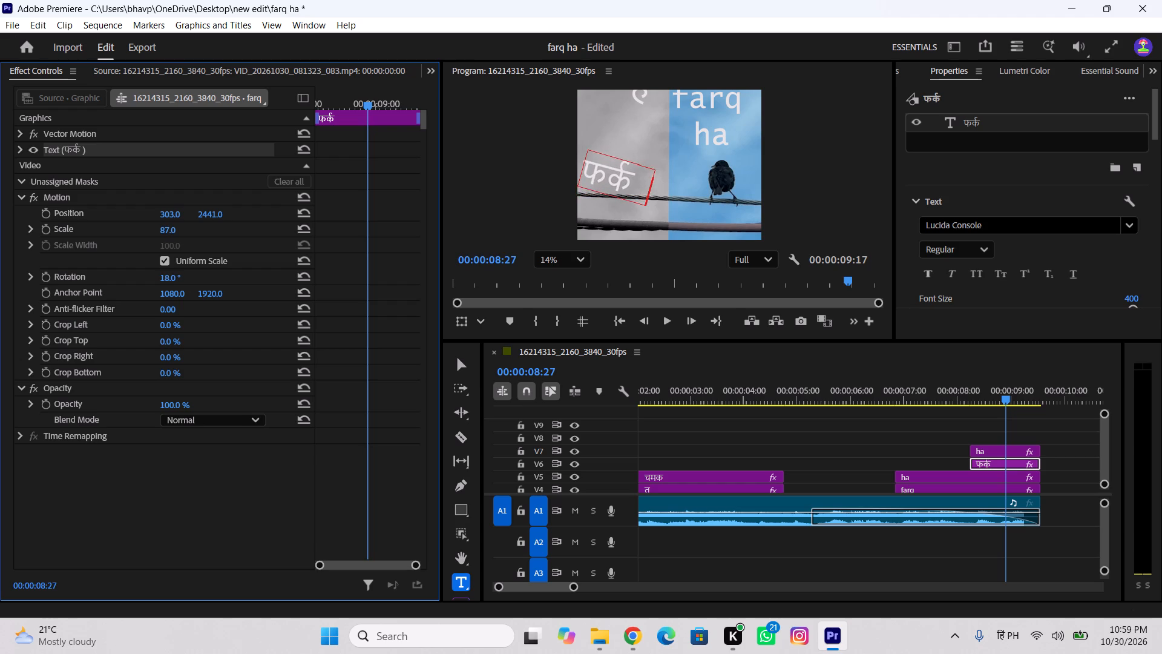
left_click_drag(275, 346, 275, 368)
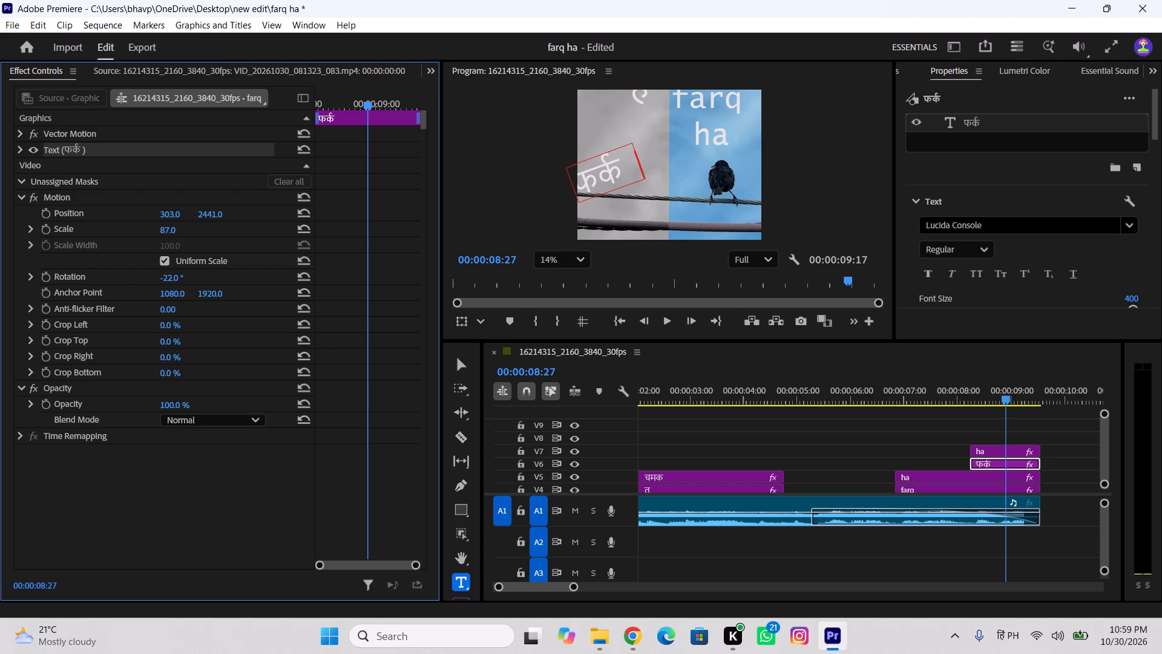
left_click_drag(275, 368, 324, 392)
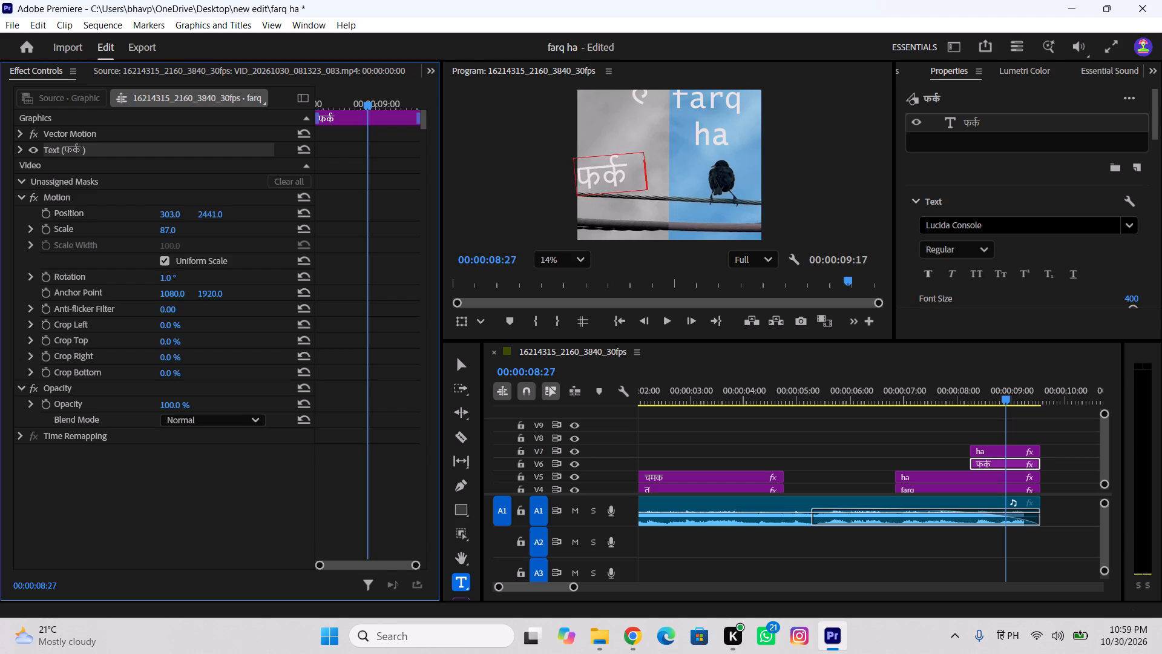
left_click_drag(324, 392, 342, 400)
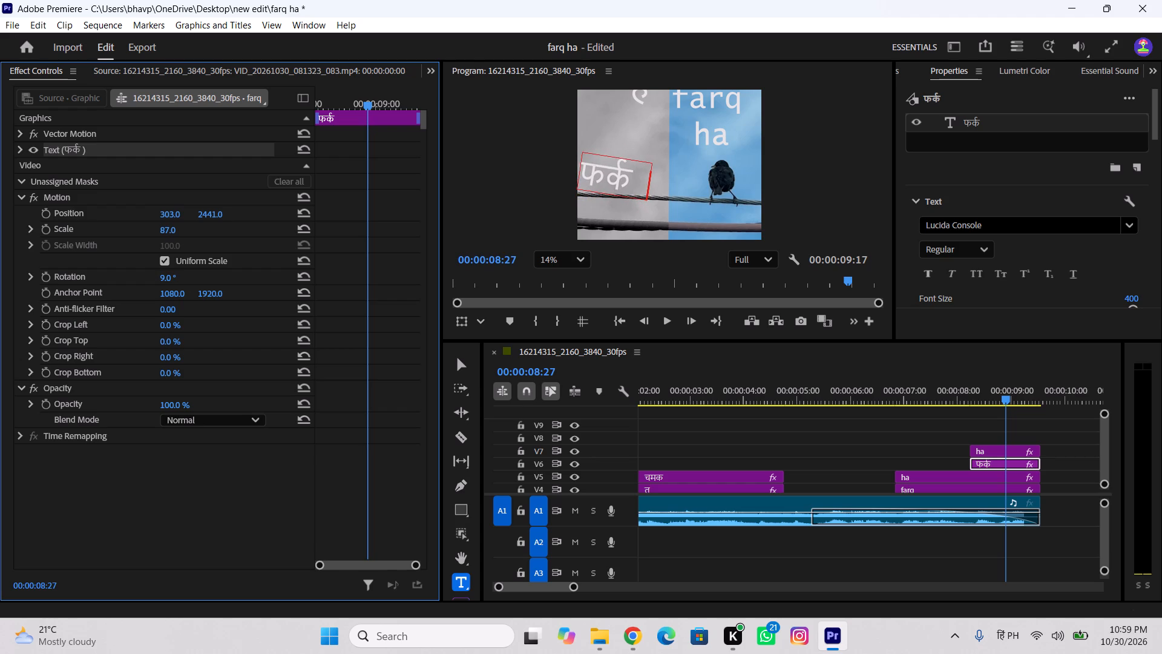
left_click_drag(342, 400, 338, 400)
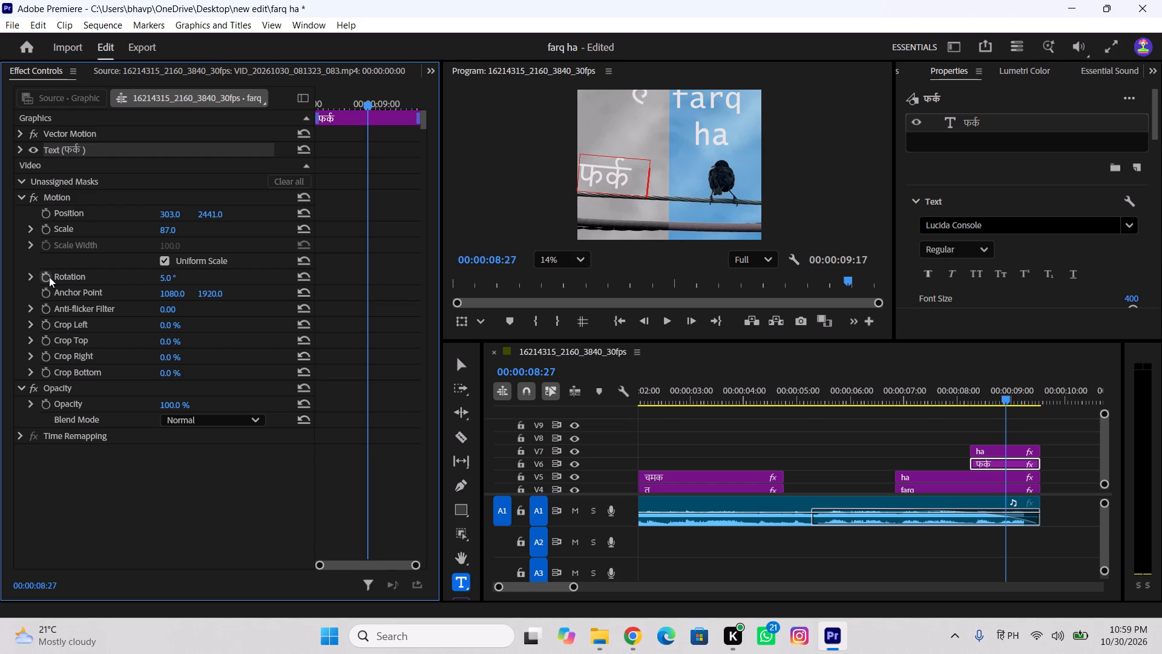
left_click_drag(205, 214, 239, 227)
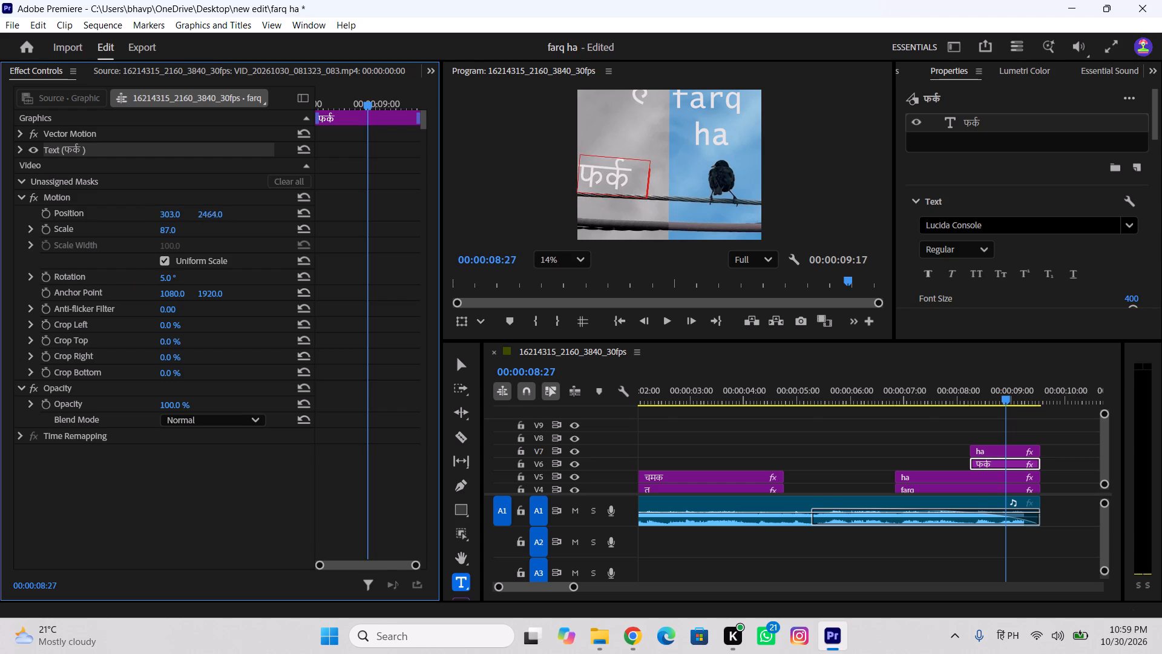
left_click_drag(239, 227, 278, 231)
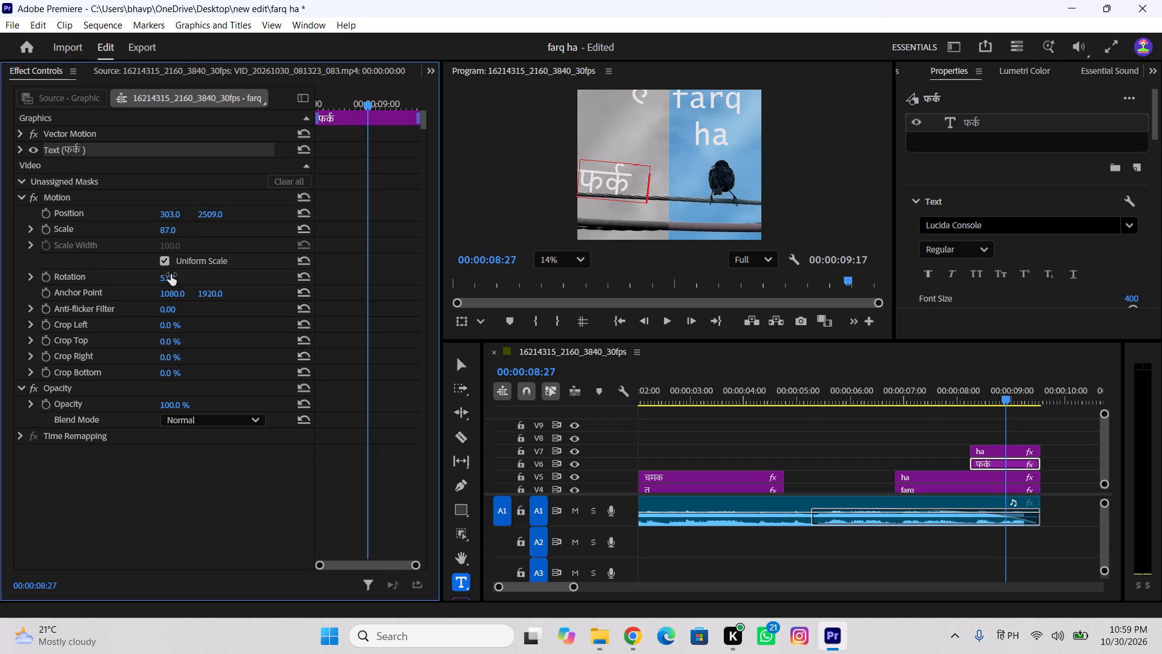
left_click_drag(171, 279, 171, 286)
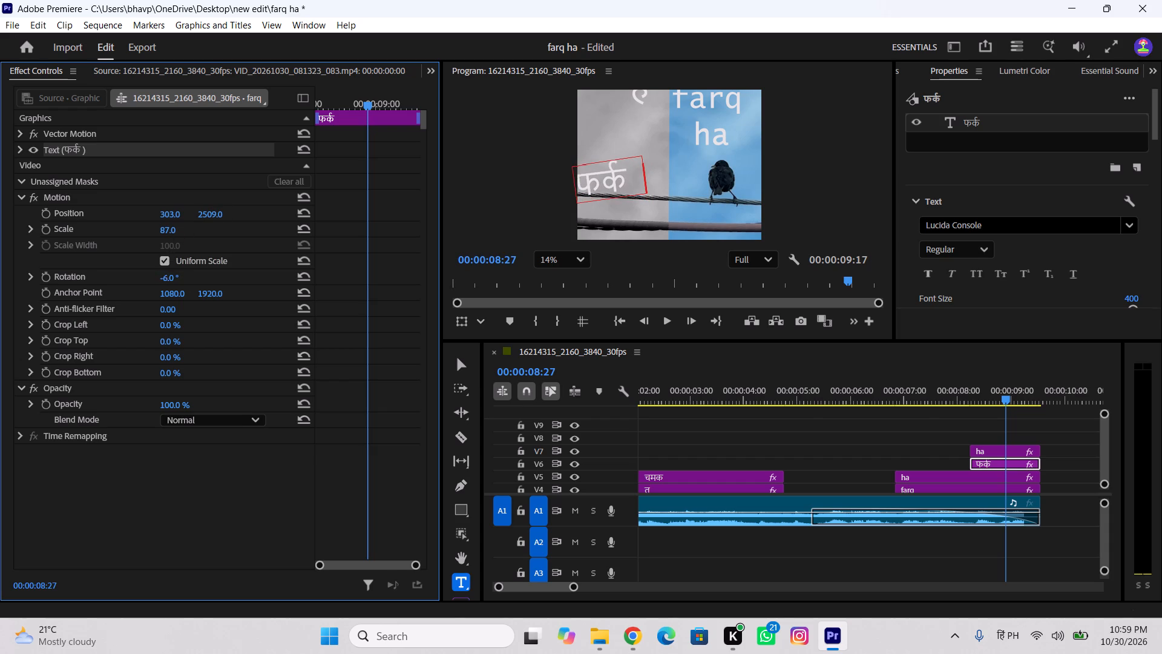
left_click_drag(171, 286, 202, 302)
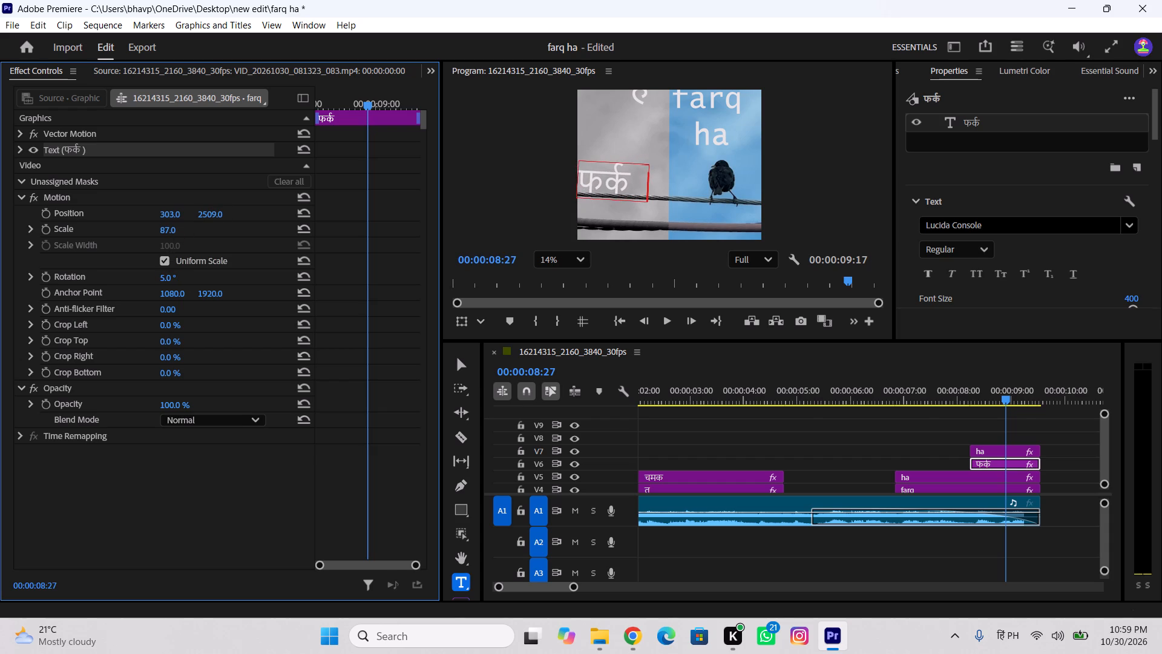
left_click_drag(202, 302, 199, 302)
Delete the duplicated ha title from track V7.
left_click(1010, 449)
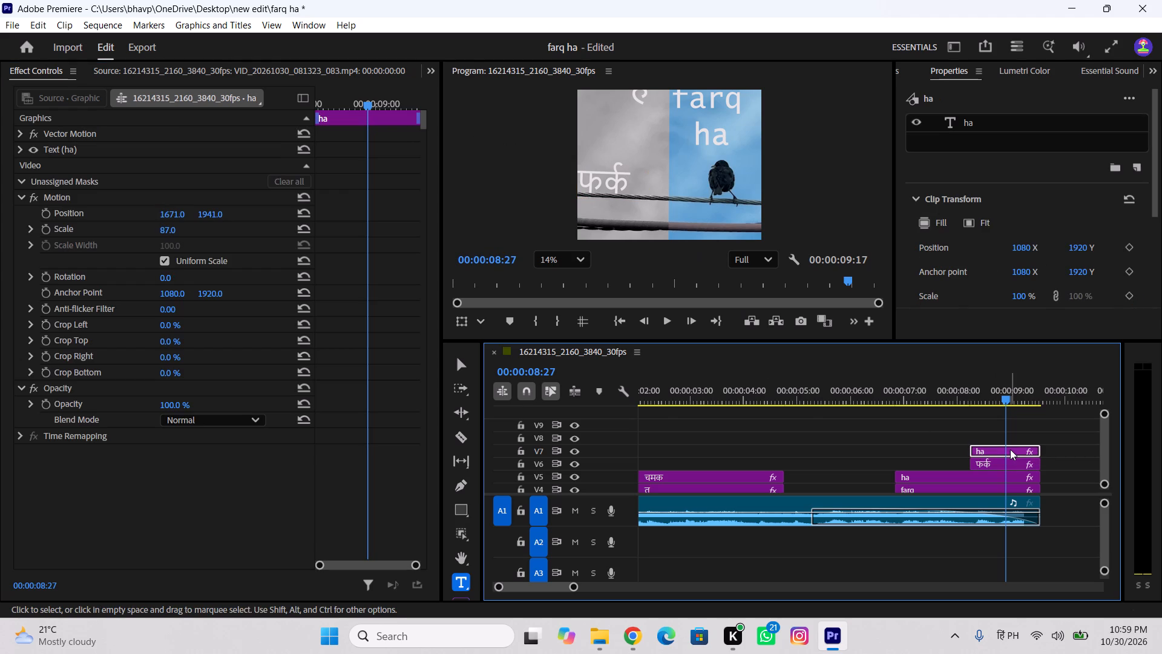
key("Delete")
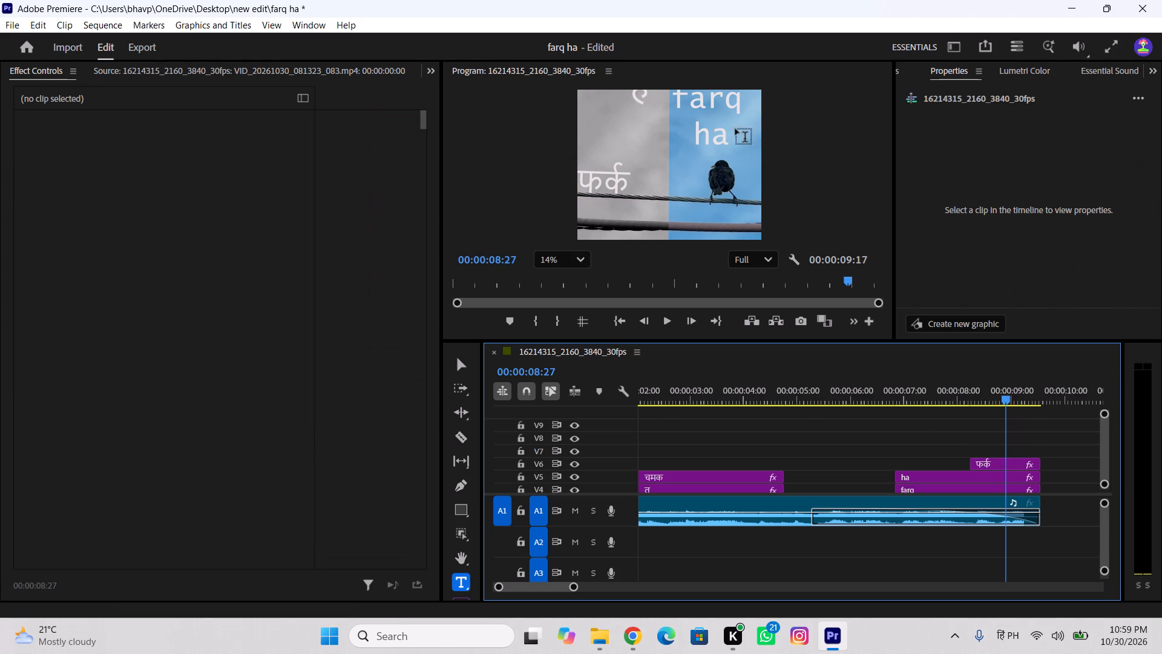
Duplicate the V6 फर्क title onto track V7 and move the copy beside the original, at about 839, 2509.
left_click(466, 371)
left_click(1011, 464)
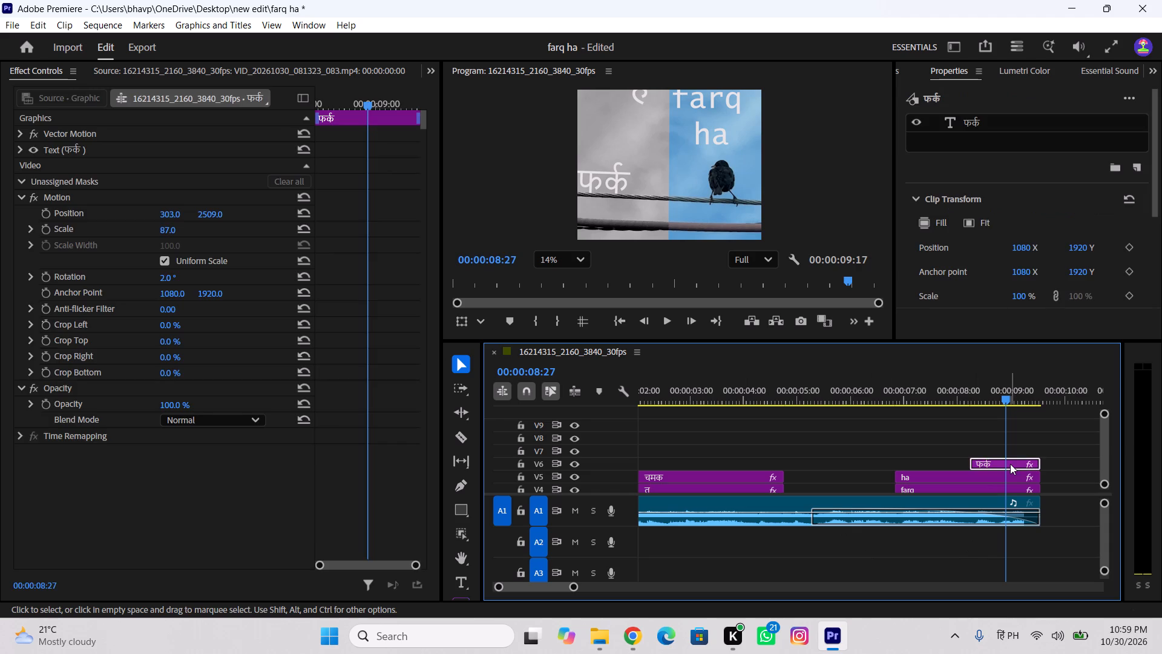
left_click_drag(1010, 464, 1010, 454, "alt")
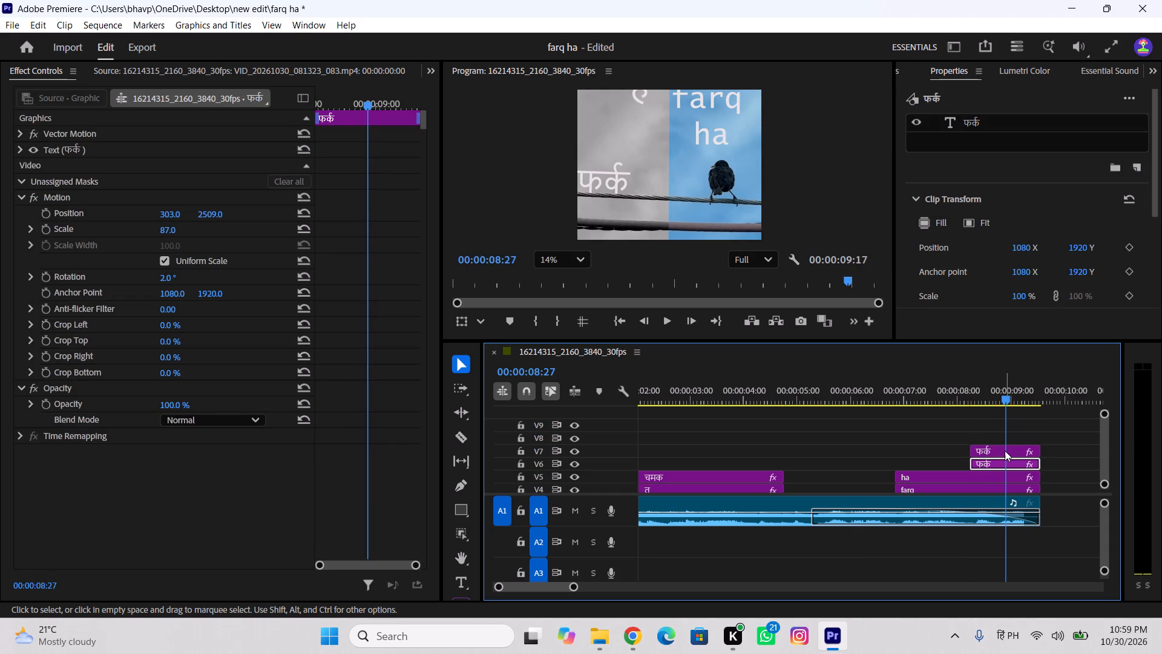
left_click(1005, 451)
left_click_drag(168, 208, 576, 306)
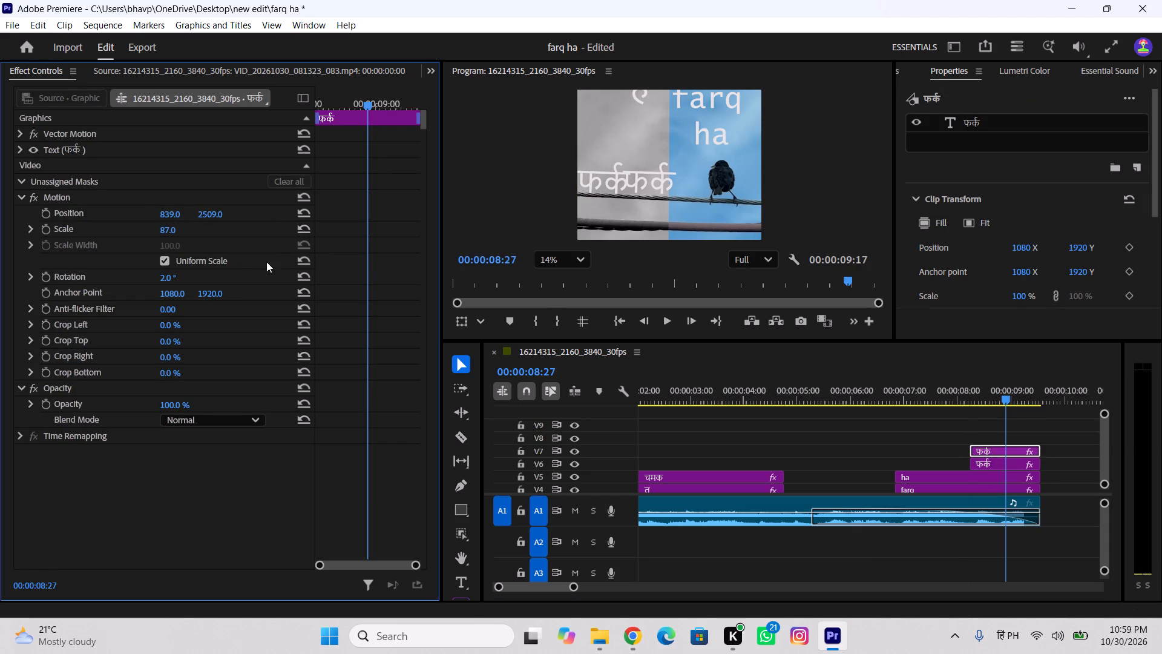
Replace the text of the V7 फर्क copy with हे.
left_click(462, 578)
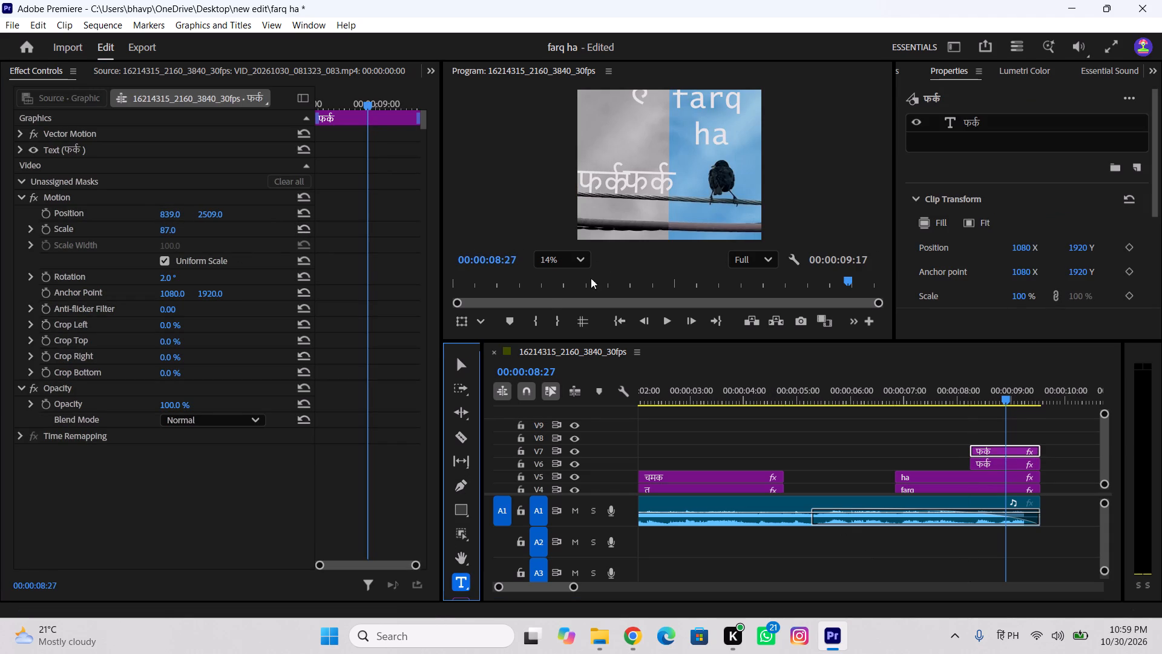
left_click(672, 184)
key("BackSpace")
key("BackSpace")
key("BackSpace")
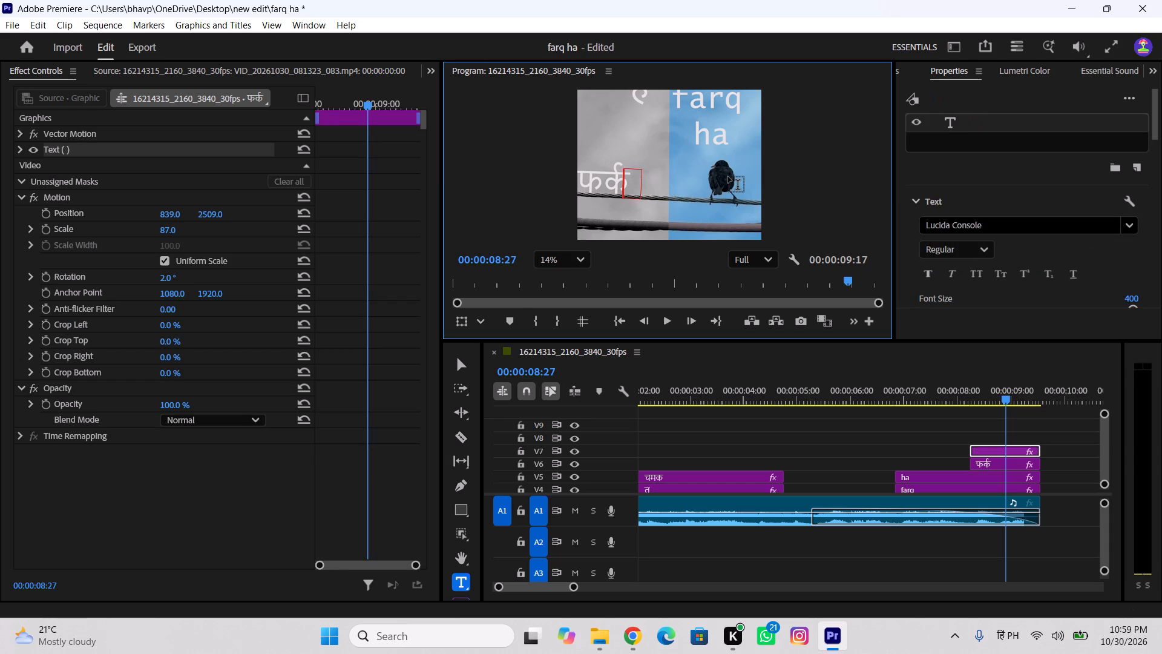
type("he")
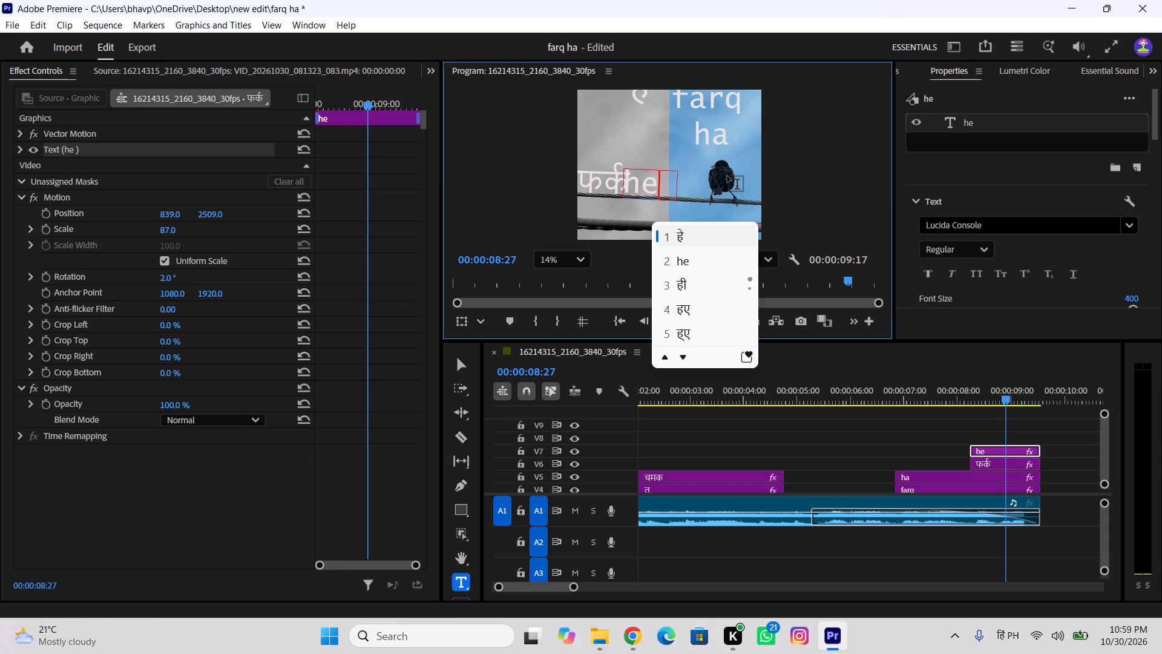
left_click(708, 223)
left_click(710, 237)
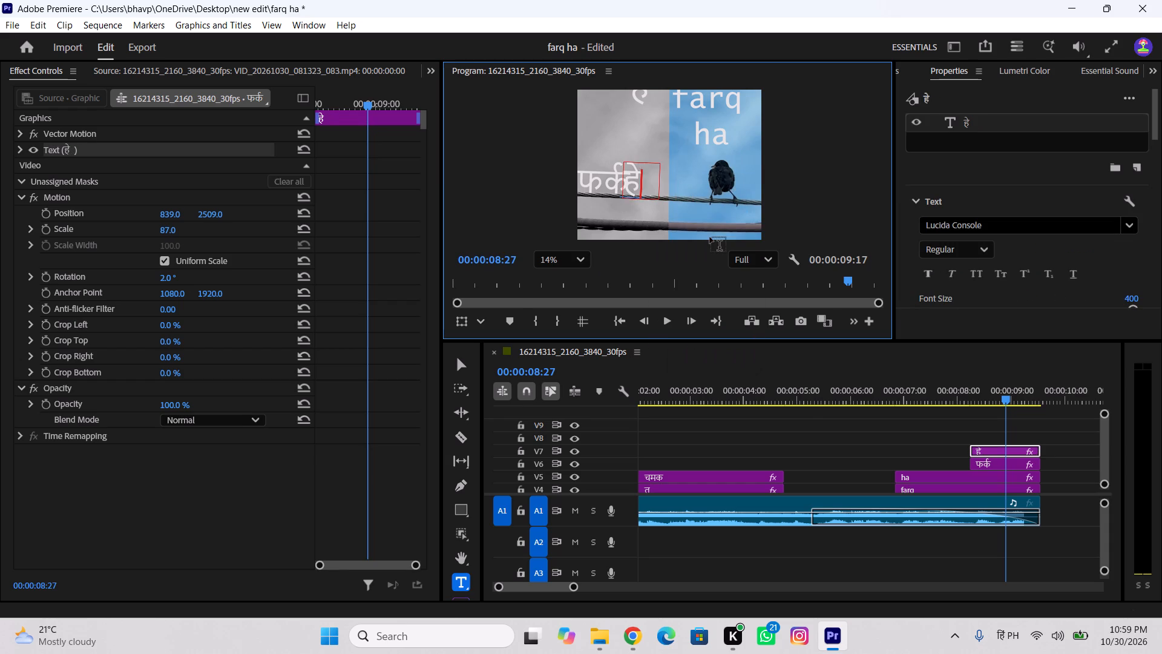
Shrink the V7 हे title to 65 scale and place it below the wire beside फर्क, at about 962, 2783.
left_click_drag(174, 215, 199, 220)
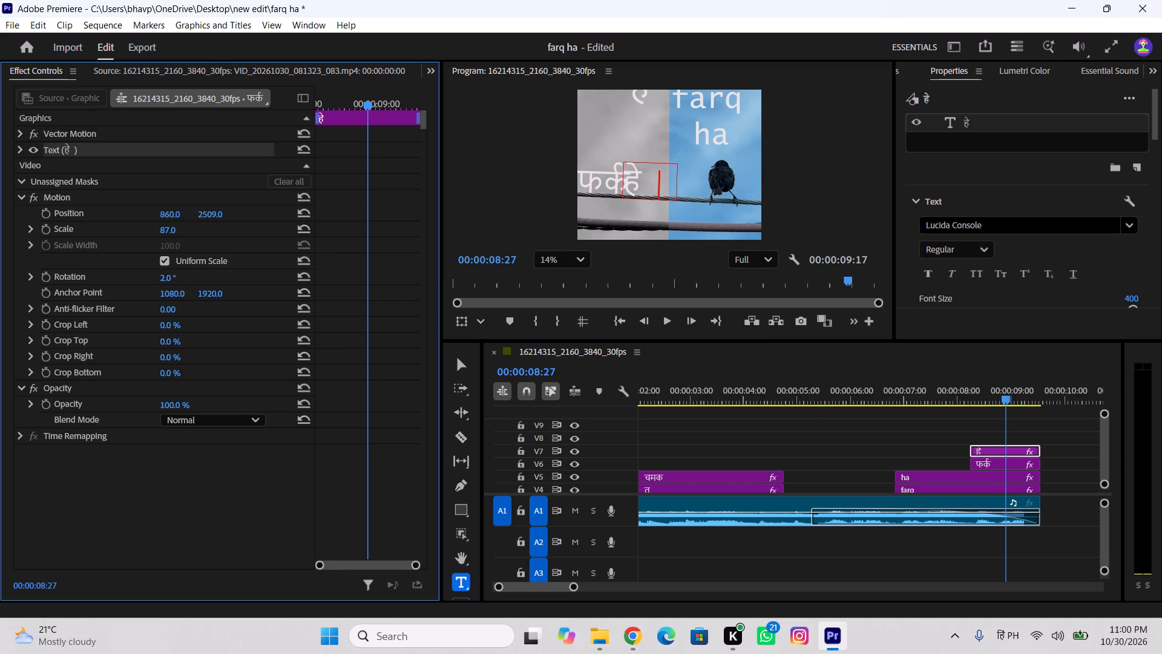
left_click_drag(199, 220, 548, 294)
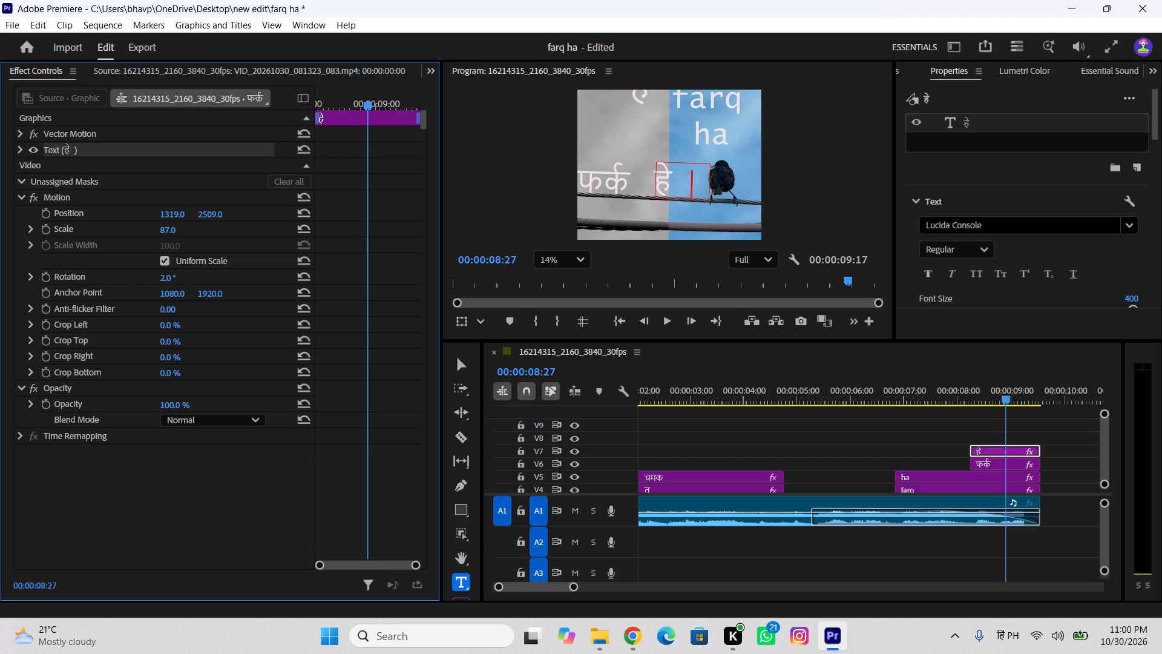
left_click_drag(548, 294, 413, 367)
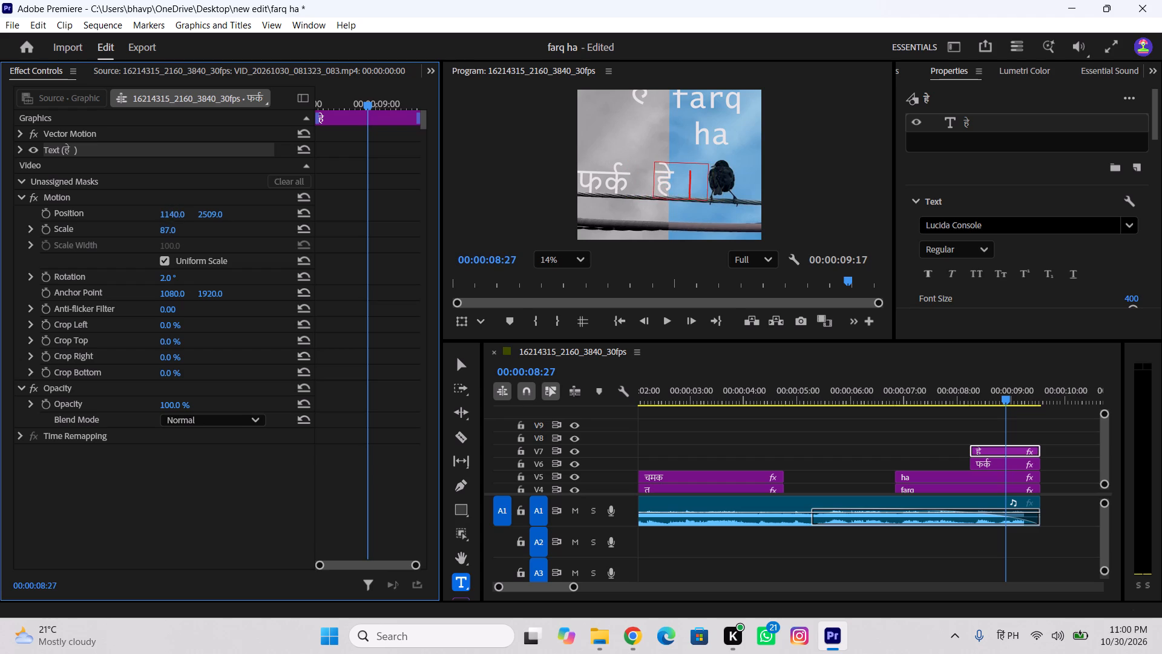
left_click_drag(413, 367, 353, 416)
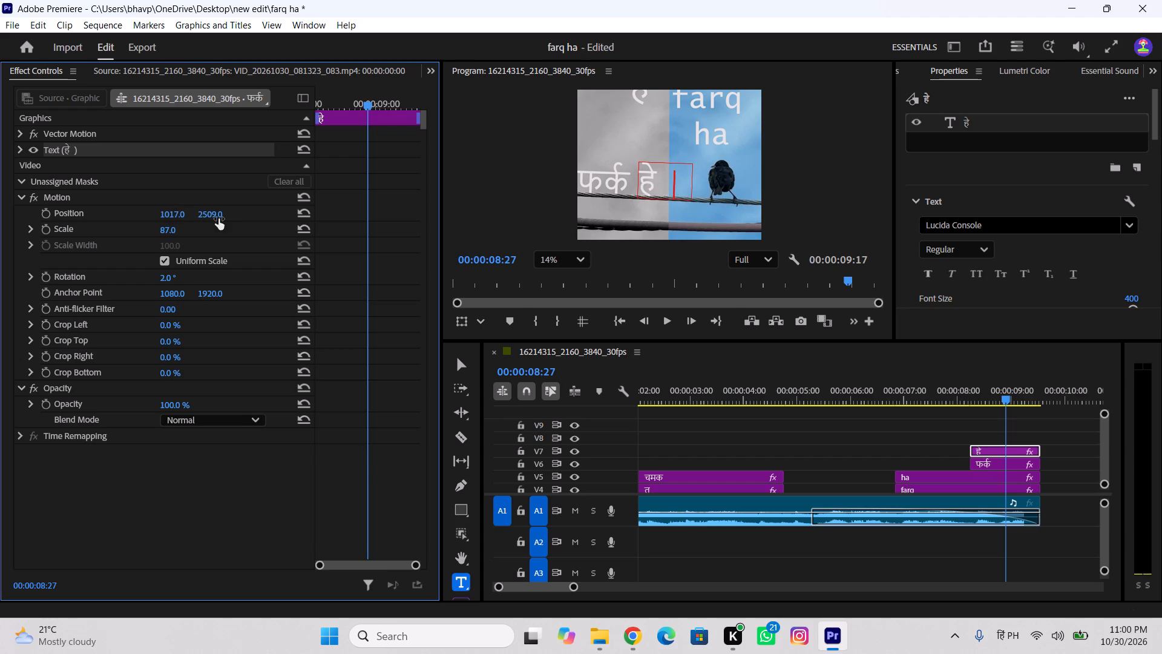
left_click_drag(206, 212, 494, 244)
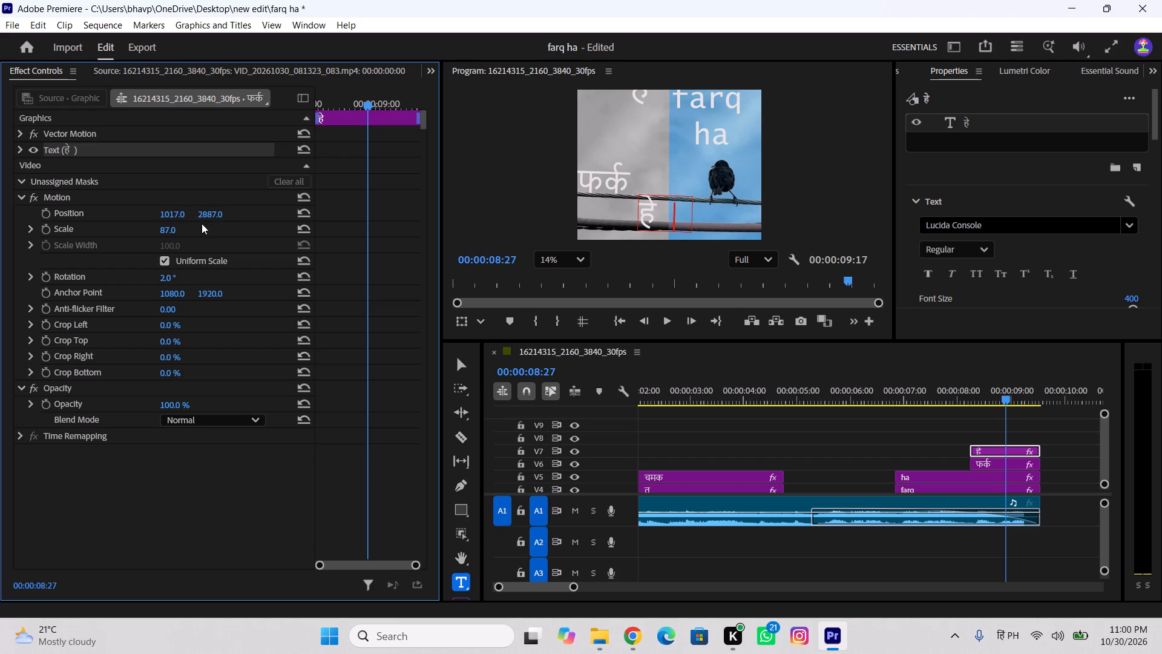
left_click_drag(169, 231, 156, 239)
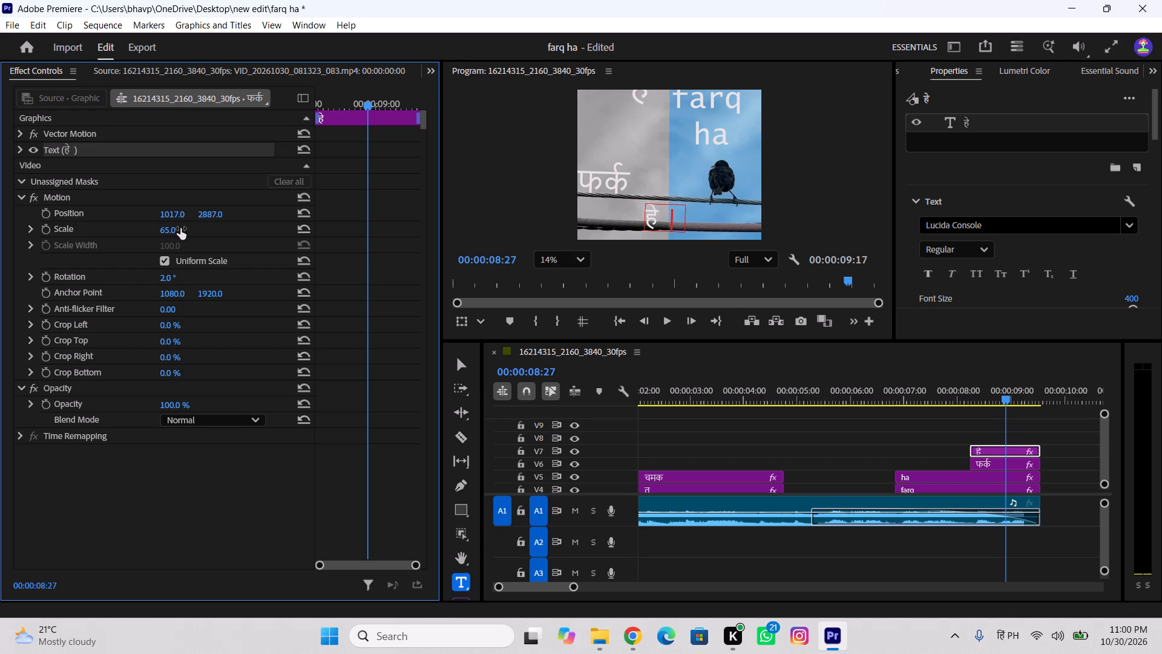
left_click_drag(173, 216, 131, 226)
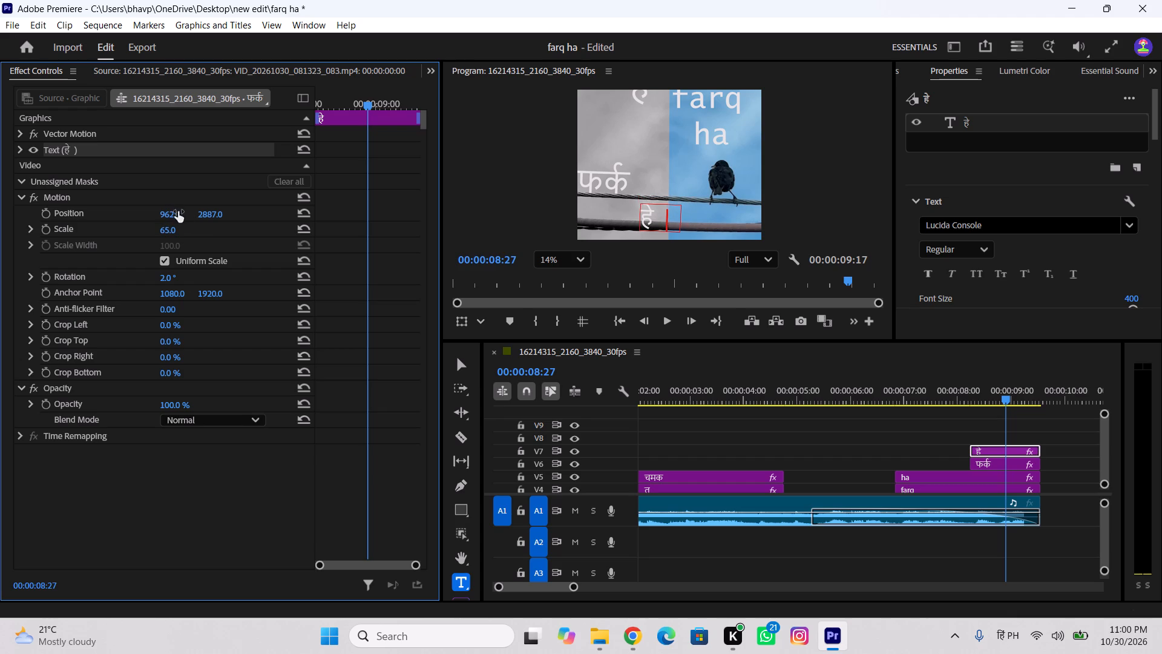
left_click_drag(208, 212, 159, 236)
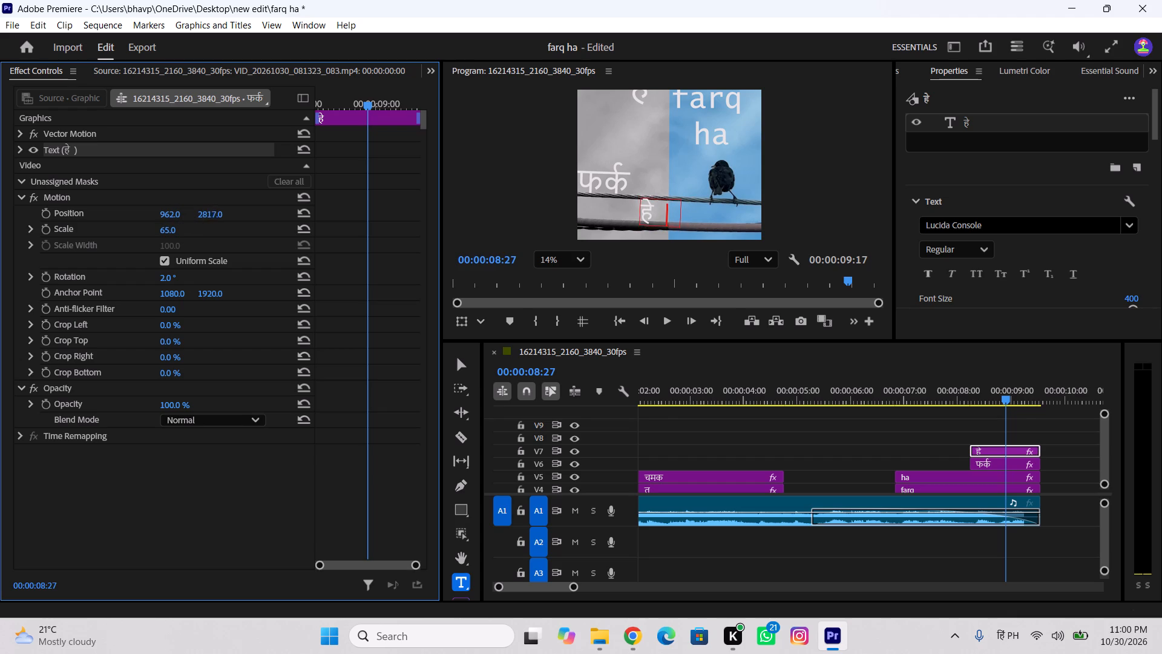
left_click_drag(159, 236, 123, 249)
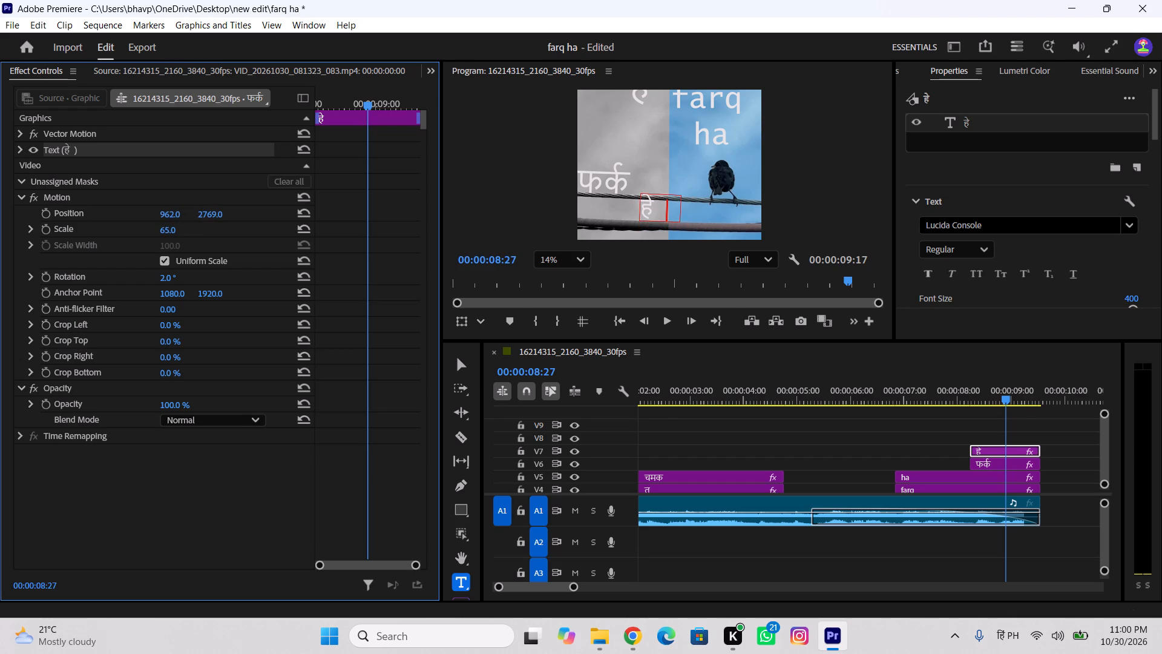
left_click_drag(123, 249, 140, 257)
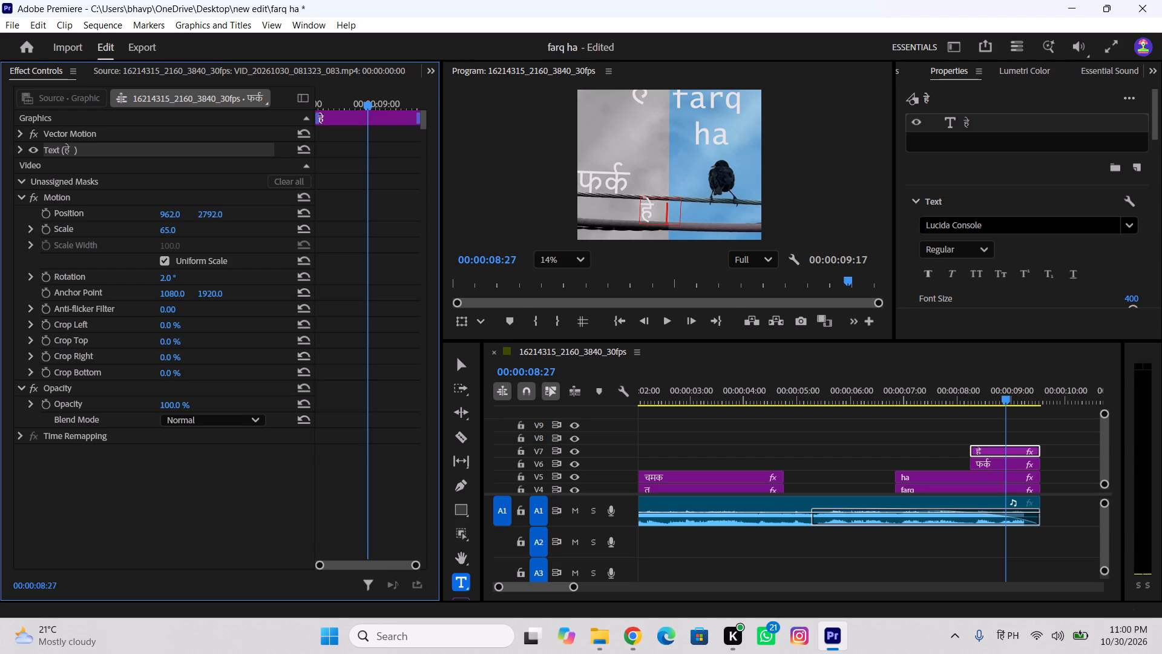
left_click_drag(140, 257, 138, 257)
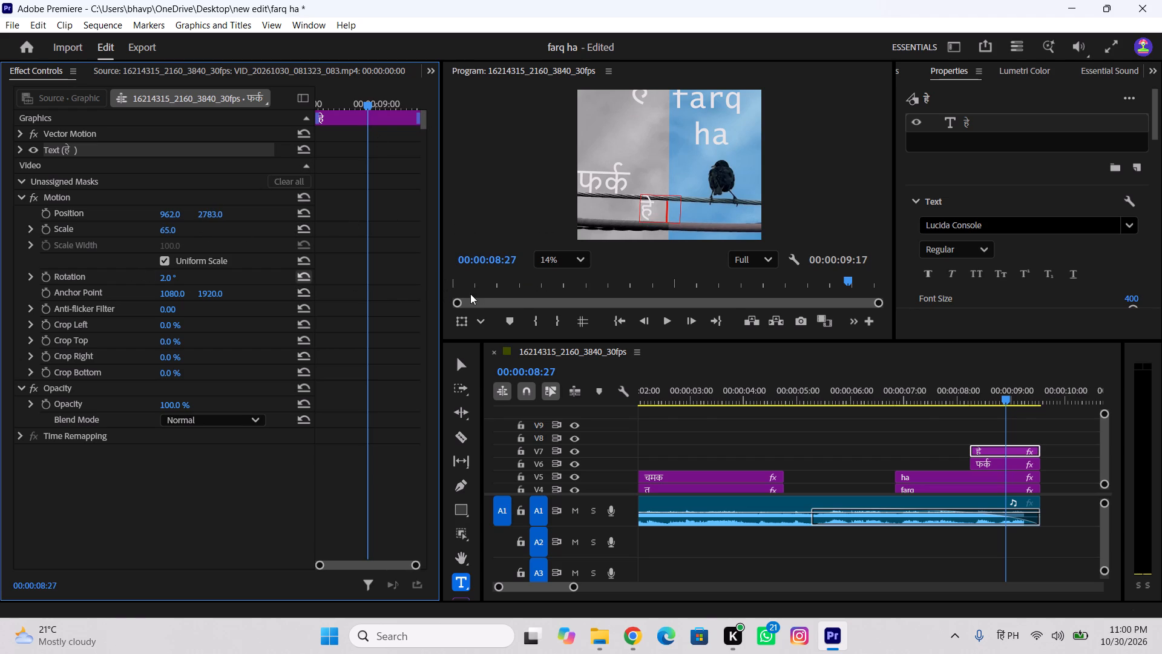
Start opacity keyframing on the V6 फर्क title with a 100% keyframe at 00:00:08:25, once the grey-side bird has flown off.
left_click_drag(1004, 397, 974, 415)
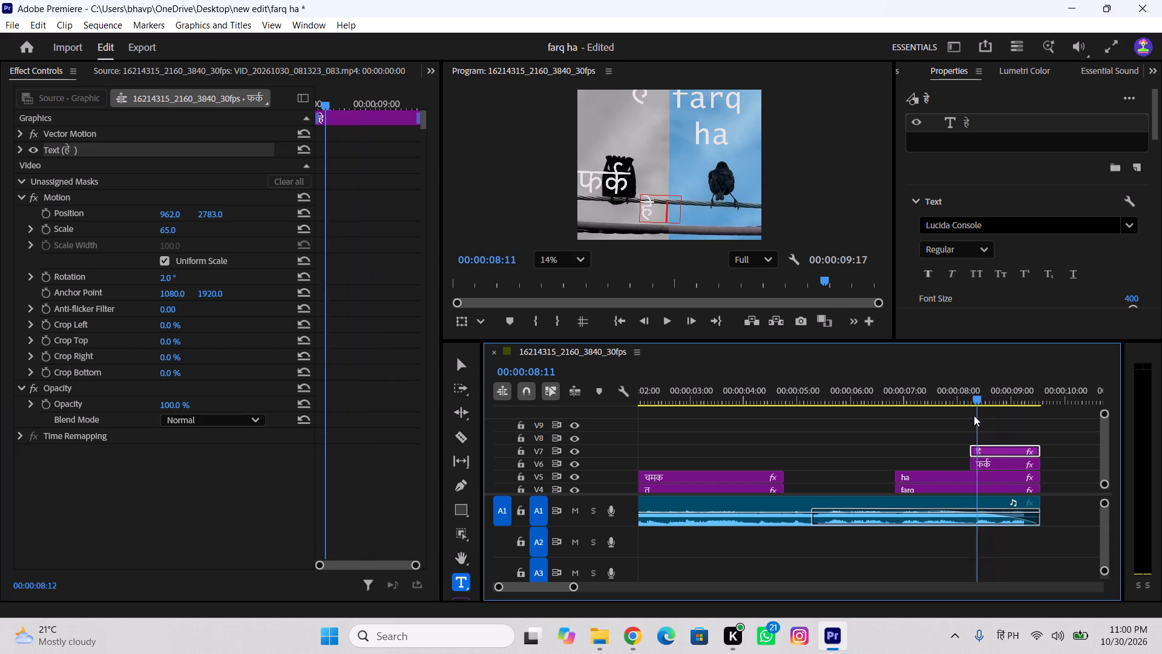
left_click_drag(974, 415, 974, 426)
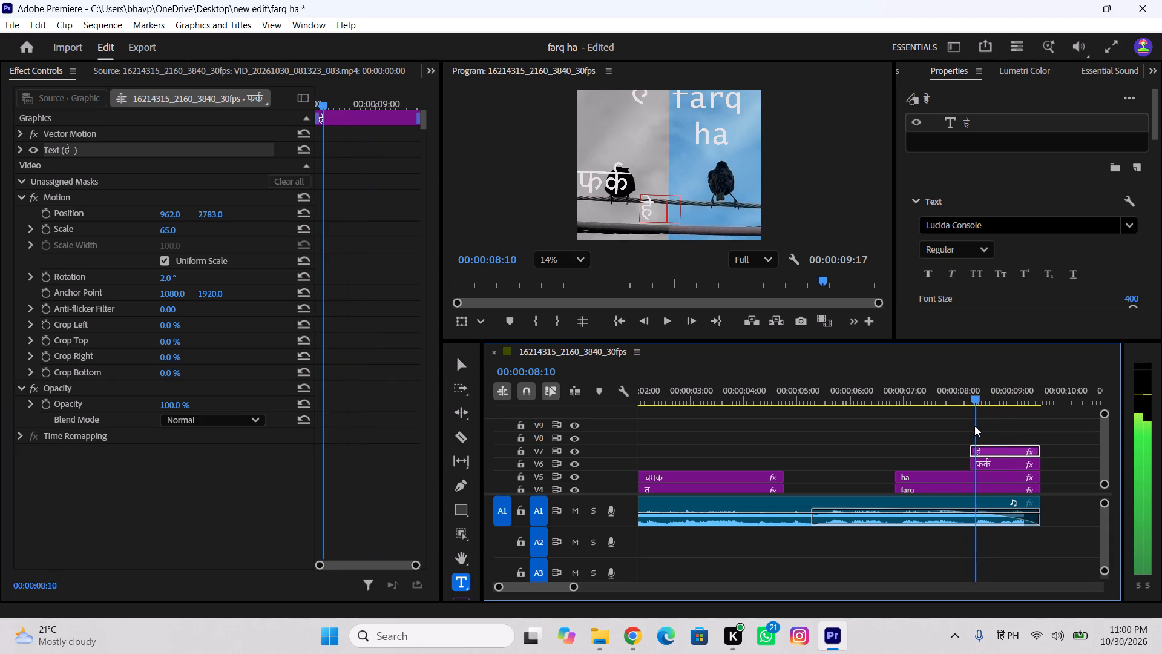
left_click_drag(974, 426, 996, 437)
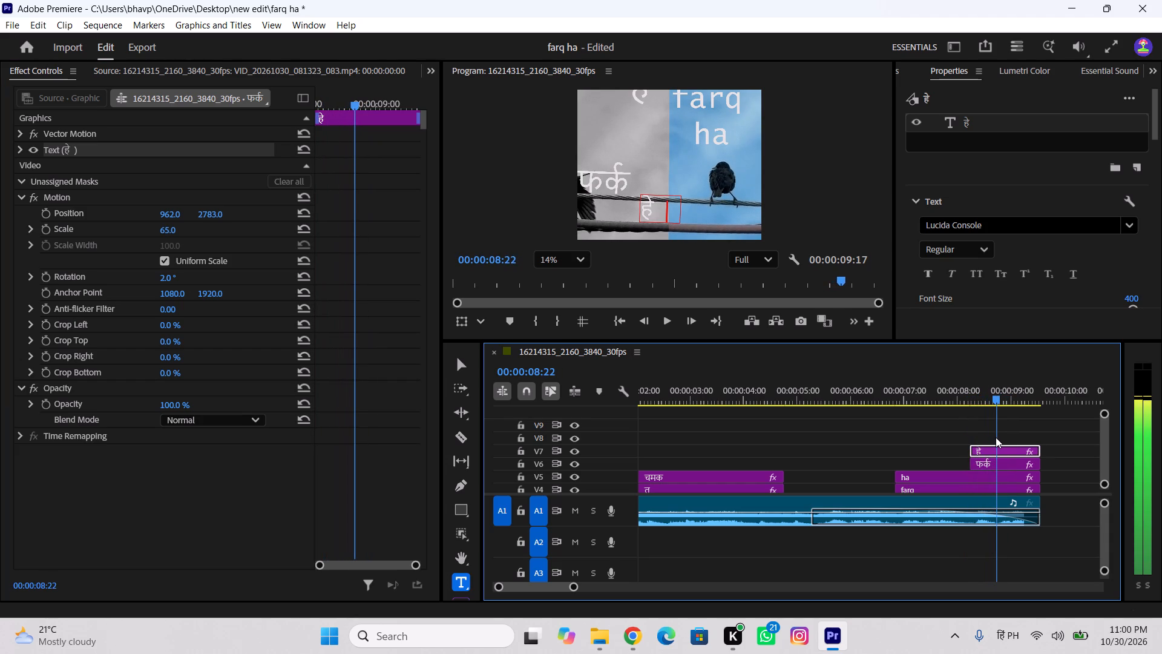
left_click_drag(996, 437, 998, 444)
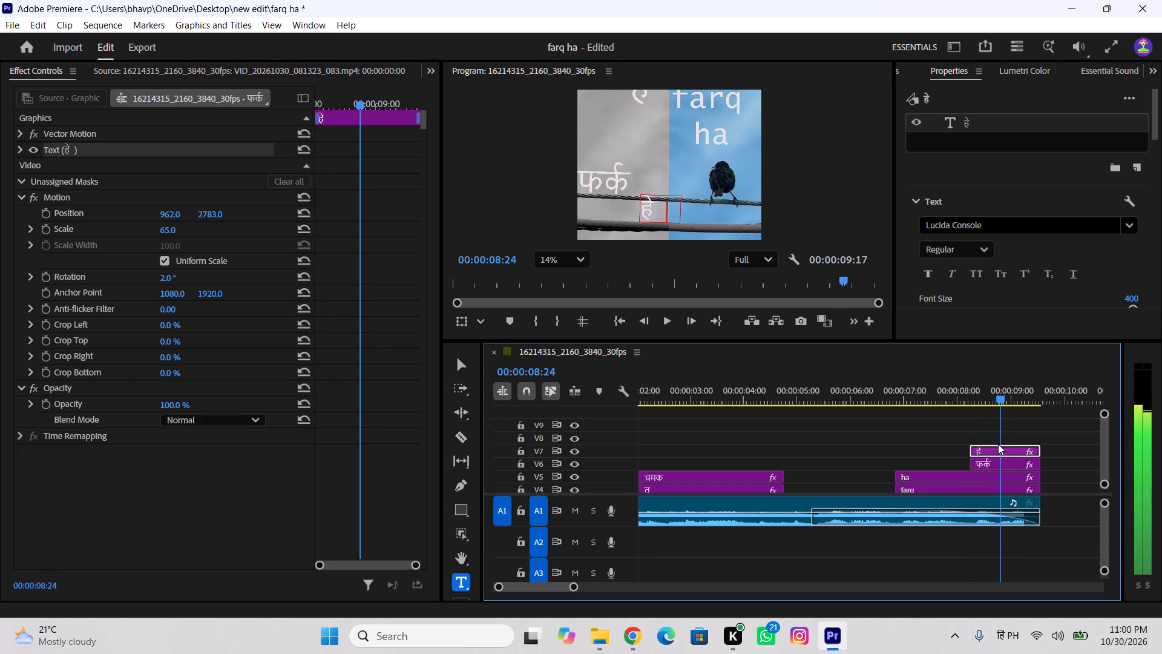
left_click_drag(998, 444, 979, 456)
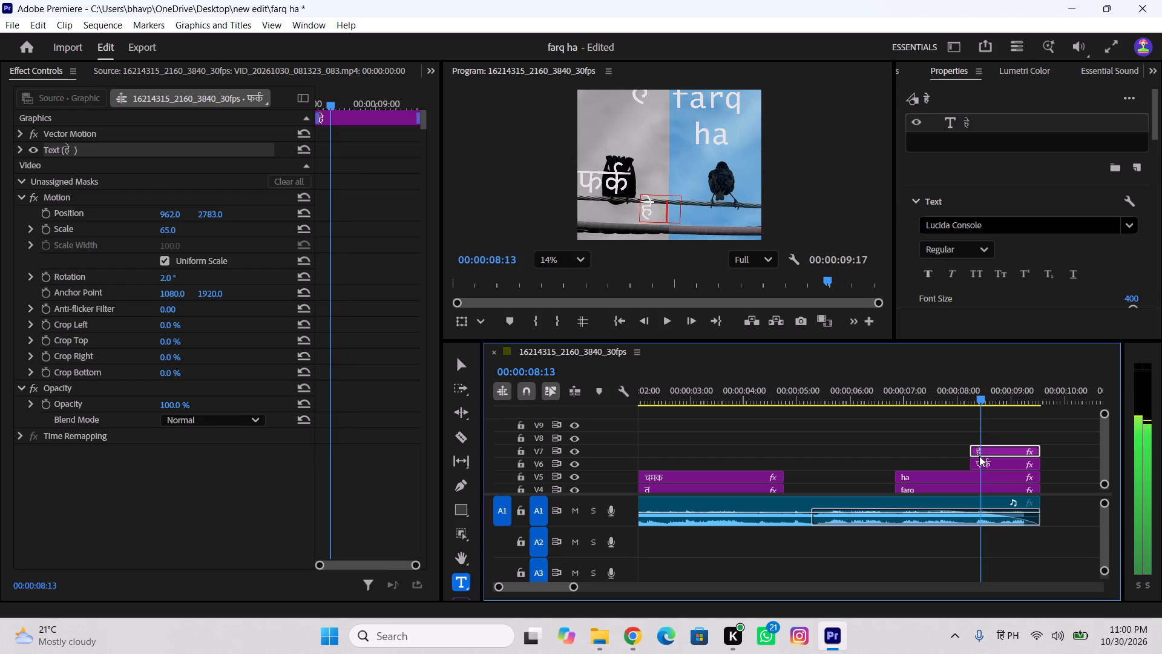
left_click_drag(979, 456, 979, 457)
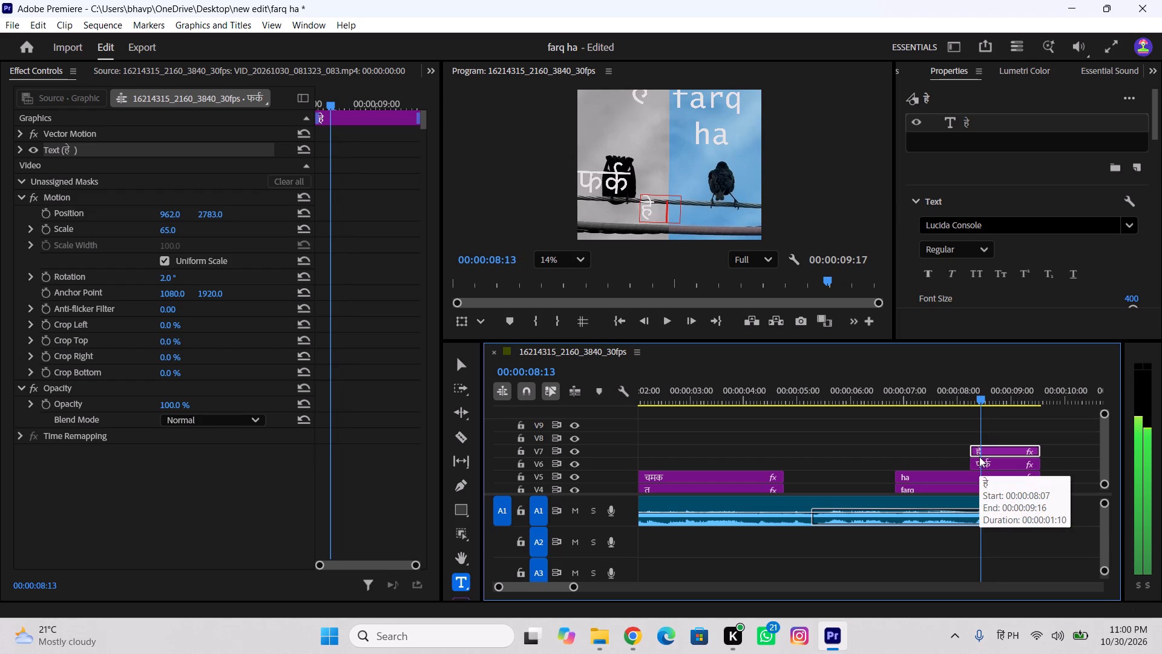
left_click_drag(979, 457, 981, 458)
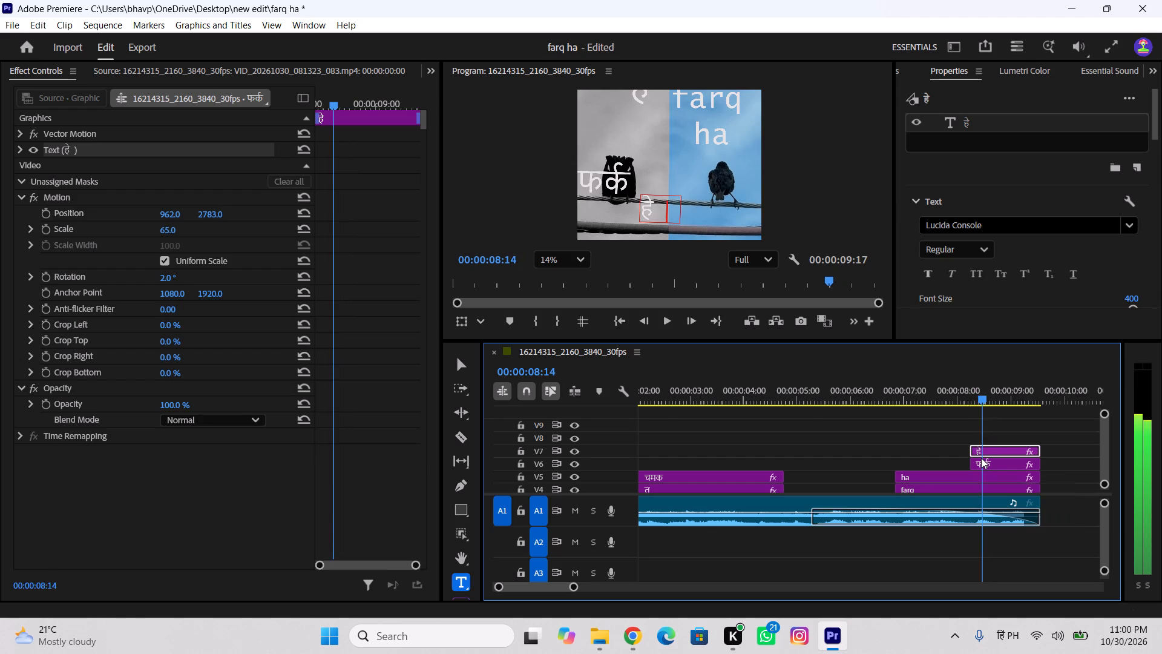
left_click_drag(981, 458, 996, 465)
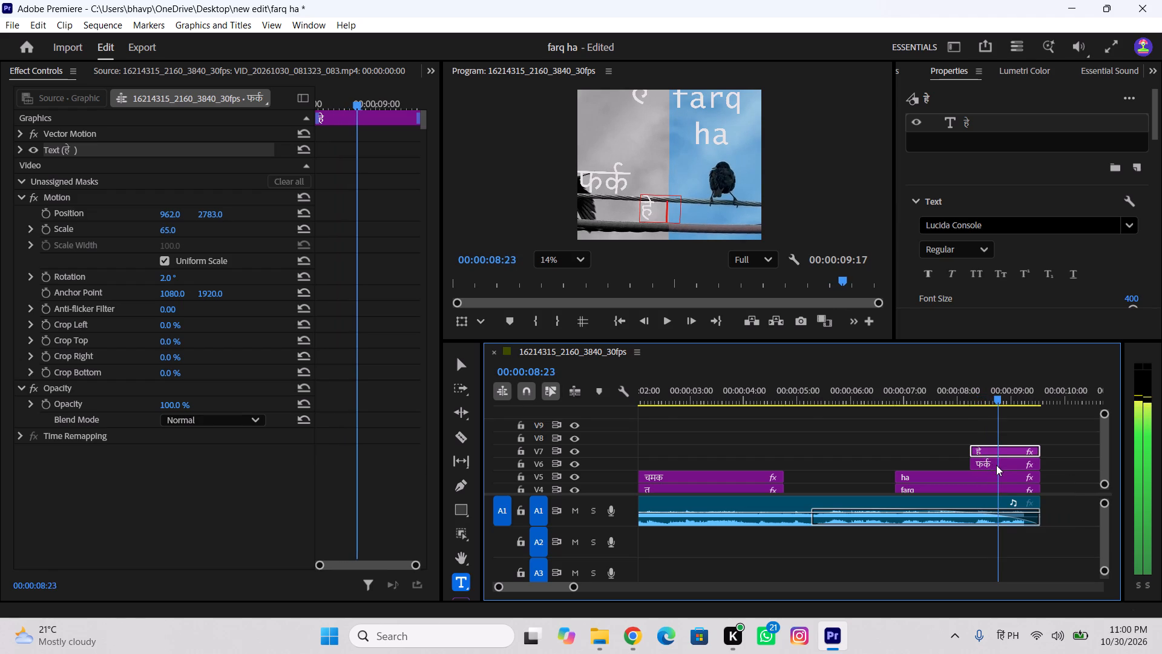
left_click_drag(996, 465, 1000, 466)
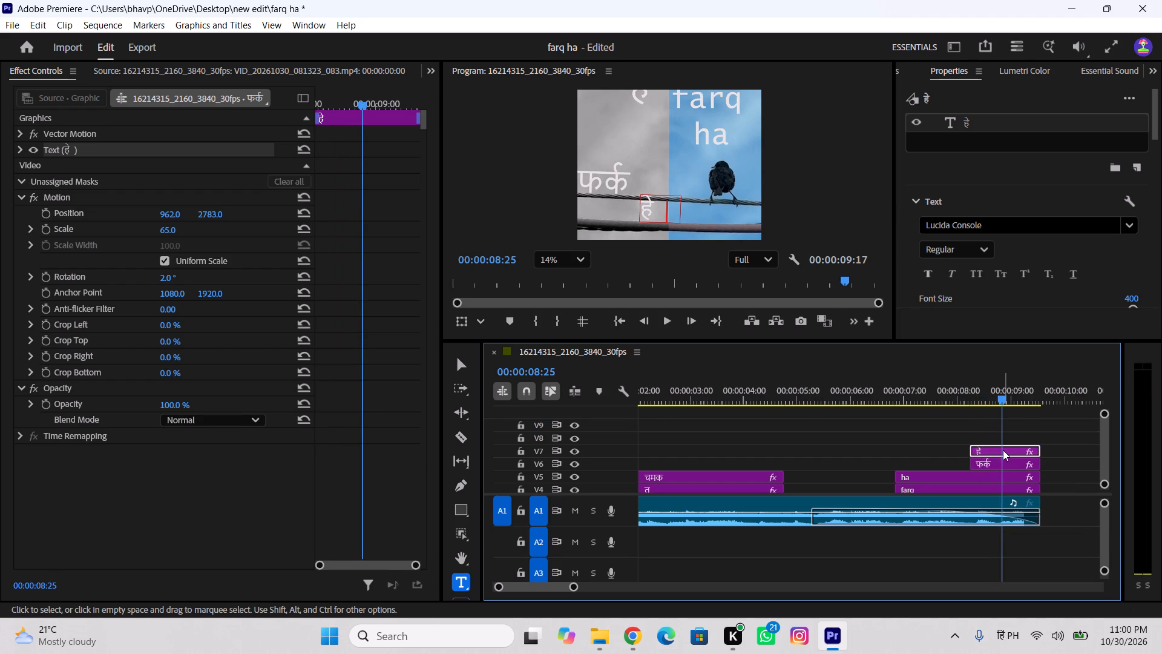
left_click(1003, 450)
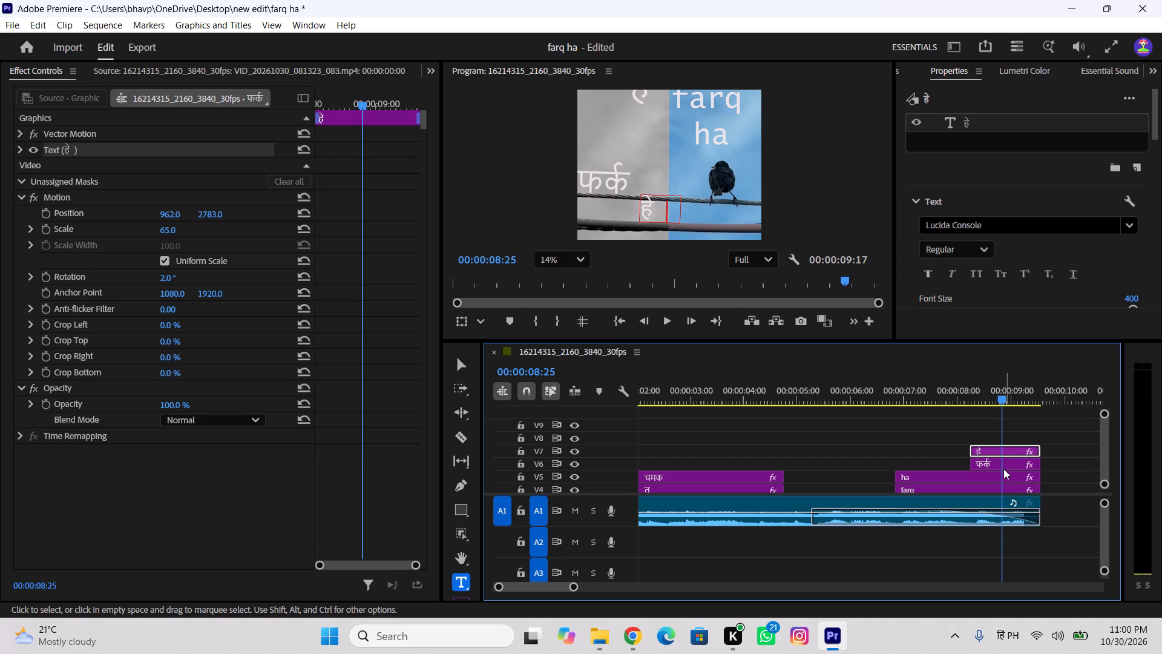
left_click(1002, 467)
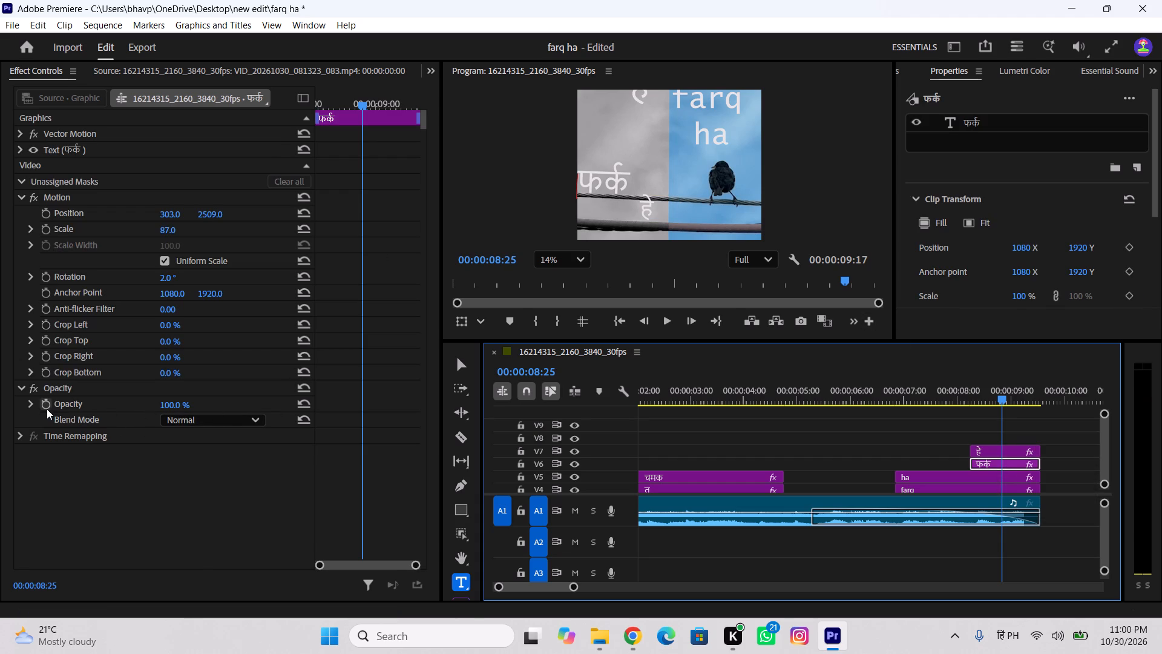
left_click(47, 409)
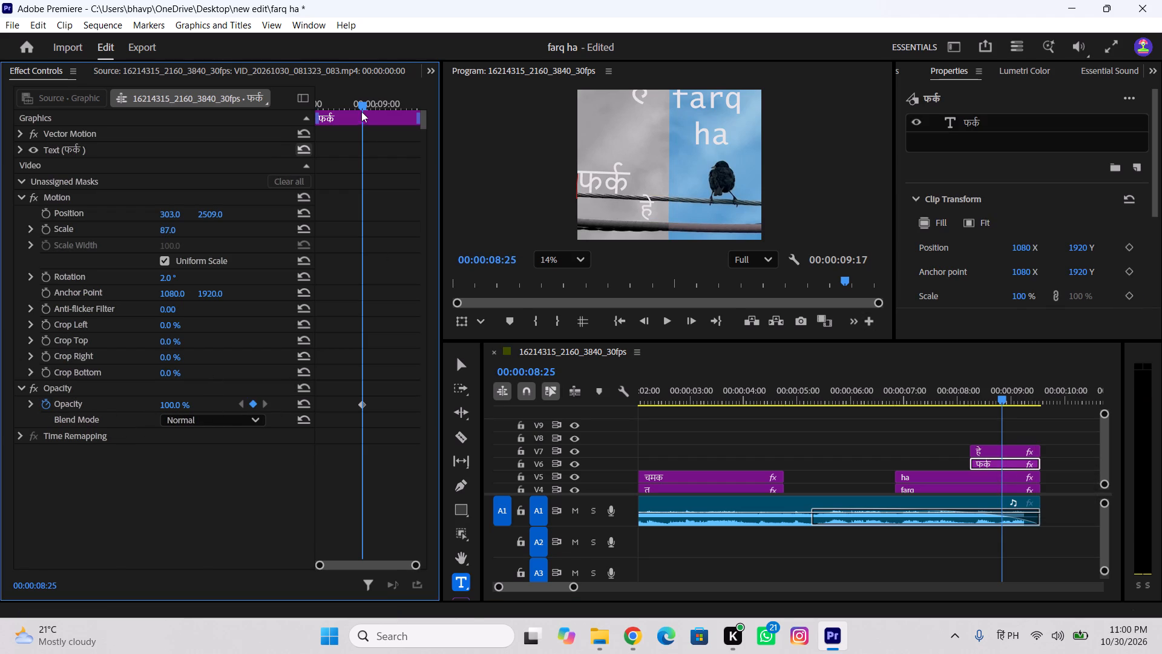
Add 0% opacity keyframes to the V6 फर्क title at 00:00:08:17 and at its start, 00:00:08:07.
left_click_drag(353, 105, 341, 168)
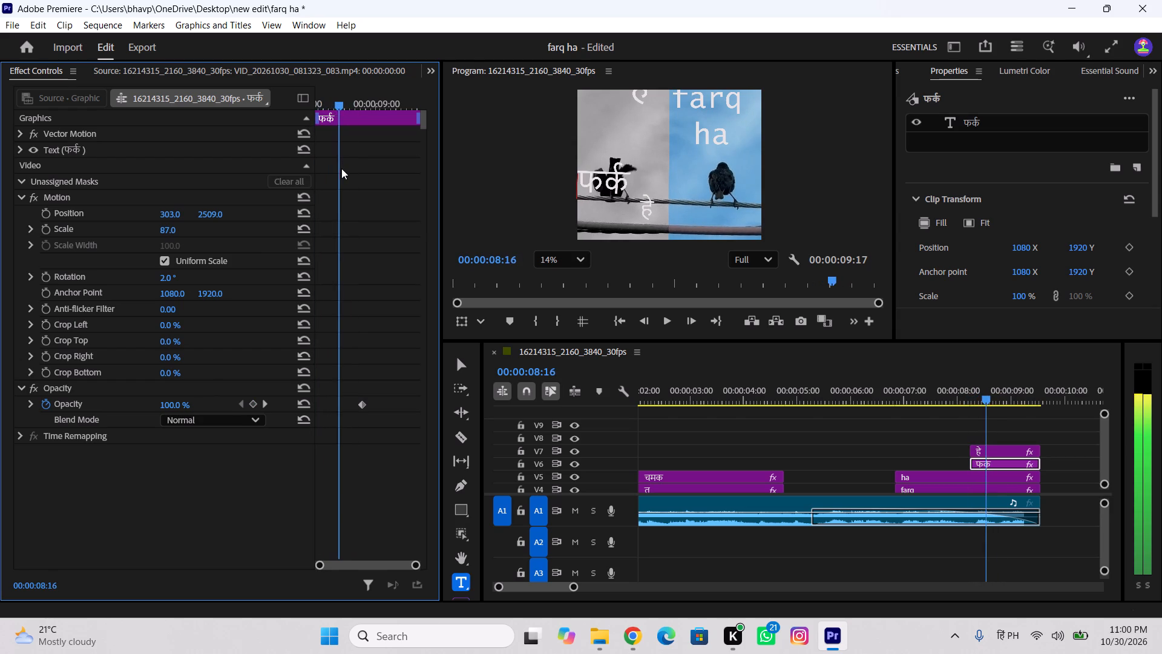
left_click_drag(341, 168, 344, 202)
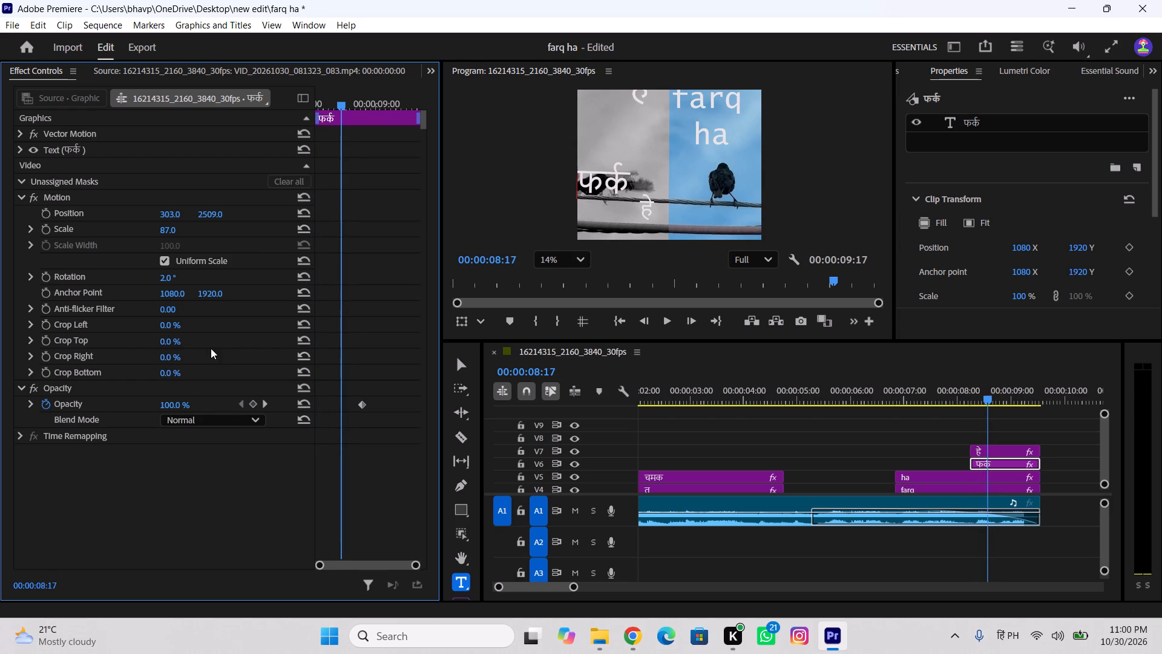
left_click_drag(183, 408, 76, 431)
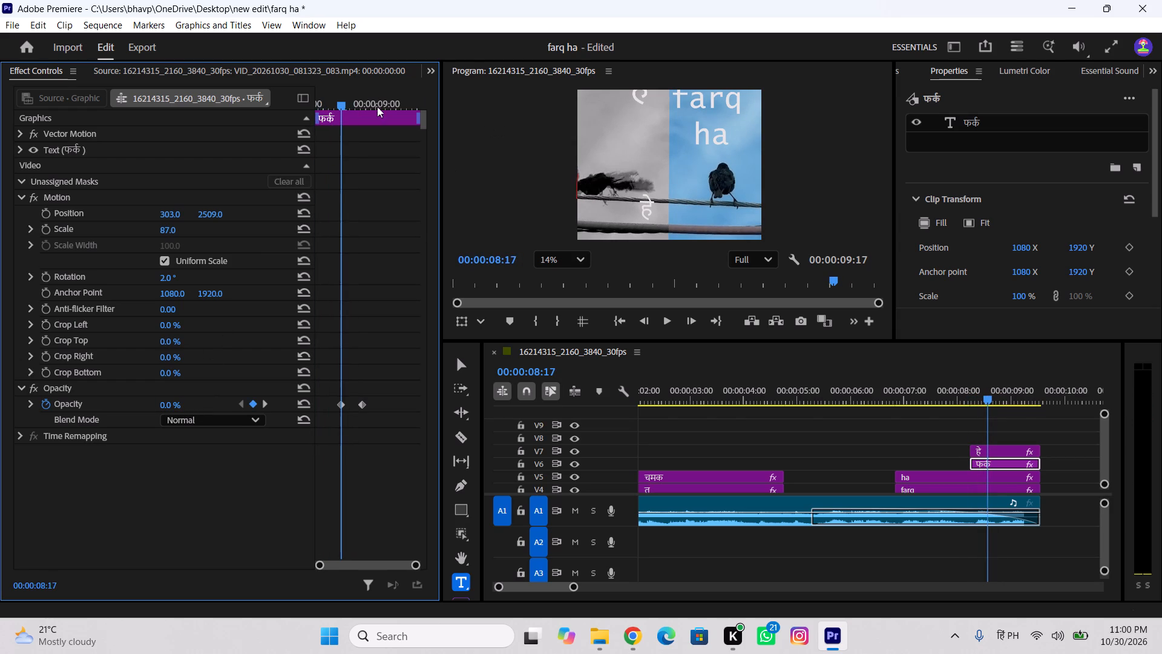
left_click_drag(329, 106, 275, 122)
left_click_drag(169, 409, 55, 425)
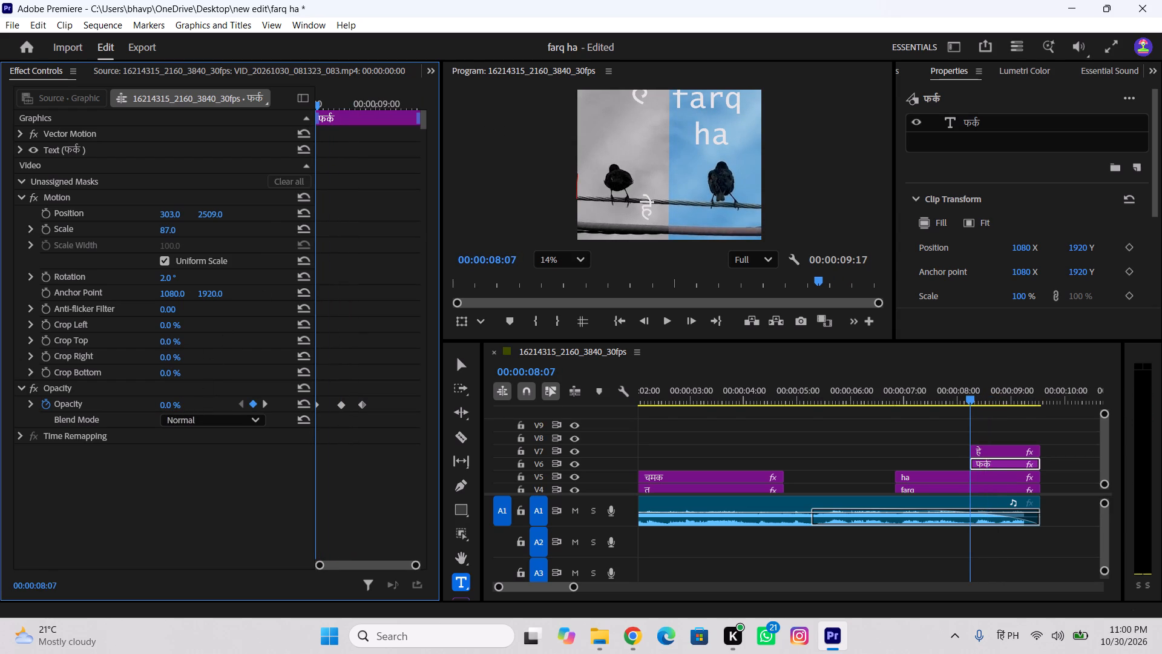
left_click_drag(55, 425, 16, 428)
Play back the end of the sequence twice to check the fade-in of the फर्क title.
left_click_drag(921, 395, 910, 405)
key("space")
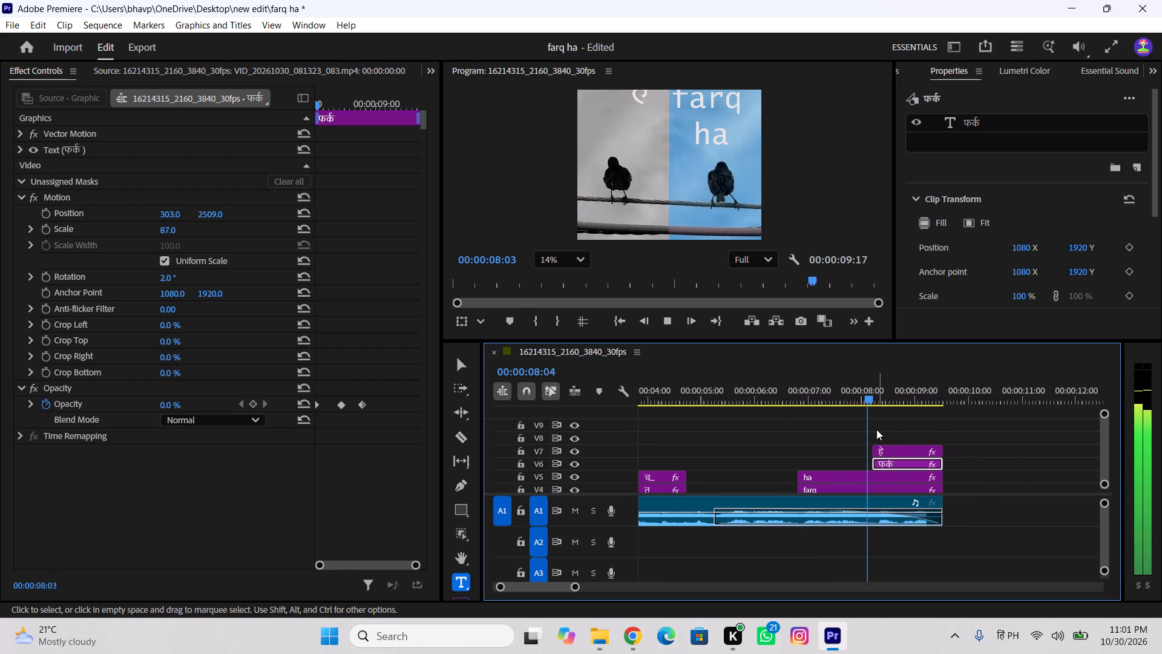
key("space")
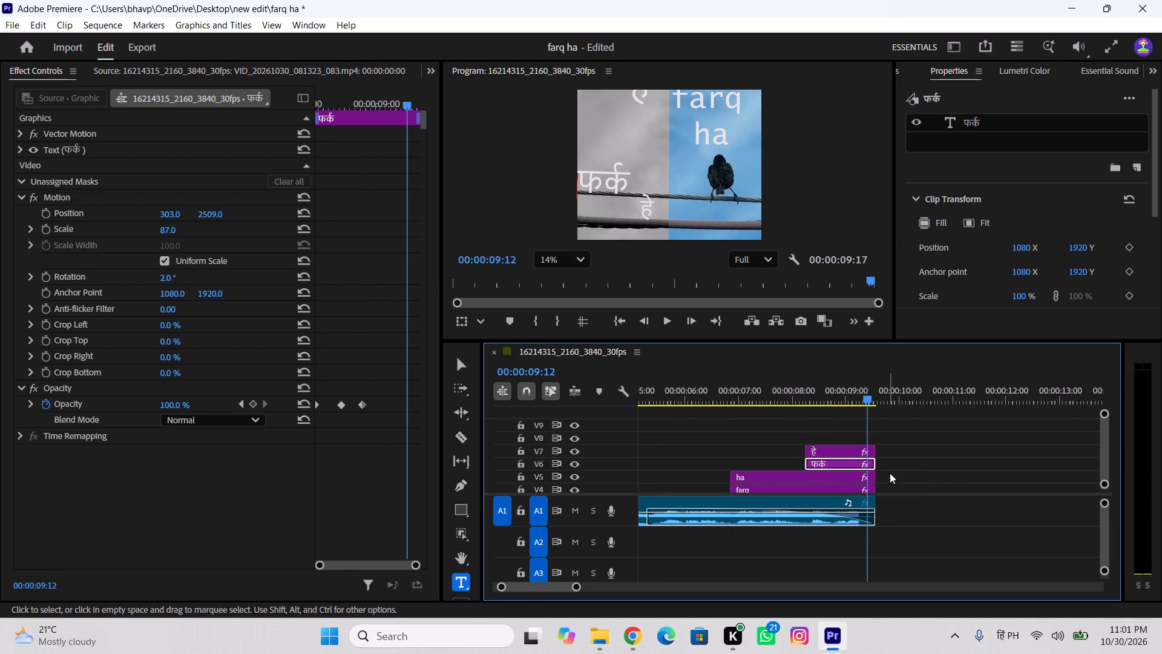
left_click_drag(837, 395, 776, 424)
key("space")
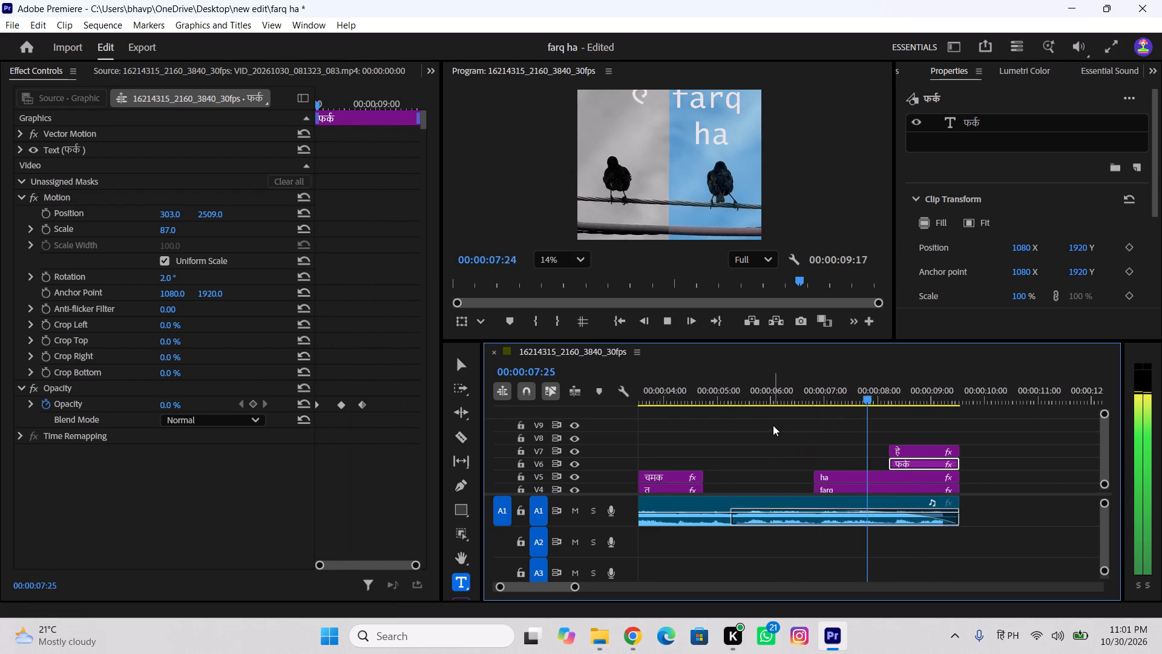
key("space")
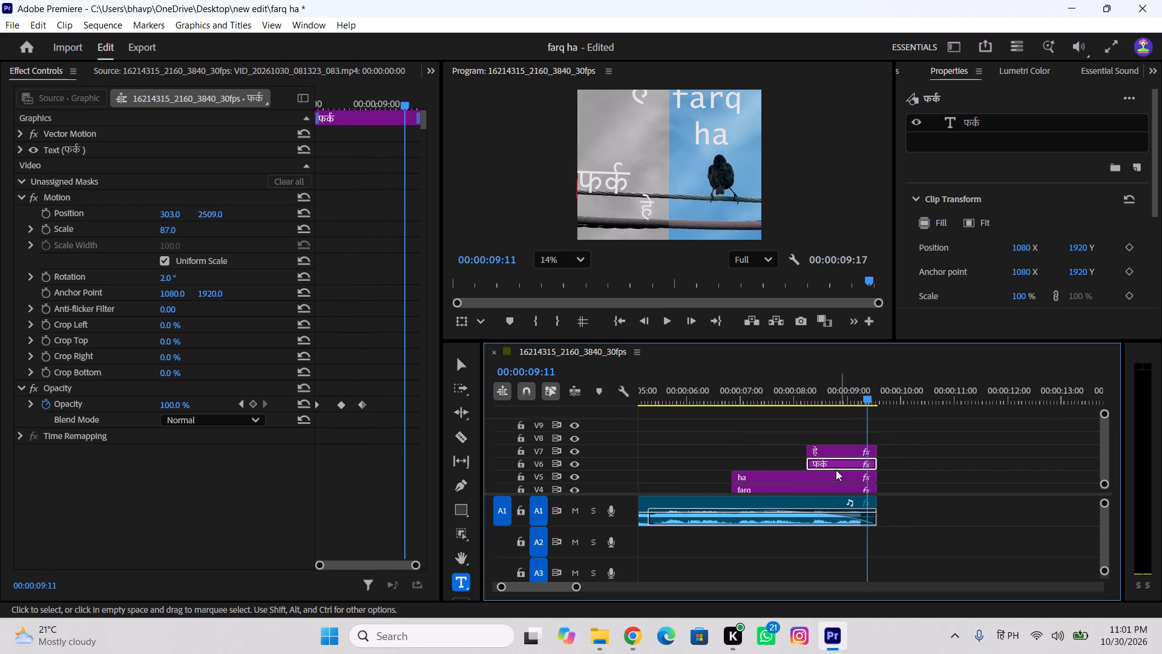
Play and scrub through the end of the sequence to examine the फर्क fade-in against the V7 हे title.
left_click(835, 454)
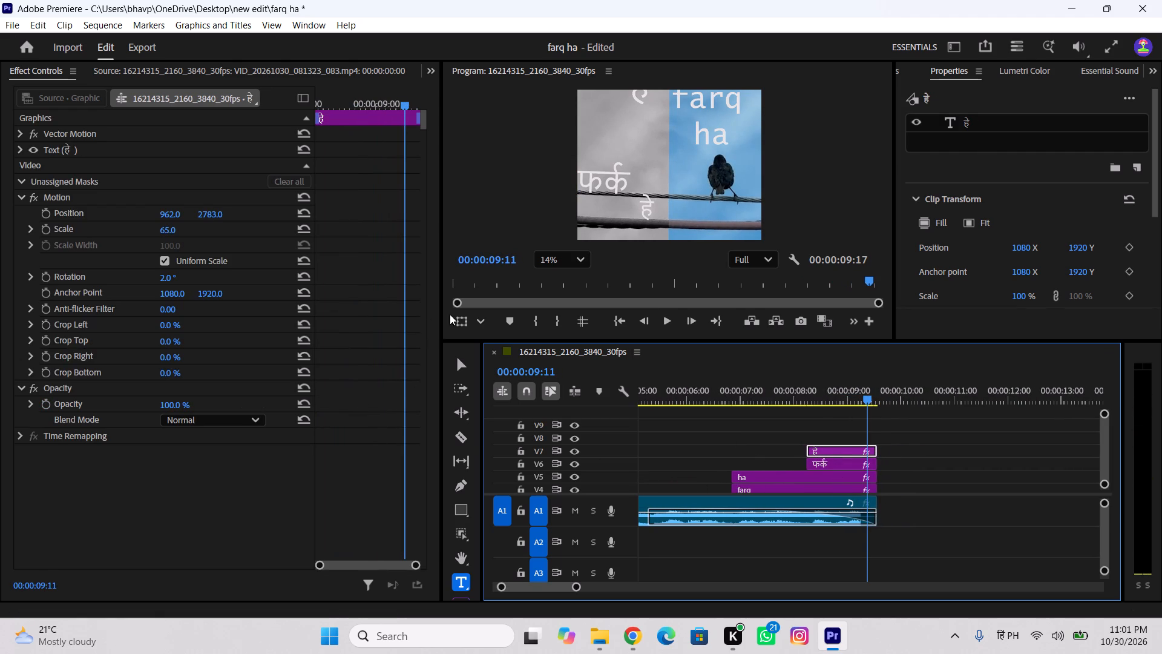
left_click_drag(848, 392, 822, 410)
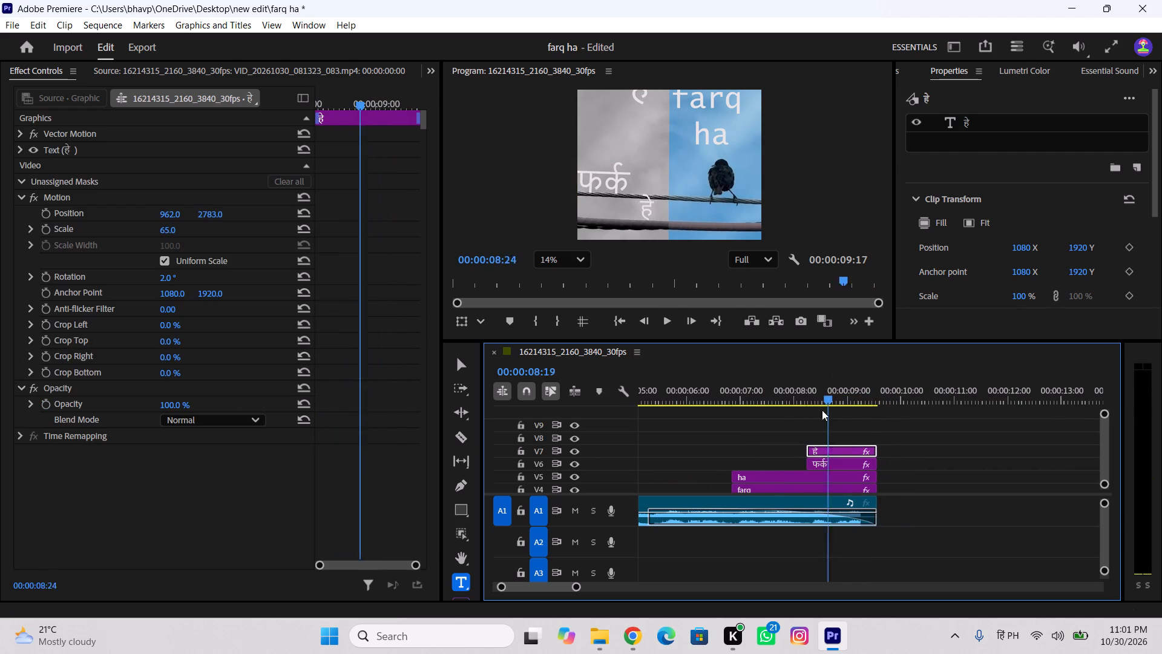
left_click_drag(822, 410, 793, 428)
key("space")
key("space")
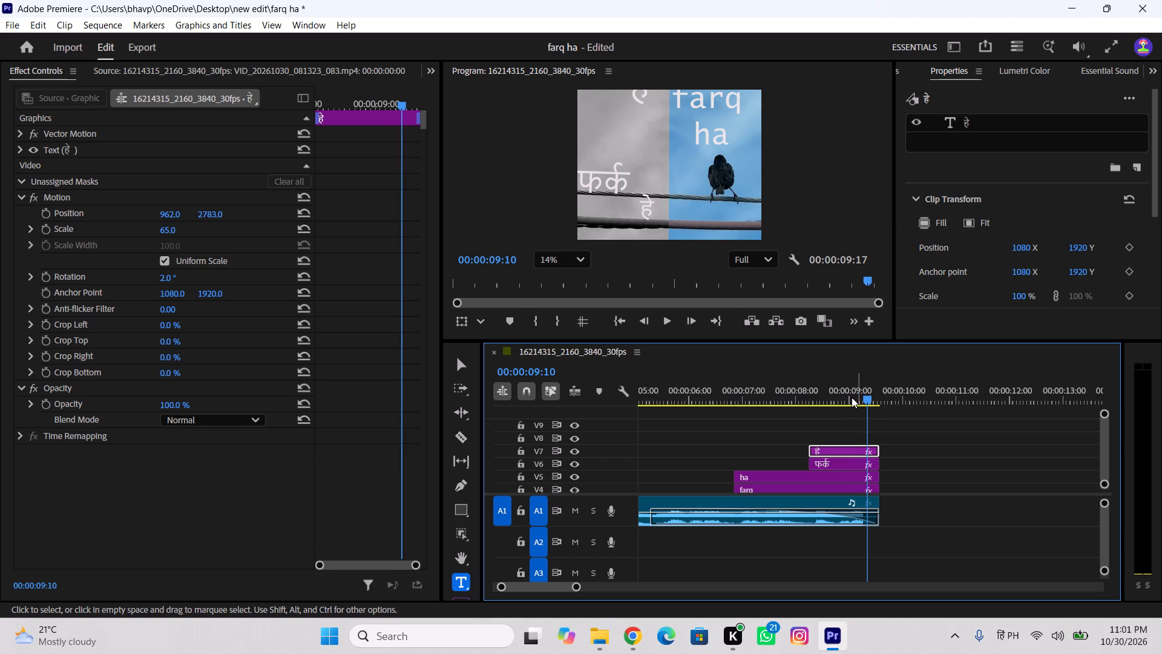
left_click_drag(852, 397, 836, 417)
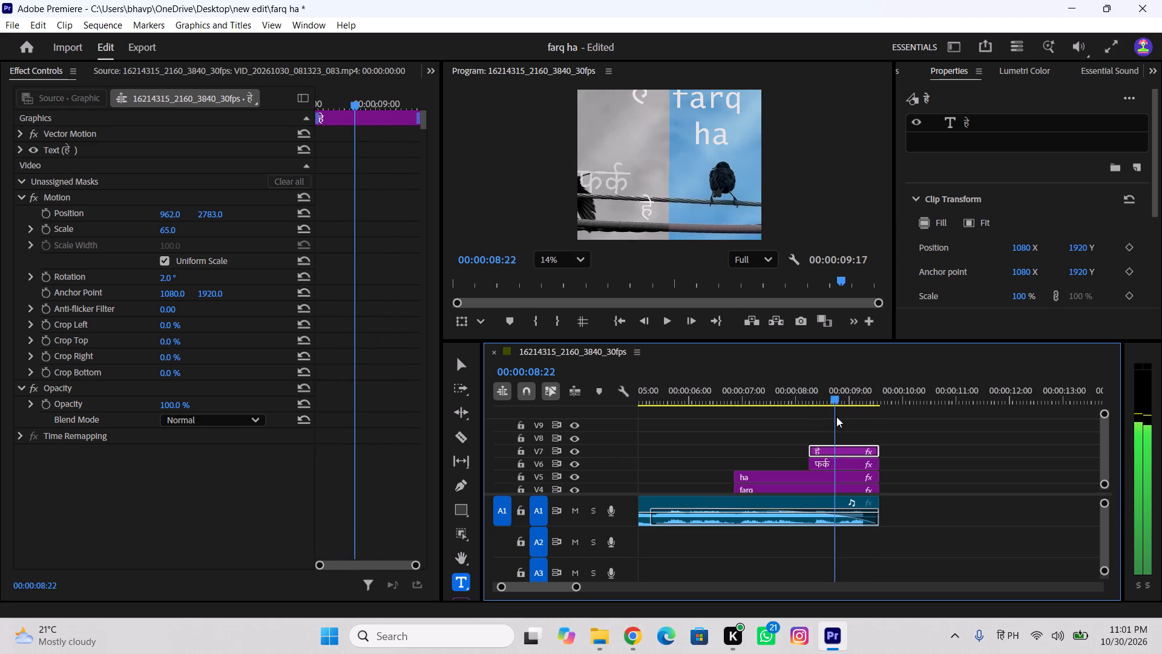
left_click_drag(836, 417, 839, 417)
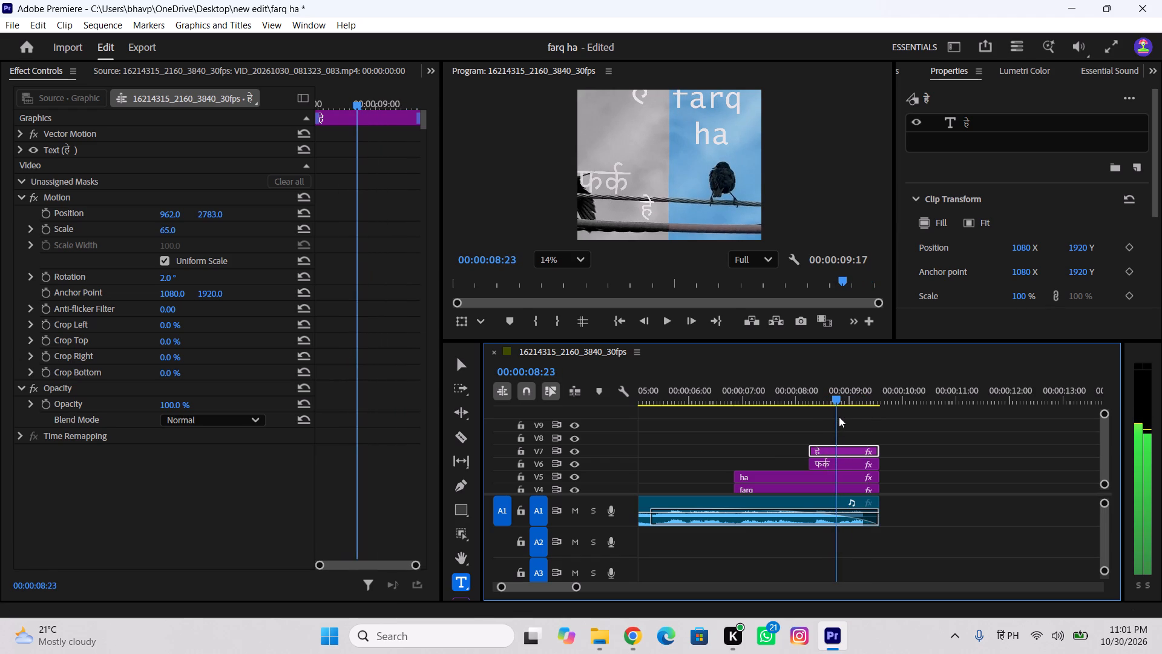
left_click_drag(839, 417, 843, 421)
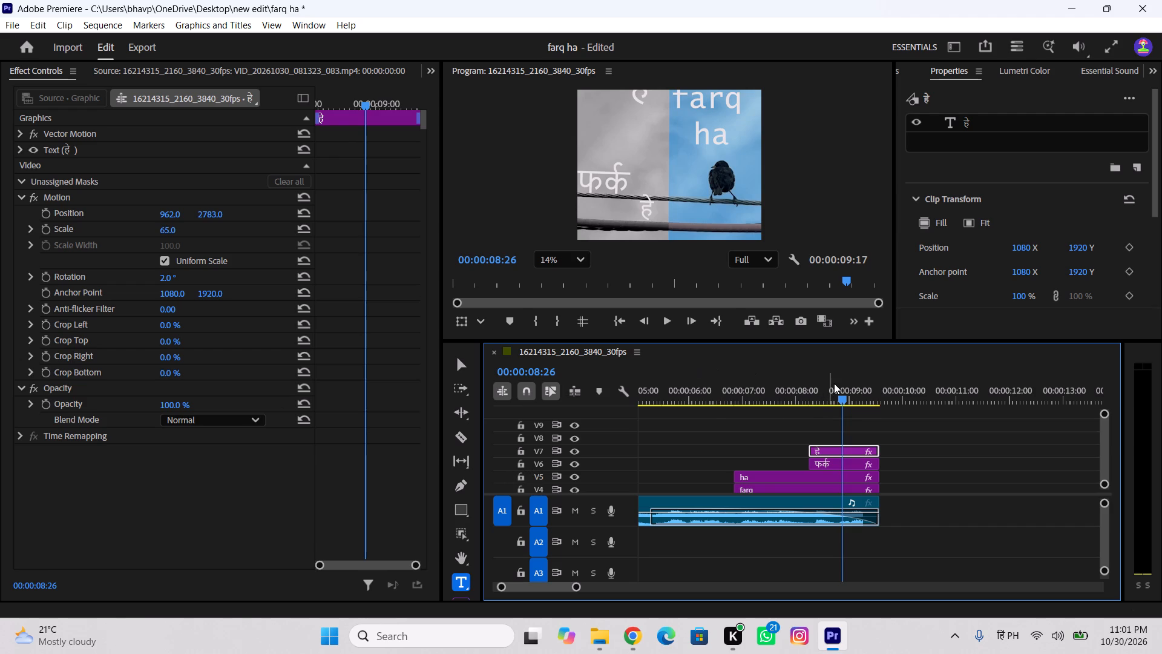
Copy the Opacity effect with its fade-in keyframes from the V6 फर्क title to the V7 हे title.
left_click(843, 462)
left_click_drag(391, 392, 304, 426)
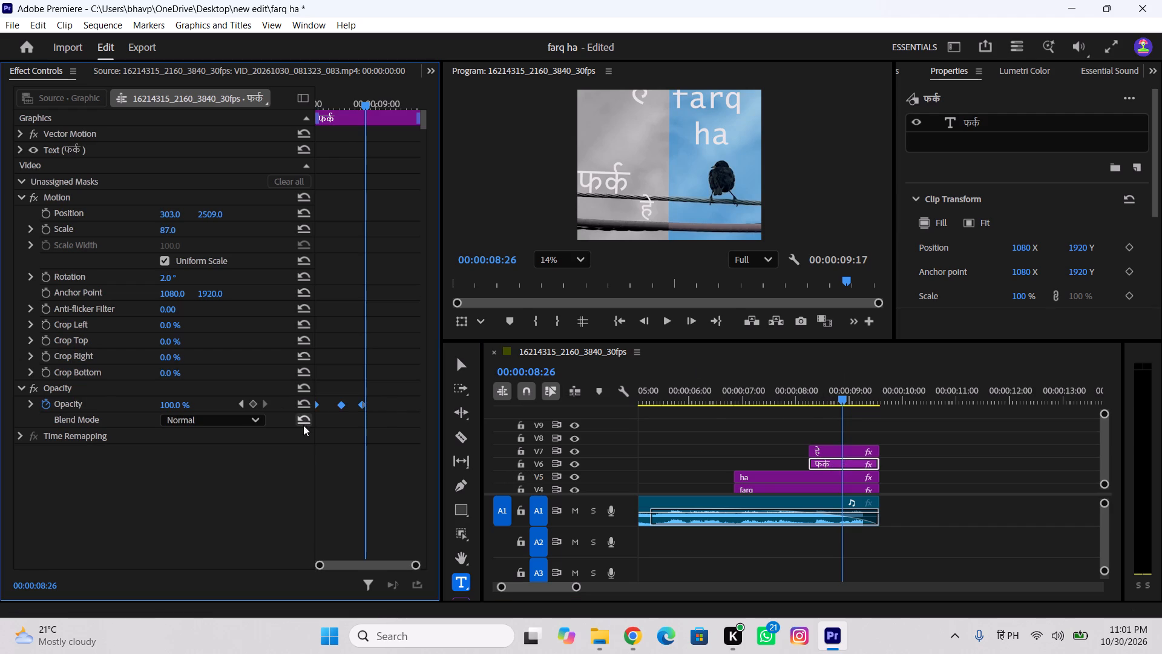
left_click(100, 390)
key("ctrl+c")
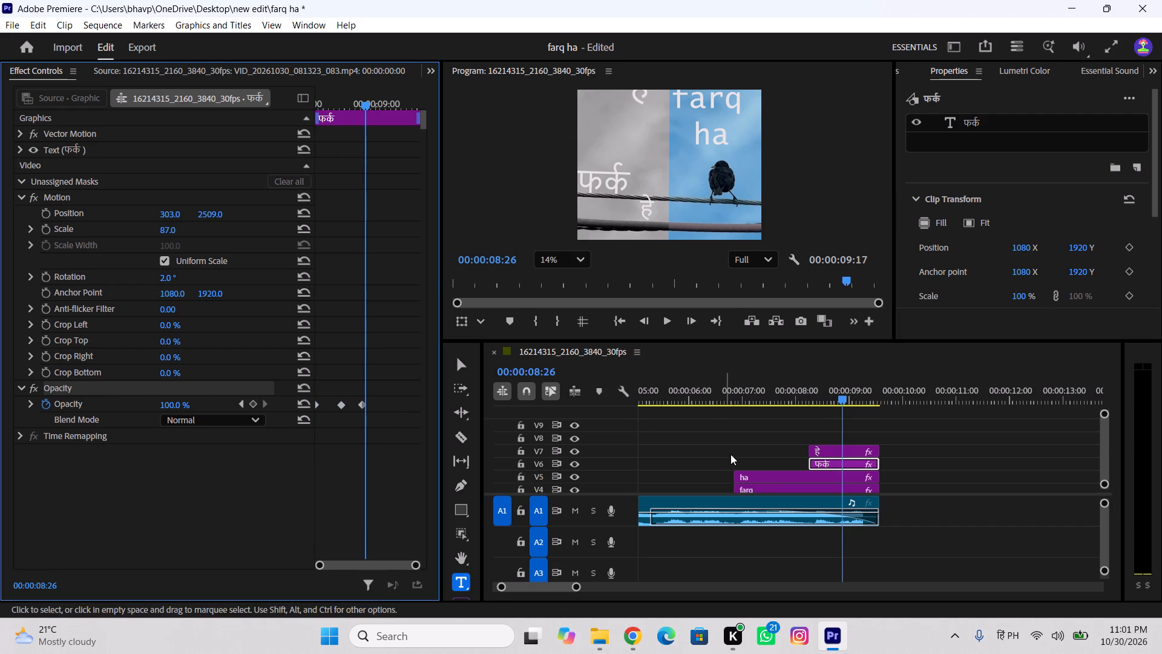
left_click(823, 449)
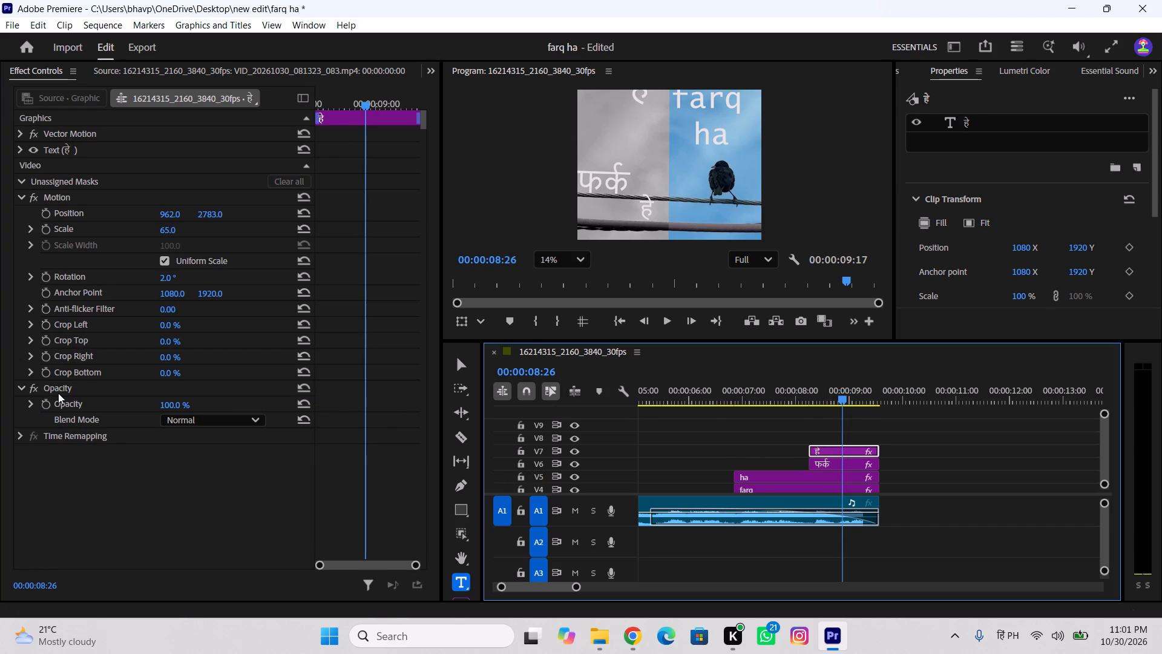
left_click(58, 393)
key("ctrl+v")
Play back the end of the sequence to check the fade-in of both Hindi titles.
left_click_drag(827, 389, 808, 396)
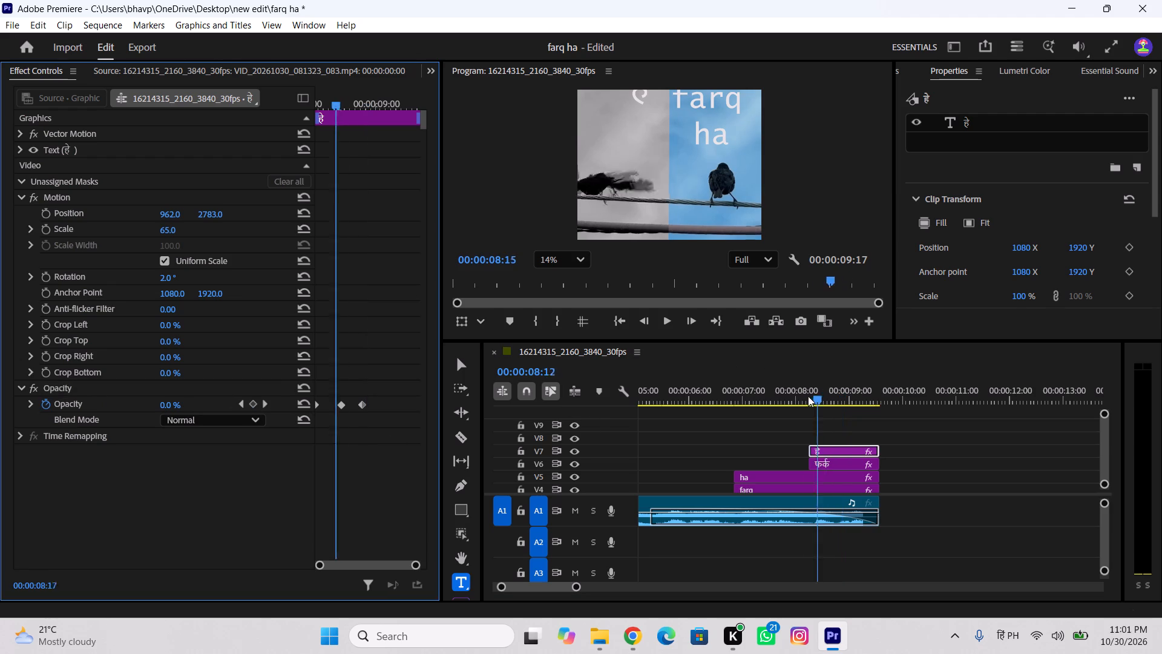
left_click_drag(808, 396, 796, 403)
key("space")
key("space")
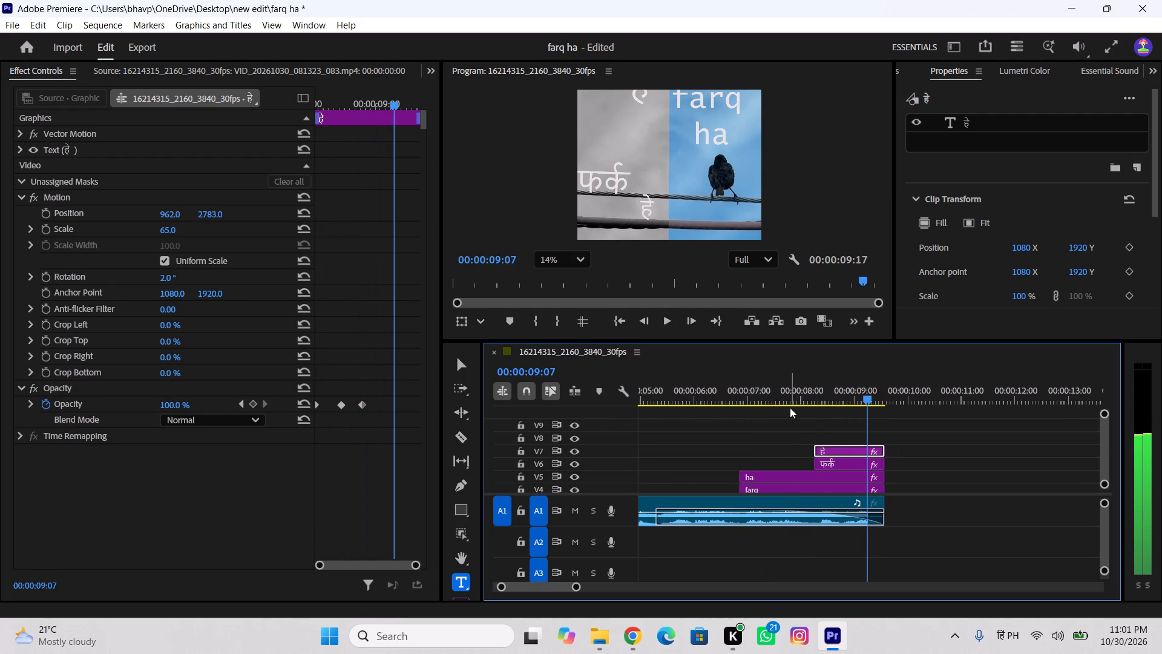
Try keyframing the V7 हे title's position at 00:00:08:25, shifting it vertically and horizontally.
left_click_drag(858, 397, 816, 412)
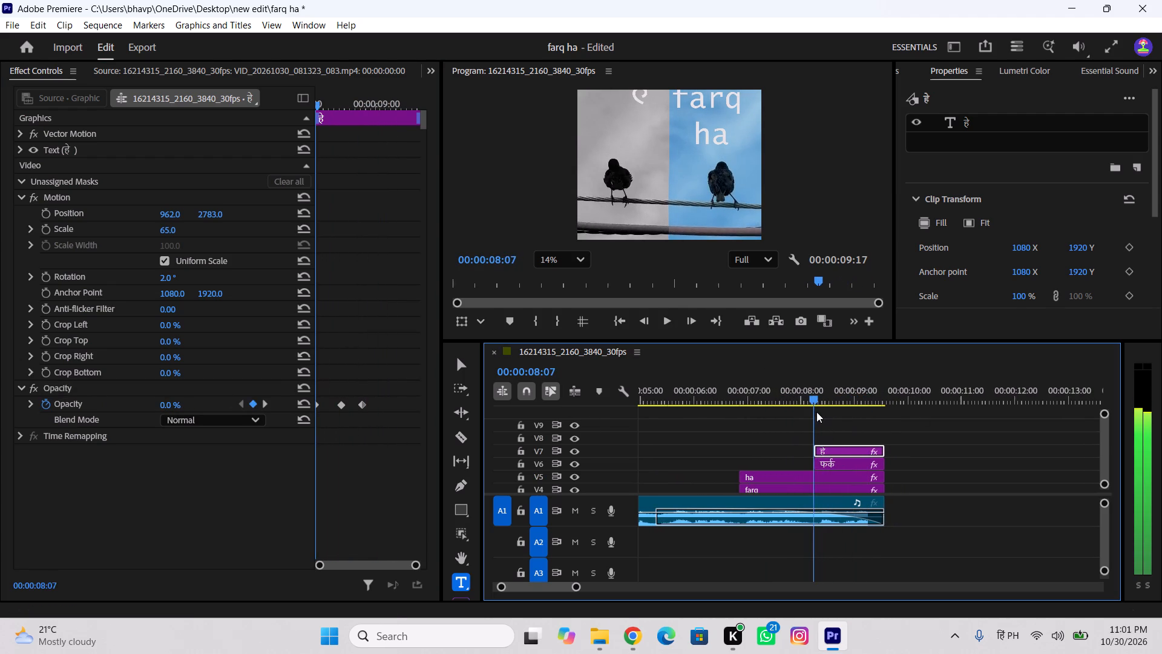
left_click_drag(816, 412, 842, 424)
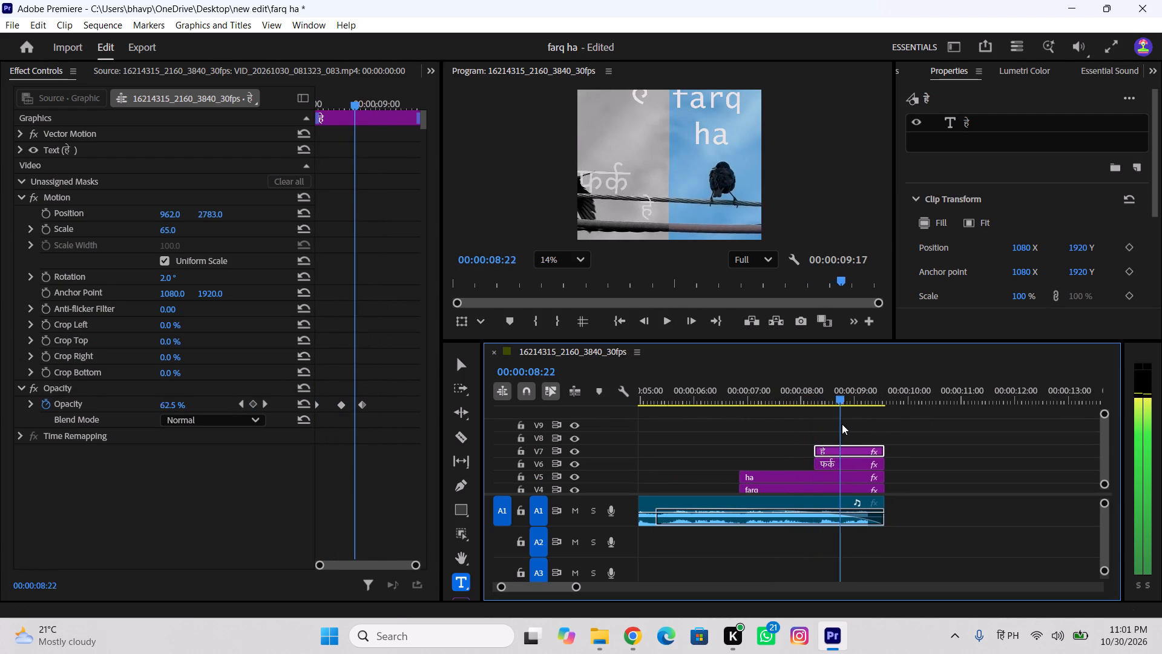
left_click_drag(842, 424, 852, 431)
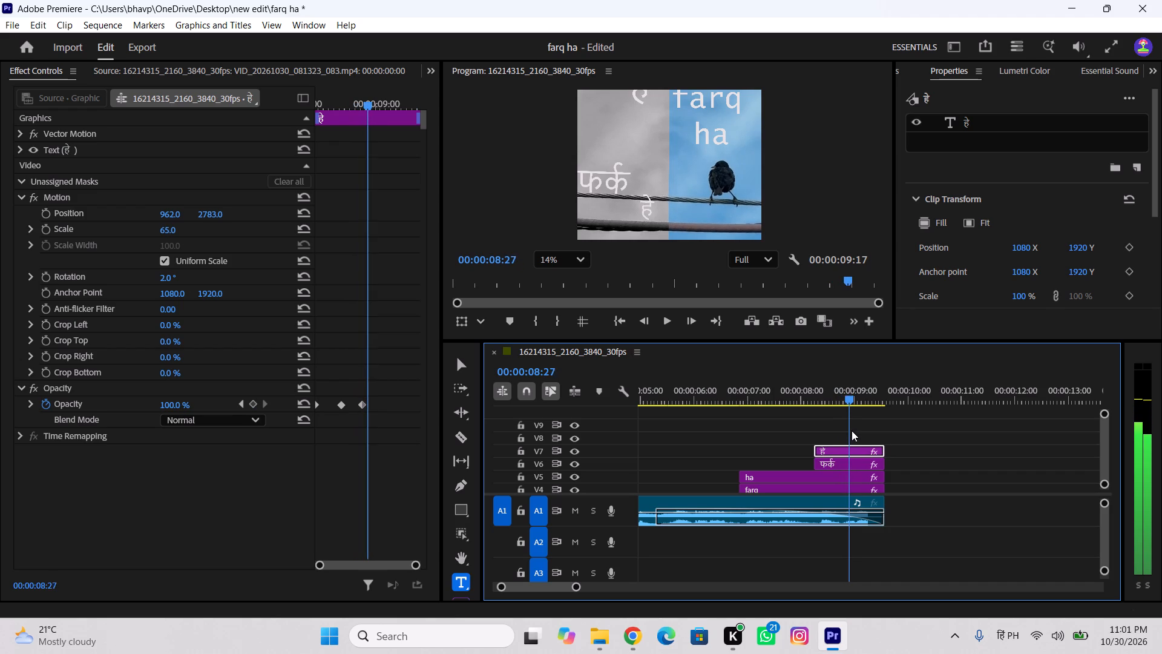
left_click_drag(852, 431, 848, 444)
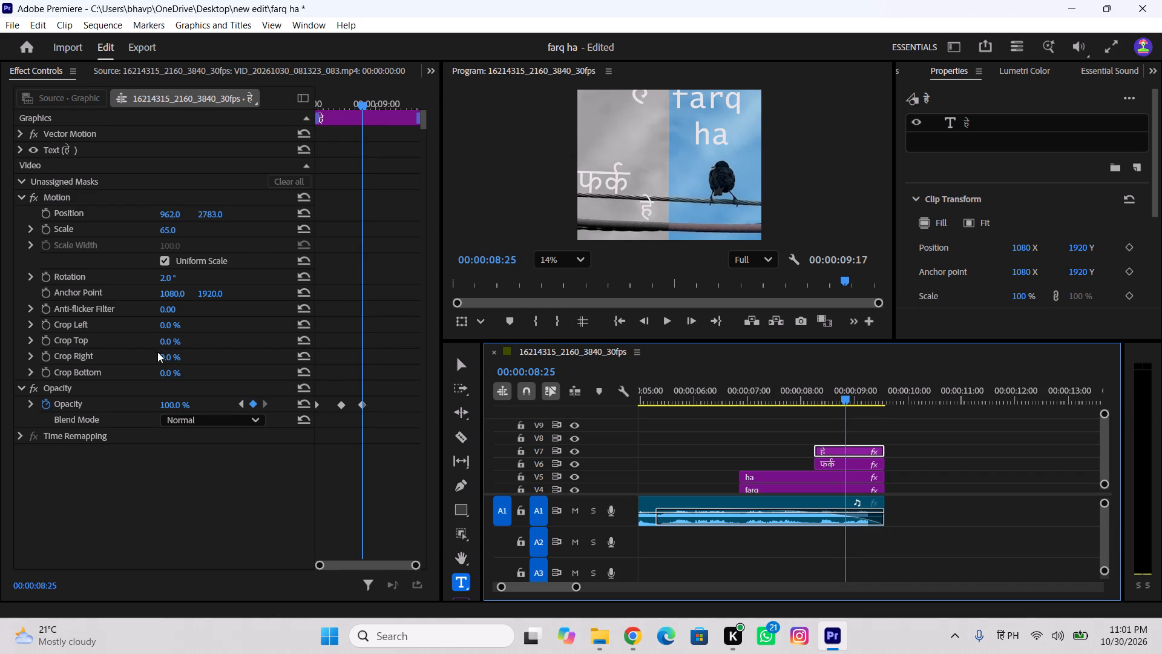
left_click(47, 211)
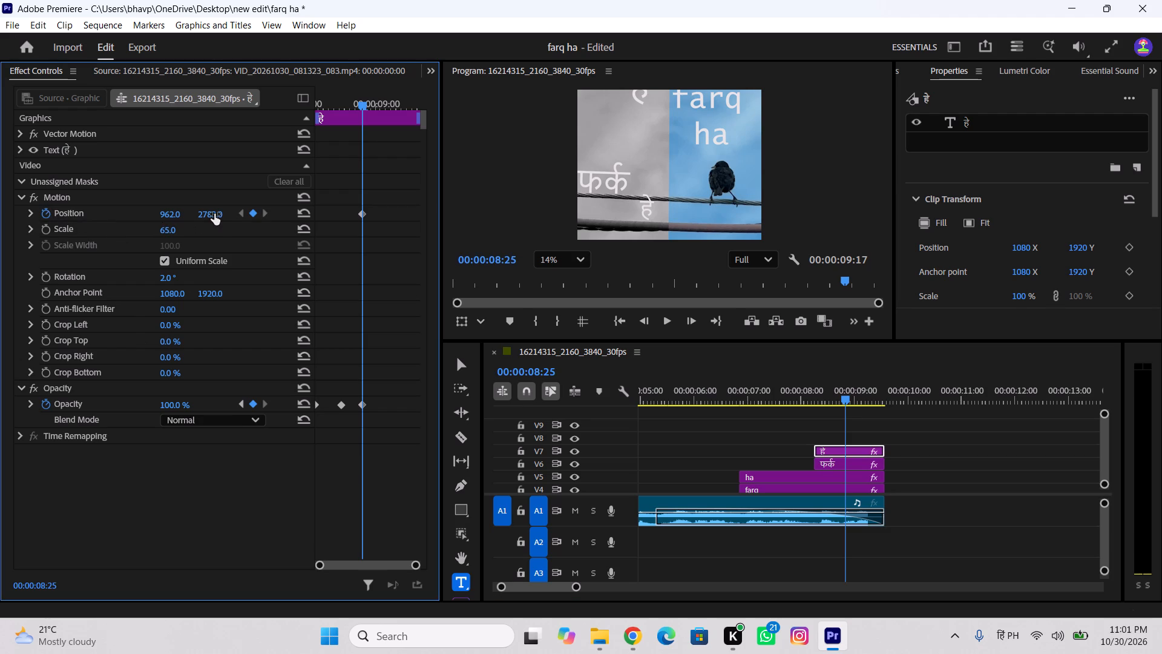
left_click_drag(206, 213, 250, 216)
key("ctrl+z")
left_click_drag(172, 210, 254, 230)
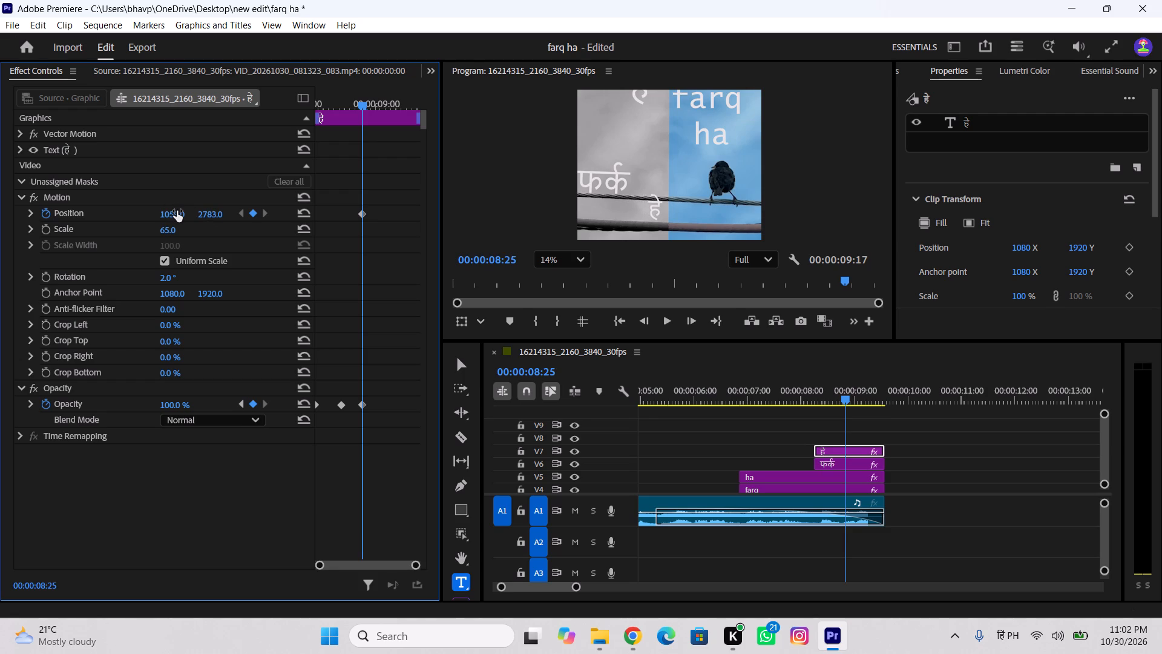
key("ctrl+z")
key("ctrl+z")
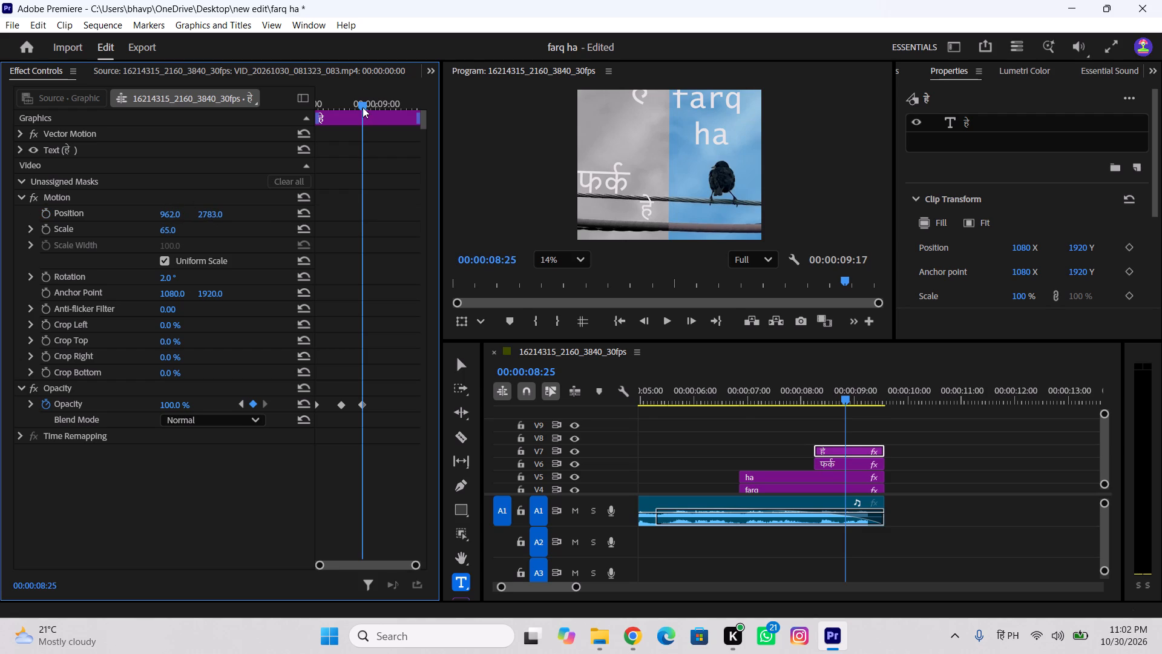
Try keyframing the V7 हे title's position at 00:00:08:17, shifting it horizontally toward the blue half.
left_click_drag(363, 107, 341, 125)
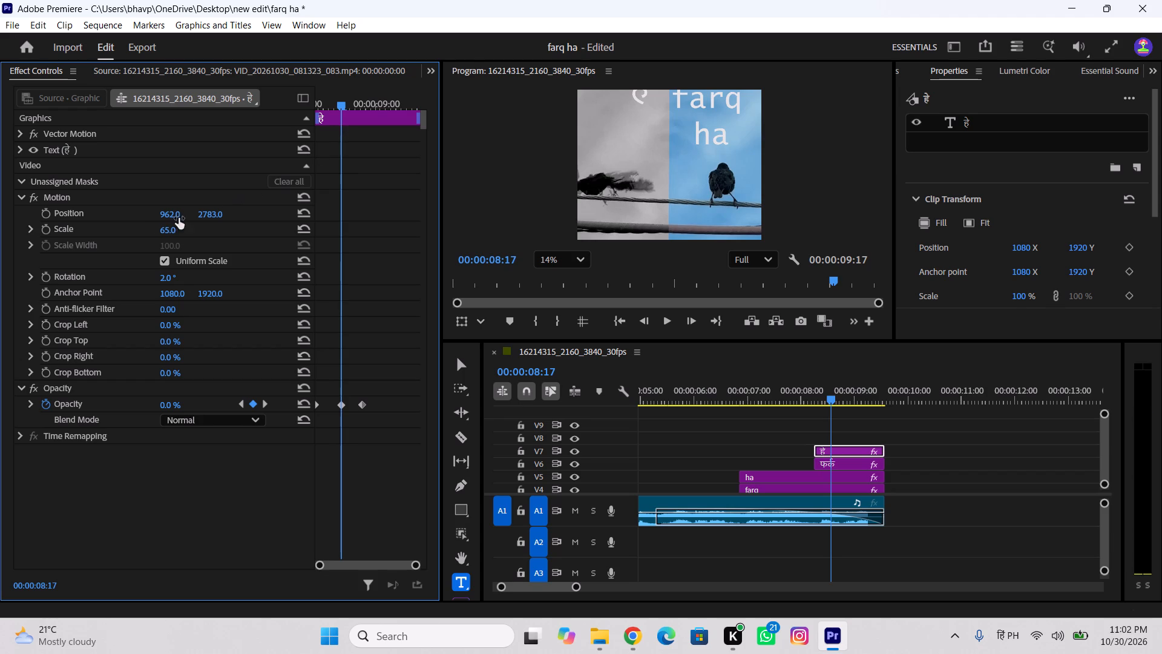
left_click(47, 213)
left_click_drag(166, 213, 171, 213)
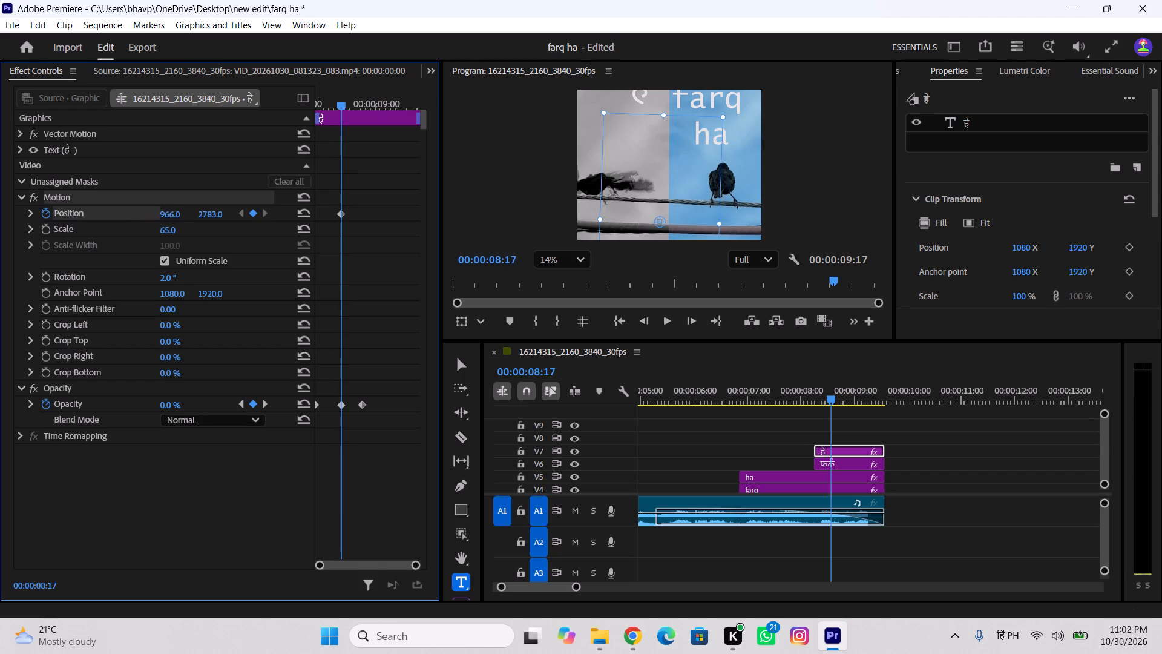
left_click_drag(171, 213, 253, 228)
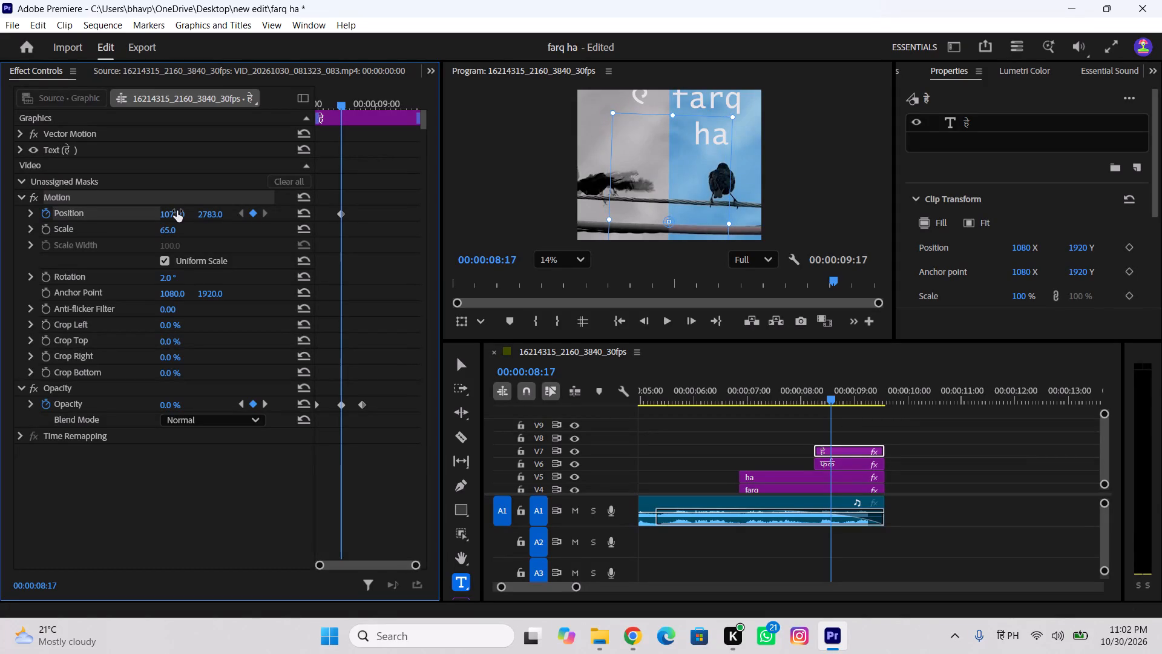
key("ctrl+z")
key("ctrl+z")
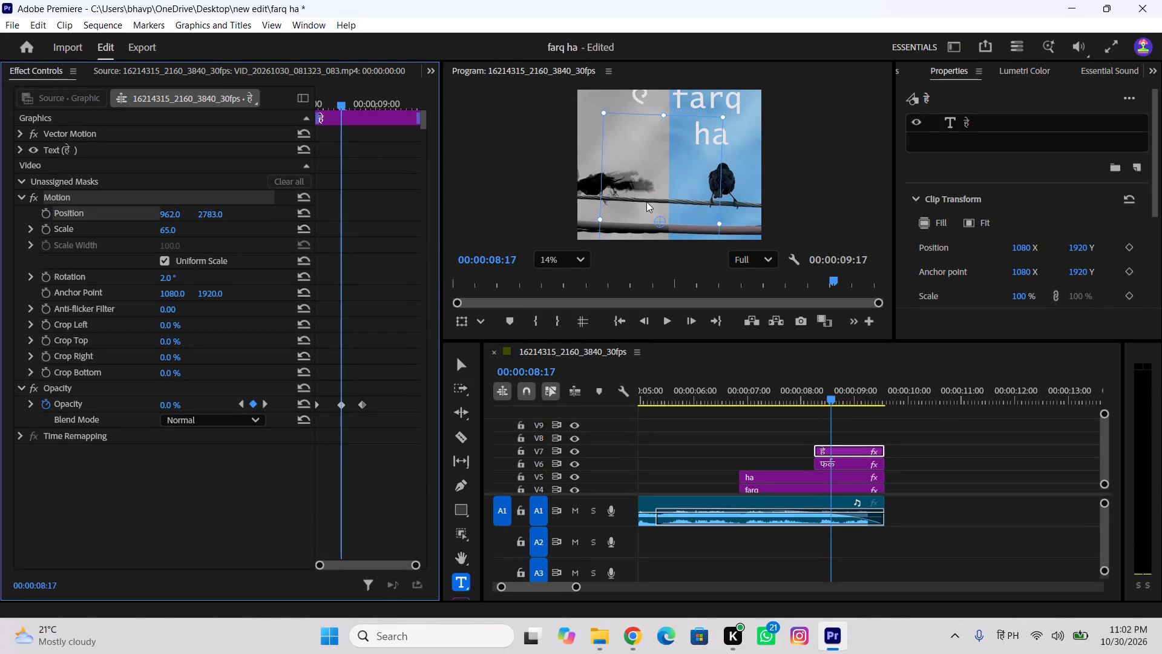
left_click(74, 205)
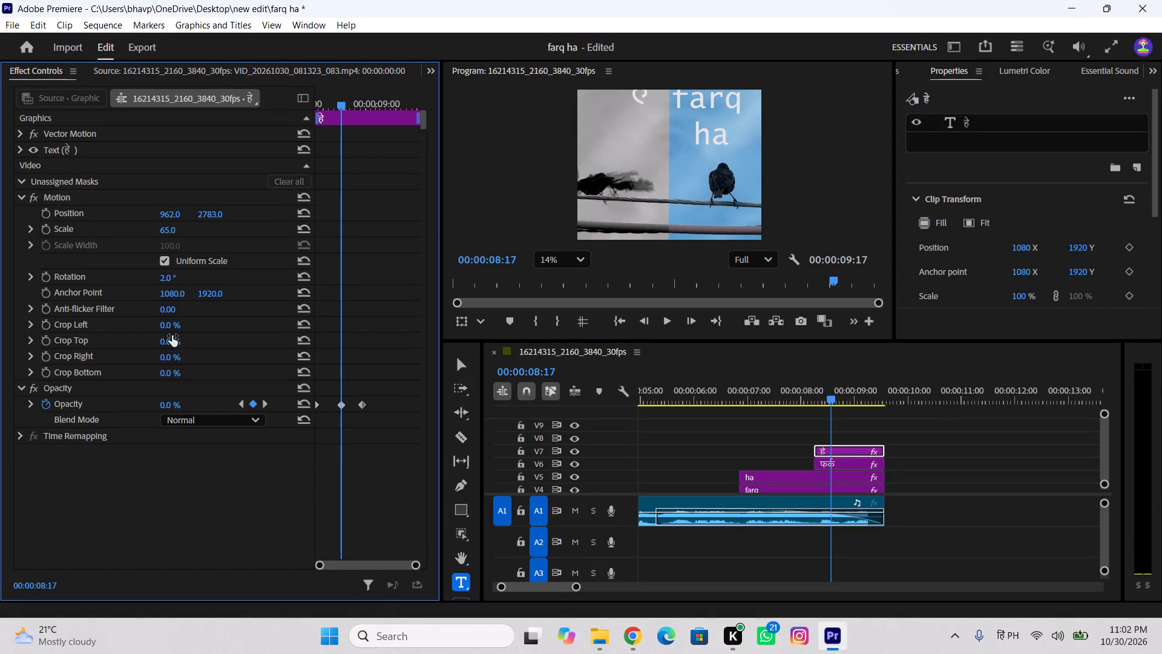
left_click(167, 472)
Play back the end of the sequence again to check how the Hindi titles appear as the bird leaves.
left_click_drag(833, 383, 801, 403)
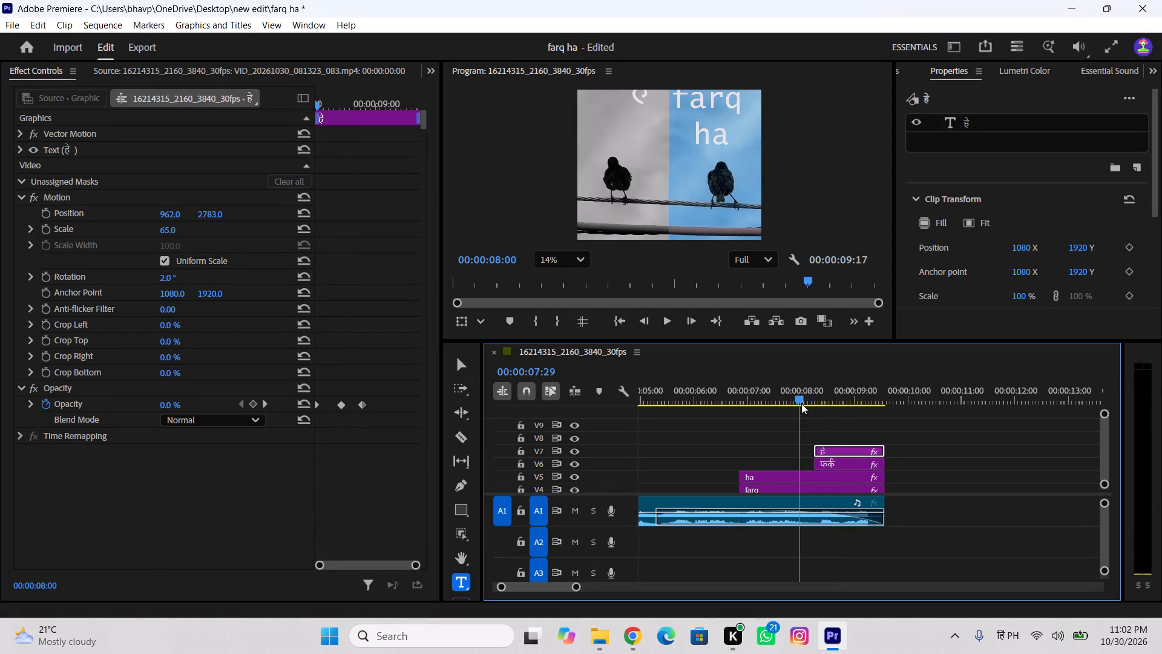
left_click_drag(801, 403, 794, 425)
key("space")
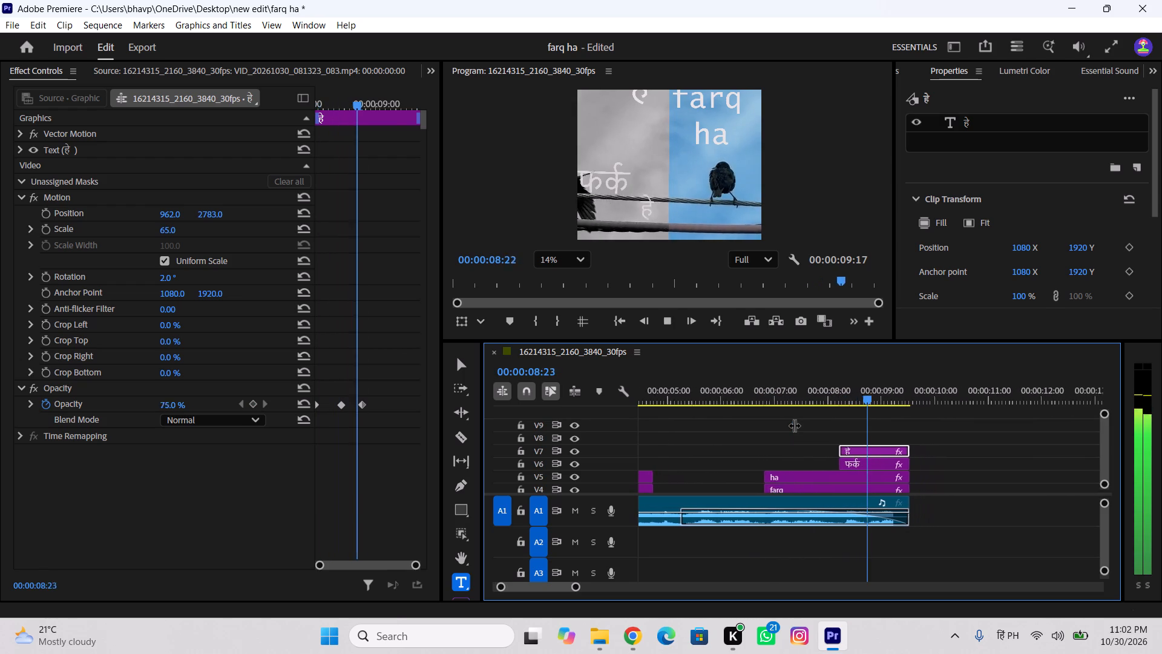
key("space")
Turn off the Opacity effect on the V7 हे title.
left_click_drag(862, 400, 849, 412)
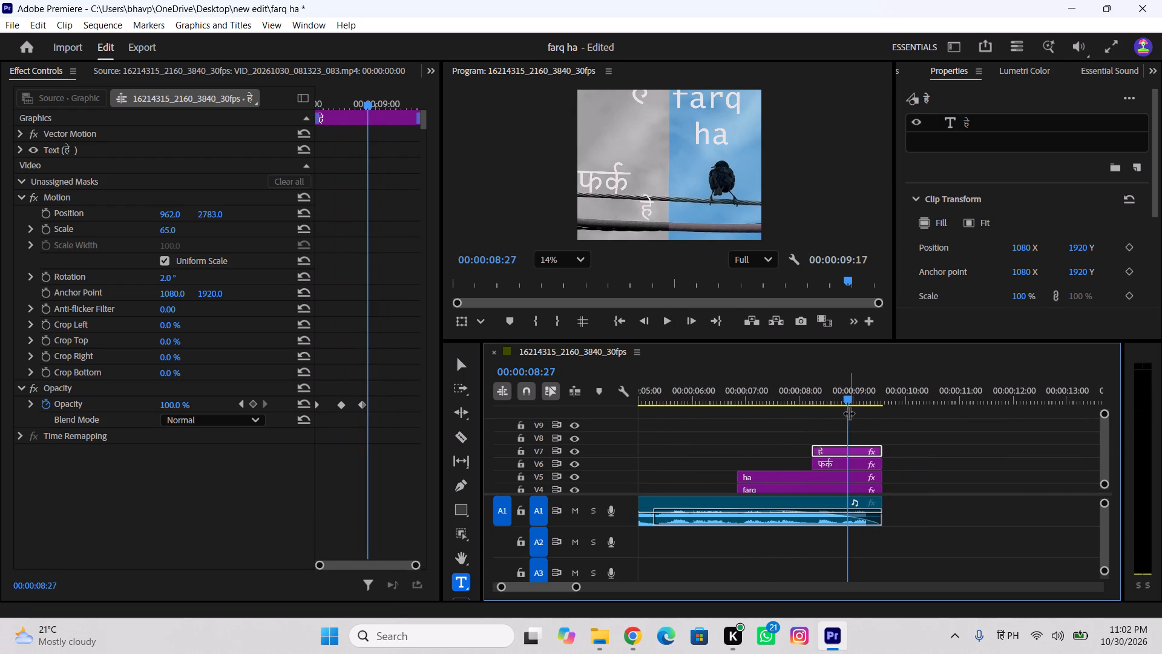
left_click(36, 393)
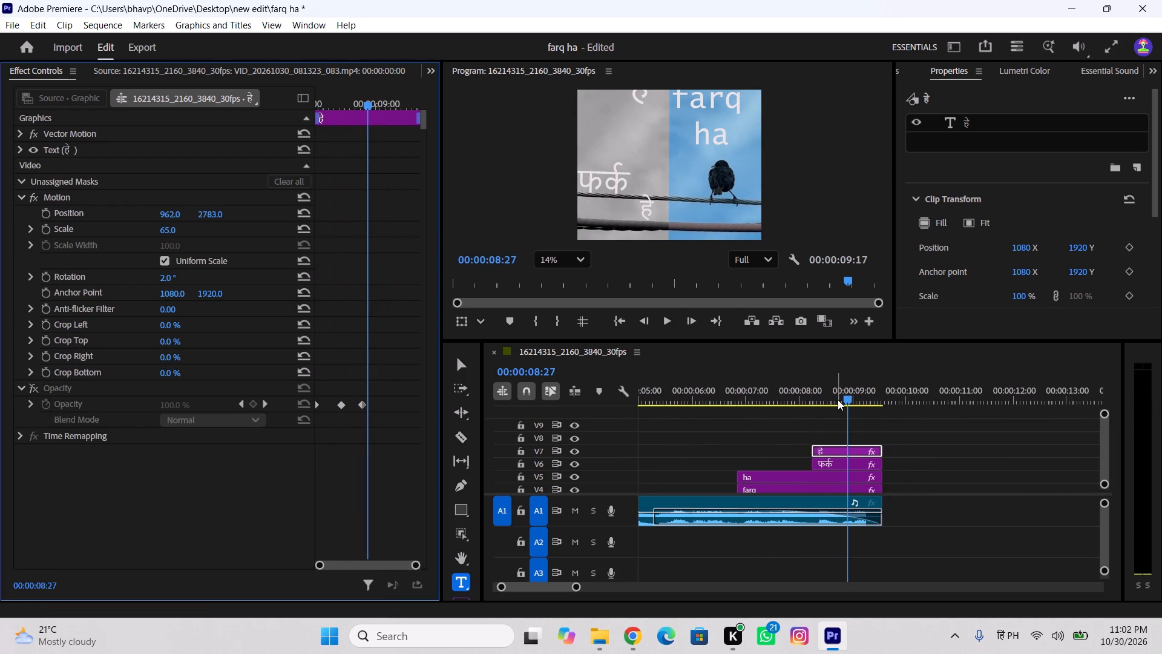
Start position keyframing on the V7 हे title at 00:00:08:17, with its position shifted to about 1119, 2783.
left_click_drag(838, 400, 835, 424)
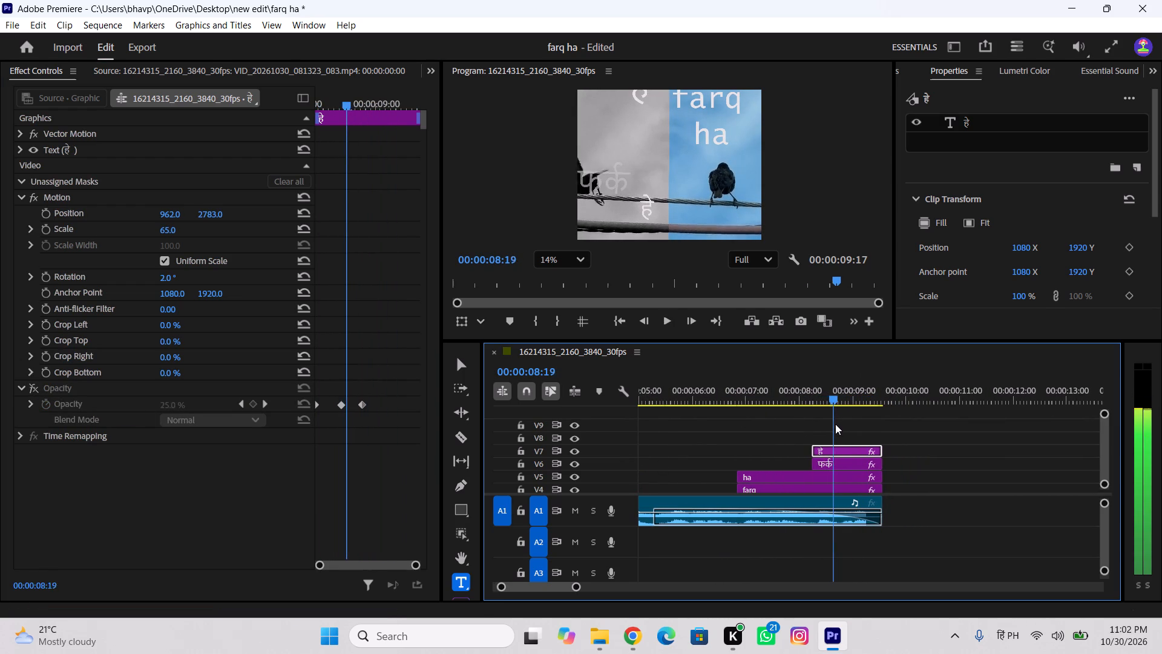
left_click_drag(835, 424, 842, 442)
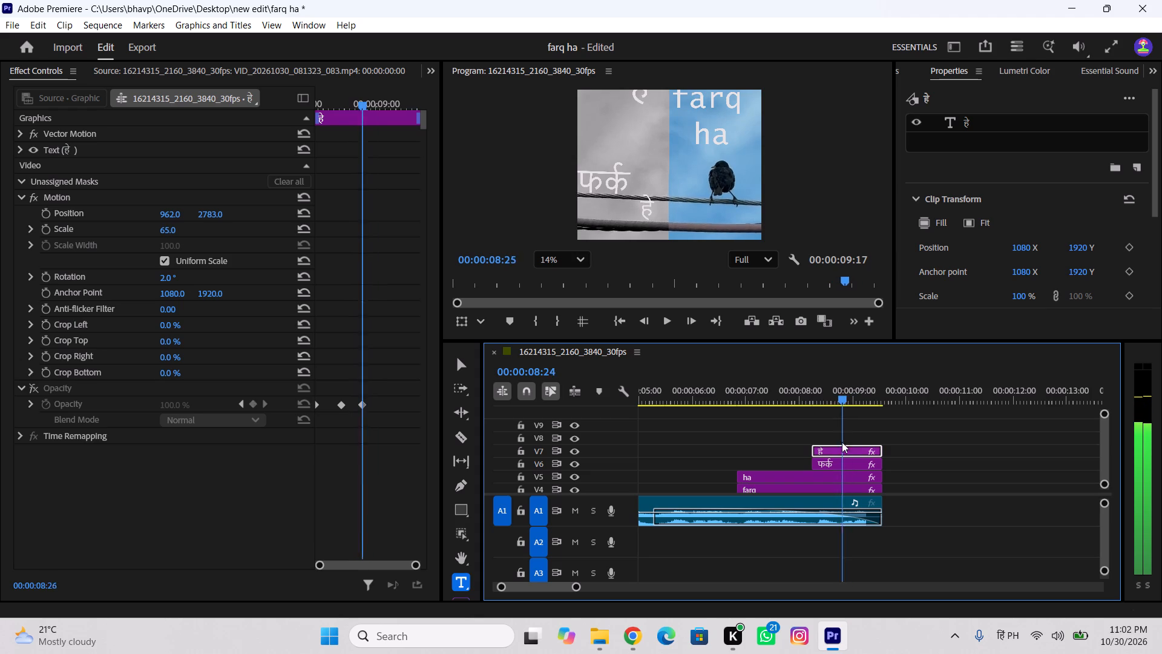
left_click_drag(842, 442, 832, 460)
left_click(44, 217)
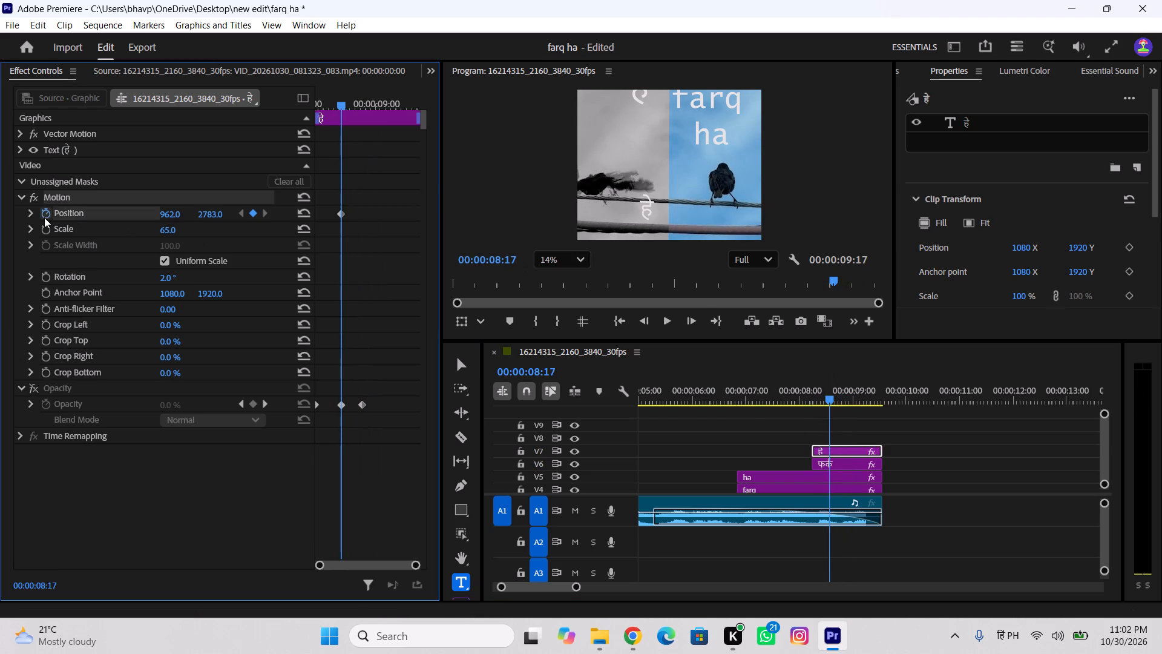
left_click_drag(169, 216, 327, 248)
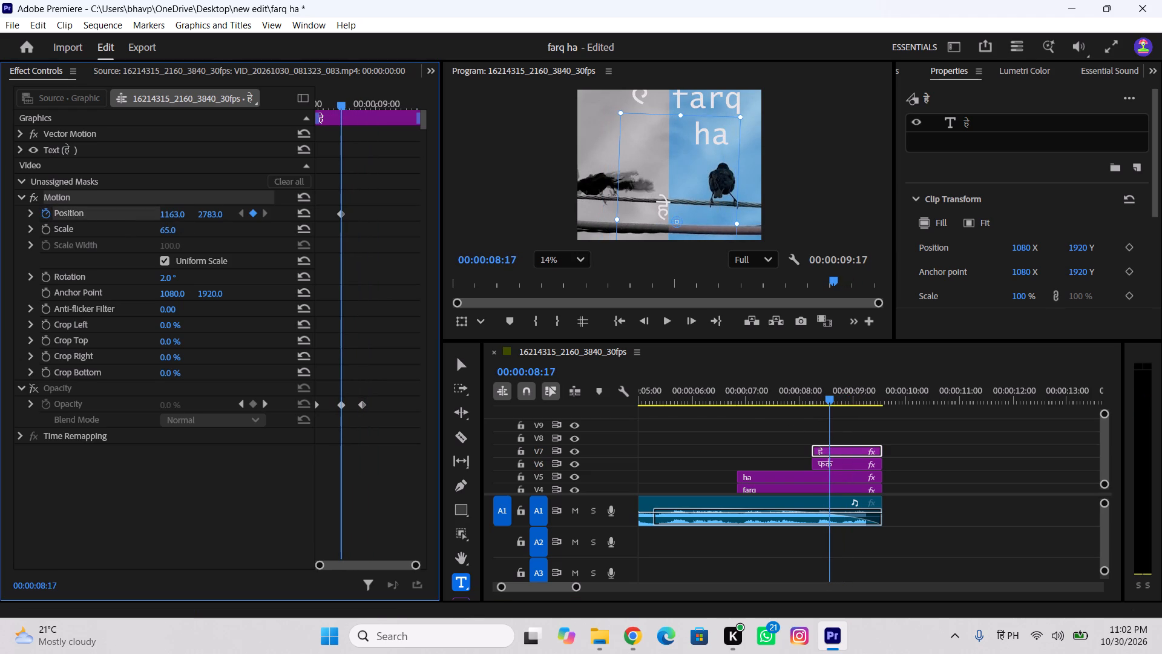
left_click_drag(327, 248, 296, 268)
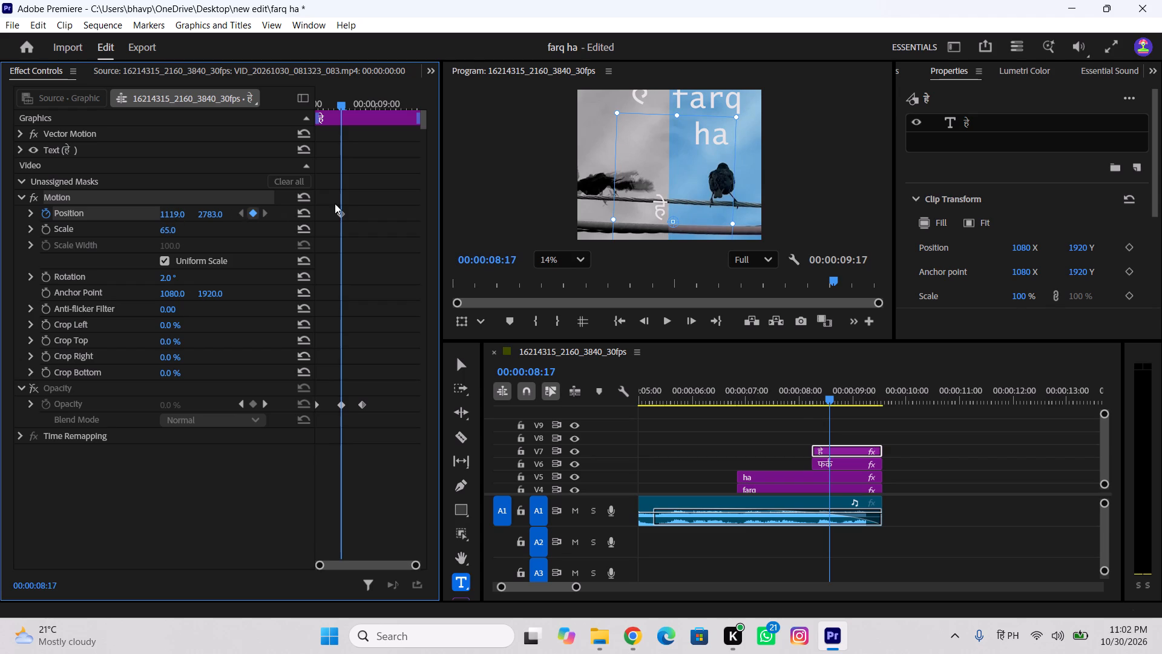
Add a second position keyframe to the V7 हे title at 00:00:08:25, moving it to about 918, 2783.
left_click_drag(340, 107, 361, 128)
left_click_drag(183, 213, 153, 224)
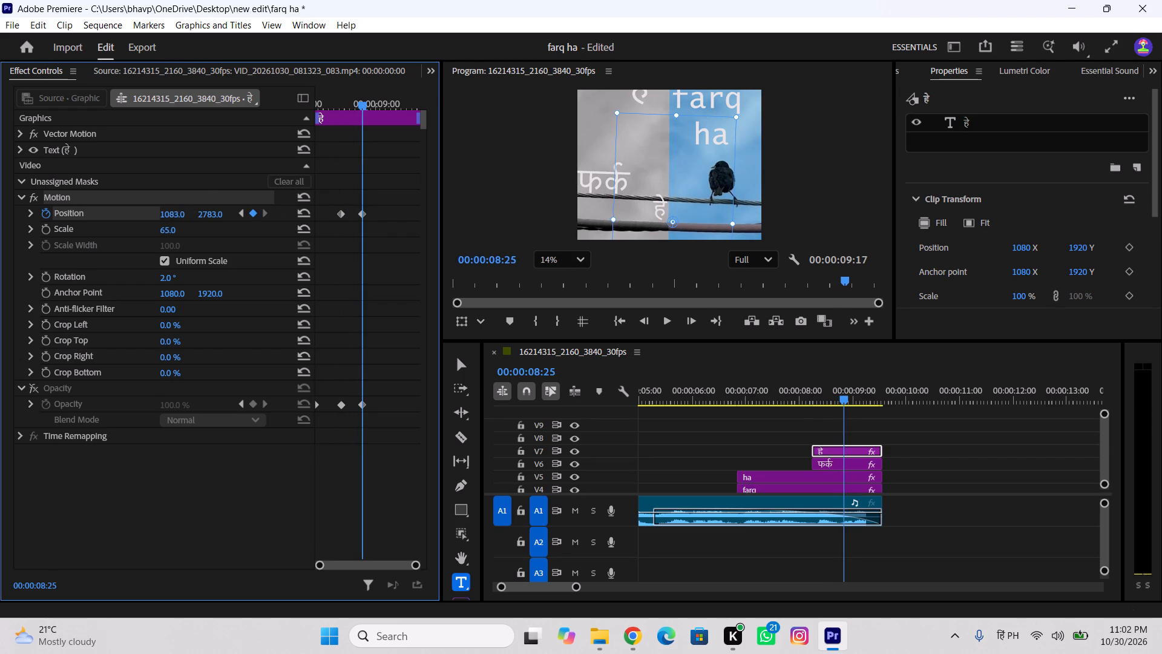
left_click_drag(153, 224, 31, 256)
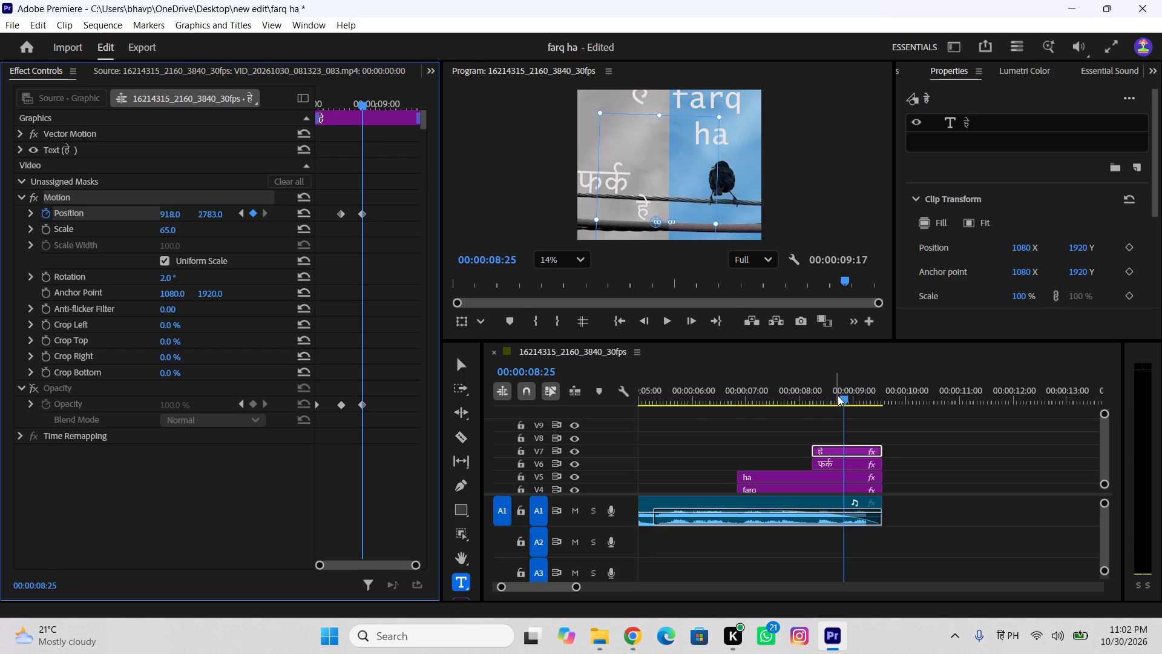
Turn the Opacity effect on the V7 हे title back on.
left_click_drag(844, 394, 778, 411)
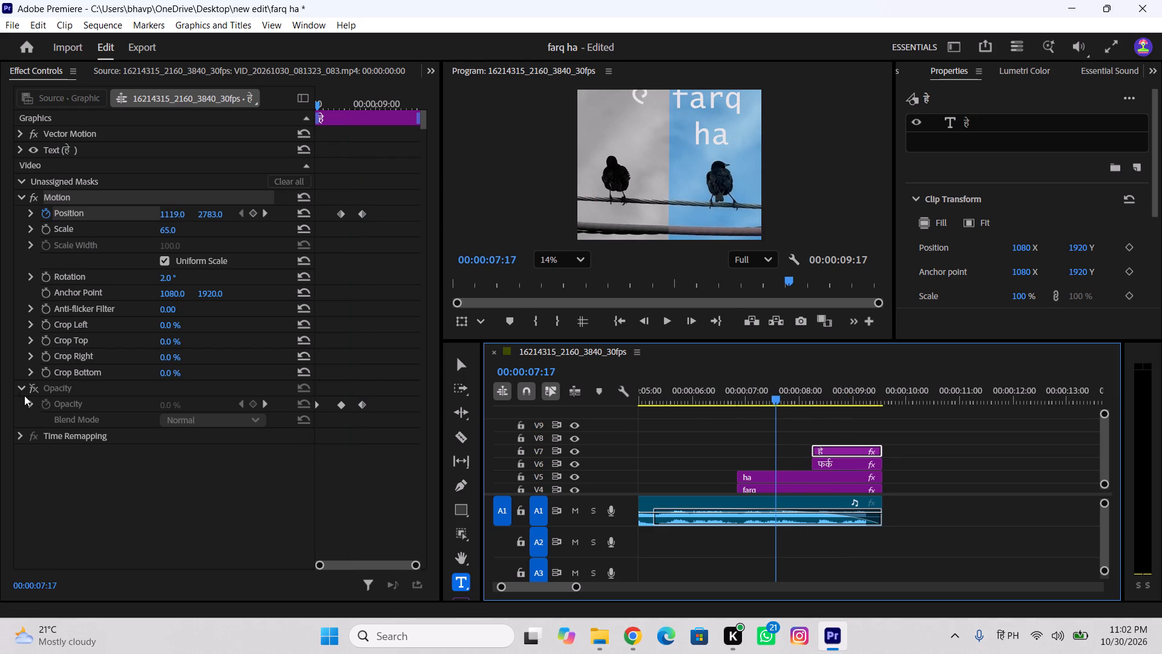
left_click(36, 387)
Play back the end of the sequence to check how the हे title moves and fades in.
left_click_drag(691, 398, 672, 413)
key("space")
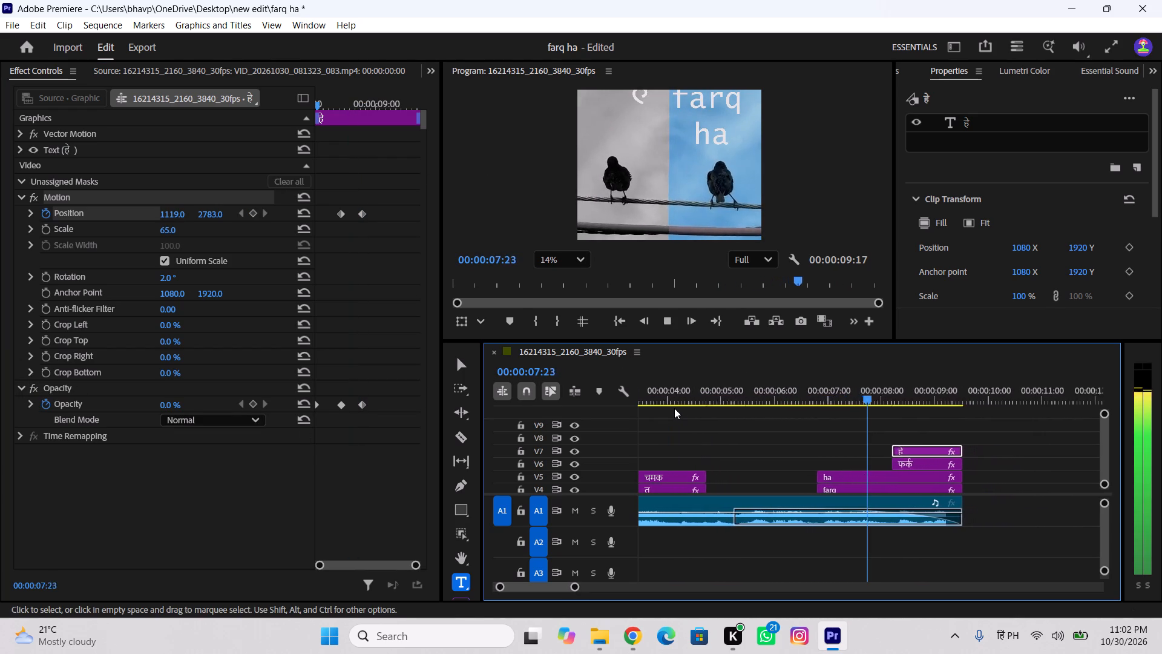
key("space")
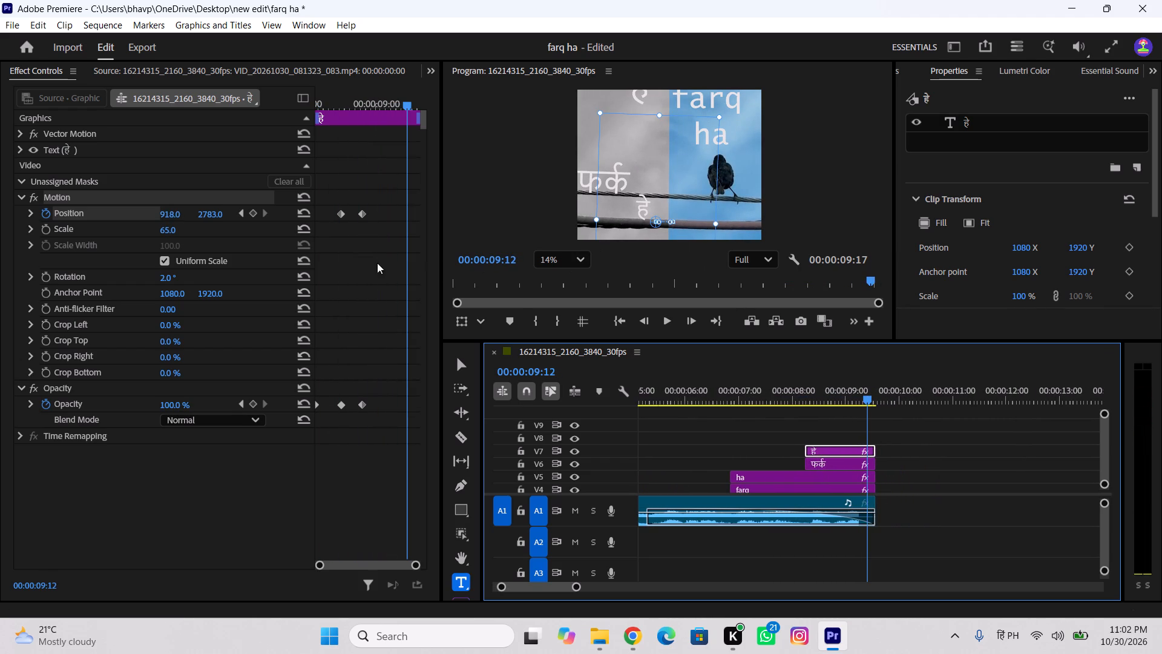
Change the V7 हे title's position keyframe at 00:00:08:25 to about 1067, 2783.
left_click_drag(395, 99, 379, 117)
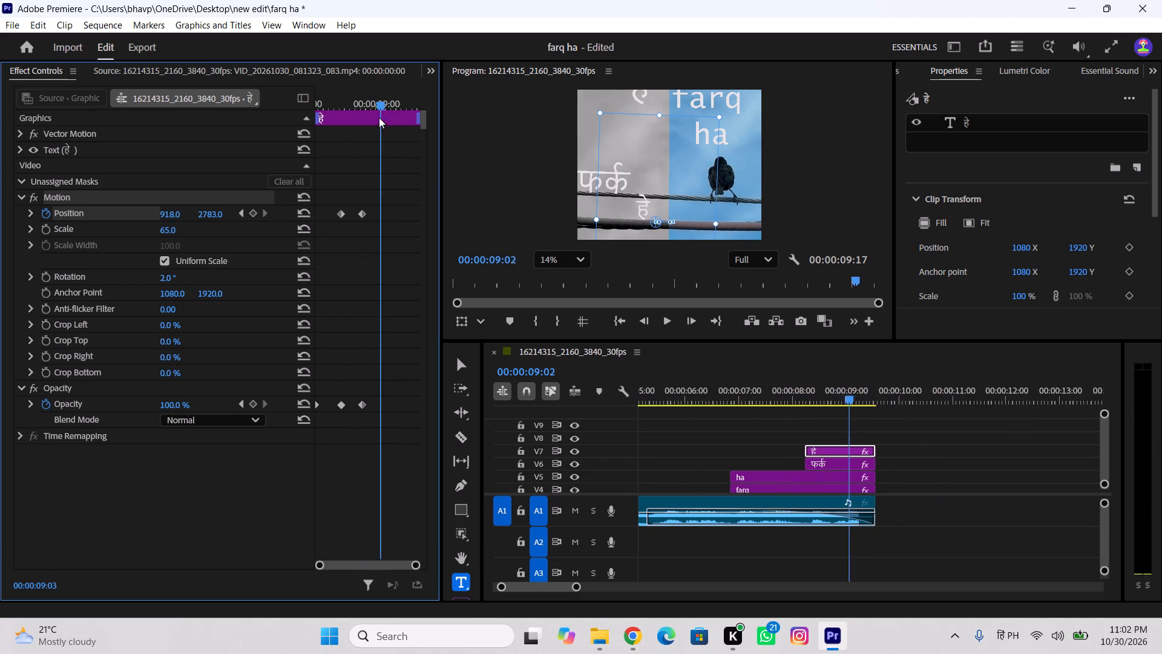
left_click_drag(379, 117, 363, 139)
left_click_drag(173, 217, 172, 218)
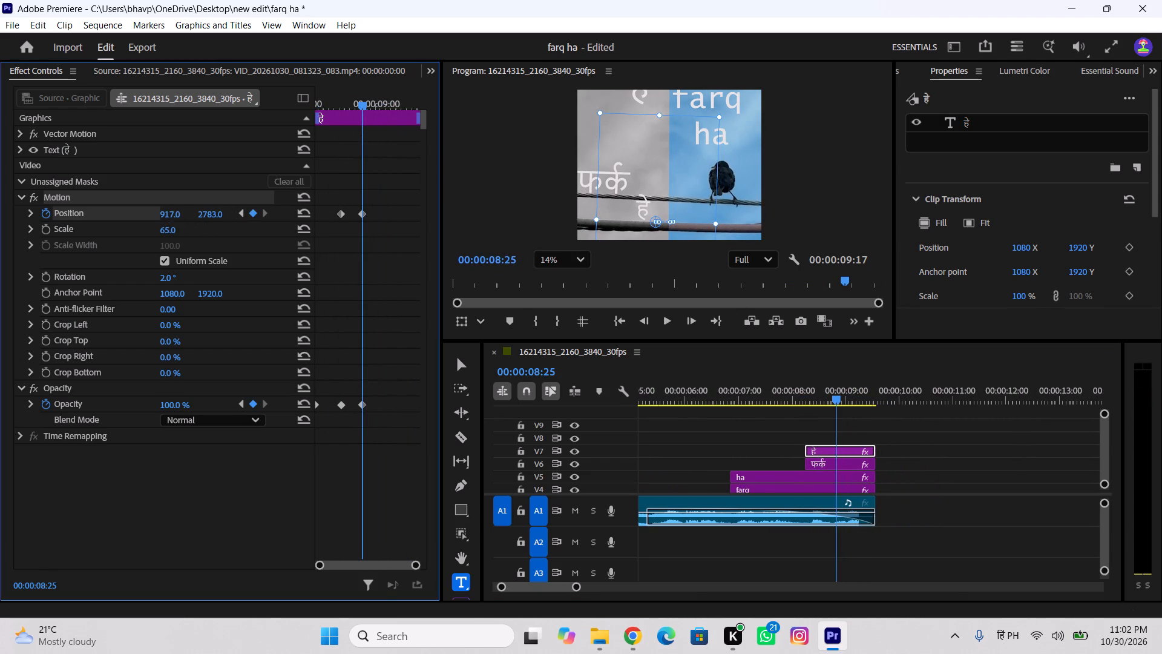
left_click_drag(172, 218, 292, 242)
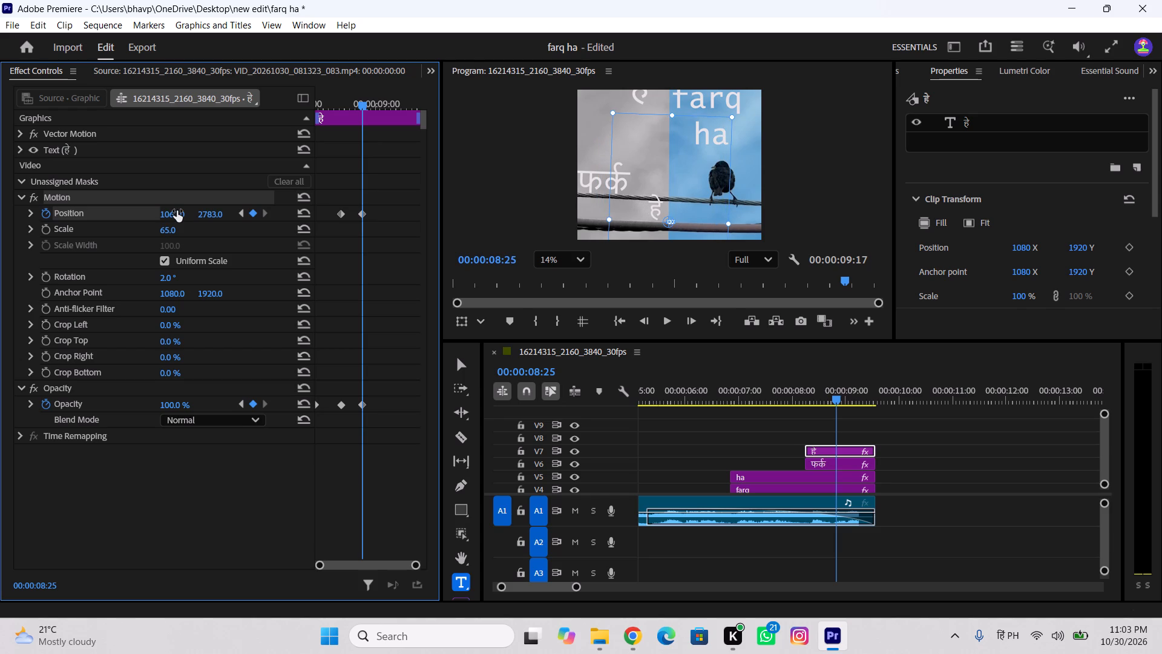
Play back the end of the sequence to check the shortened slide of the हे title.
left_click_drag(816, 392, 809, 397)
key("space")
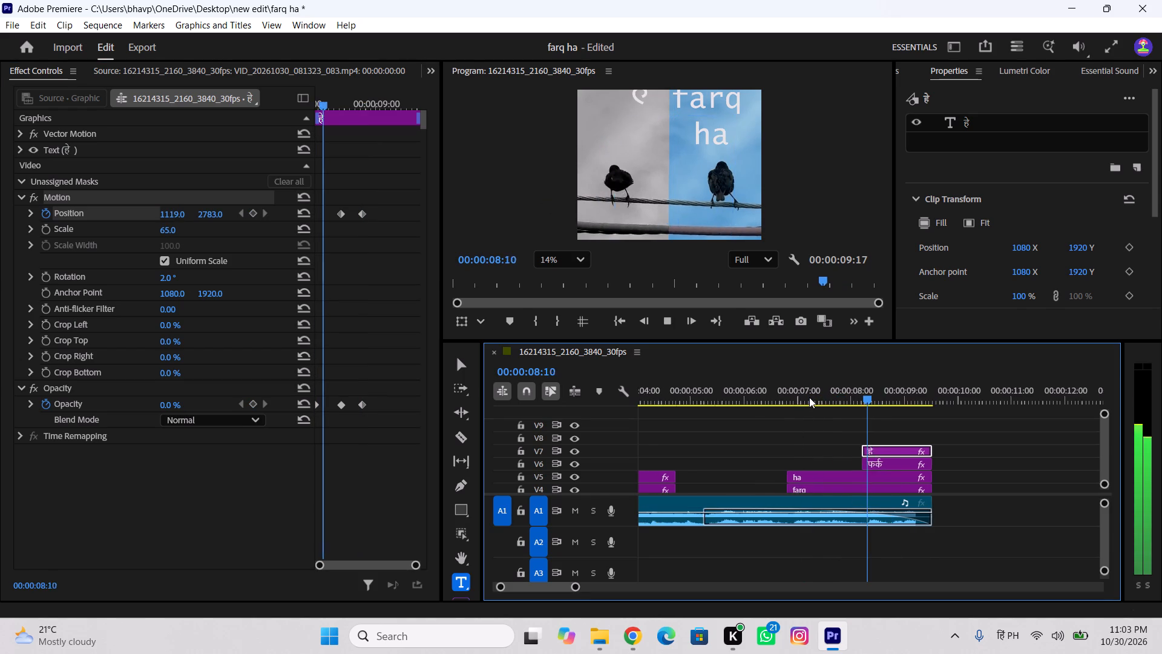
key("space")
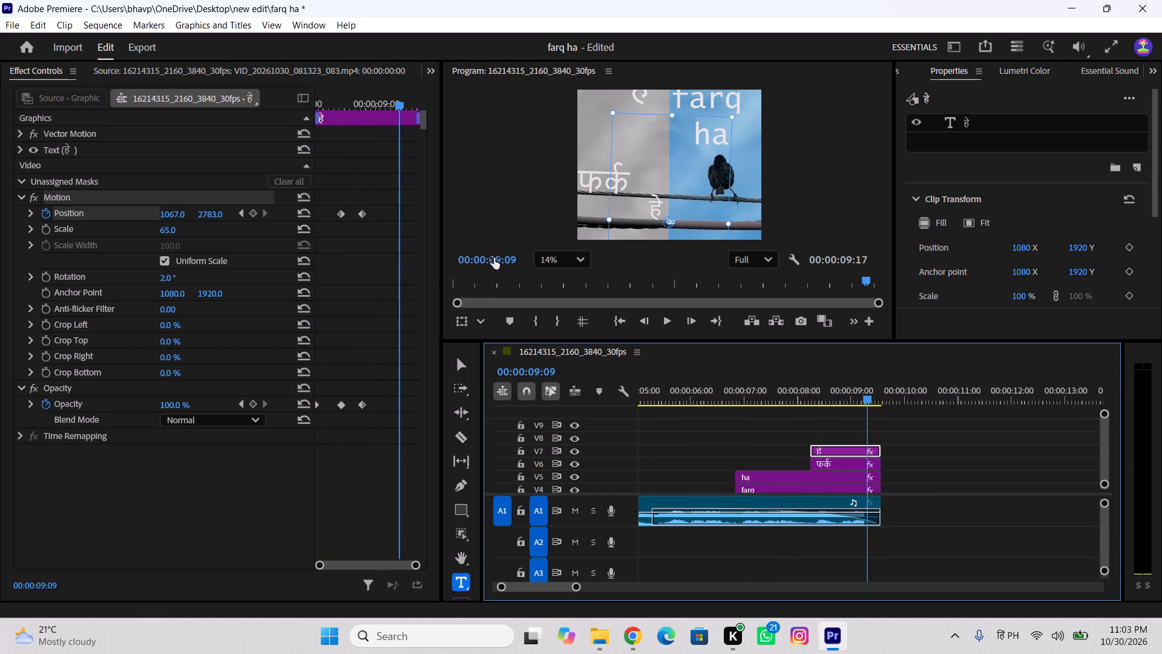
Adjust the V7 हे title's position keyframe at 00:00:08:25 to about 1107, 2783.
left_click_drag(363, 109, 358, 111)
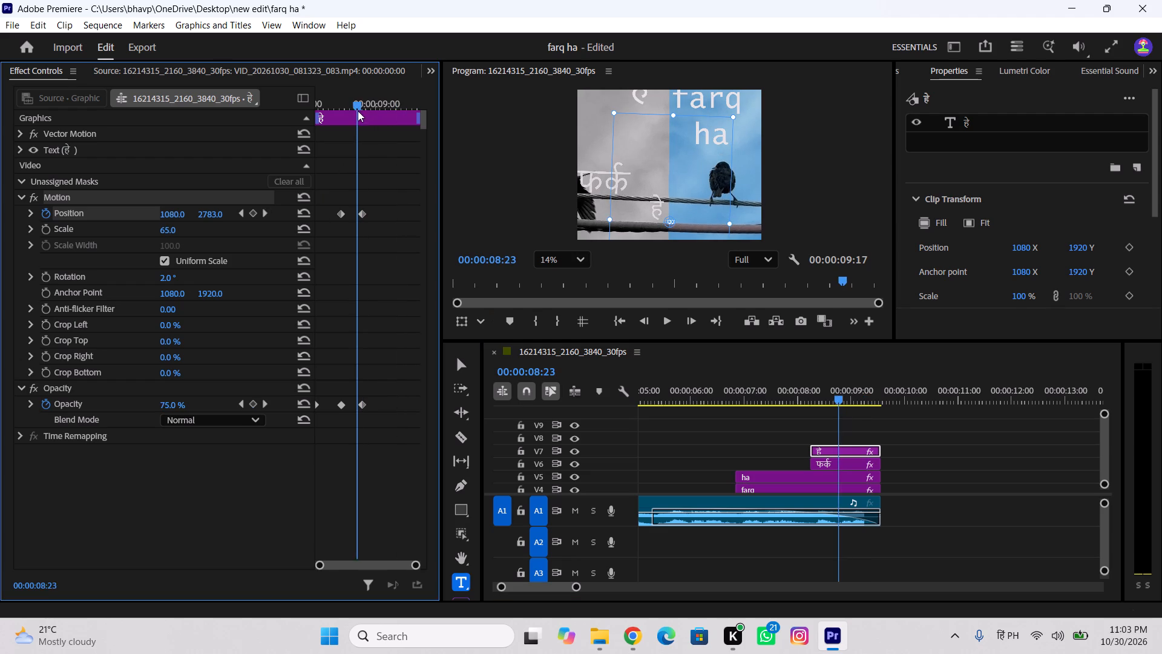
left_click_drag(358, 111, 362, 122)
left_click_drag(162, 212, 167, 215)
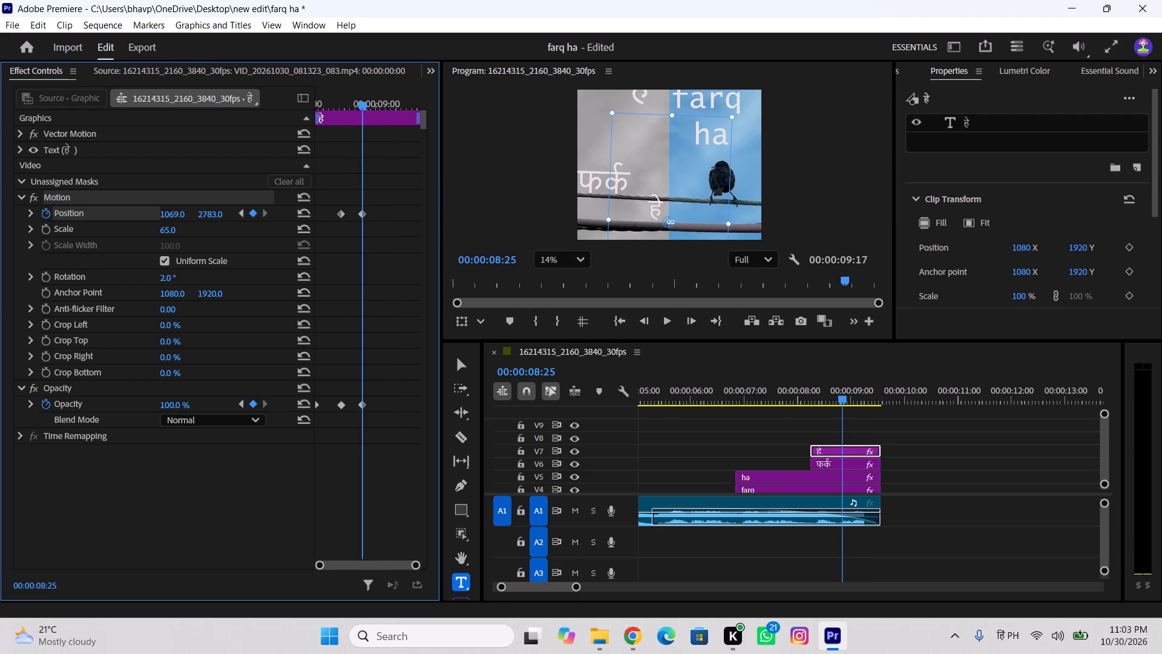
left_click_drag(167, 215, 214, 242)
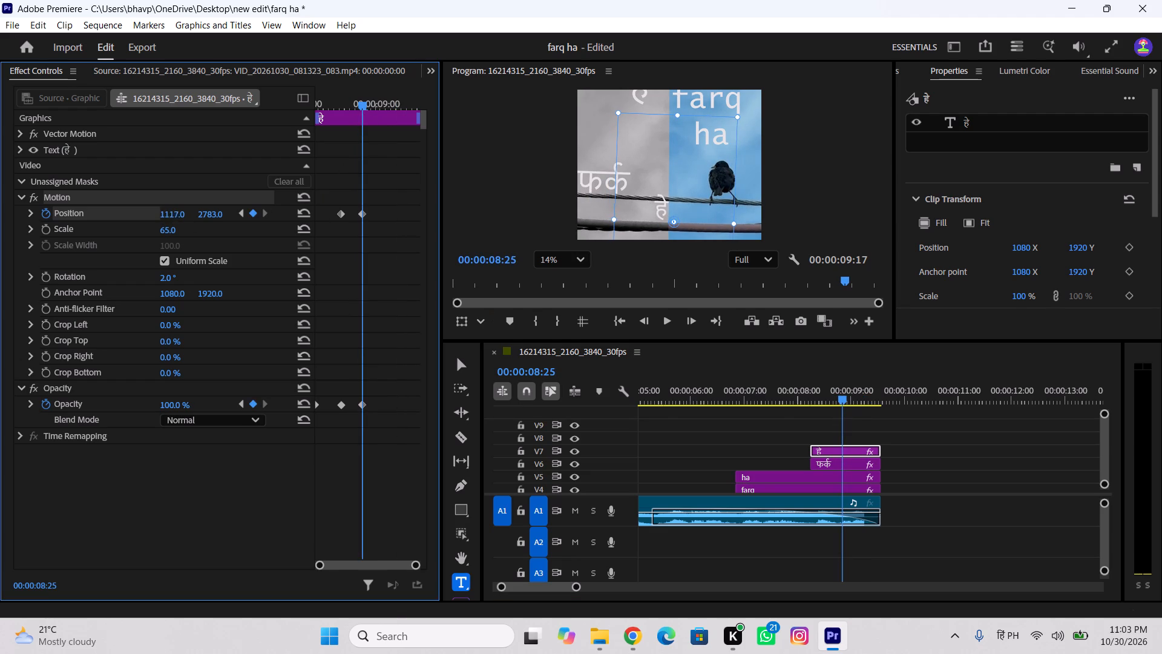
left_click_drag(214, 242, 208, 245)
Play back and scrub through the end of the sequence to review the हे title's slide and fade.
left_click_drag(858, 397, 815, 409)
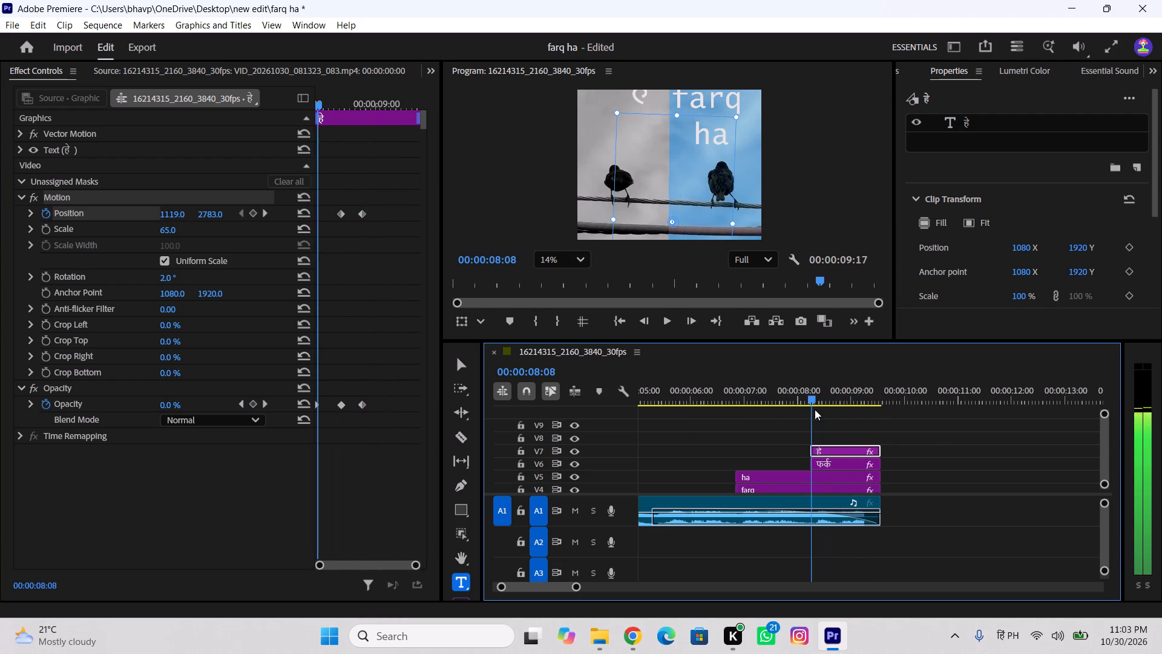
left_click_drag(815, 409, 801, 415)
key("space")
key("space")
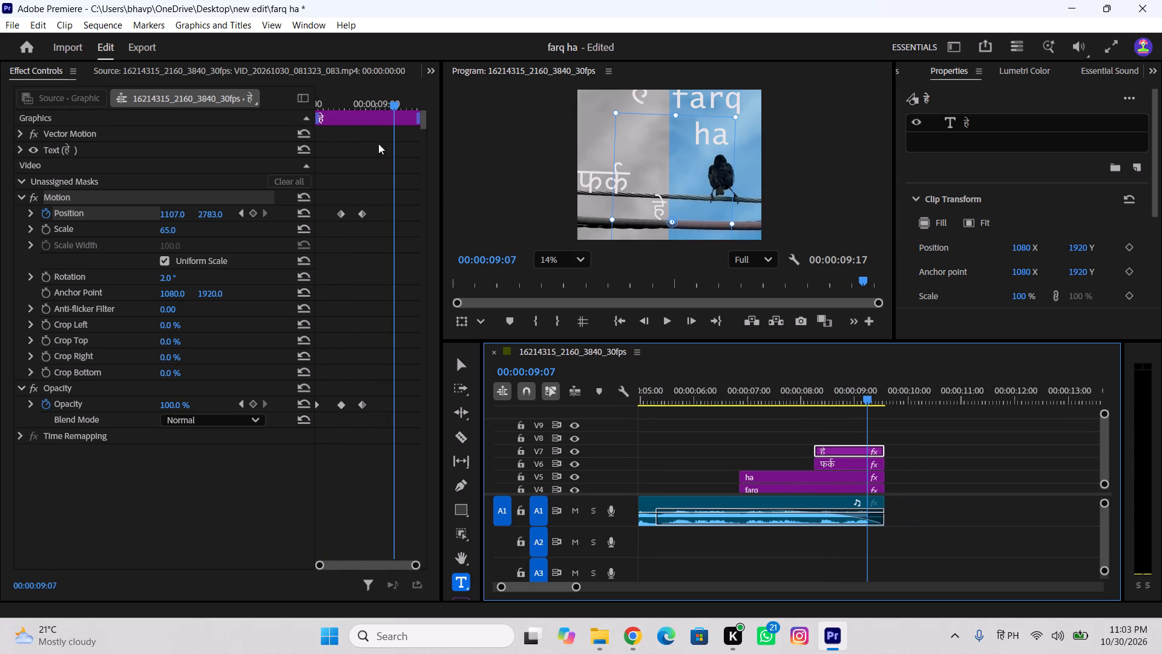
left_click_drag(389, 105, 365, 137)
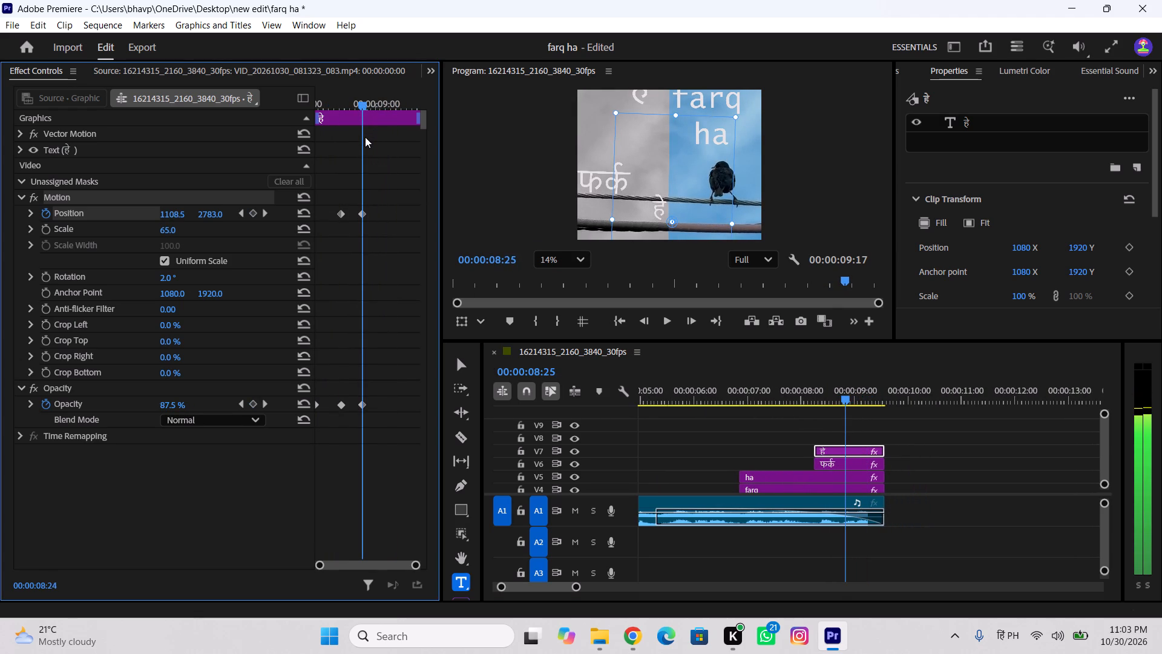
left_click_drag(365, 137, 338, 165)
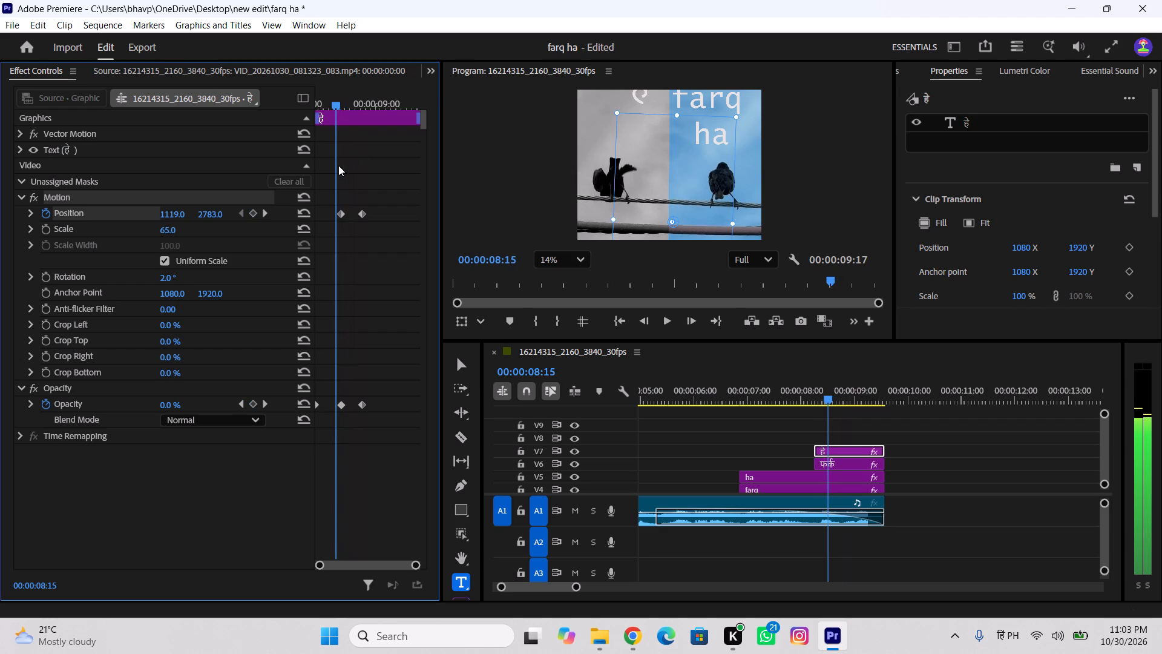
left_click_drag(338, 165, 424, 212)
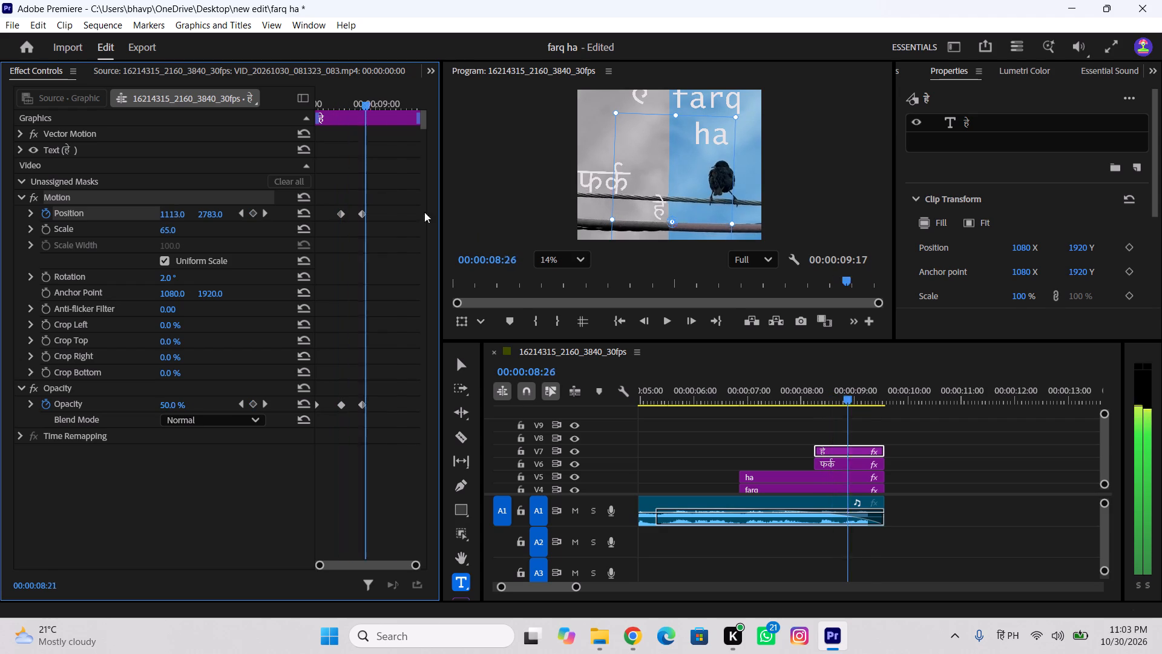
left_click_drag(424, 212, 663, 335)
Turn off the Opacity effect on the V6 फर्क title.
left_click_drag(838, 376, 835, 403)
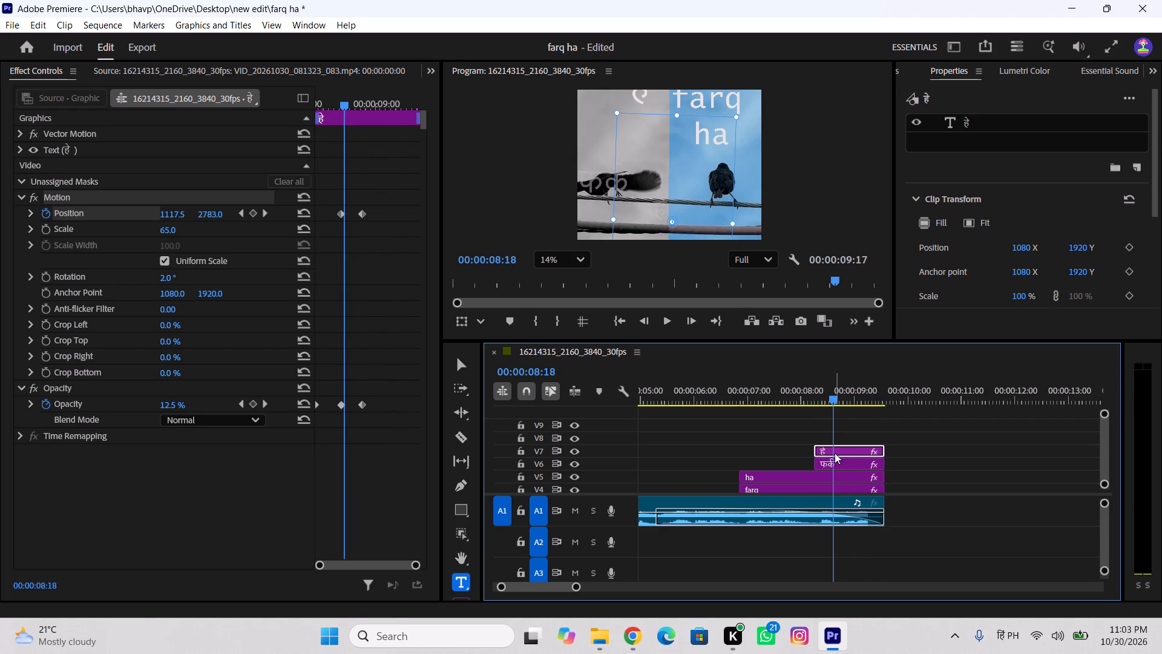
left_click(833, 458)
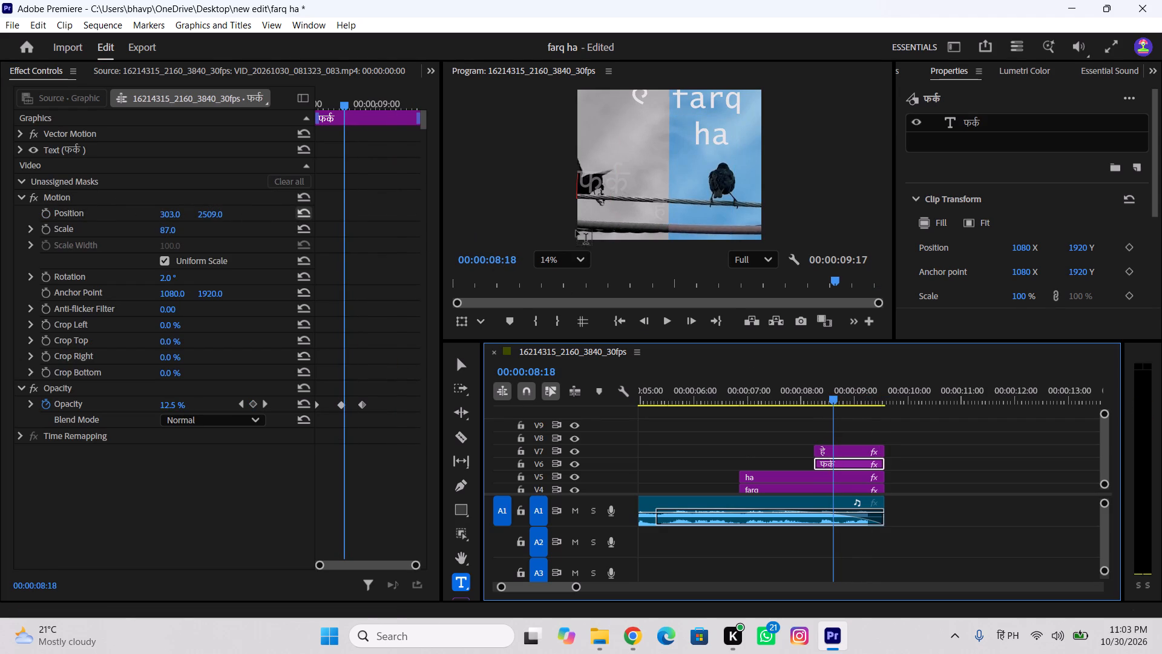
left_click(39, 388)
Start position keyframing on the V6 फर्क title at 00:00:08:17.
left_click_drag(830, 397, 830, 398)
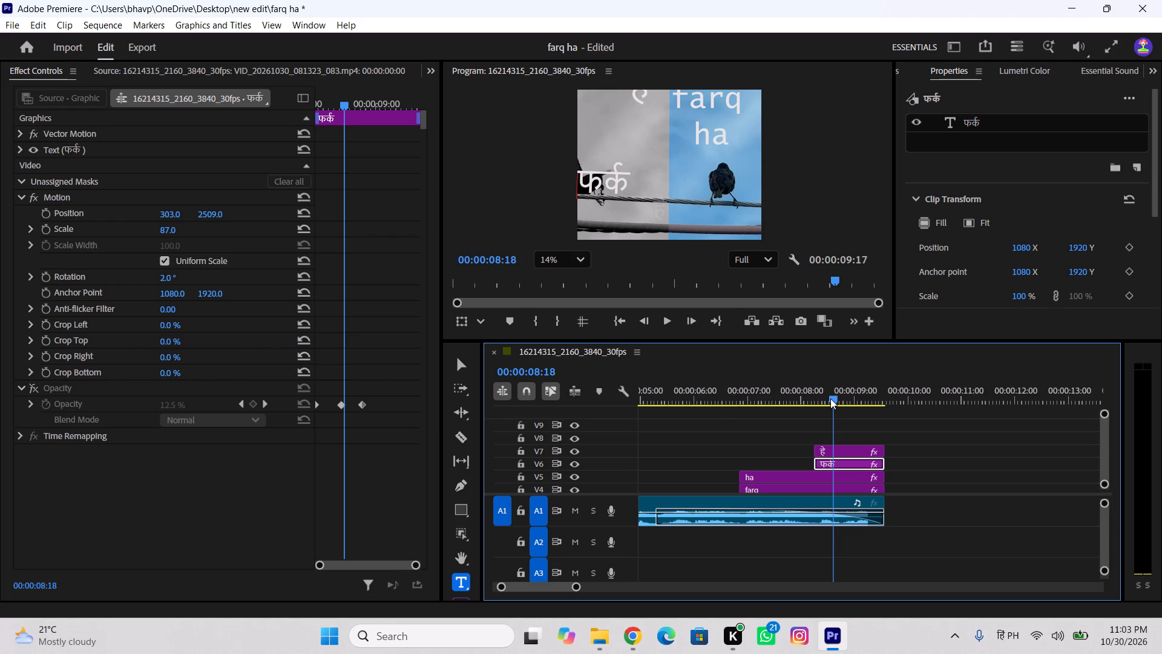
left_click_drag(830, 398, 829, 405)
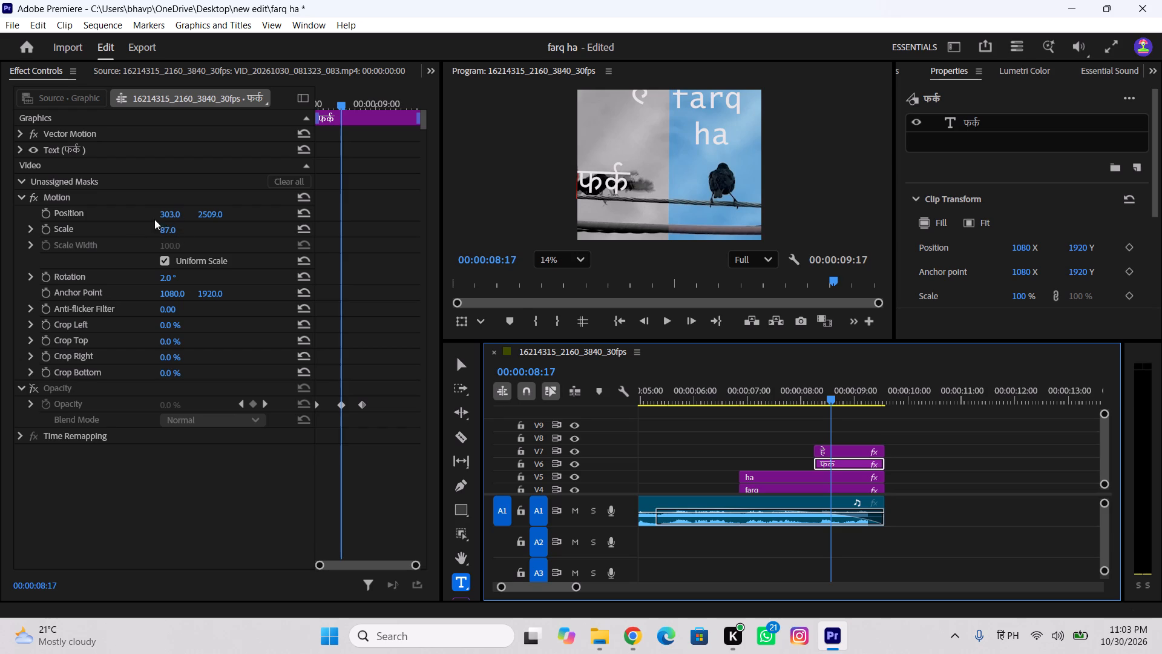
left_click(47, 214)
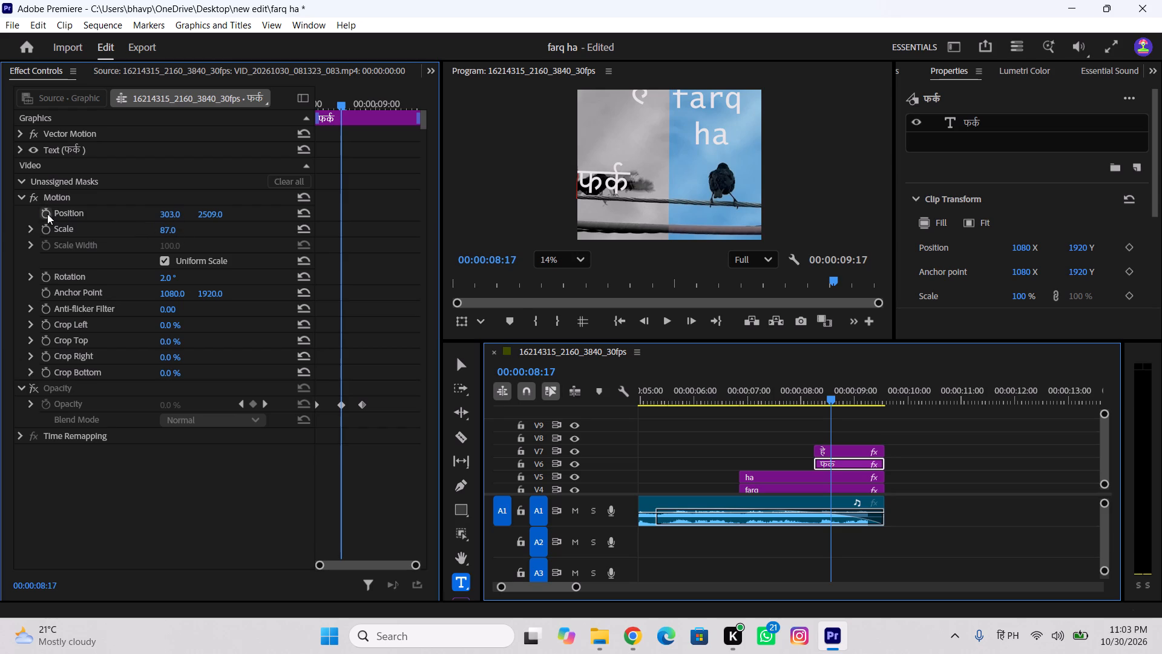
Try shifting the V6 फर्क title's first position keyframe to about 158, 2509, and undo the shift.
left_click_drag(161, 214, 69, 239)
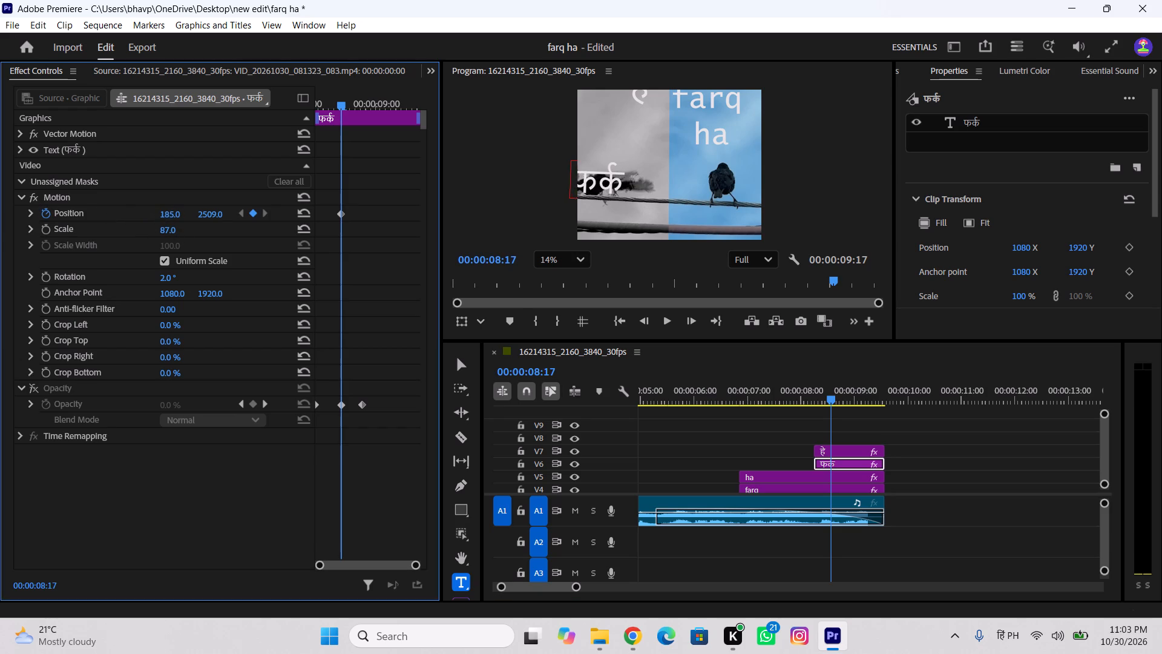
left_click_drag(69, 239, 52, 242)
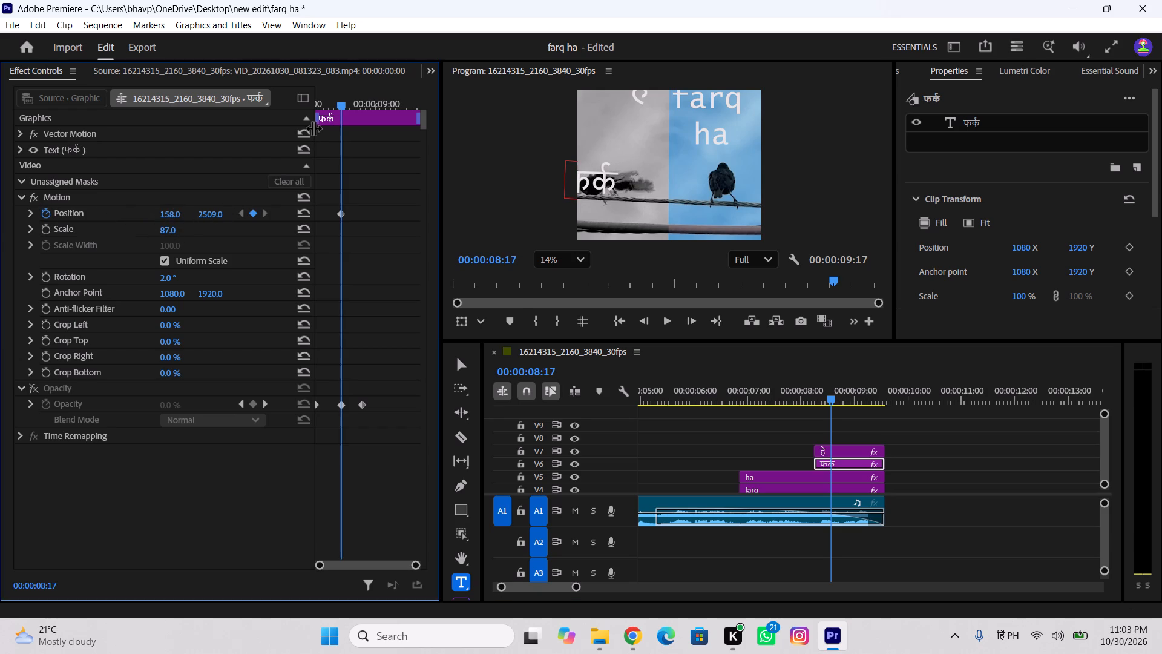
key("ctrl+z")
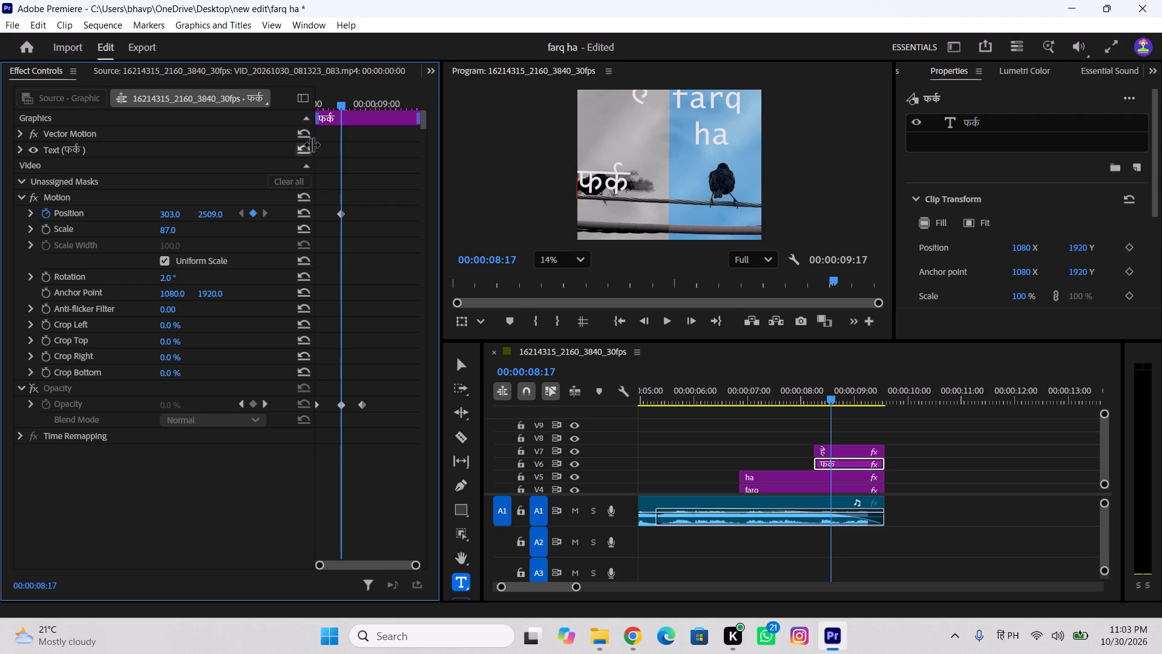
Shift the V6 फर्क title's position keyframe at 00:00:08:17 to about 280, 2509.
left_click_drag(179, 216, 169, 223)
left_click_drag(169, 223, 169, 238)
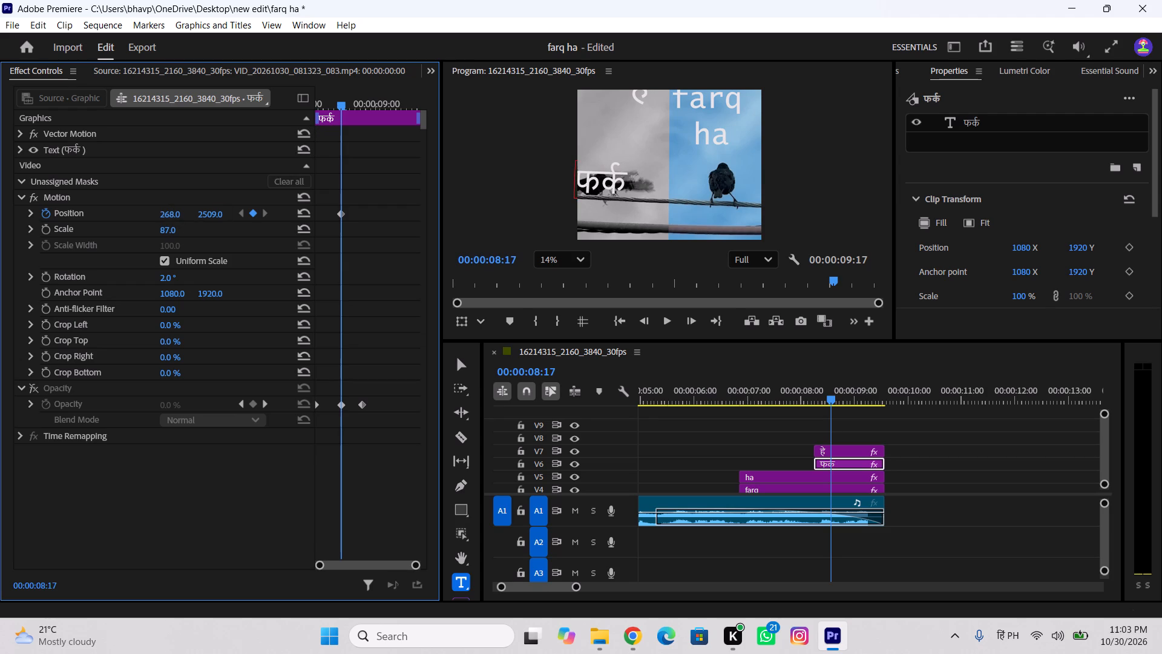
left_click_drag(169, 238, 197, 253)
left_click_drag(197, 253, 200, 254)
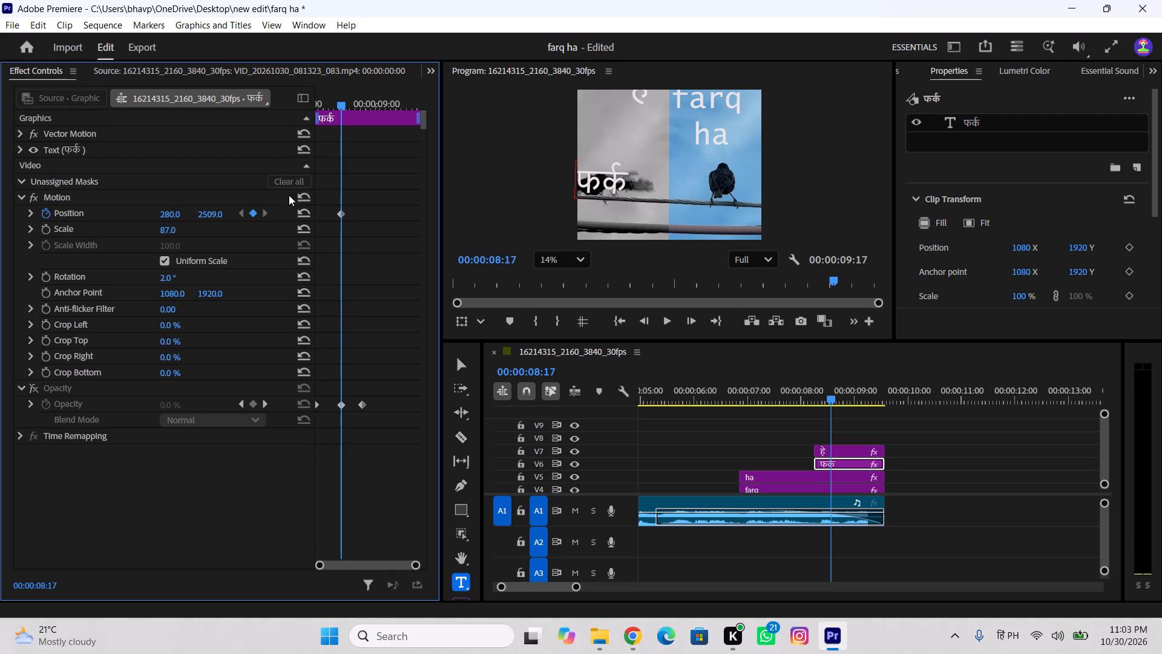
Add a second position keyframe to the V6 फर्क title at 00:00:08:25, placing it at 303, 2509.
left_click_drag(342, 102, 363, 121)
left_click_drag(177, 215, 251, 223)
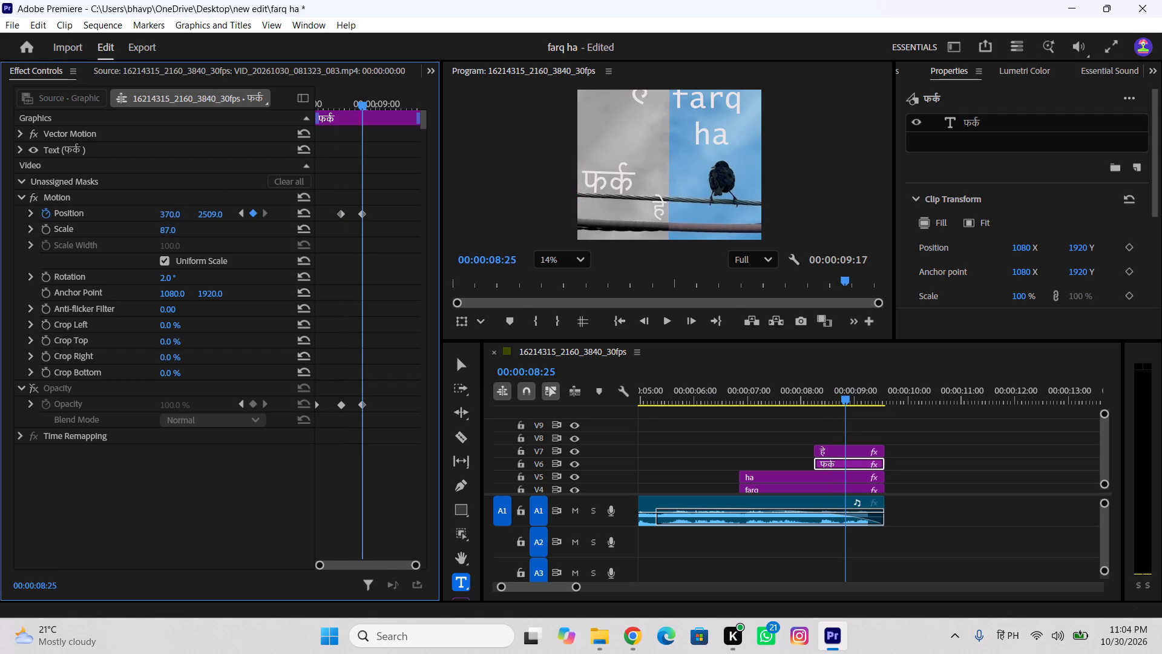
left_click_drag(251, 223, 231, 267)
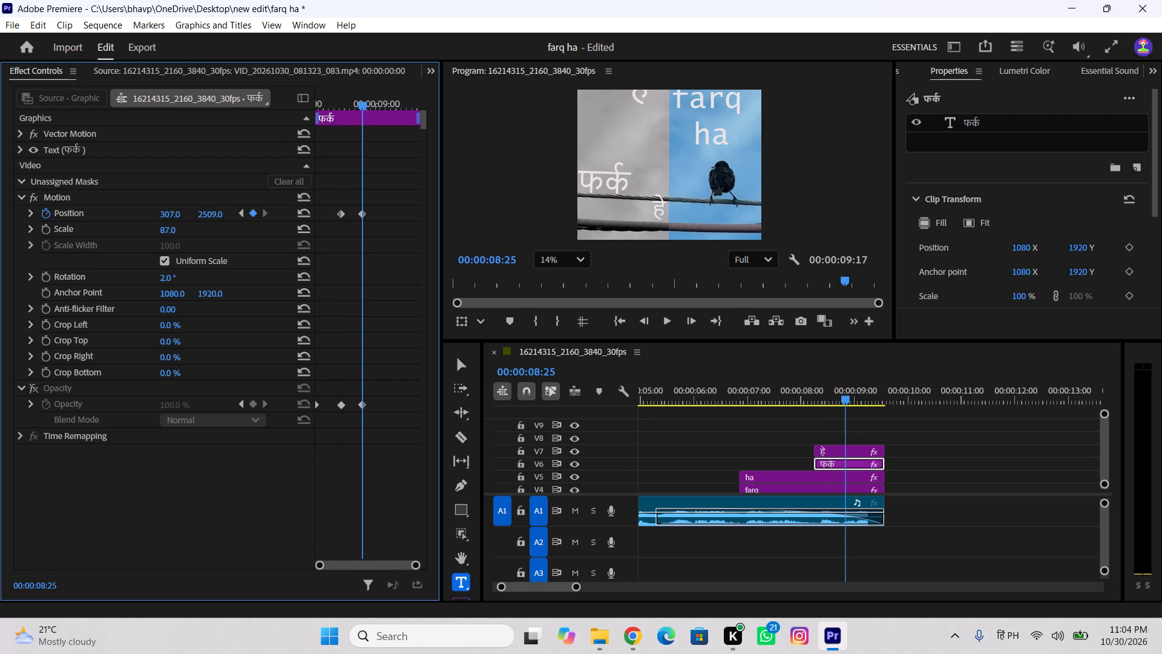
left_click_drag(231, 267, 228, 270)
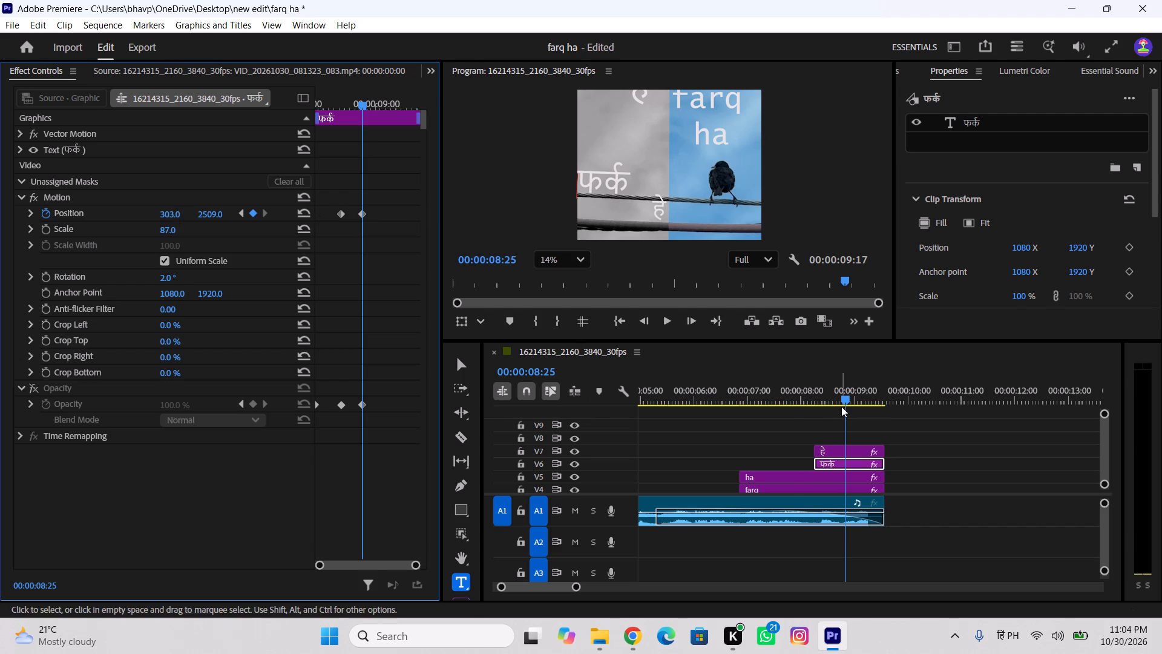
Play the sequence full screen from the beginning through to its end to review the edit.
left_click_drag(824, 400, 497, 457)
left_click(1106, 46)
key("space")
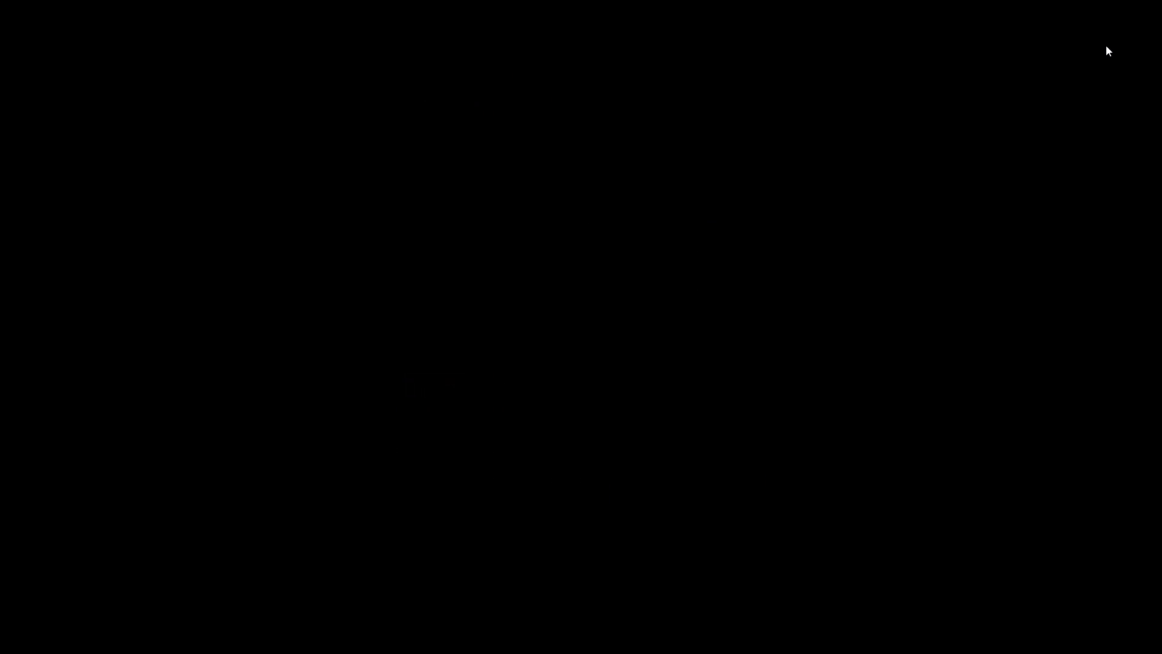
key("Escape")
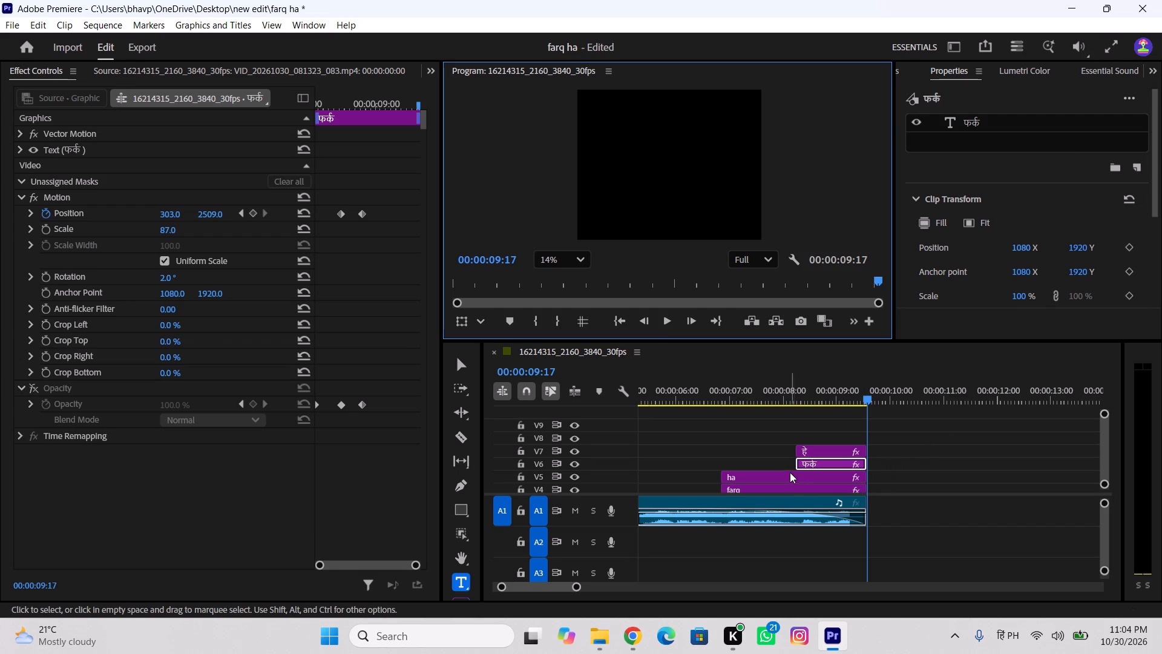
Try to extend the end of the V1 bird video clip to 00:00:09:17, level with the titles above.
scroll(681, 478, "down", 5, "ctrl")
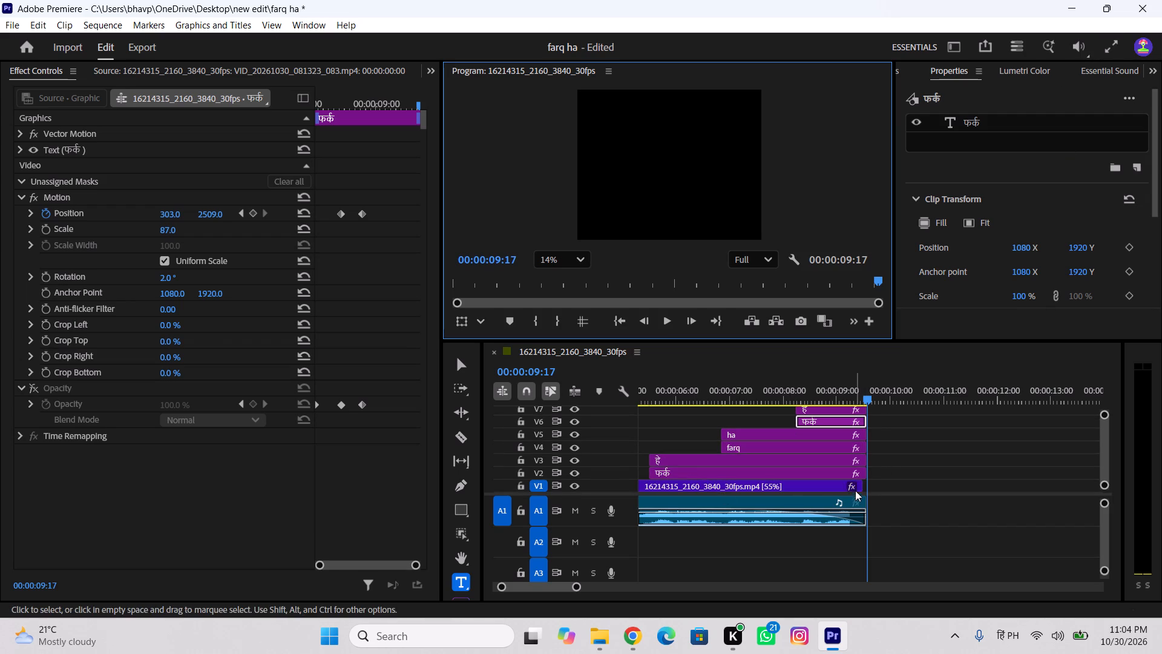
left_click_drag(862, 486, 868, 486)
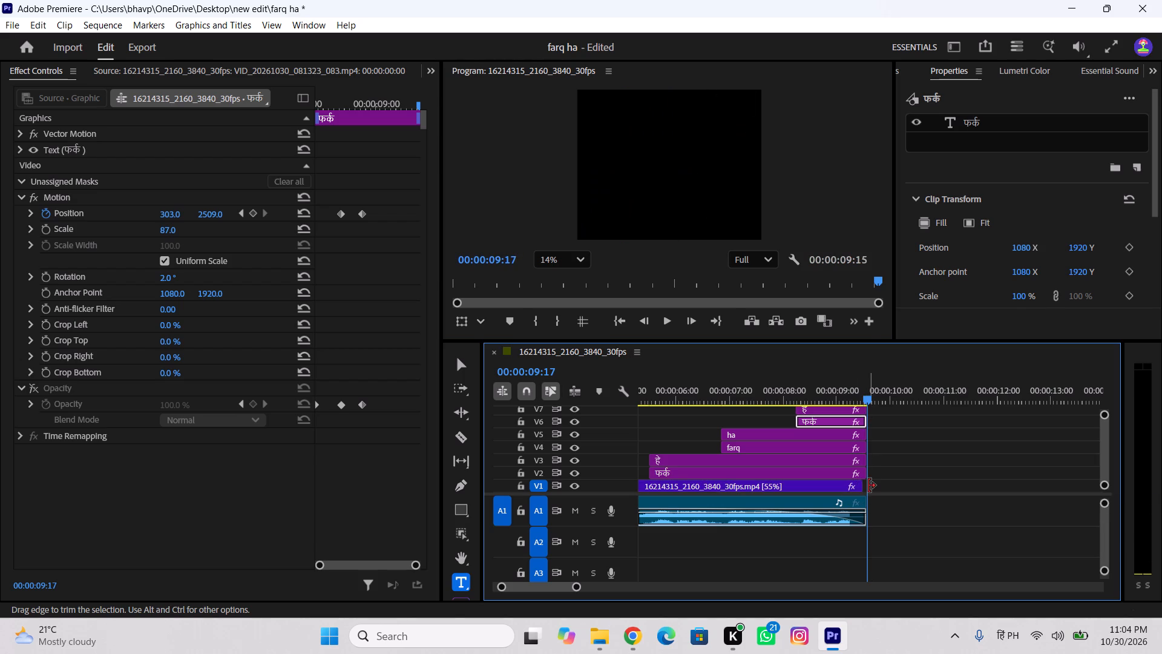
Open the clip options for the V1 bird video.
right_click(838, 487)
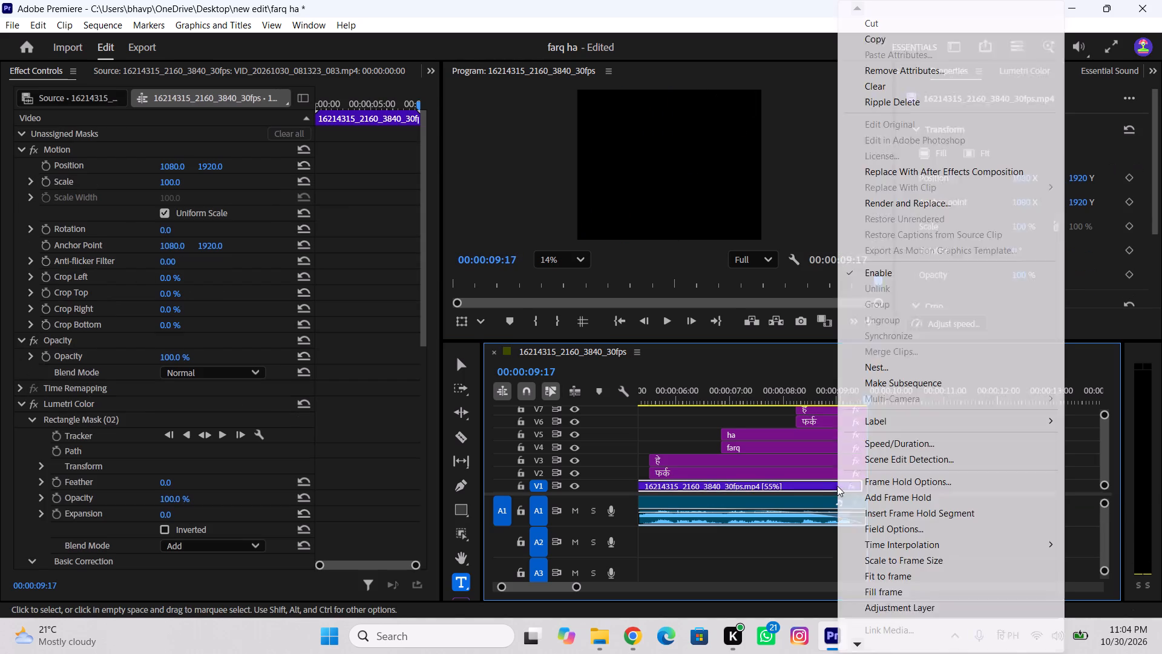
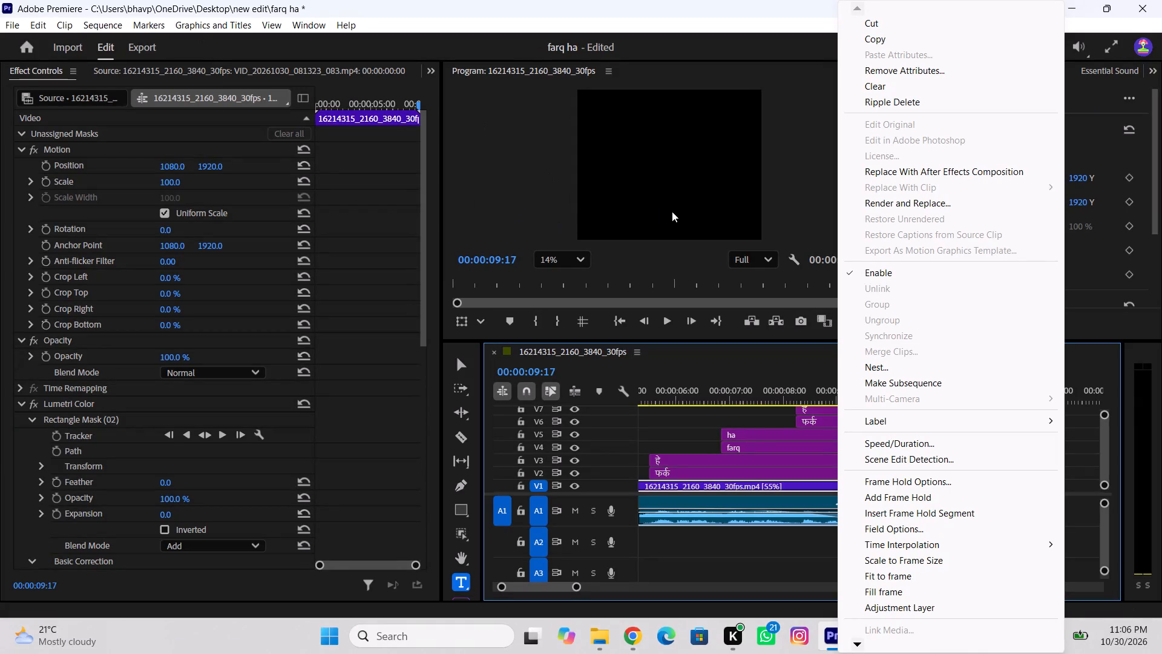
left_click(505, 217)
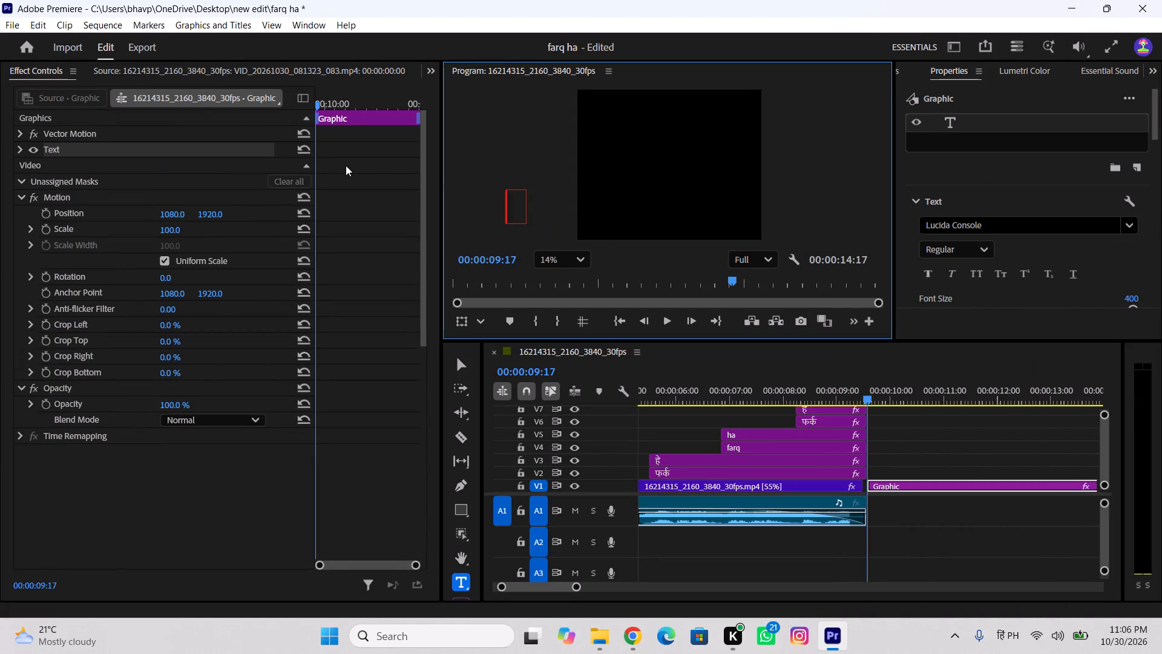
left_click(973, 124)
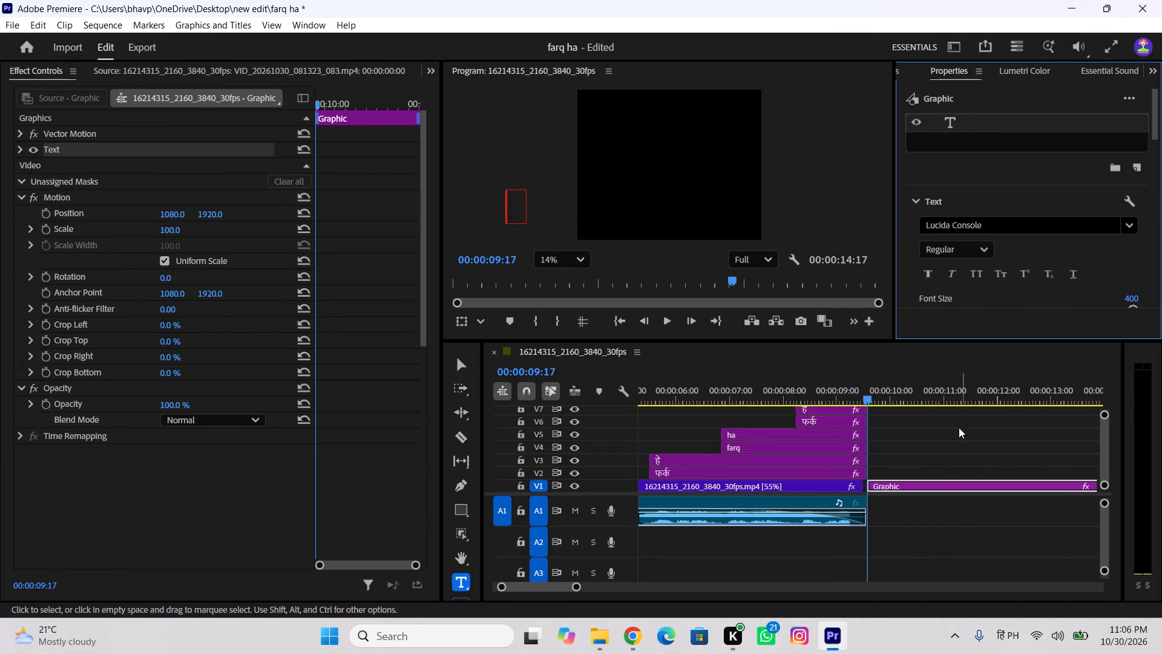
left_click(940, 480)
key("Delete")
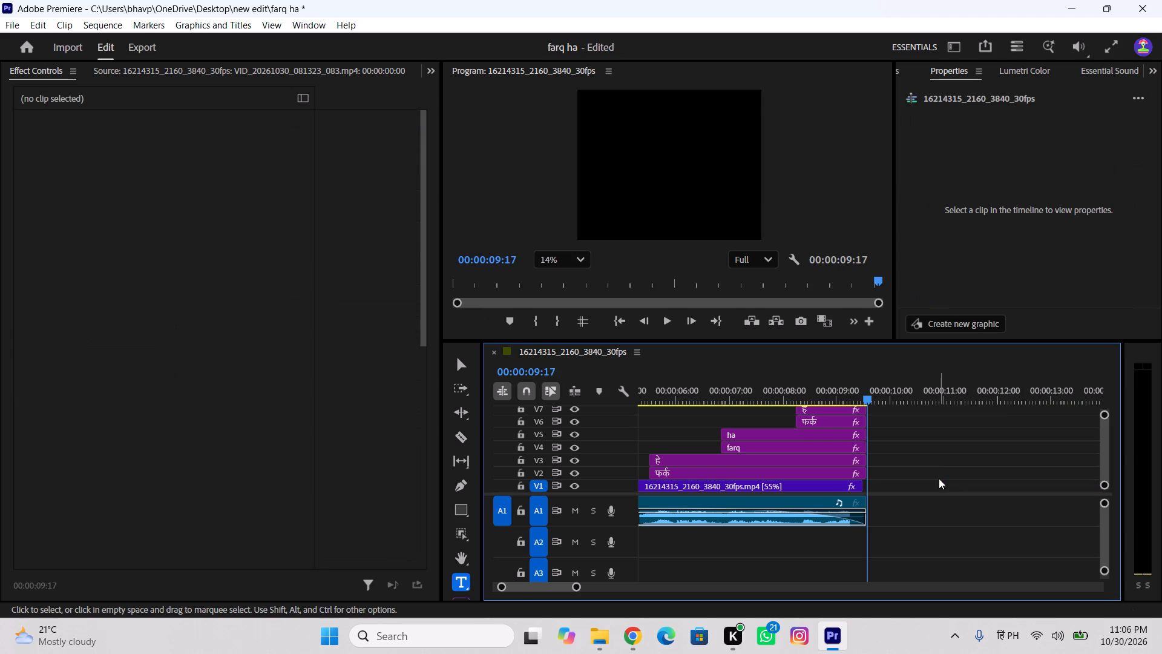
Save the project as a new copy named farq ha 2 in the new edit folder.
left_click(13, 28)
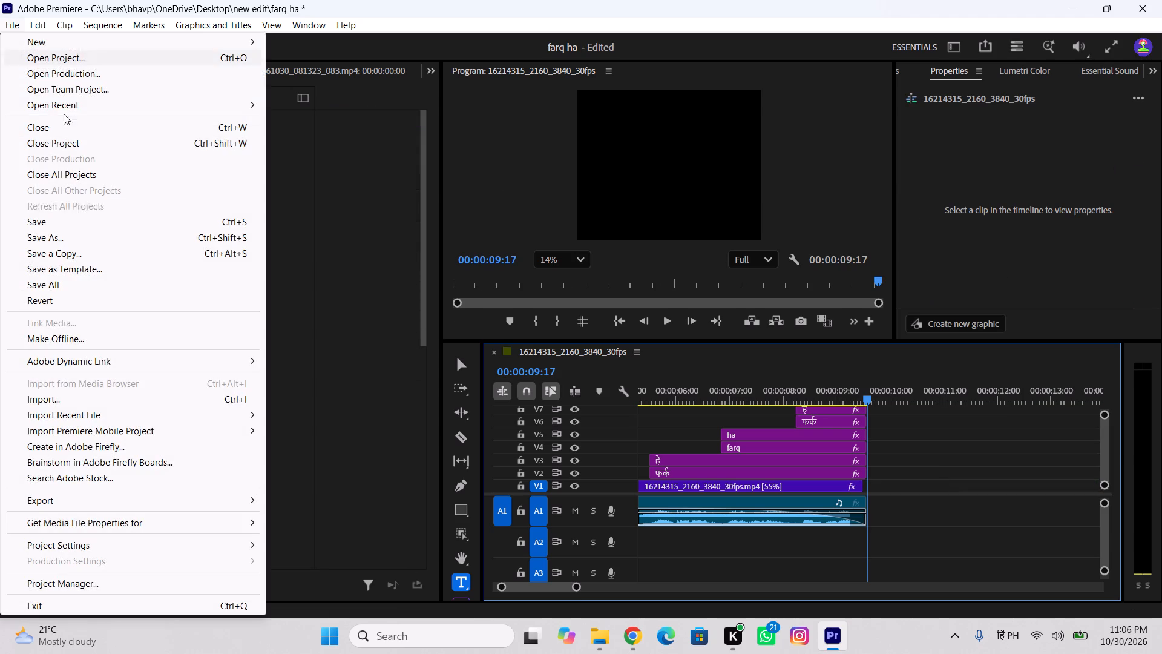
left_click(84, 243)
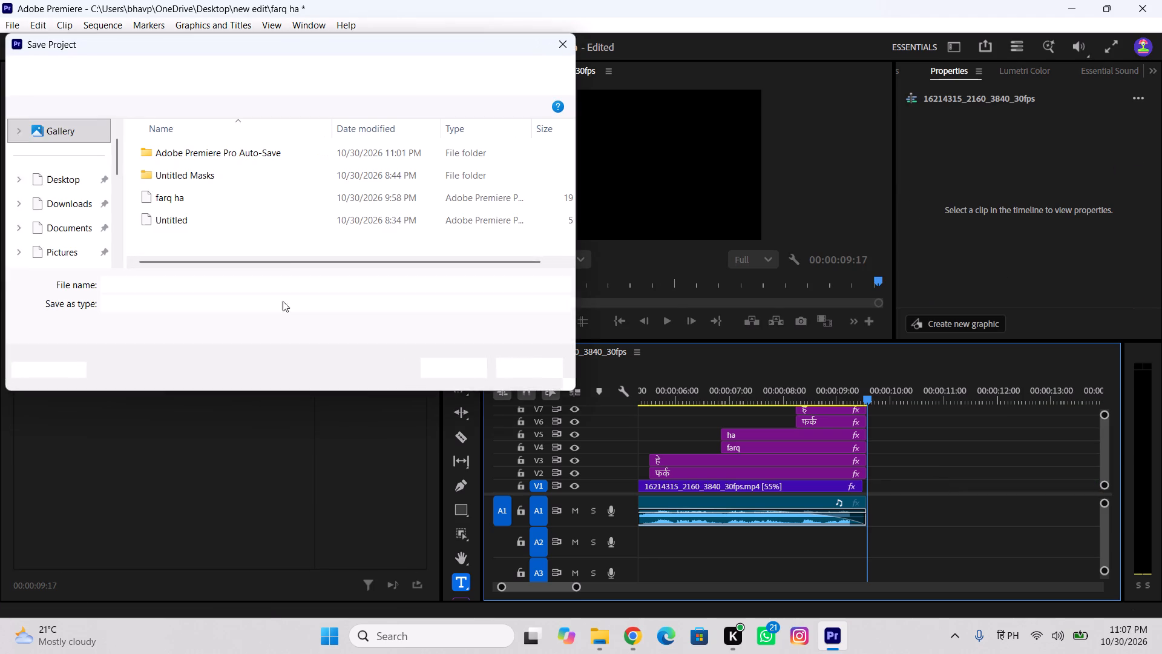
left_click(199, 287)
key("space")
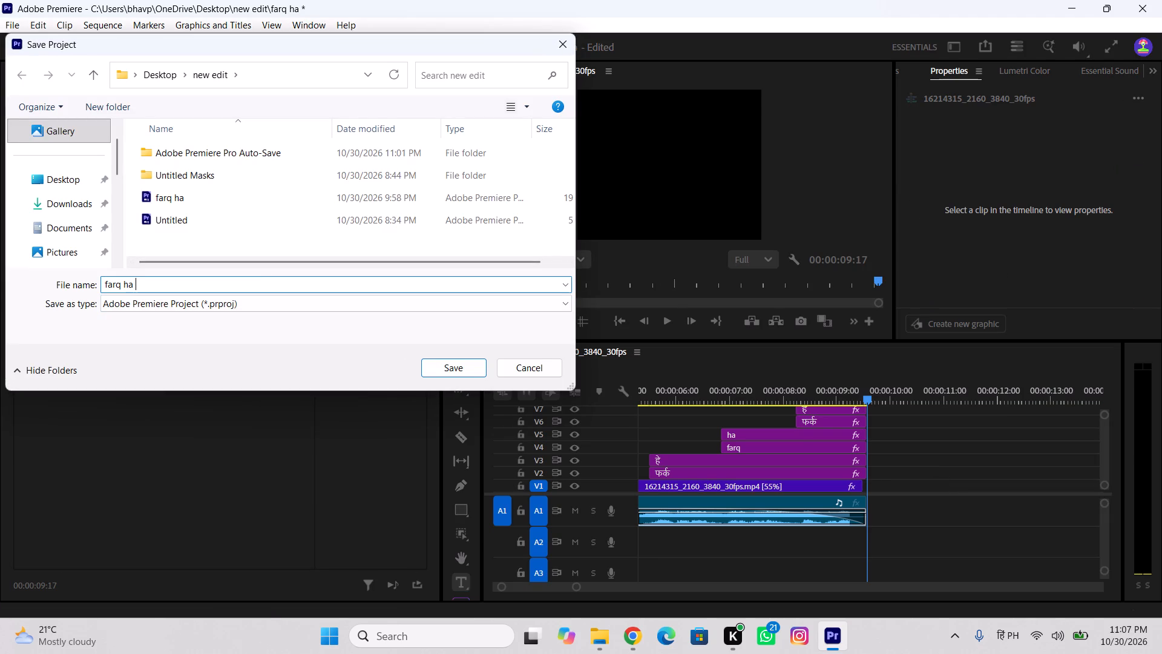
type("2")
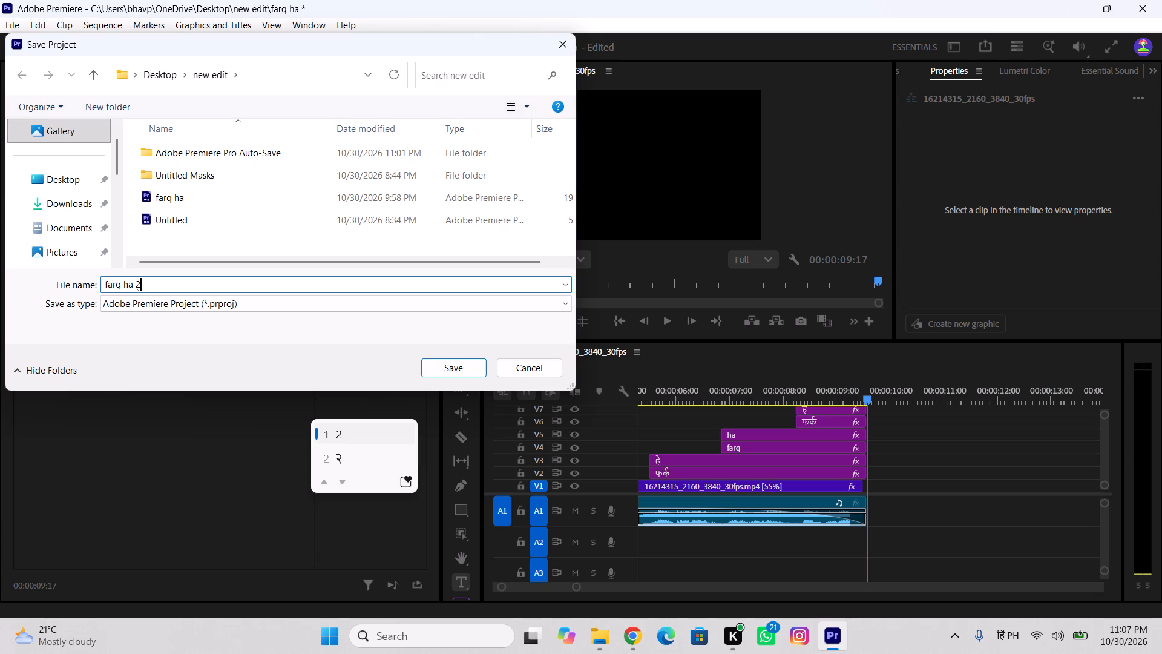
key("Return")
key("Return")
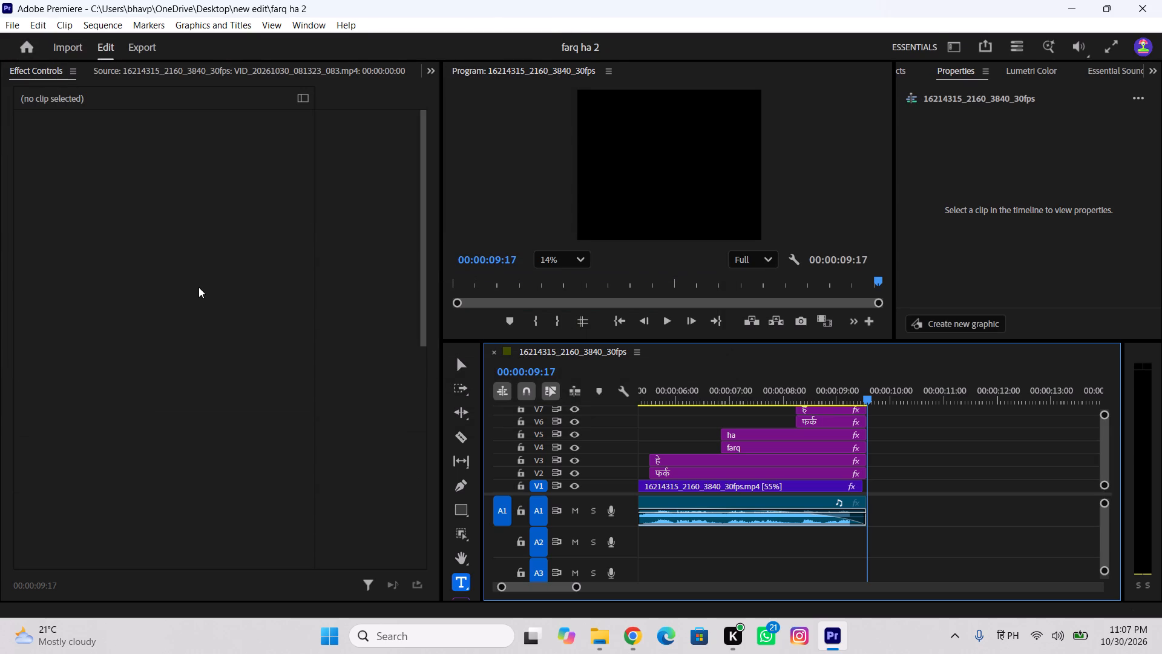
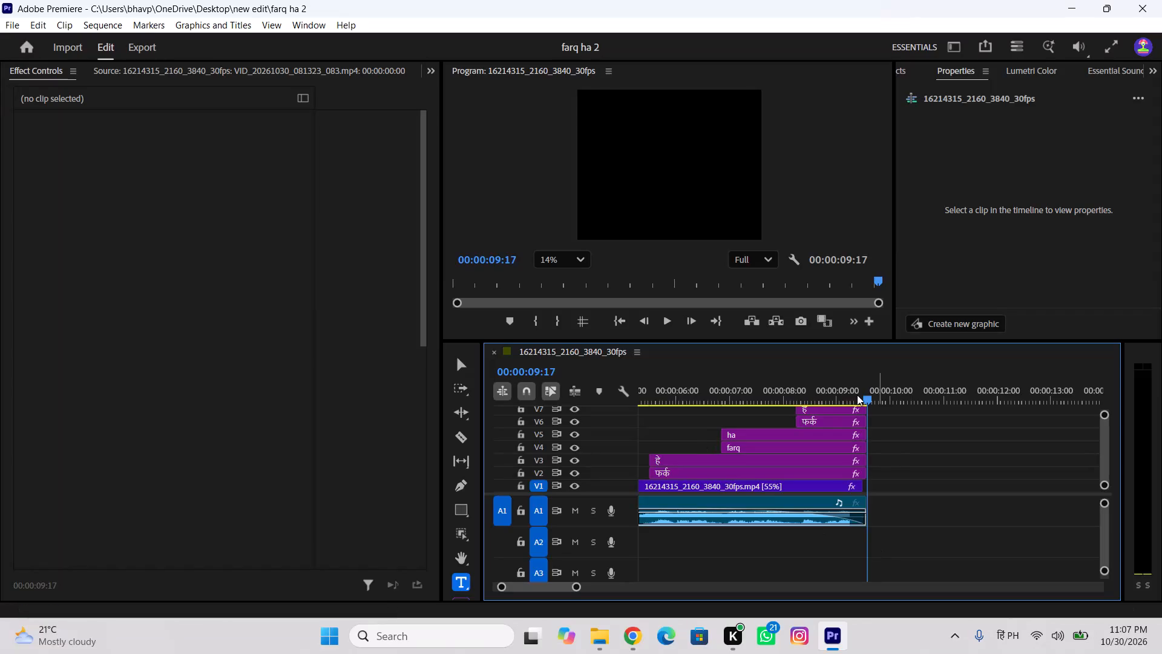
Play the edited bird sequence from its start and review the animated titles in full screen up to the end.
left_click_drag(850, 395, 627, 443)
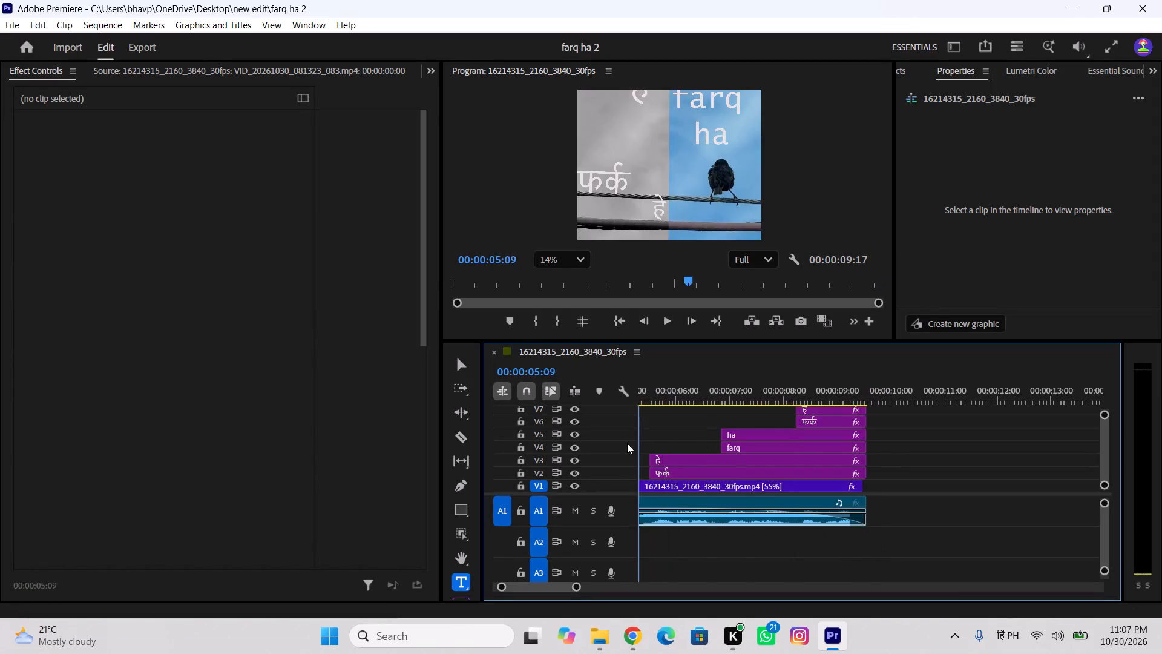
left_click_drag(627, 443, 620, 444)
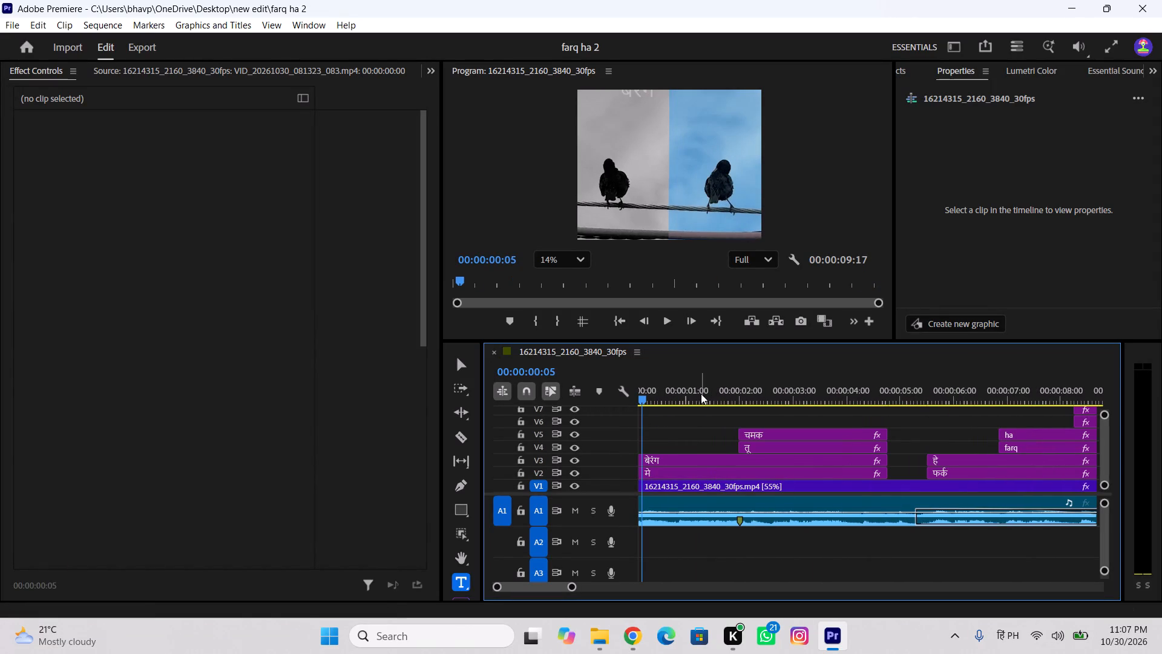
left_click_drag(700, 394, 447, 417)
key("space")
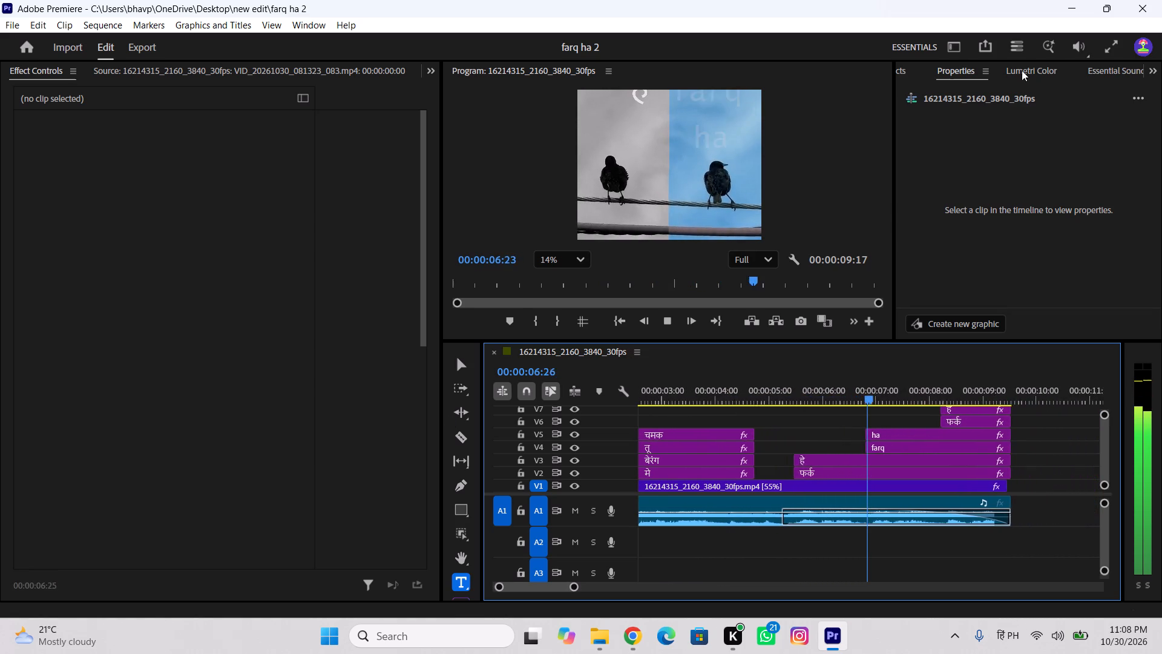
left_click(1101, 49)
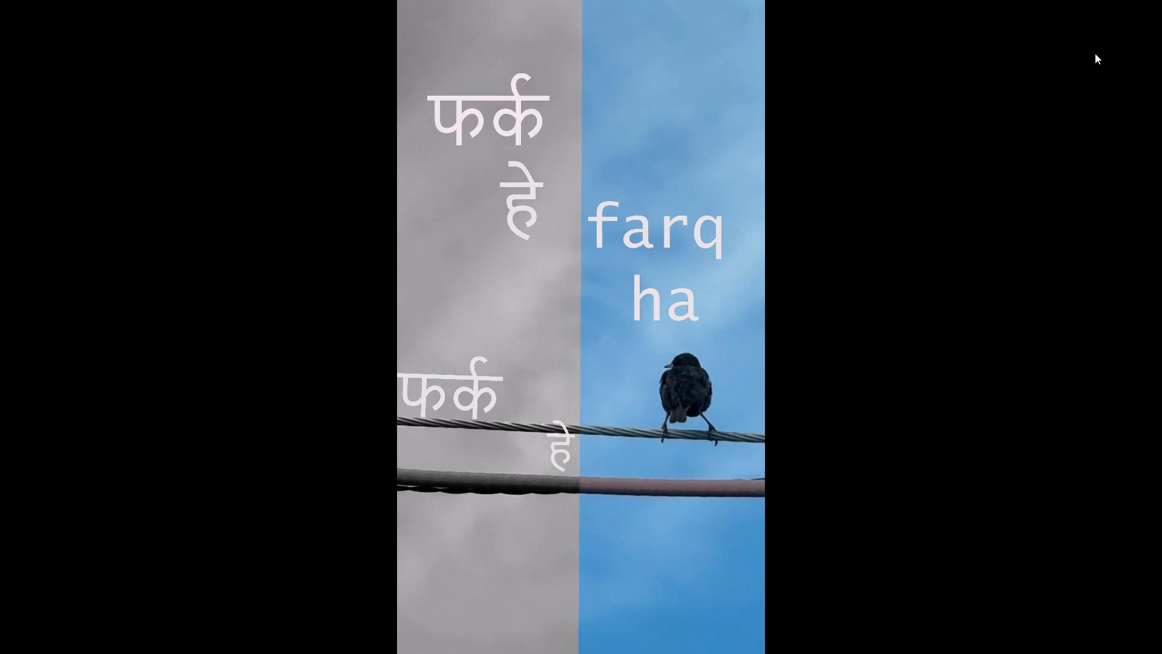
key("Escape")
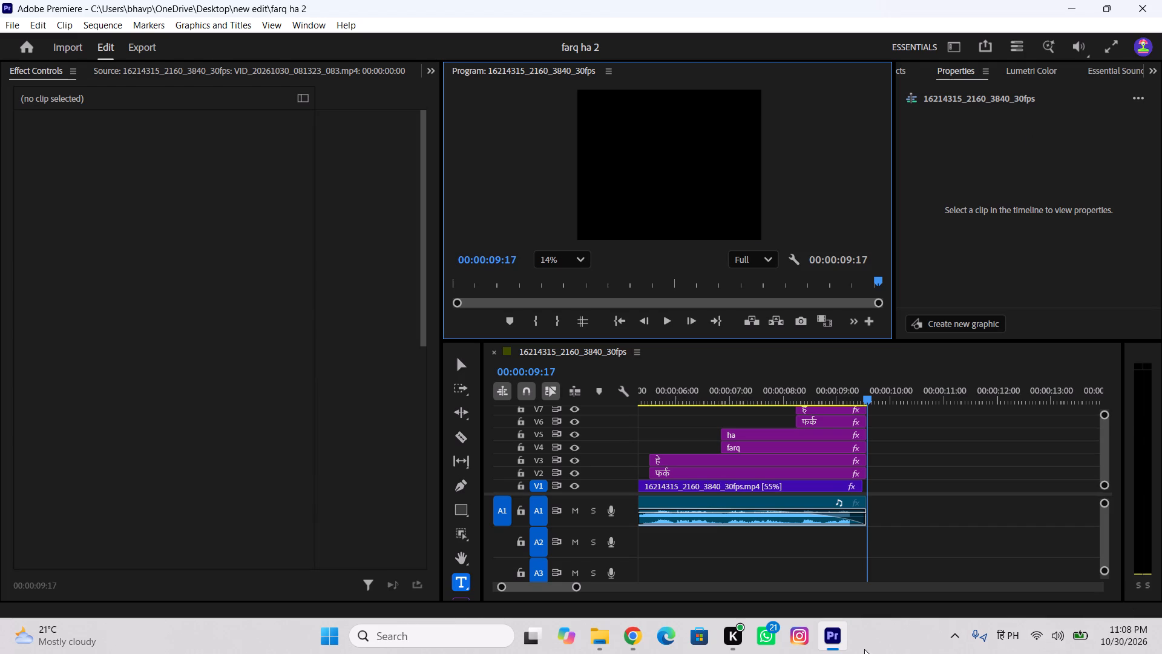
Switch to Chrome and search Google in a new tab for मे बेरंग तू चमक हा रिंगटोन.
left_click(632, 629)
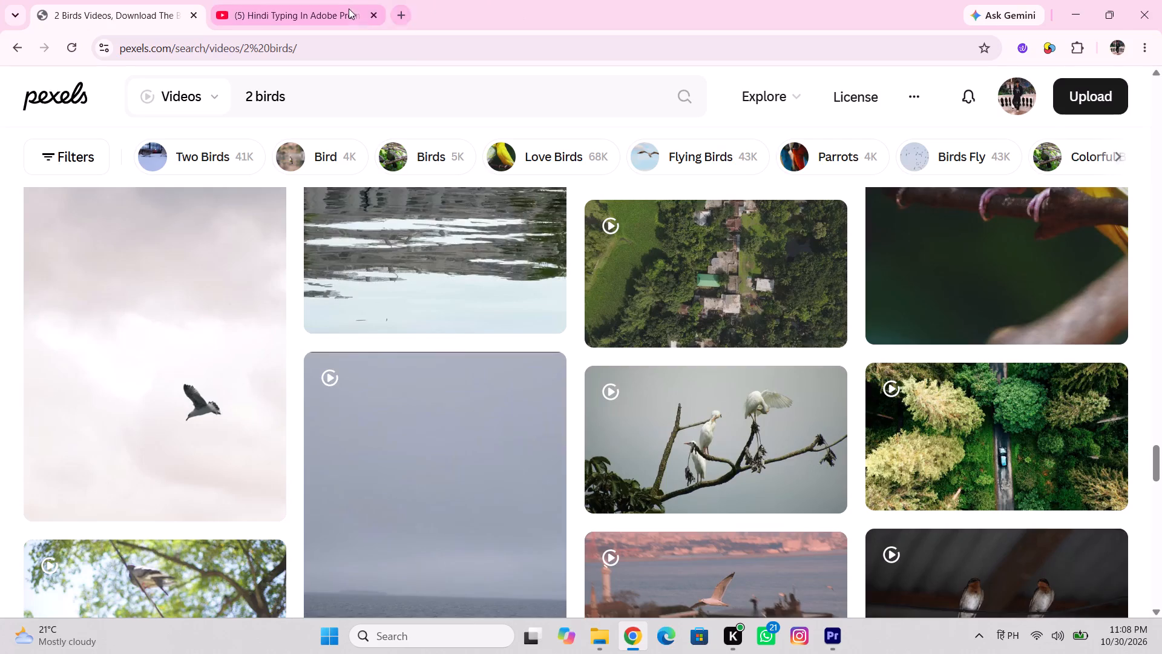
left_click(415, 10)
left_click(409, 10)
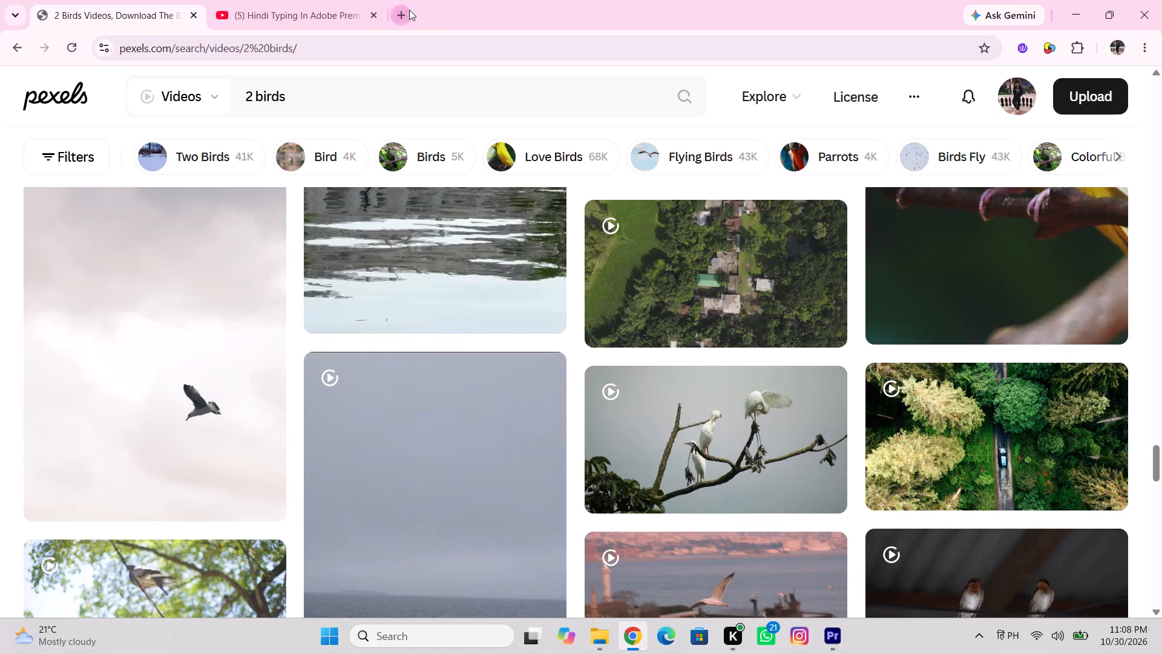
type("me berang tu")
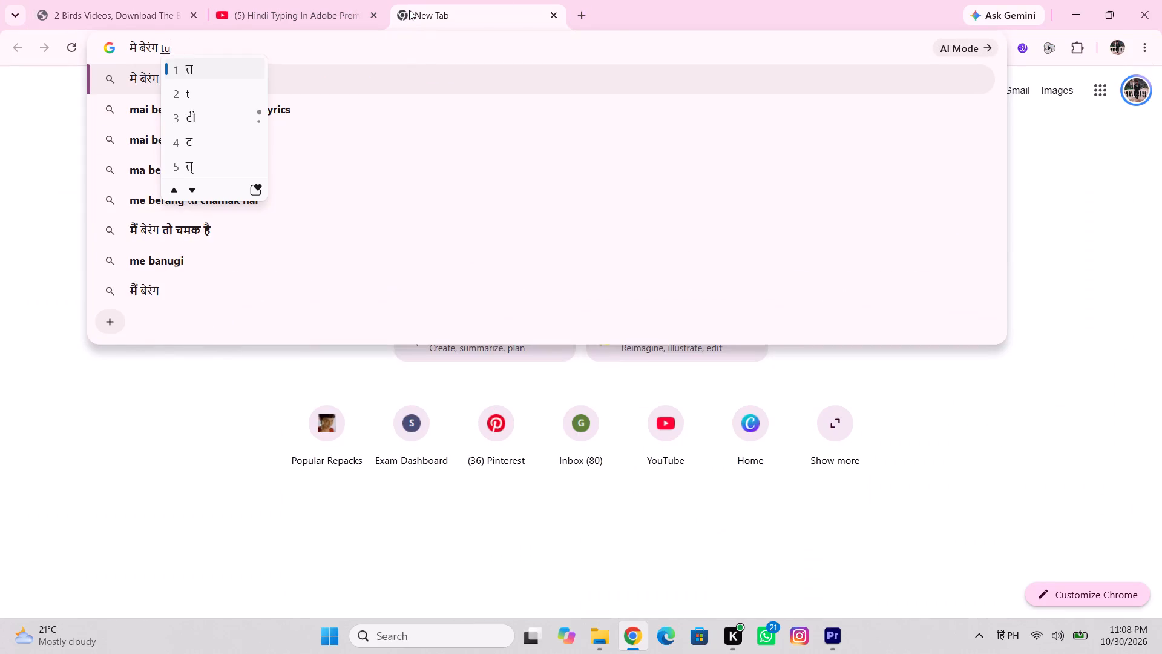
key("space")
type("chamak ha")
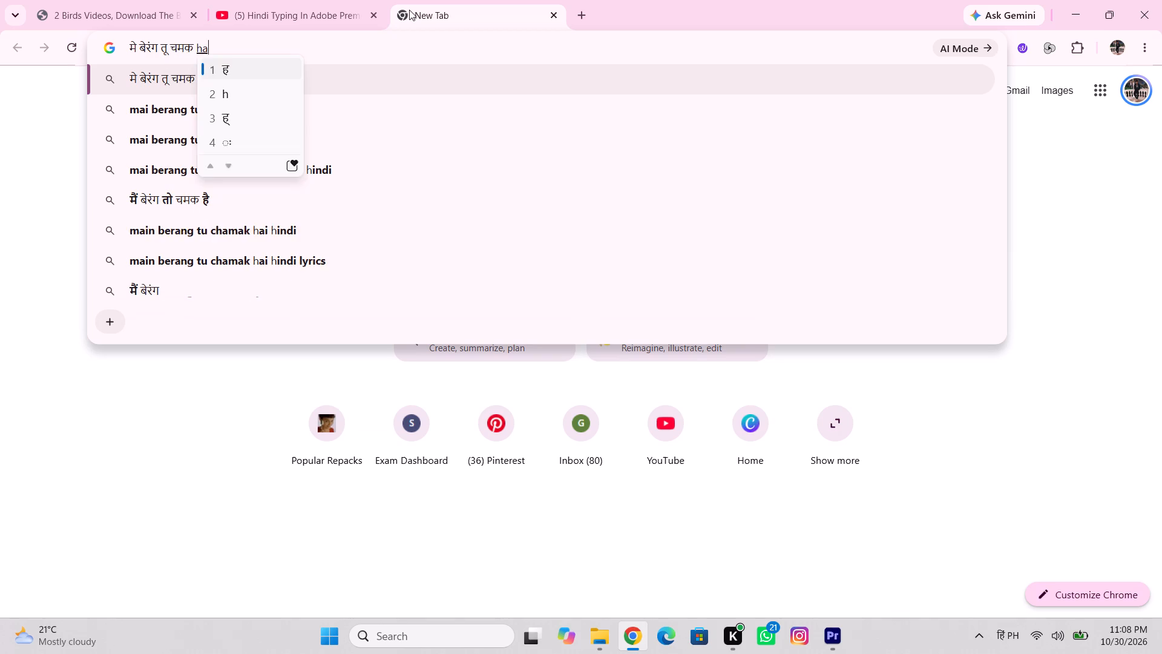
key("space")
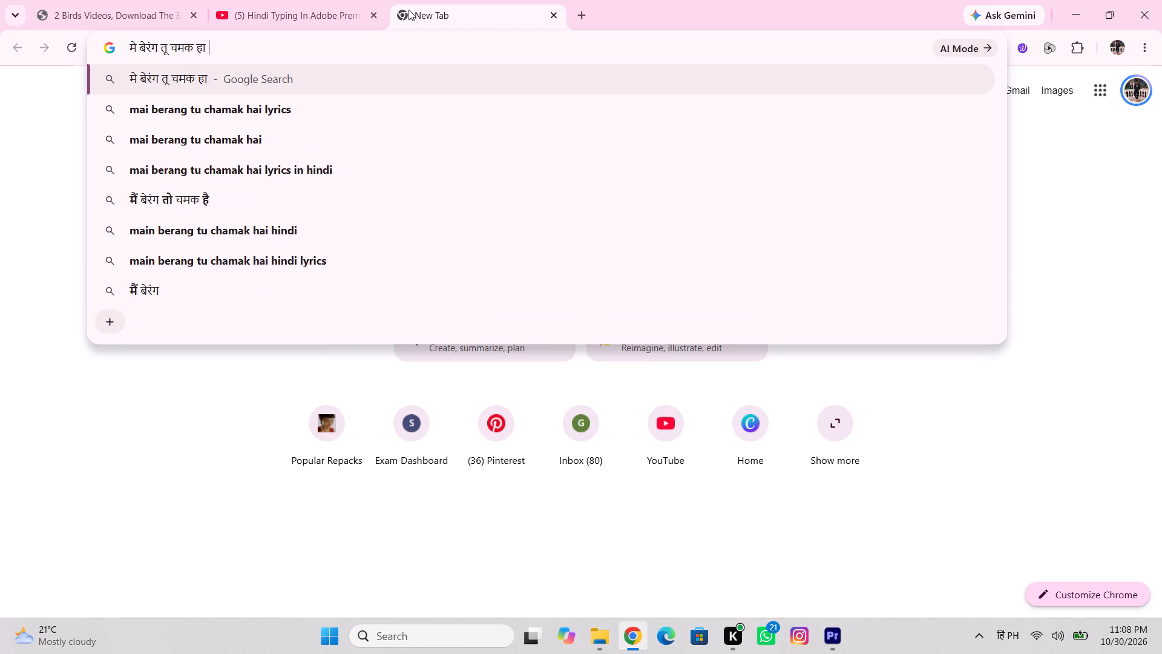
type("ringtone")
key("Return")
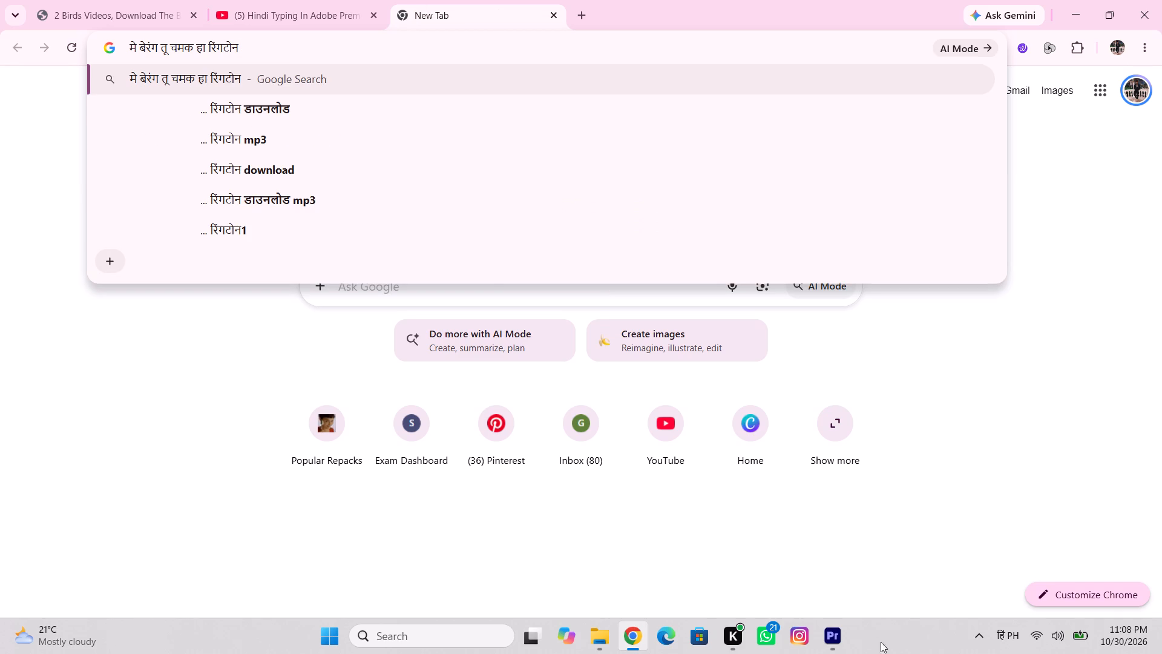
left_click(1039, 638)
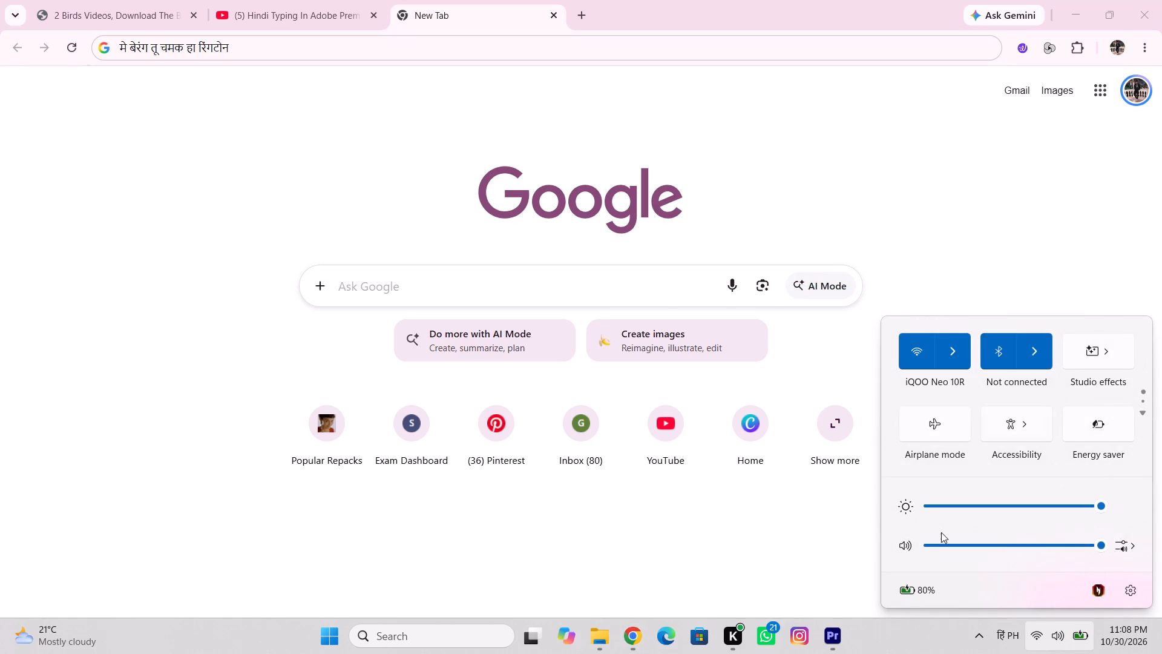
left_click(1018, 641)
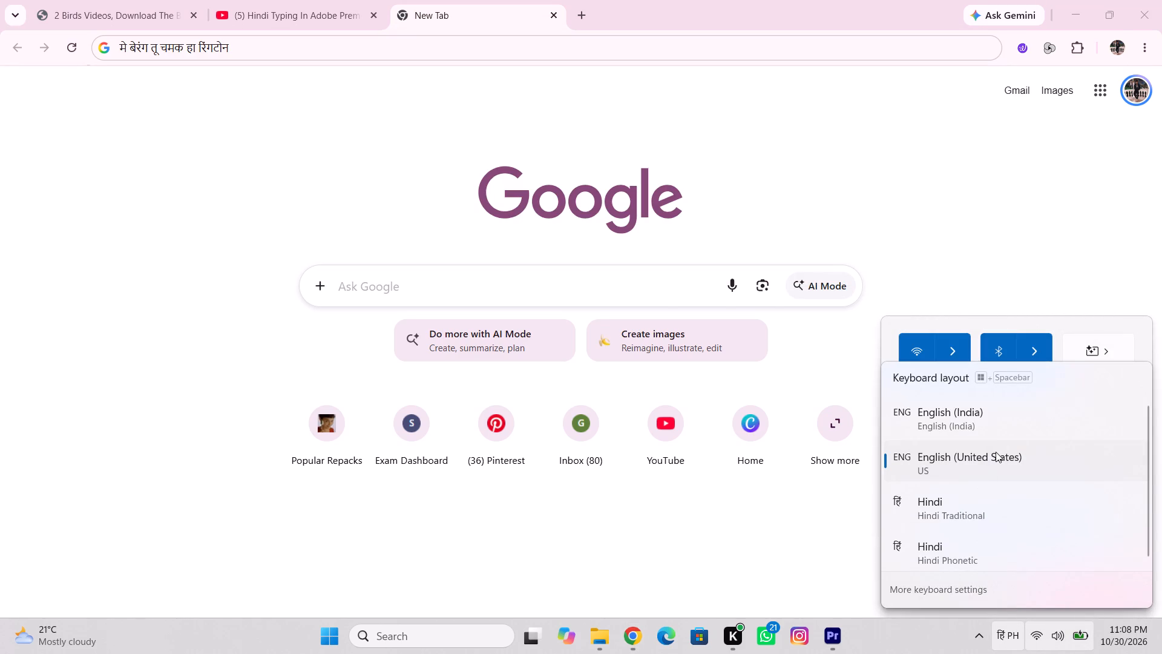
left_click(966, 460)
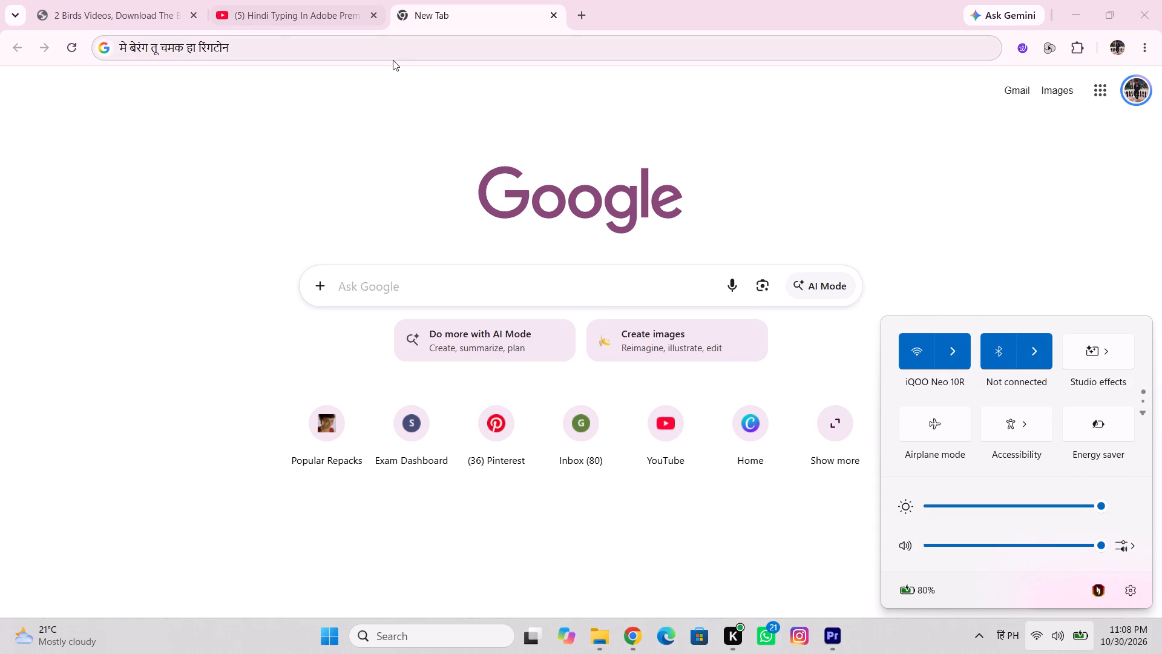
left_click(416, 56)
key("Return")
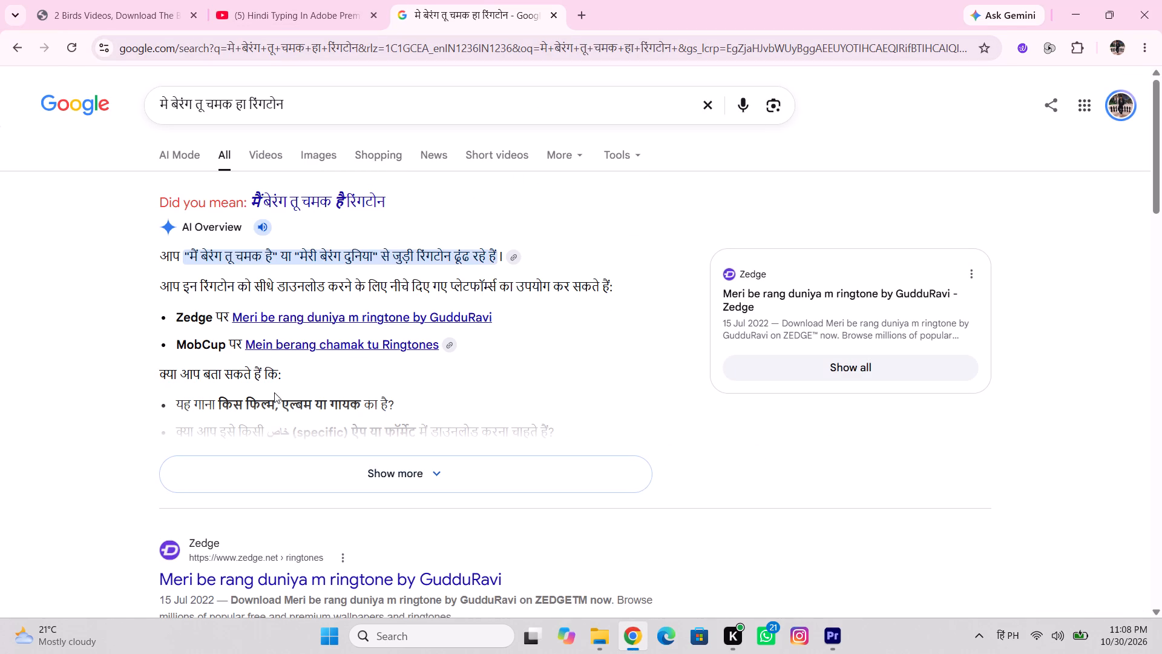
Open the Zedge result Meri be rang duniya m, preview the ringtone and look over the related ones.
left_click(355, 578)
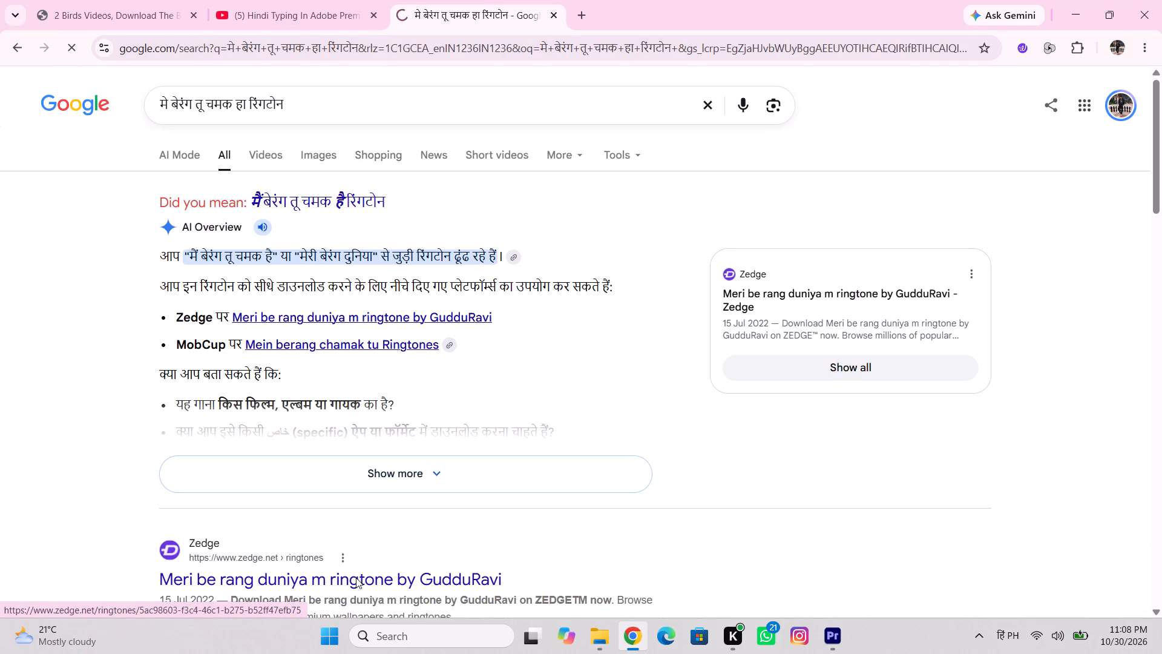
left_click(438, 374)
left_click(444, 334)
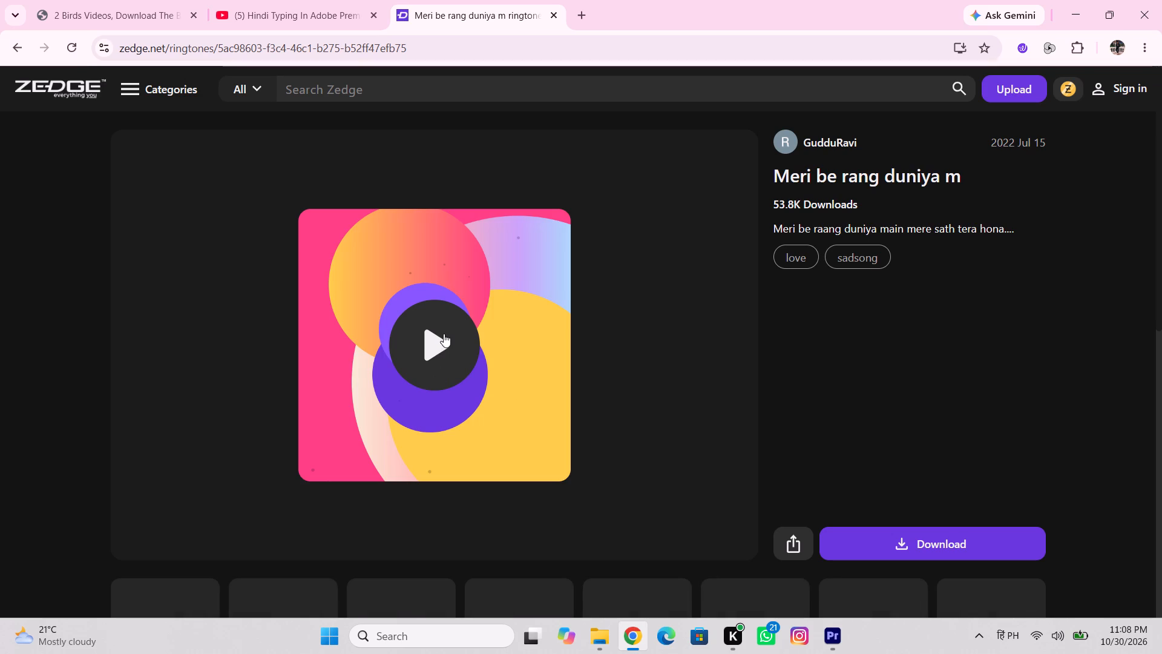
scroll(637, 337, "down", 2)
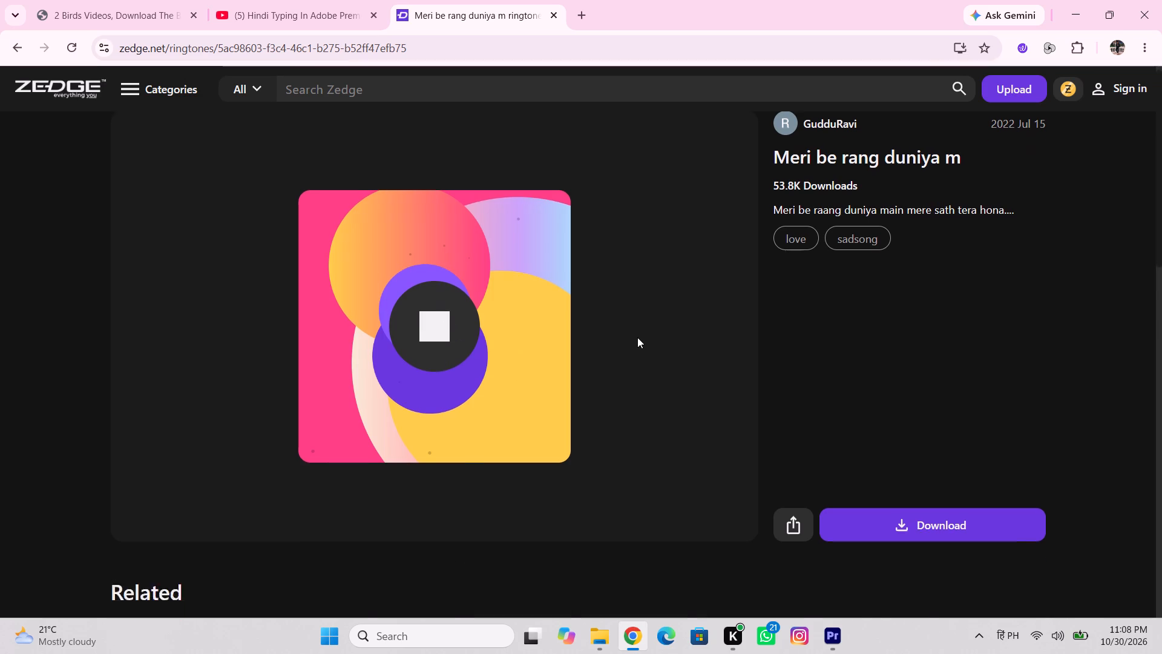
scroll(482, 365, "down", 3)
scroll(482, 363, "up", 3)
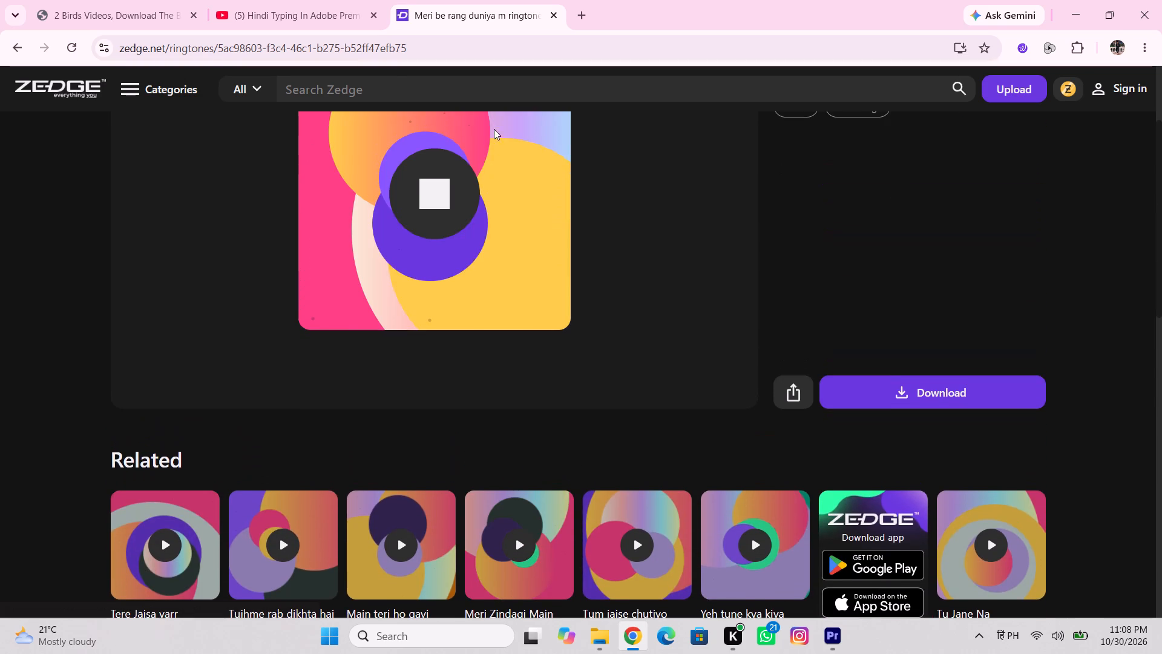
Test text entry in the Zedge search, switch the keyboard layout to English (United States), and clear the test text.
left_click(490, 100)
left_click(491, 91)
type("dsjcshdcs")
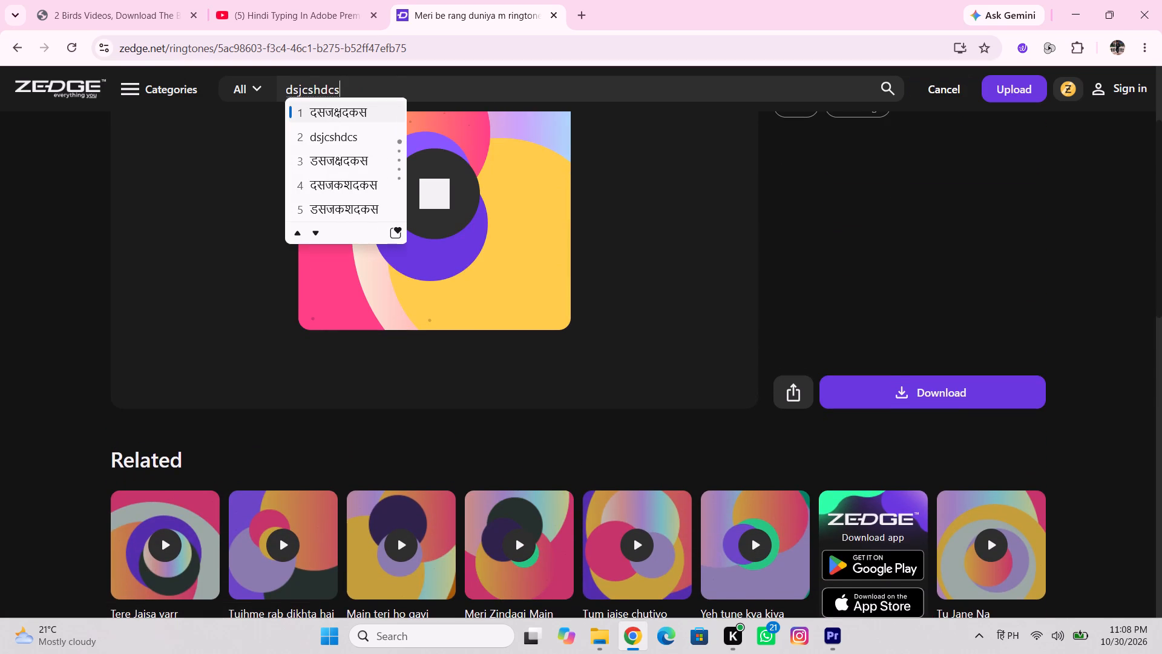
left_click(996, 633)
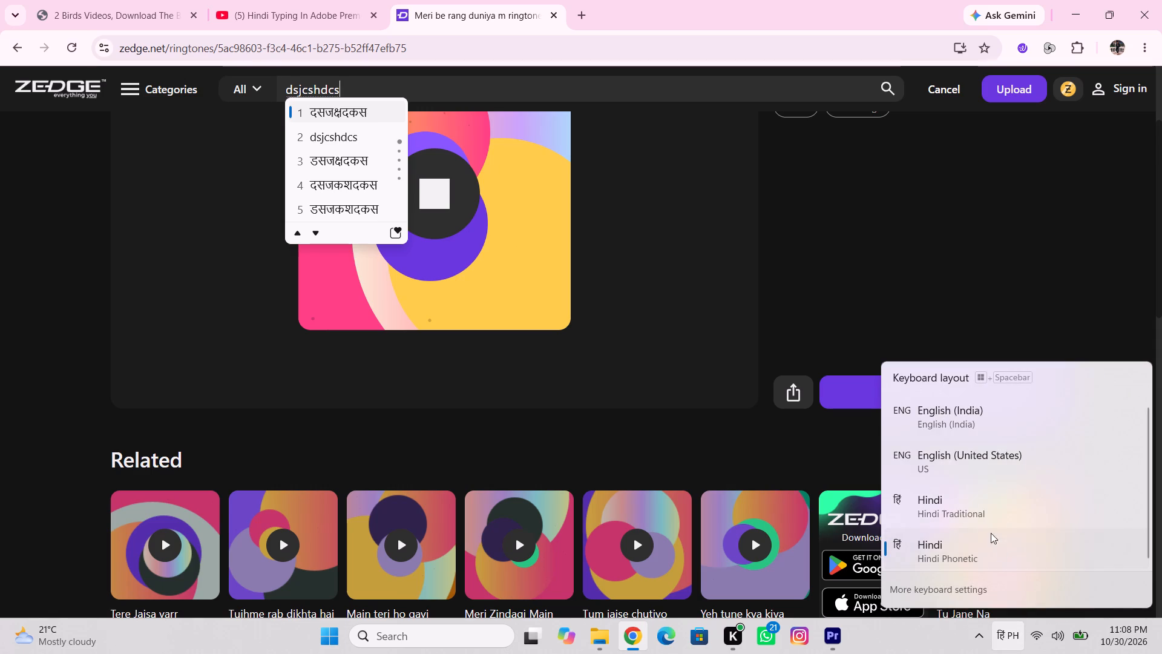
left_click(957, 467)
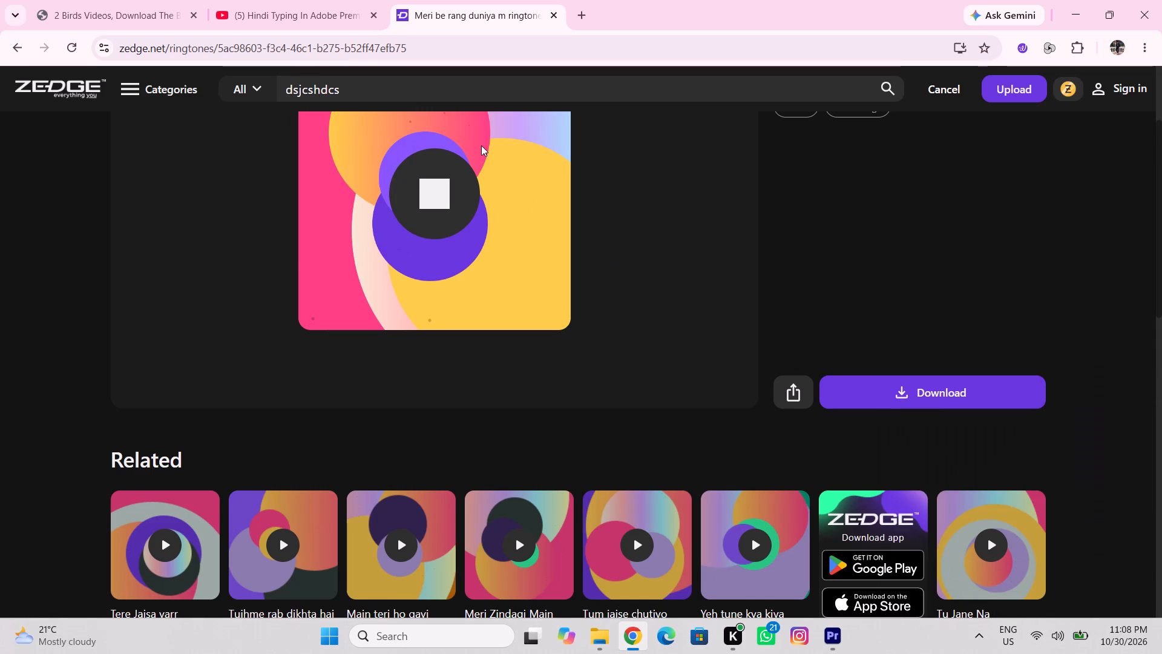
left_click_drag(437, 81, 259, 81)
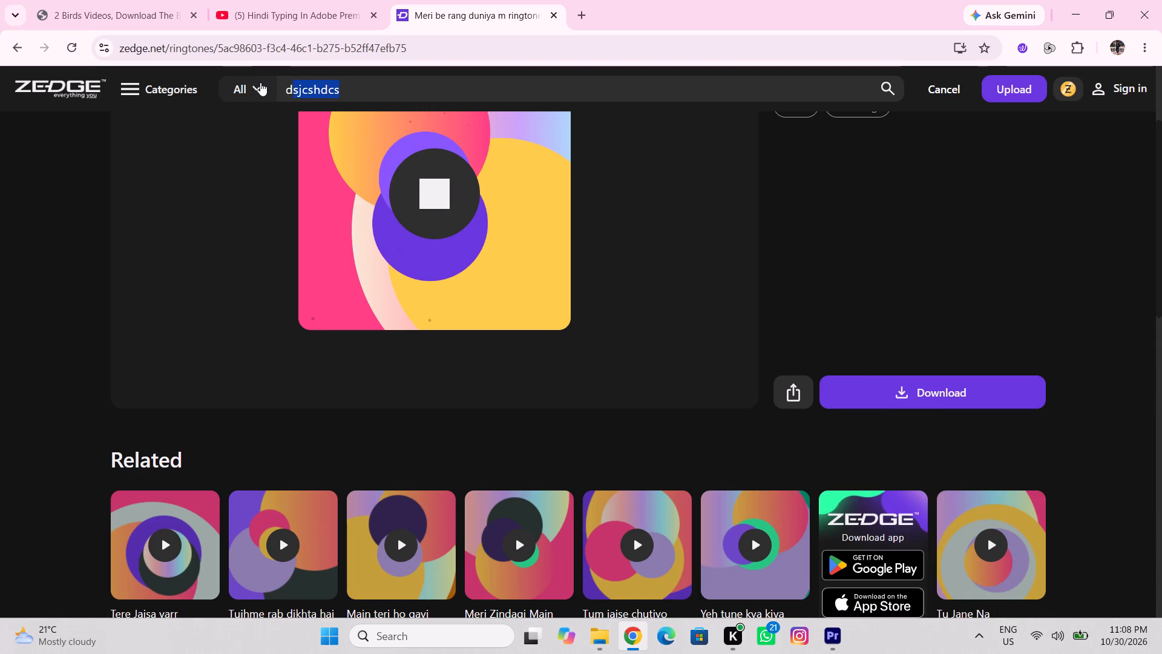
key("BackSpace")
scroll(427, 228, "up", 6)
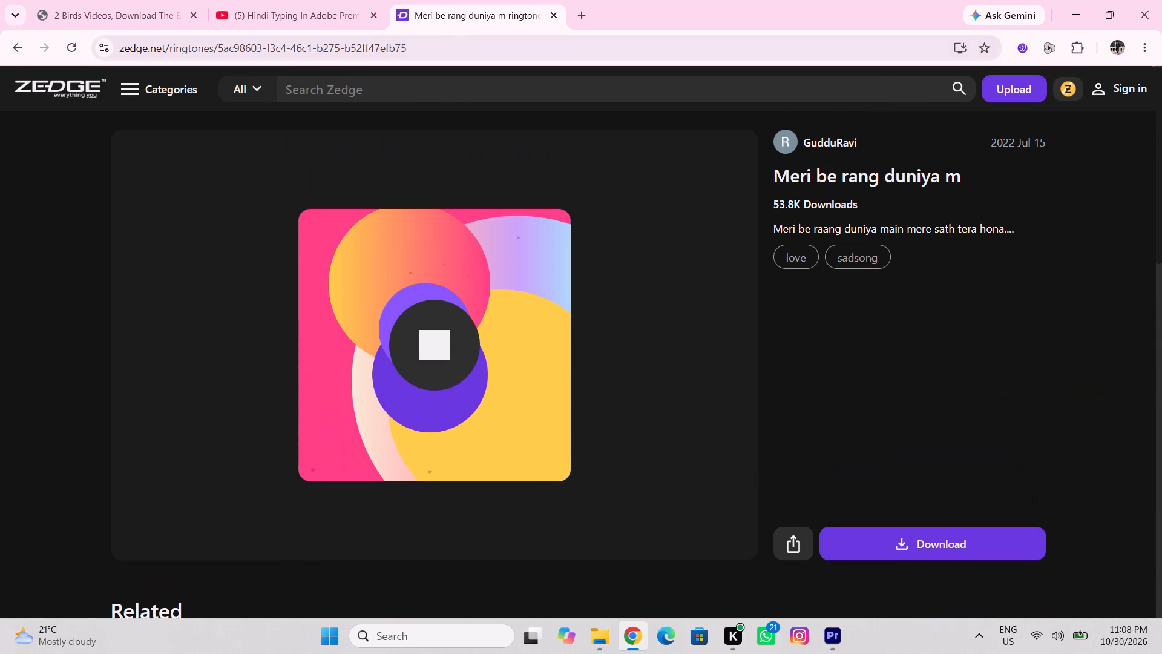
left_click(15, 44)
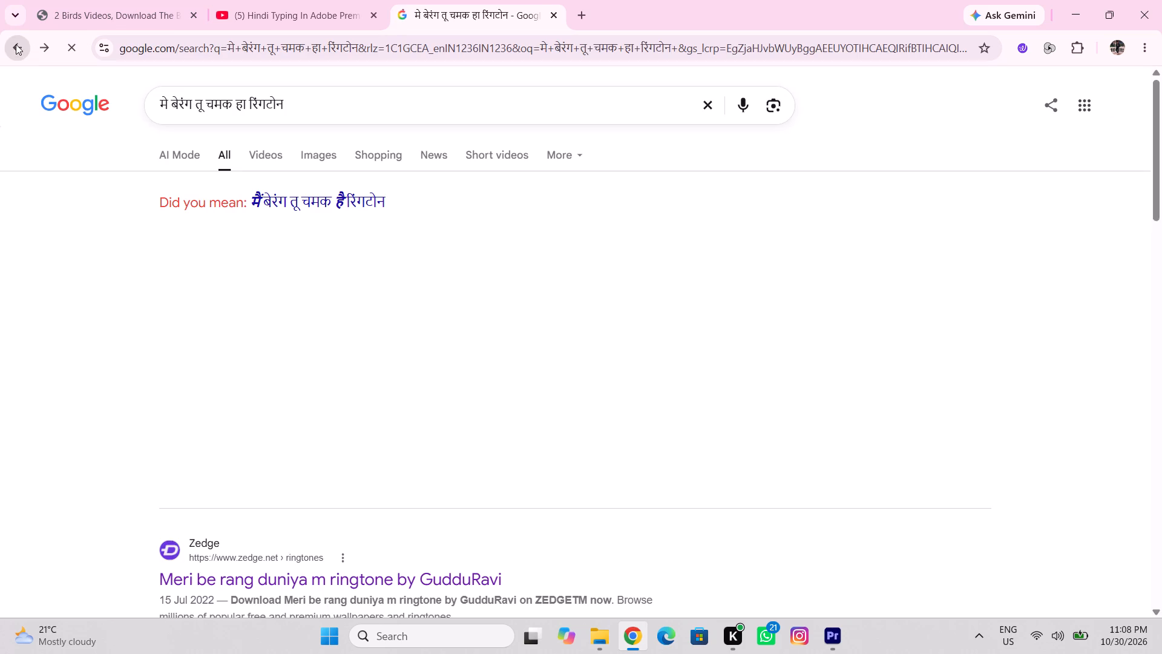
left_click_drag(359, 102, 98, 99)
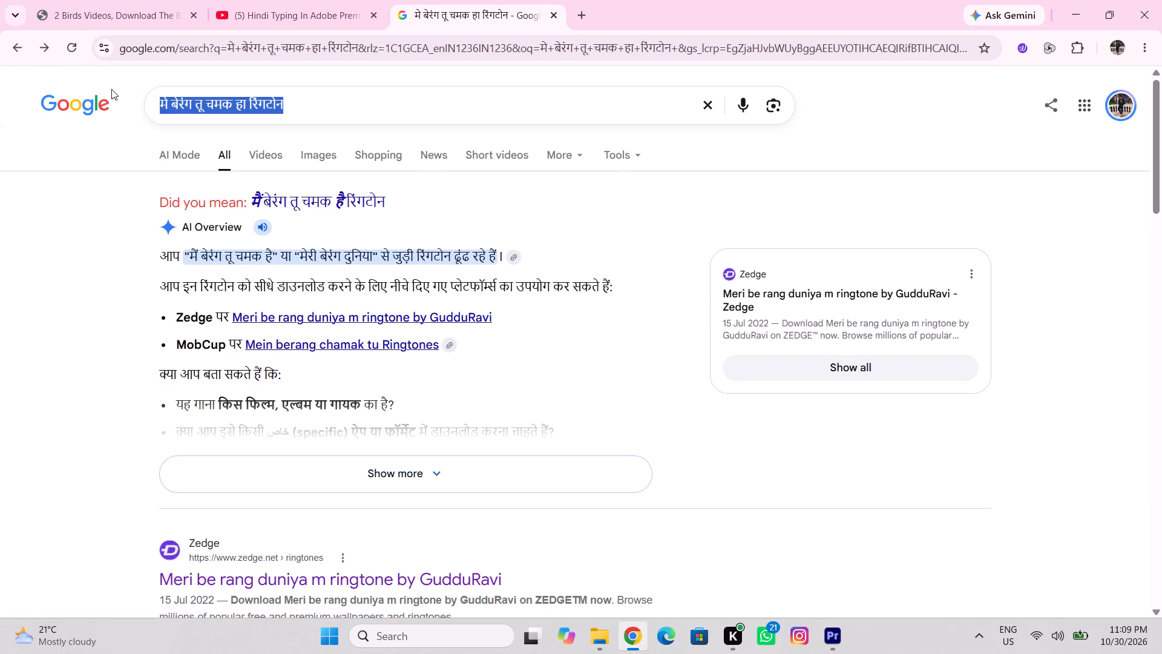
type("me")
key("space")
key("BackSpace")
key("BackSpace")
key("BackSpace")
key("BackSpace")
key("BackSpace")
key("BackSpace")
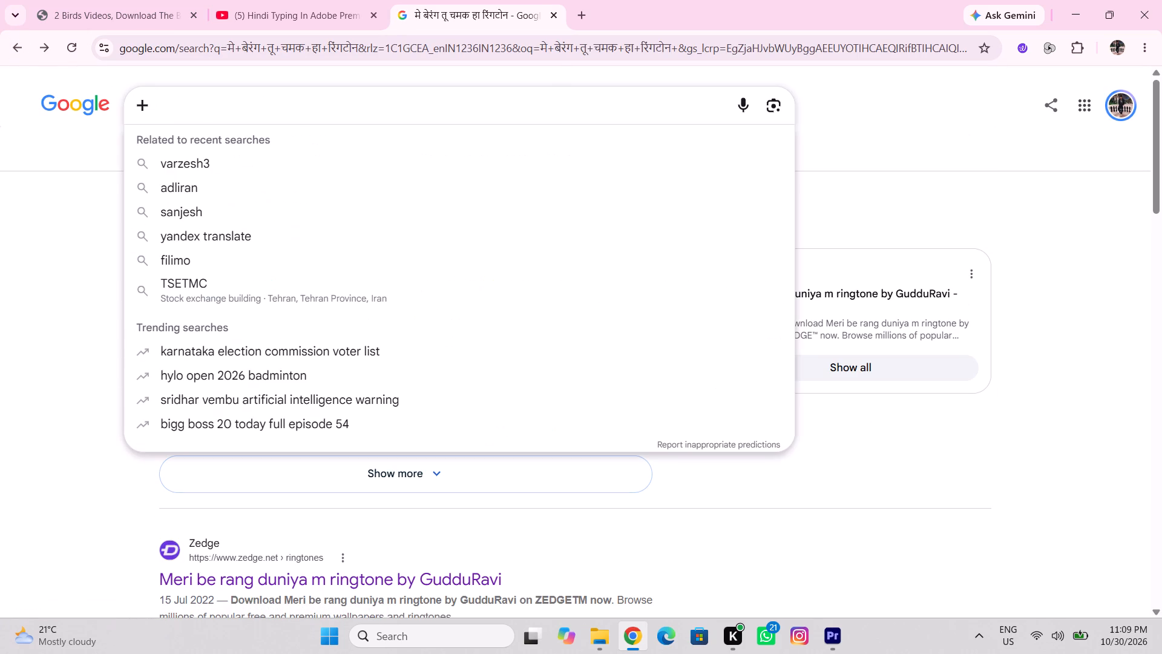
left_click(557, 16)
Replace the Google results tab with YouTube and search there for me berang tu chamak hai.
left_click(404, 10)
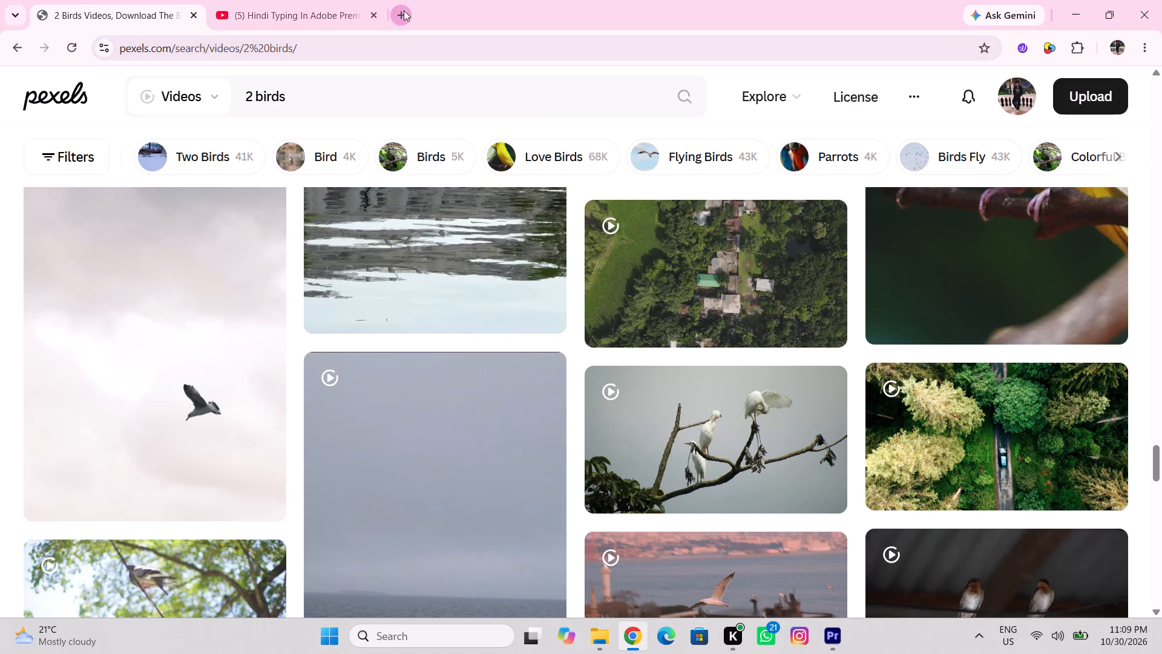
left_click(665, 428)
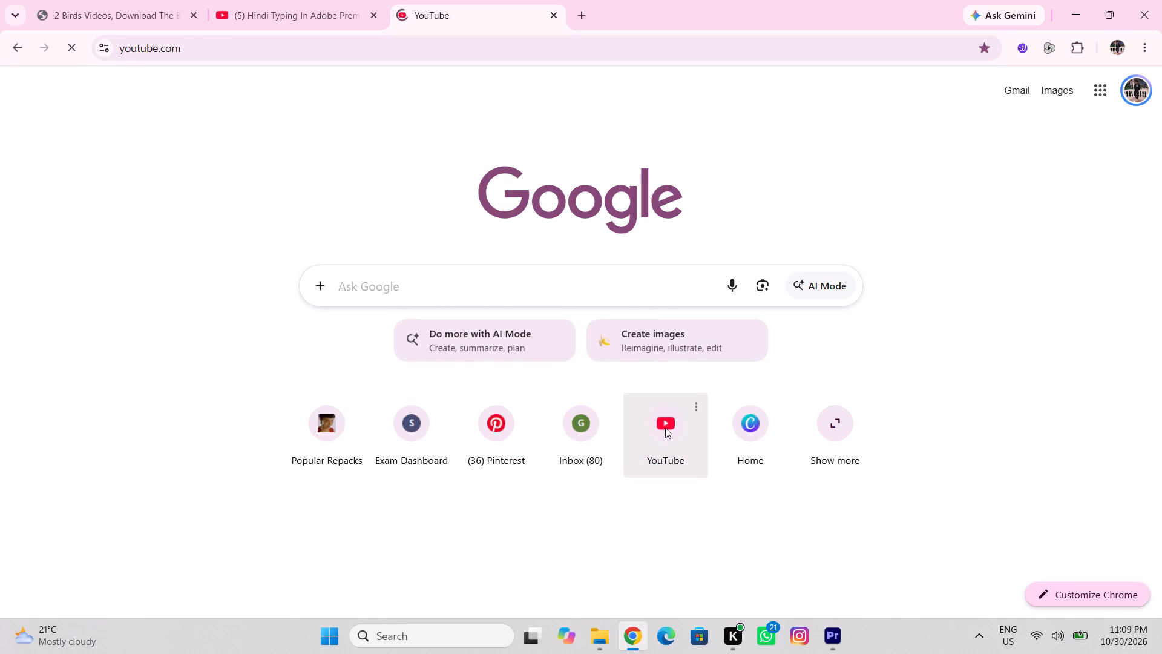
key("m")
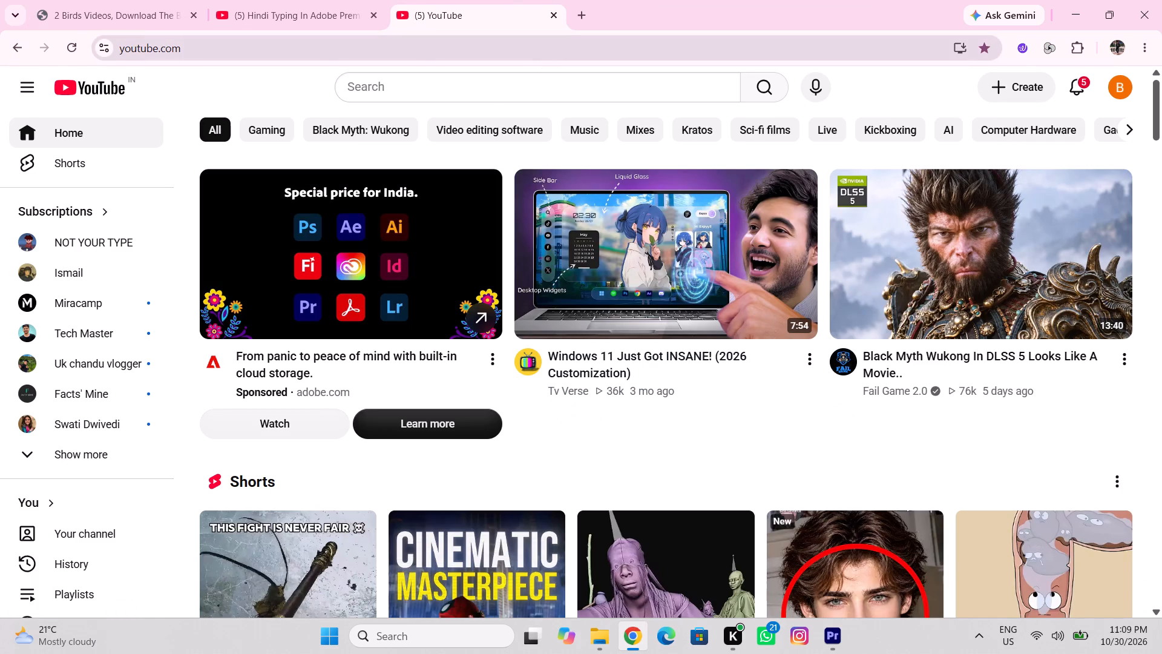
left_click(540, 84)
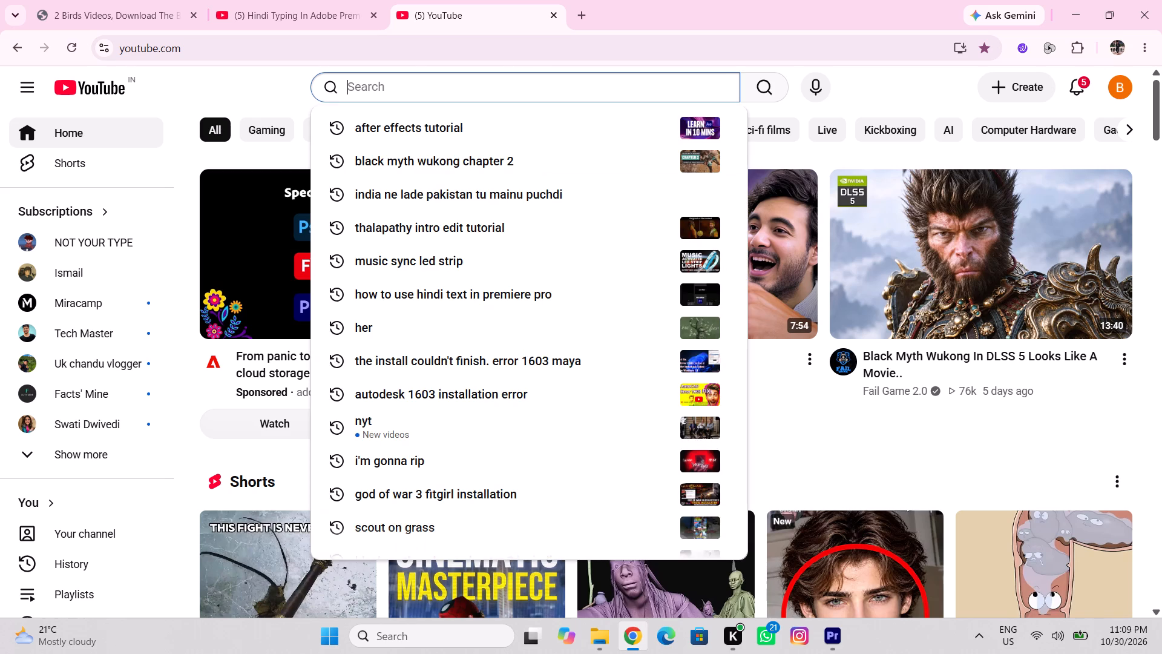
type("me")
key("space")
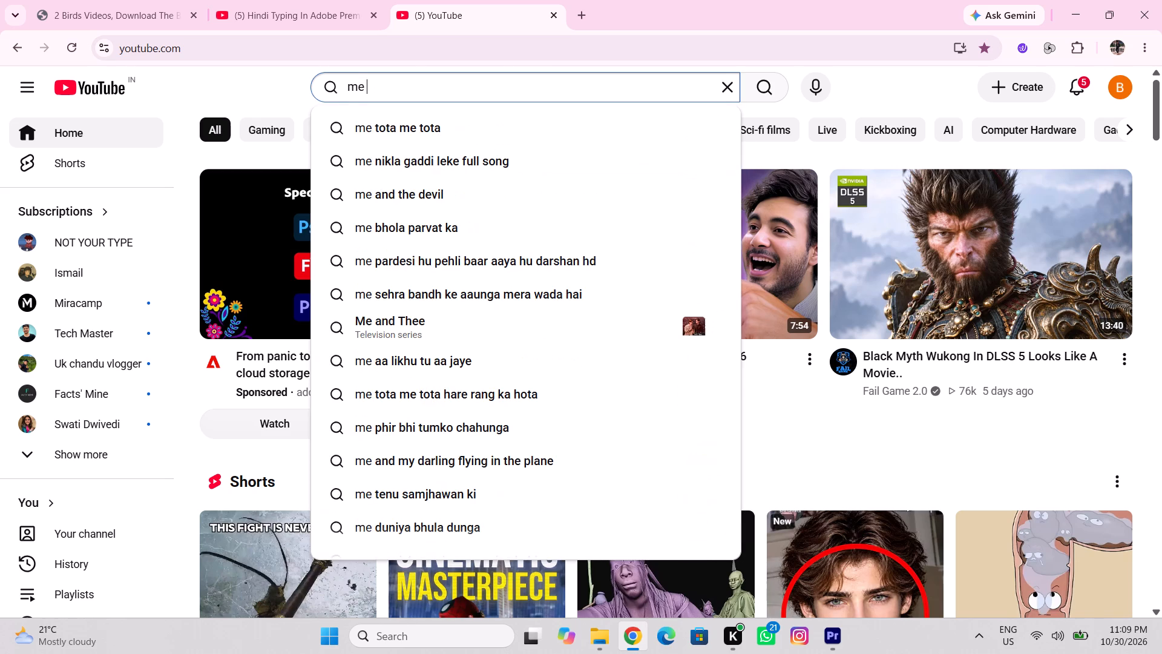
type("beran")
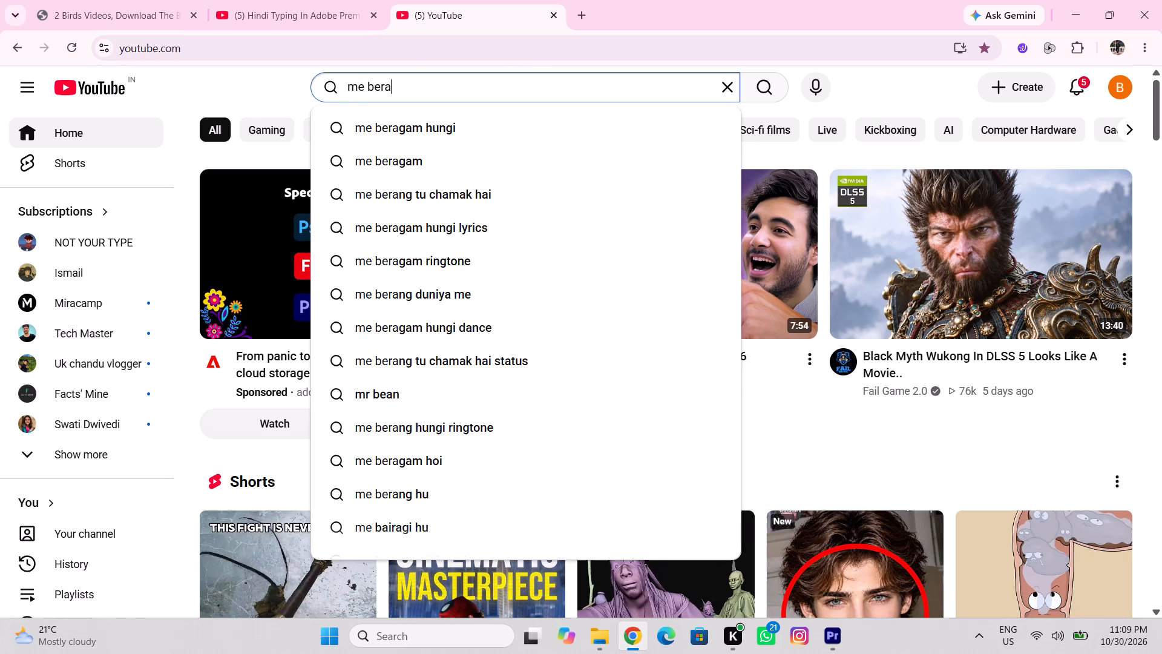
key("space")
key("BackSpace")
key("backslash")
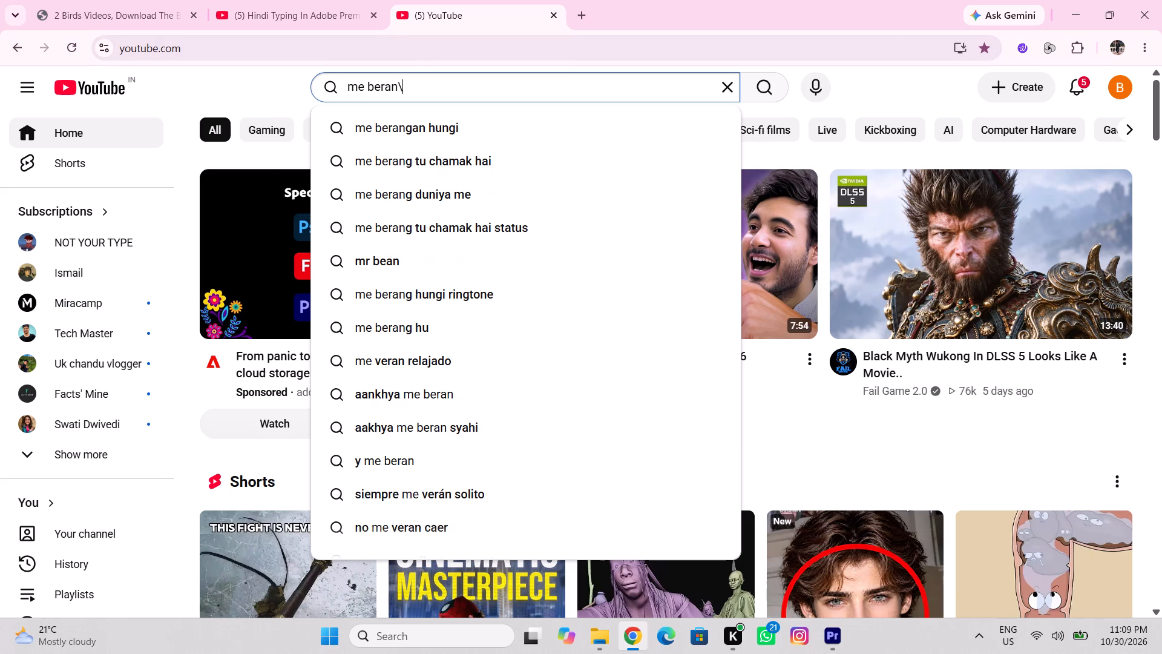
key("BackSpace")
left_click(549, 174)
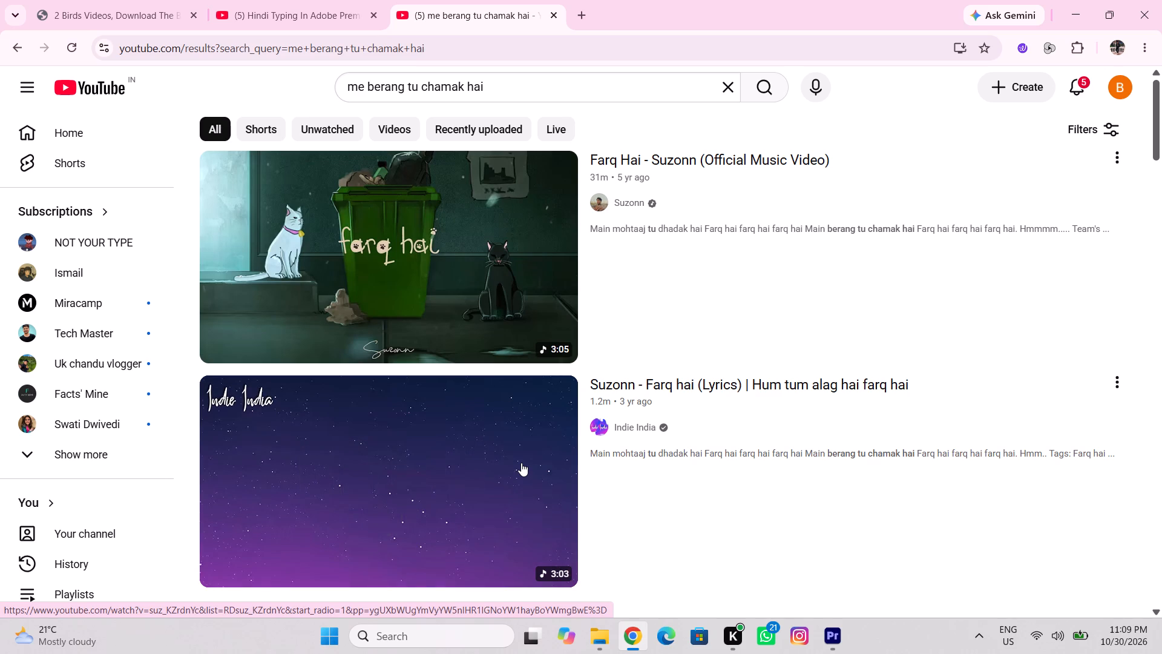
Open Farq Hai - Suzonn (Official Music Video) from the results, going back and reopening it to get past the ads.
scroll(521, 463, "up", 1)
left_click(531, 285)
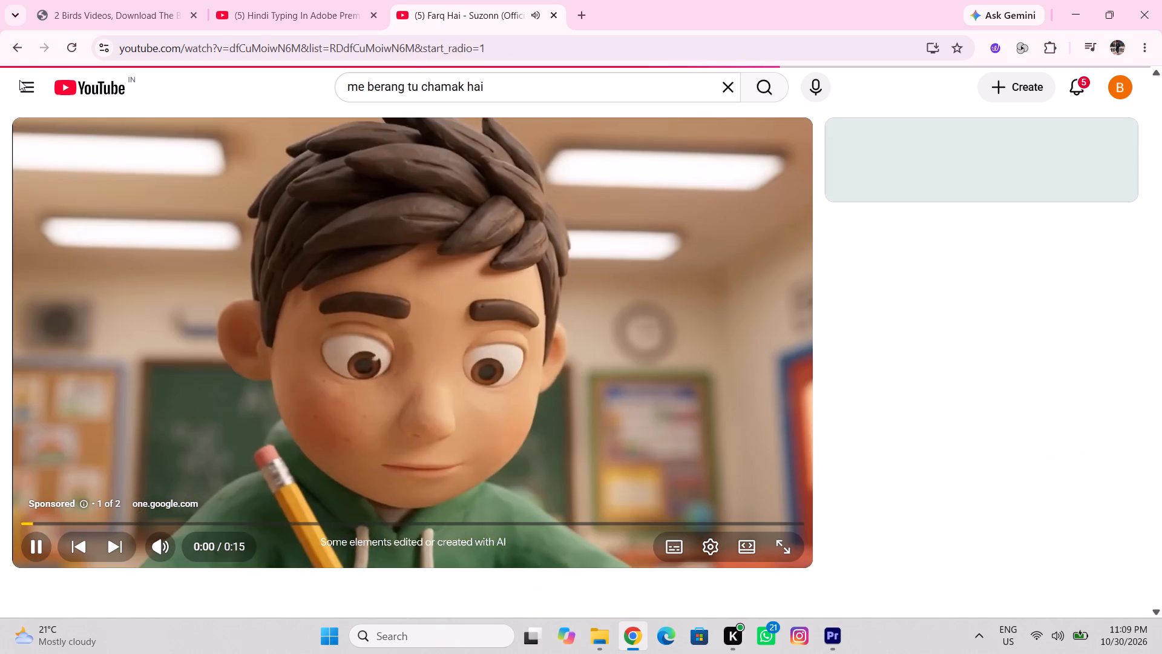
left_click(26, 62)
left_click(25, 57)
left_click(530, 272)
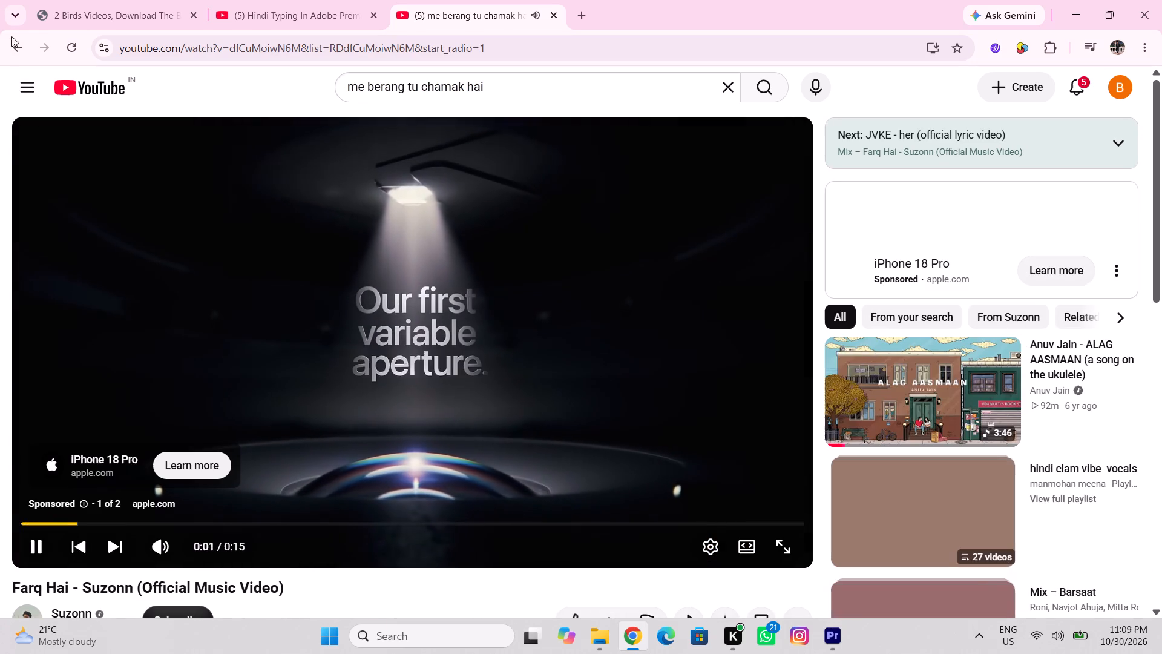
left_click(16, 45)
left_click(514, 279)
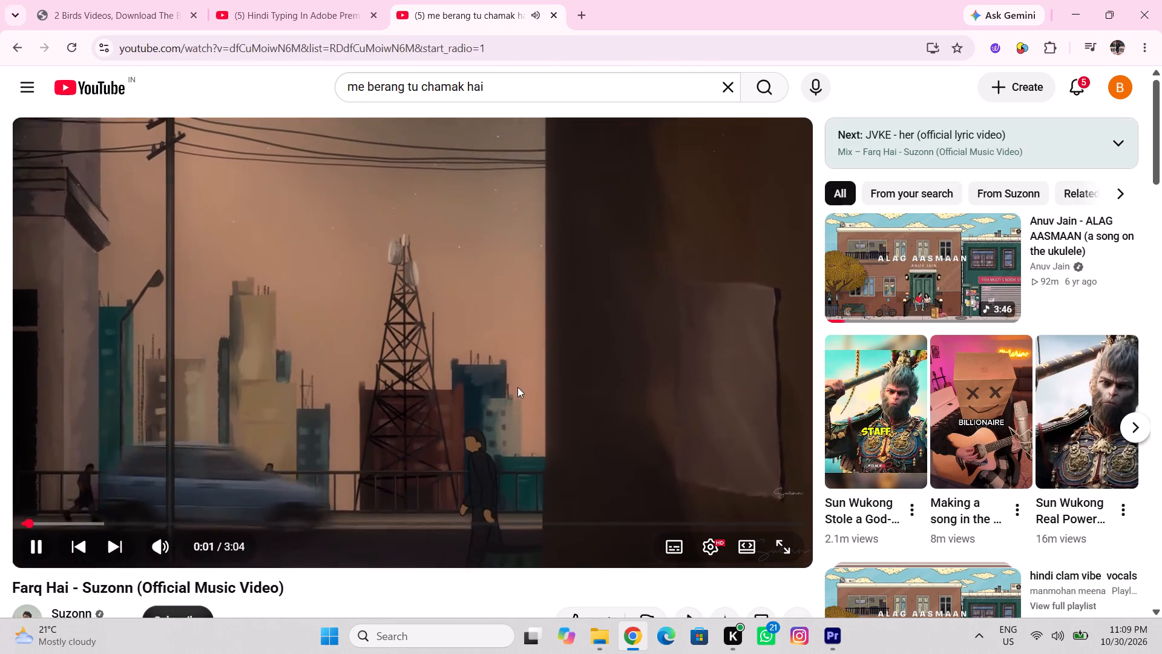
Listen to the Farq Hai music video while skipping forward in short jumps to about 1:27.
key("Right")
key("Right")
key("Right")
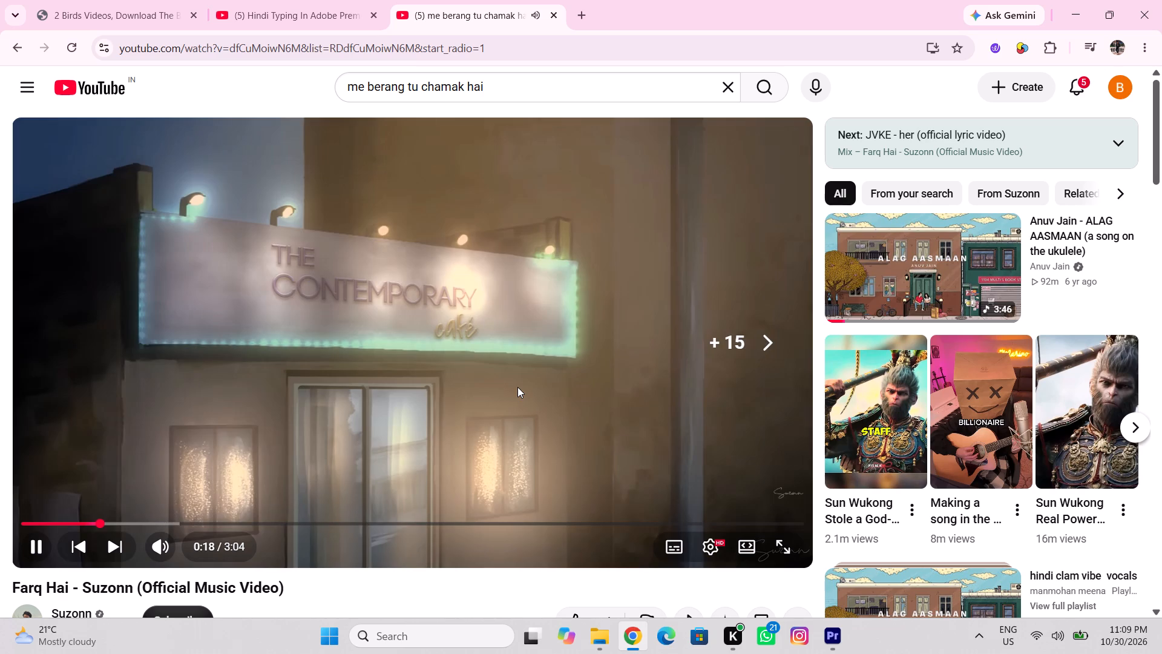
key("Right")
key("Right")
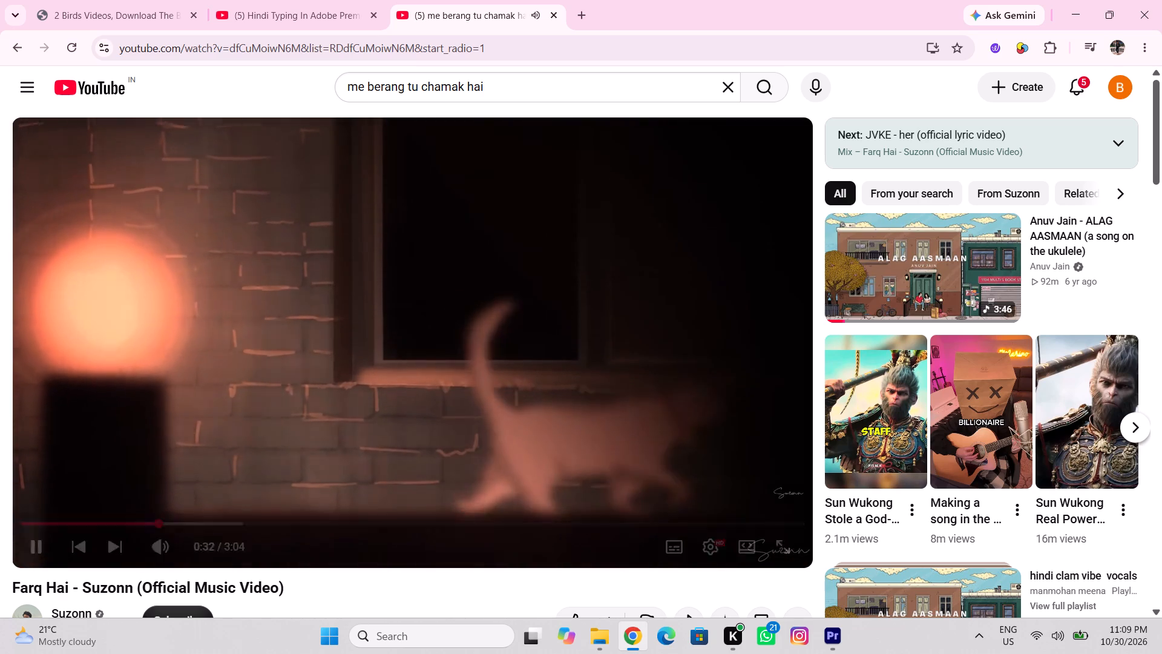
key("Right")
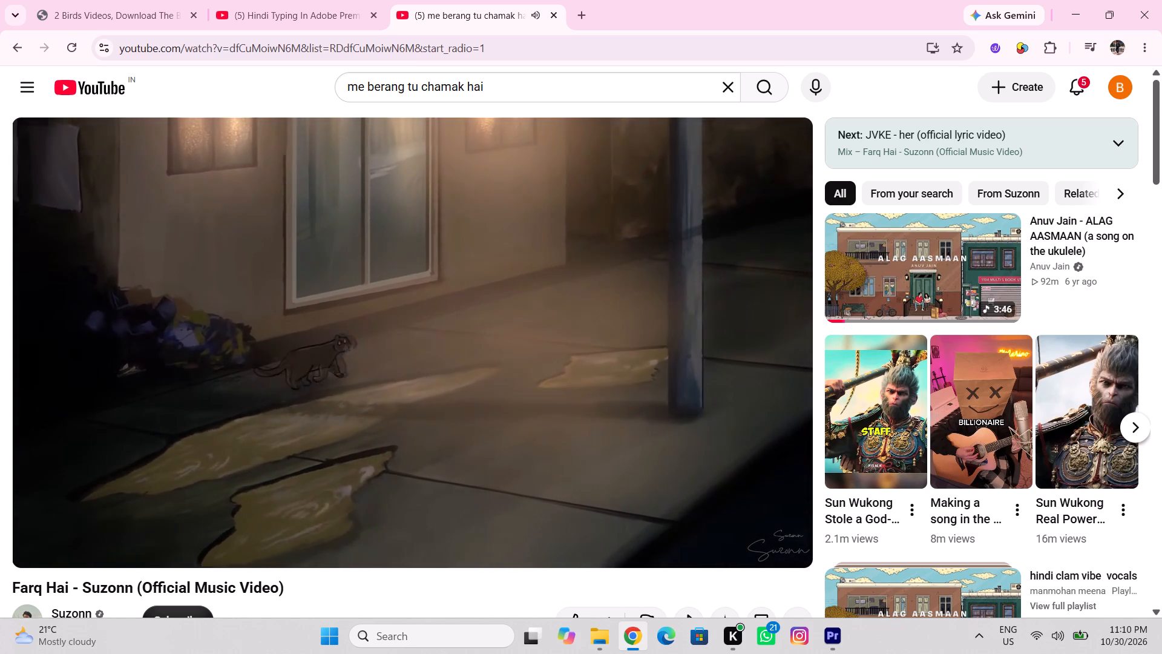
key("Right")
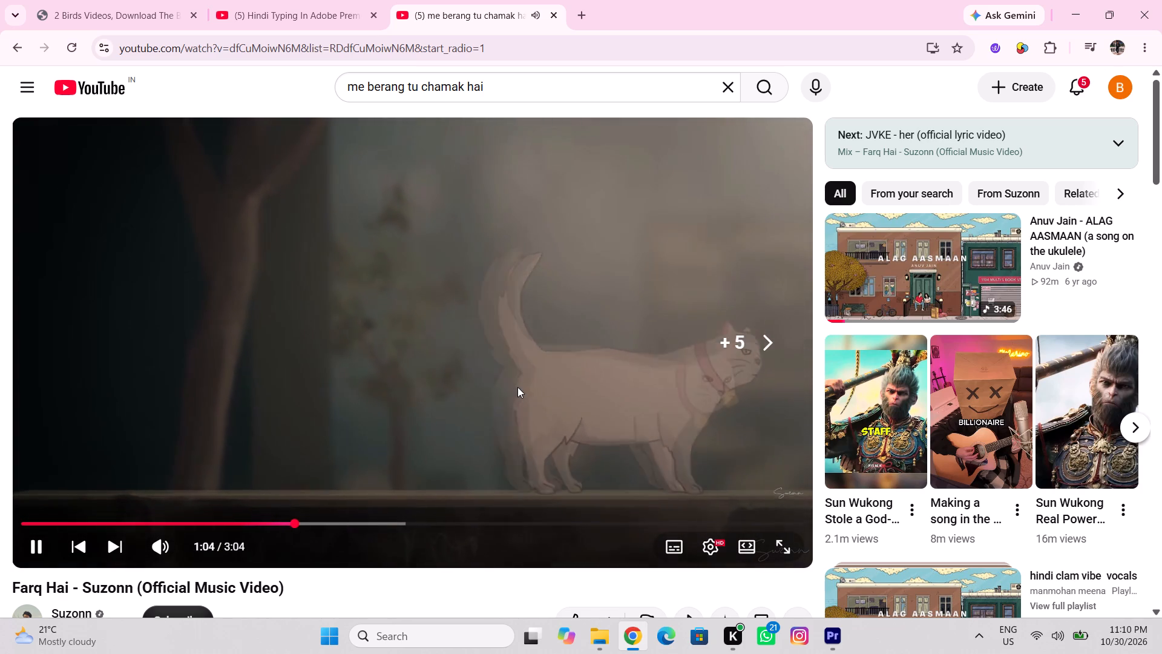
key("Right")
key("Right")
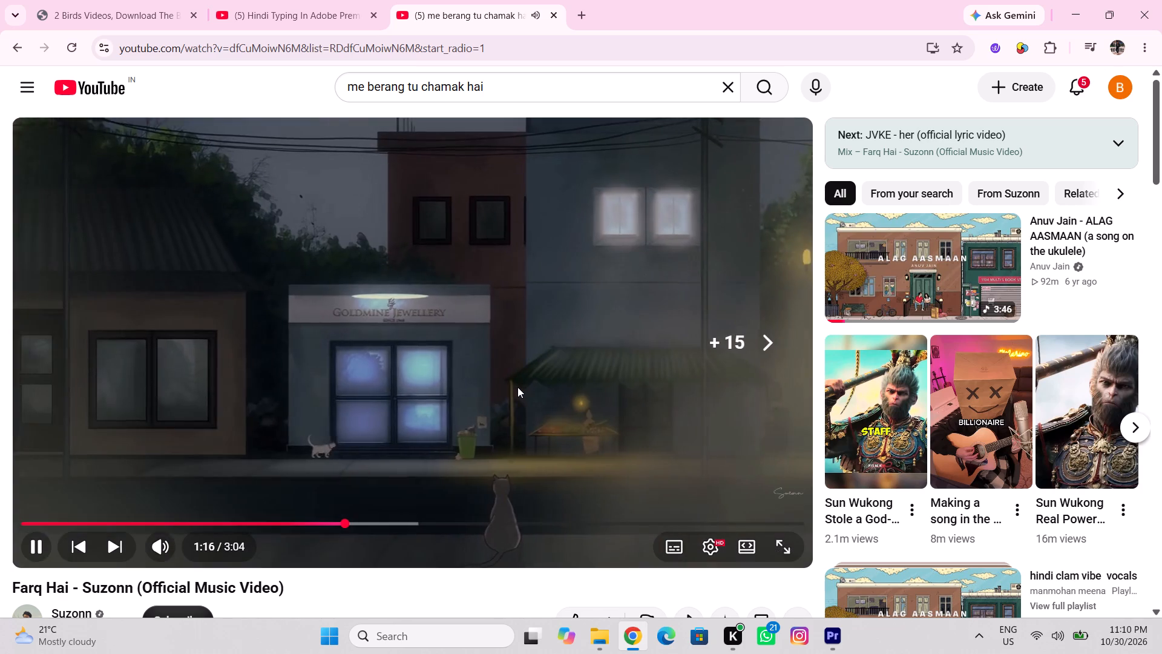
key("Right")
key("Right")
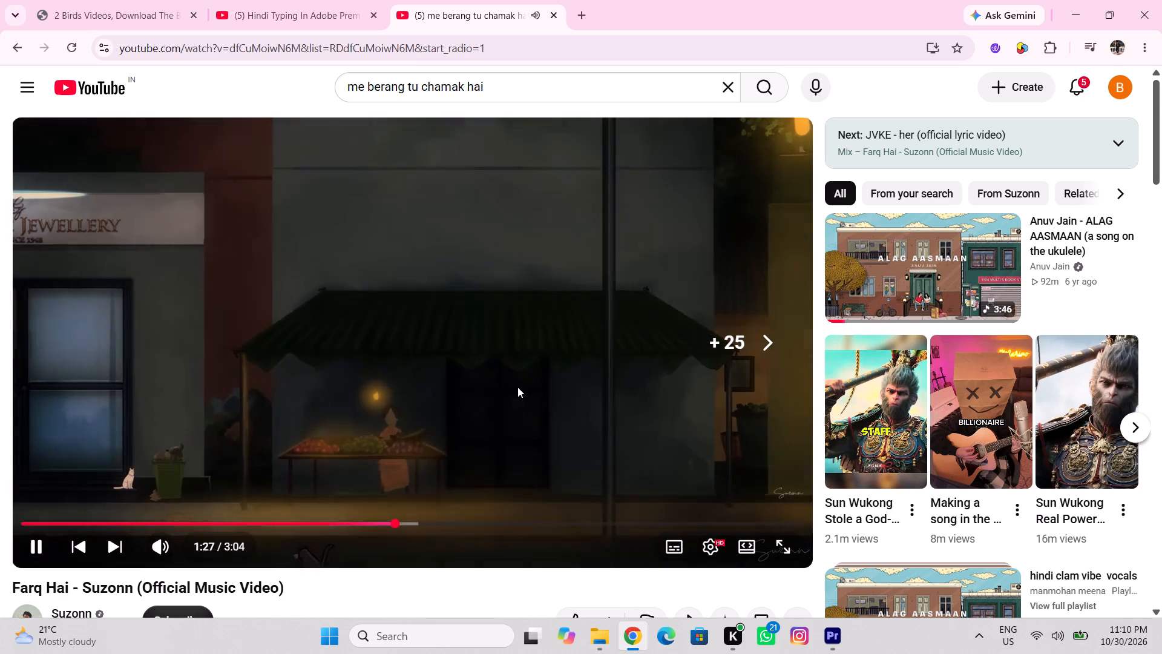
key("Right")
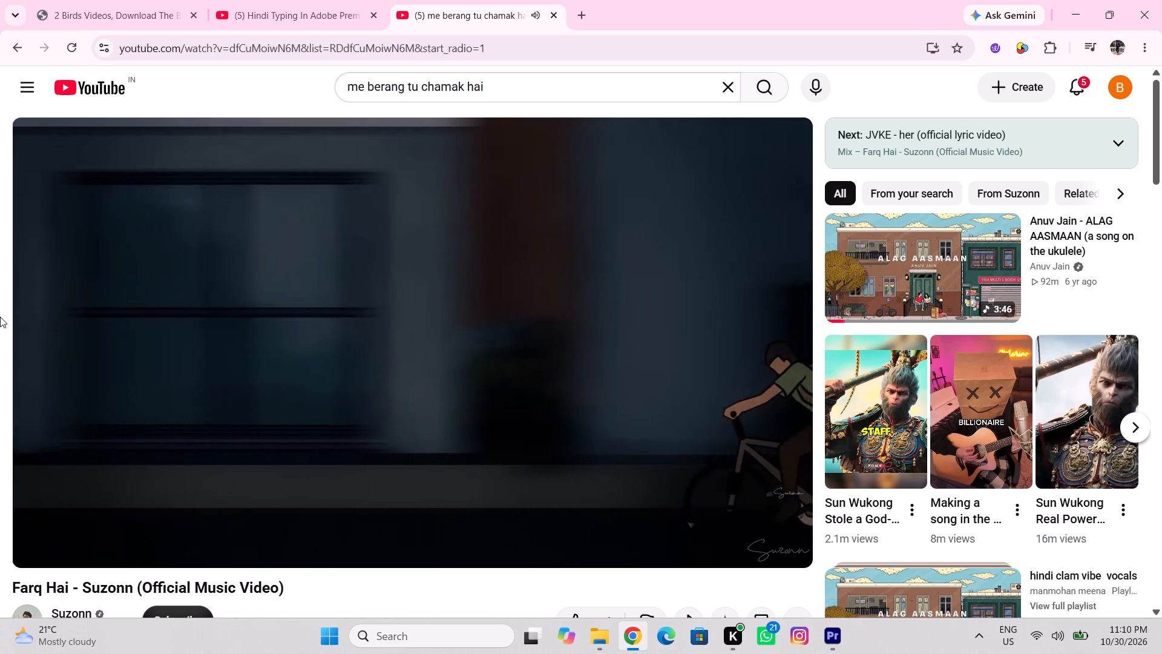
Duplicate the music video's tab, return the copy to the me berang tu chamak hai results, and look over the videos and Shorts.
scroll(0, 315, "down", 7)
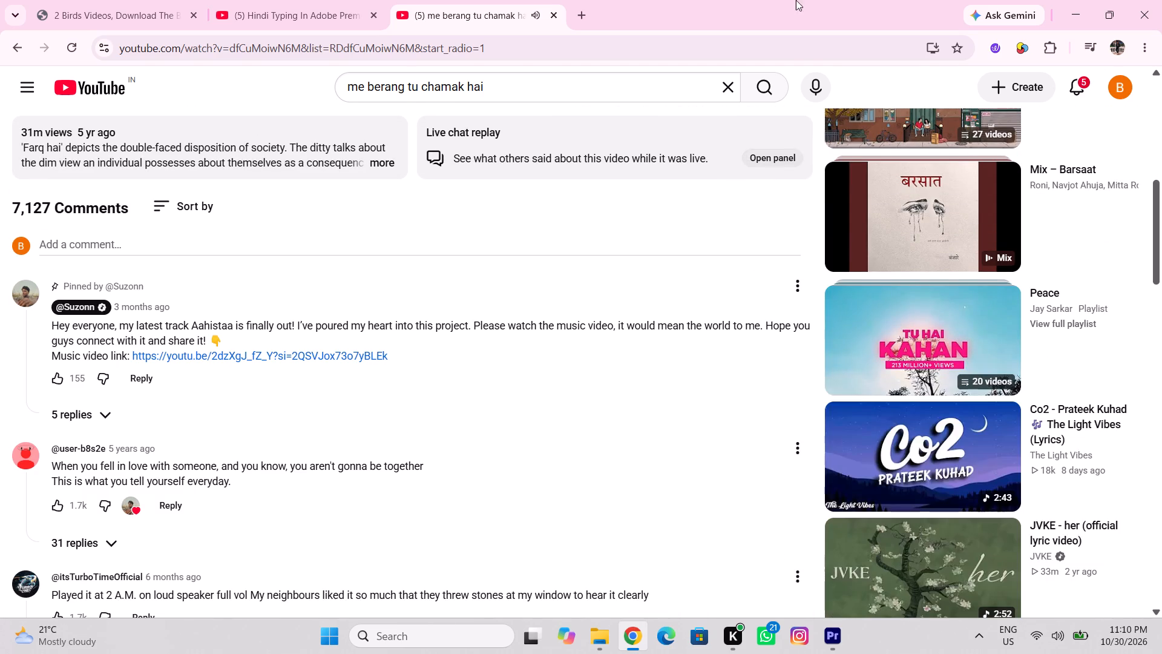
right_click(457, 9)
left_click(531, 145)
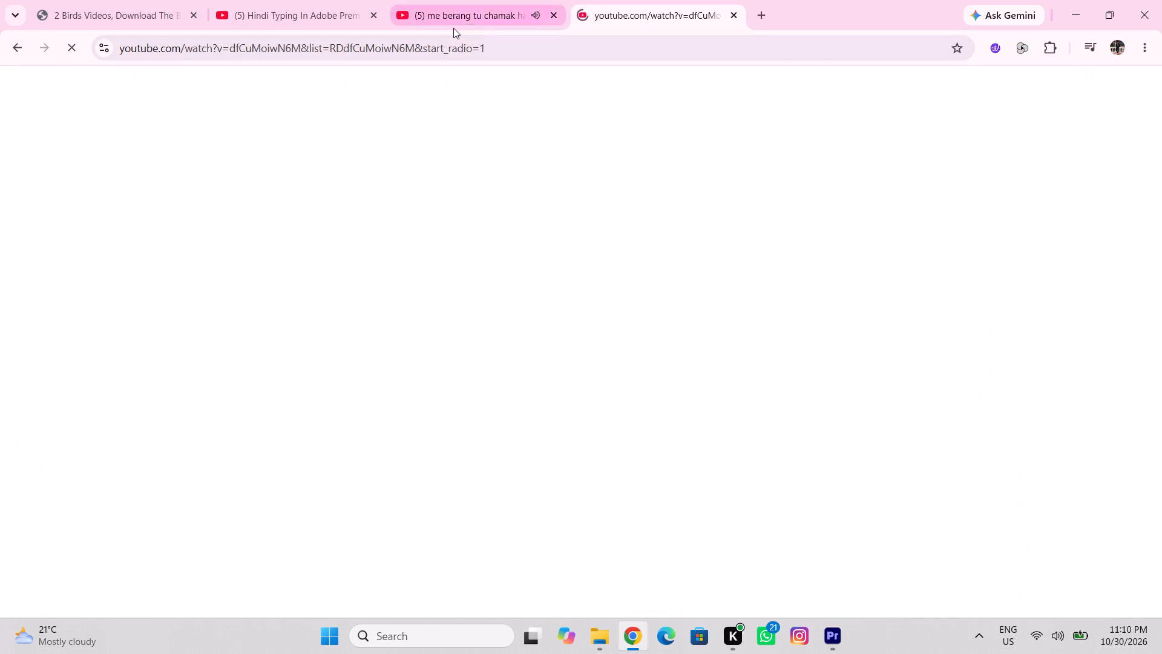
left_click(453, 28)
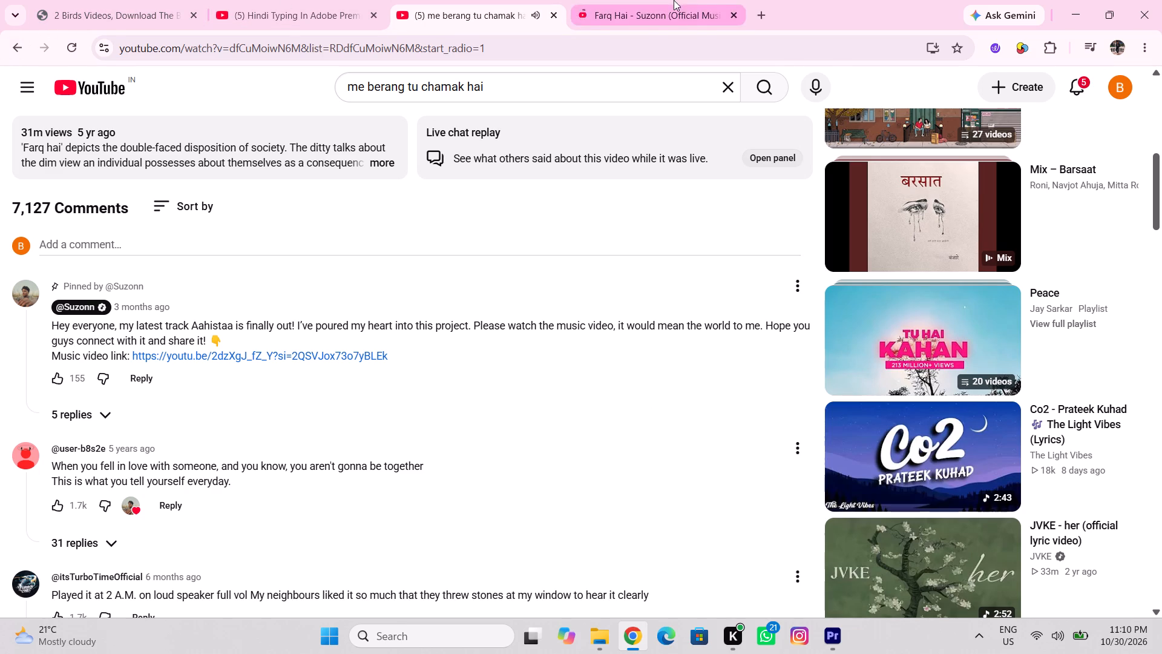
left_click(674, 0)
left_click(10, 45)
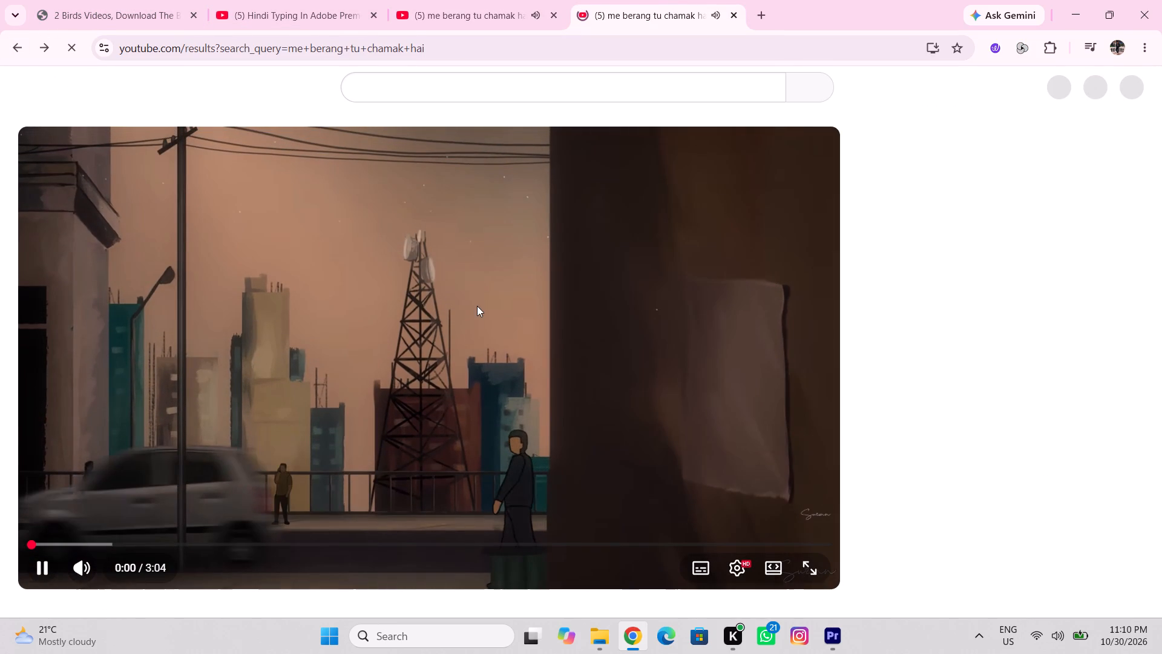
scroll(477, 306, "down", 5)
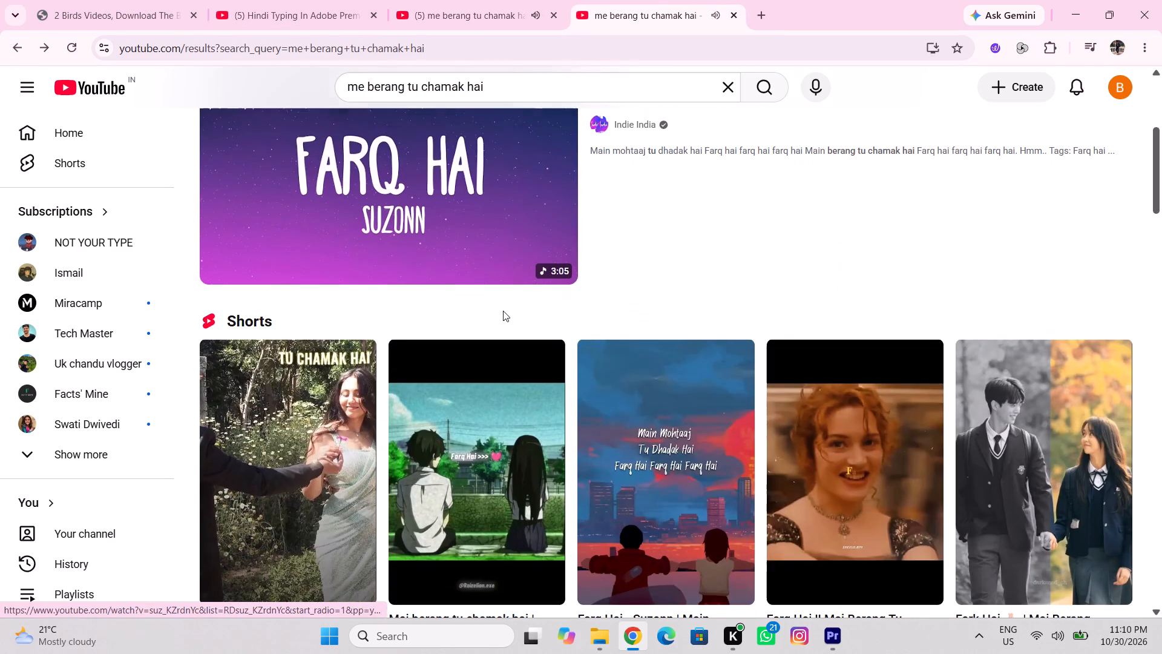
scroll(503, 311, "down", 1)
Return to the playing Farq Hai music video and listen from about 1:52, skipping ahead in short jumps past 2:17 and jumping slightly back.
left_click(502, 25)
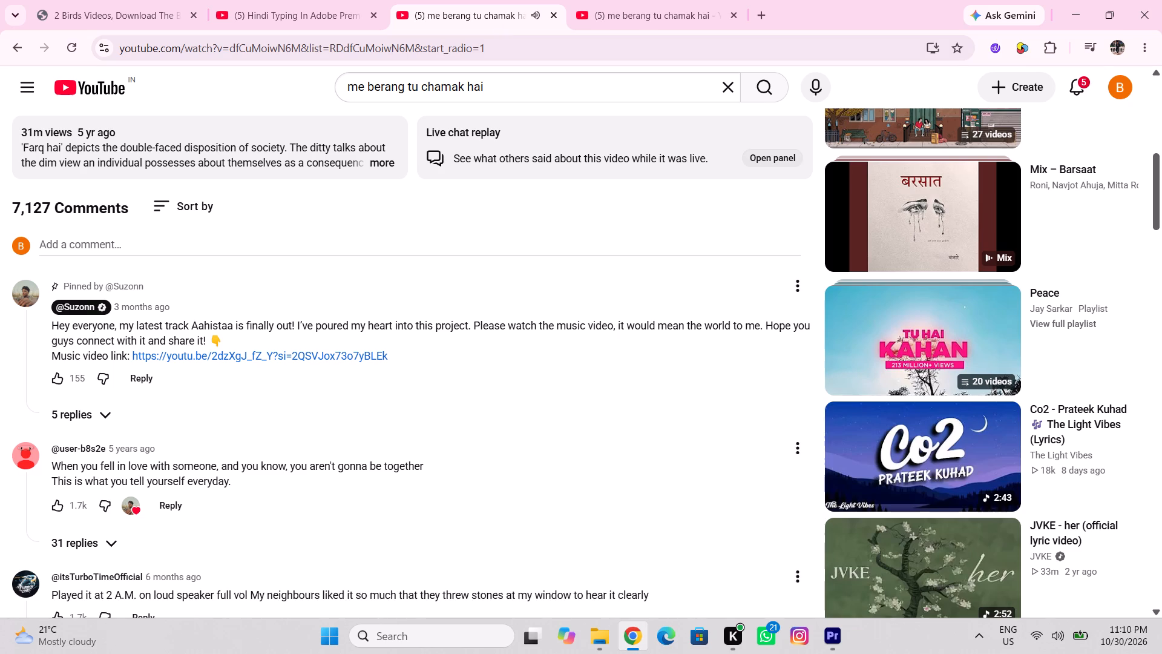
scroll(542, 199, "up", 12)
left_click(533, 263)
left_click(533, 263)
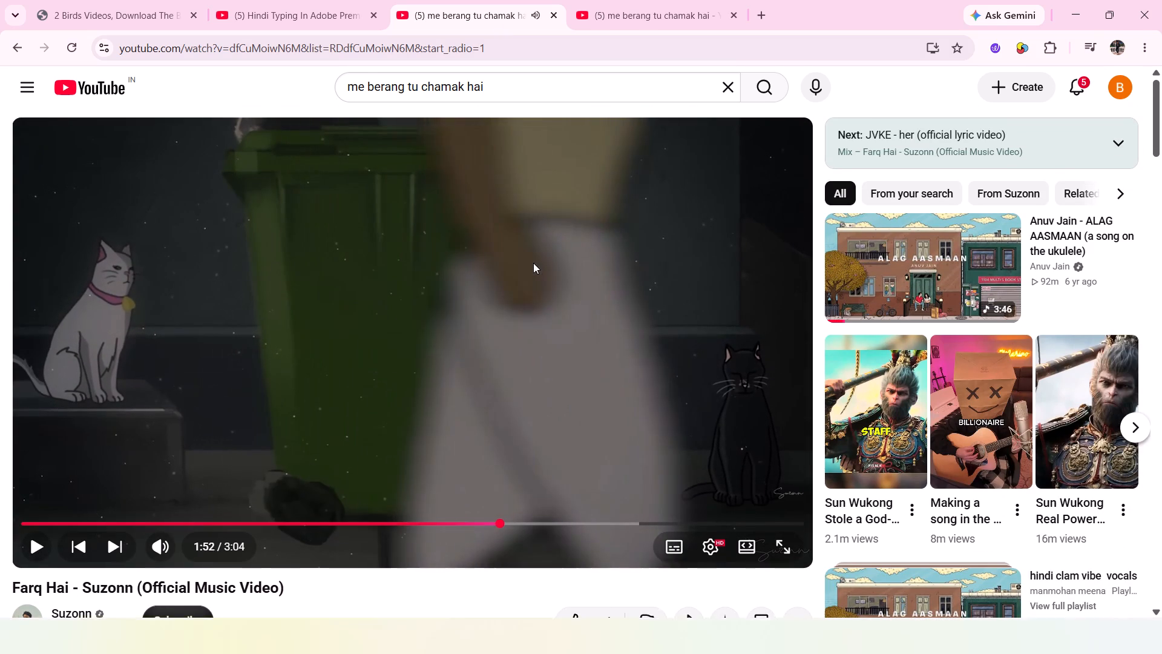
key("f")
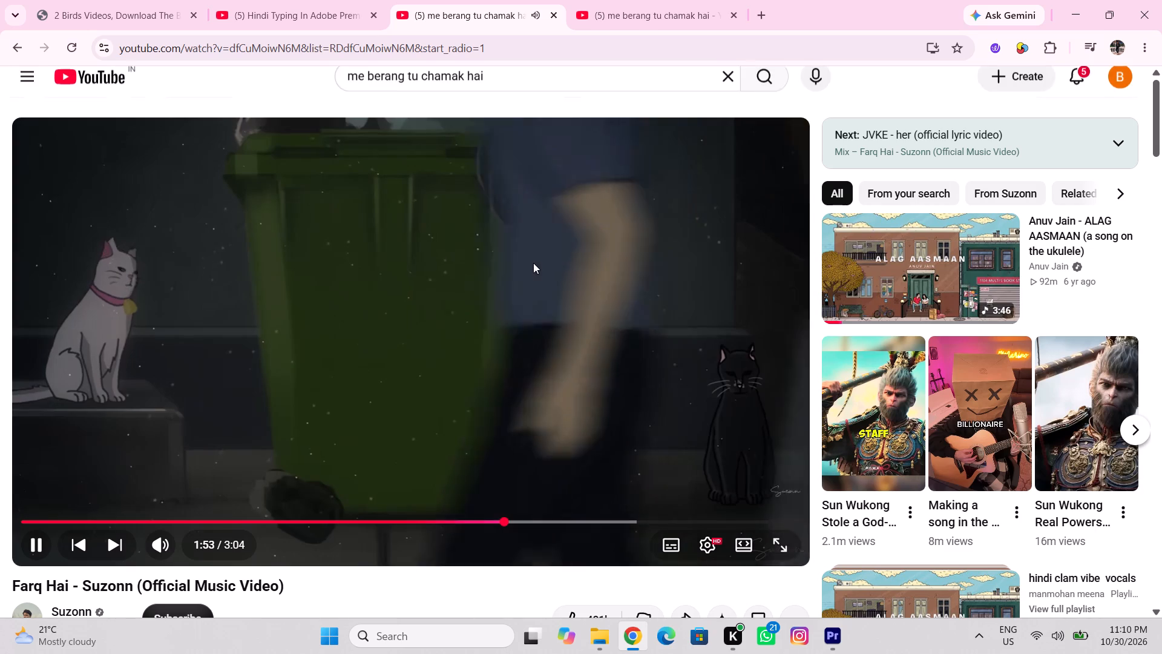
key("Right")
key("Right")
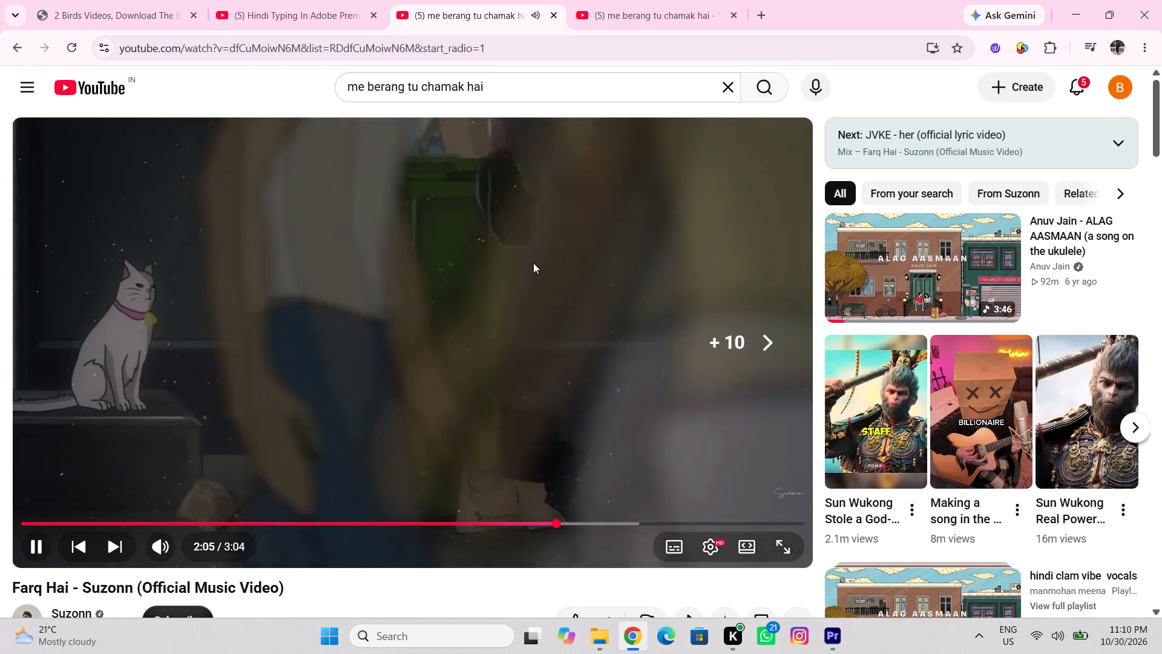
key("Right")
key("Right")
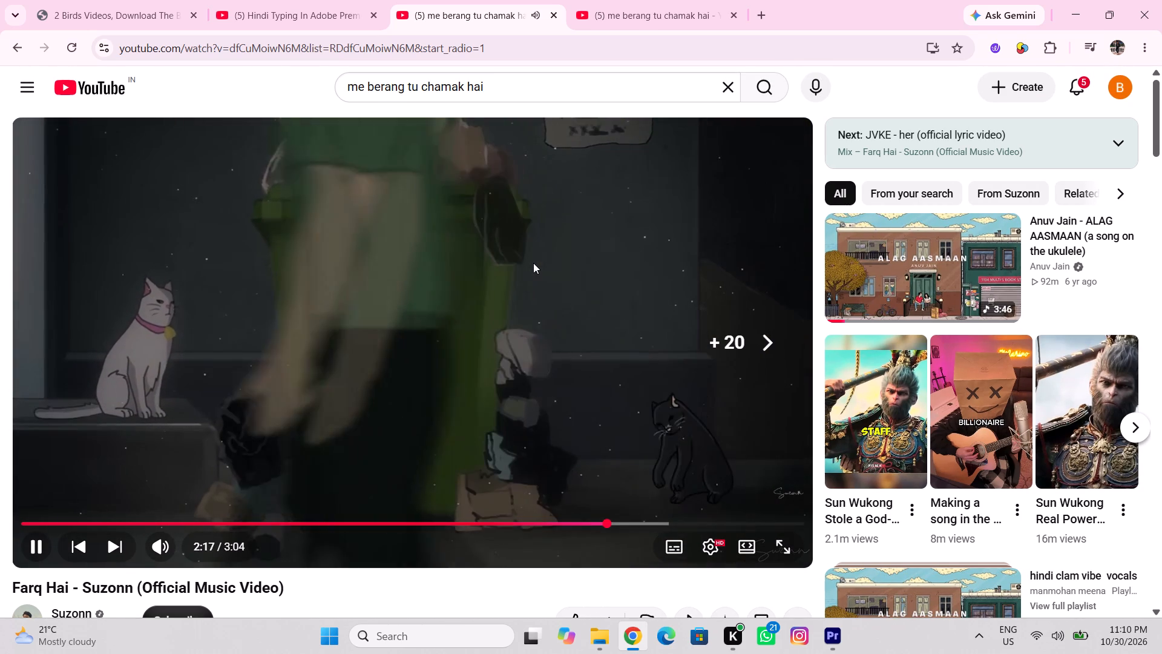
key("Right")
key("Left")
key("Left")
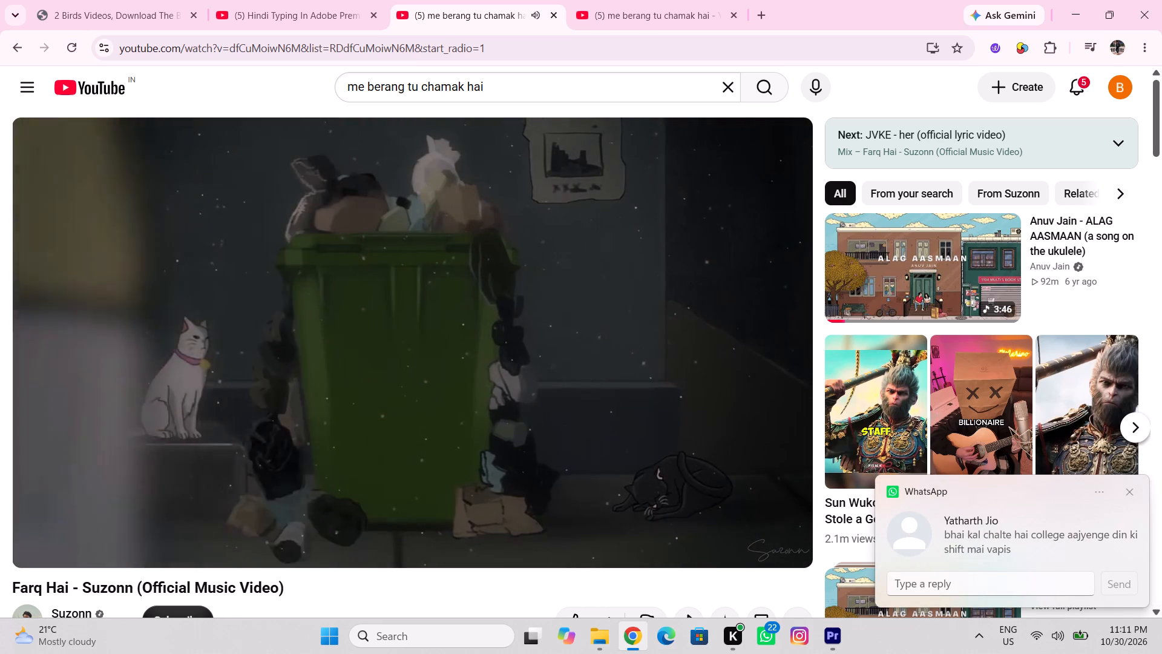
Listen to the ending of the Farq Hai music video from about 2:45 to 2:59, pausing and resuming playback along the way.
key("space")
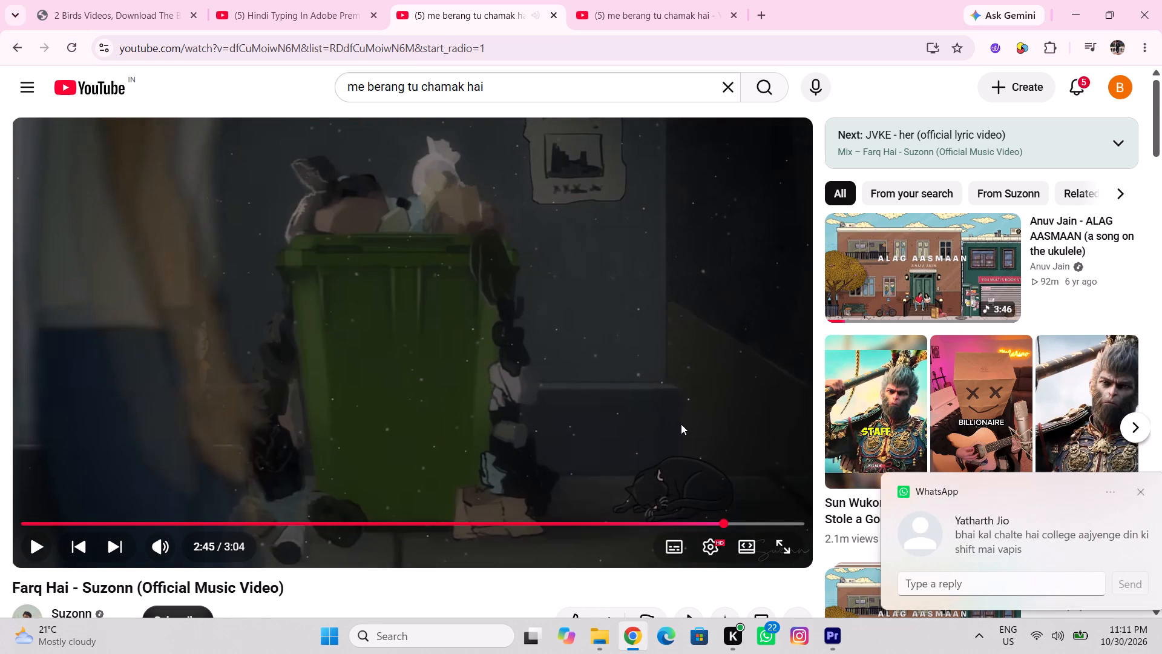
left_click(464, 310)
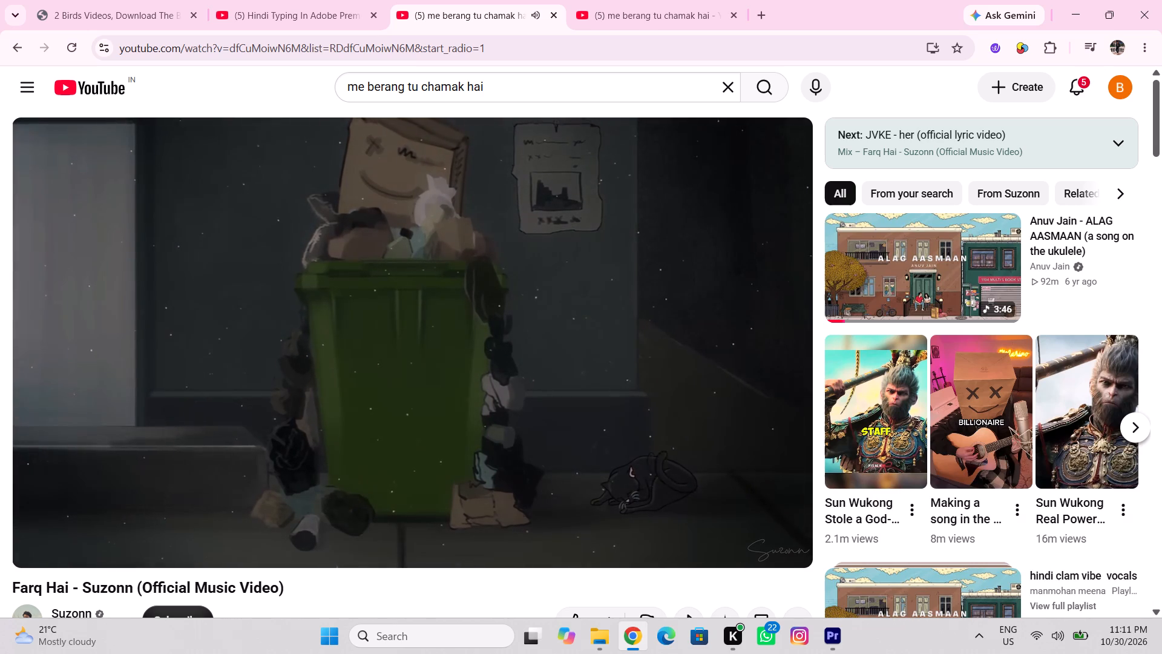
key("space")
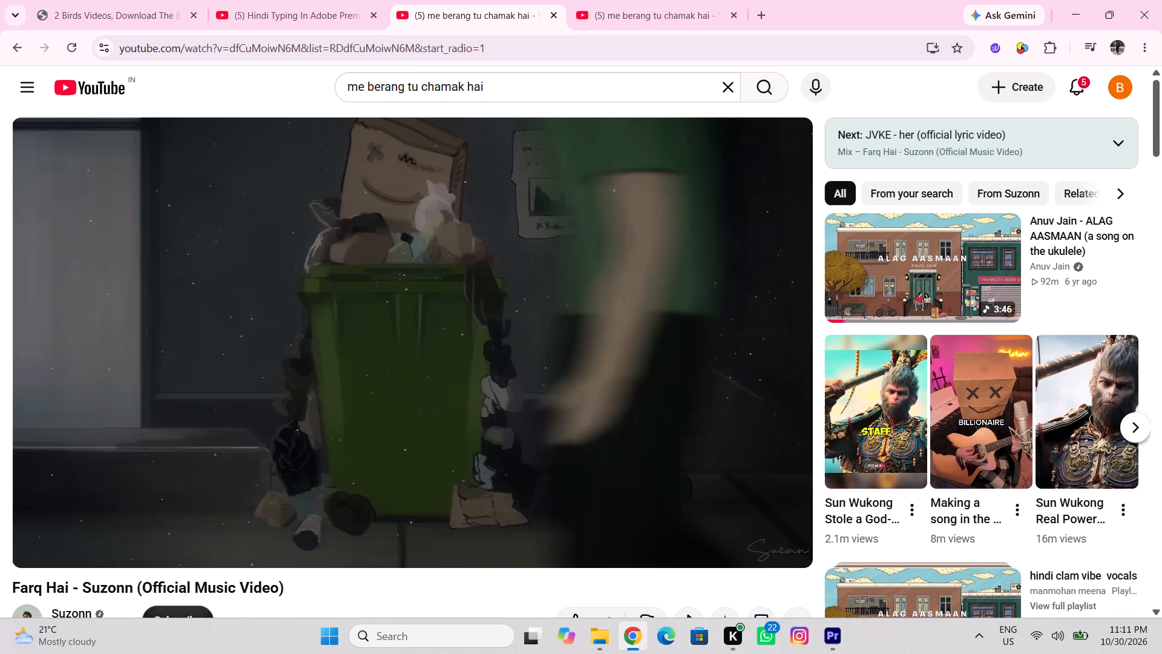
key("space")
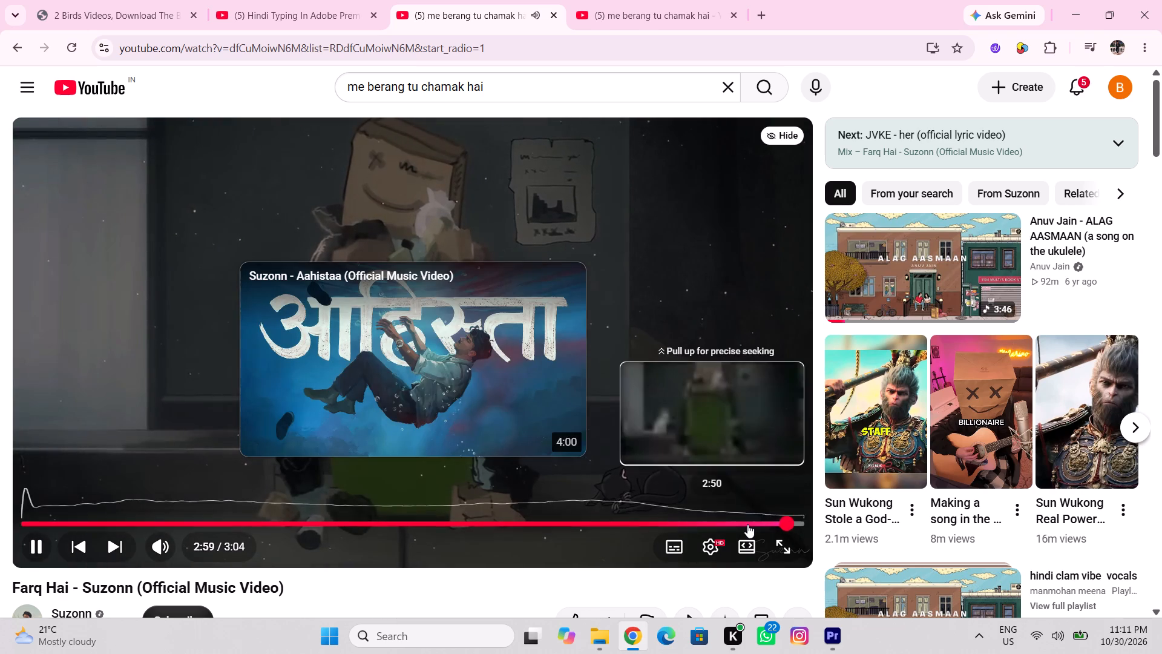
Jump back in the music video to about 2:11, skip forward through that passage, and pause at 2:25.
left_click(747, 524)
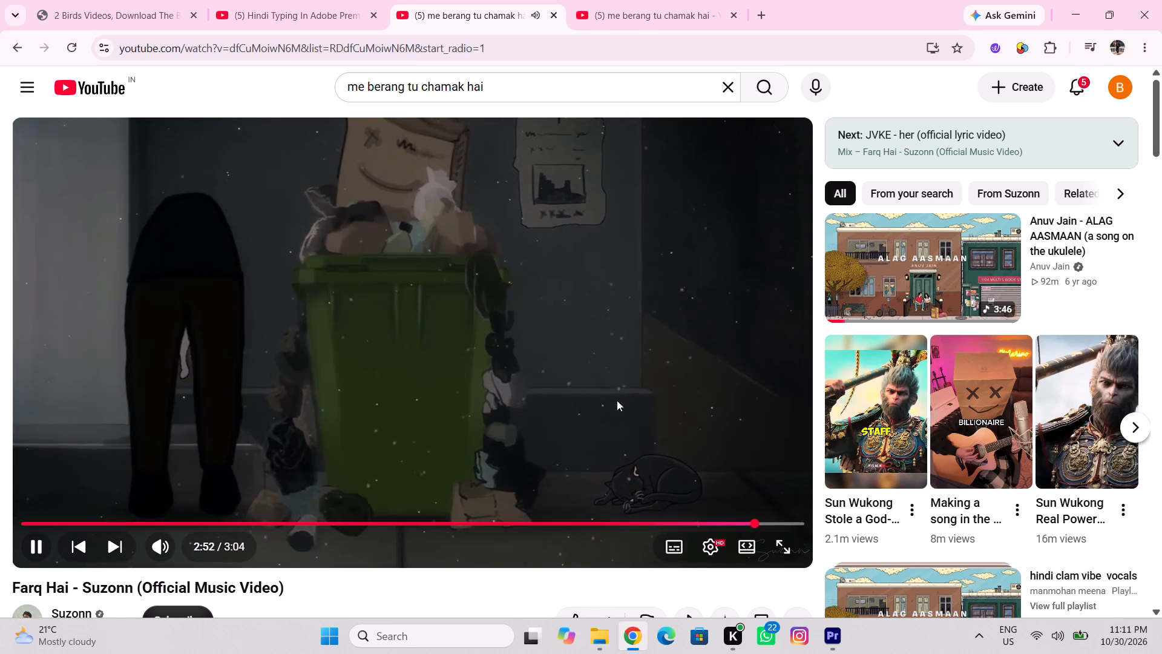
left_click_drag(737, 525, 580, 500)
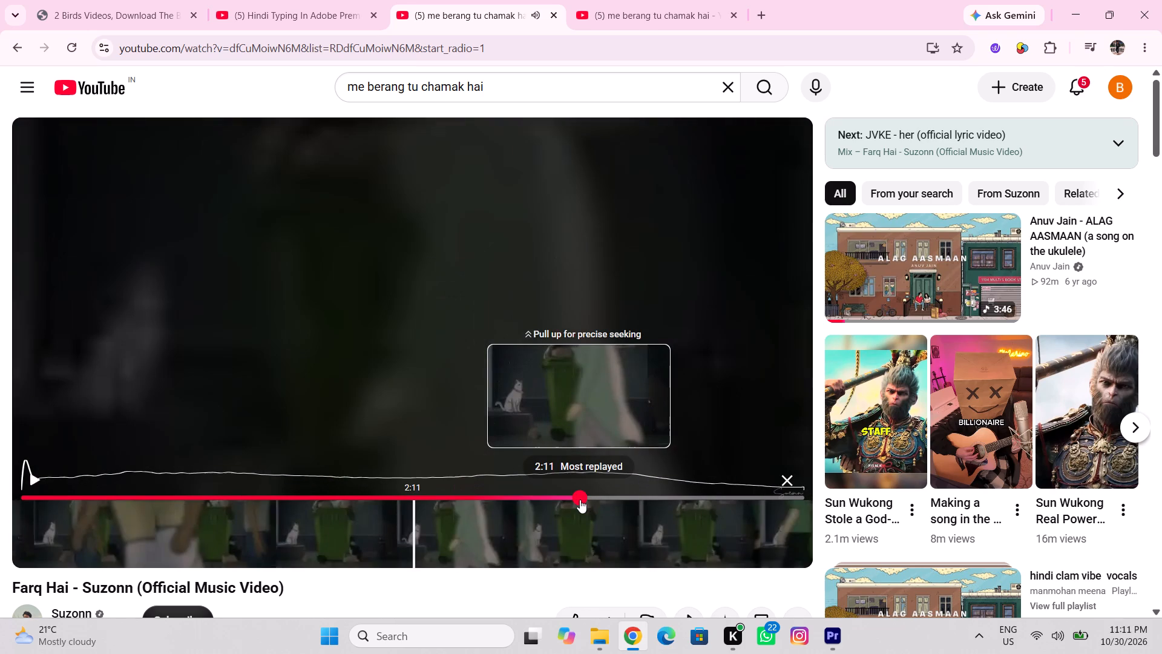
key("space")
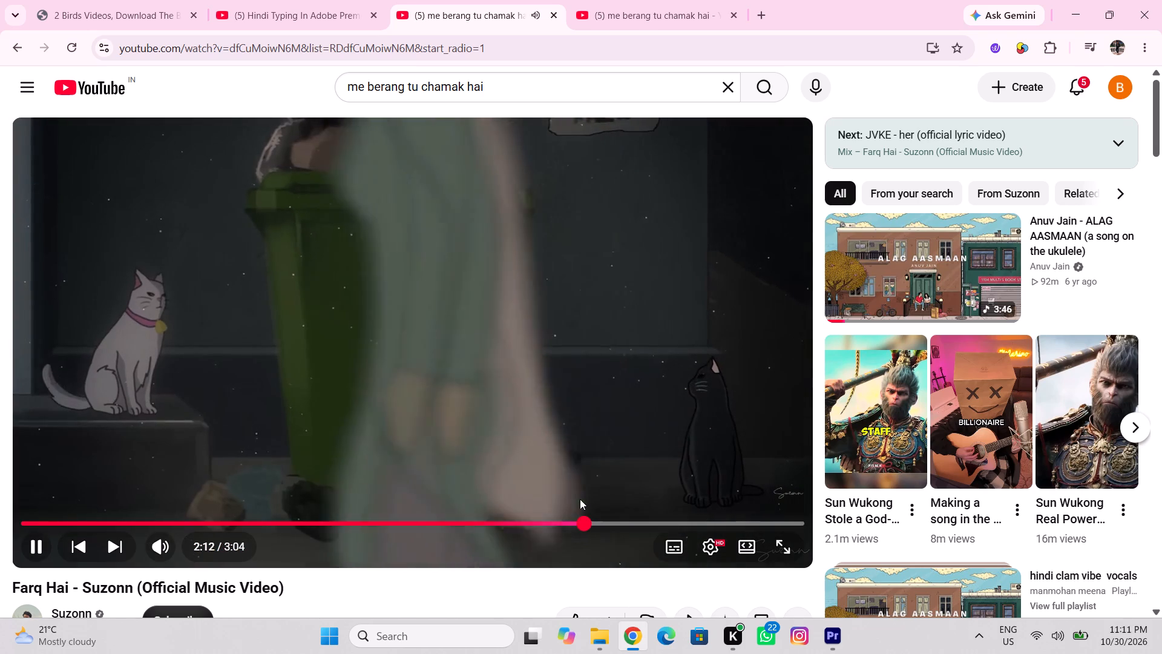
key("Right")
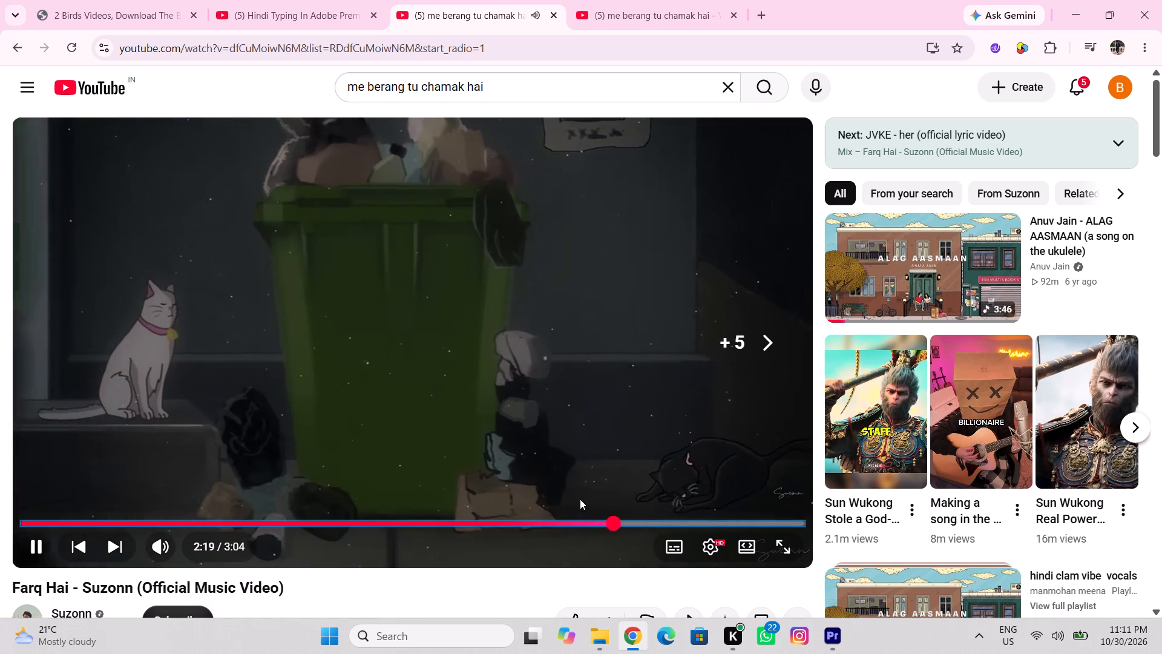
key("Right")
key("space")
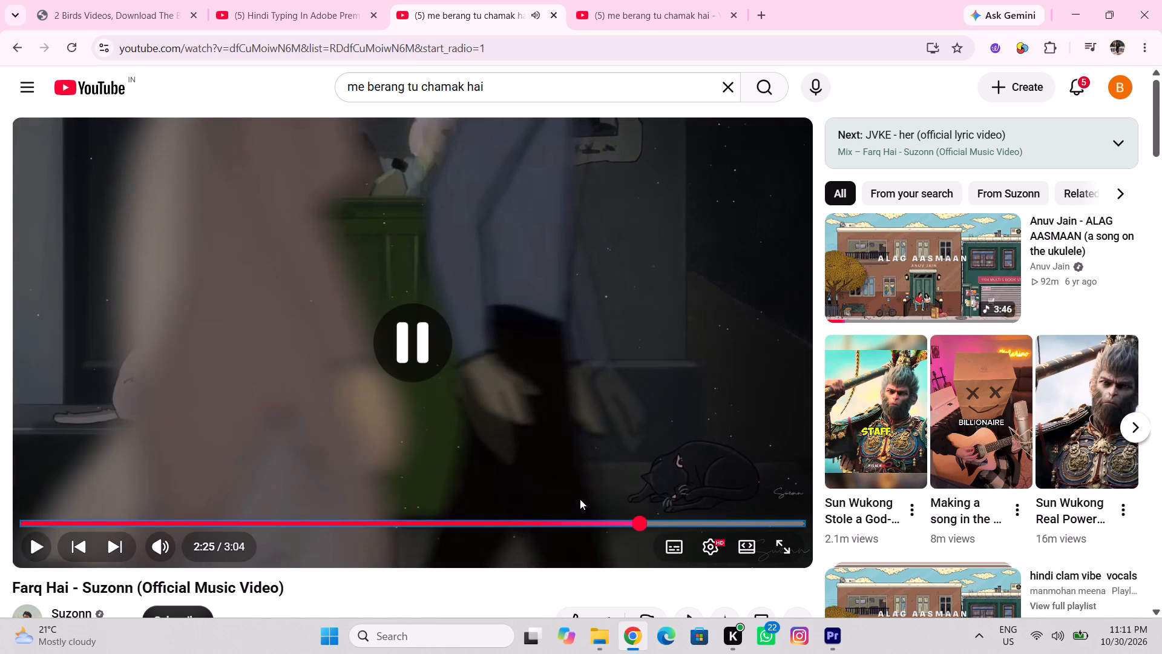
Rewind the music video to 2:20, play it briefly, and pause at 2:22.
key("Left")
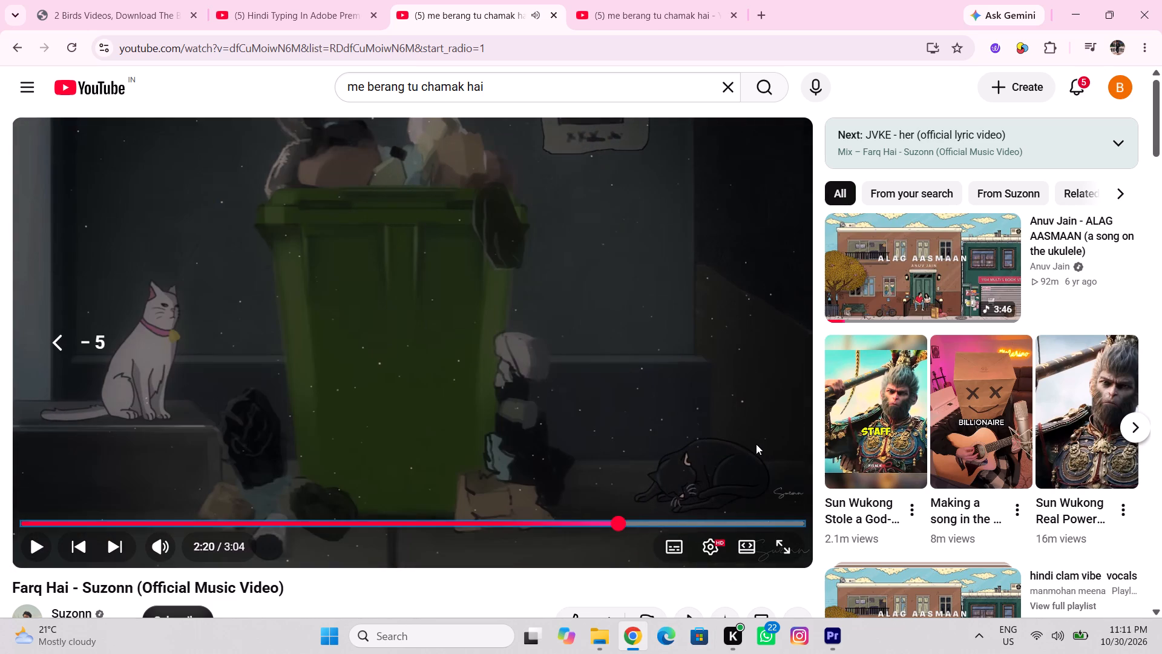
key("space")
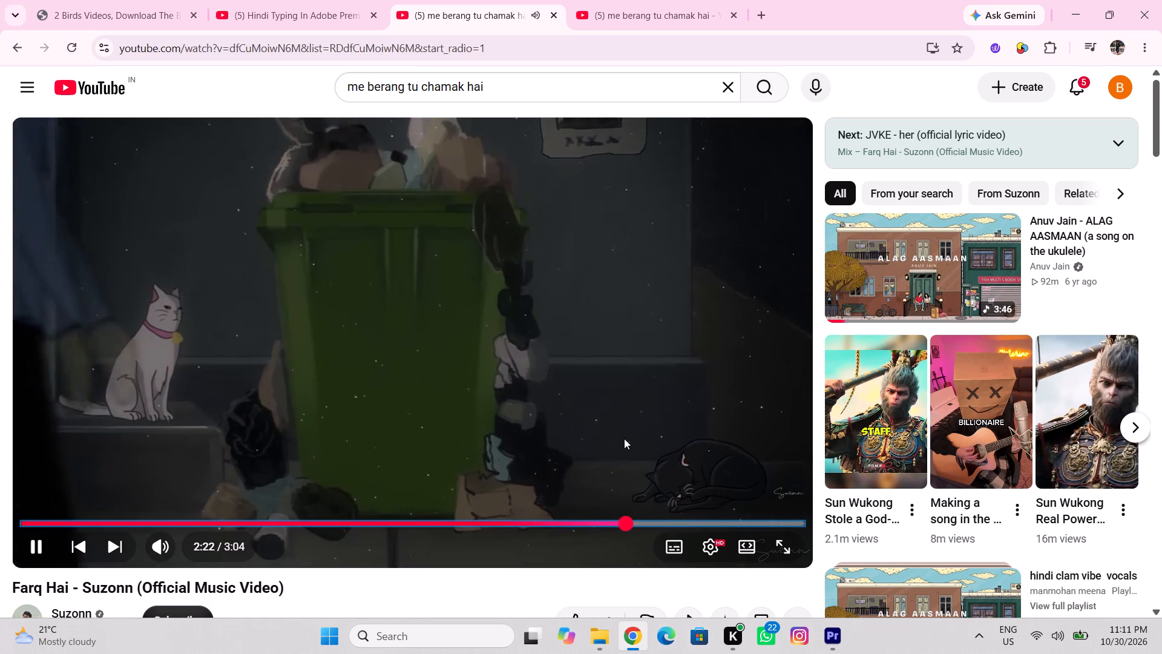
key("space")
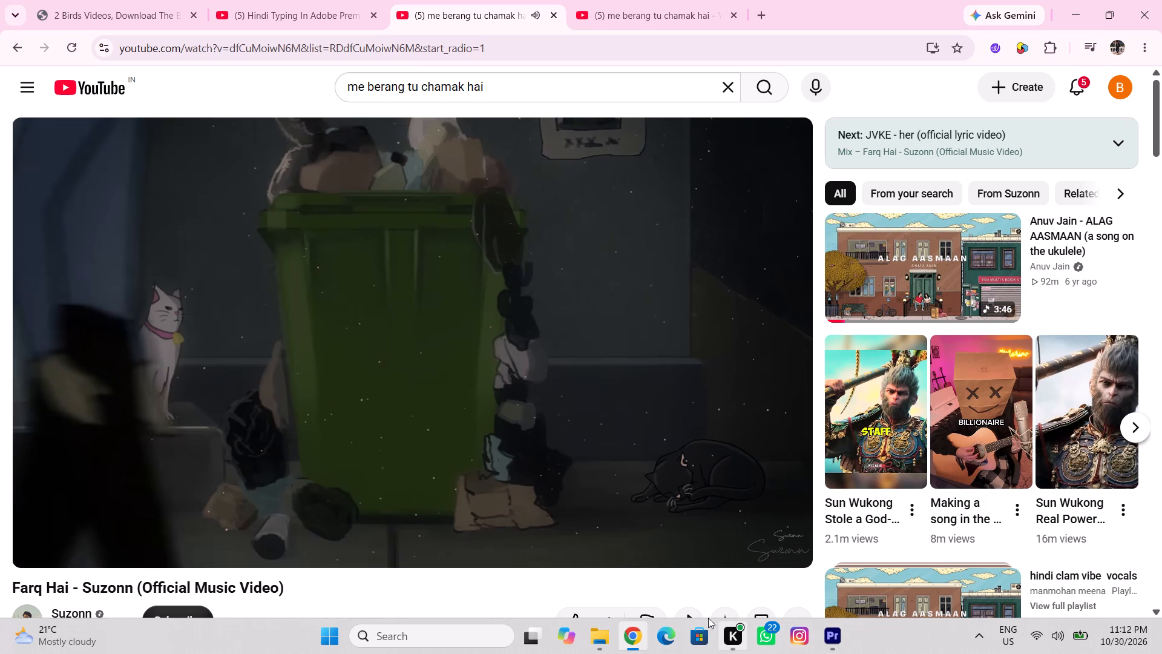
Copy the share link of the Farq Hai music video without a start time.
scroll(646, 580, "down", 2)
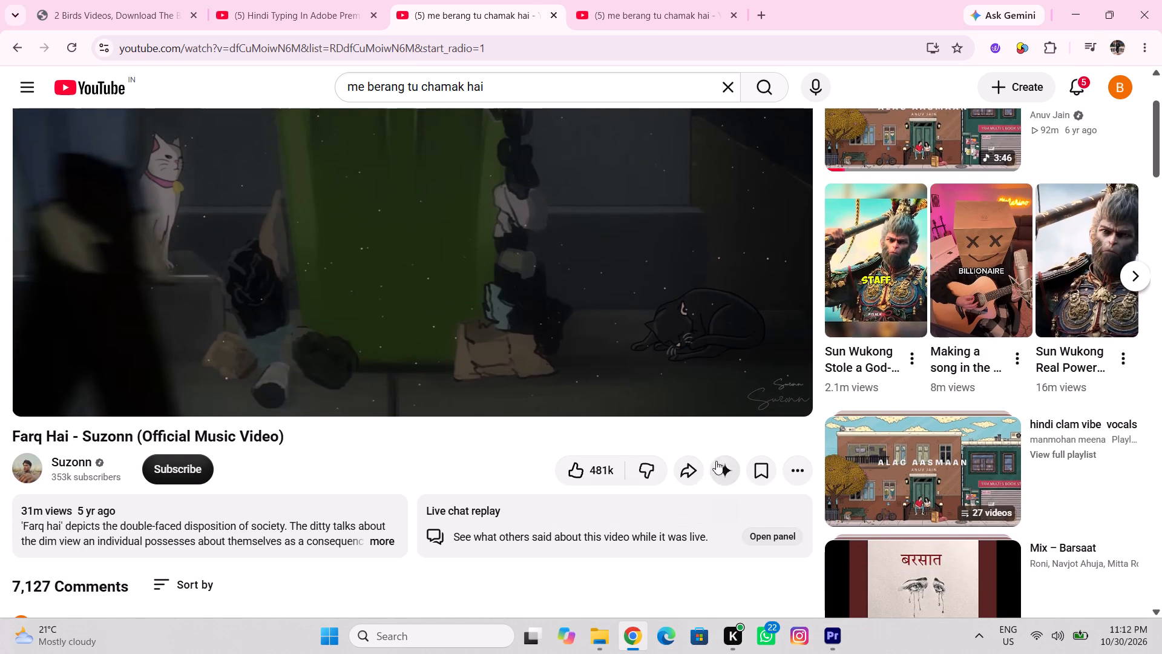
left_click(698, 467)
left_click(734, 405)
left_click(718, 415)
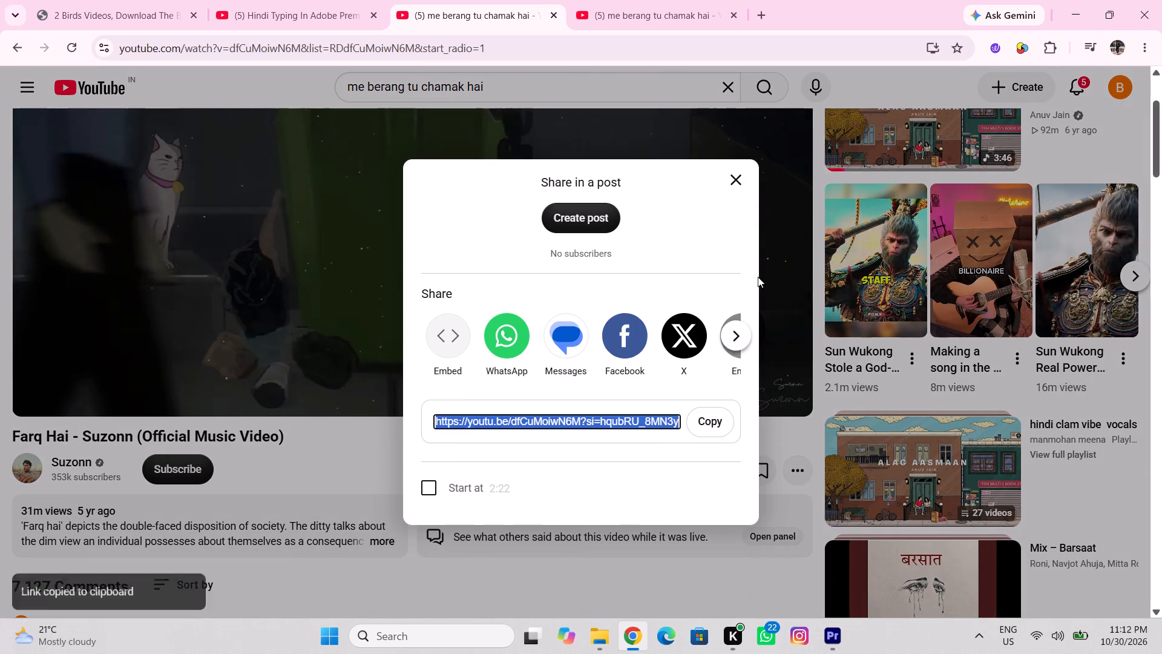
left_click(737, 173)
Search the web in a new tab for youtube mp3 download.
left_click(774, 0)
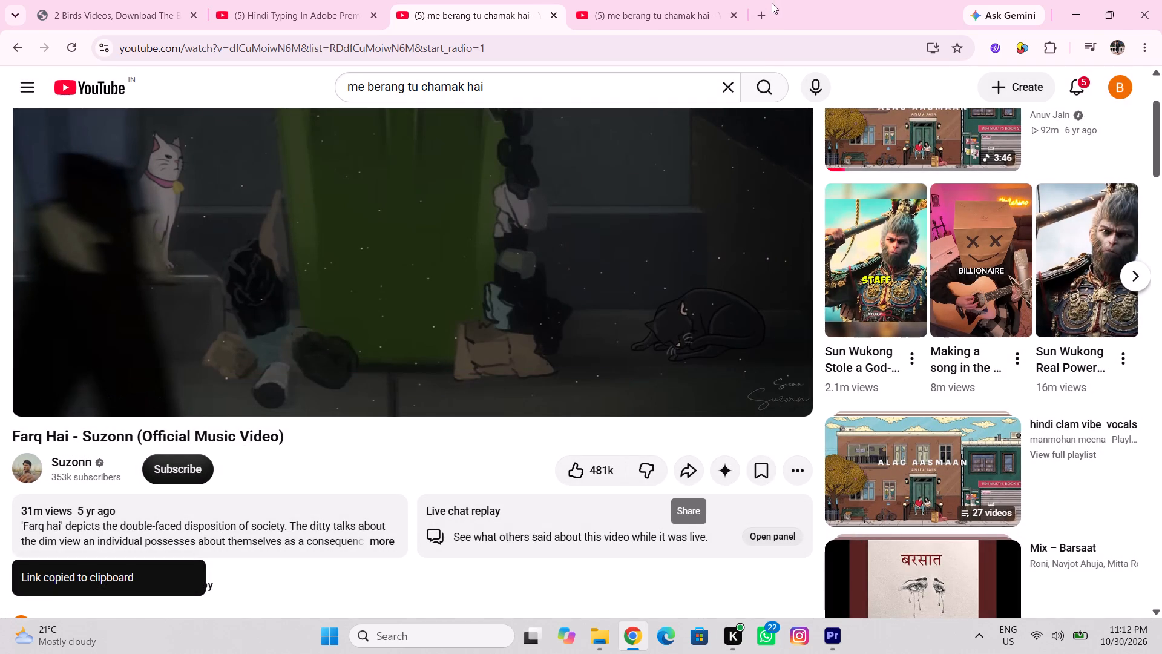
left_click(770, 4)
type("you")
type("tube mp4")
key("BackSpace")
type("3m")
key("space")
key("BackSpace")
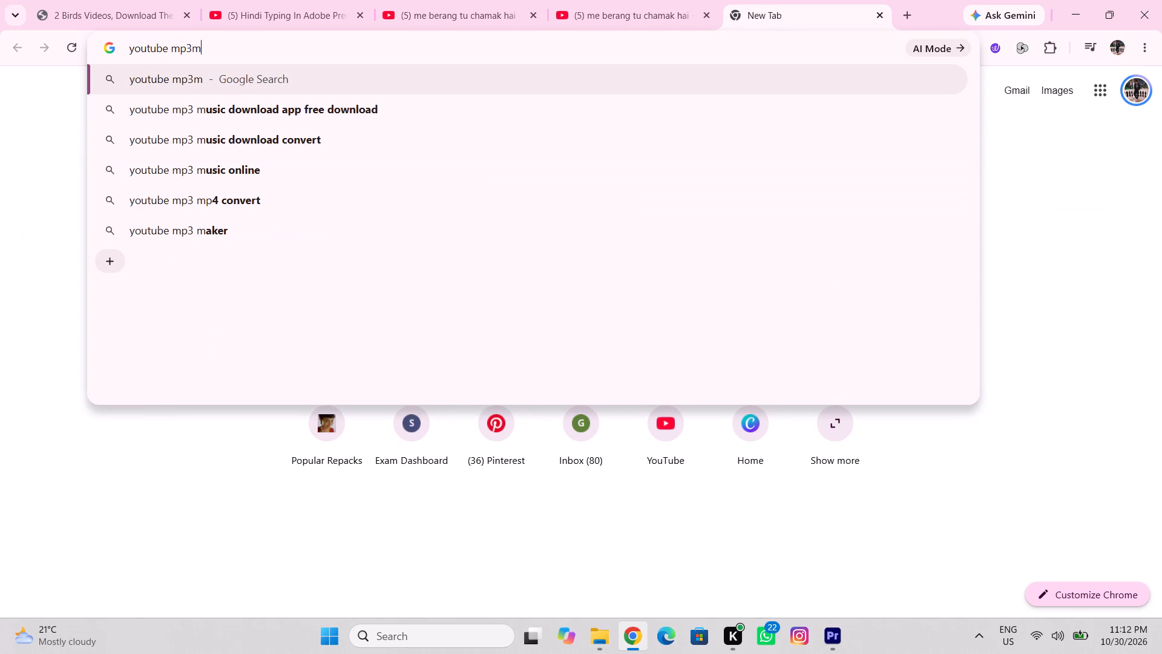
key("space")
key("BackSpace")
key("BackSpace")
key("space")
type("doqn")
key("BackSpace")
key("BackSpace")
type("wnload")
key("Return")
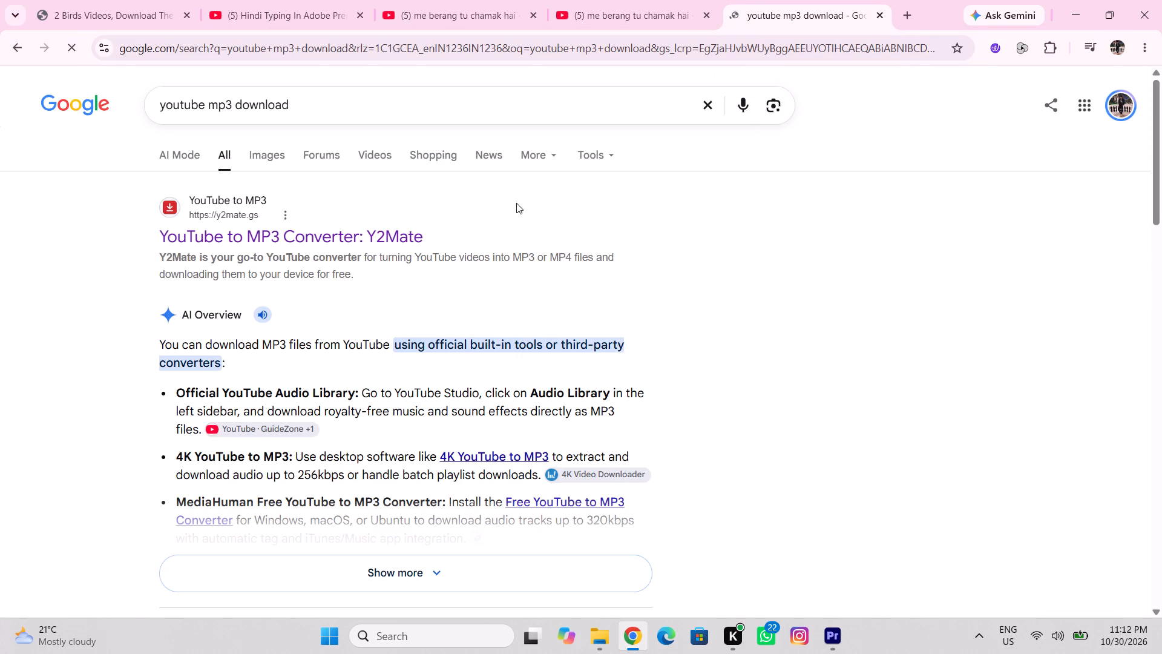
Open the Y2Mate converter from the results and enter the copied video link with MP3 as the format.
left_click(325, 242)
left_click(605, 186)
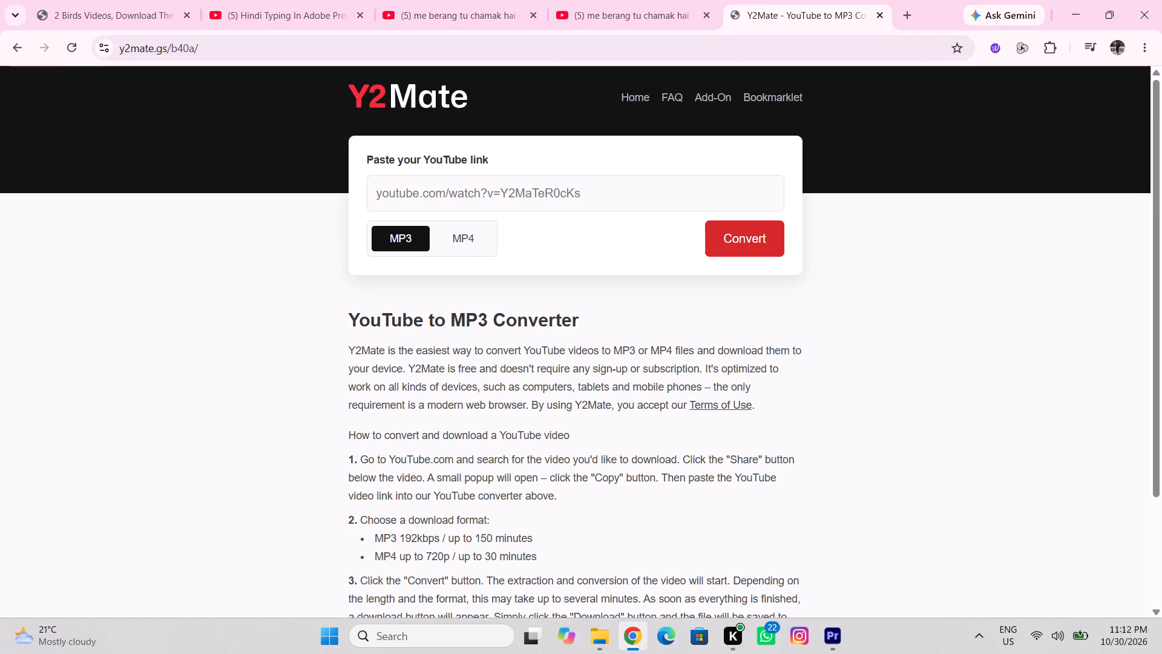
key("ctrl+v")
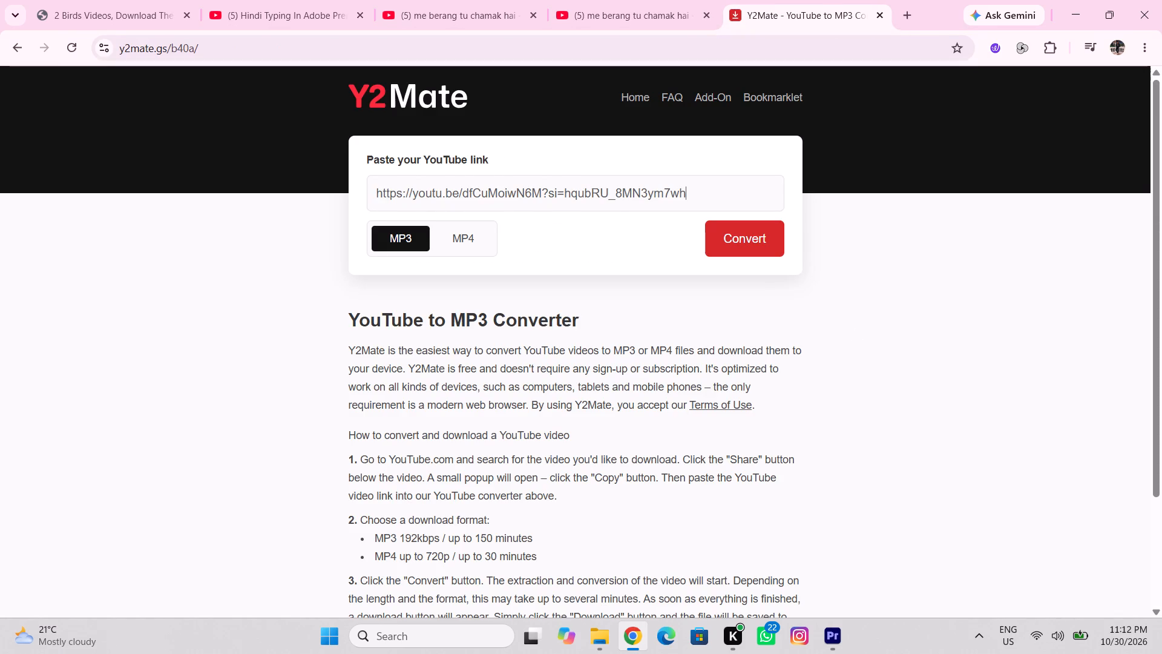
Convert the Farq Hai - Suzonn music video to MP3 and download the resulting audio file.
key("Return")
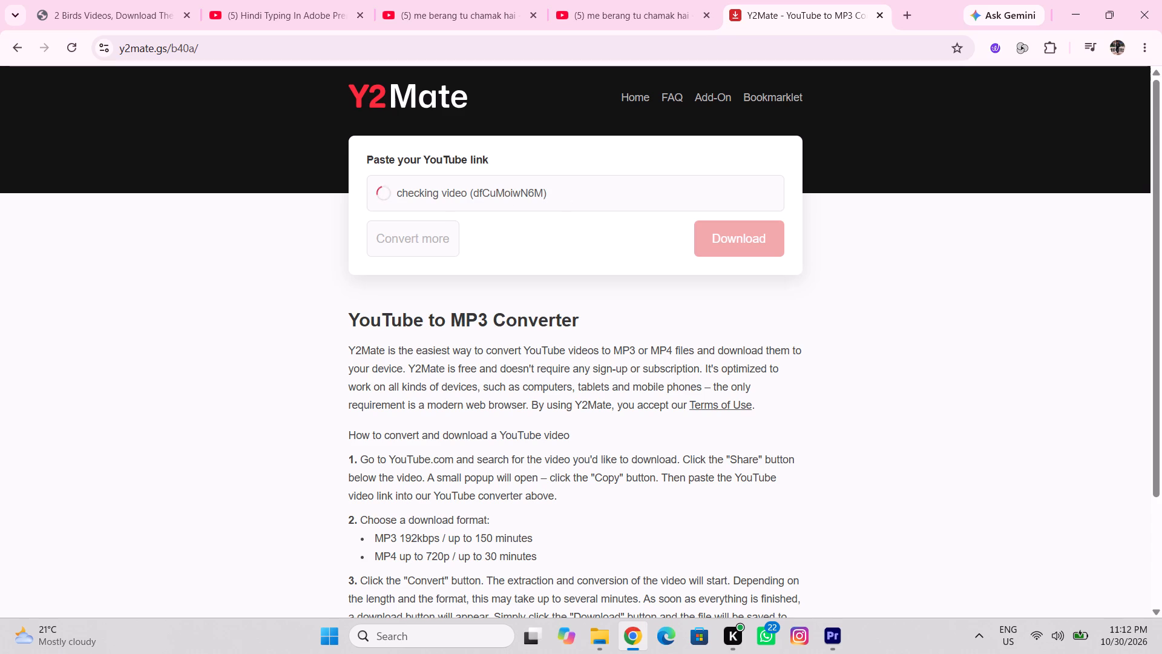
left_click_drag(544, 193, 375, 187)
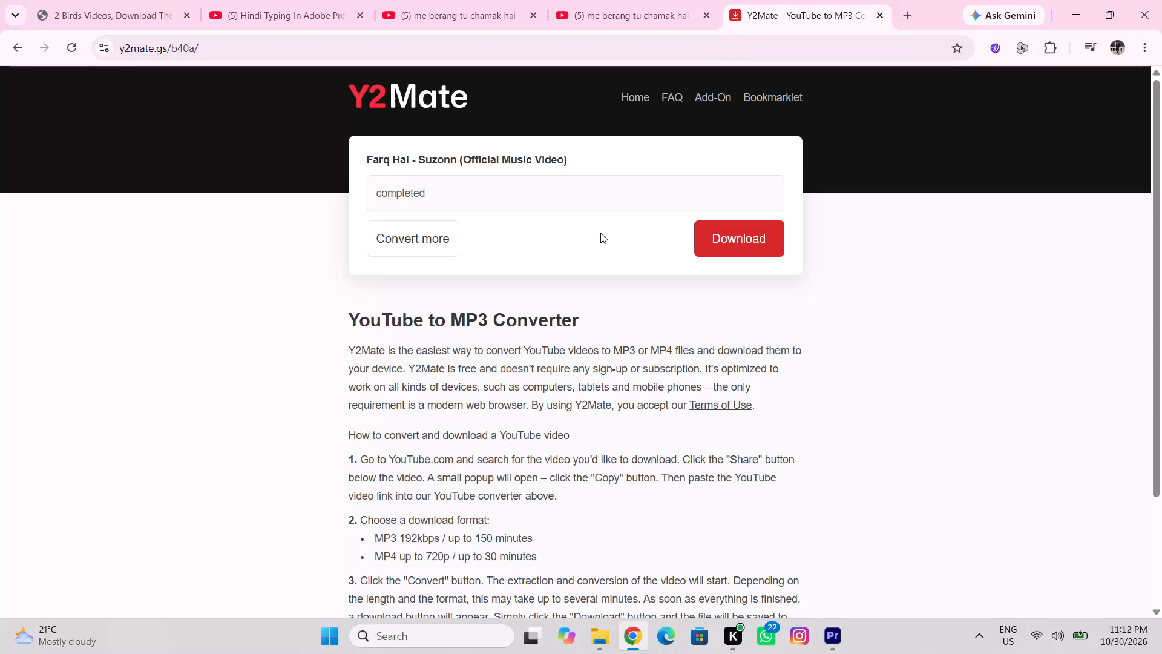
left_click(727, 243)
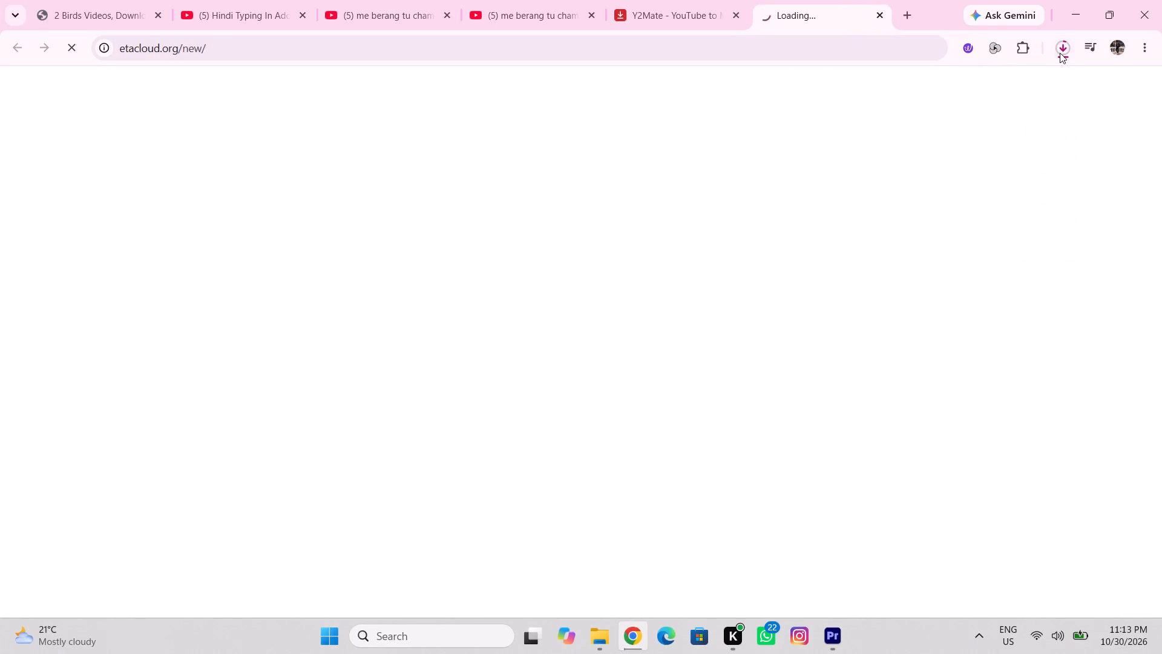
Open the newly downloaded Farq Hai audio file from the browser's downloads to play it.
left_click(1060, 51)
left_click(960, 127)
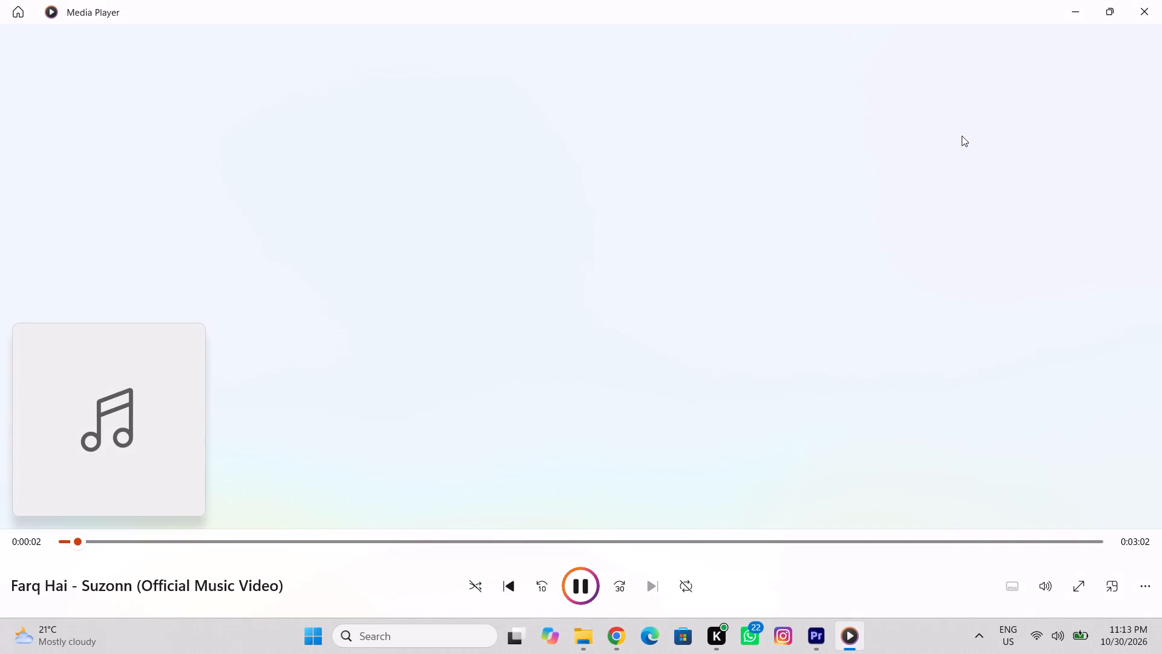
Listen to the downloaded Farq Hai audio from about 1:48, close the player, and put the browser away to reach Premiere.
left_click(670, 543)
left_click(1161, 0)
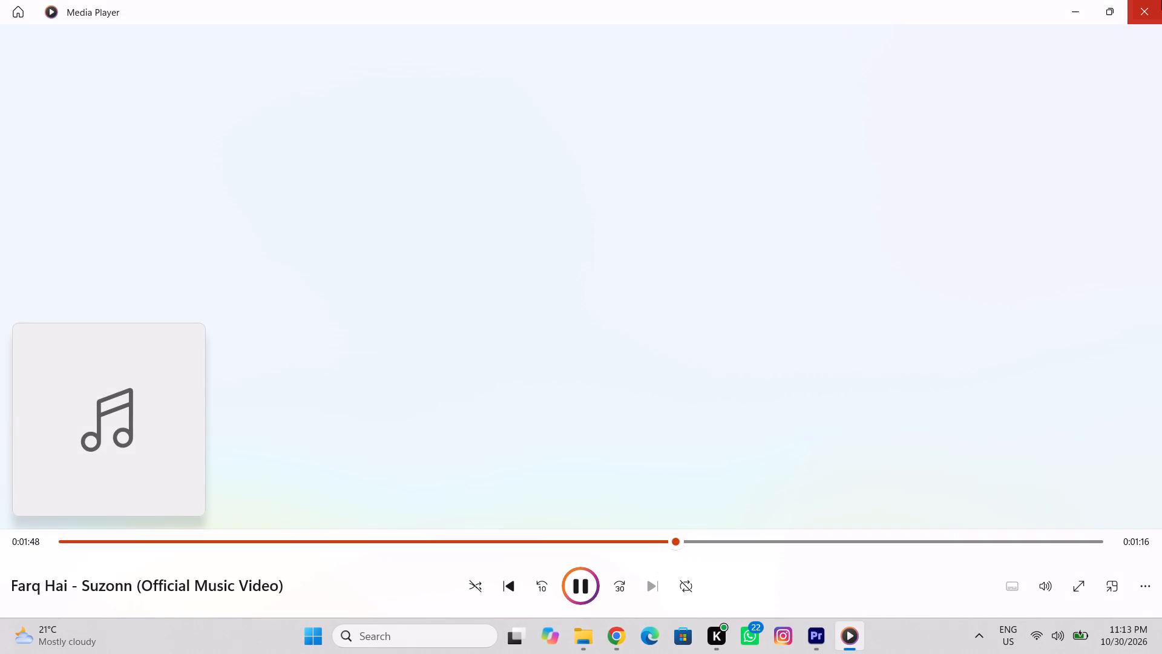
left_click(1069, 10)
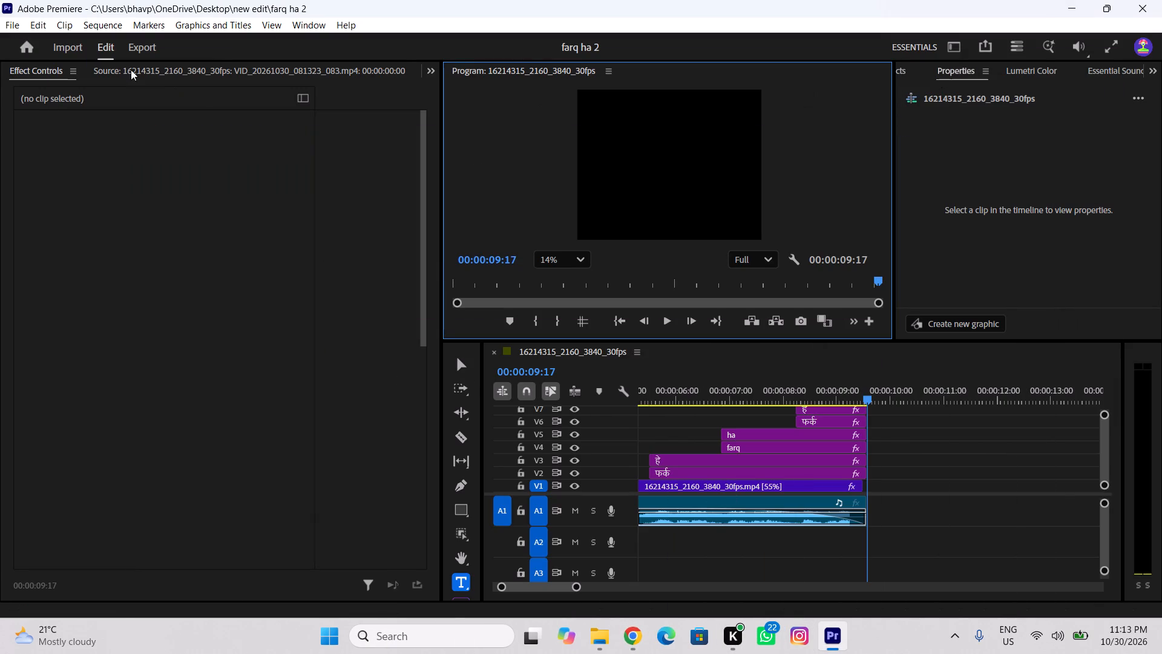
Import the Farq Hai - Suzonn (Official Music Video) audio file from Downloads into the farq ha 2 project.
scroll(945, 88, "up", 5)
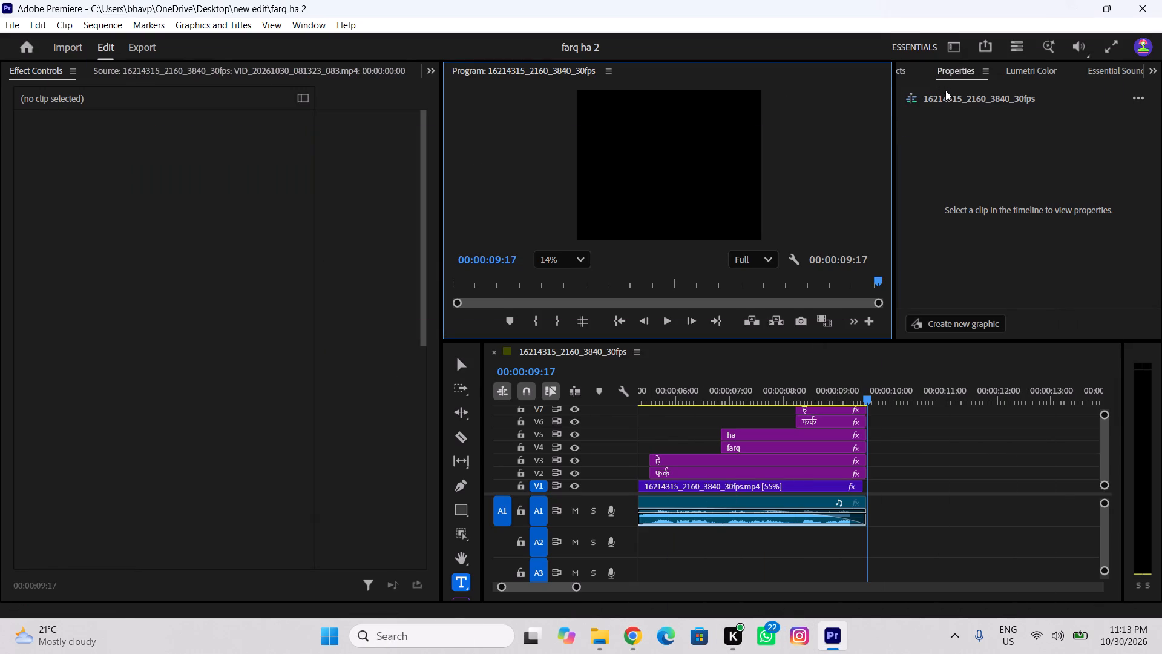
left_click(913, 67)
left_click(910, 73)
left_click_drag(925, 76, 107, 582)
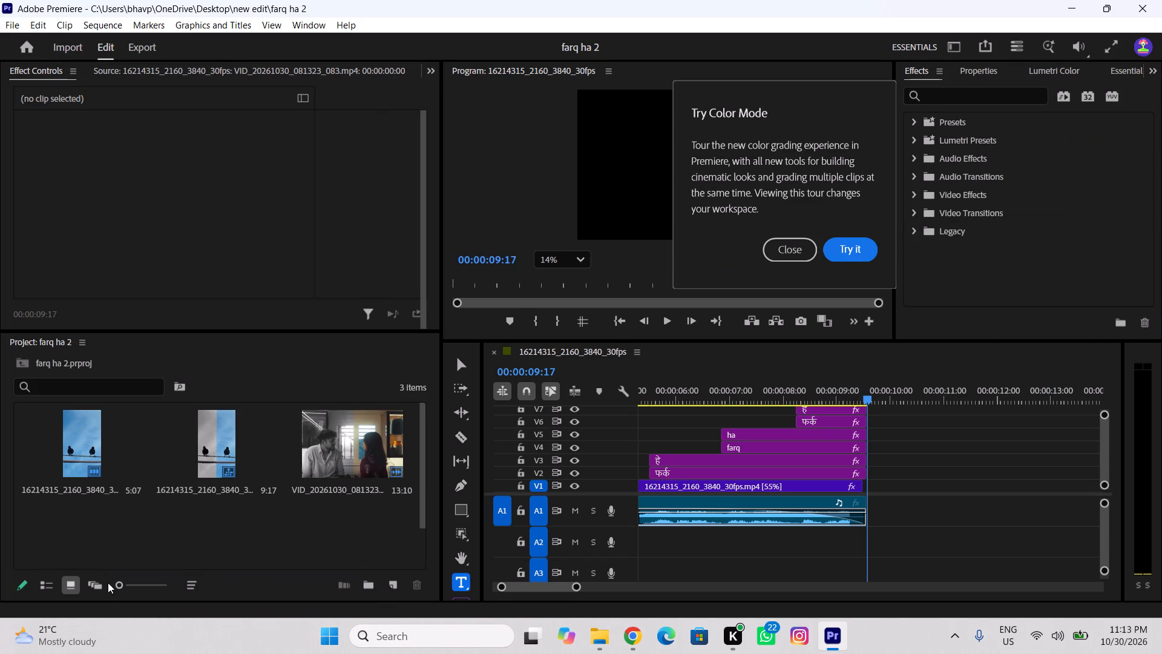
double_click(218, 520)
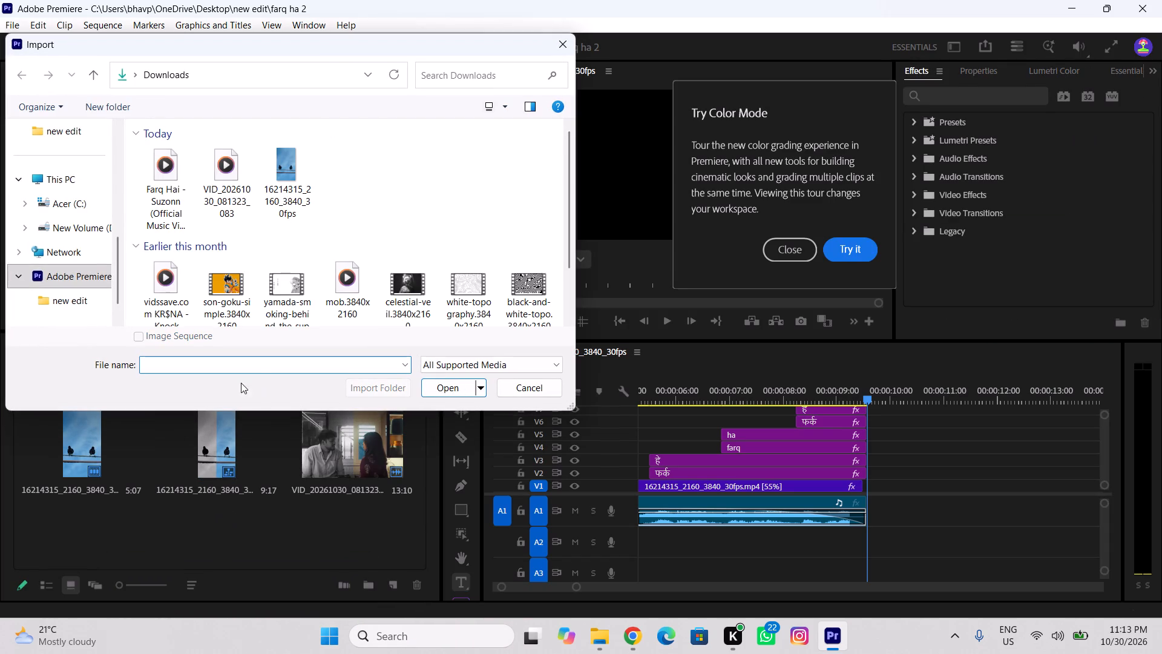
left_click(183, 188)
left_click(439, 388)
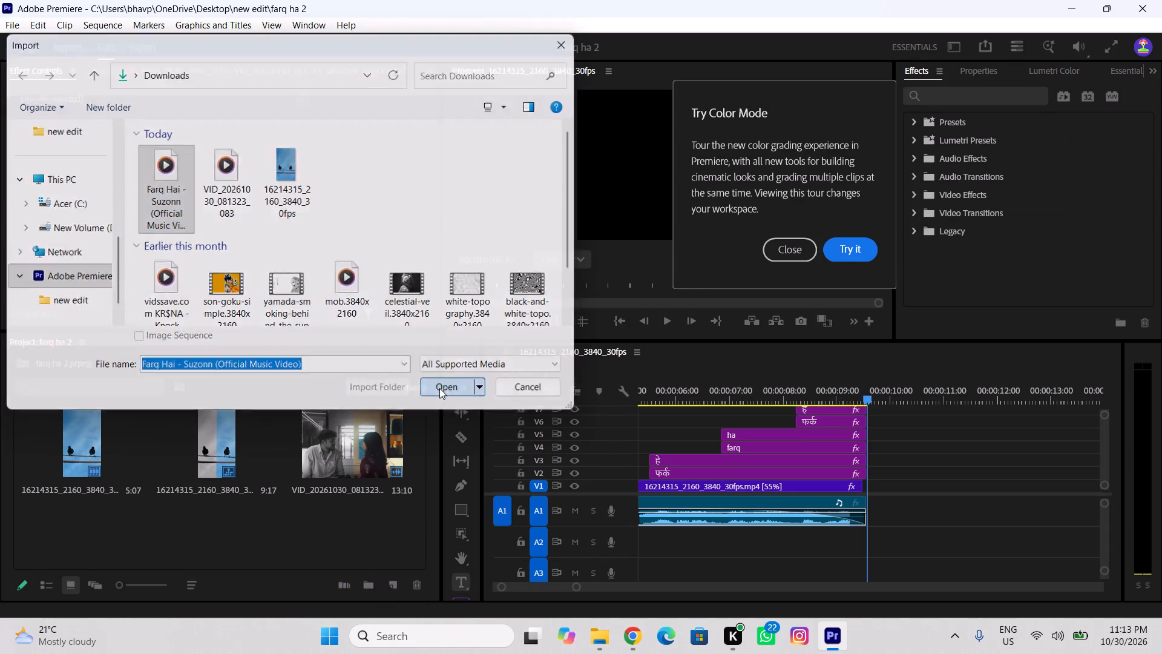
Load the imported song in the Source Monitor, find the wanted passage, and mark its In point at 00;02;20;29.
left_click_drag(83, 517, 154, 260)
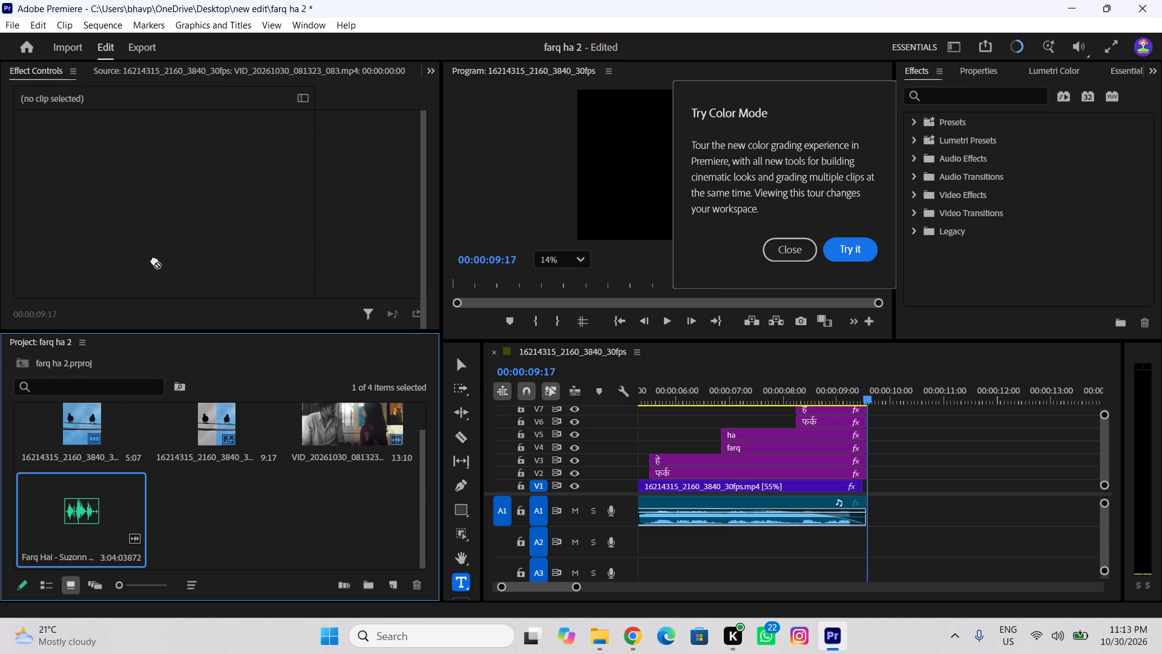
left_click_drag(154, 260, 157, 250)
double_click(100, 501)
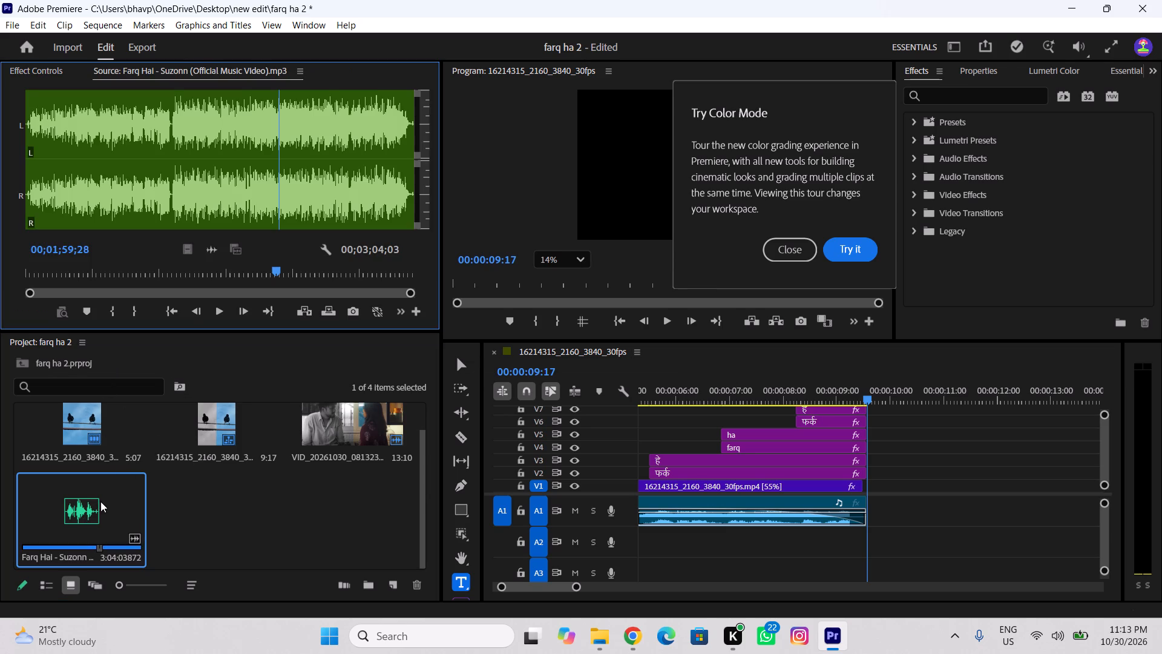
left_click_drag(265, 272, 274, 289)
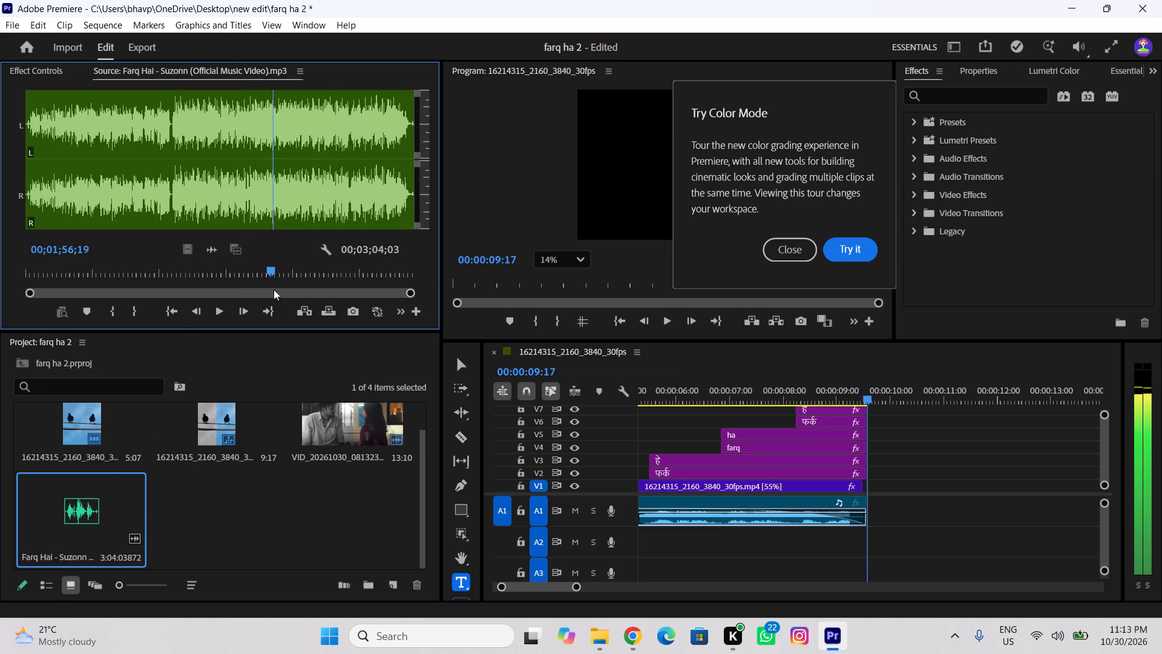
left_click_drag(274, 289, 302, 304)
key("space")
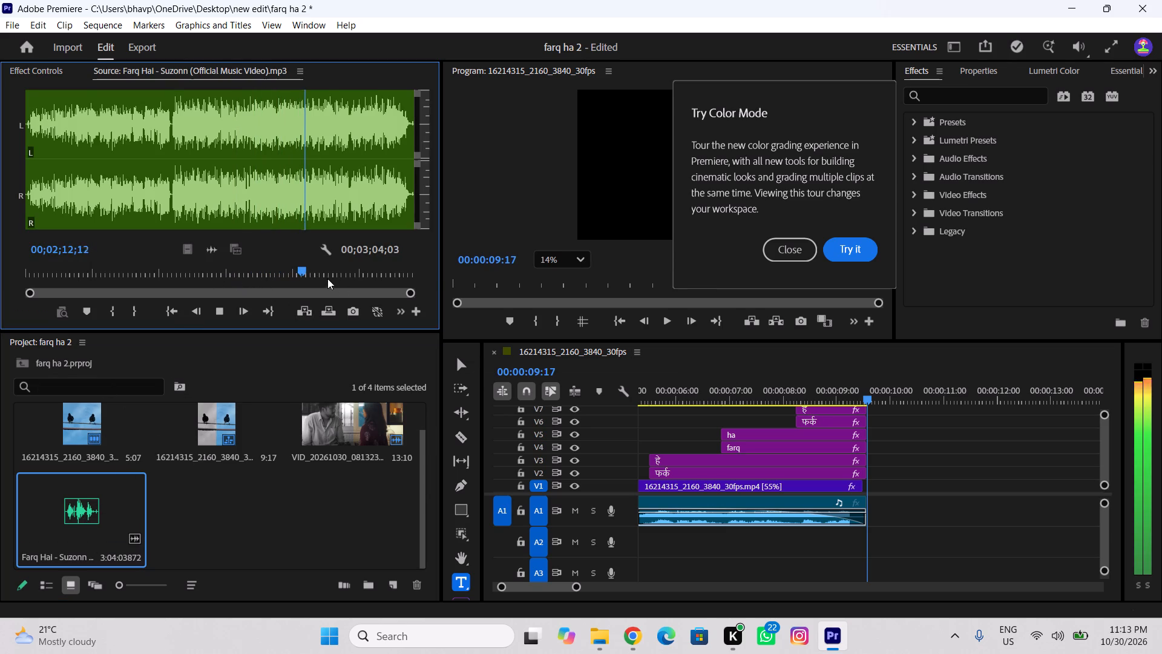
left_click(310, 271)
key("space")
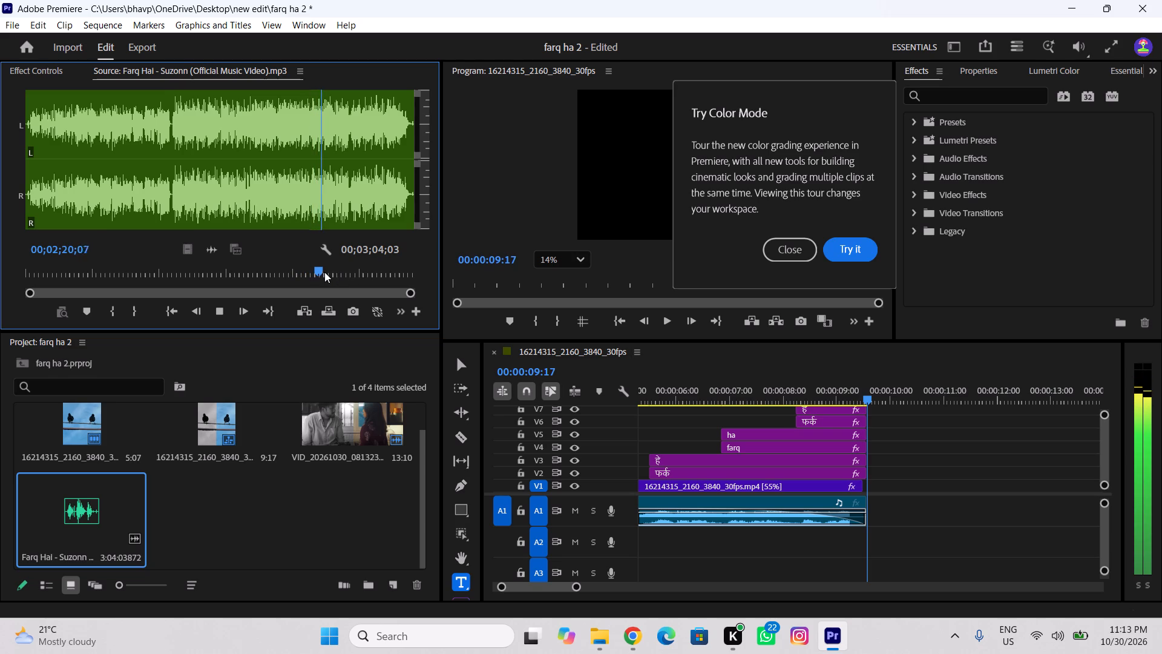
key("space")
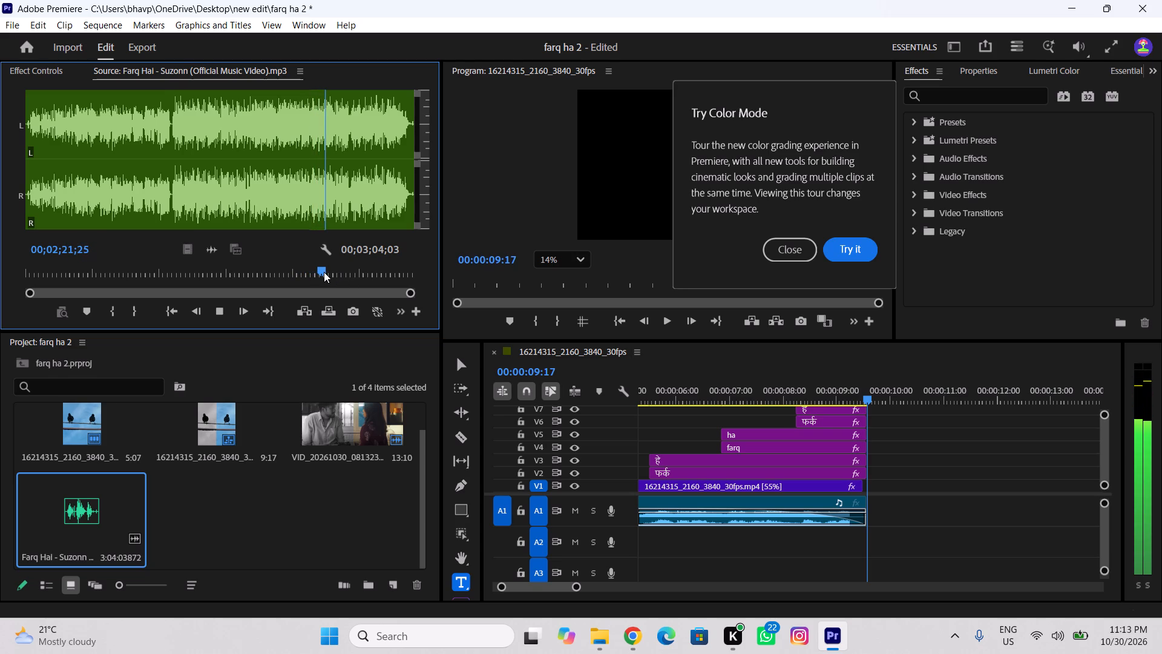
left_click(324, 272)
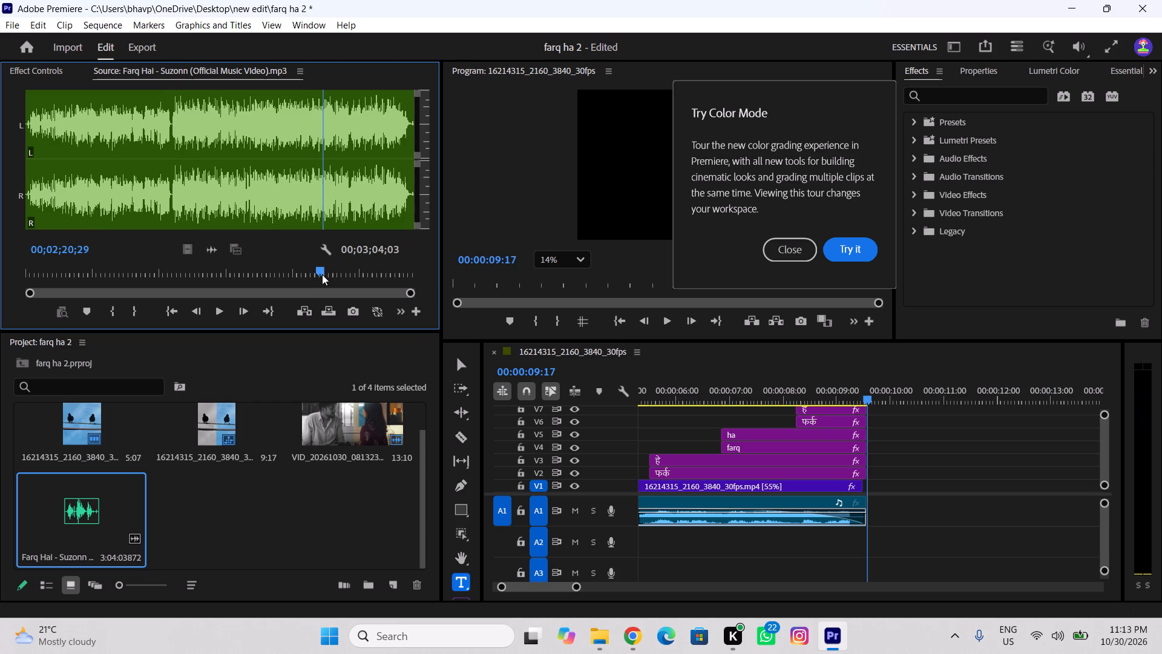
left_click(107, 312)
key("space")
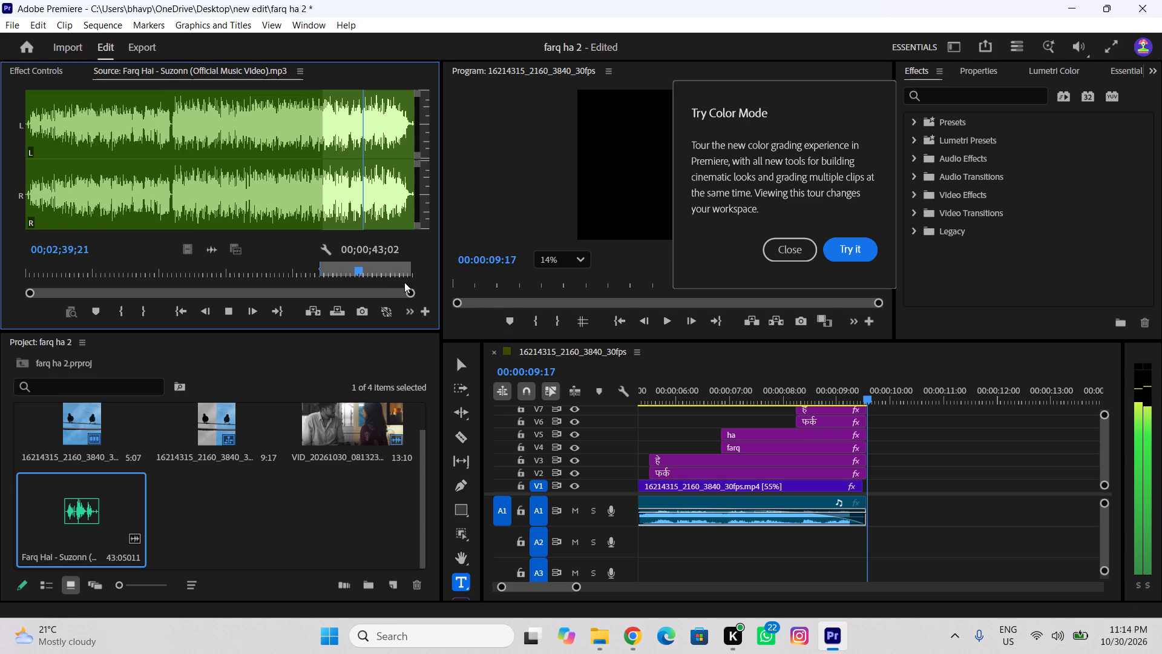
Play and step through the song's passage after the In point, and mark its Out point at 00;02;39;17.
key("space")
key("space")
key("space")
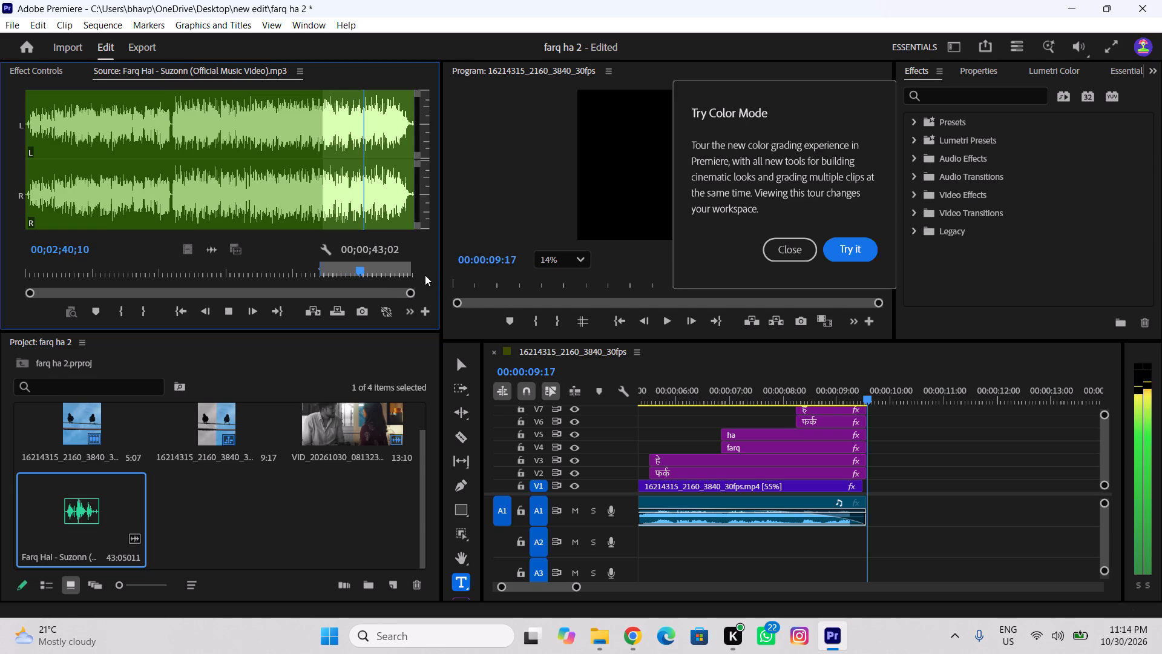
key("Left")
key("Left")
key("Left")
key("Left")
key("Left")
key("Left")
key("Left")
key("Left")
key("Left")
key("Left")
key("Left")
key("Left")
key("Left")
key("Left")
key("Left")
key("Left")
key("Left")
key("Left")
key("Left")
key("Left")
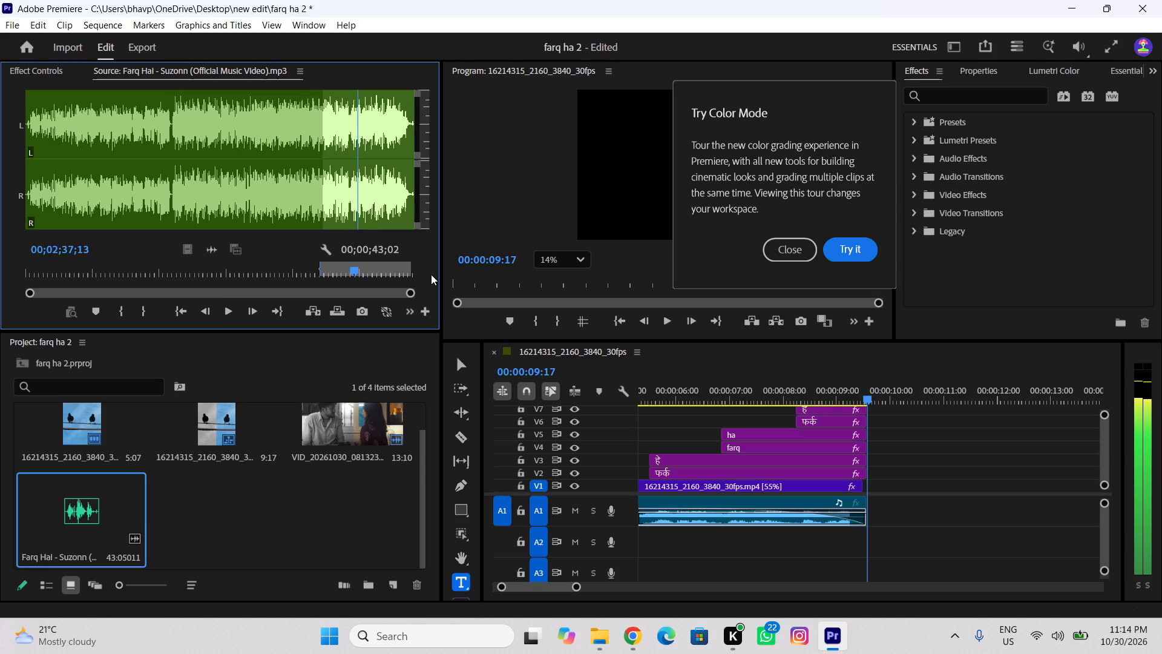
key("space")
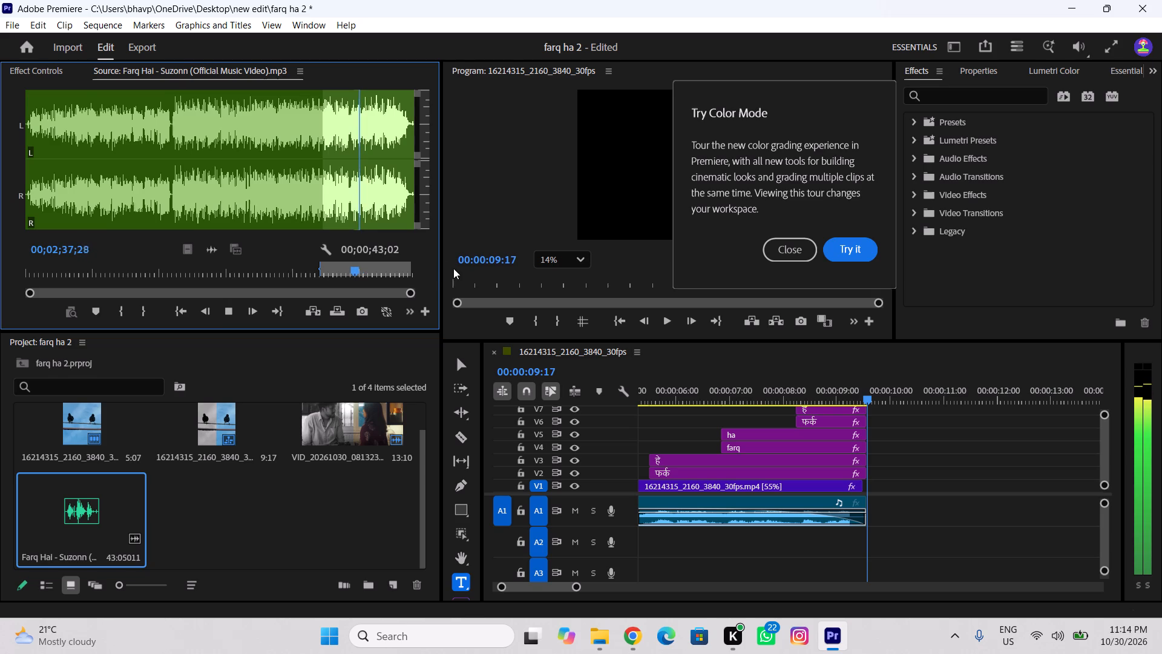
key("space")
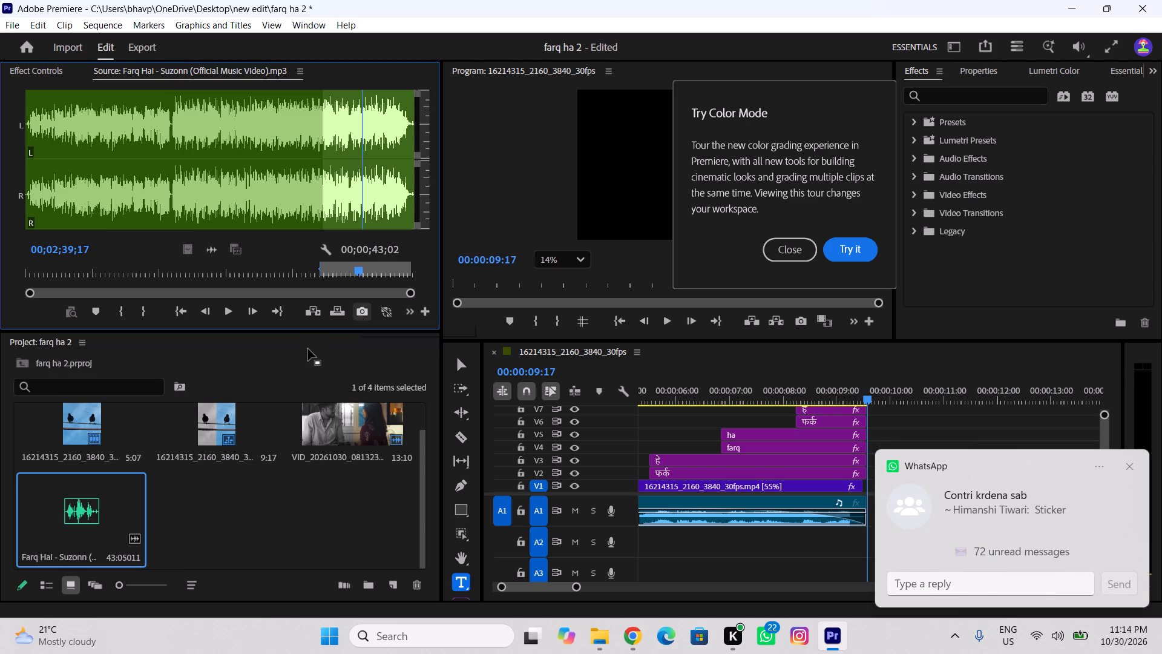
left_click(142, 307)
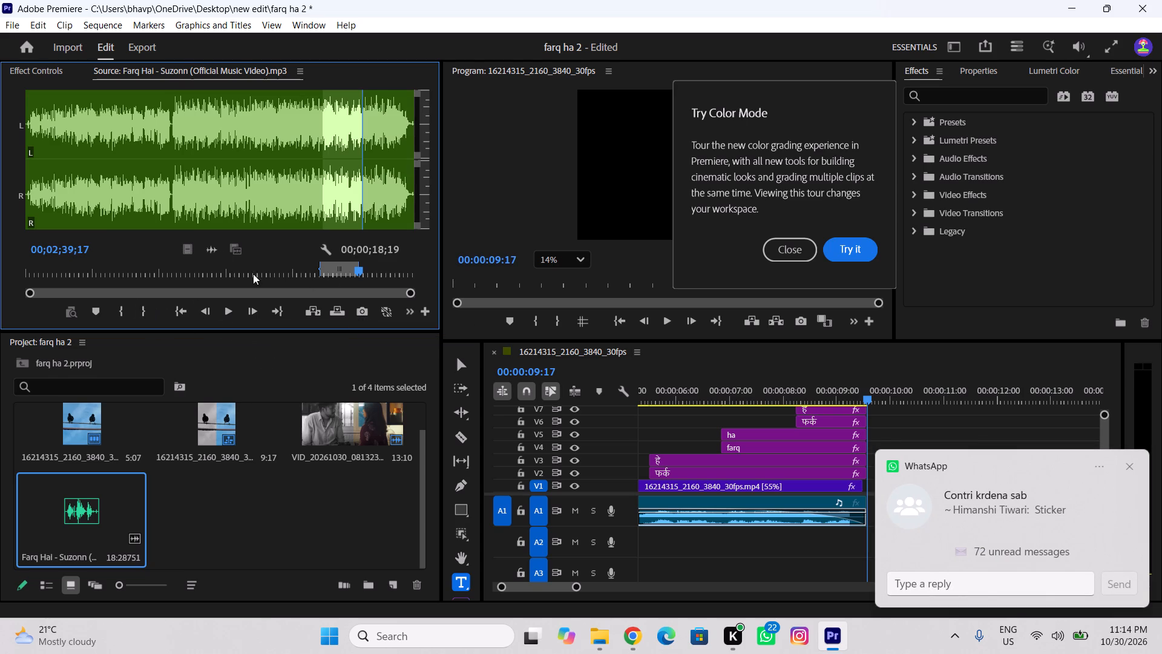
Place the marked song section on audio track A2, starting about 5 seconds into the sequence, and dismiss the WhatsApp notification.
left_click_drag(215, 246, 646, 547)
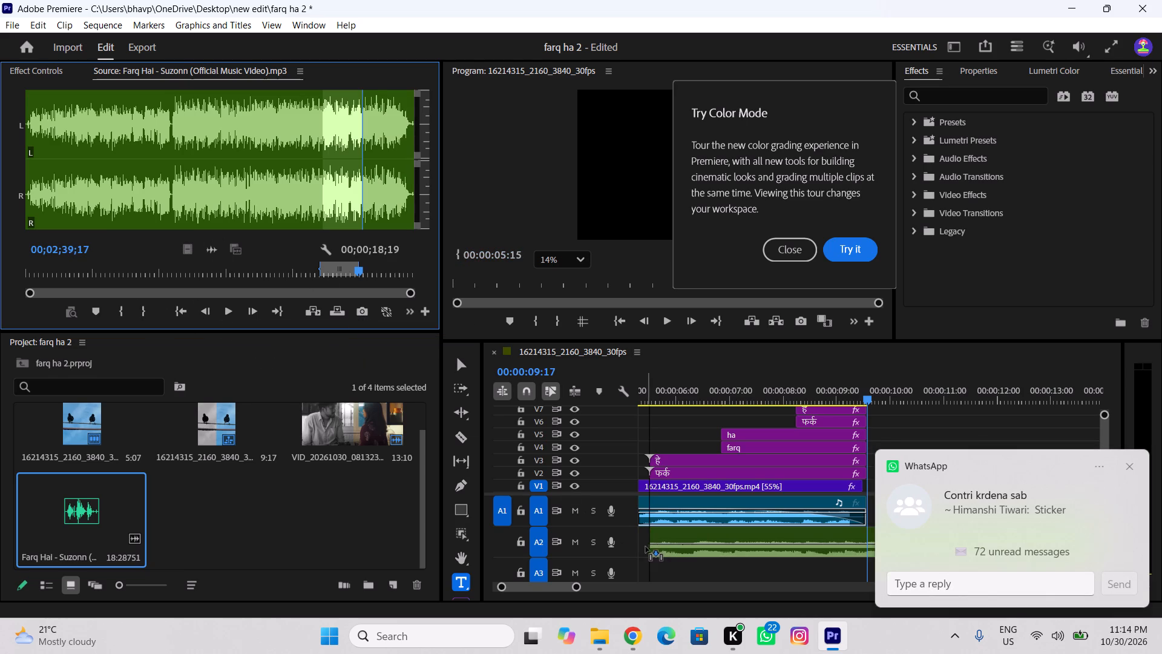
left_click_drag(646, 547, 637, 547)
left_click(1129, 467)
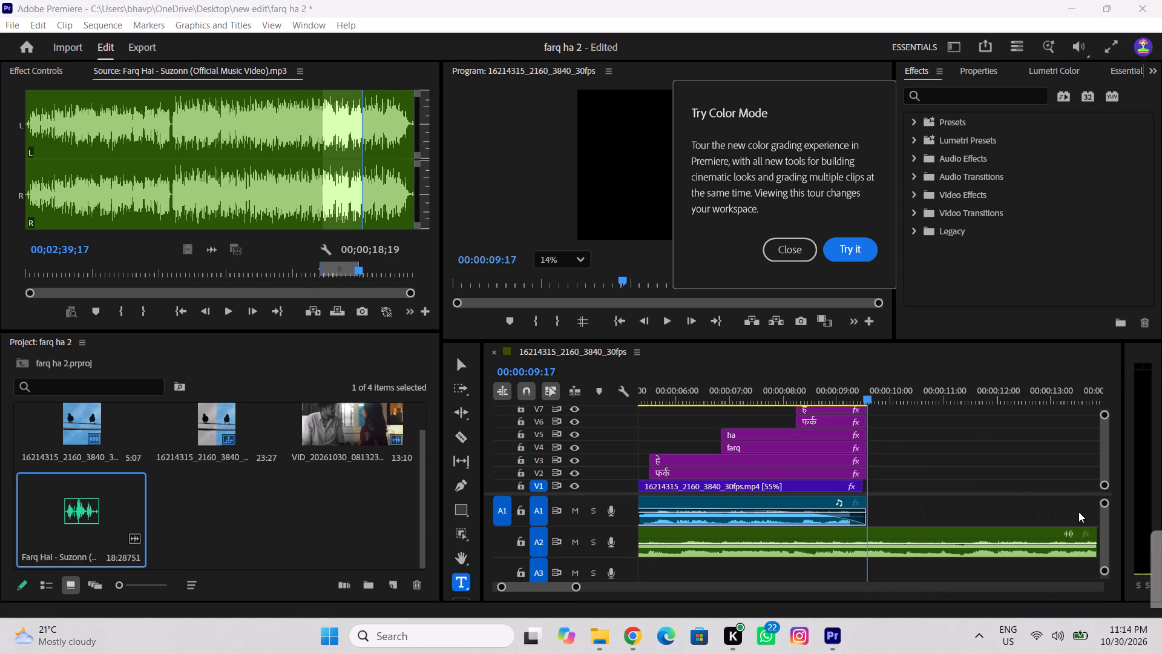
Move the song clip on A2 to the start of the sequence at 00:00:00:00.
scroll(997, 524, "down", 7)
scroll(997, 523, "down", 14)
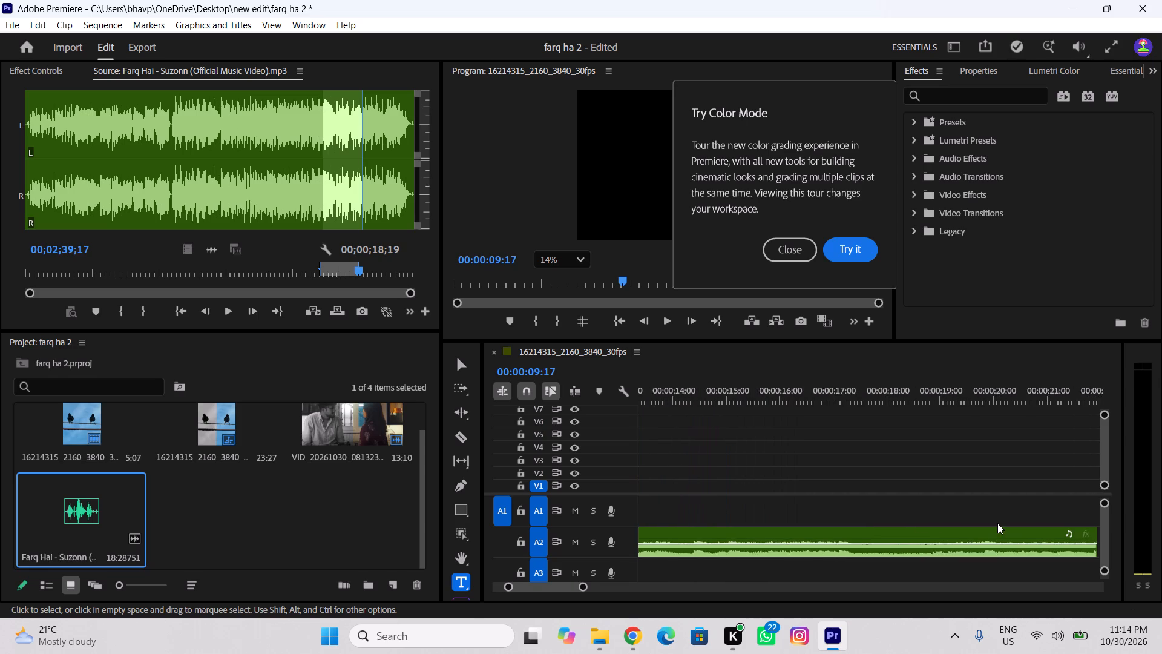
scroll(997, 523, "down", 9)
left_click_drag(865, 380, 483, 420)
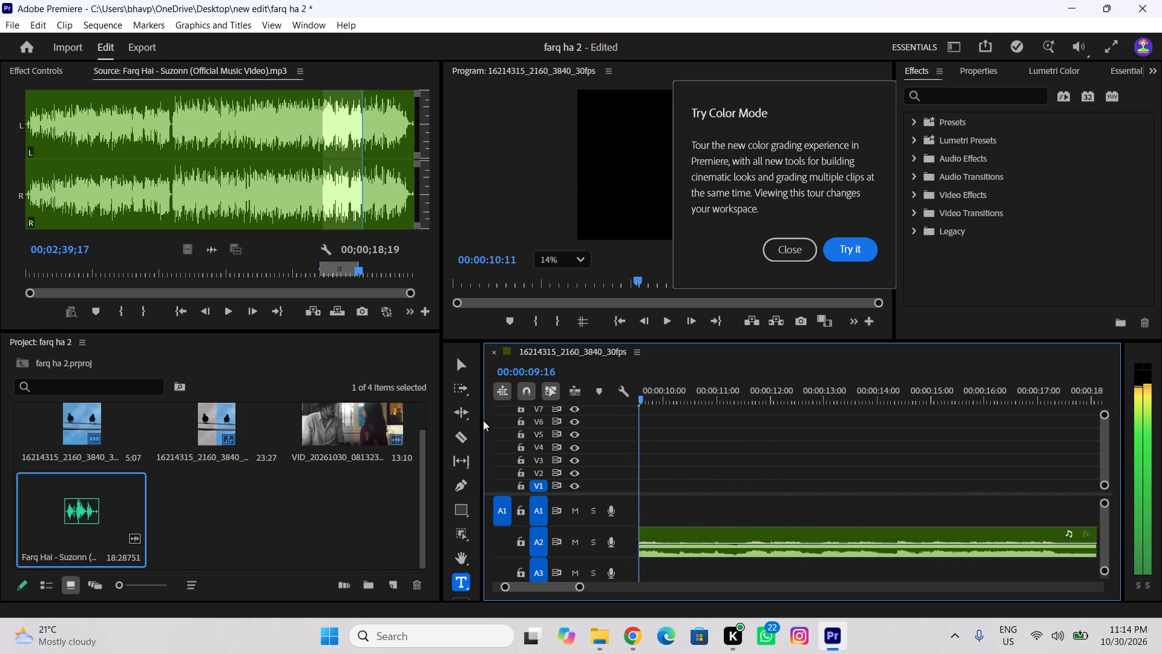
left_click_drag(483, 420, 470, 421)
left_click_drag(936, 553, 936, 552)
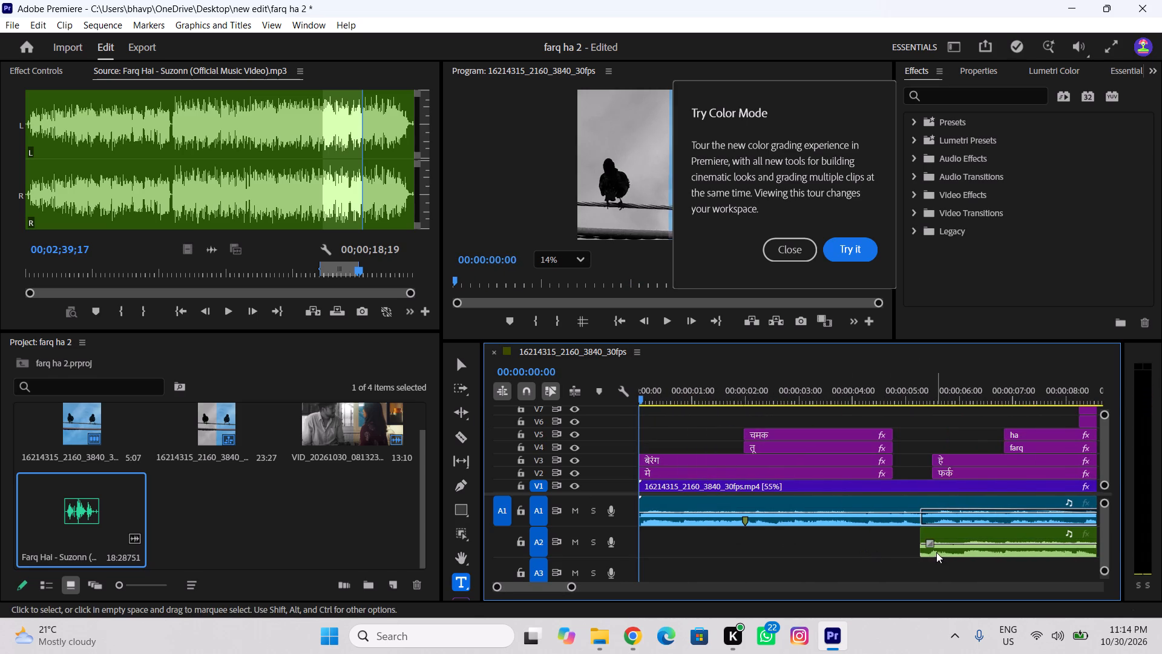
left_click_drag(936, 552, 602, 543)
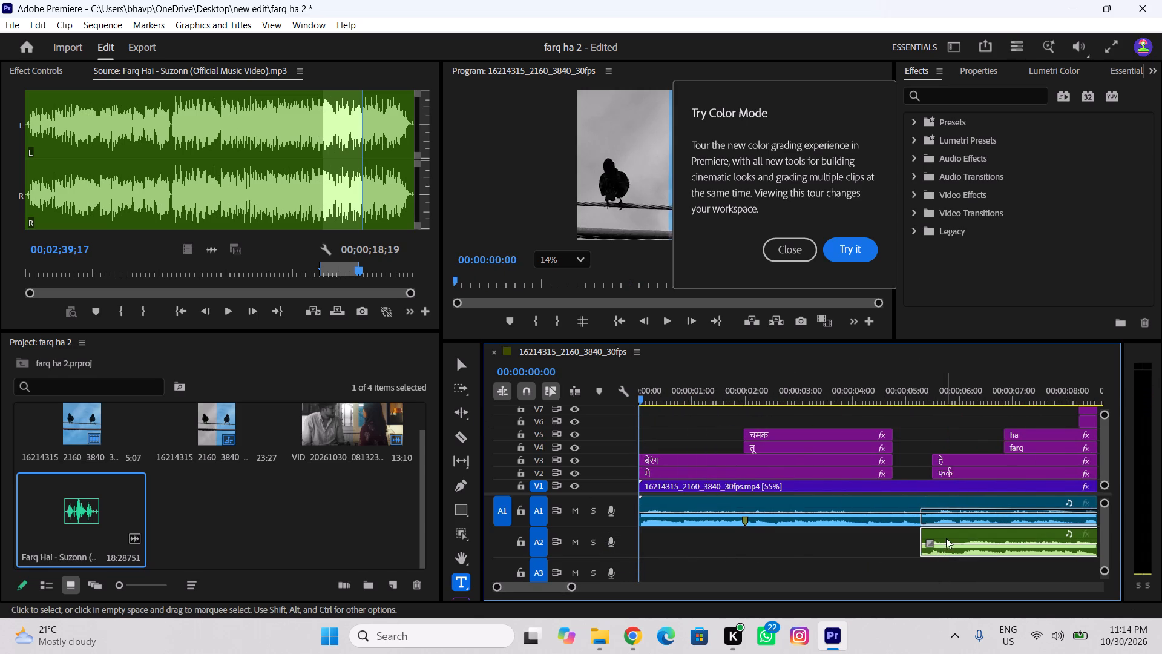
left_click_drag(946, 537, 651, 536)
Scrub the sequence playhead forward to about 00:00:05:05, just before the second group of Hindi titles.
left_click_drag(882, 397, 933, 405)
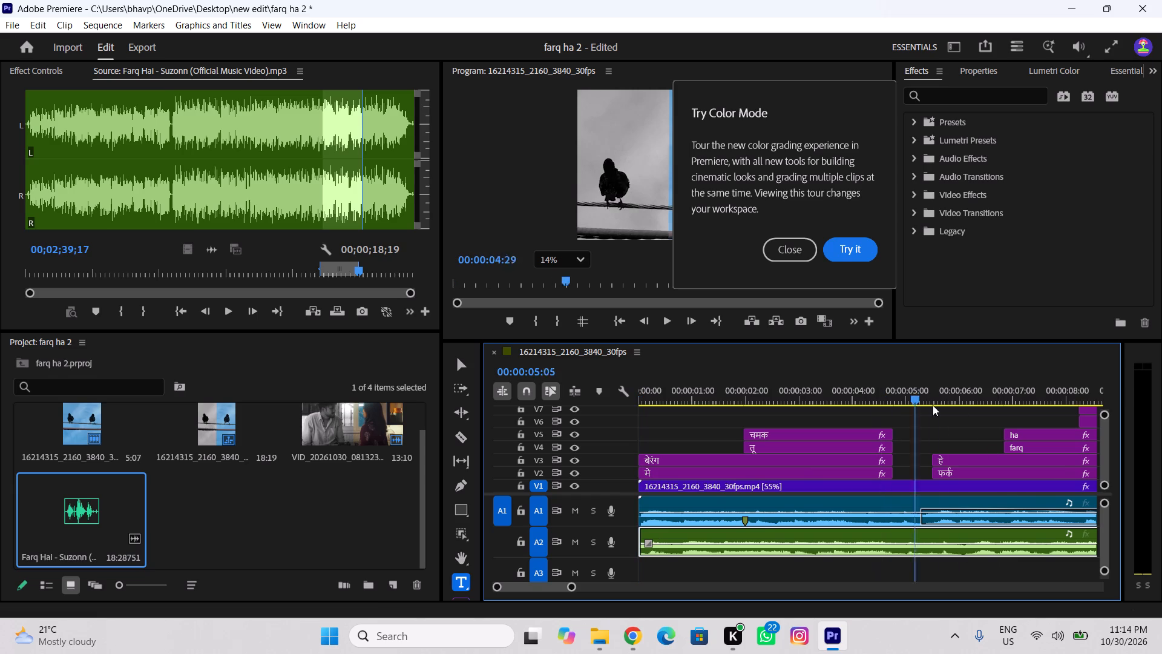
Scrub through the sequence to its end, then play its opening two seconds with the song on A2.
left_click_drag(933, 405, 1157, 540)
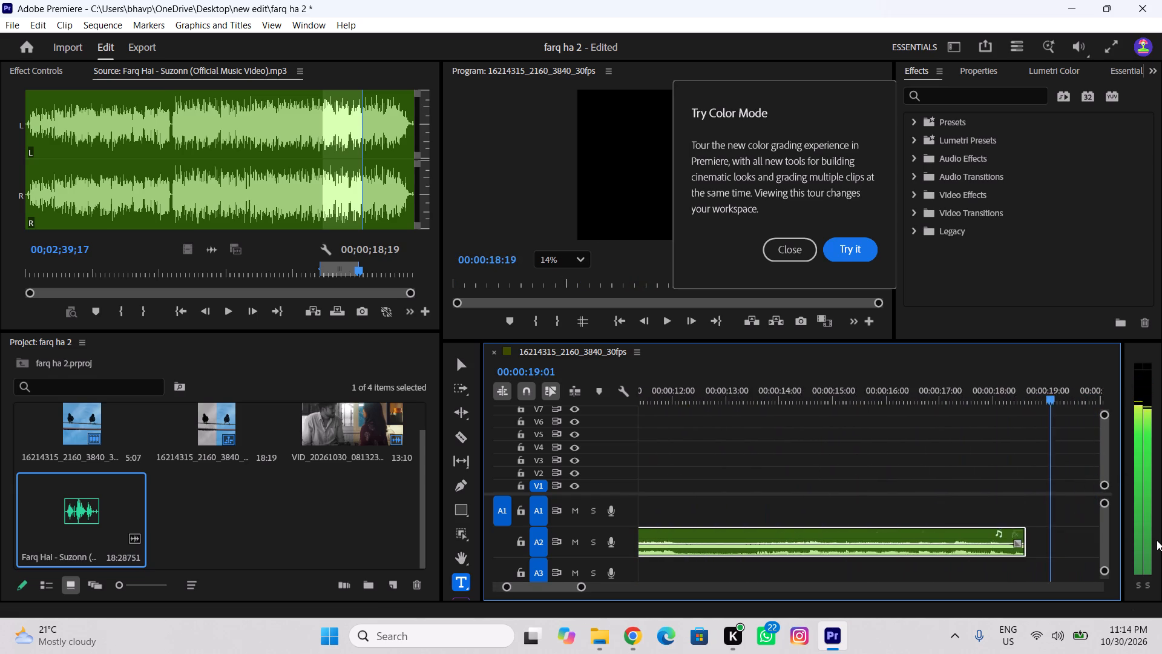
left_click_drag(1157, 540, 357, 488)
key("space")
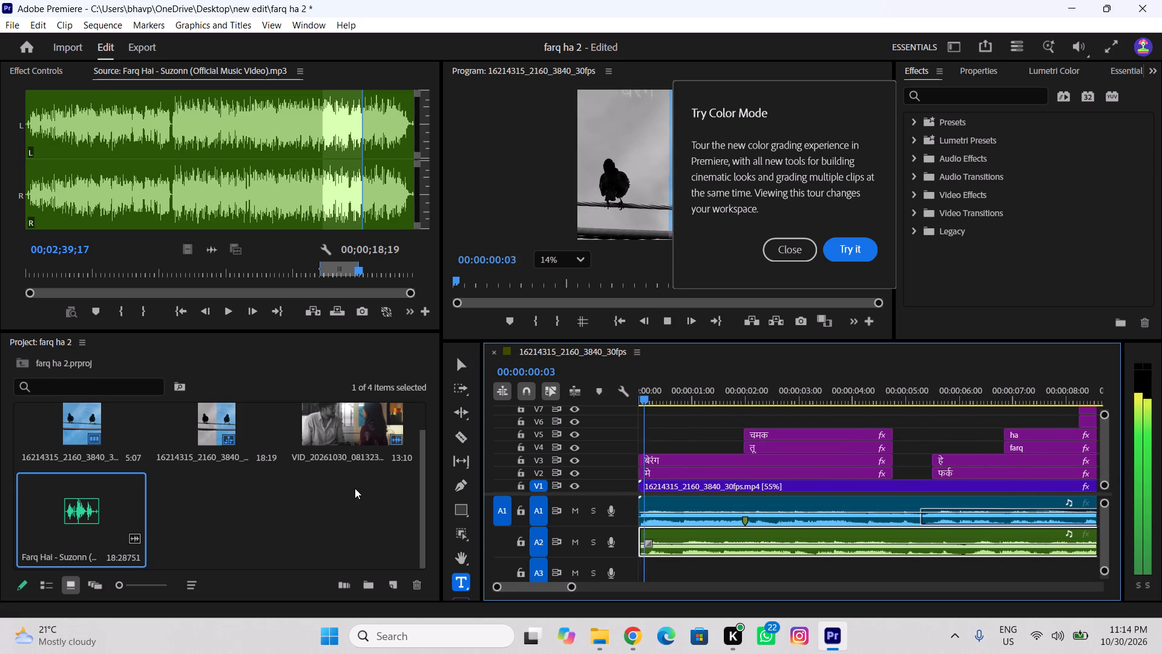
key("space")
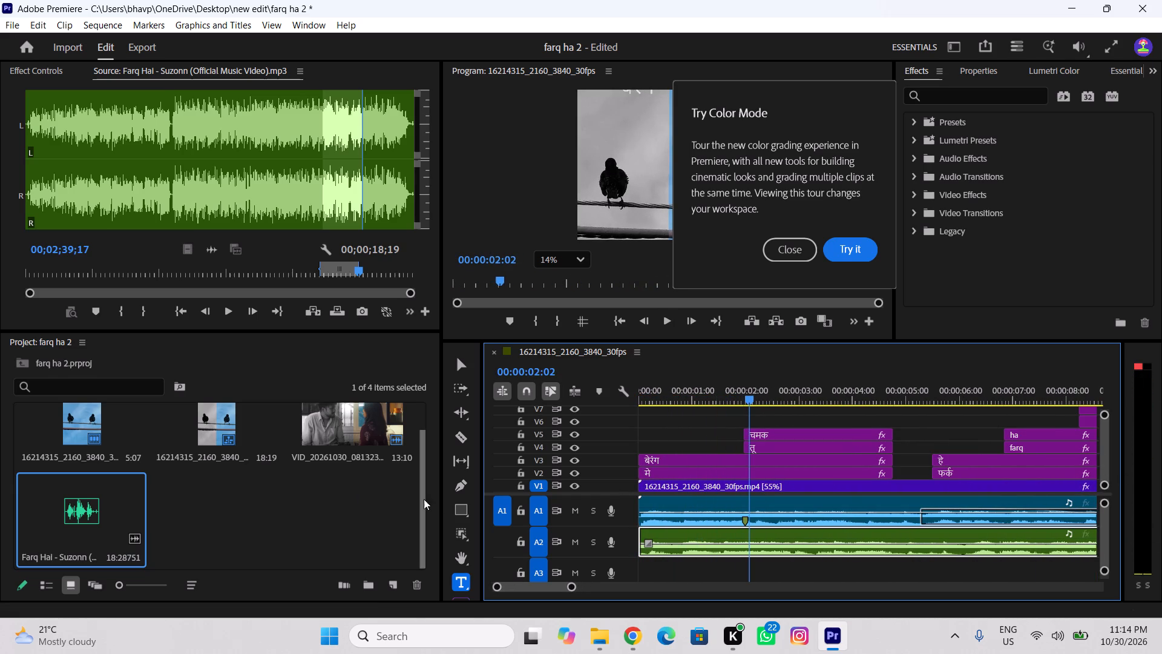
Find where the vocals should start, cut the A2 song clip at 00:00:00:28, and delete the piece before the cut.
left_click_drag(753, 398, 627, 504)
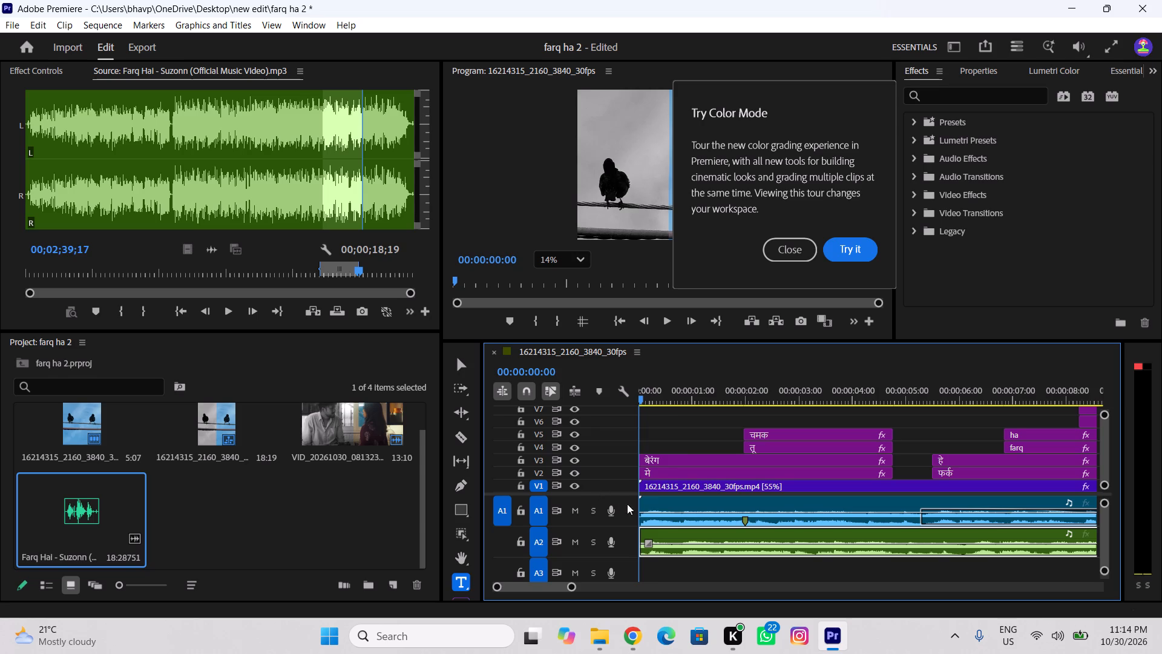
left_click_drag(627, 504, 711, 557)
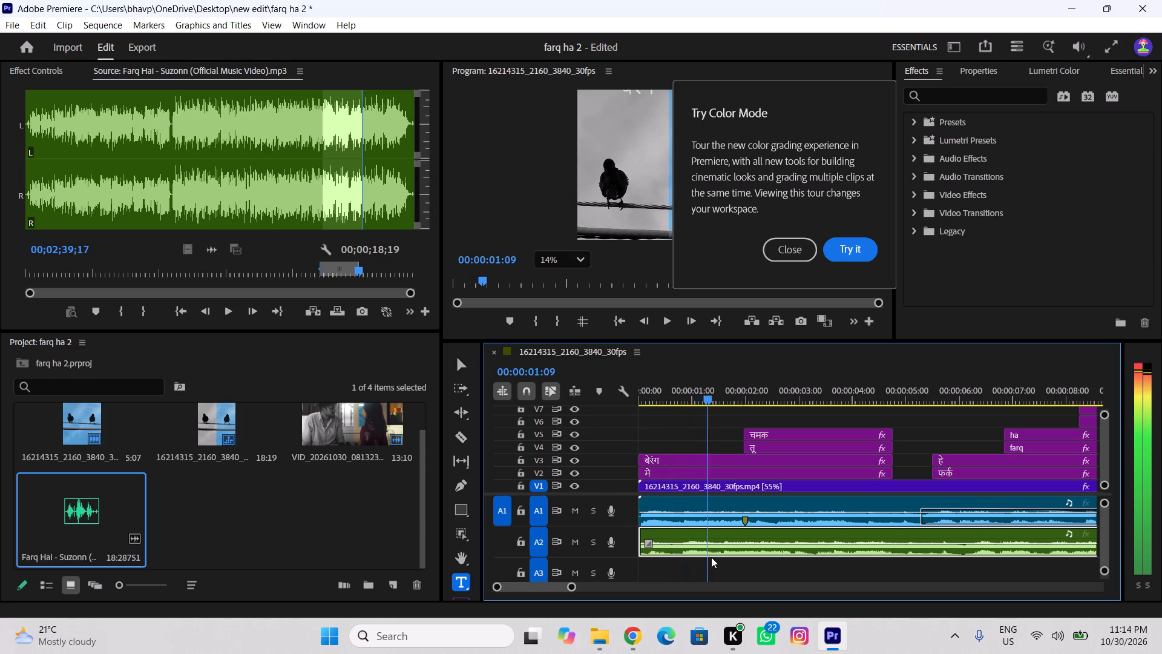
left_click_drag(711, 557, 632, 583)
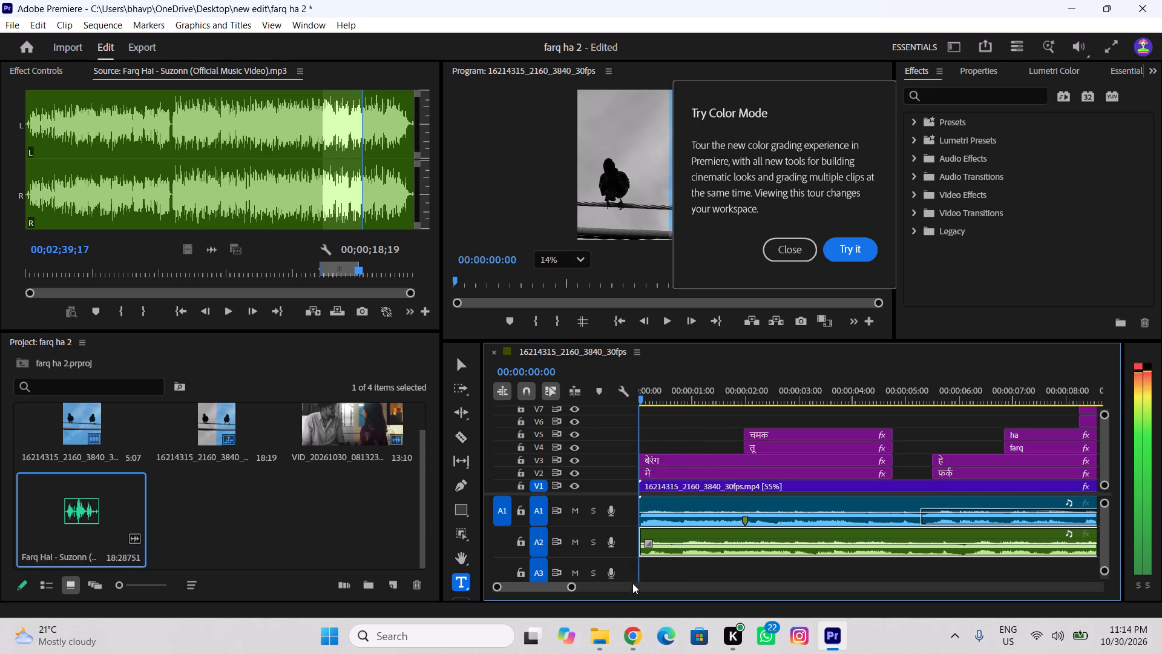
left_click_drag(632, 583, 632, 586)
key("space")
key("space")
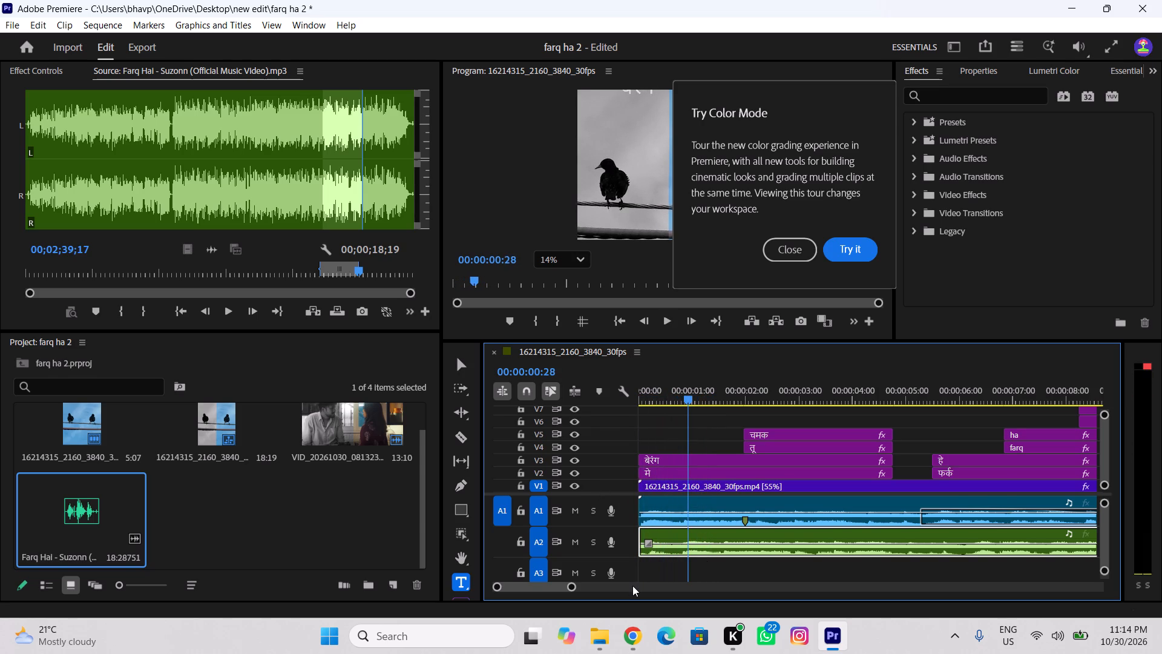
key("c")
left_click(688, 543)
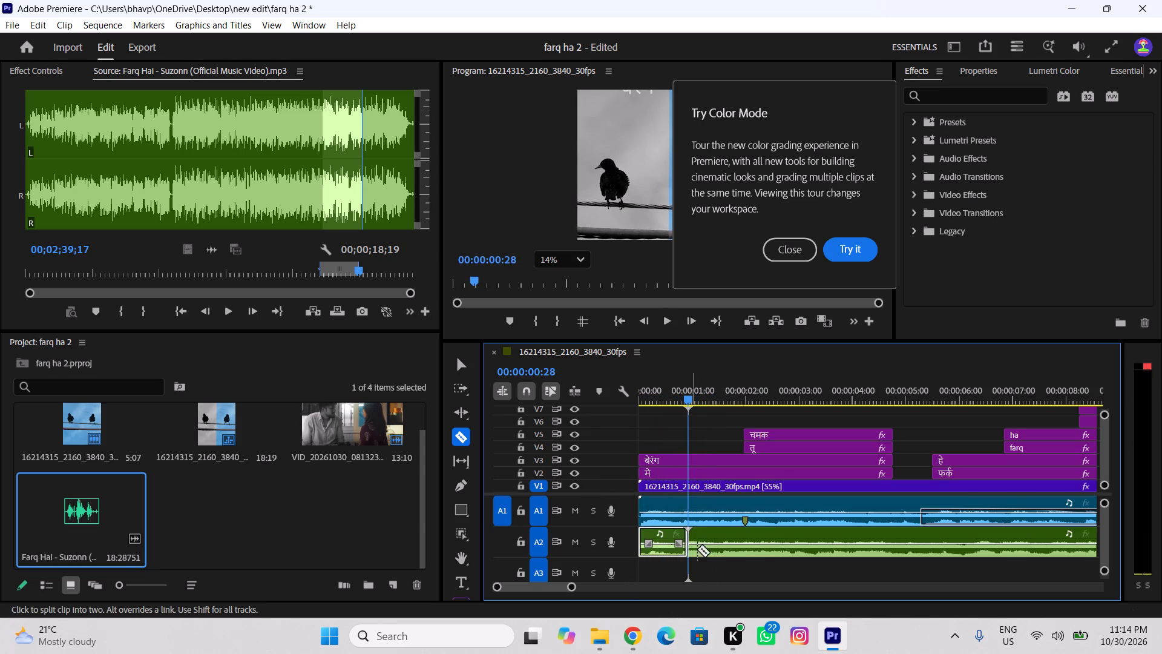
key("Delete")
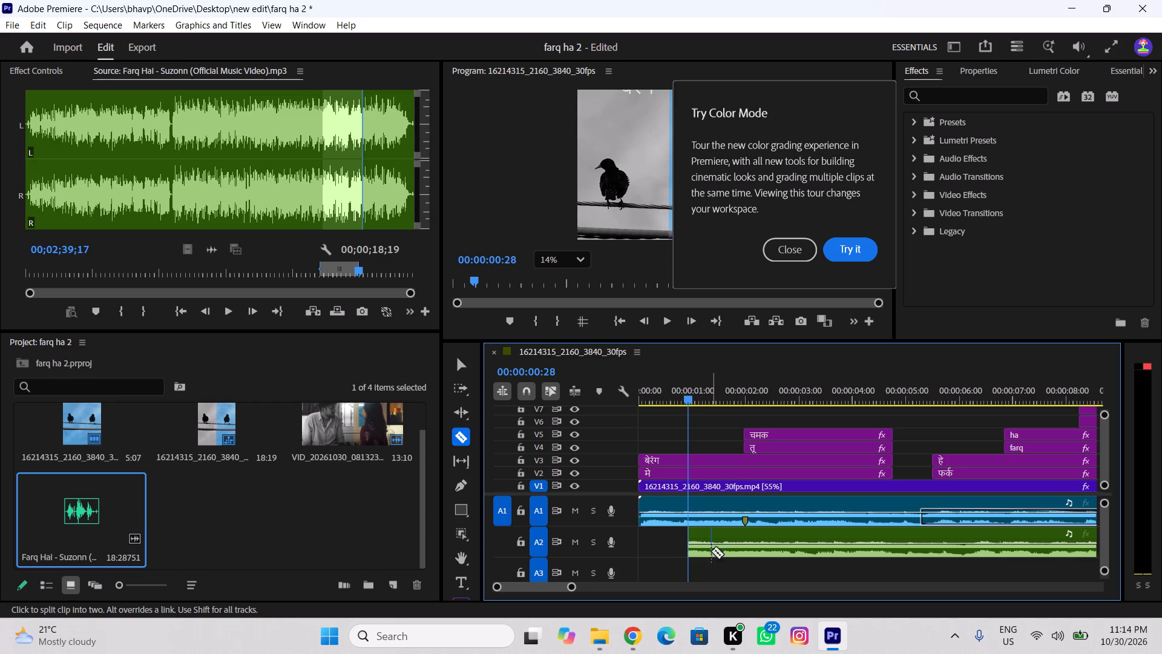
Move the remaining A2 song clip to the very start of the sequence and bring the playhead back toward the beginning.
key("v")
left_click(730, 536)
left_click_drag(730, 536, 657, 539)
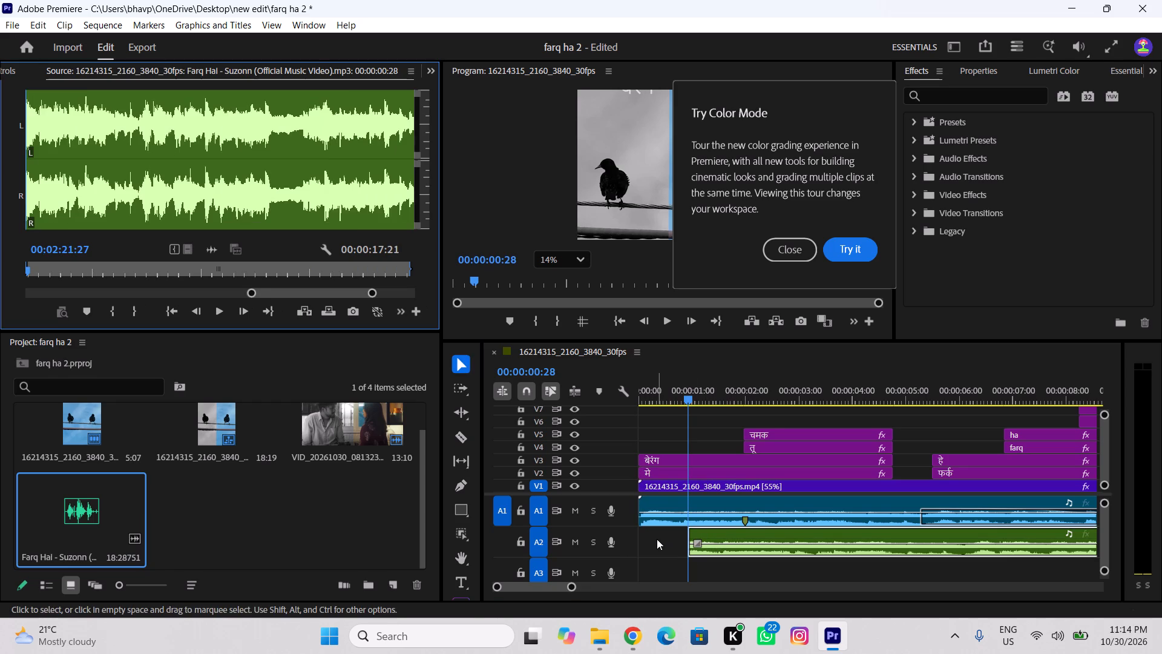
left_click_drag(657, 539, 656, 539)
left_click_drag(707, 537, 635, 535)
left_click_drag(704, 386, 608, 397)
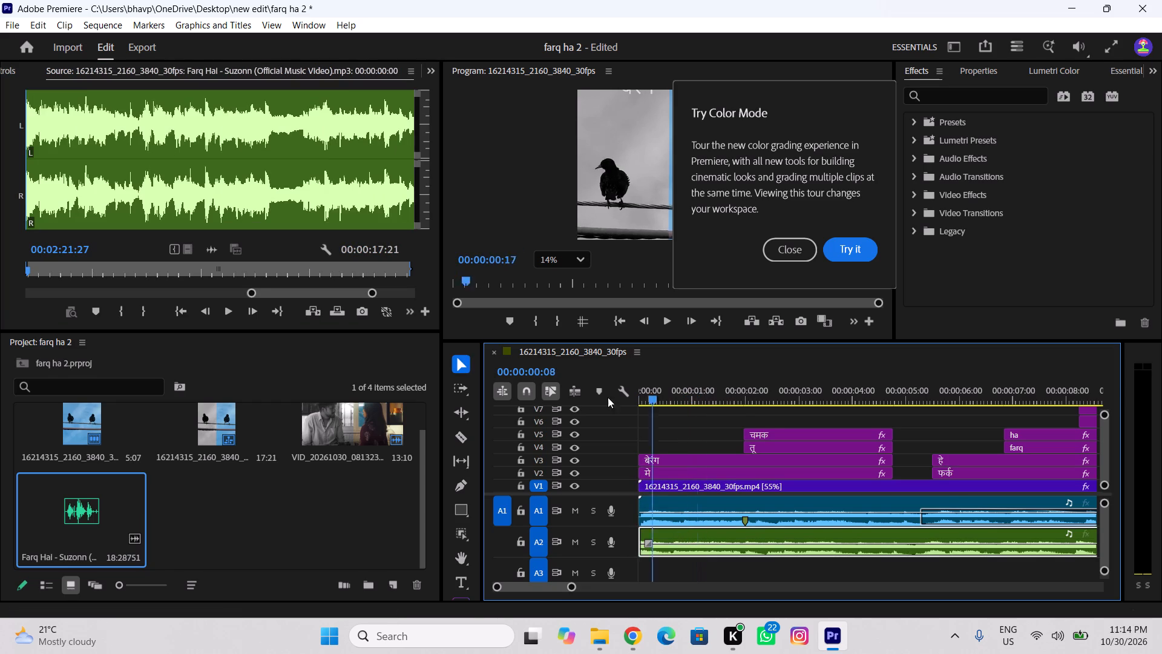
Play the sequence from its start past the end of the titles to check the A2 song, and return to the start.
left_click_drag(608, 397, 579, 404)
key("space")
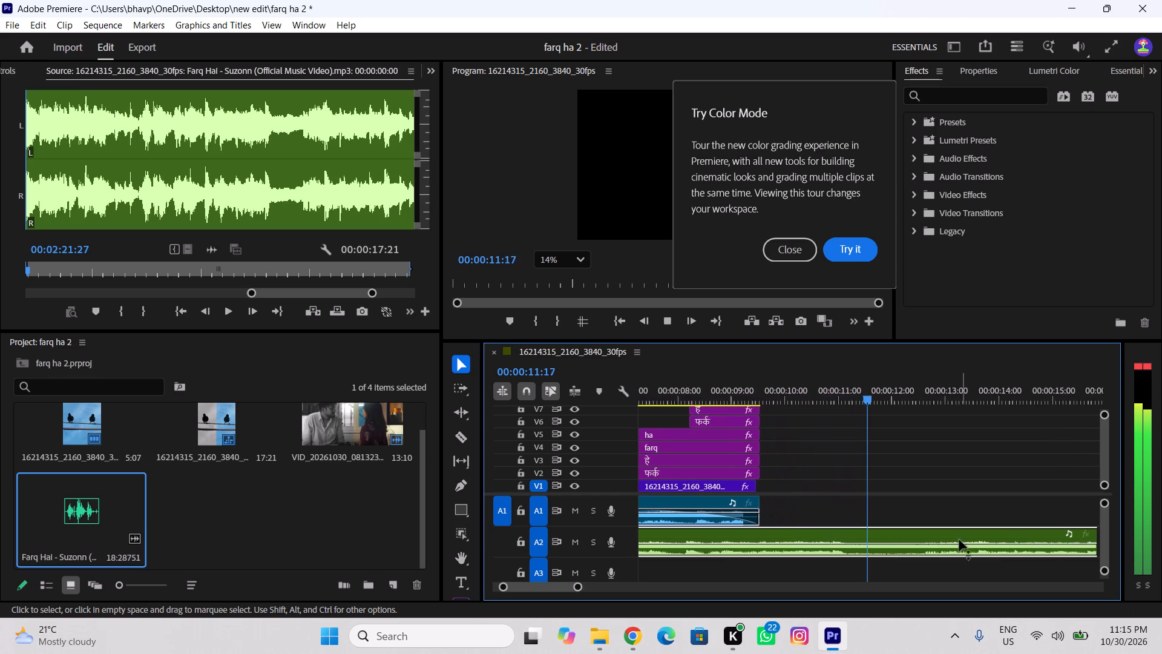
key("space")
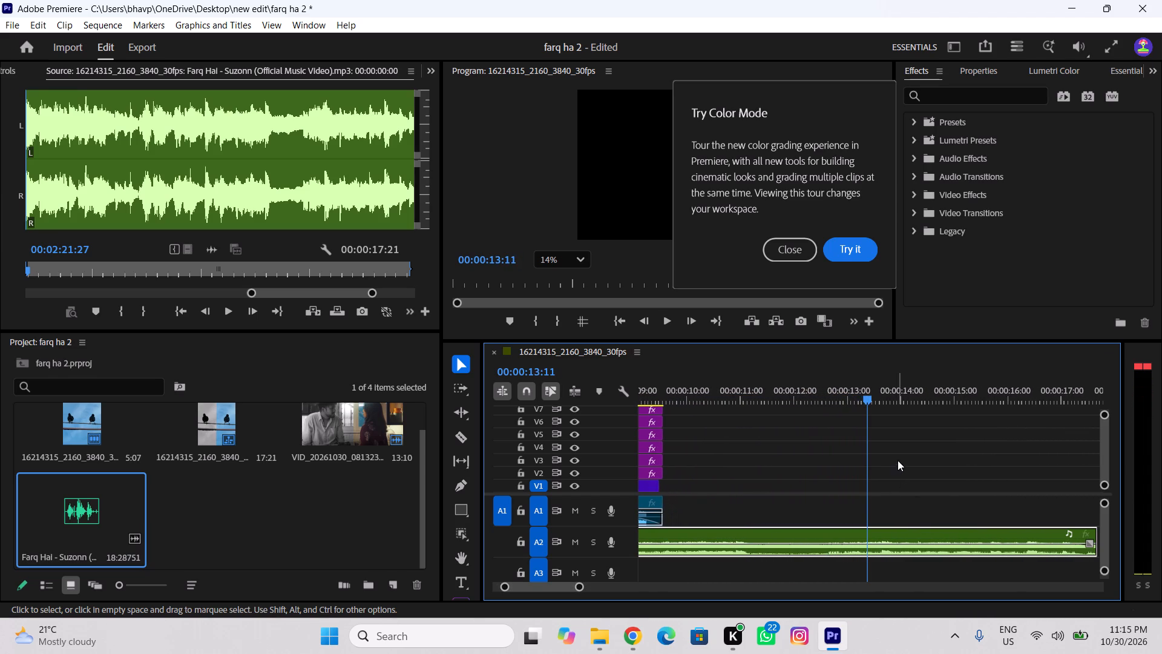
left_click_drag(868, 398, 541, 428)
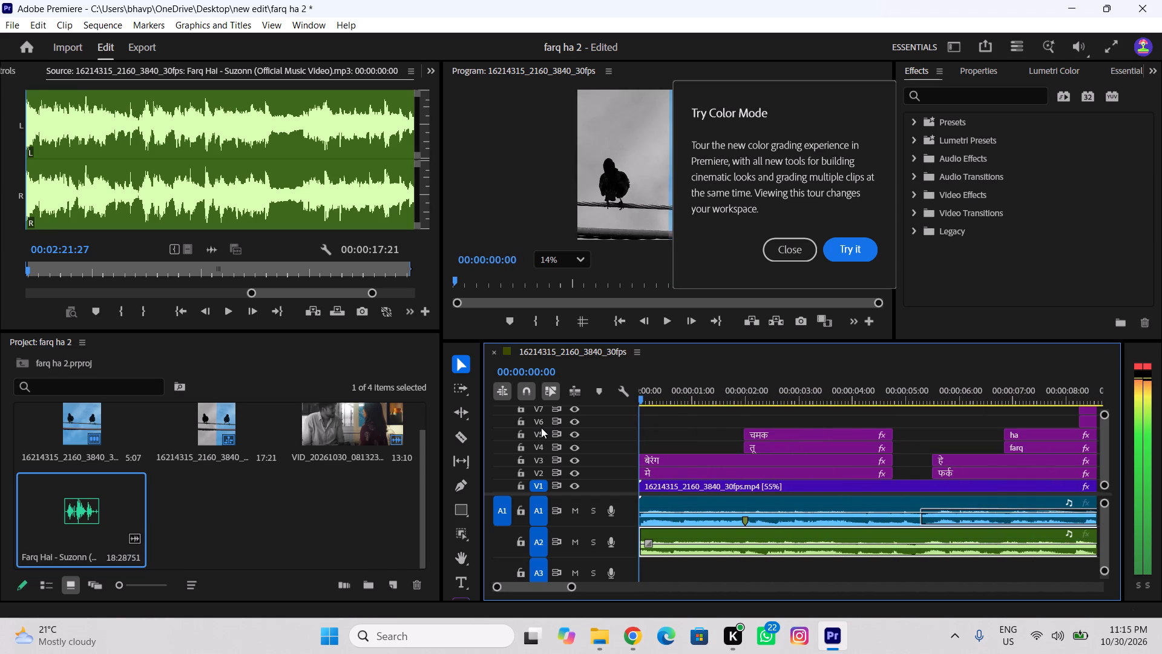
left_click_drag(541, 428, 554, 428)
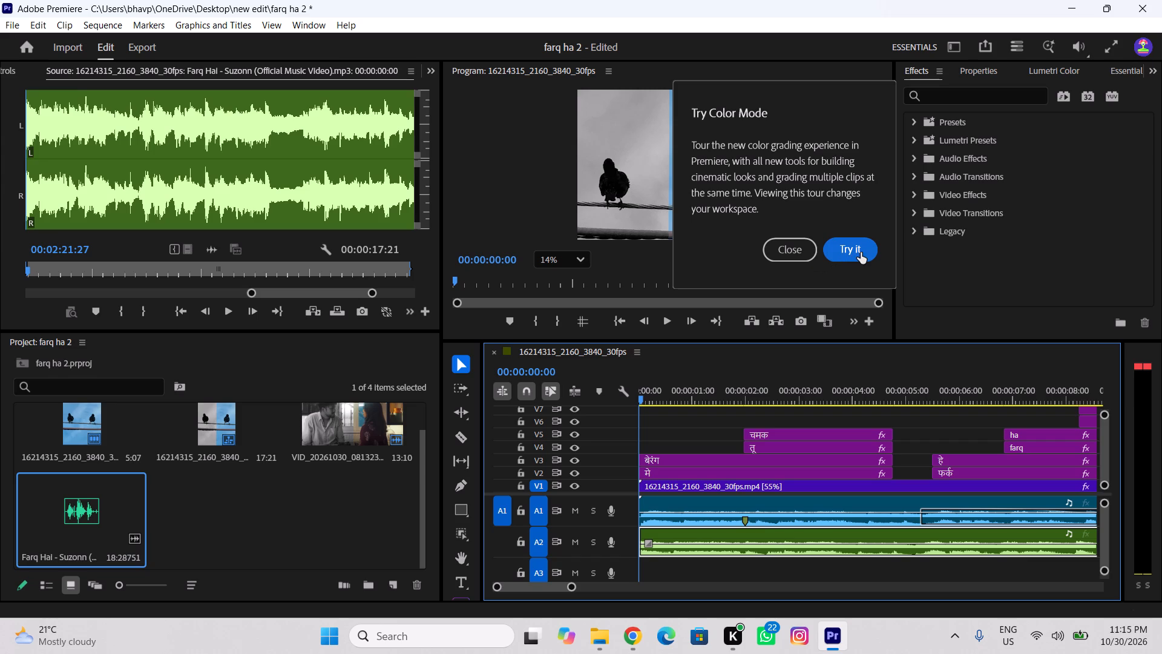
Clear the Color Mode prompt and delete the VID_20261030_081323_083.mp4 audio clip from track A1.
left_click(845, 251)
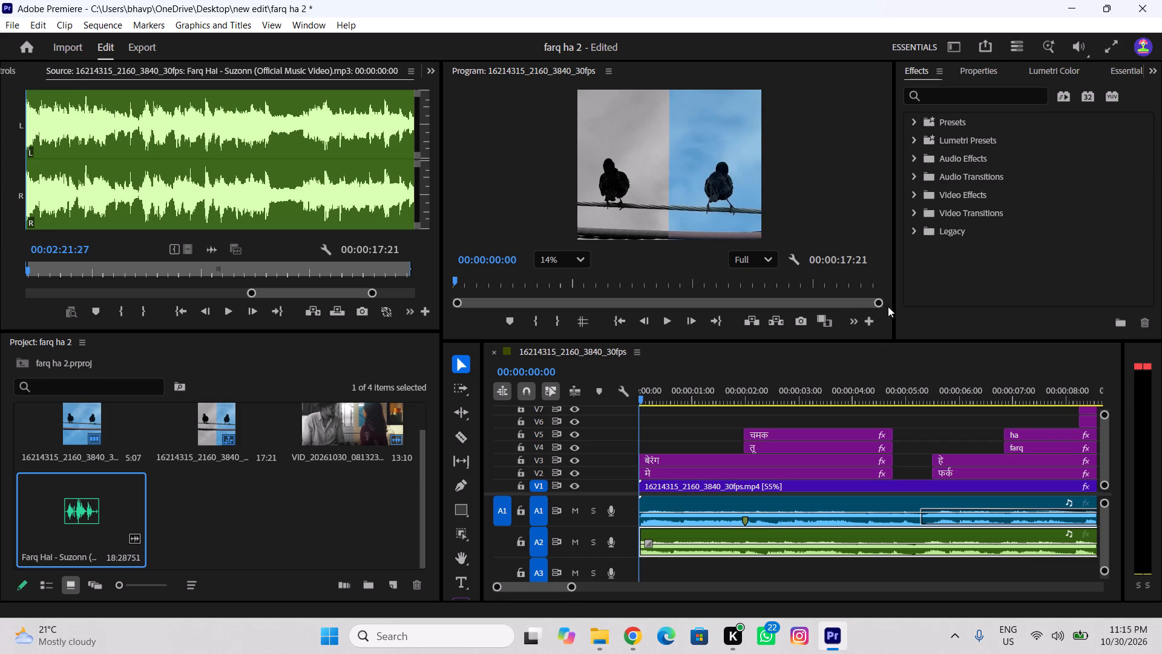
left_click_drag(896, 393, 601, 472)
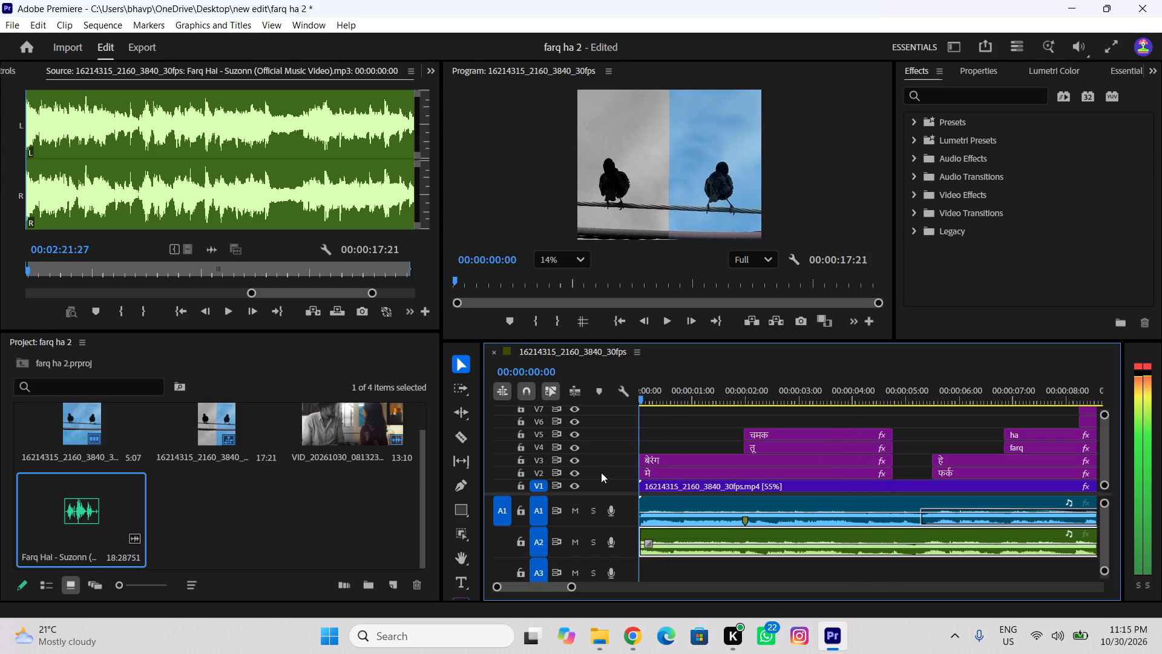
left_click_drag(601, 472, 468, 597)
left_click(781, 503)
key("Delete")
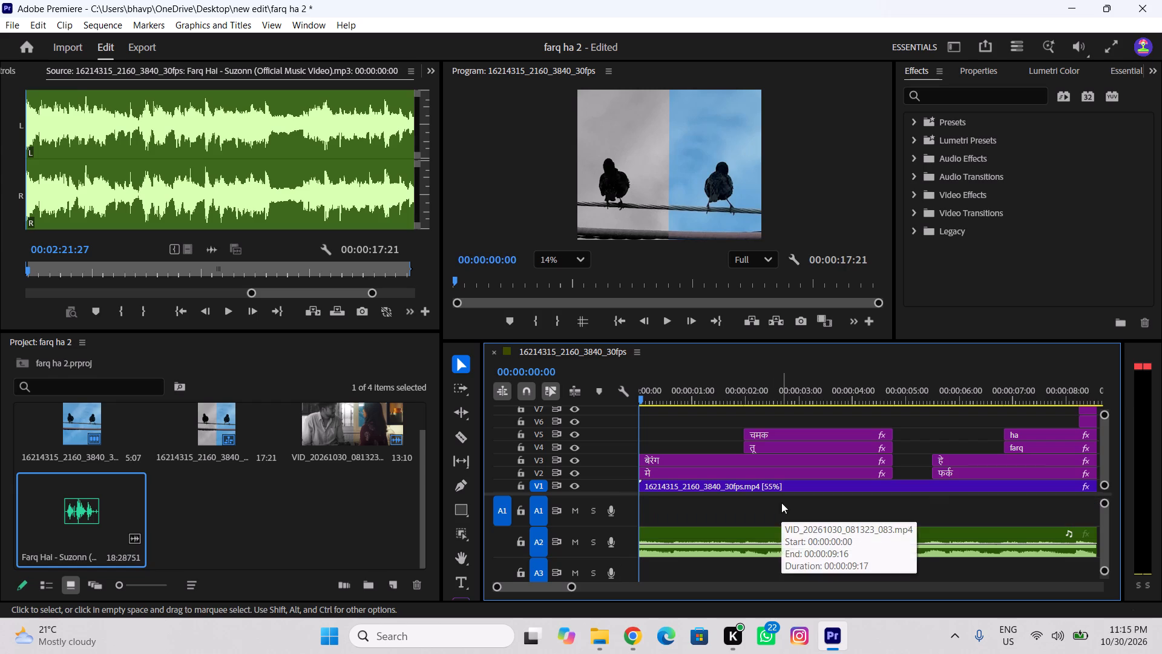
Play the sequence from the start in full screen to review the titles with only the A2 song, and exit full screen.
left_click_drag(809, 374, 577, 403)
key("space")
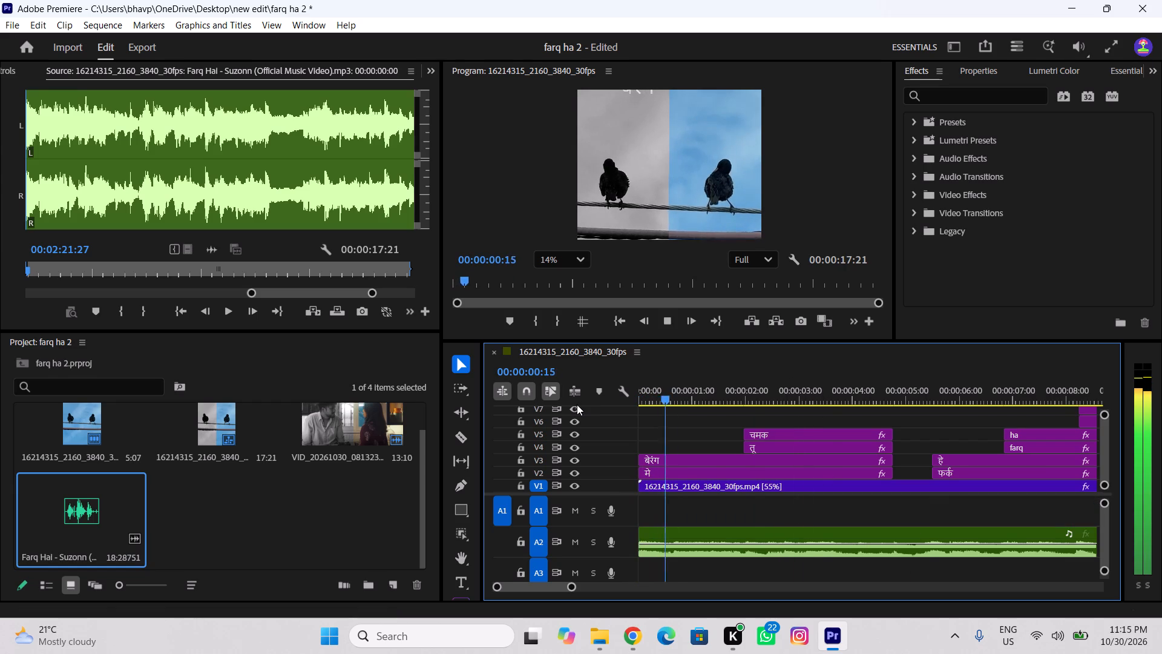
left_click(1112, 50)
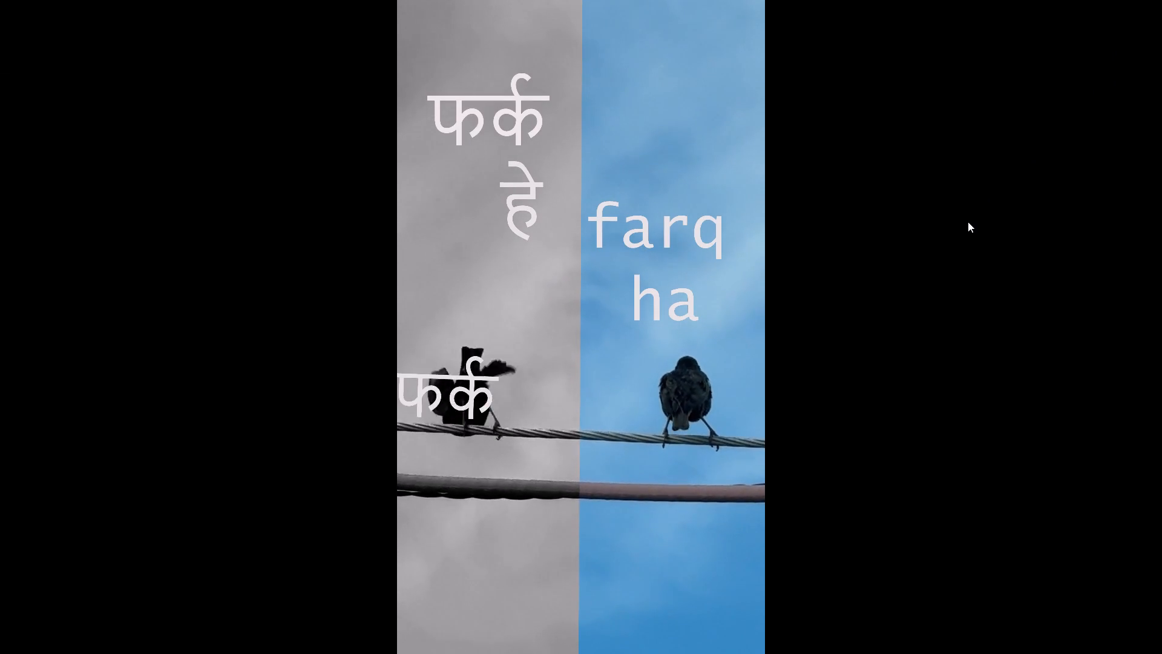
key("space")
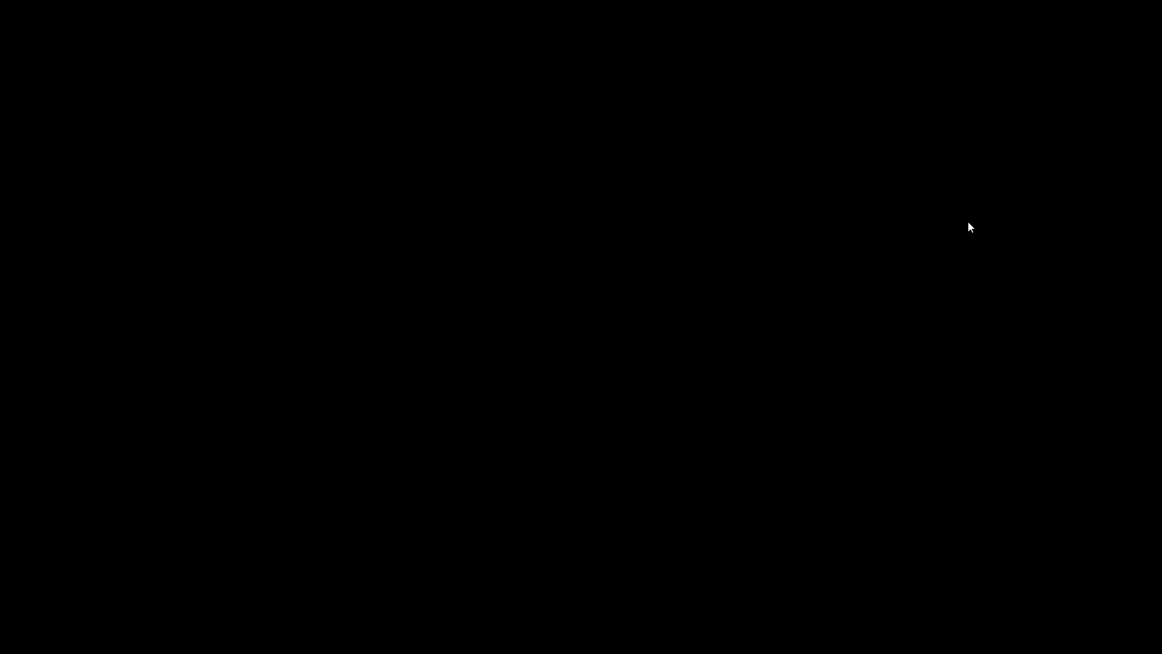
key("Escape")
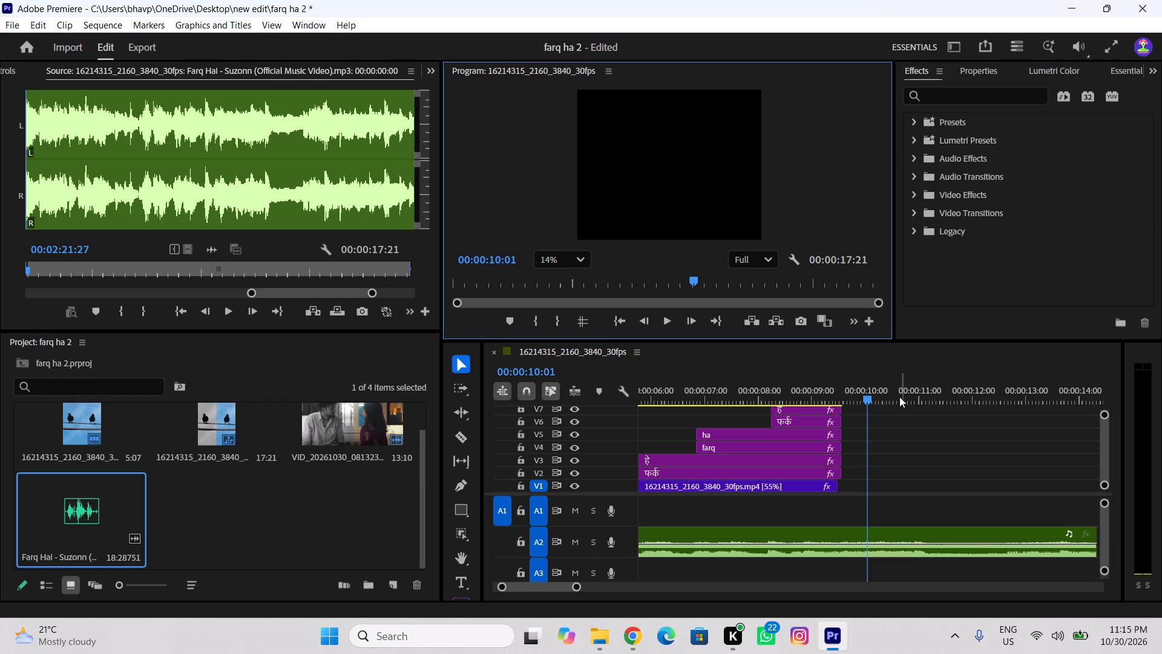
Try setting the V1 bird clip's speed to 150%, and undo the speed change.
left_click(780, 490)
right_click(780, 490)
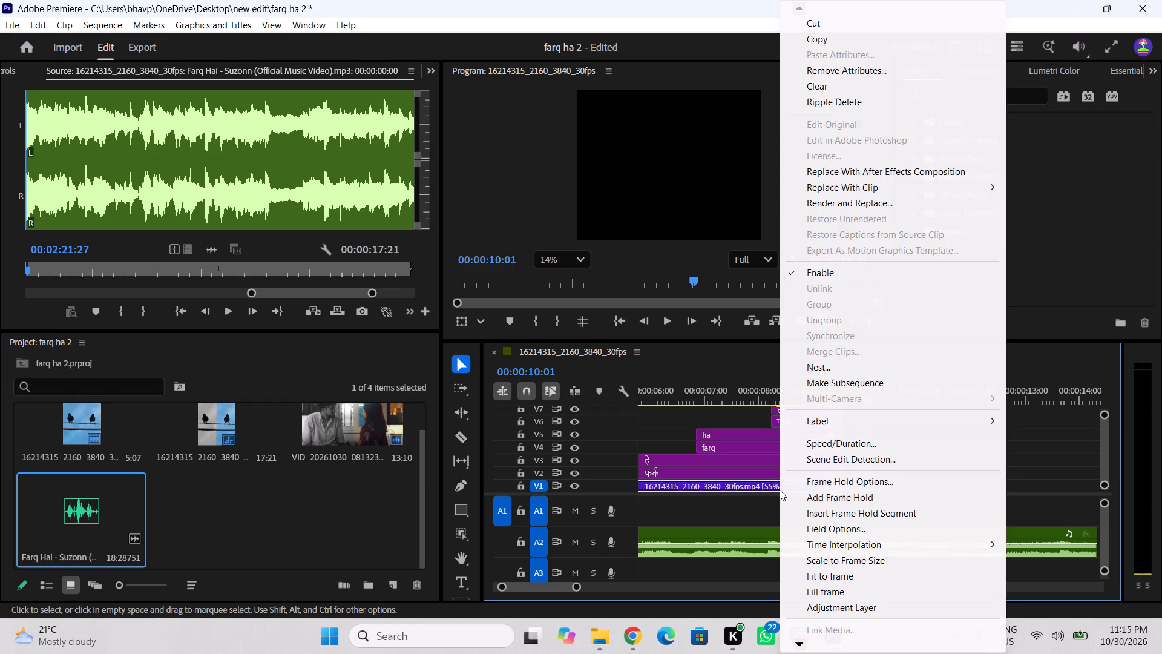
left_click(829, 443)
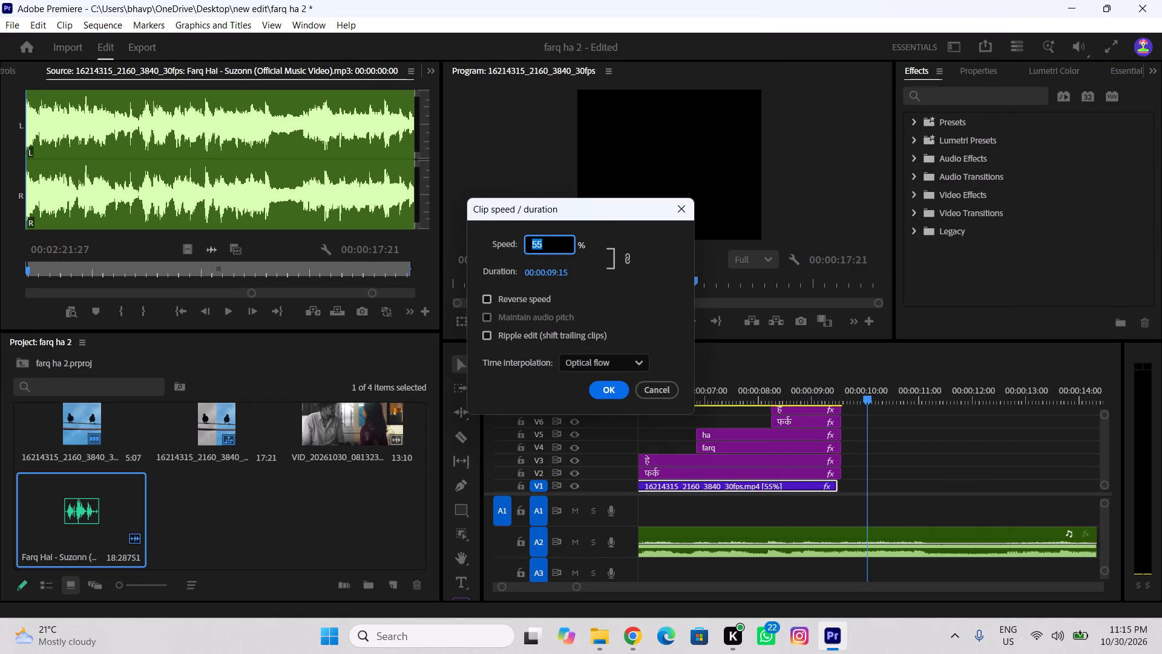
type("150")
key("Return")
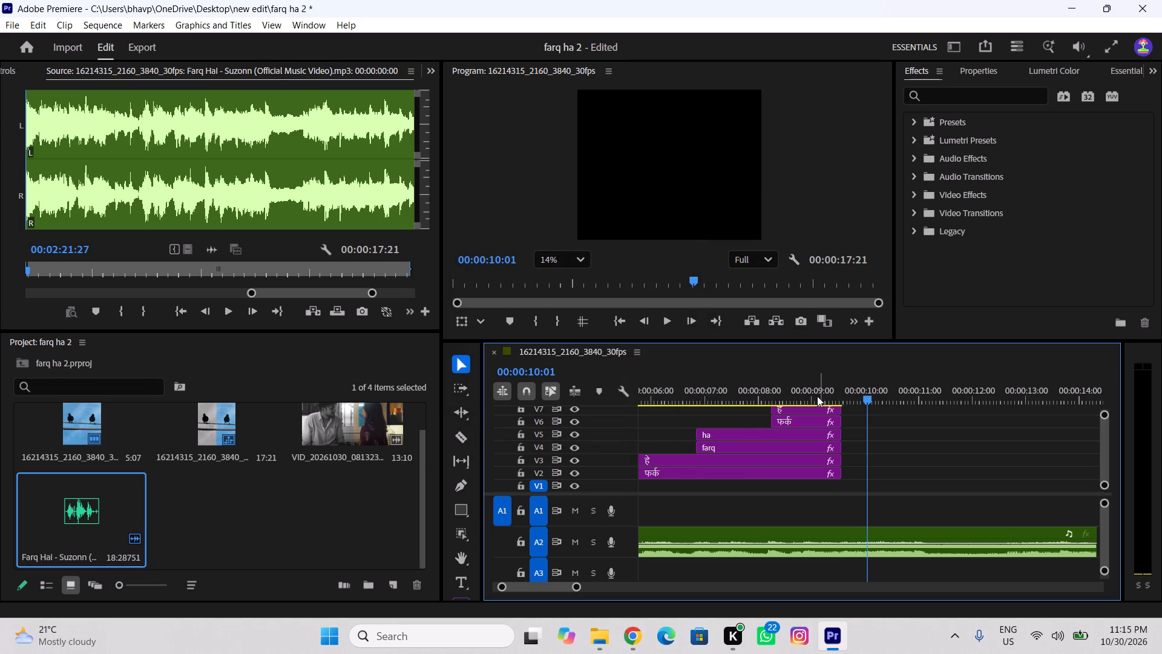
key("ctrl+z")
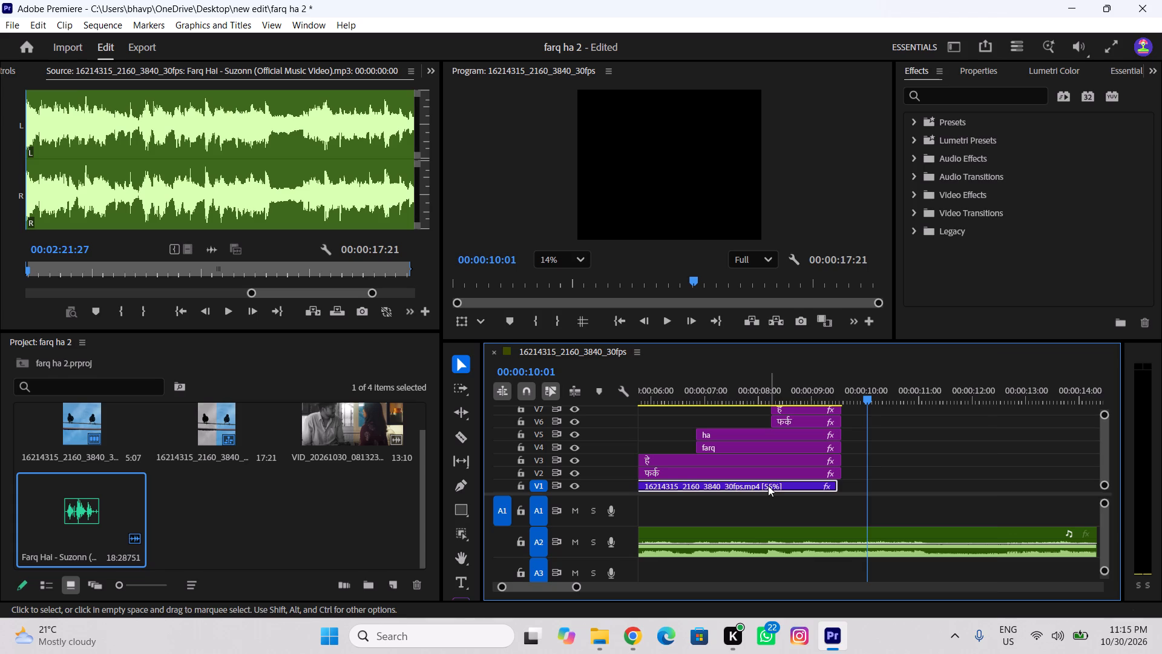
Set the speed of the bird video clip on V1 to 40%.
right_click(768, 486)
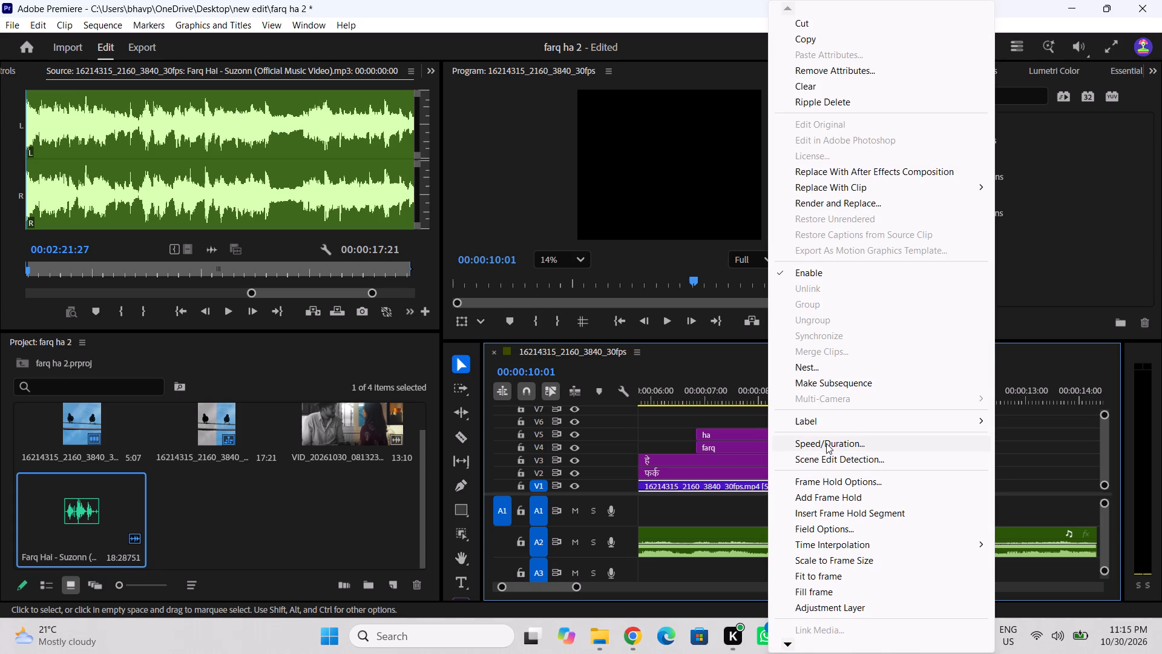
left_click(826, 443)
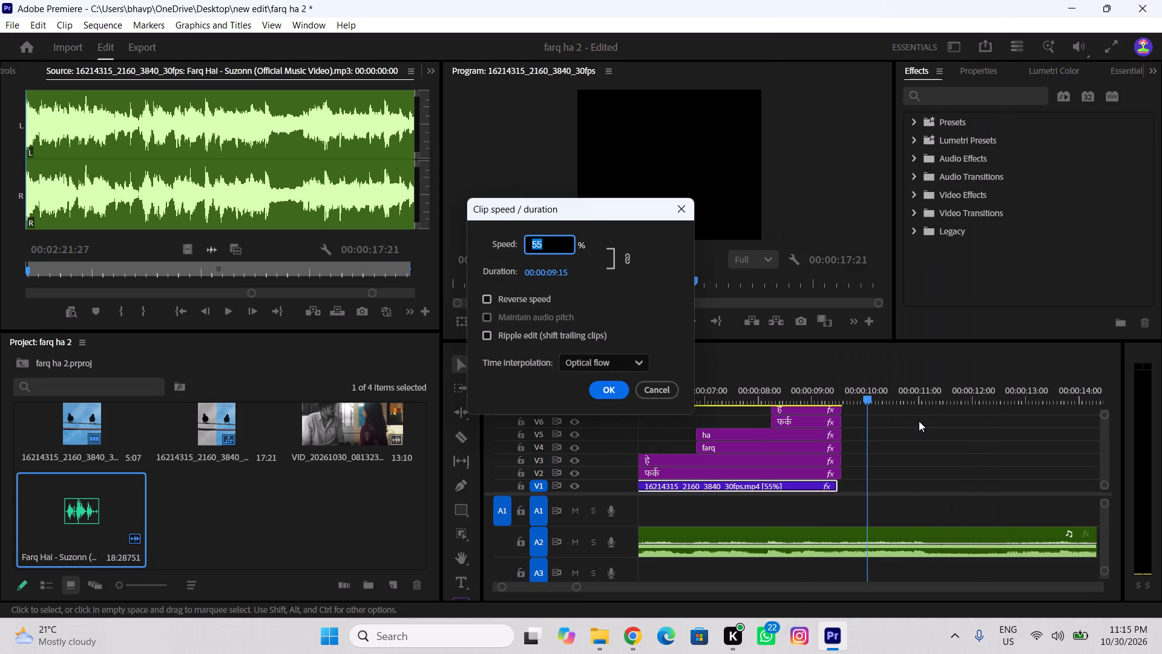
type("40")
key("Return")
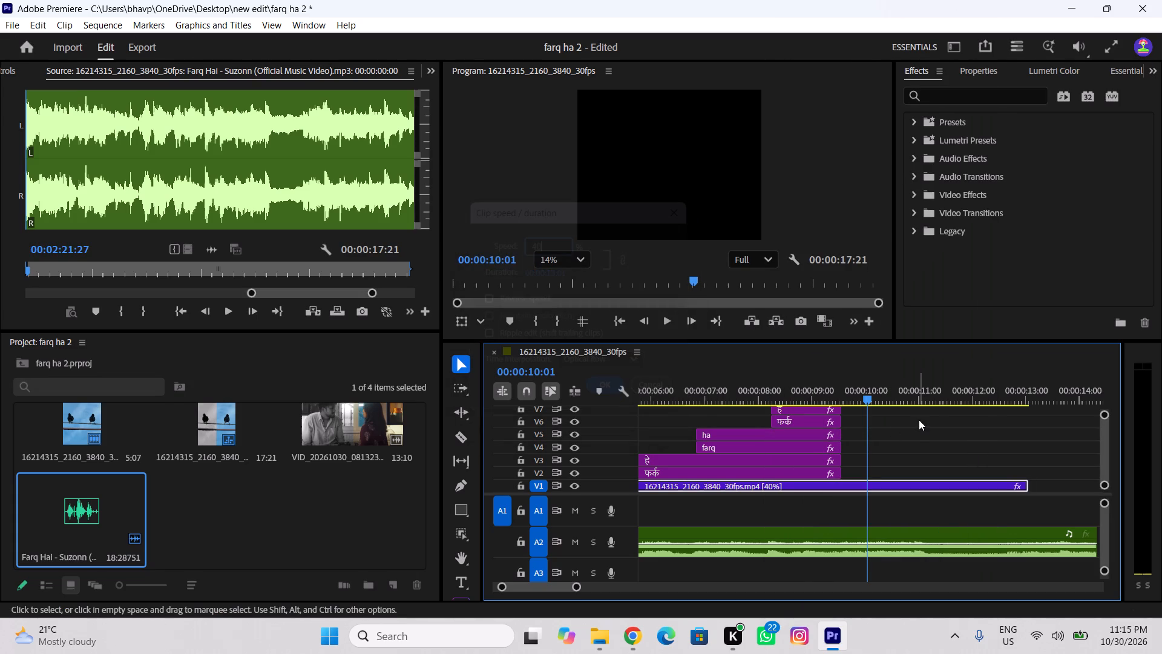
Play the sequence twice from the start to check the slowed bird clip against the song and titles, returning to the start.
left_click_drag(867, 383, 589, 375)
key("space")
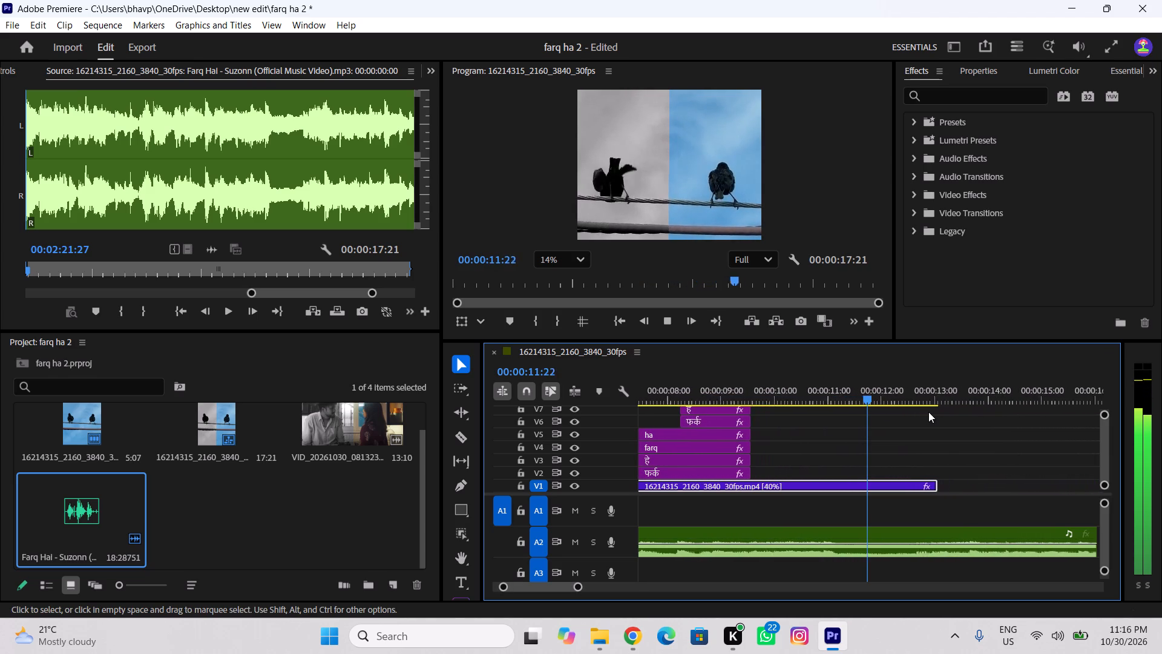
key("space")
left_click_drag(885, 395, 607, 397)
key("space")
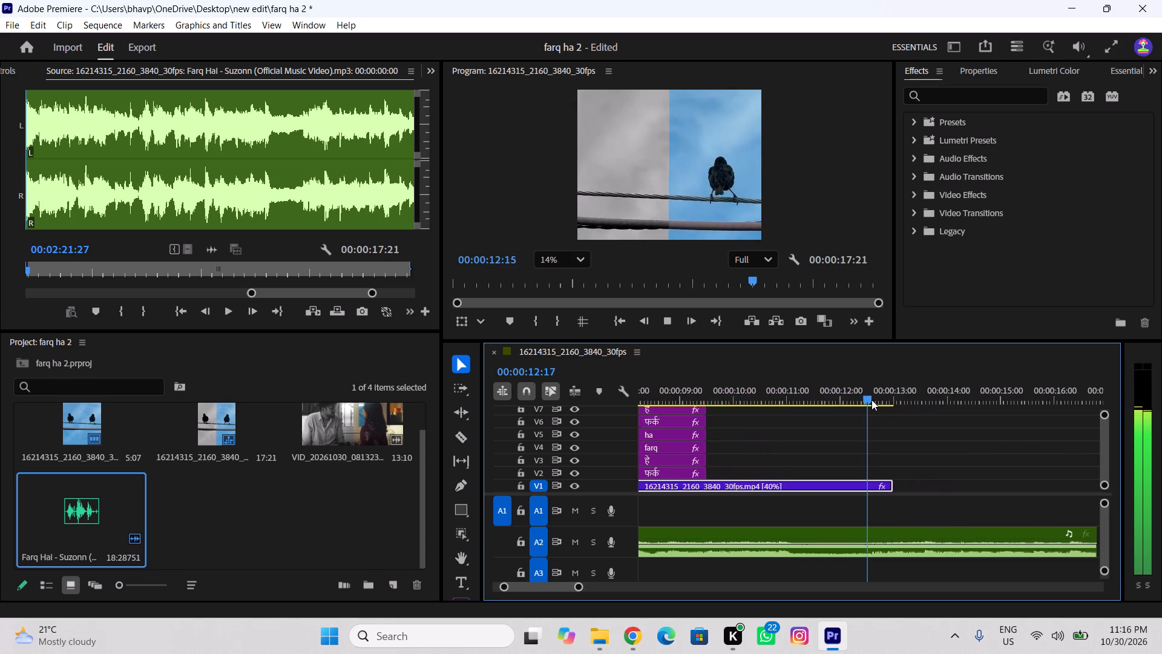
key("space")
left_click_drag(870, 400, 503, 406)
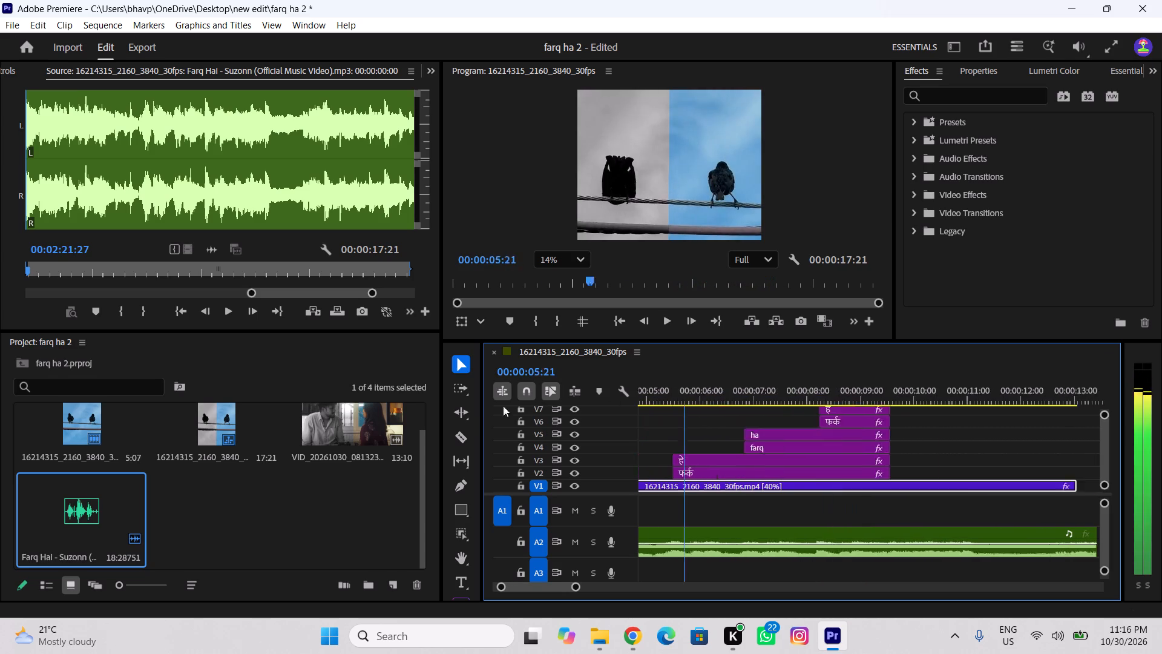
left_click_drag(503, 406, 482, 410)
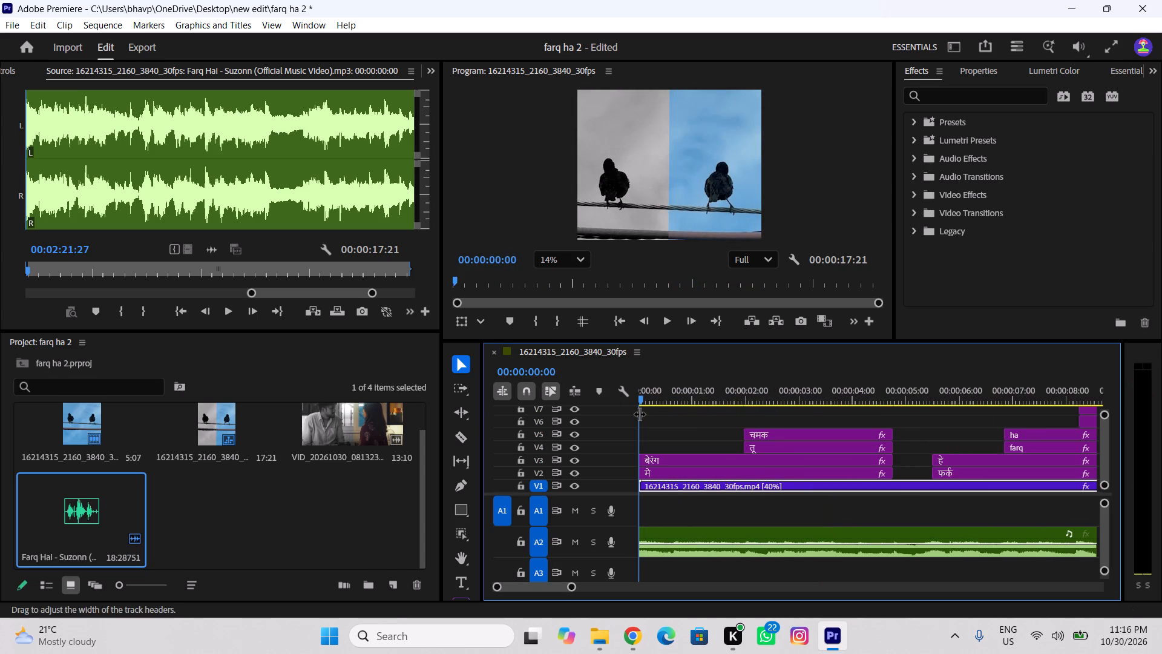
Play the sequence from the start in full screen through to the end of the bird footage.
key("space")
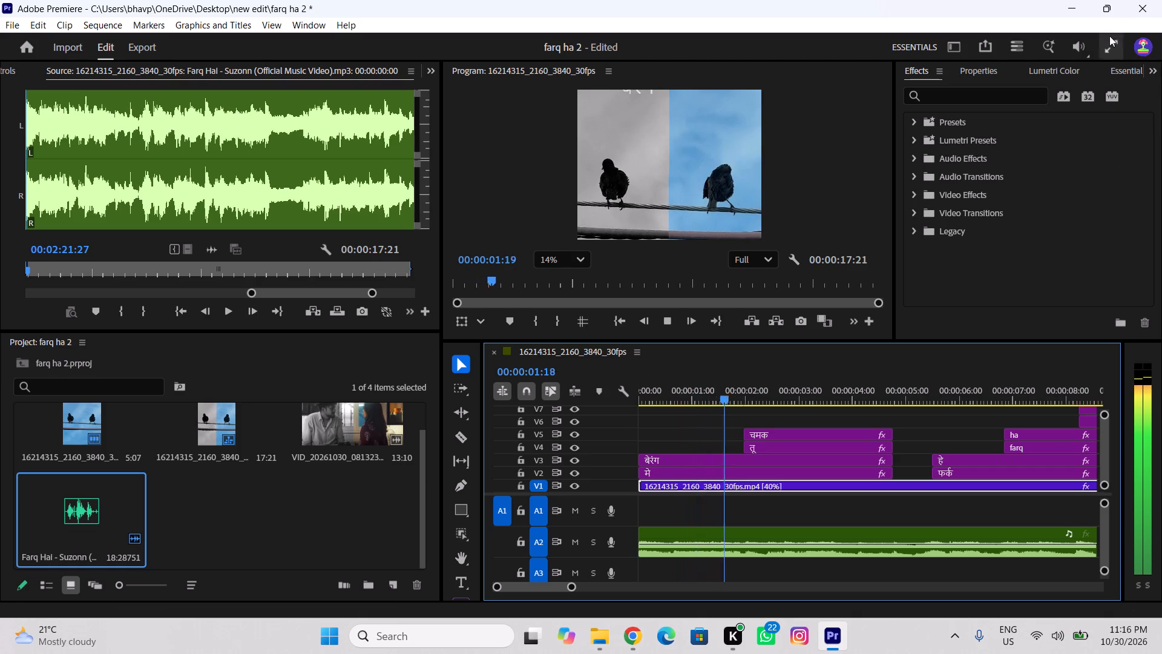
left_click(1109, 36)
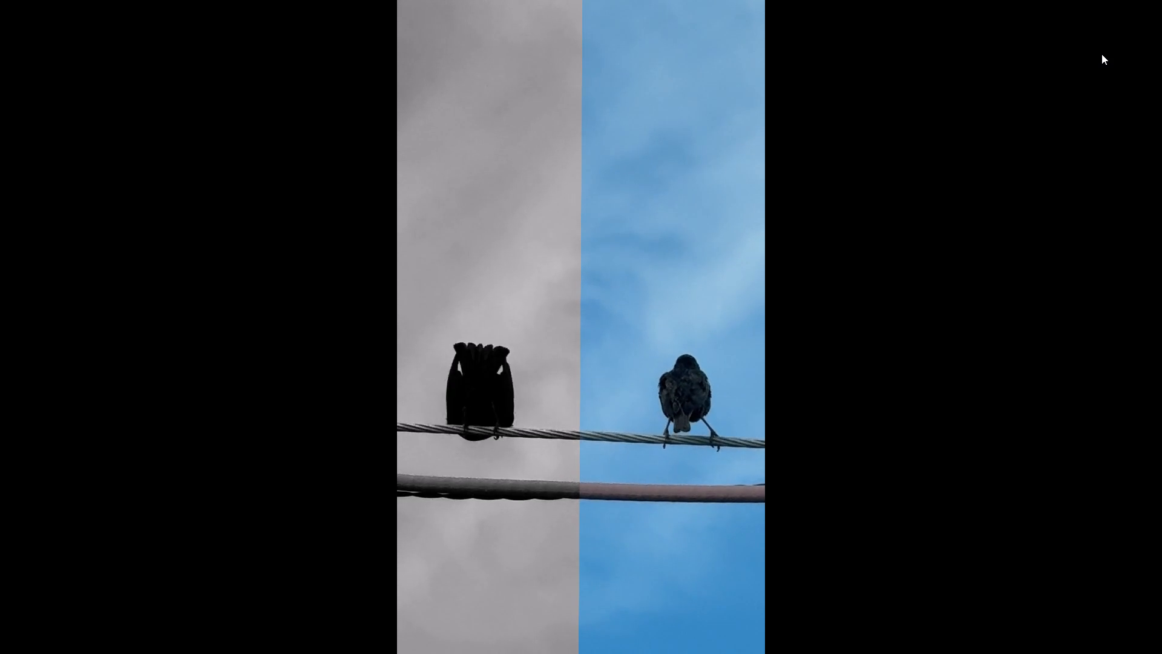
key("space")
key("space")
key("space")
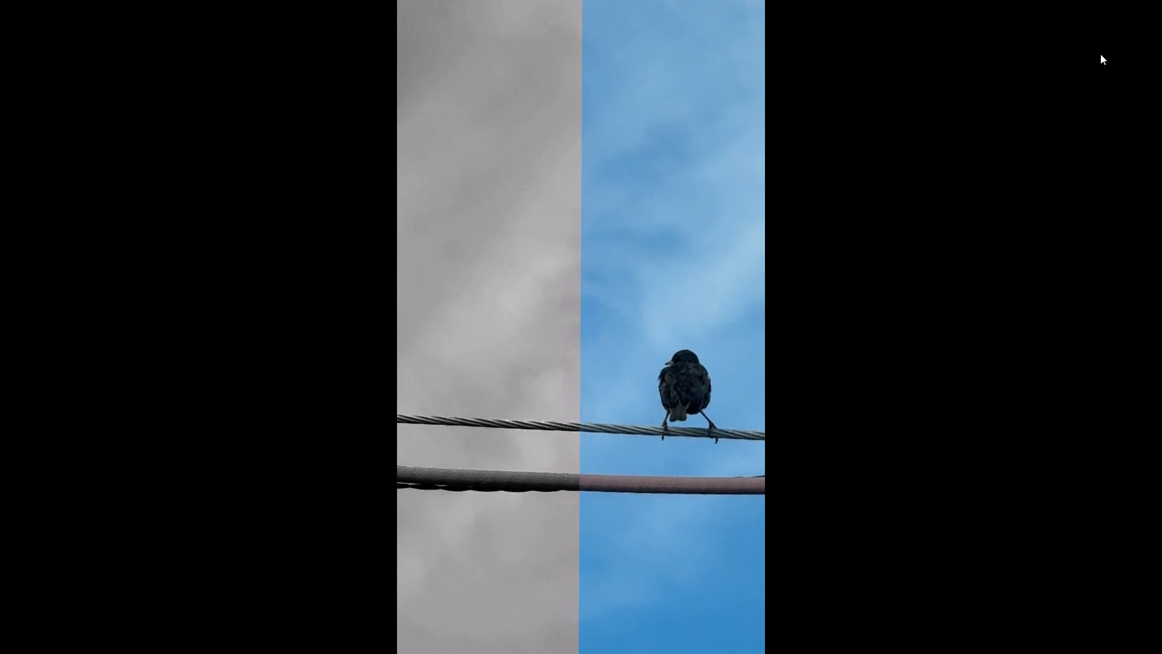
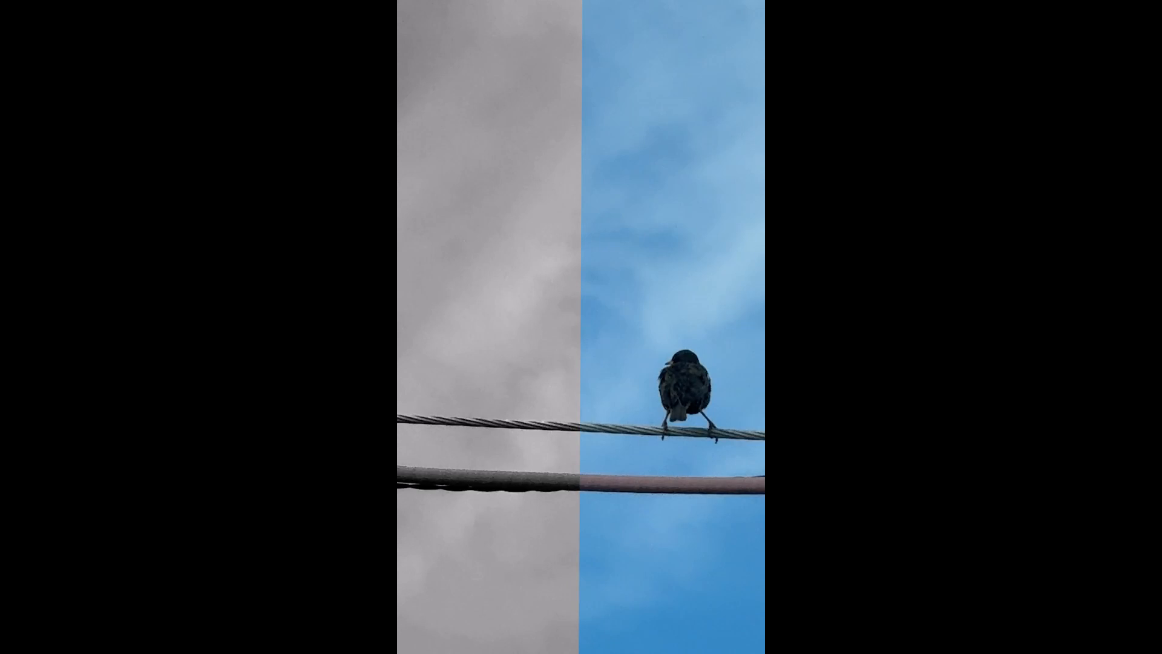
Leave the full-screen preview and replay the sequence to past the end of the titles, checking them against the slowed bird clip.
key("Escape")
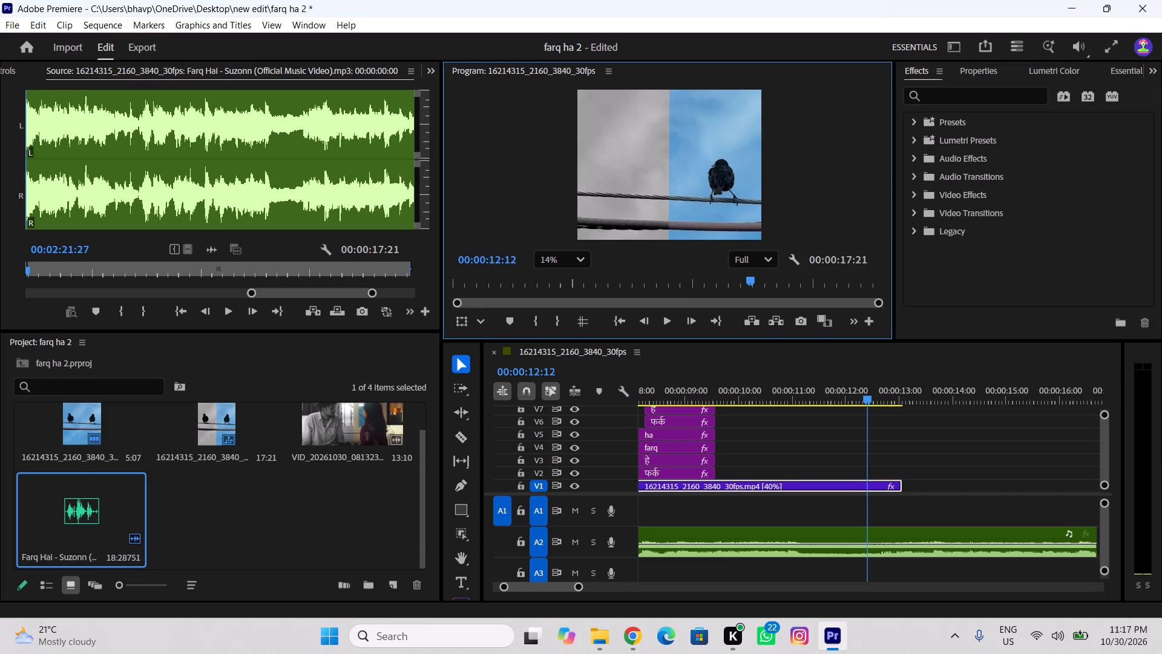
left_click_drag(870, 402, 436, 369)
key("space")
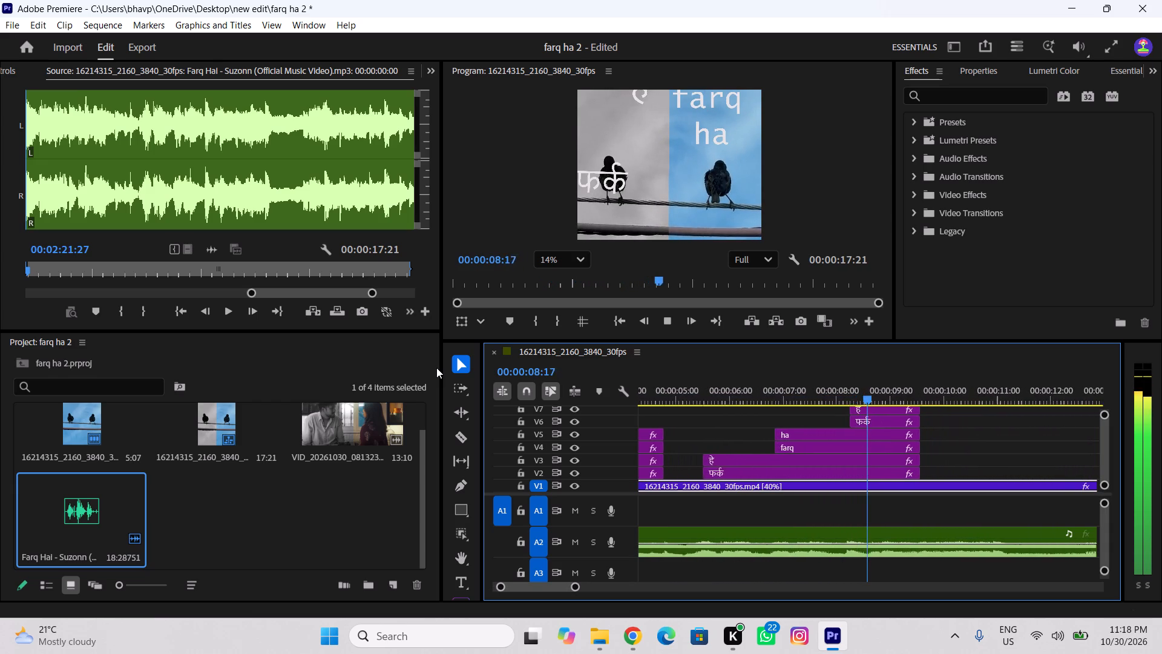
key("space")
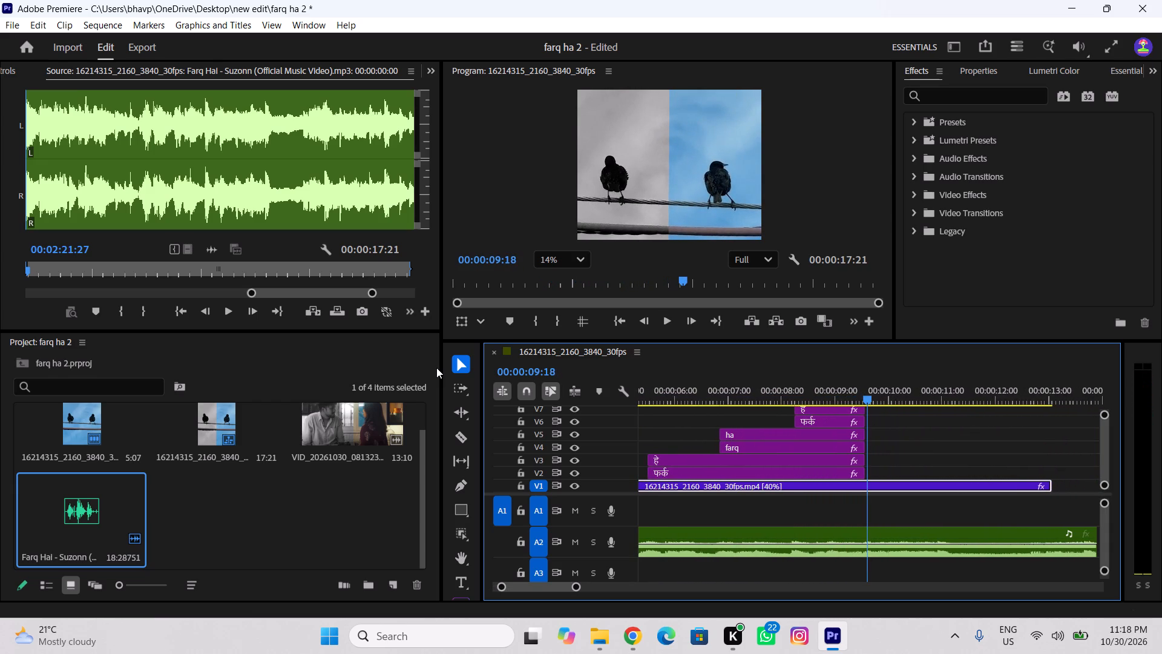
Undo the 40% speed change on the V1 bird clip.
key("ctrl+z")
Play the sequence from the start in full screen through the end of the bird footage, and exit full screen.
left_click_drag(893, 396, 628, 371)
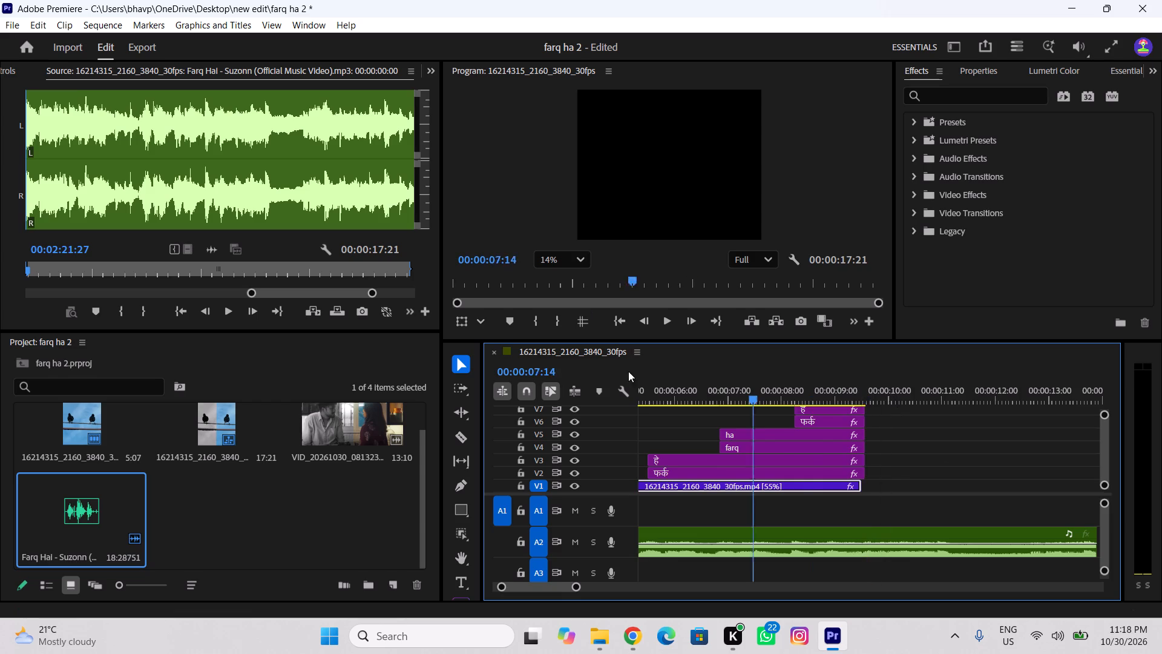
left_click_drag(628, 371, 517, 362)
key("space")
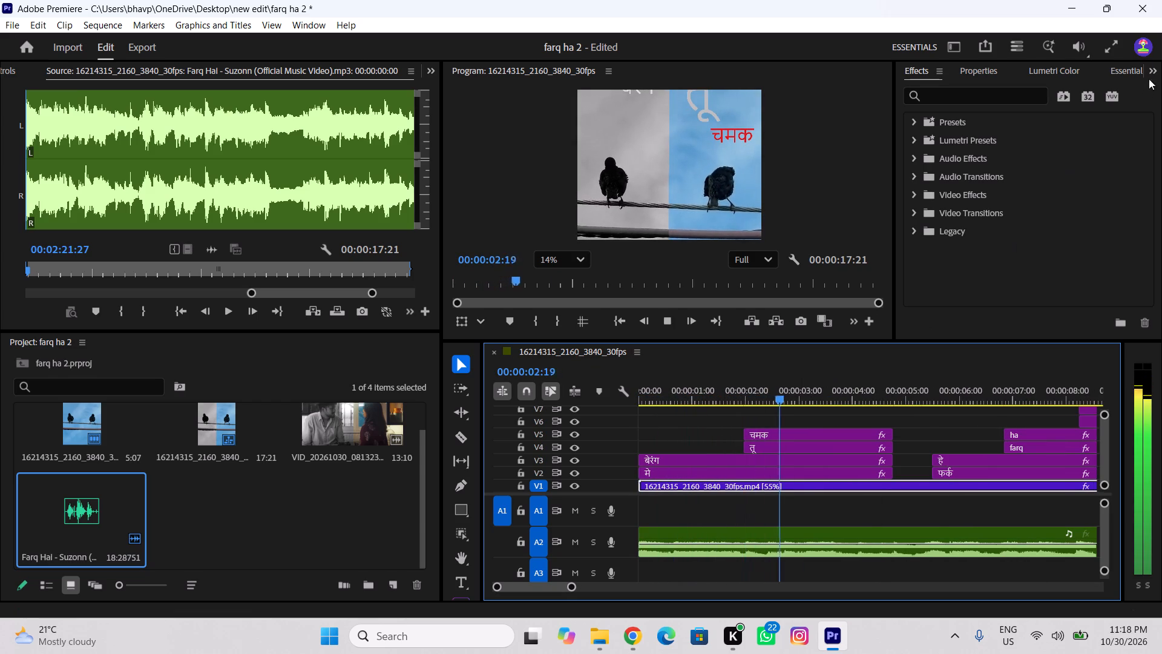
left_click(1120, 53)
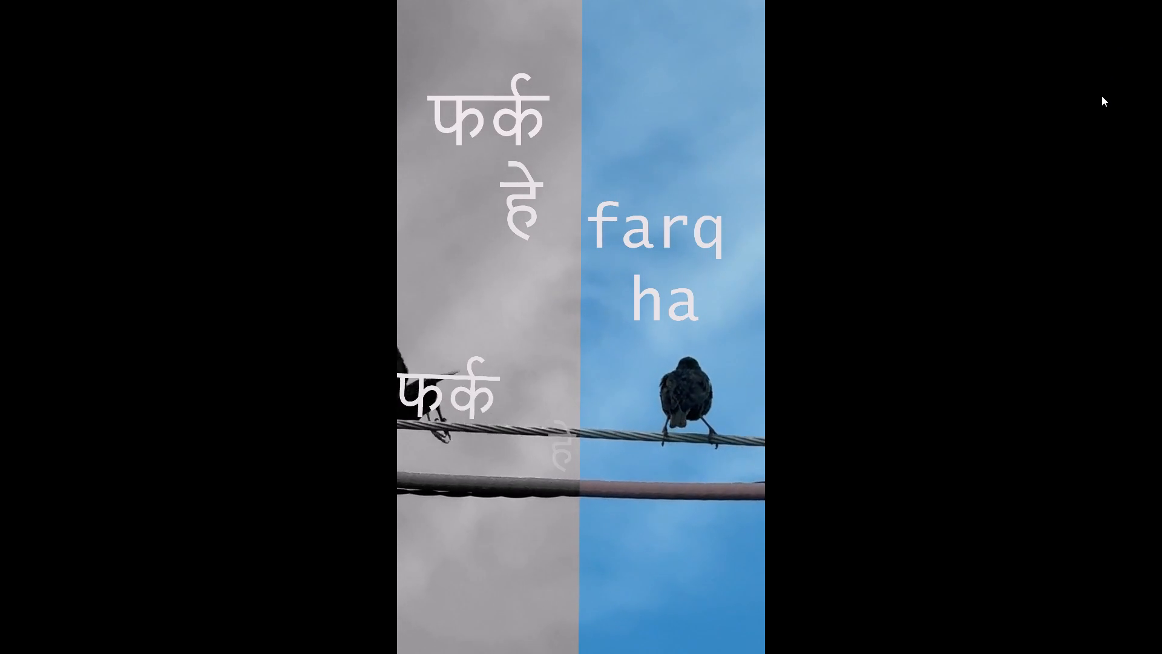
key("space")
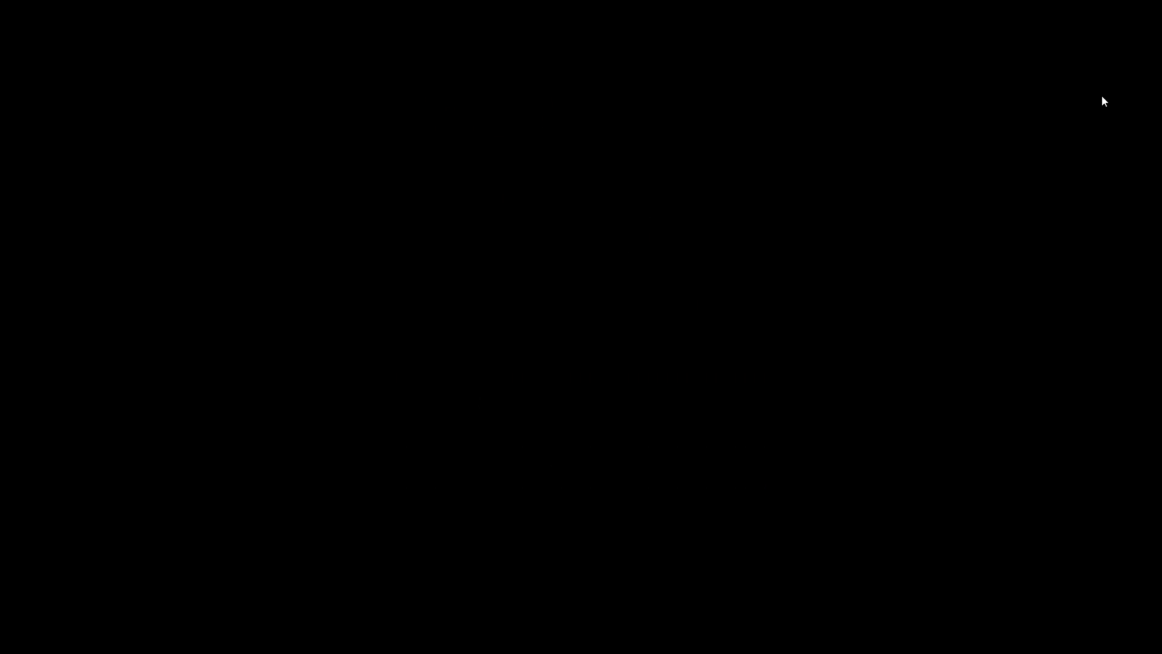
key("space")
key("space")
key("Escape")
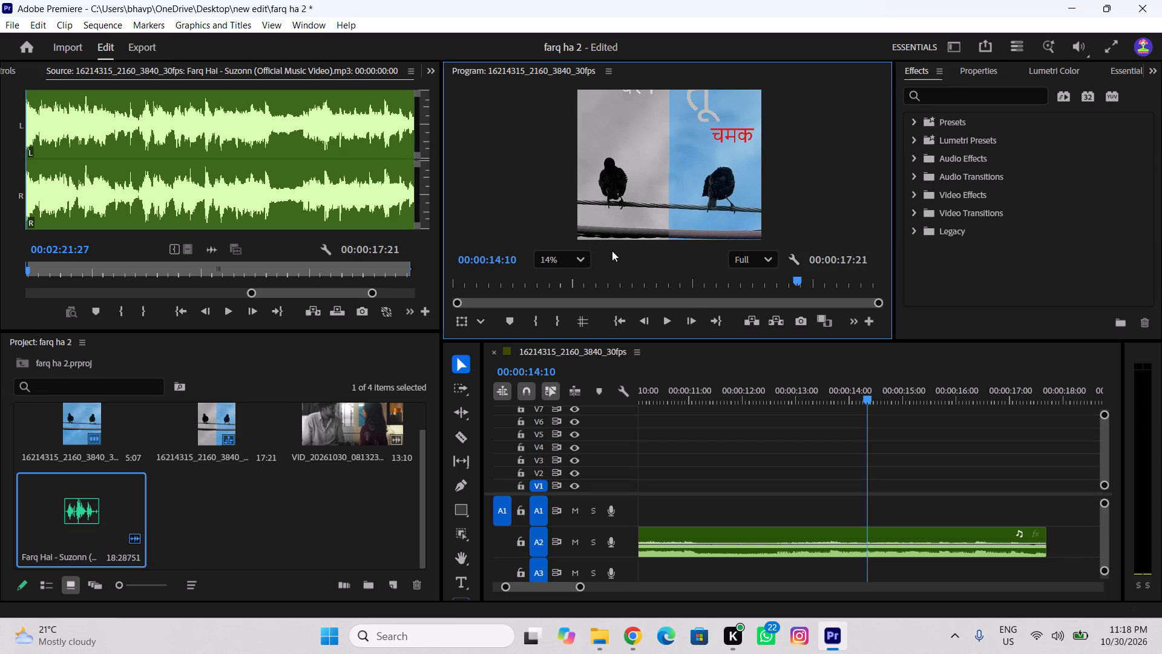
Scrub around the end of the bird clip and titles to compare them with the song, and return to the start.
left_click_drag(855, 398, 793, 411)
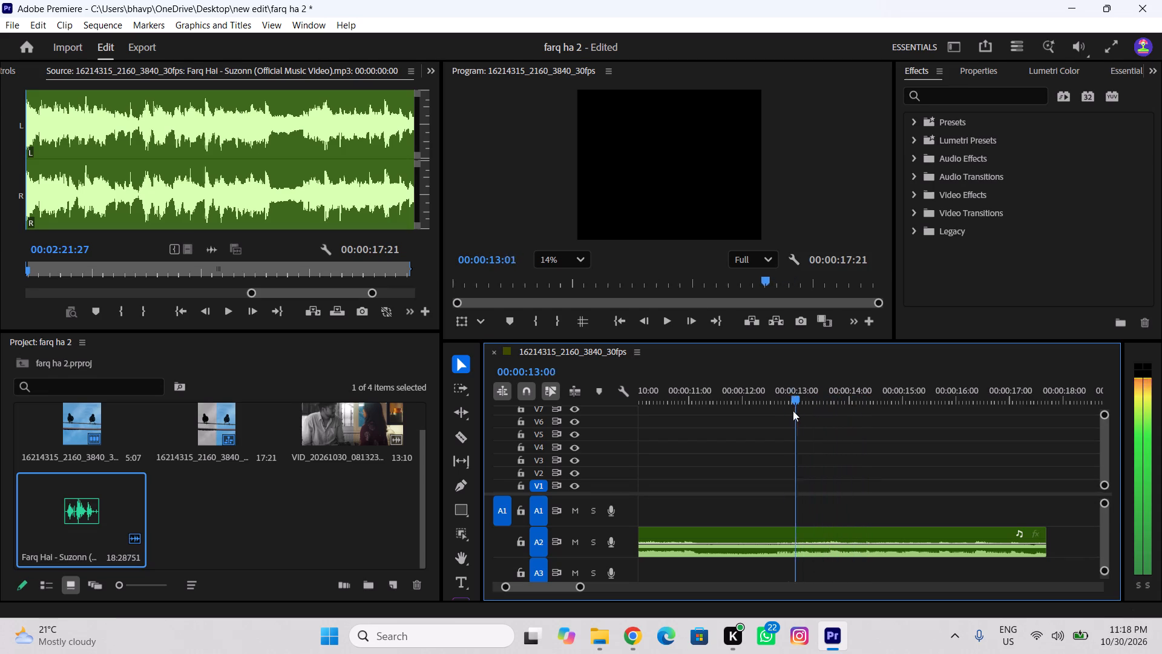
left_click_drag(793, 411, 677, 494)
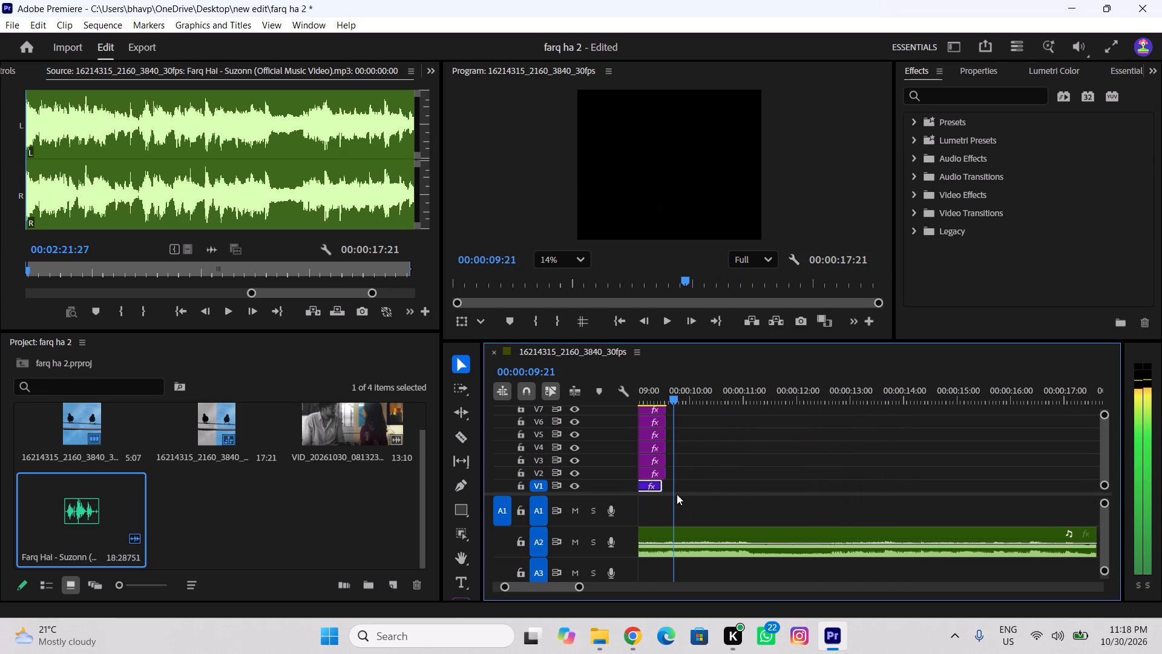
left_click_drag(677, 494, 669, 498)
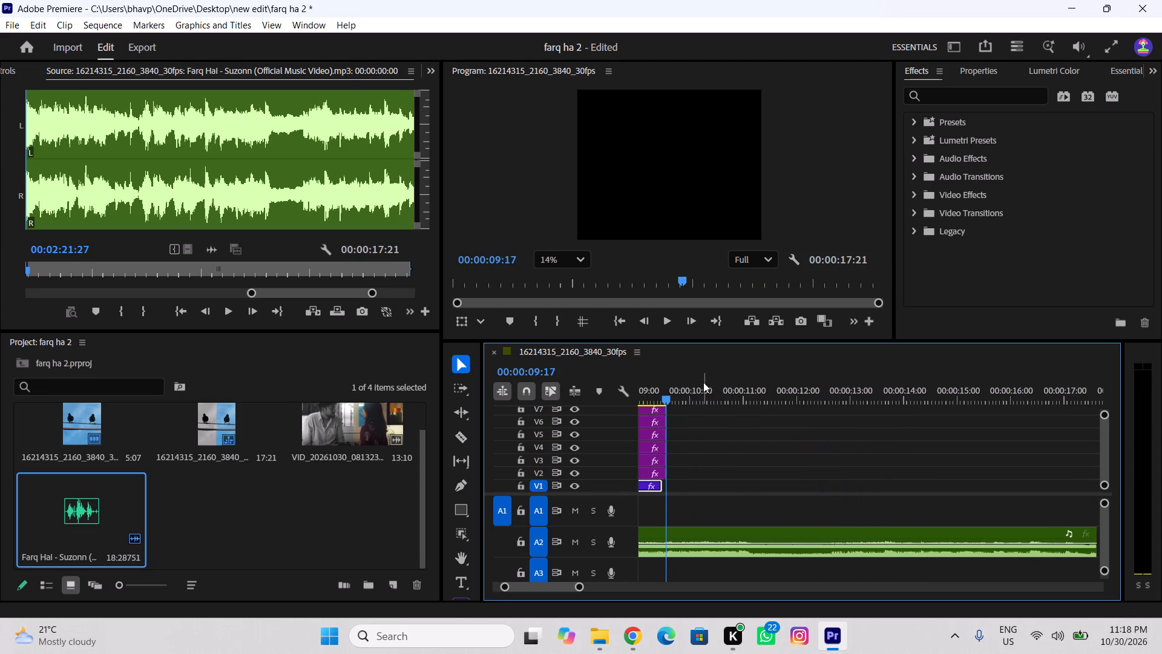
left_click_drag(703, 382, 444, 381)
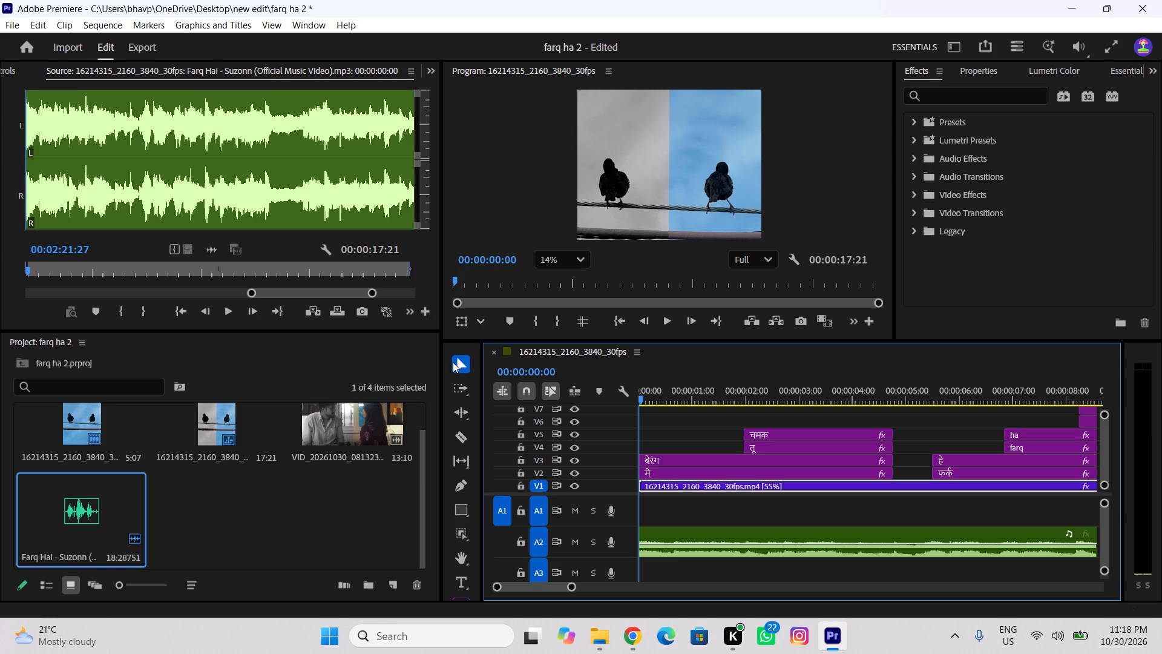
left_click_drag(861, 375, 694, 384)
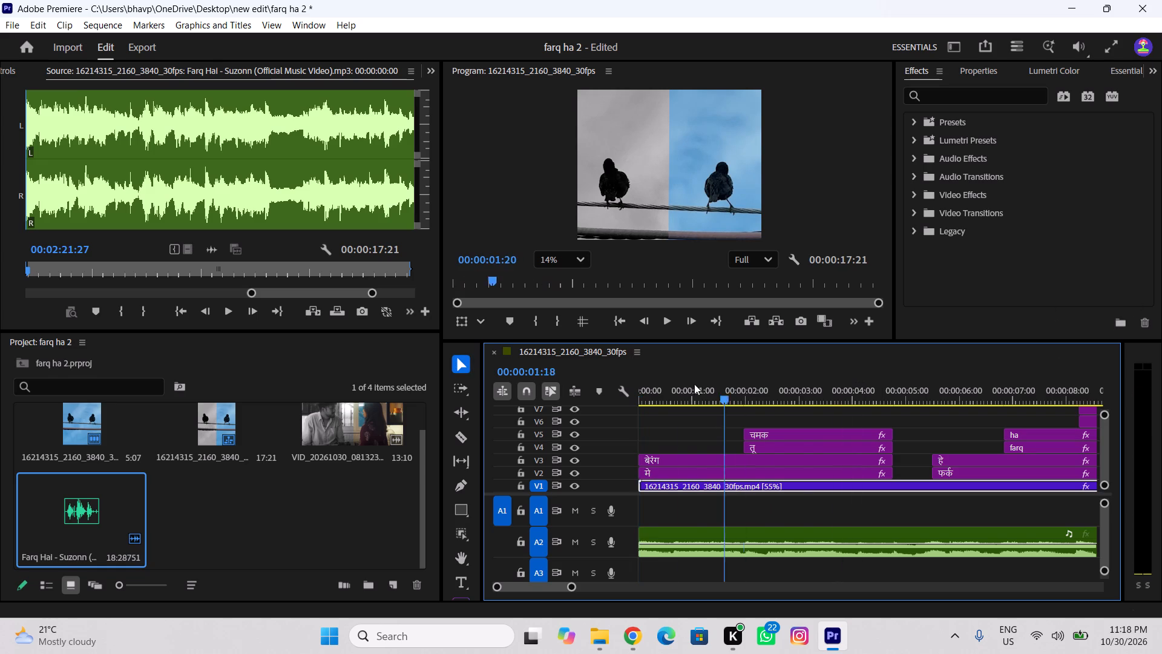
left_click_drag(694, 384, 589, 380)
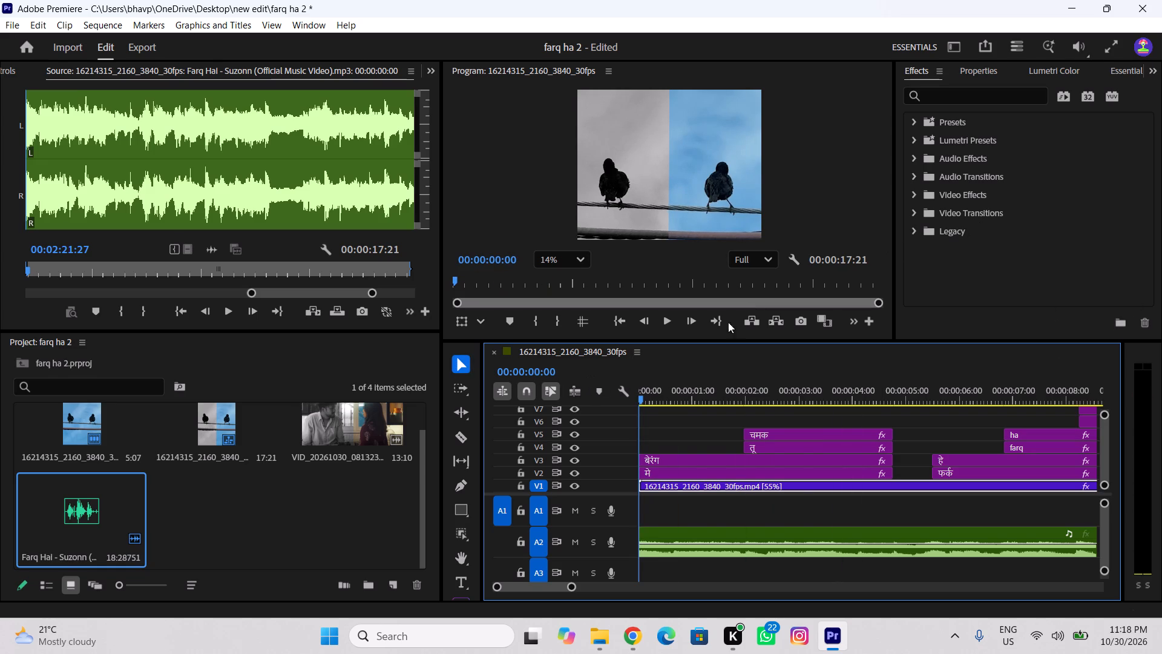
Enlarge the Program monitor preview by making the timeline area shorter.
left_click_drag(703, 340, 678, 384)
Trim the ends of the final फर्क, हे, farq and ha titles on V2 to V5 to the end of the V1 bird clip.
scroll(770, 495, "down", 8)
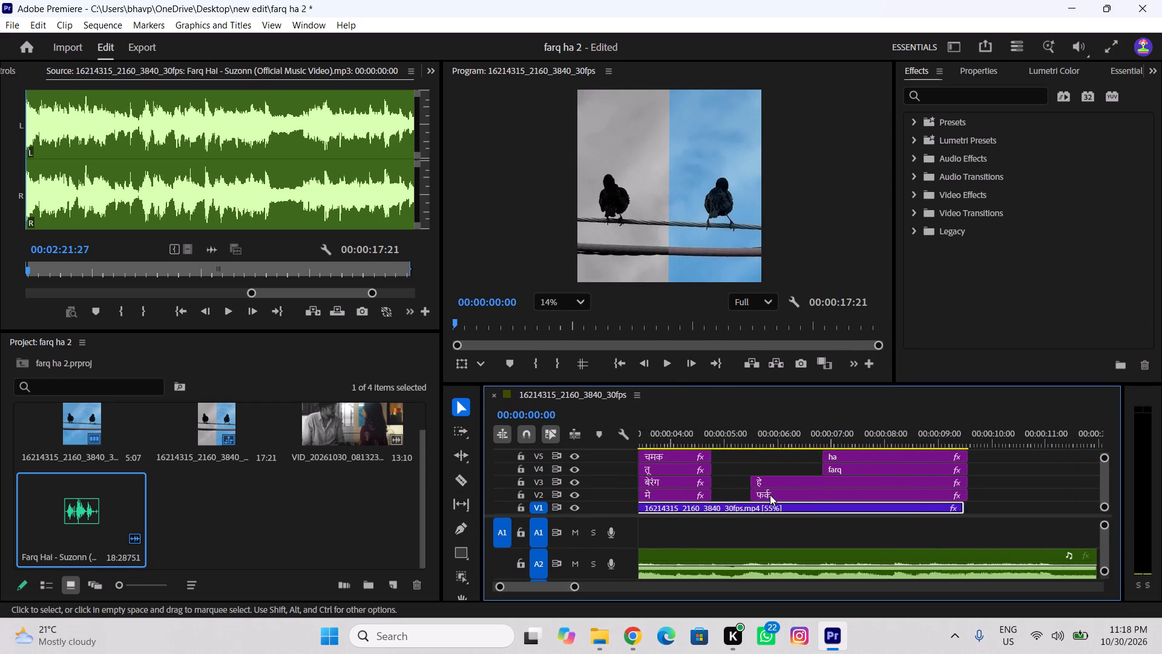
scroll(770, 495, "down", 8)
scroll(881, 490, "down", 9)
scroll(881, 490, "up", 9)
left_click_drag(903, 444, 794, 447)
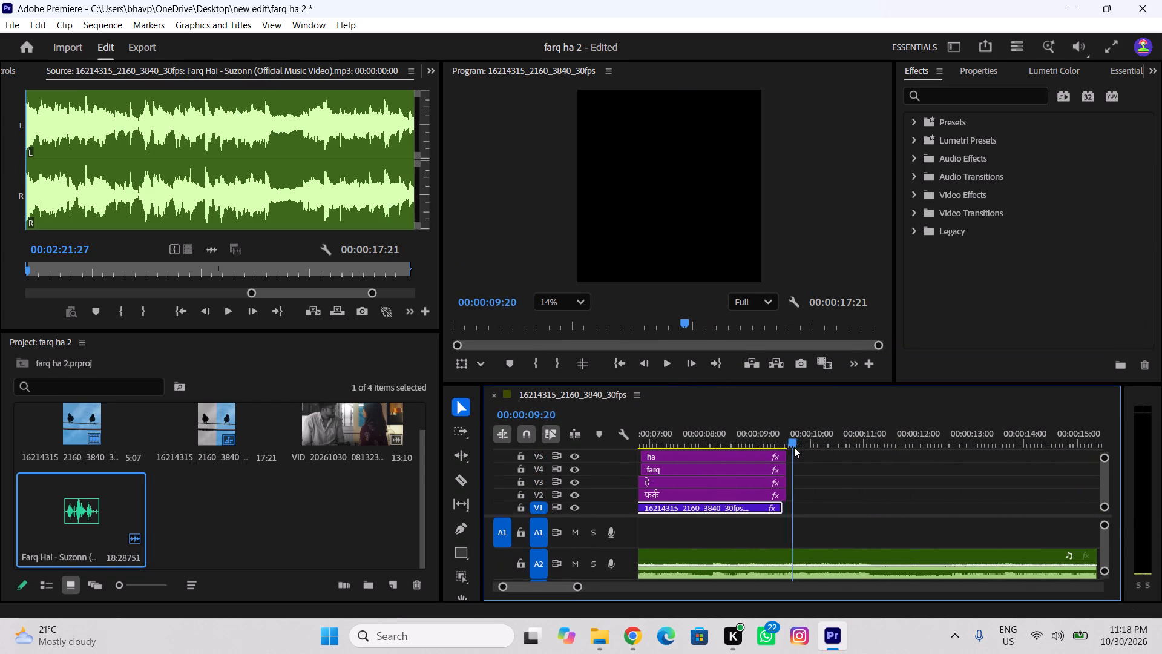
left_click_drag(794, 447, 870, 474)
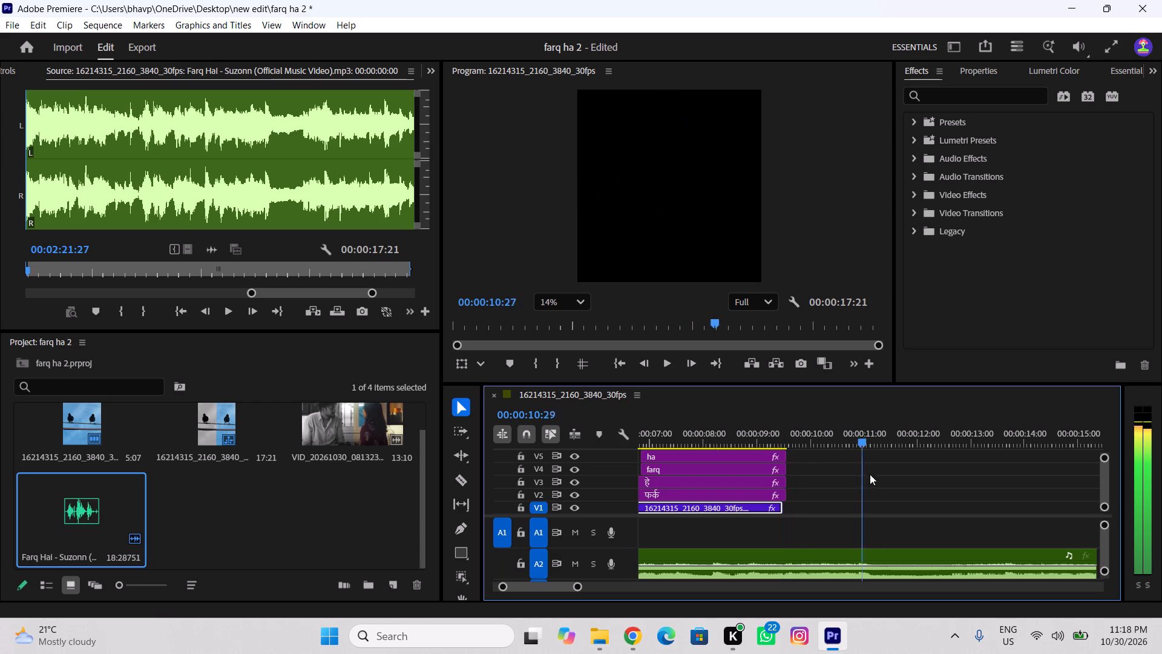
left_click_drag(870, 474, 774, 495)
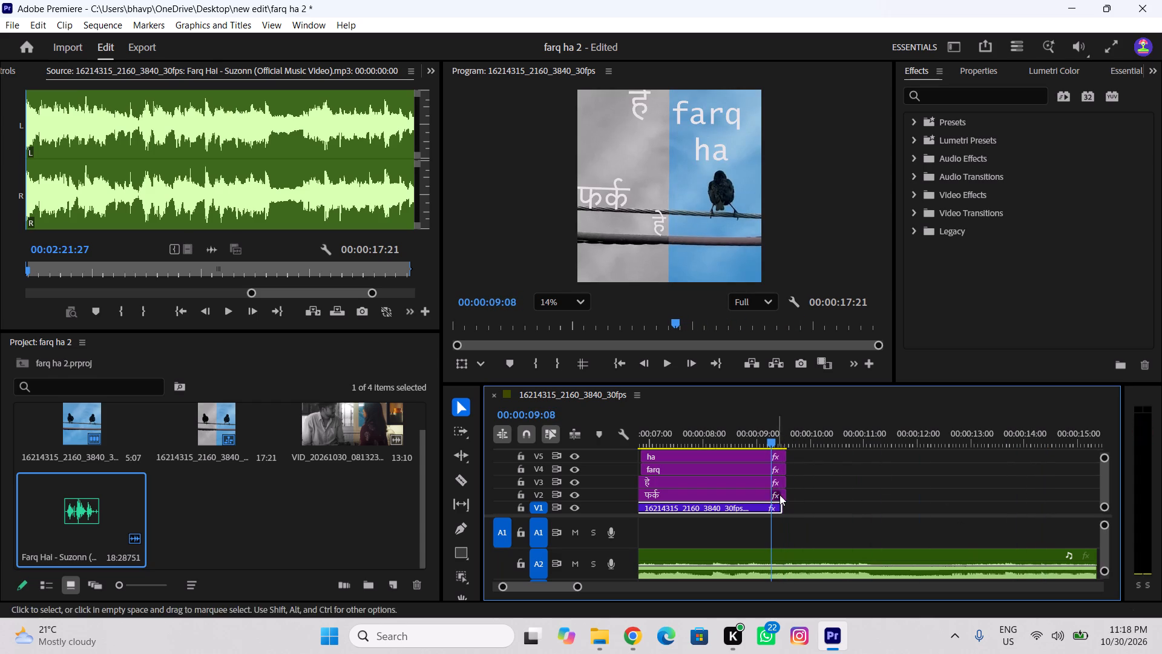
left_click_drag(783, 495, 775, 497)
left_click_drag(786, 483, 785, 483)
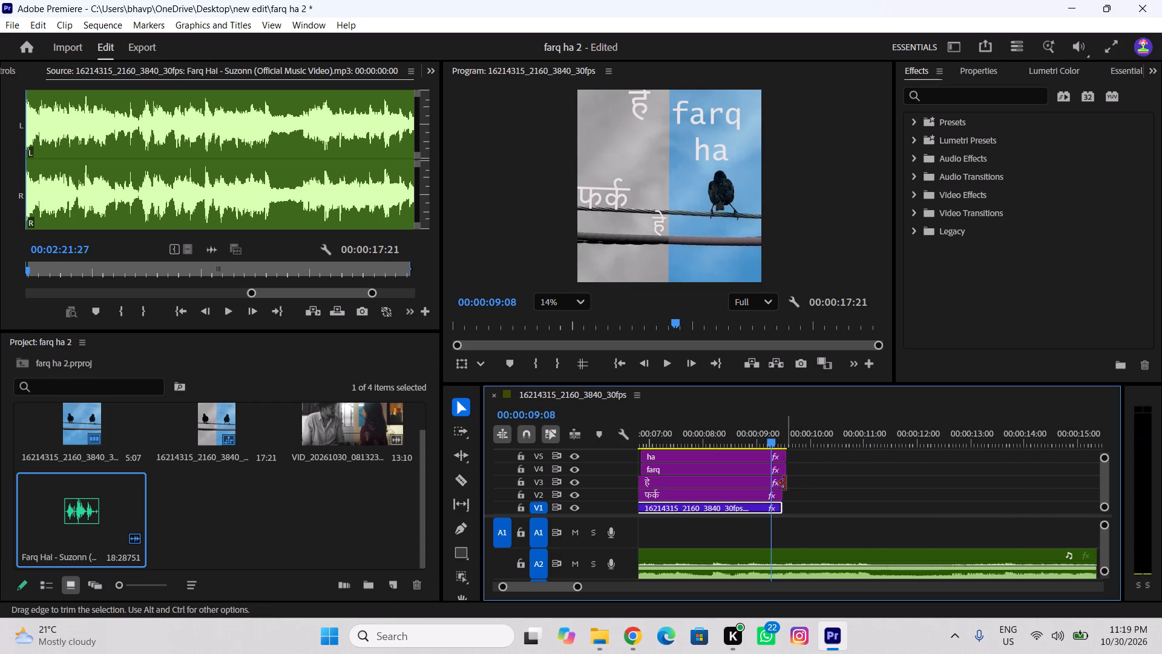
left_click_drag(785, 483, 778, 484)
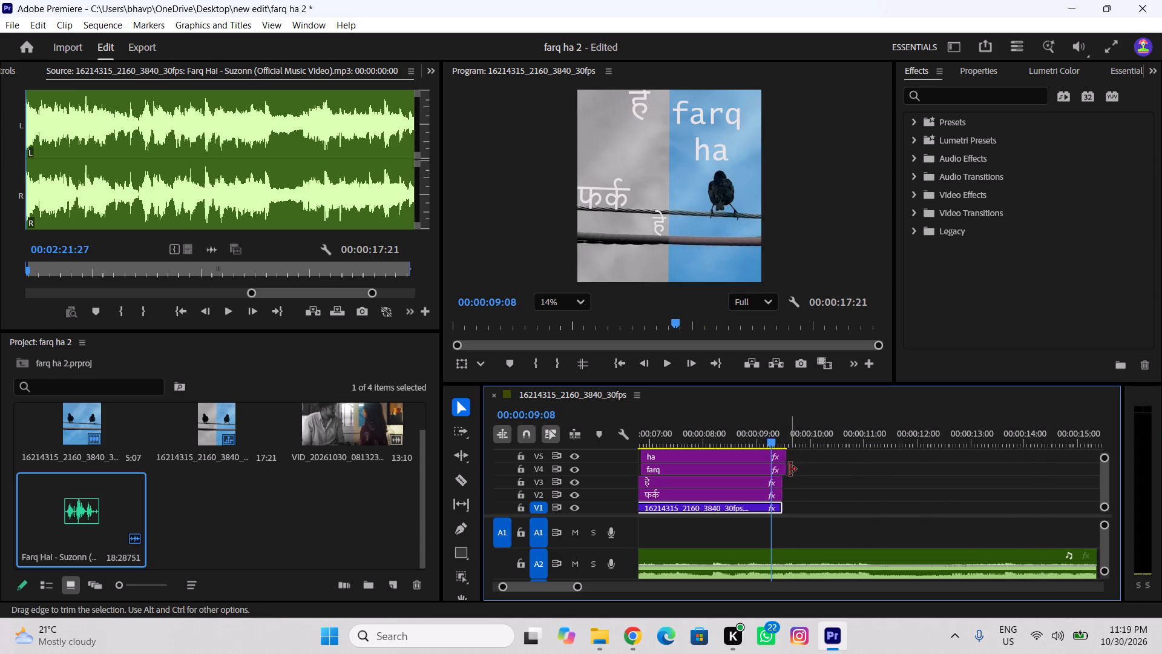
left_click(787, 469)
left_click_drag(785, 458, 774, 458)
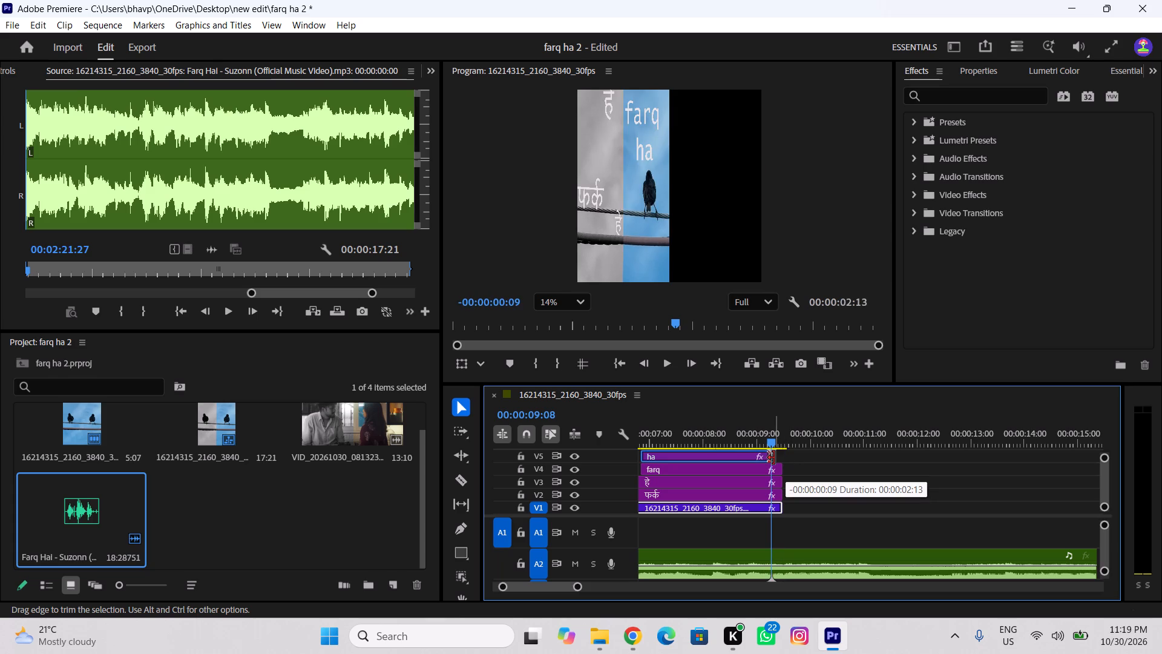
left_click_drag(774, 458, 777, 460)
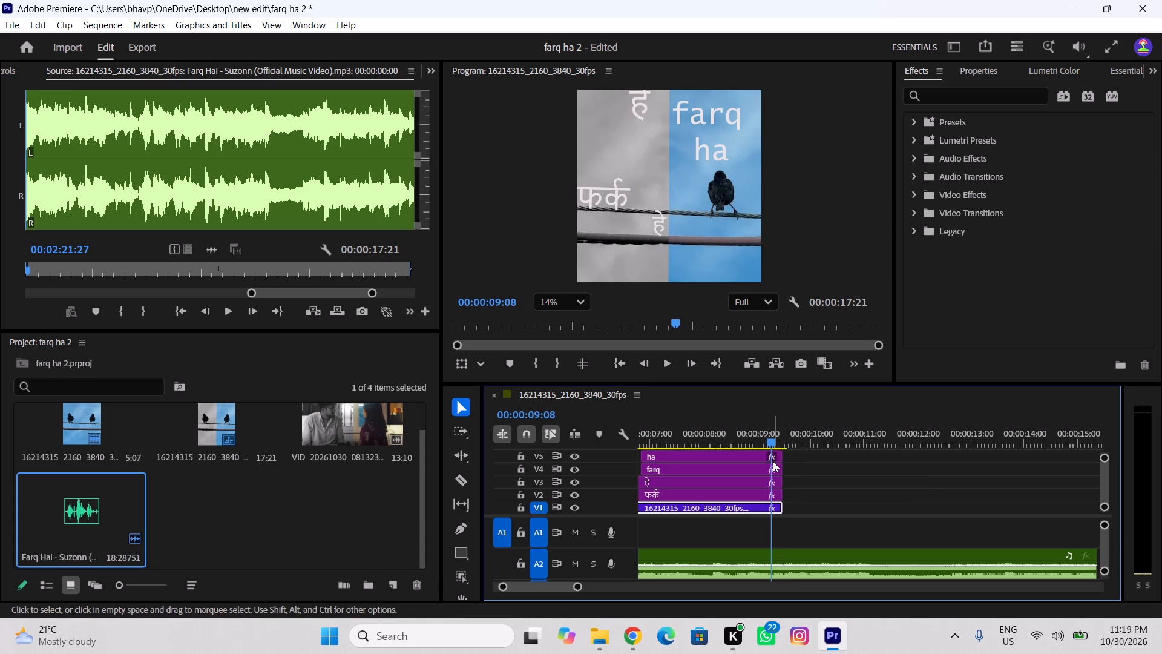
Trim the ends of the फर्क and हे titles on V6 and V7 to the end of the bird clip.
scroll(770, 462, "up", 5, "ctrl")
scroll(769, 463, "down", 1, "ctrl")
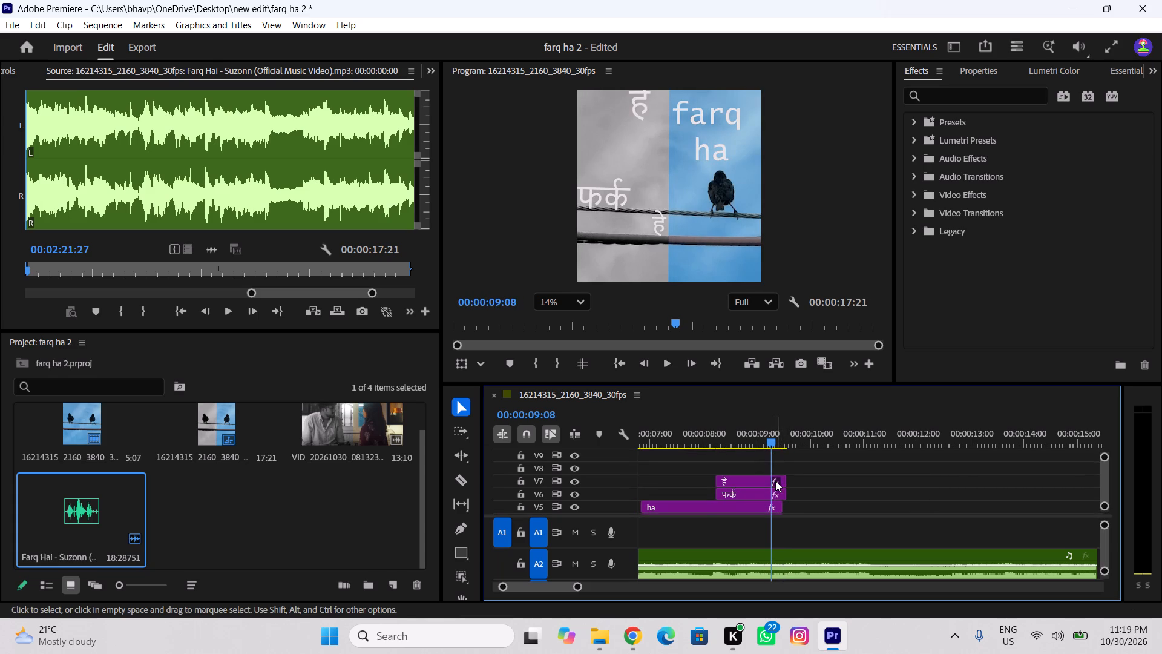
left_click_drag(783, 490, 775, 493)
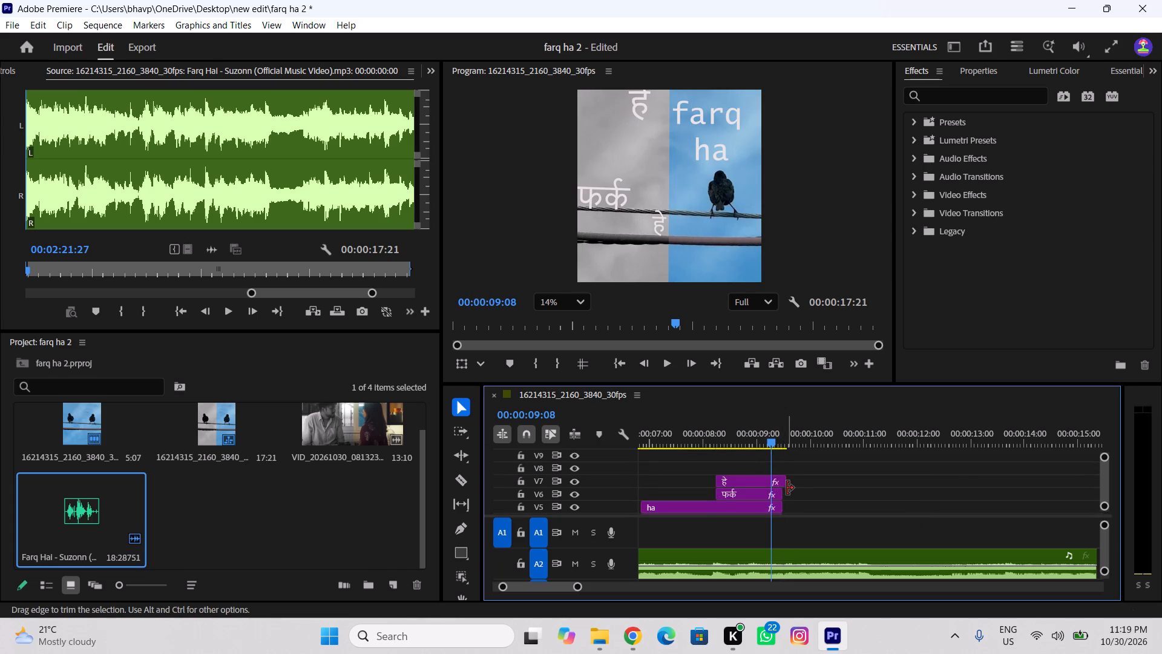
left_click_drag(787, 485, 781, 485)
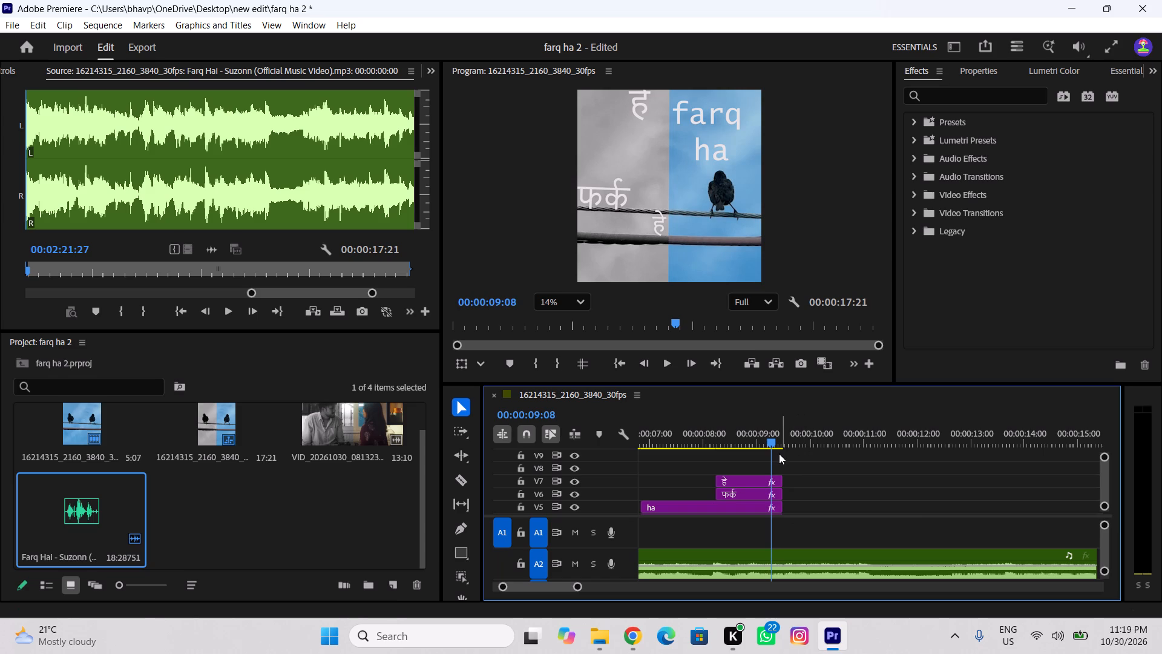
scroll(793, 472, "down", 10, "ctrl")
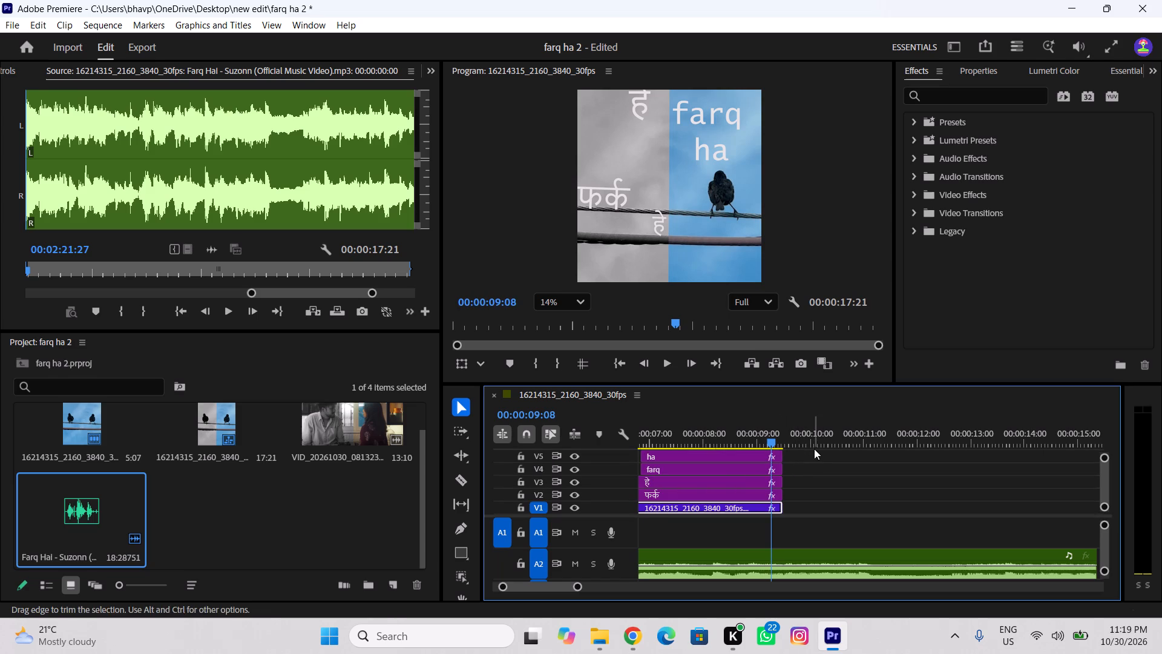
Scrub the sequence between its start and the end of the bird clip to check the trimmed titles.
left_click_drag(816, 440, 533, 433)
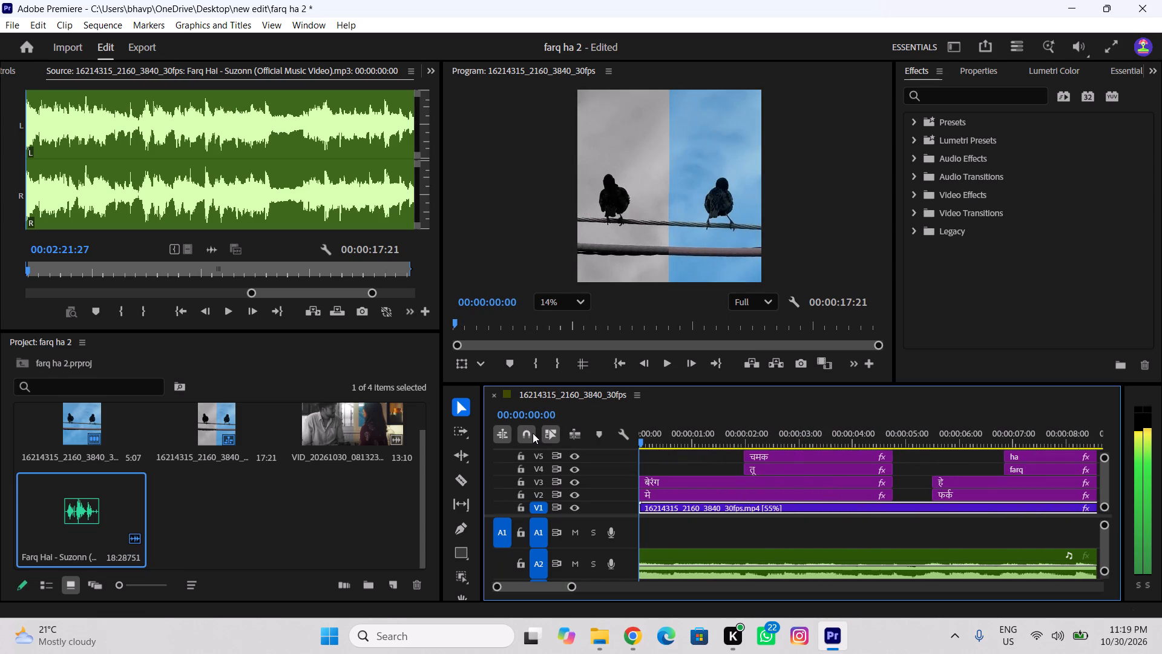
left_click_drag(533, 433, 528, 434)
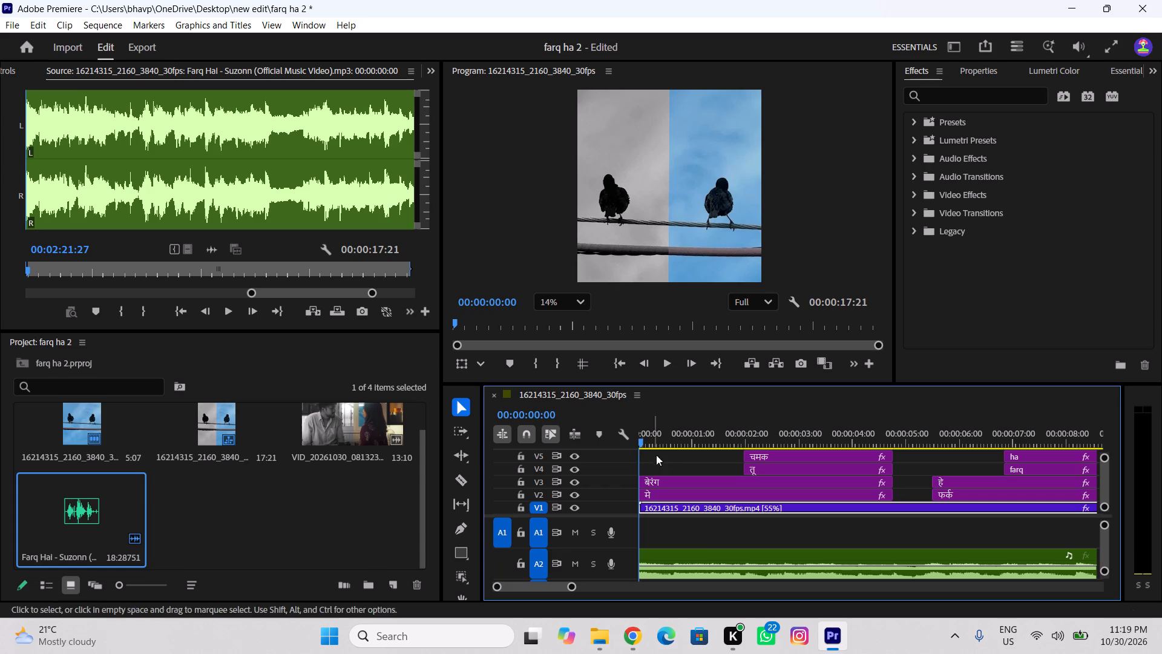
left_click_drag(666, 440, 608, 446)
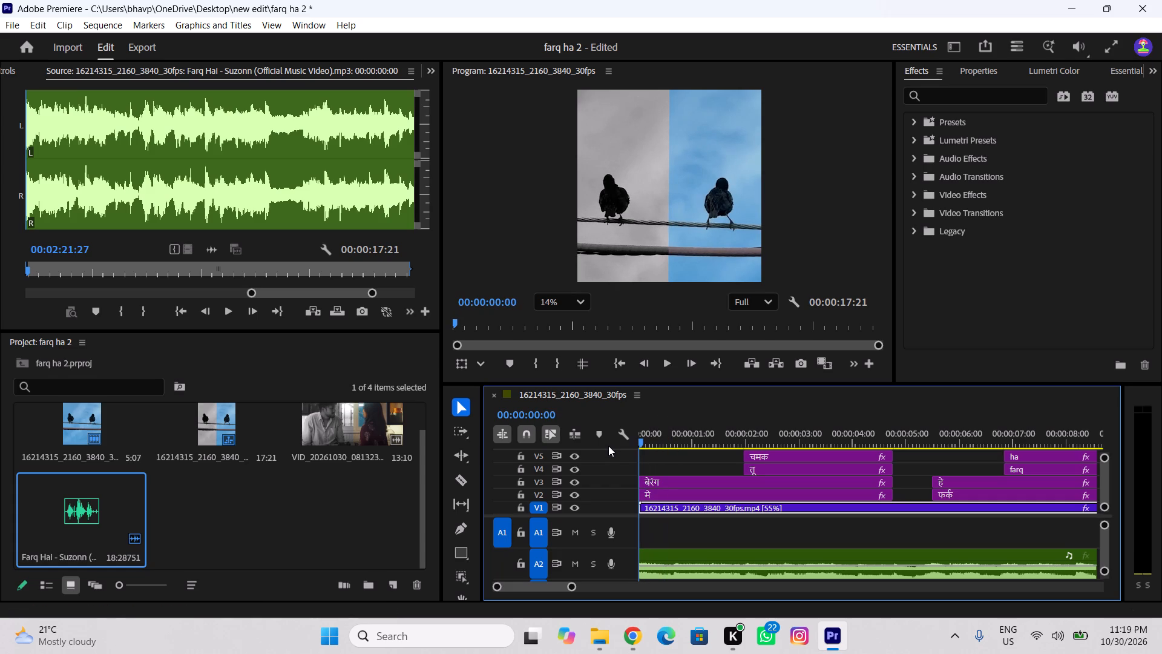
left_click_drag(716, 431, 1128, 514)
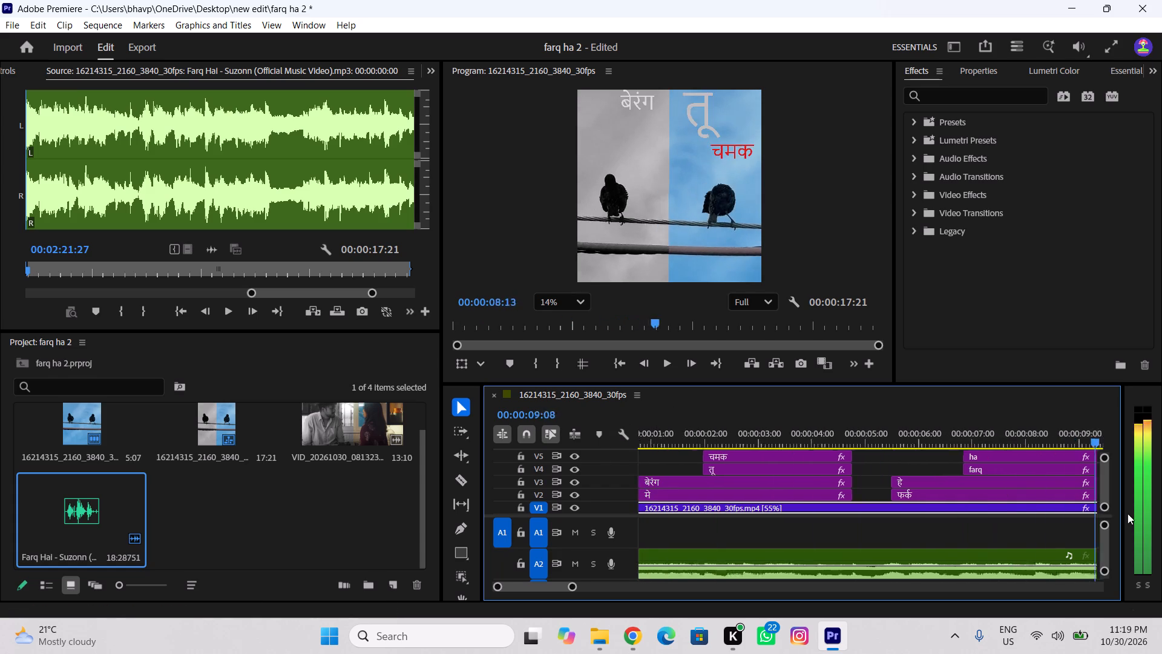
left_click_drag(1128, 514, 743, 484)
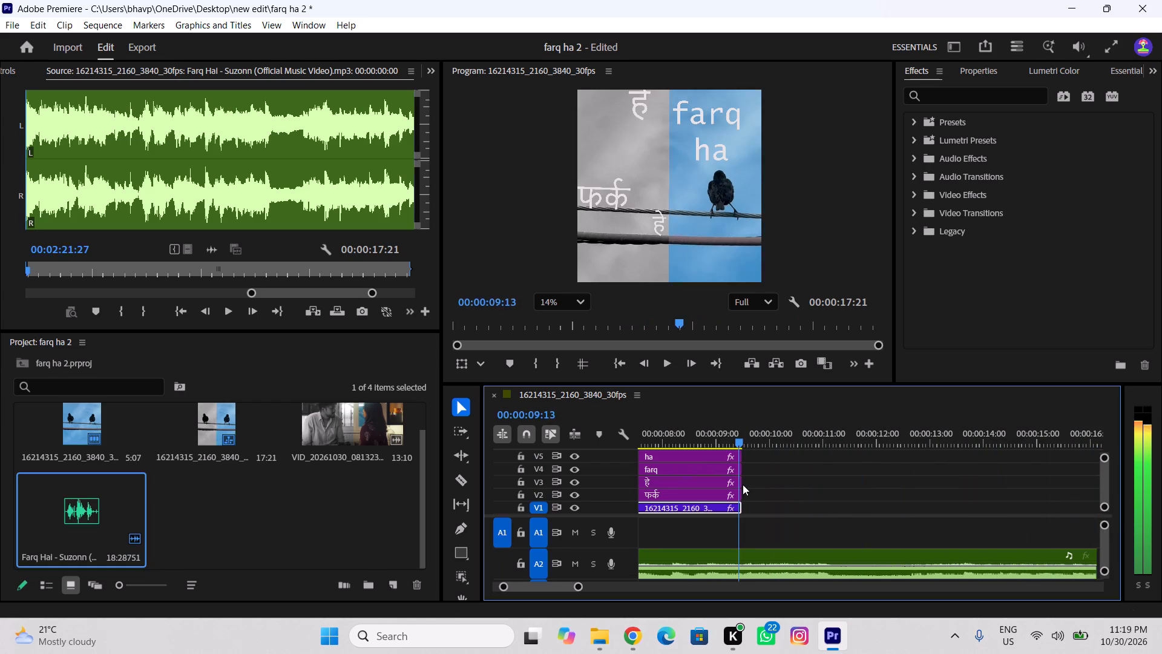
left_click_drag(743, 484, 750, 486)
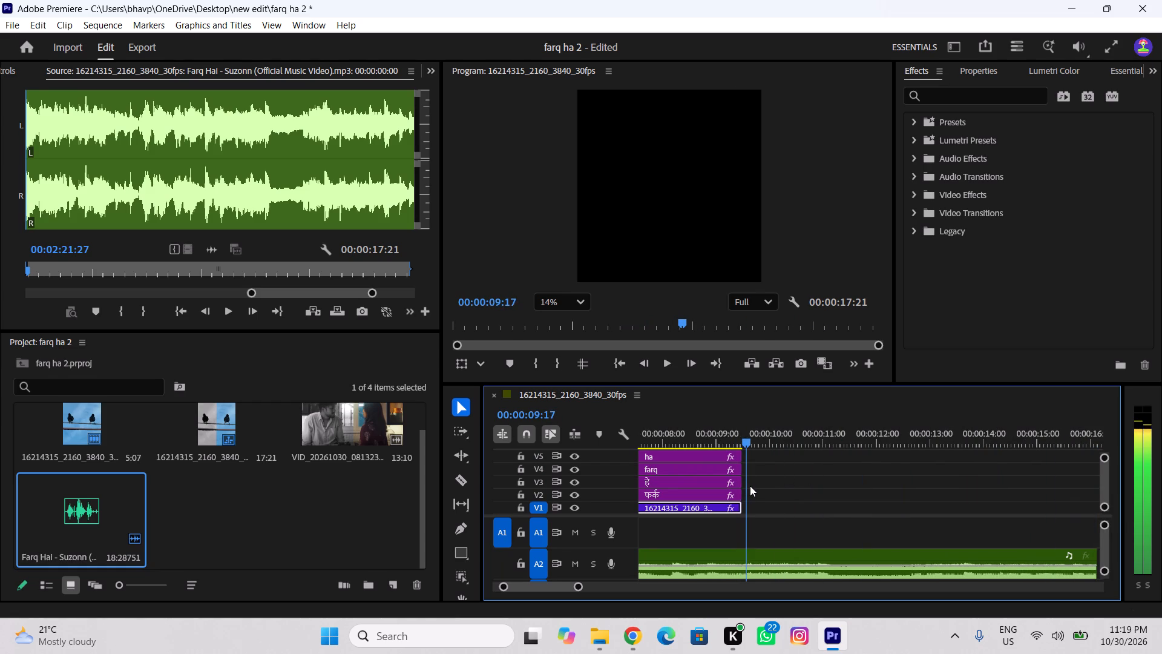
left_click_drag(750, 486, 704, 499)
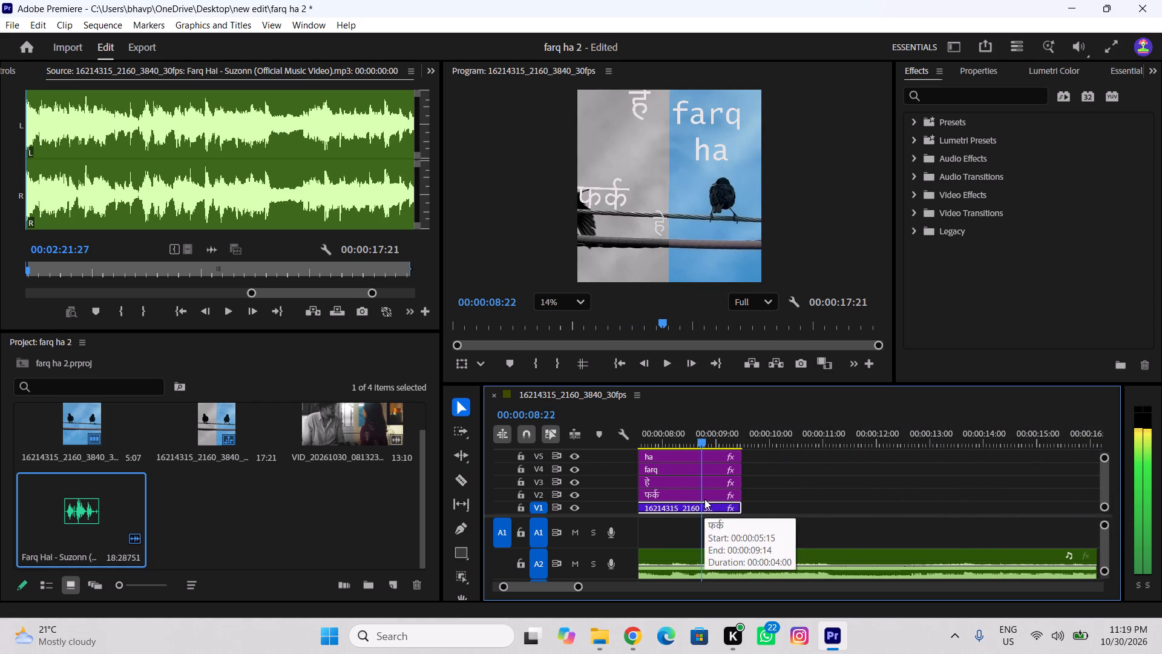
left_click_drag(704, 499, 551, 492)
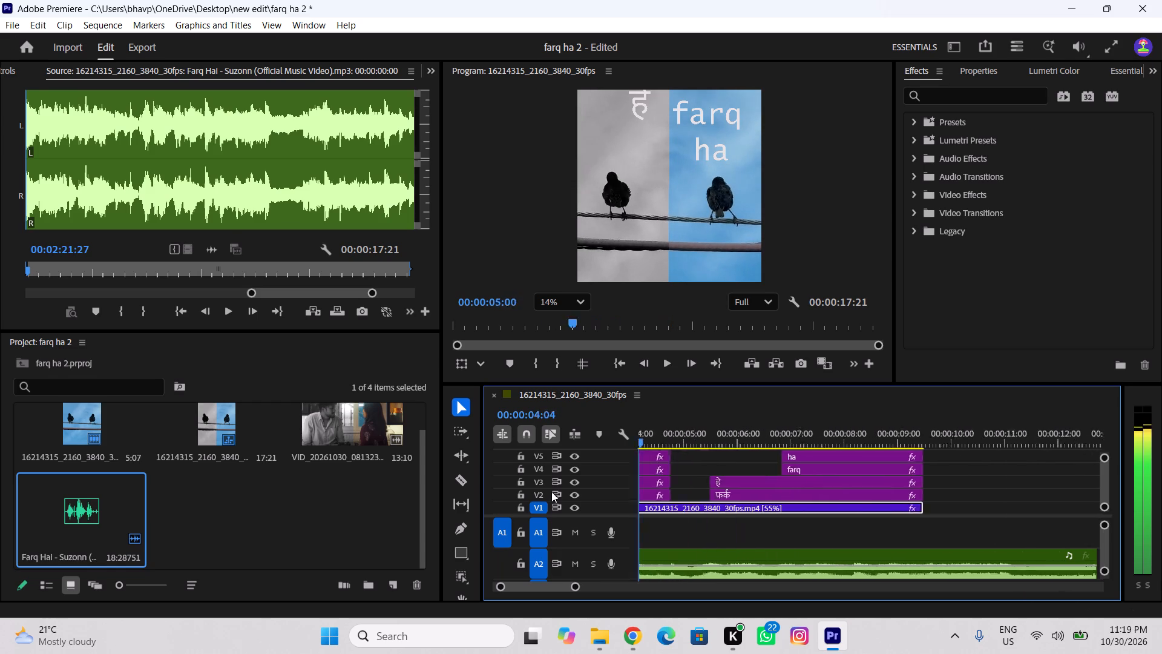
Play the sequence from its start to about 4 seconds and view the stopped frame full screen.
left_click_drag(551, 492, 539, 492)
key("space")
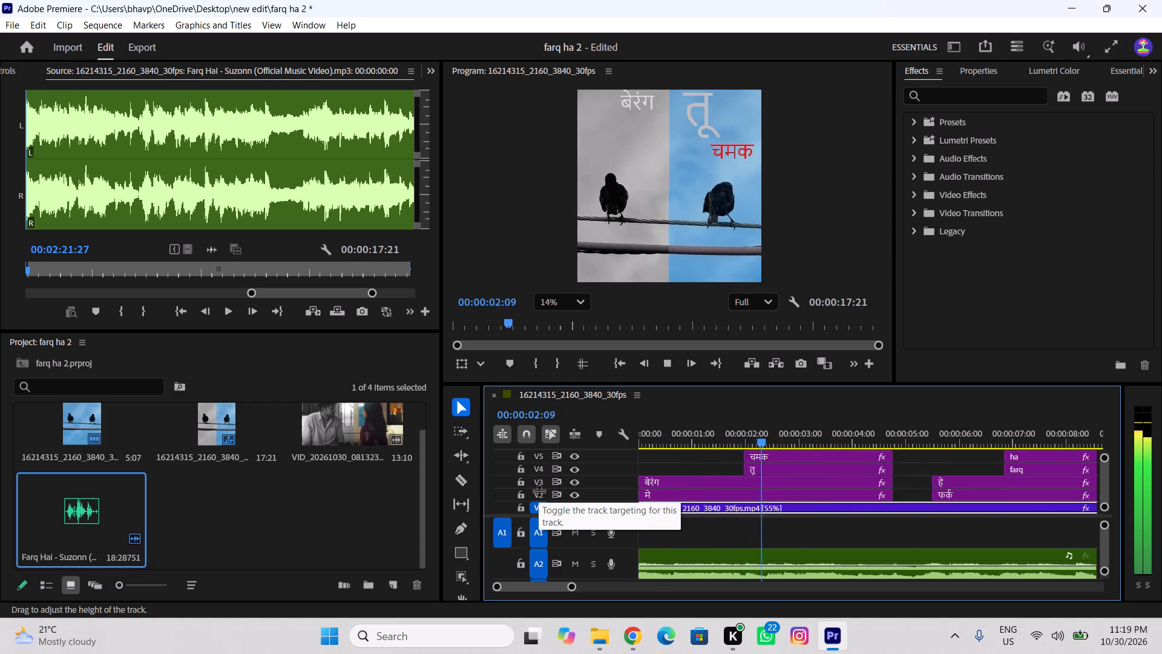
key("space")
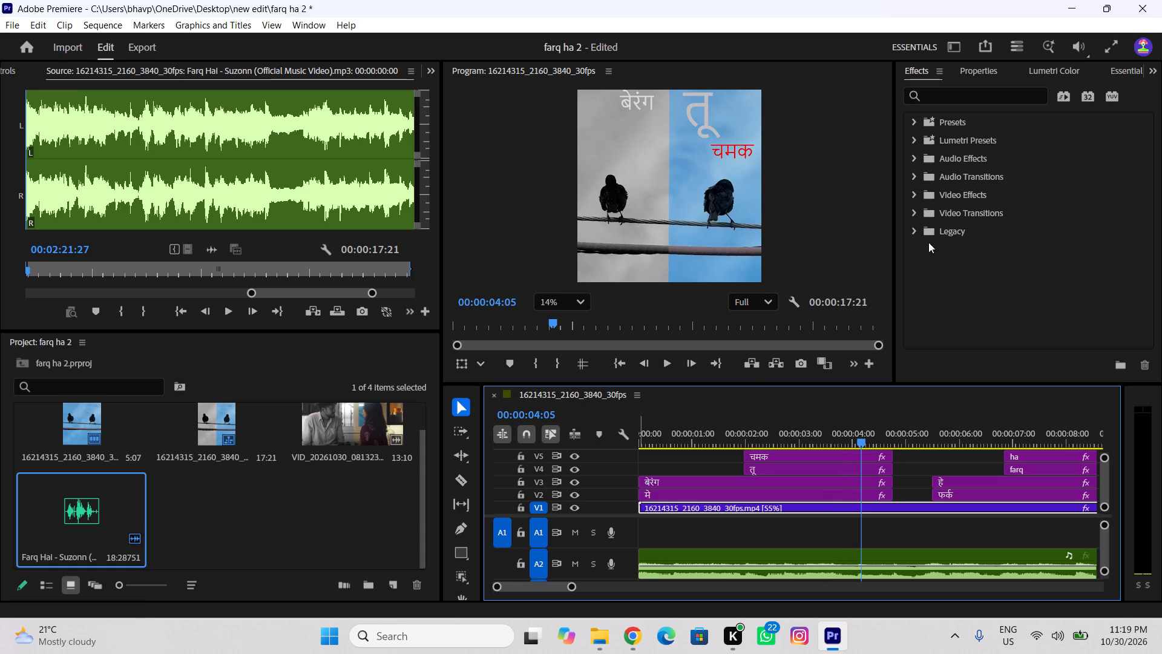
left_click(1112, 56)
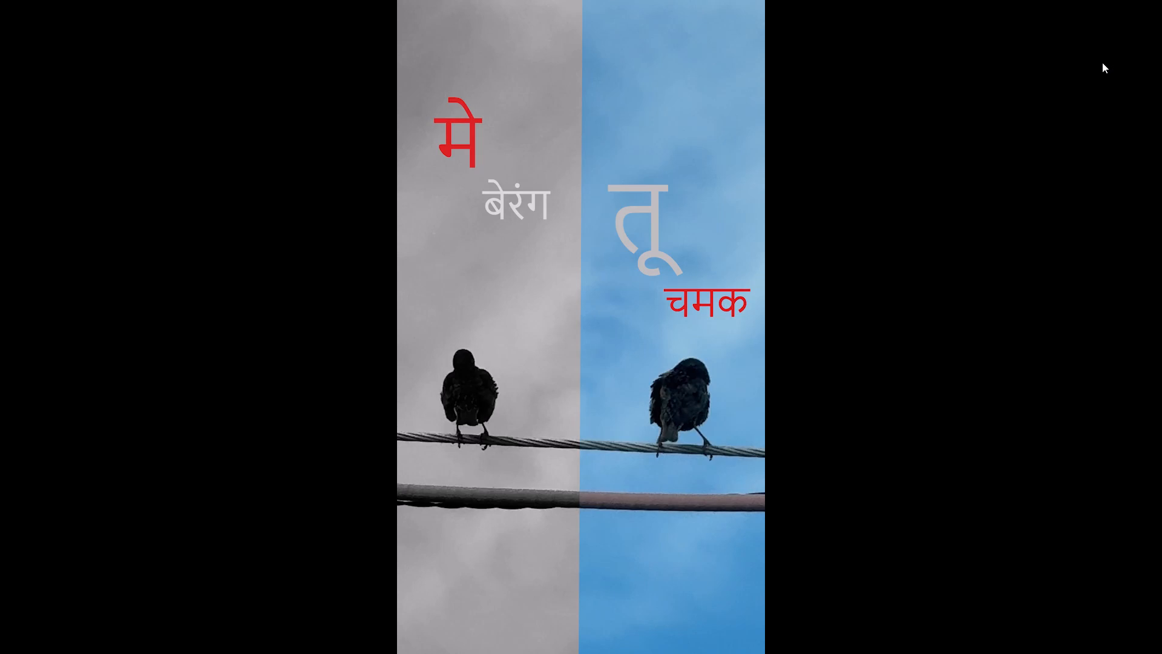
key("Escape")
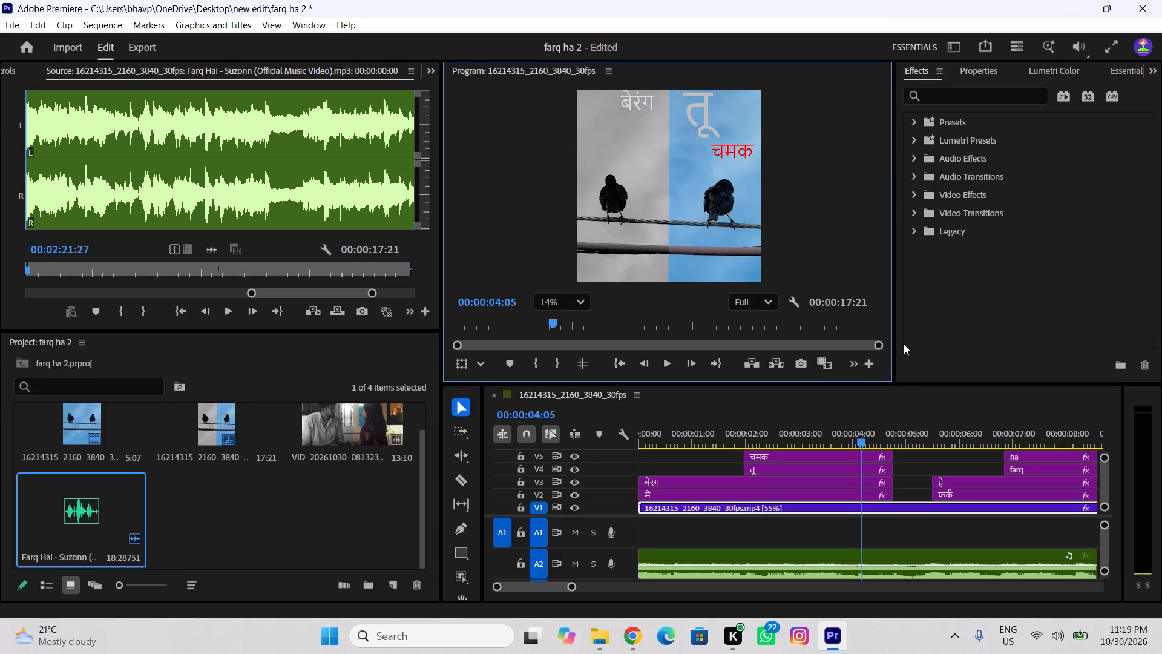
Play the sequence from the start through the end of the V1 bird clip to check the titles against the song.
left_click_drag(870, 437, 784, 569)
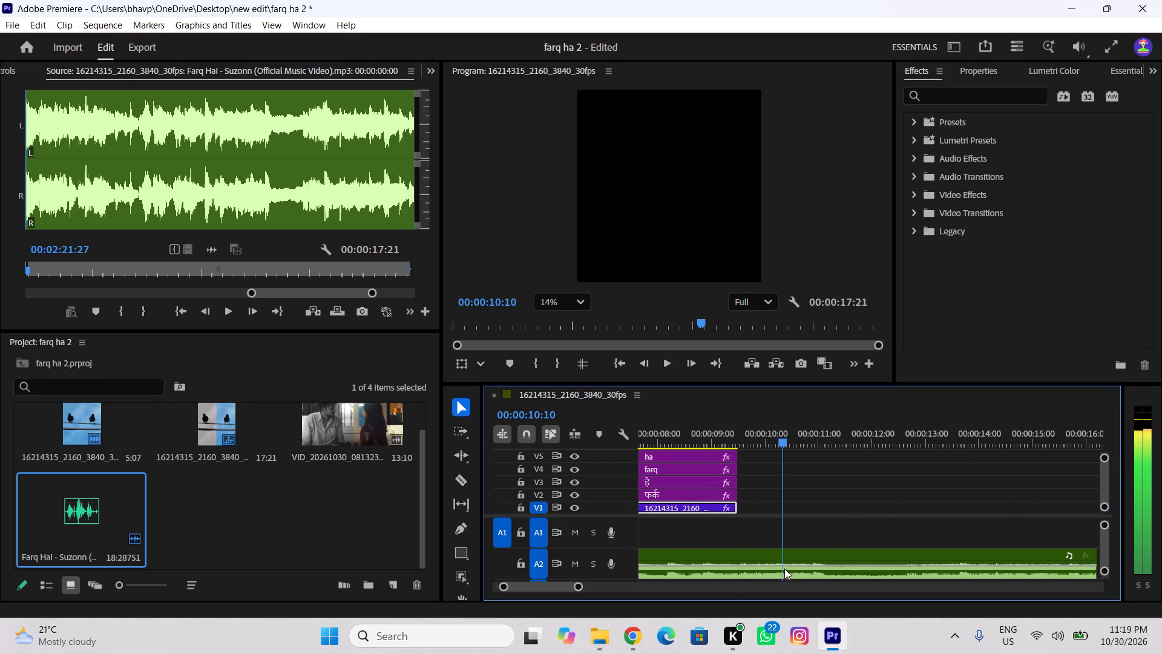
left_click_drag(784, 569, 335, 653)
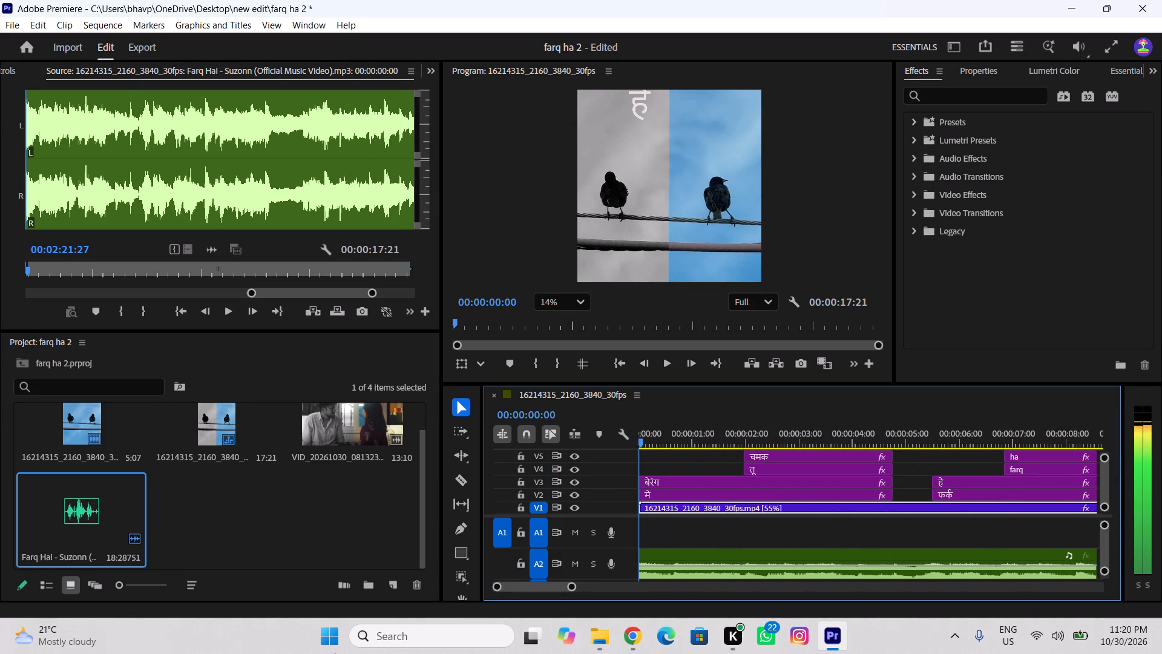
left_click_drag(335, 653, 332, 653)
key("space")
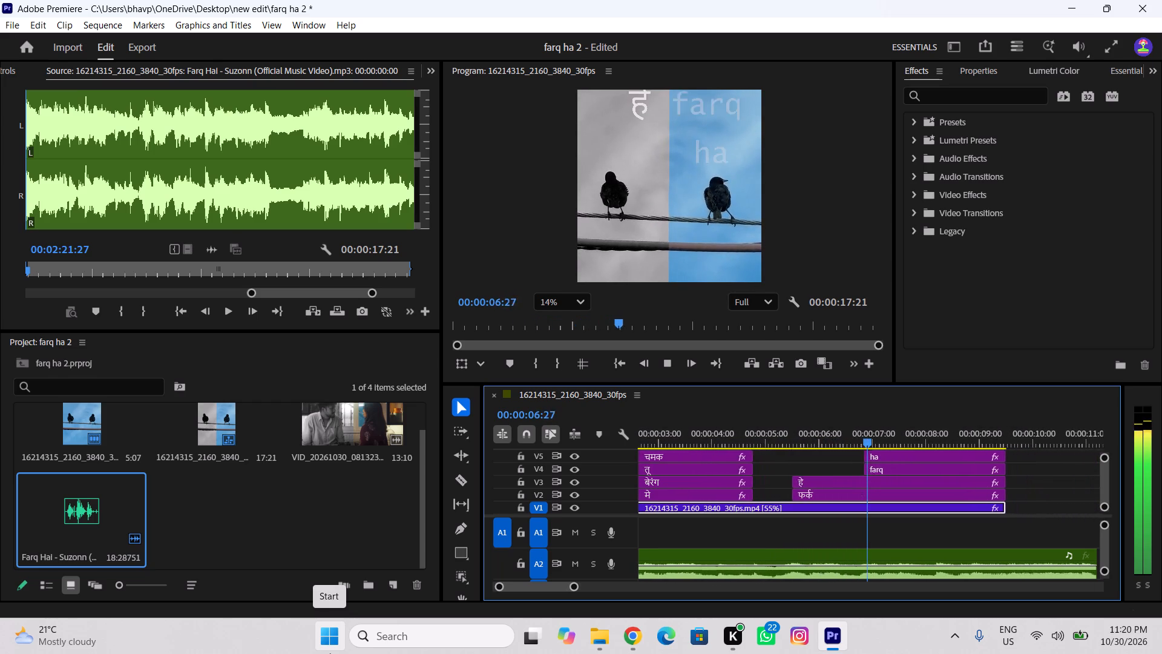
key("space")
key("space")
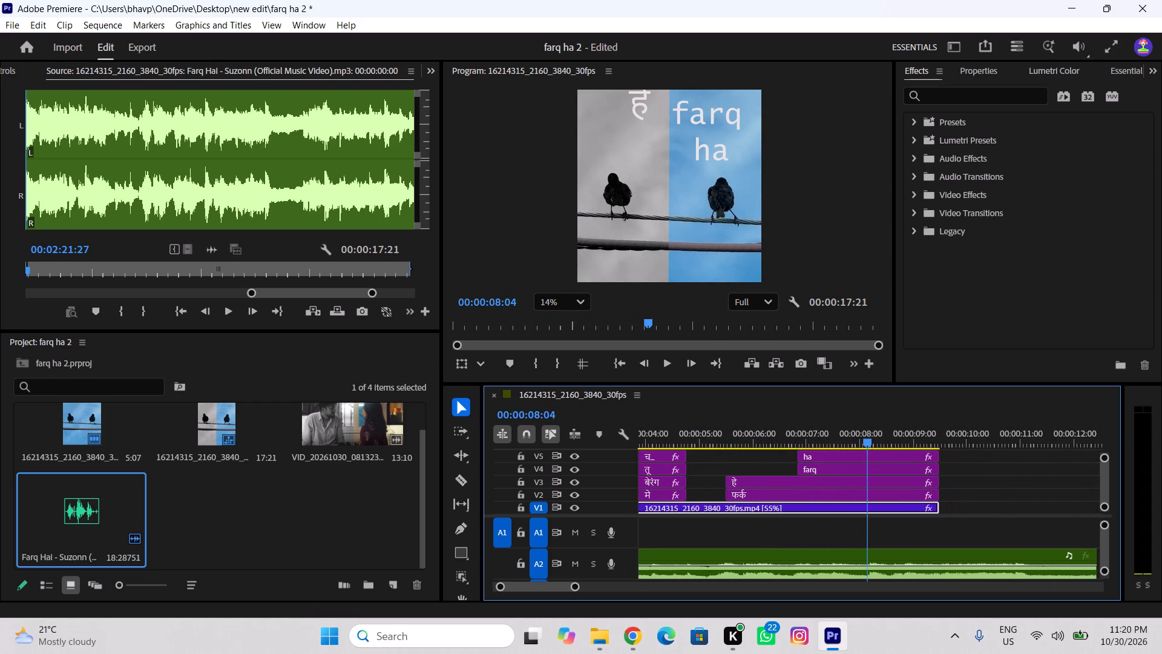
key("space")
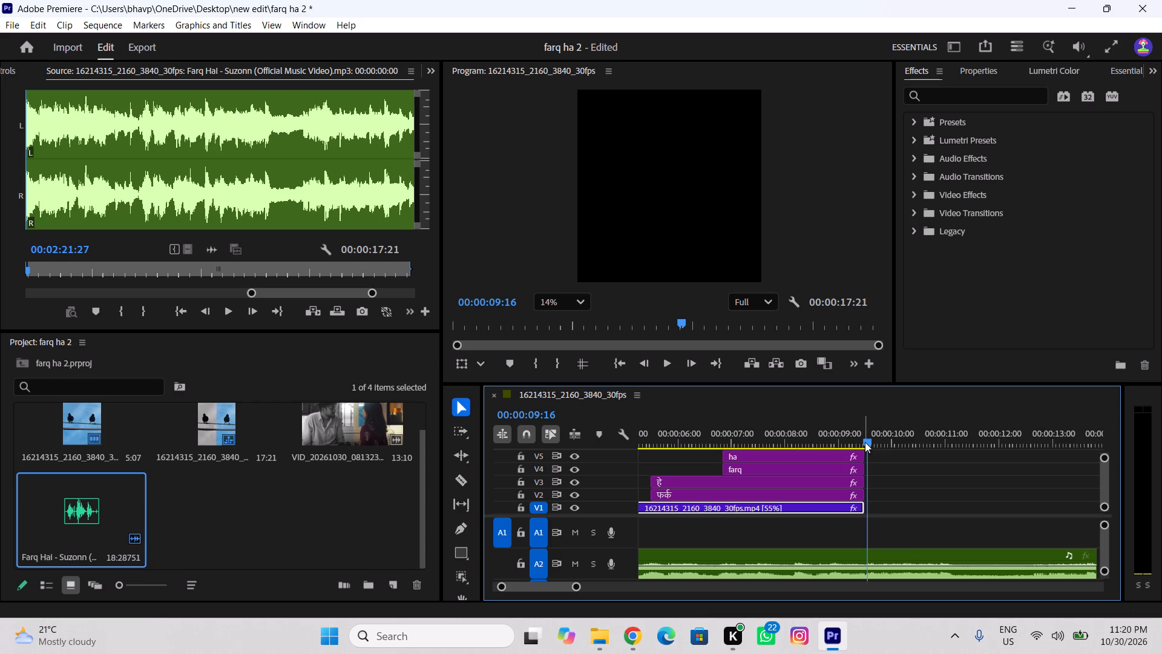
Scrub through the final titles and park the playhead at the end of the bird clip, at 00:00:09:14.
left_click_drag(861, 437, 804, 455)
left_click(896, 467)
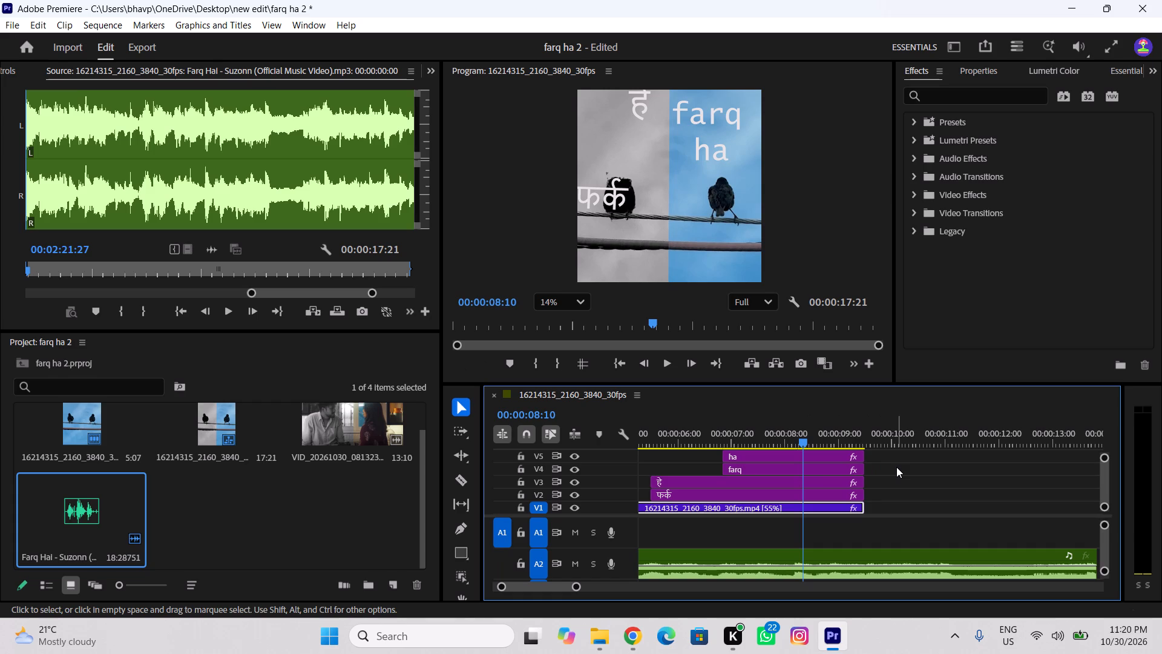
left_click_drag(871, 443, 859, 444)
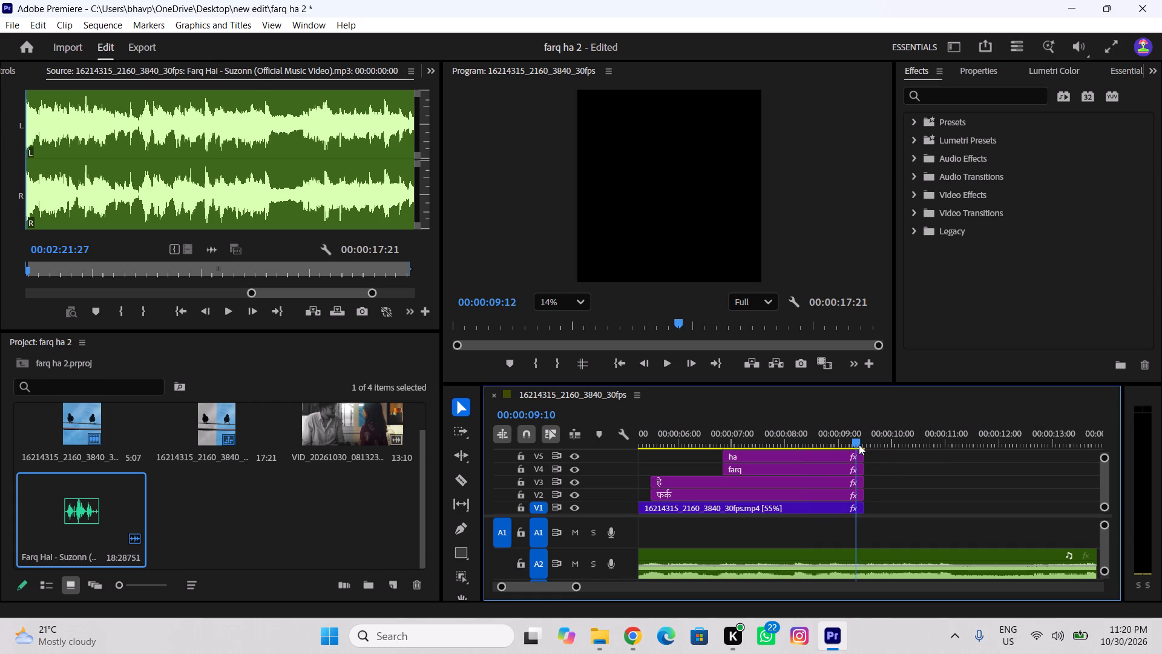
left_click_drag(859, 444, 866, 466)
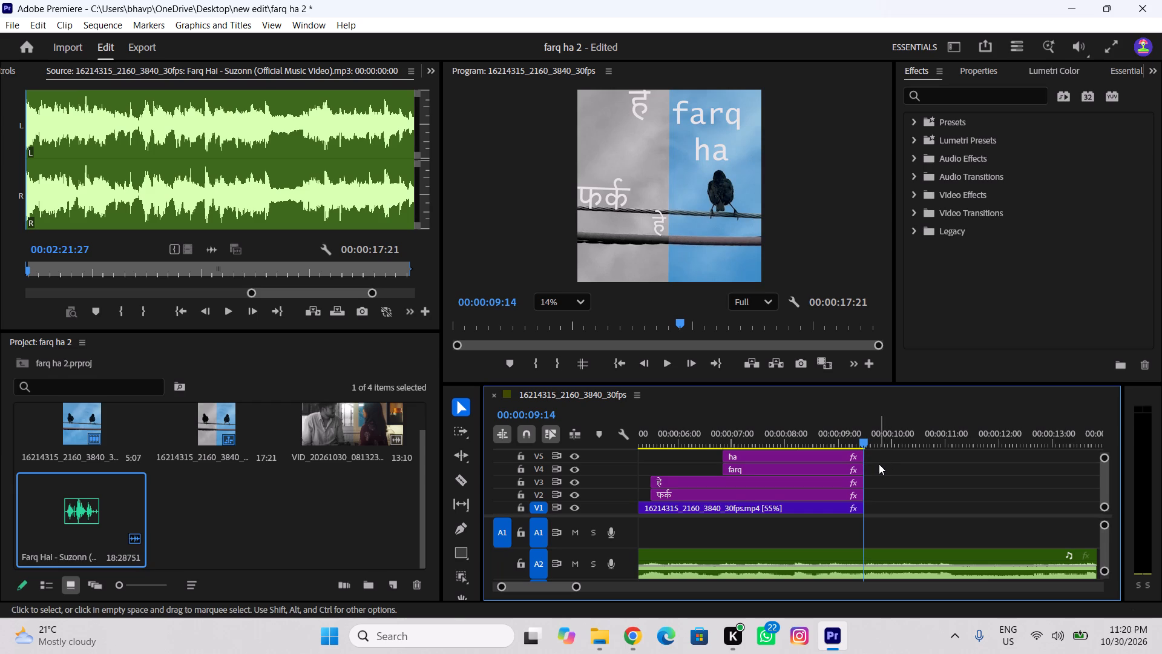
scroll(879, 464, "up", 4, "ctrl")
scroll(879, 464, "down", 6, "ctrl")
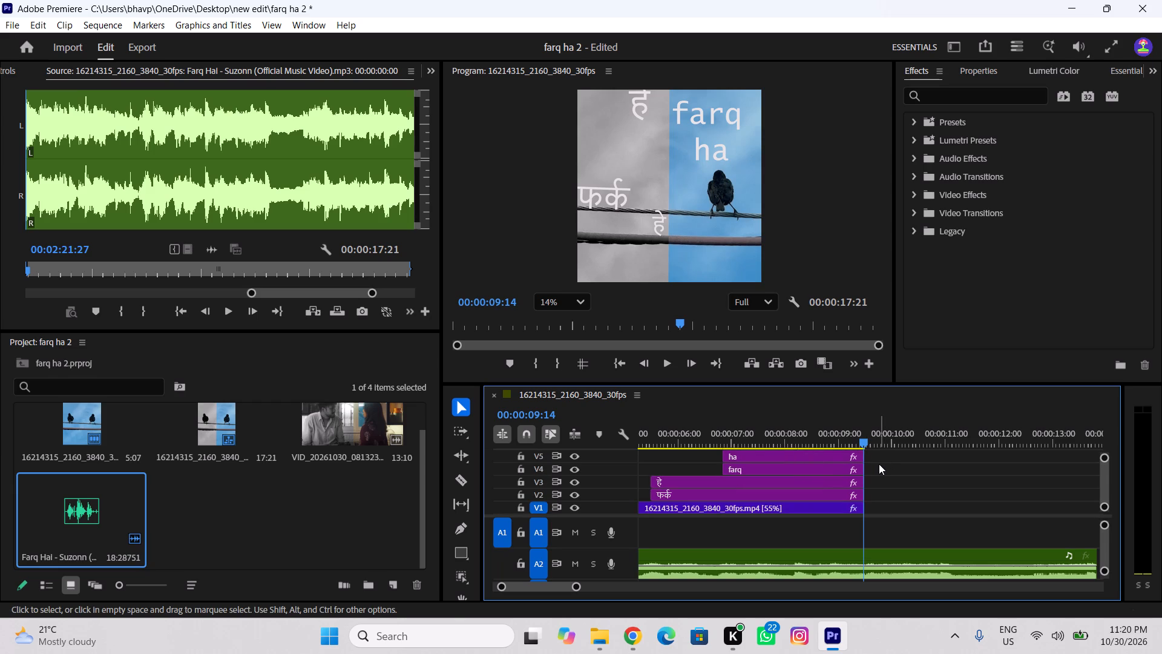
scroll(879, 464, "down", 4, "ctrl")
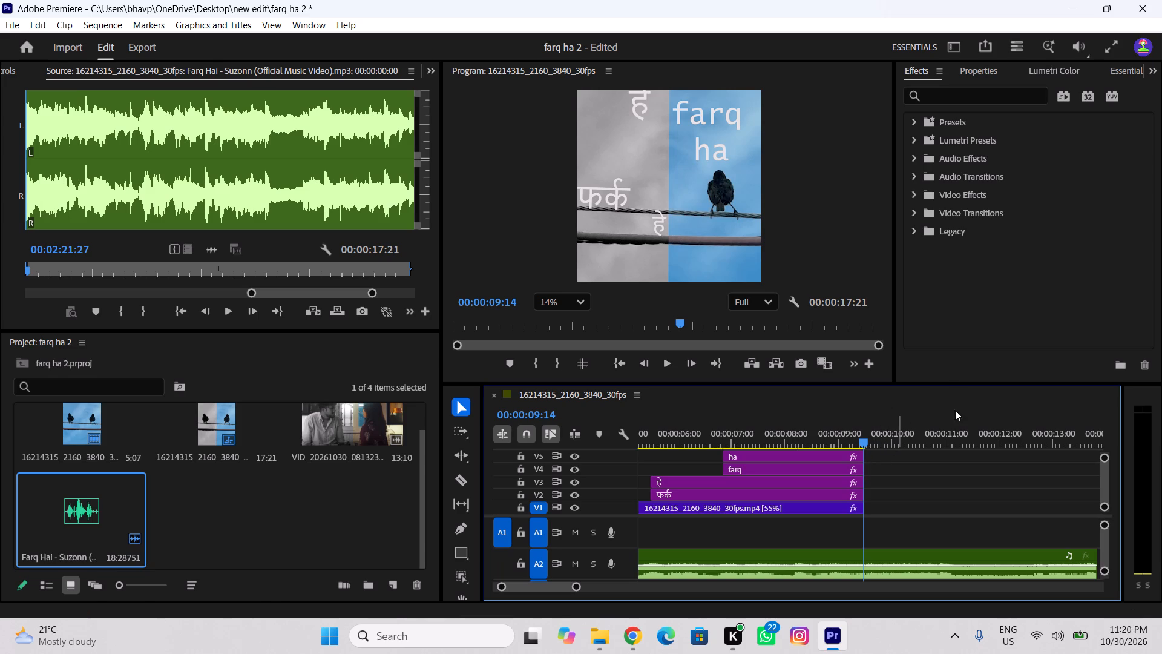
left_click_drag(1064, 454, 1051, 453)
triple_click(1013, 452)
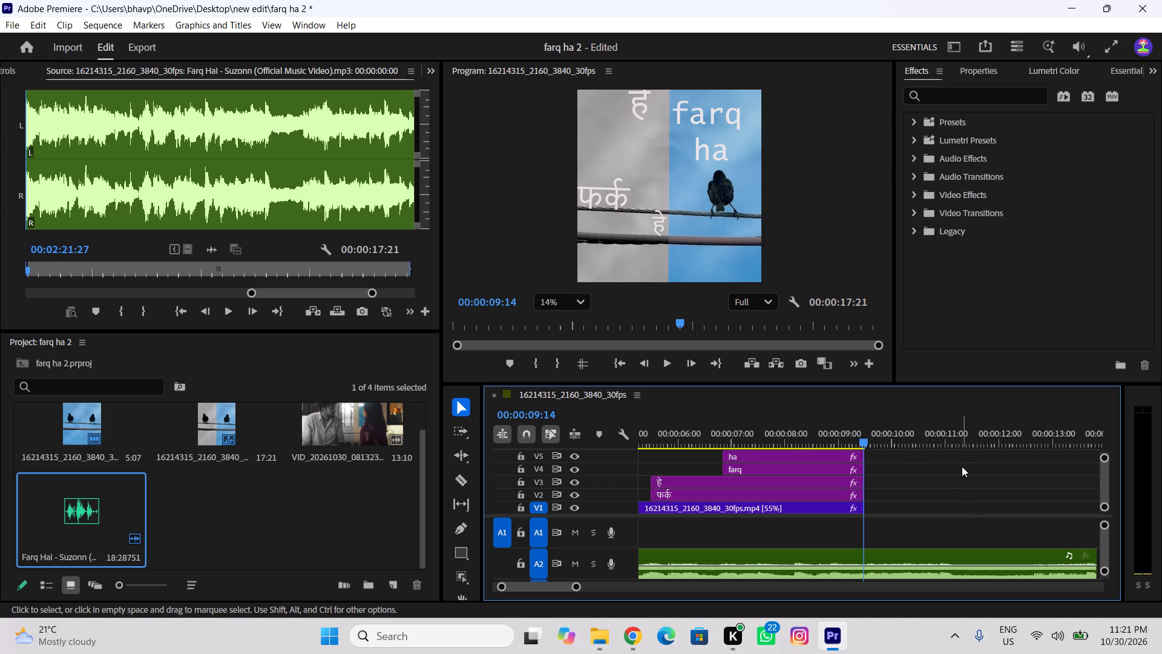
Scrub to the end of the song on A2 and bring the playhead back to the bird clip's end at 00:00:09:14.
left_click(864, 440)
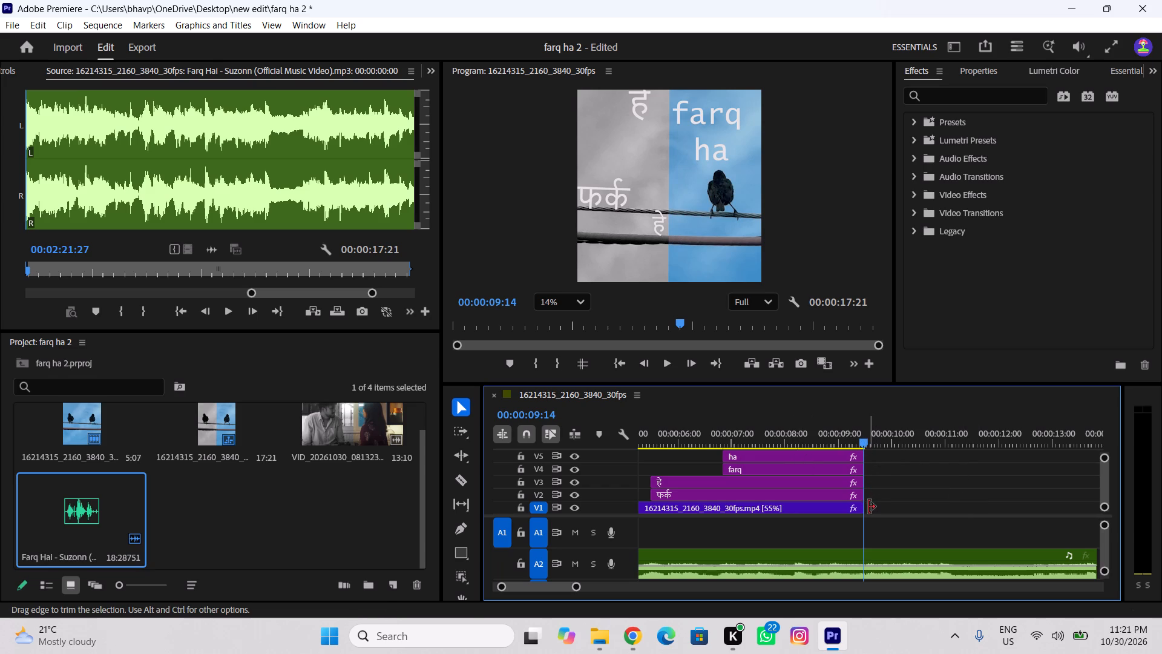
left_click_drag(981, 435, 1092, 468)
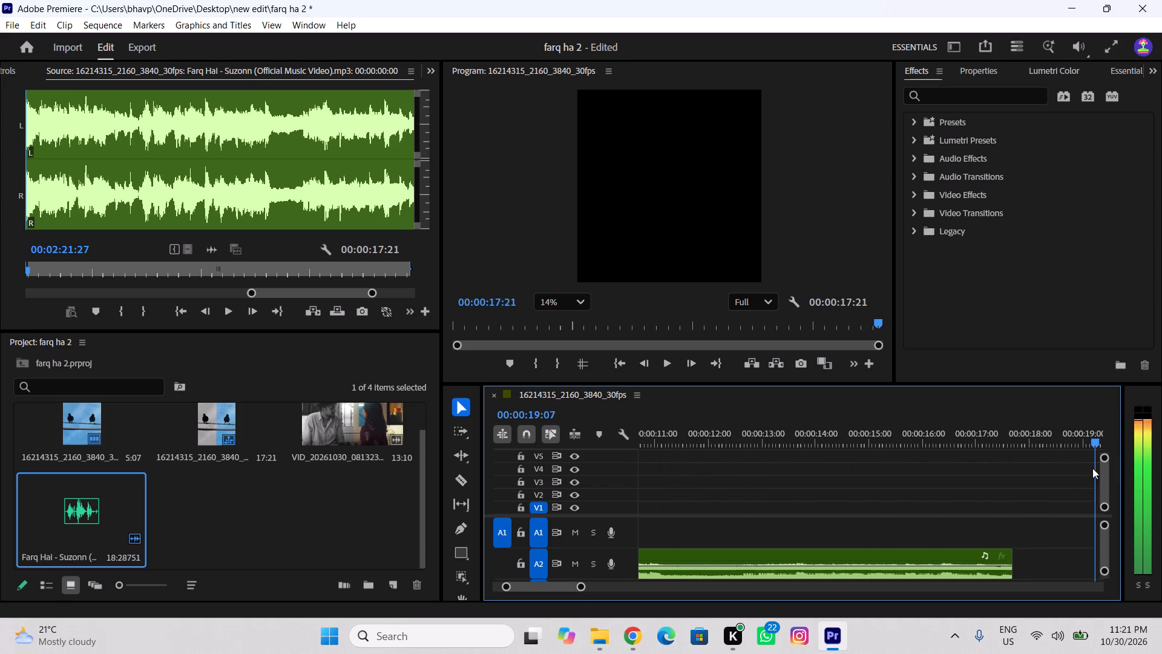
left_click_drag(1092, 468, 1013, 516)
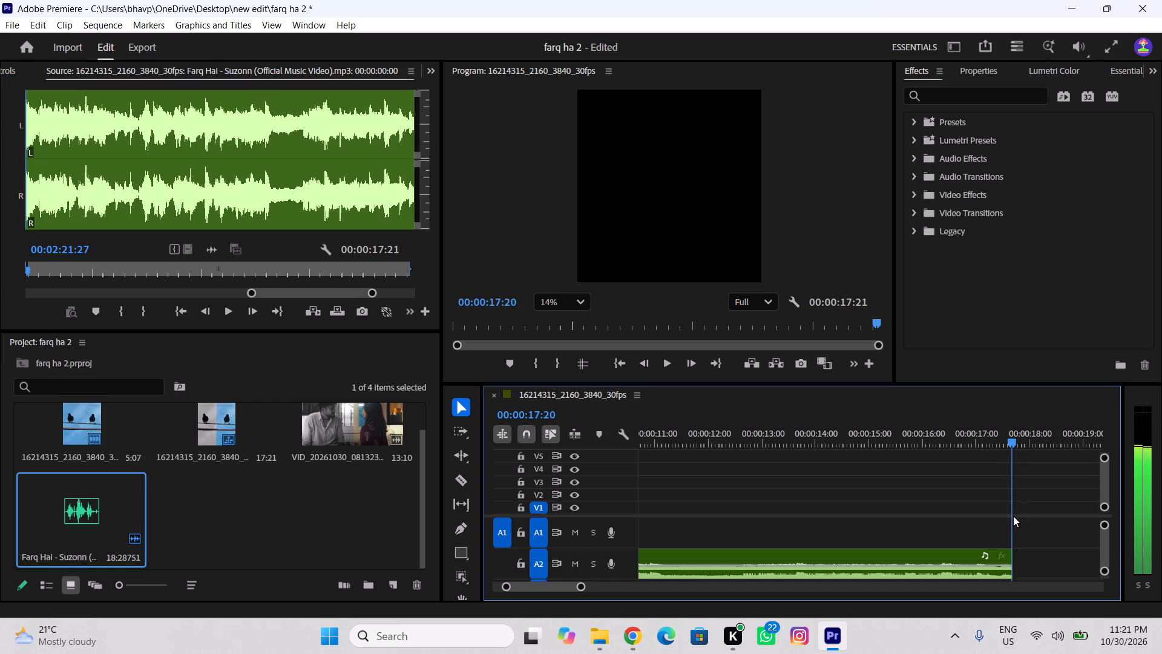
left_click_drag(1013, 516, 841, 602)
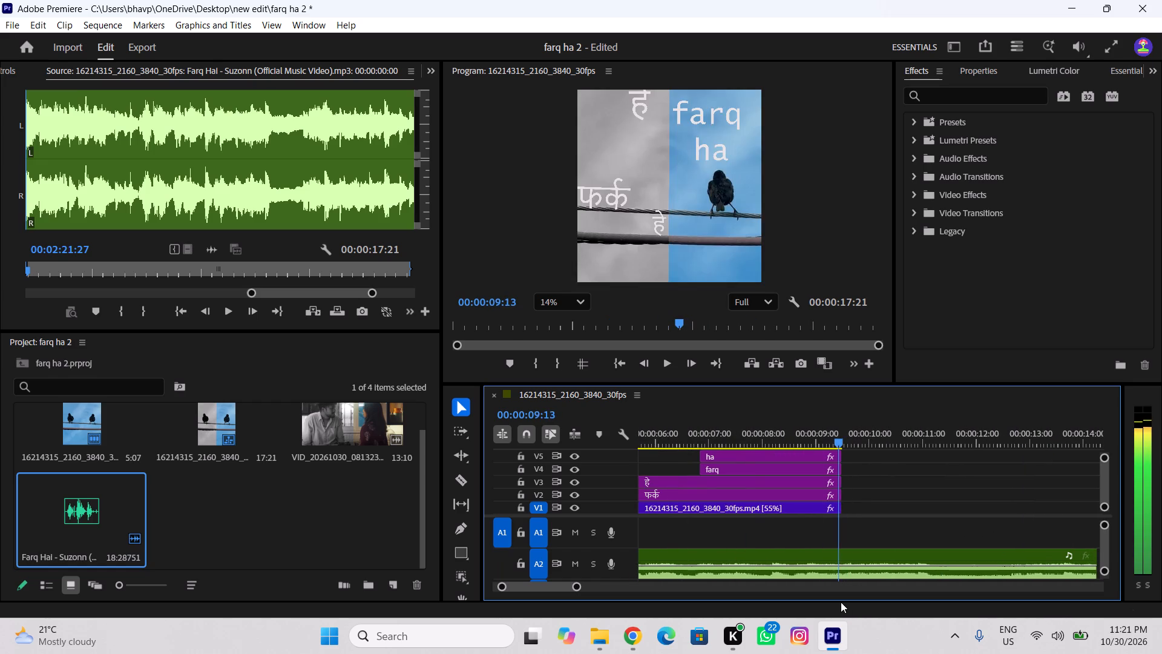
left_click_drag(841, 602, 842, 602)
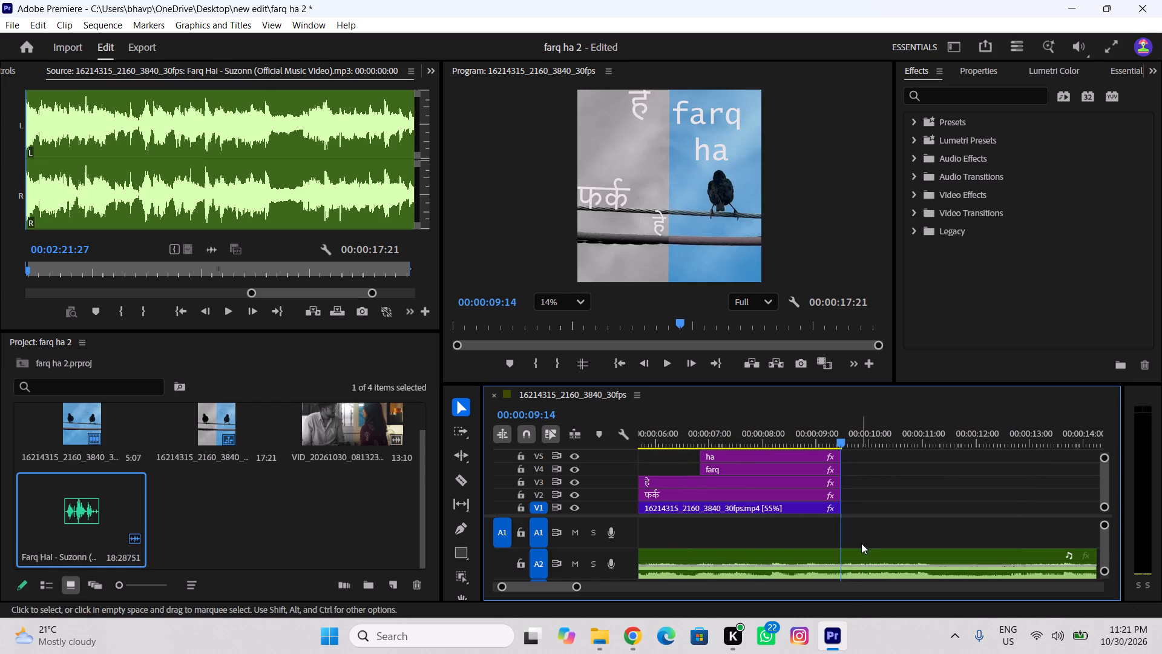
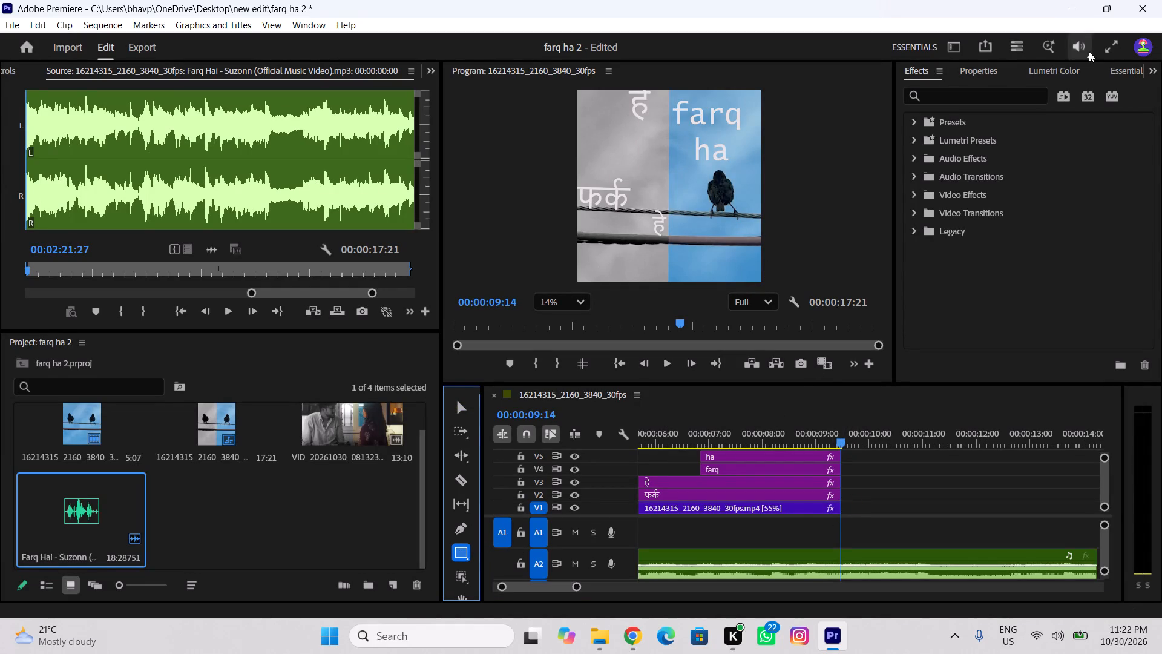
View the frame at 00:00:09:14 full screen and return to the editing layout.
left_click(1106, 45)
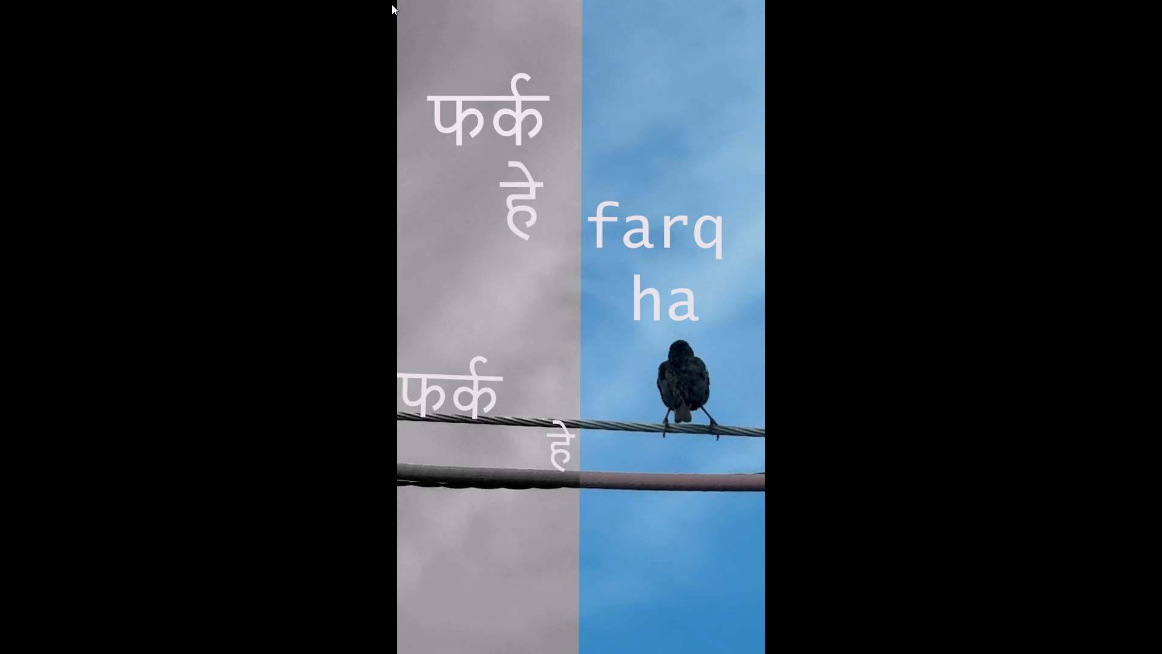
key("Escape")
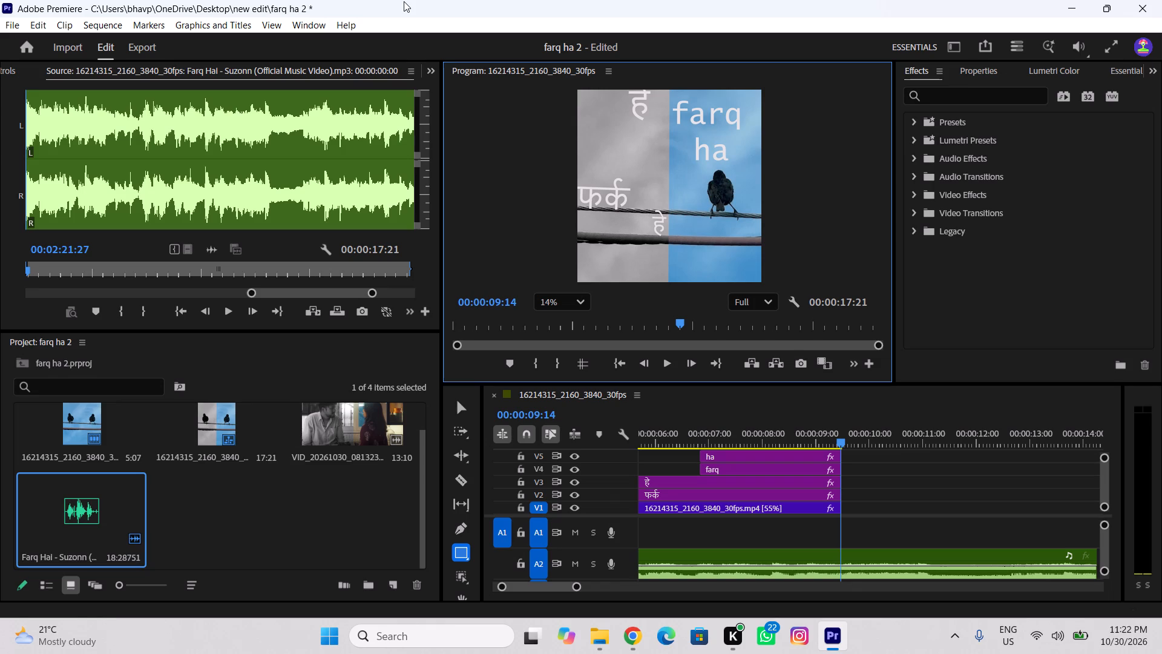
With the program view set to Fit, draw a rectangle shape covering the whole frame at 00:00:09:14.
left_click(566, 311)
left_click(562, 319)
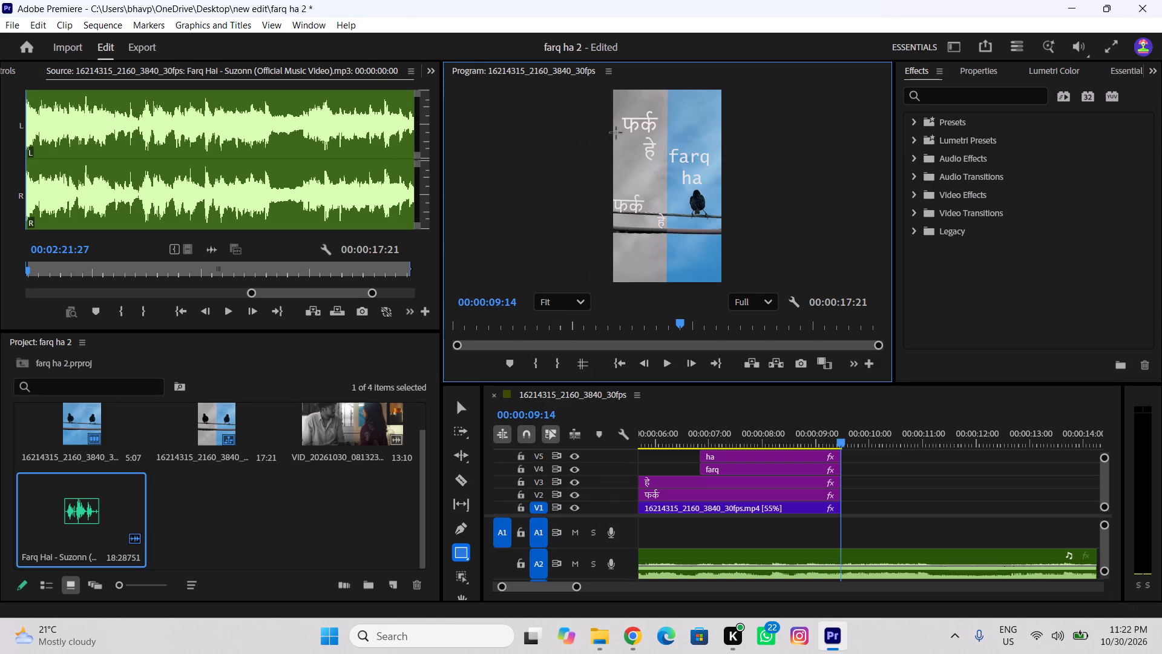
left_click_drag(614, 90, 620, 97)
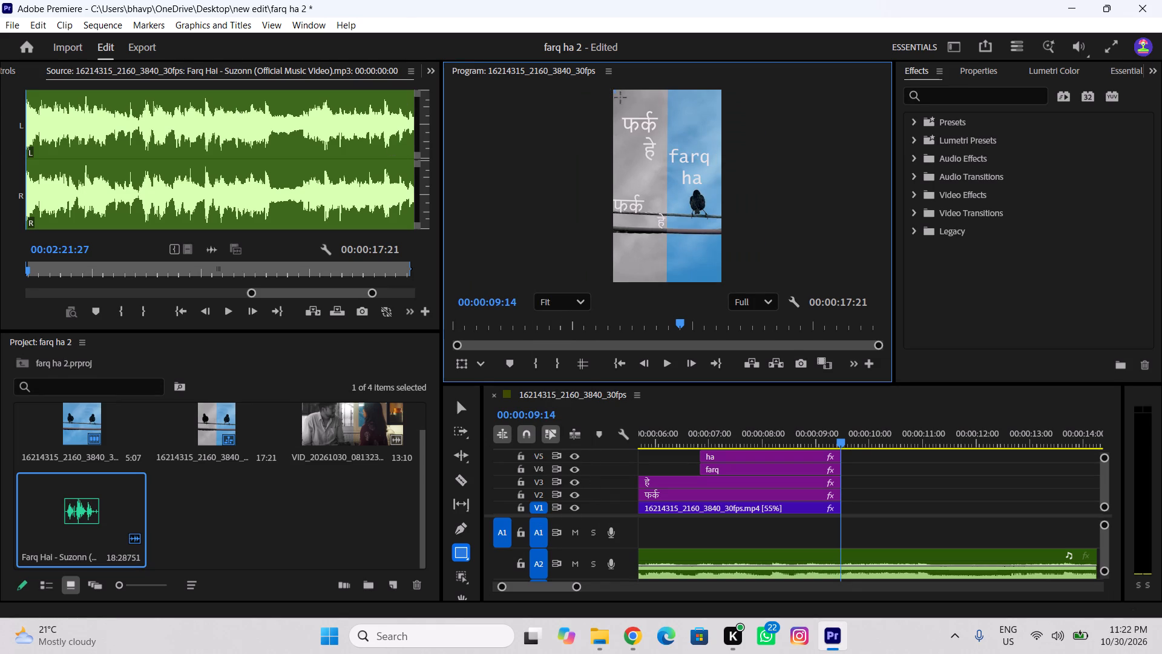
left_click_drag(620, 97, 741, 292)
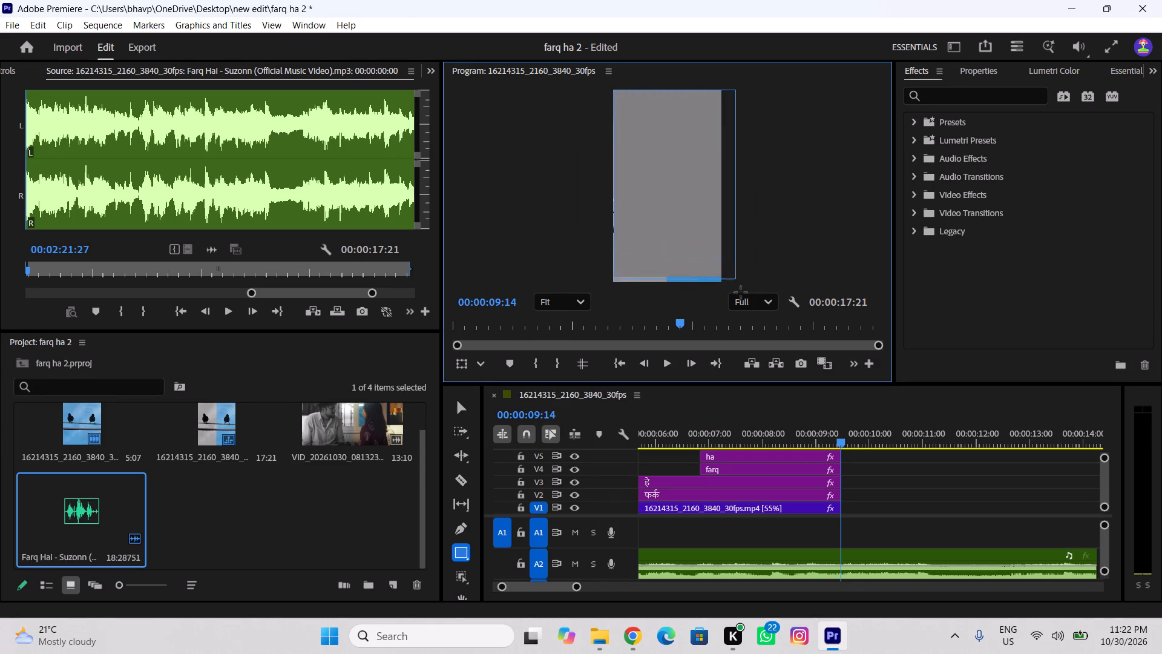
left_click_drag(741, 292, 727, 294)
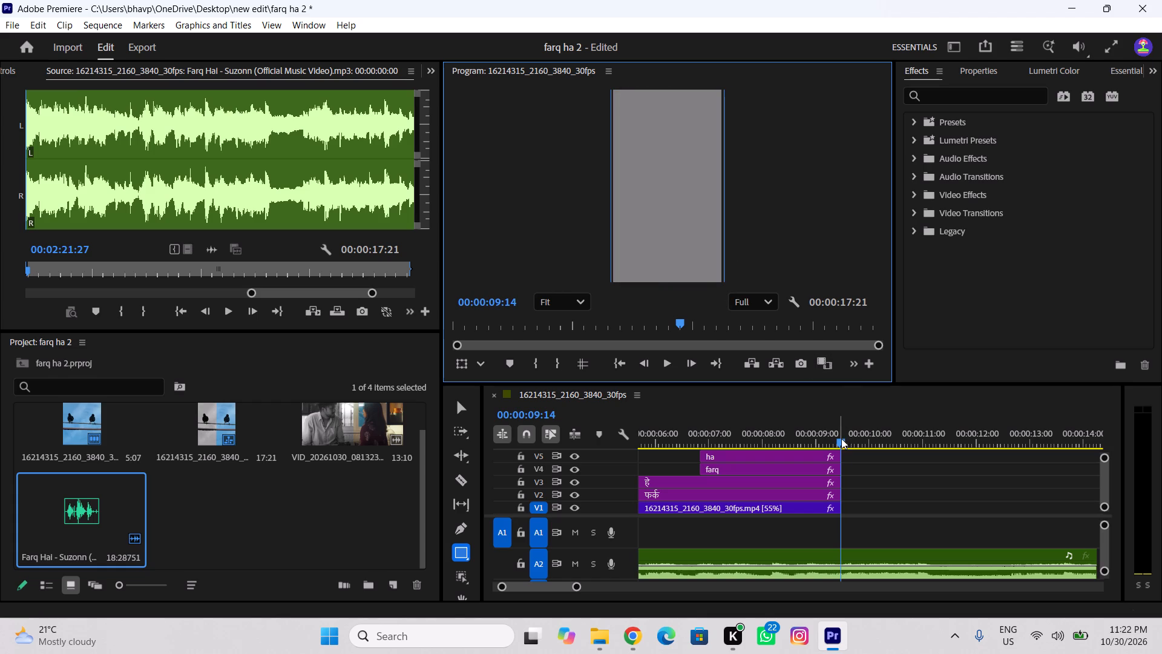
Cut the new Graphic clip on V8 at 00:00:09:15 to trim off its first frame.
scroll(897, 483, "up", 5, "ctrl")
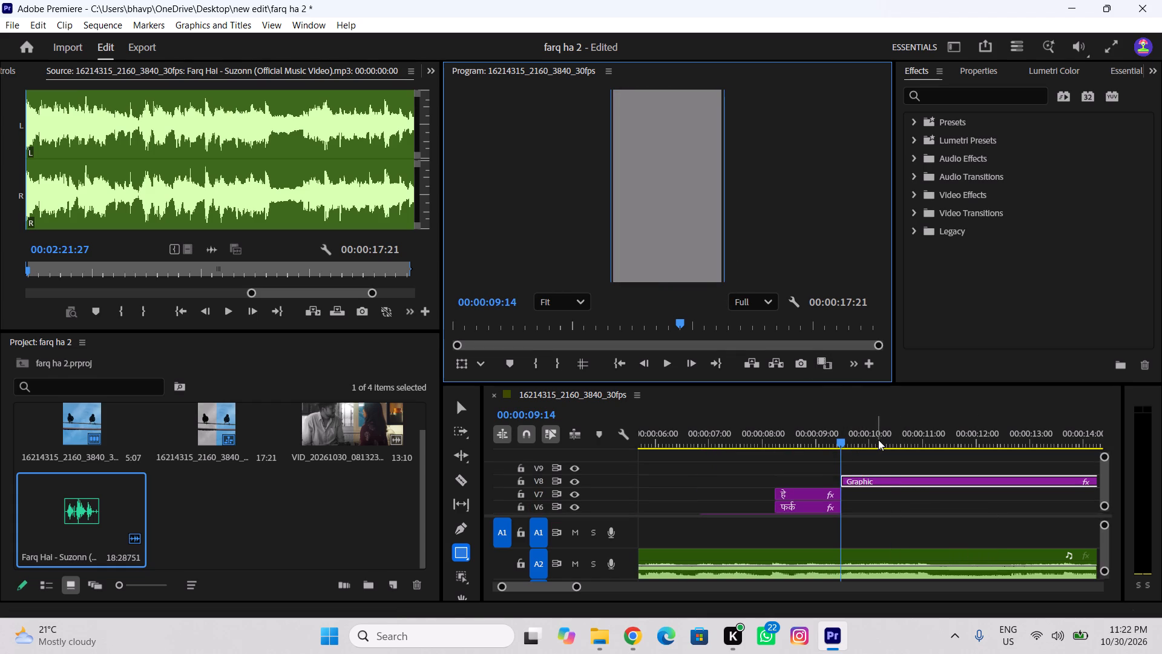
left_click(843, 442)
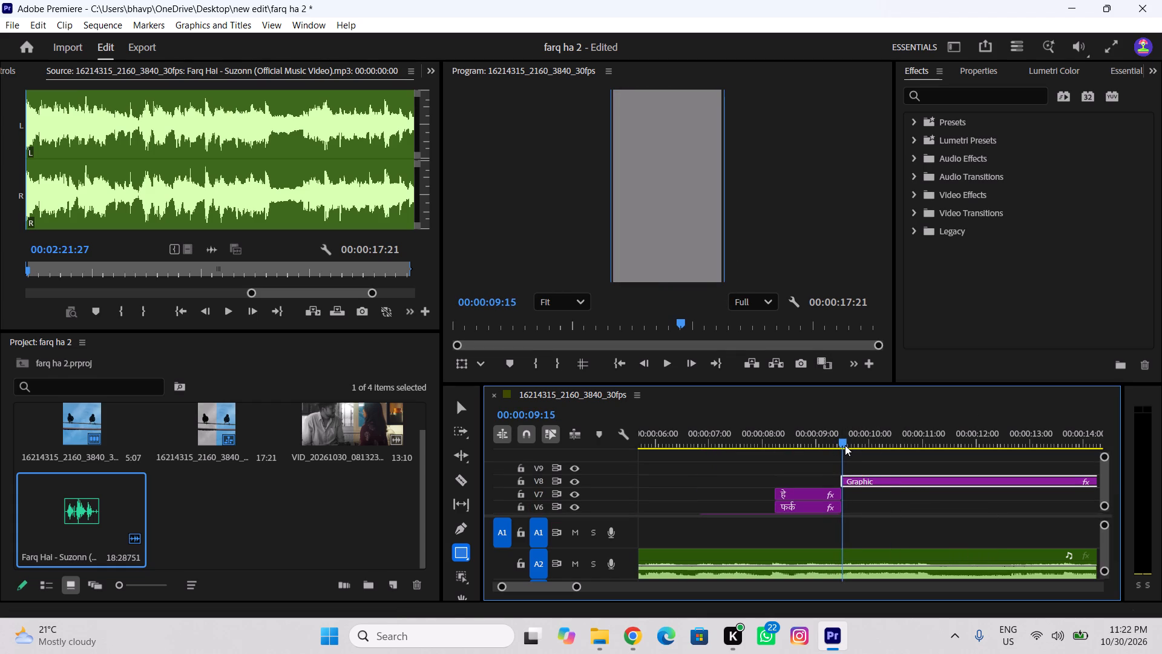
key("c")
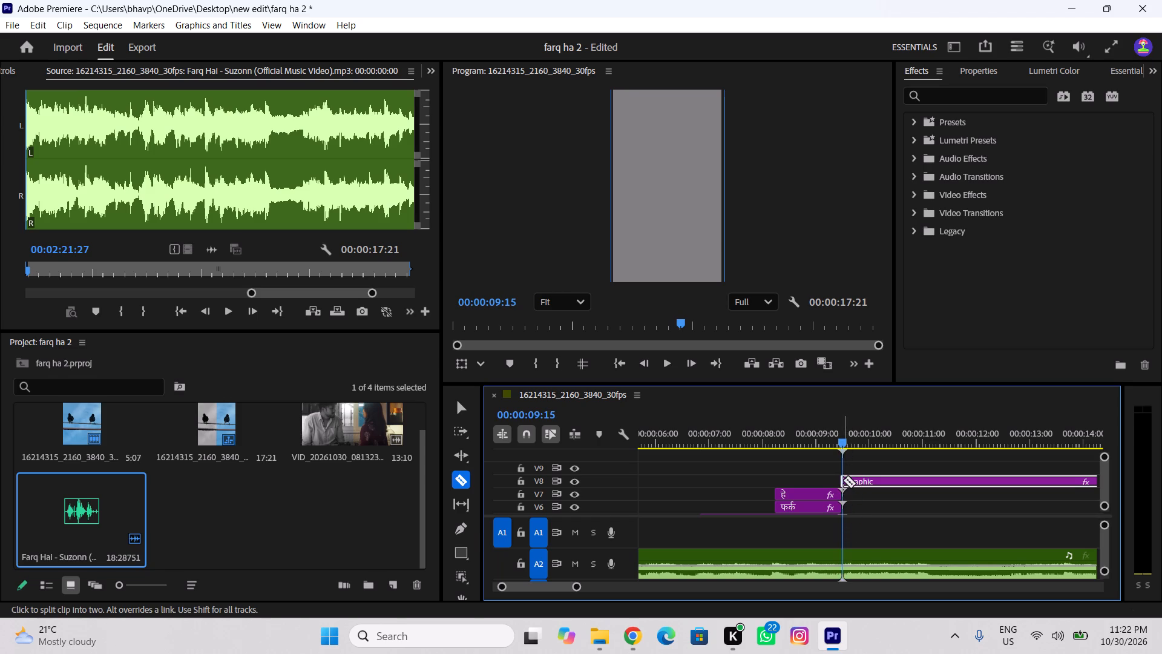
left_click(843, 480)
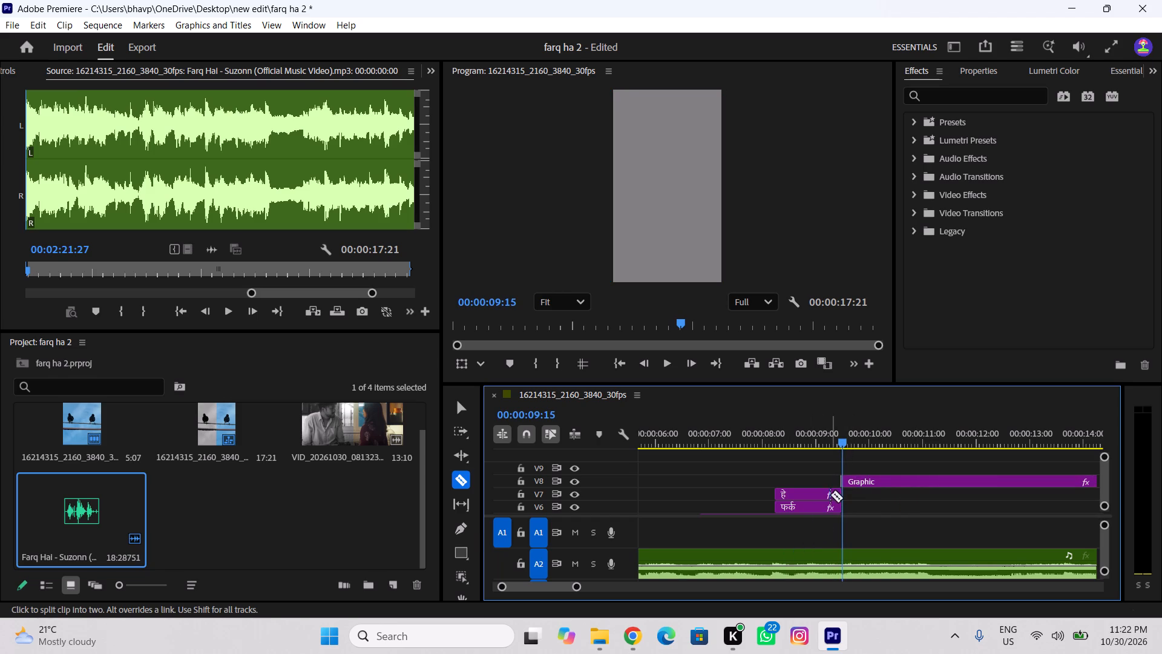
key("Delete")
key("v")
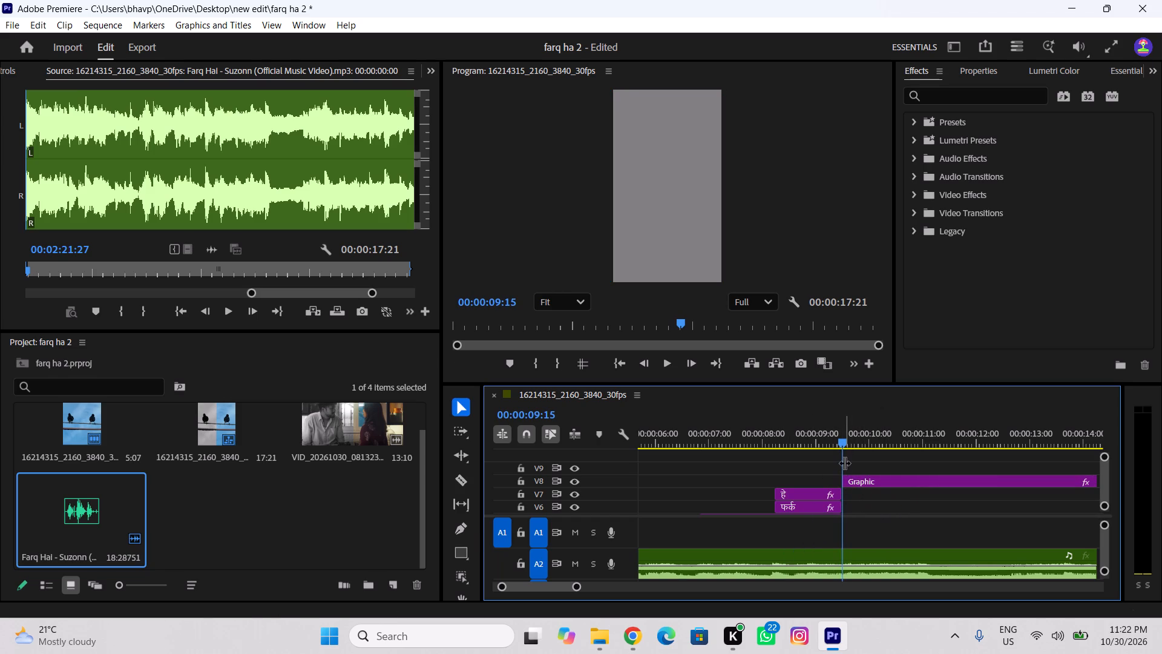
Set the rectangle shape's fill colour to solid black, 000000.
left_click(663, 233)
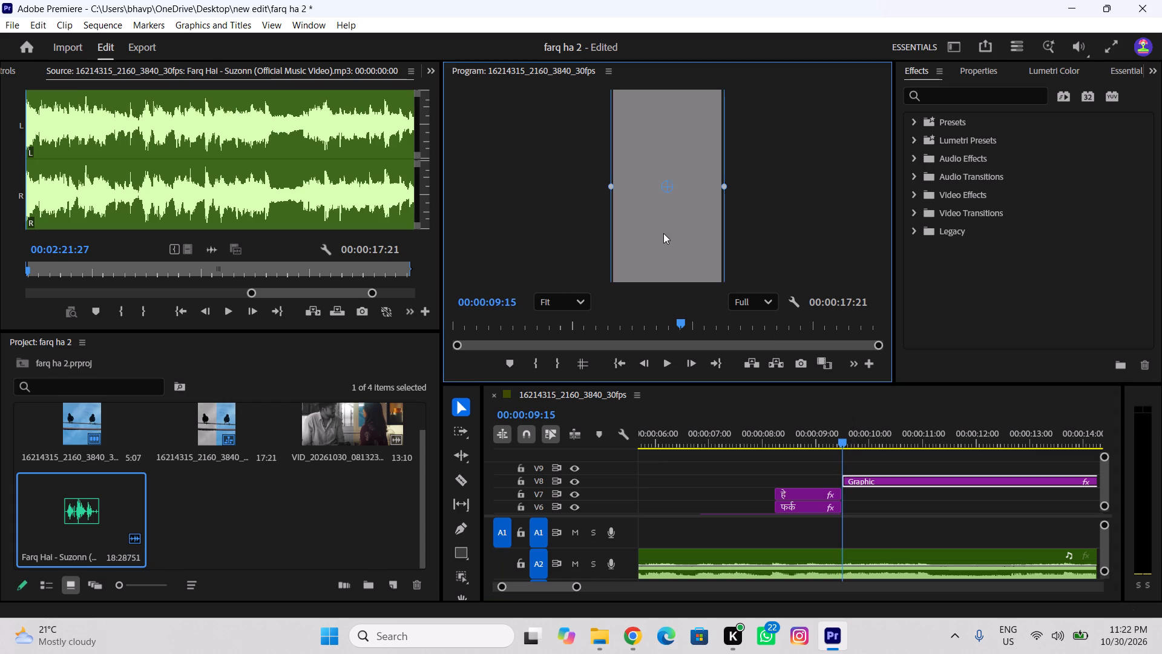
left_click(982, 81)
left_click(982, 76)
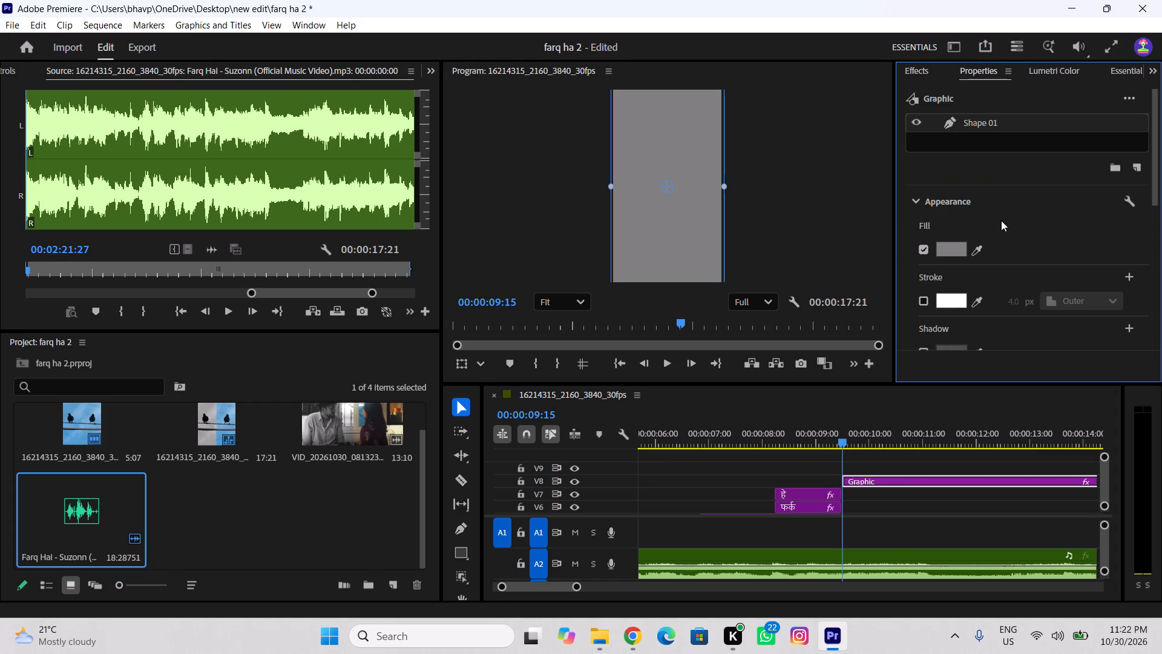
left_click(949, 243)
left_click_drag(531, 269, 385, 187)
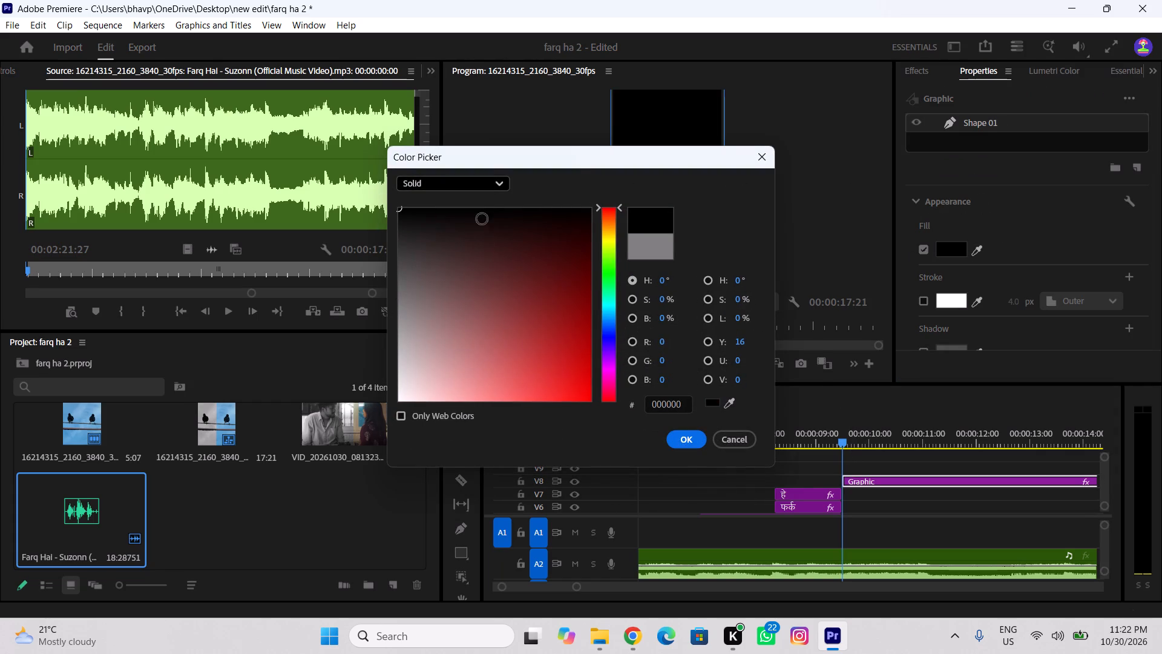
left_click(690, 437)
Play the change from the bird clip into the black graphic, and return the playhead to 00:00:08:23.
left_click_drag(847, 443, 732, 443)
key("space")
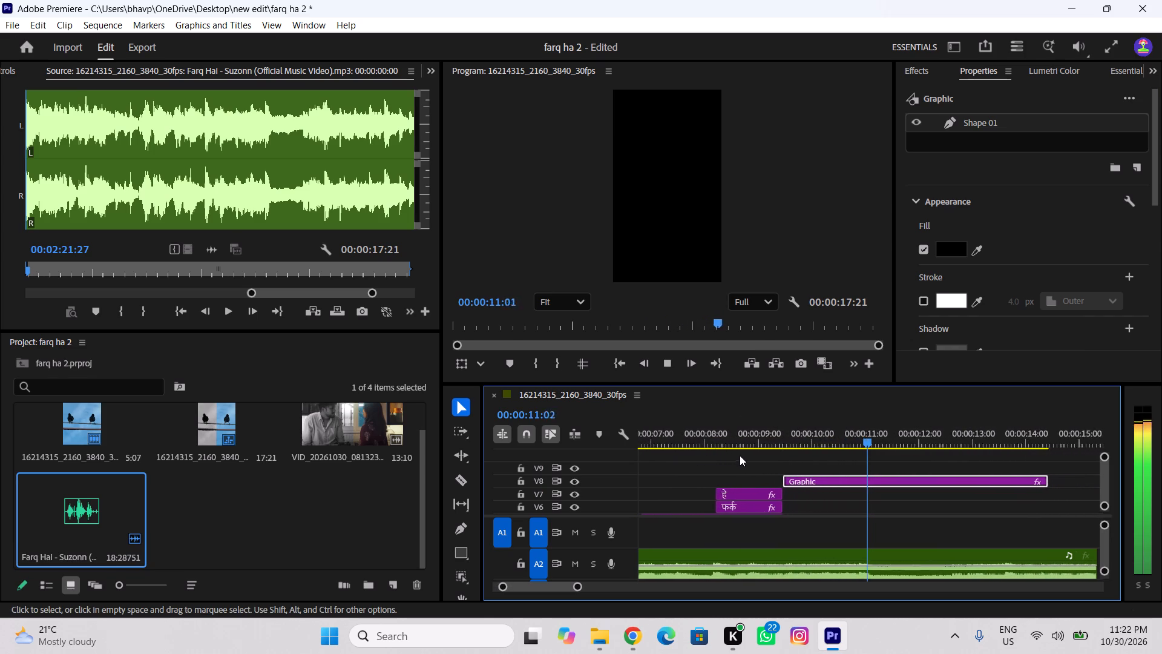
key("space")
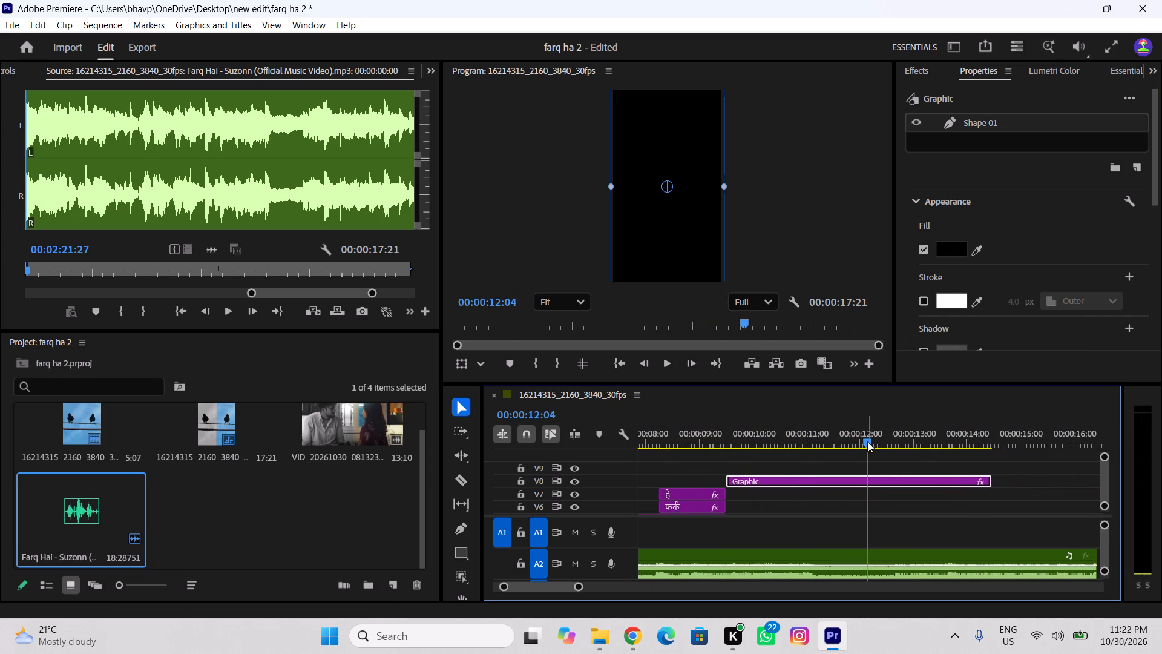
left_click_drag(866, 441, 686, 455)
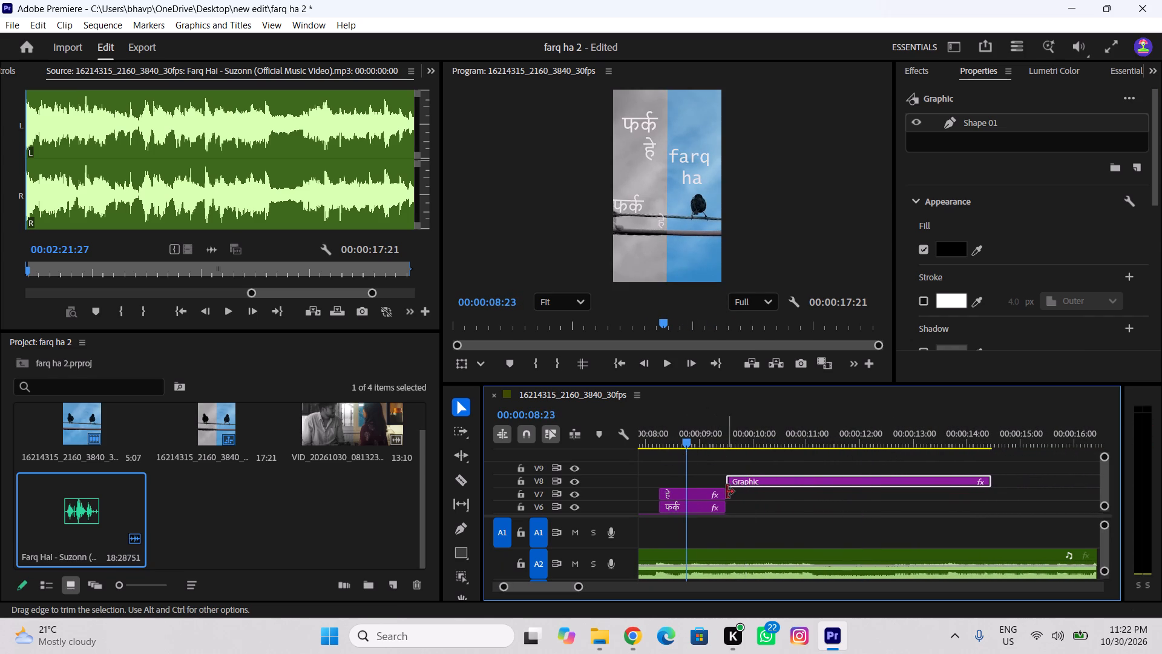
Extend the हे title on V7 and the फर्क title on V6 over the black graphic, ending at 00:00:11:05.
left_click_drag(726, 492, 798, 499)
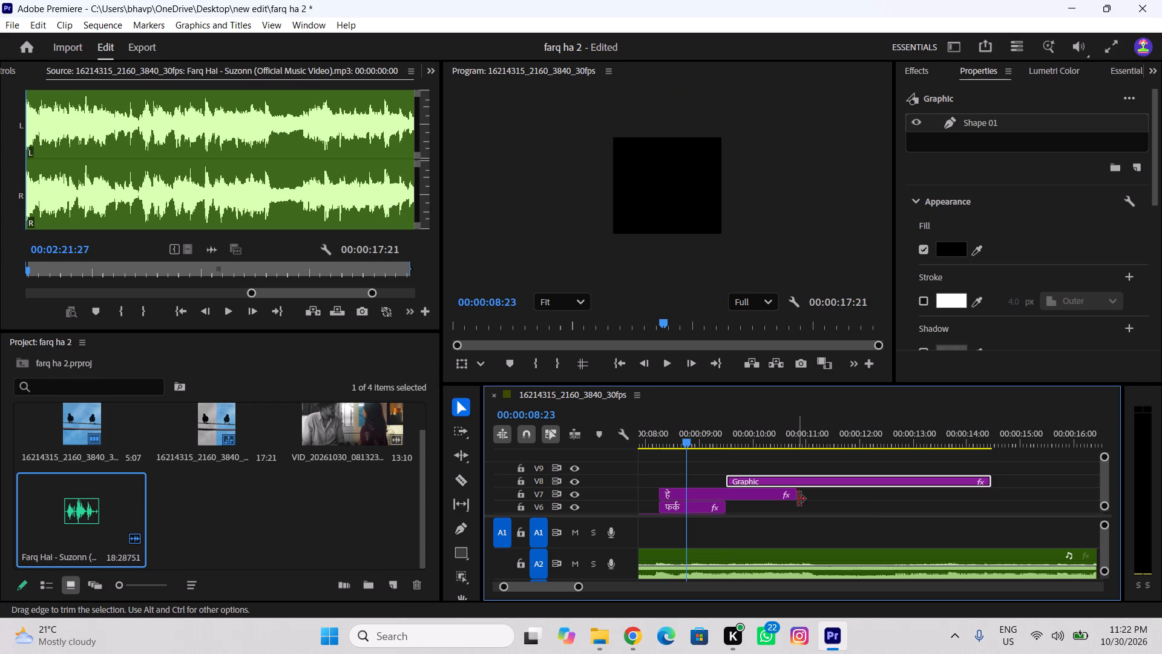
left_click_drag(795, 437, 764, 438)
key("space")
key("space")
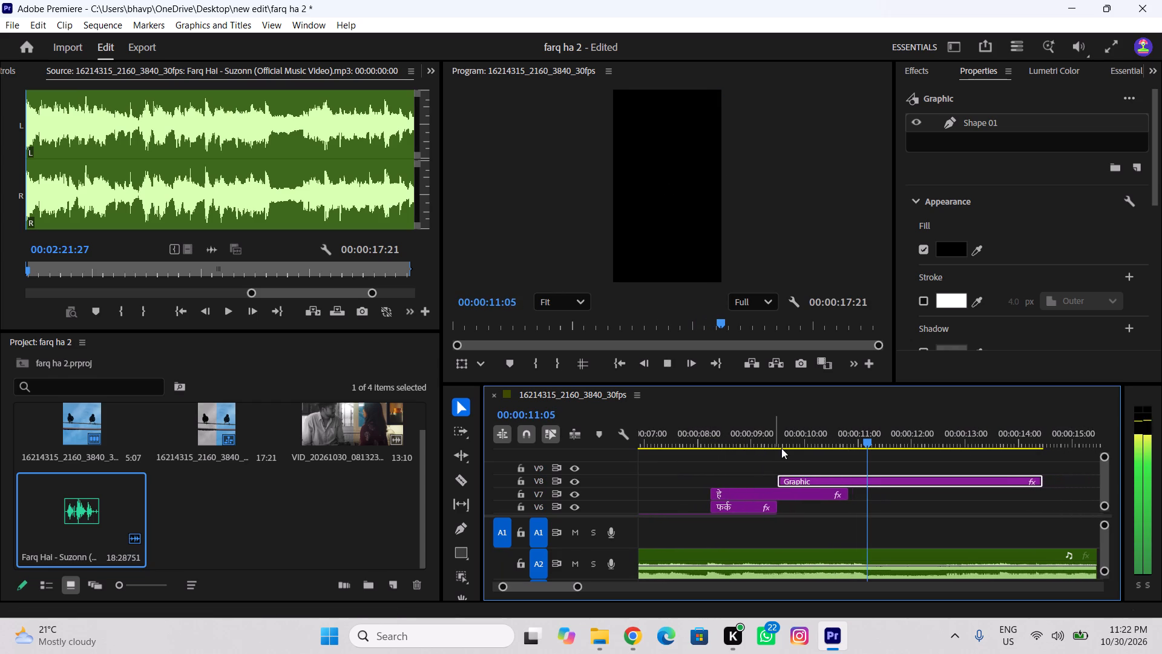
left_click_drag(845, 489, 862, 495)
left_click_drag(778, 509, 787, 510)
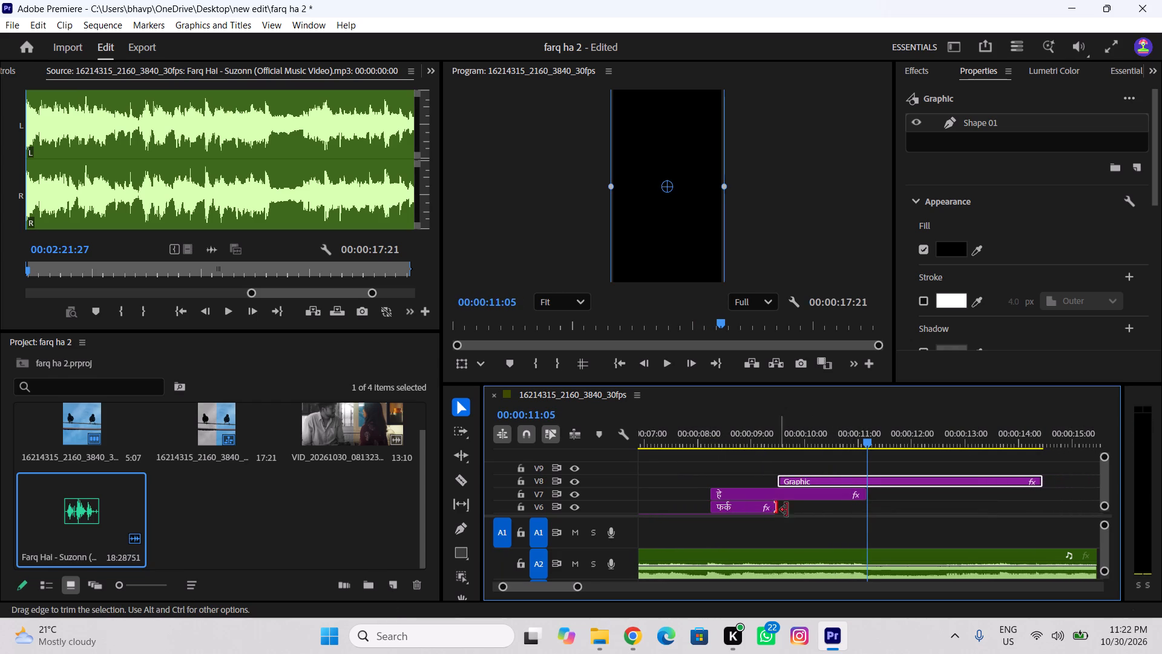
left_click_drag(787, 510, 865, 518)
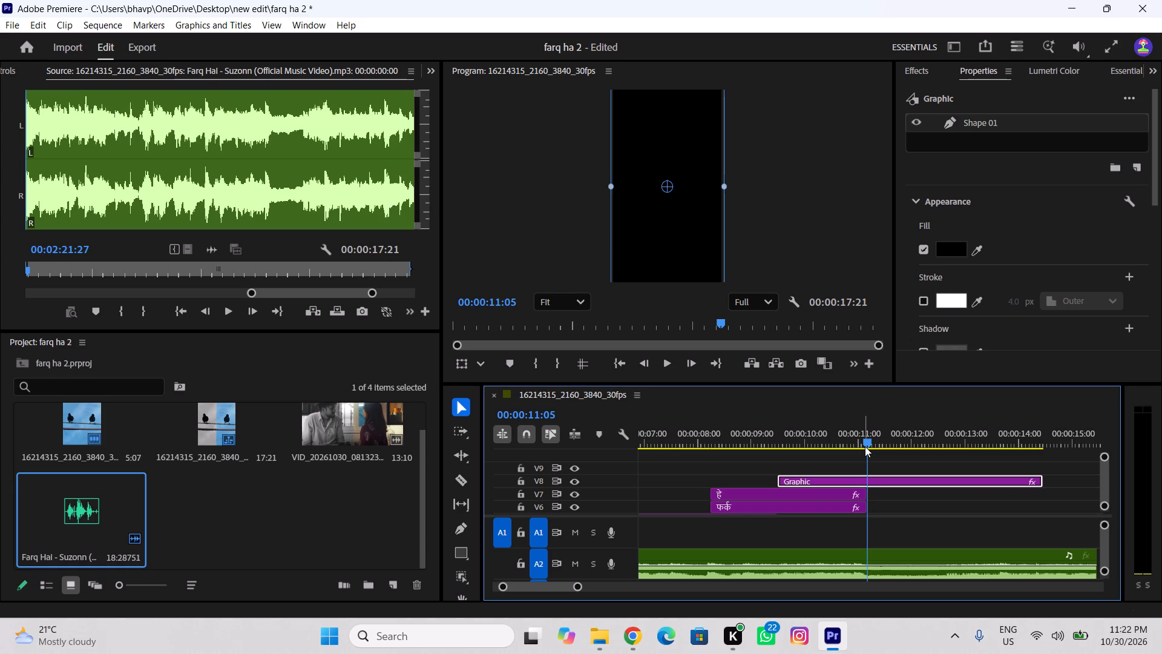
Move the extended फर्क and हे titles together above the black graphic, onto V9 and V10.
left_click_drag(862, 440, 799, 444)
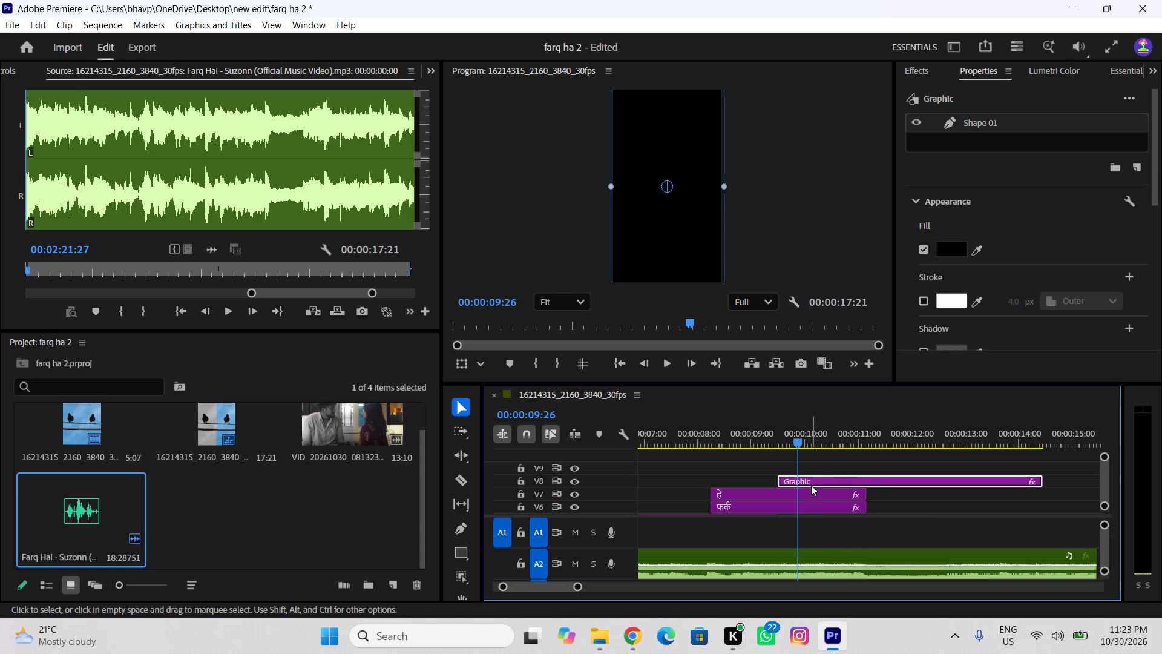
left_click_drag(732, 475, 747, 496)
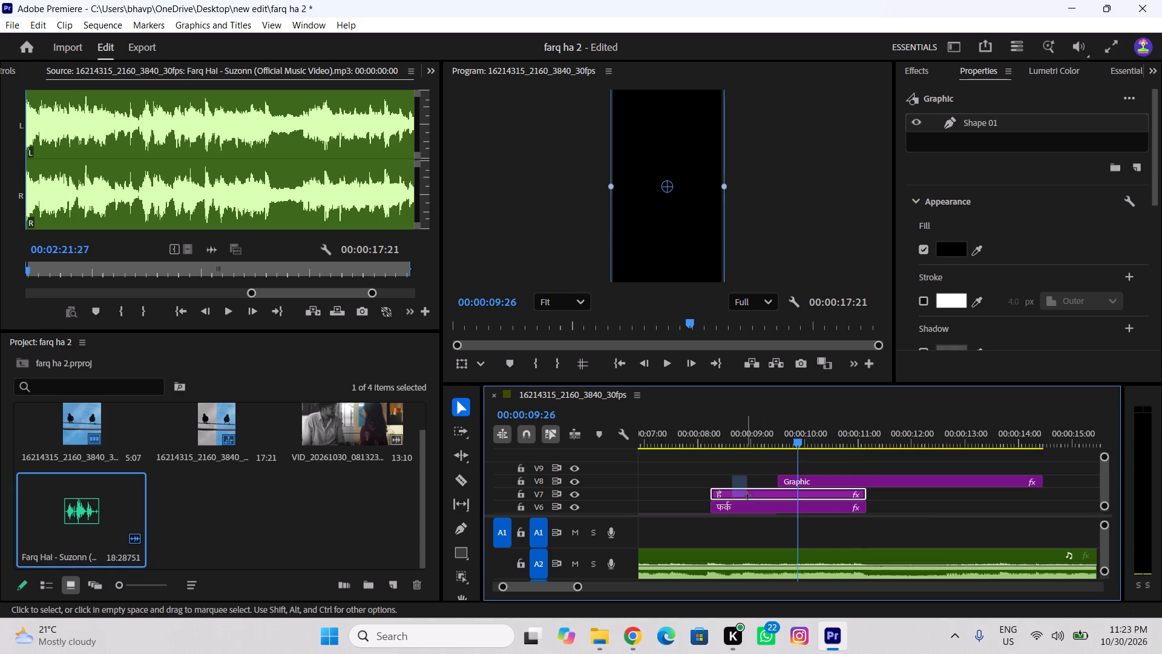
left_click_drag(747, 496, 753, 505)
left_click_drag(754, 493, 763, 460)
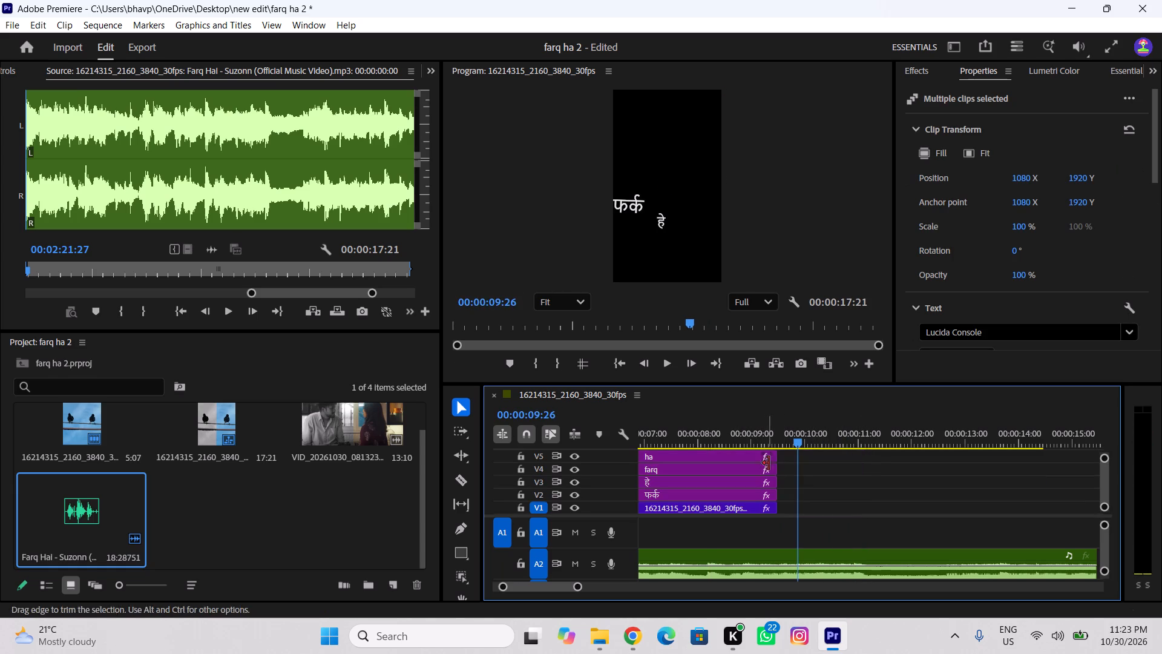
Move the black Graphic clip down from V8 to V6, keeping its start at 00:00:09:15.
scroll(832, 490, "up", 5, "ctrl")
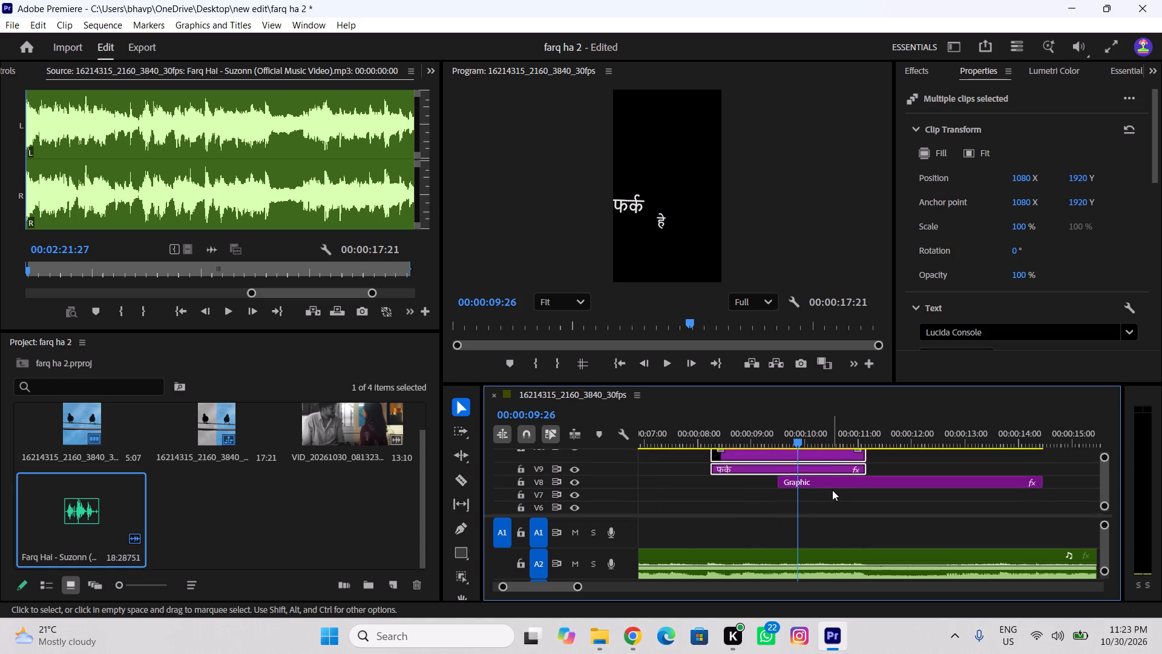
scroll(832, 490, "up", 2, "ctrl")
scroll(832, 490, "down", 3, "ctrl")
left_click_drag(832, 474, 832, 486)
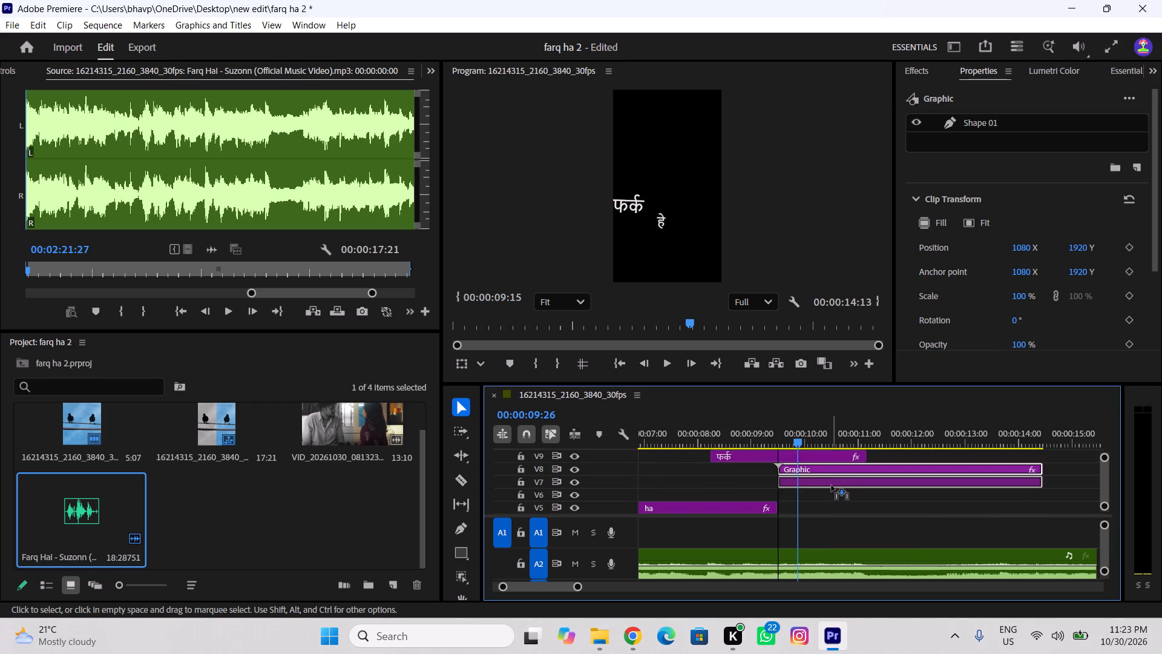
left_click_drag(832, 486, 830, 494)
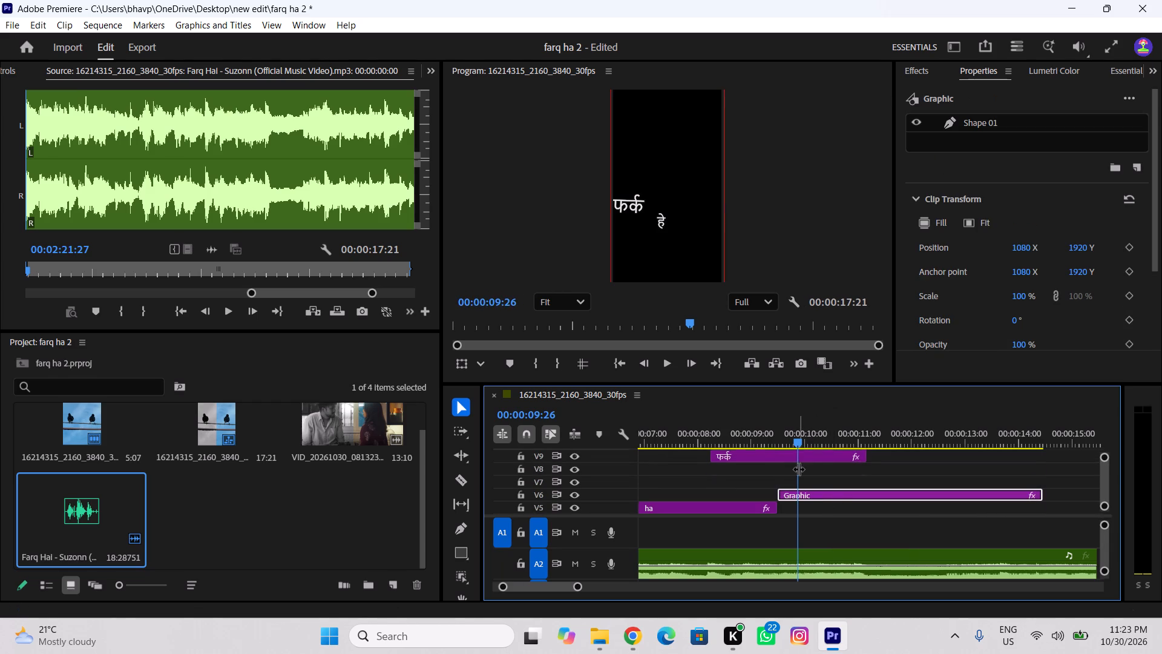
Move the फर्क and हे titles together down to V7 and V8, directly above the black graphic.
scroll(798, 469, "up", 4, "ctrl")
left_click_drag(786, 452, 790, 463)
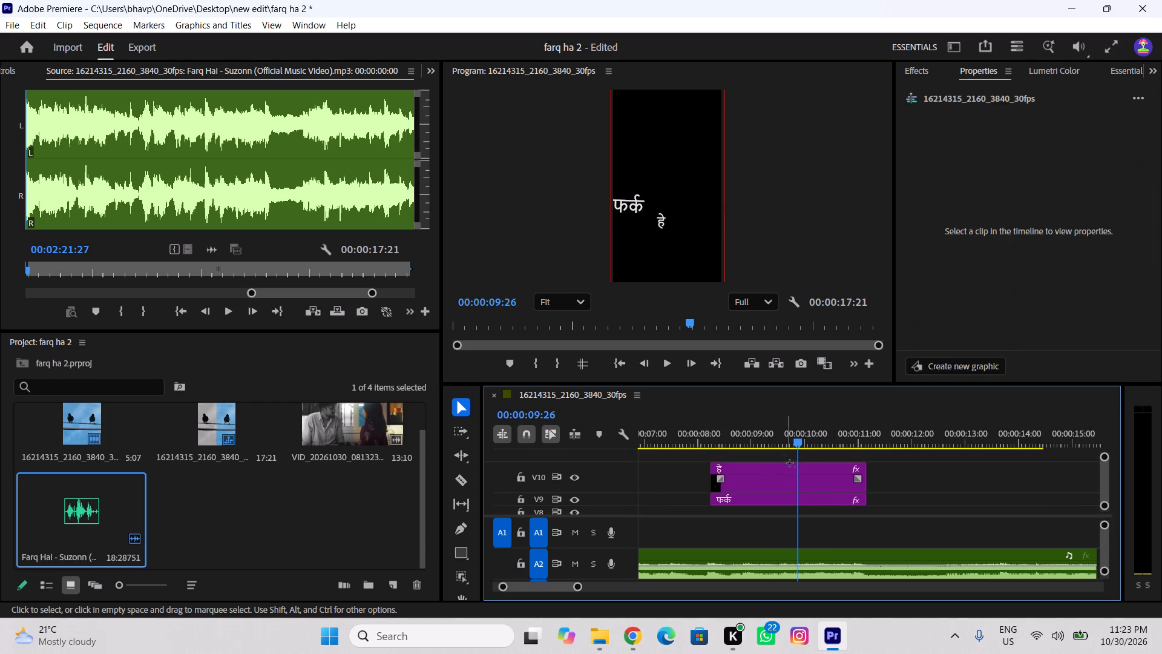
left_click_drag(790, 463, 805, 498)
scroll(802, 481, "down", 2, "ctrl")
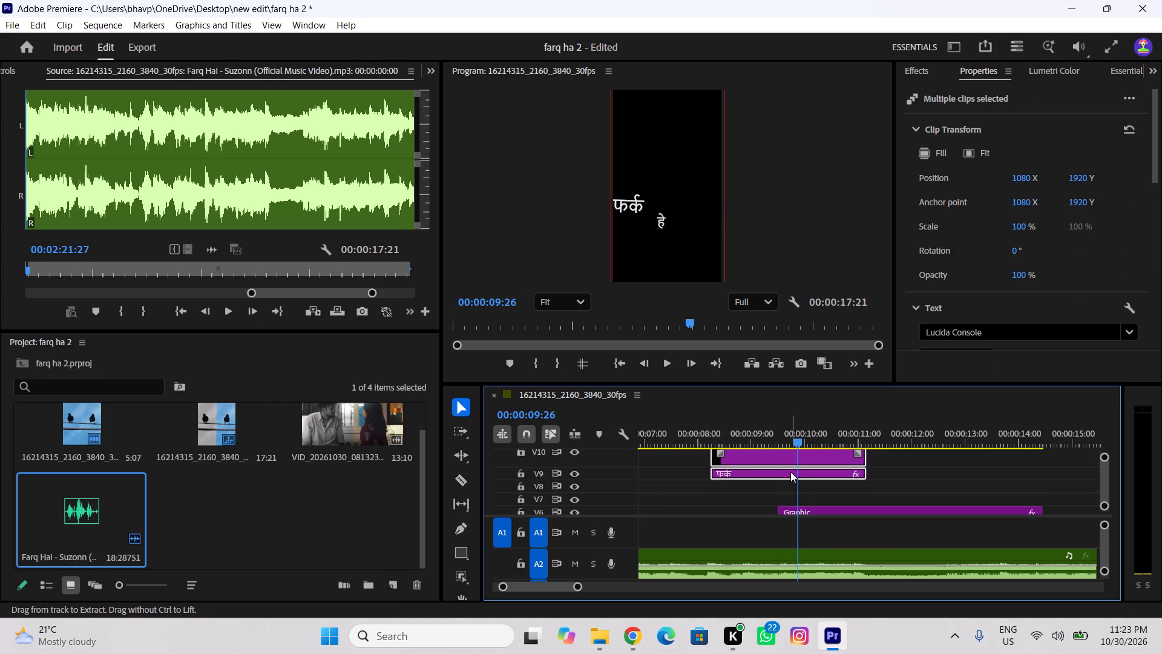
left_click_drag(790, 472, 790, 493)
Play from before the final titles into the black section to check the titles against the song.
left_click_drag(784, 444, 781, 444)
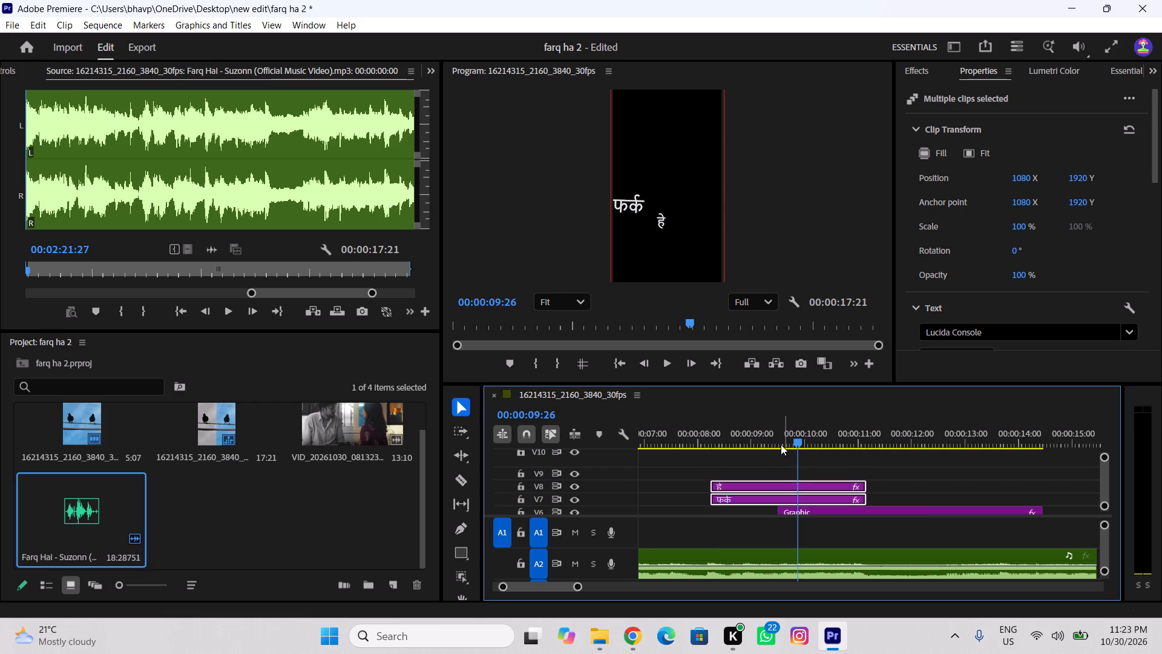
left_click_drag(781, 444, 568, 461)
key("space")
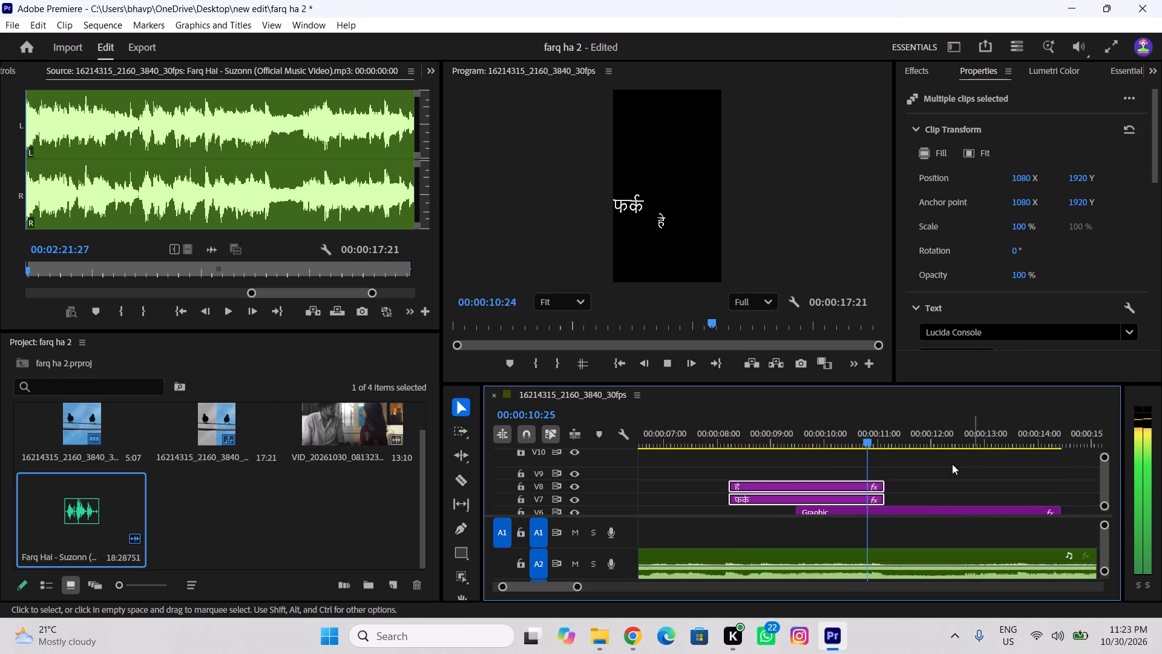
key("space")
Split the हे title on V8 and the फर्क title on V7 at 00:00:09:15, where the black graphic starts.
left_click_drag(853, 438, 773, 476)
key("c")
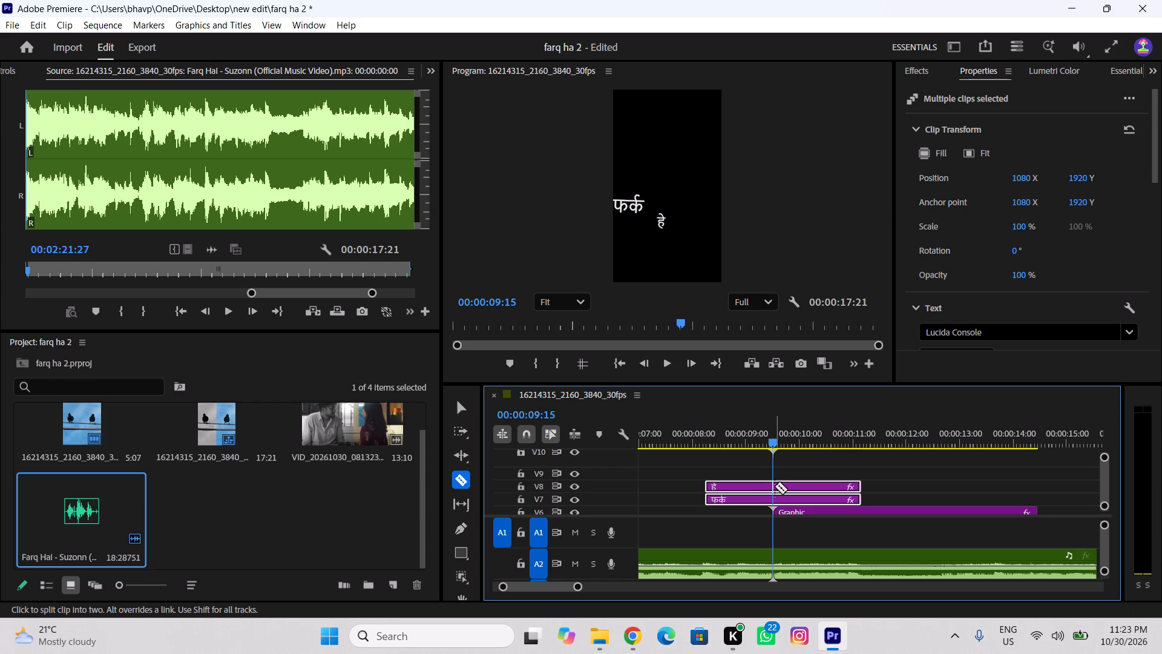
left_click(775, 485)
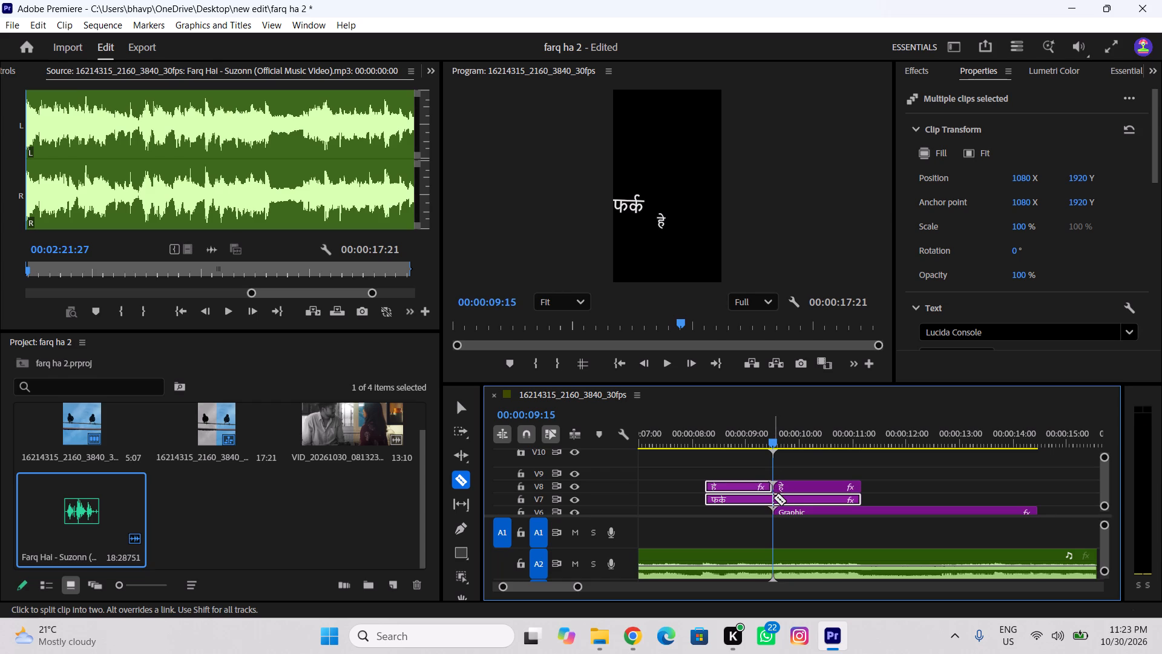
left_click(773, 498)
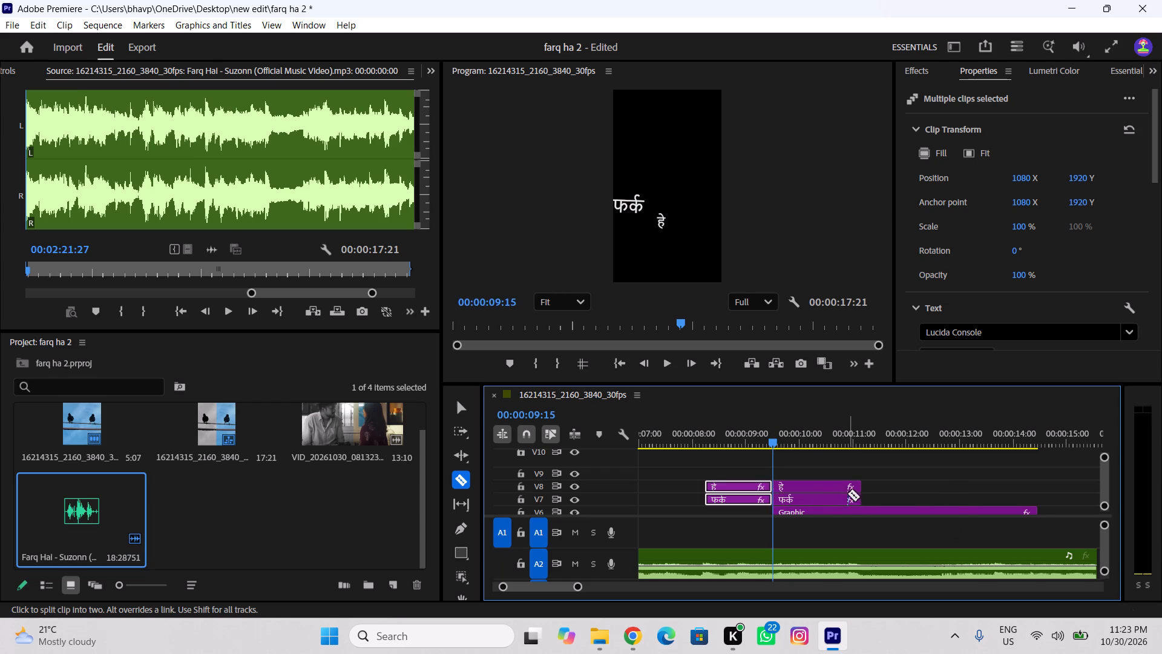
Delete the parts of the हे and फर्क titles that lie after the split at 00:00:09:15.
key("v")
left_click_drag(813, 467, 826, 502)
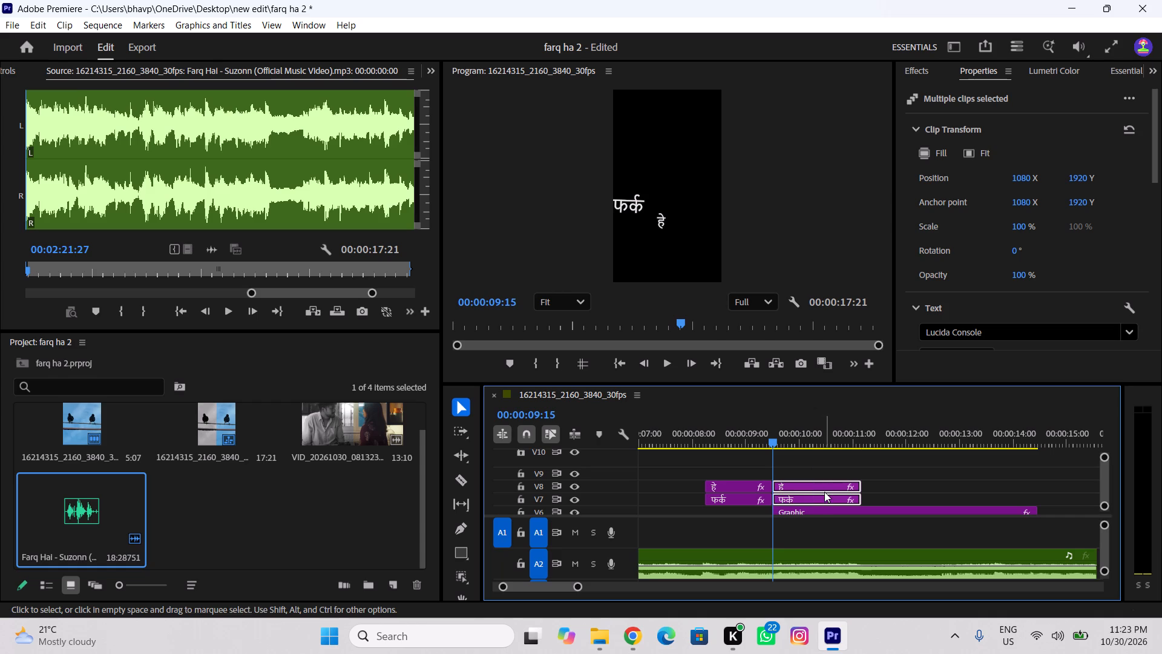
key("Delete")
Play from before the Hindi titles through the black section to about 00:00:15:00 to check the timing against the song.
left_click_drag(789, 440, 697, 460)
key("space")
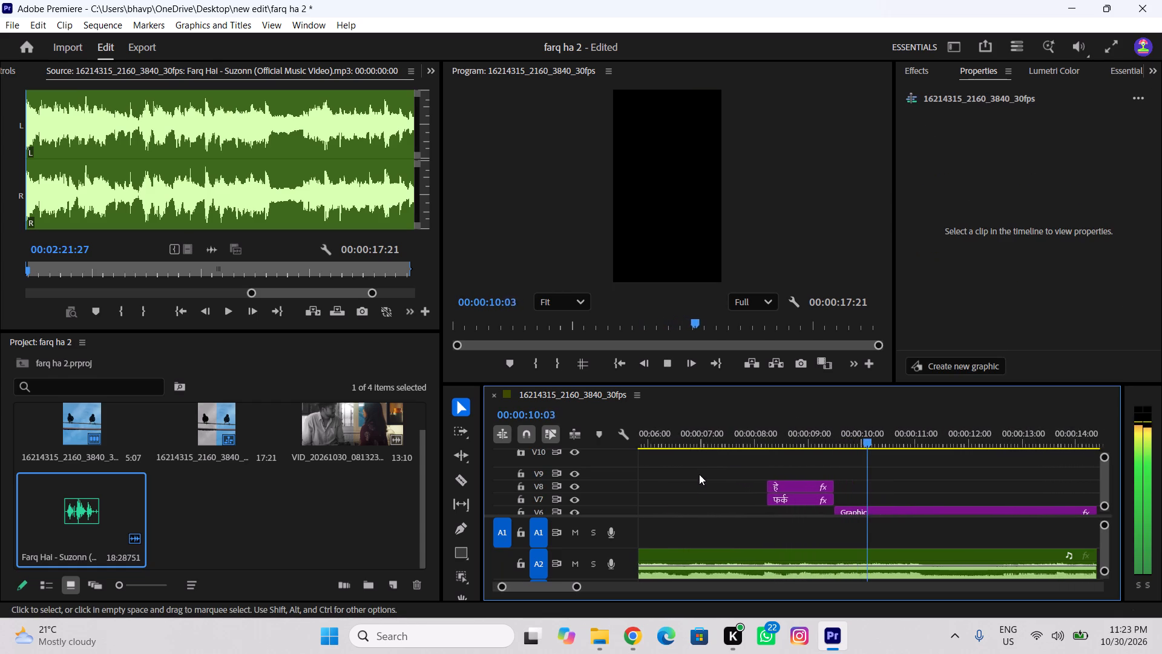
key("space")
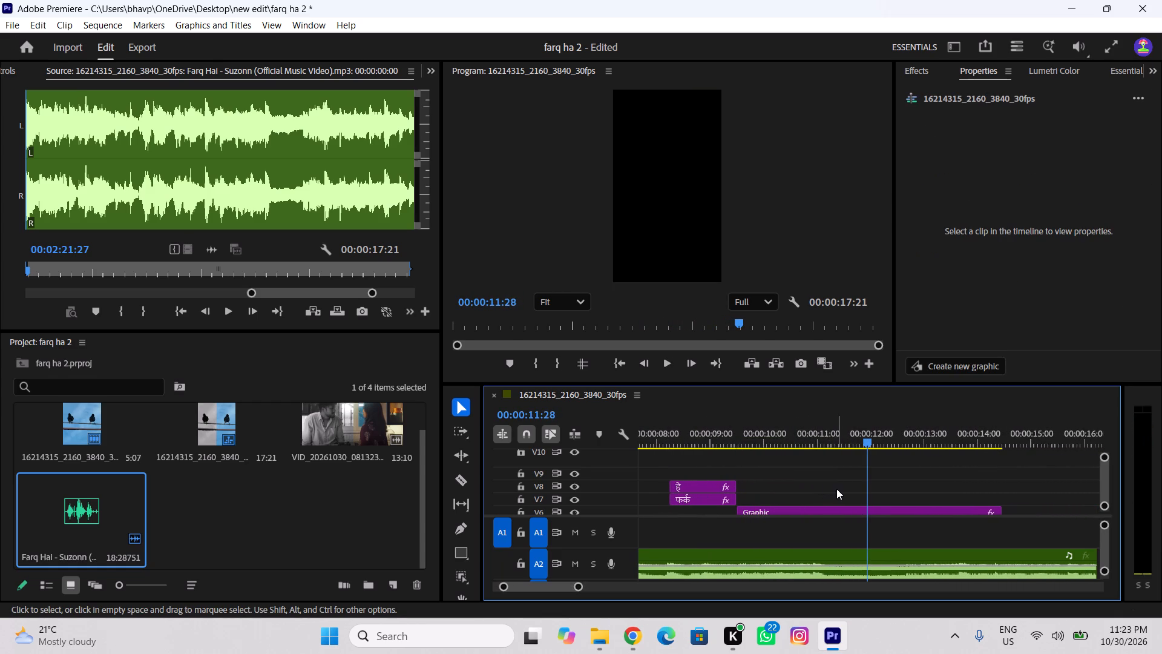
key("space")
key("space")
key("space")
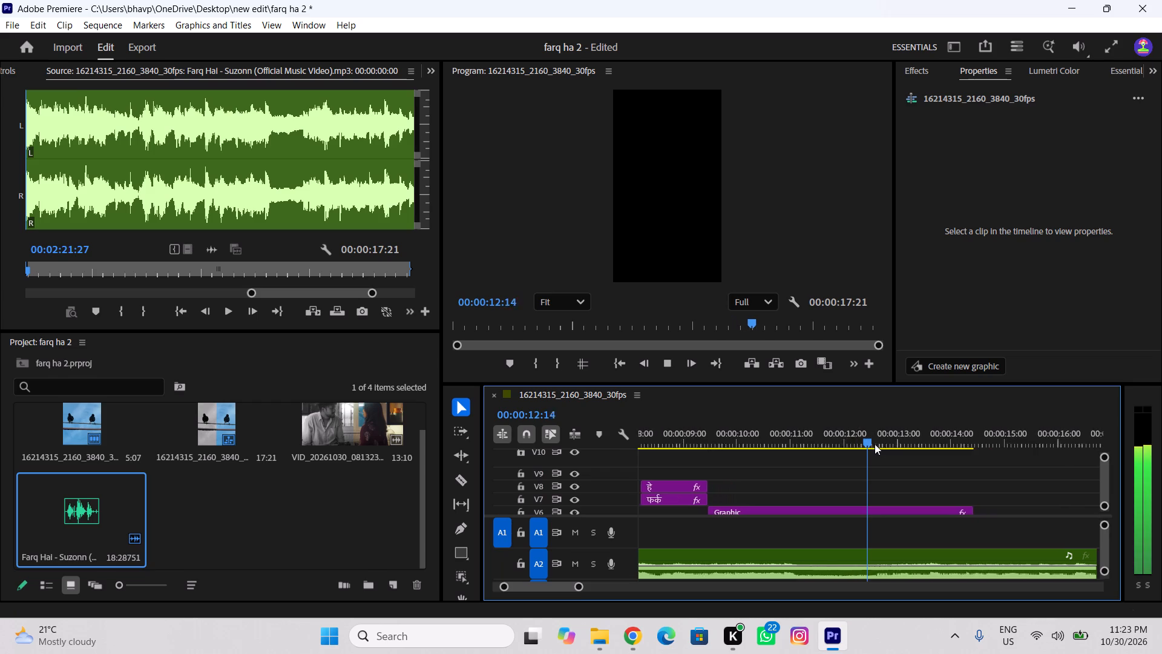
key("space")
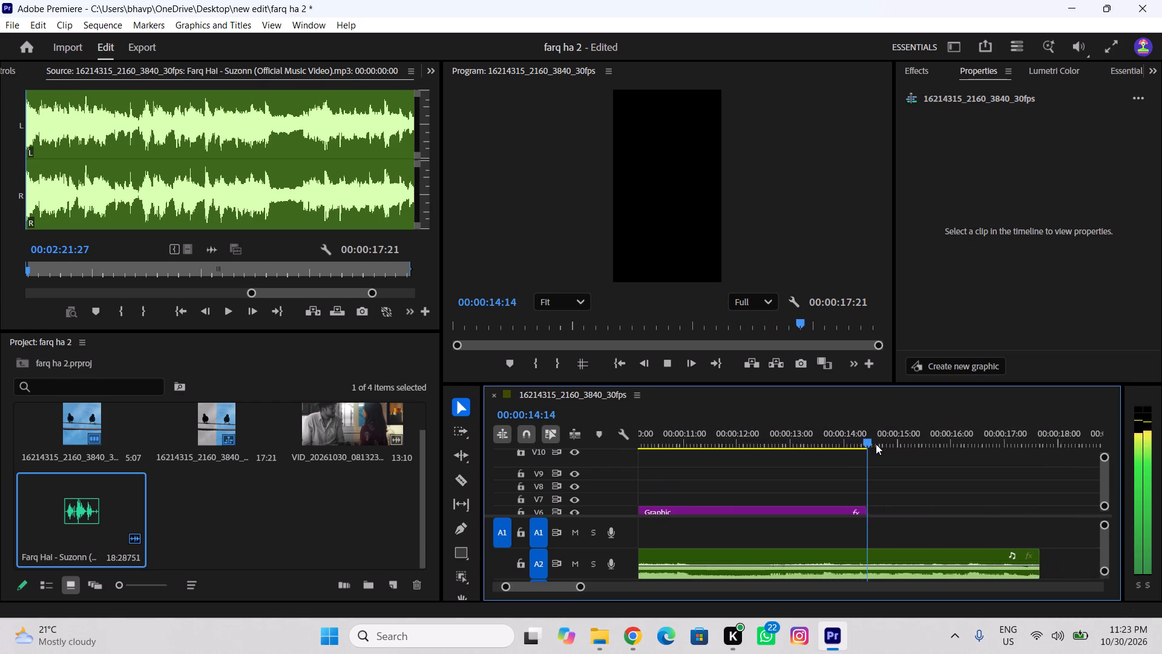
key("space")
key("space")
Extend the end of the black Graphic on V6 to the end of the song on A2.
left_click_drag(838, 512, 865, 515)
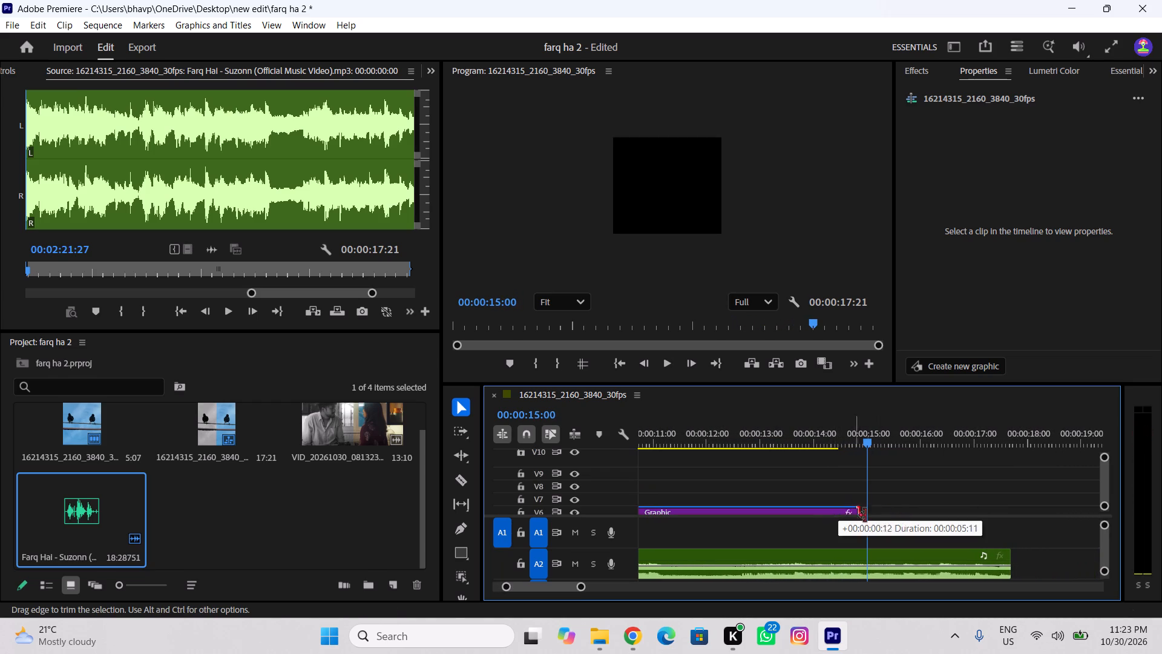
left_click_drag(865, 515, 1011, 533)
Play the black section again to find the next title's start and park the playhead at 00:00:12:20.
left_click_drag(939, 439, 741, 460)
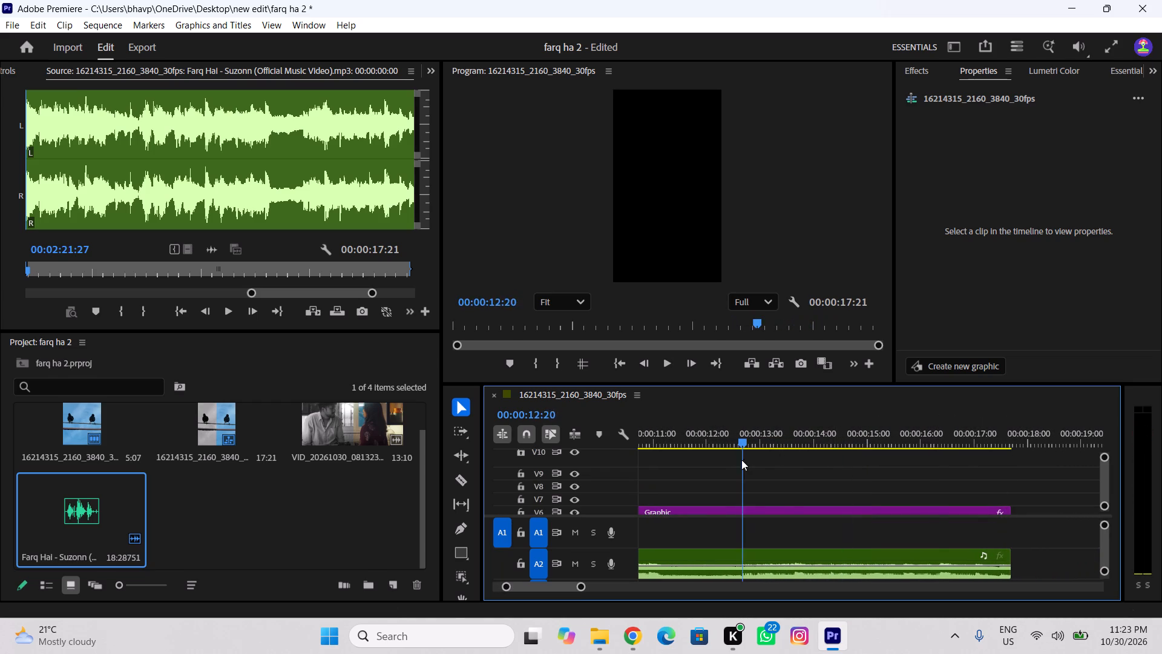
left_click_drag(741, 460, 633, 481)
key("space")
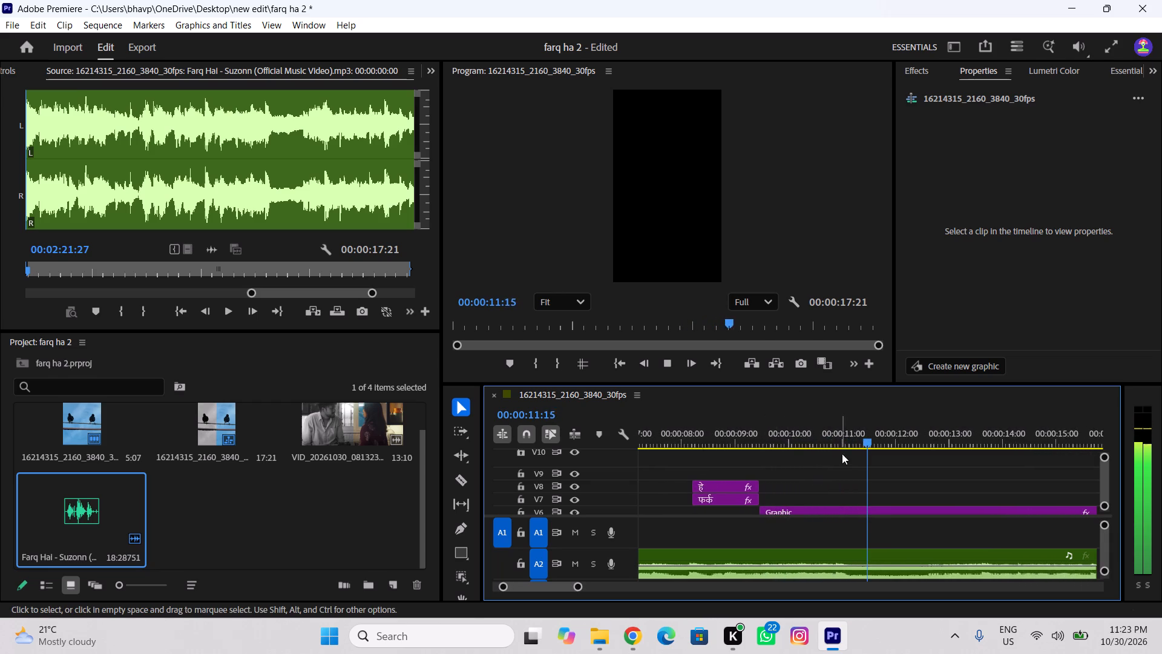
key("space")
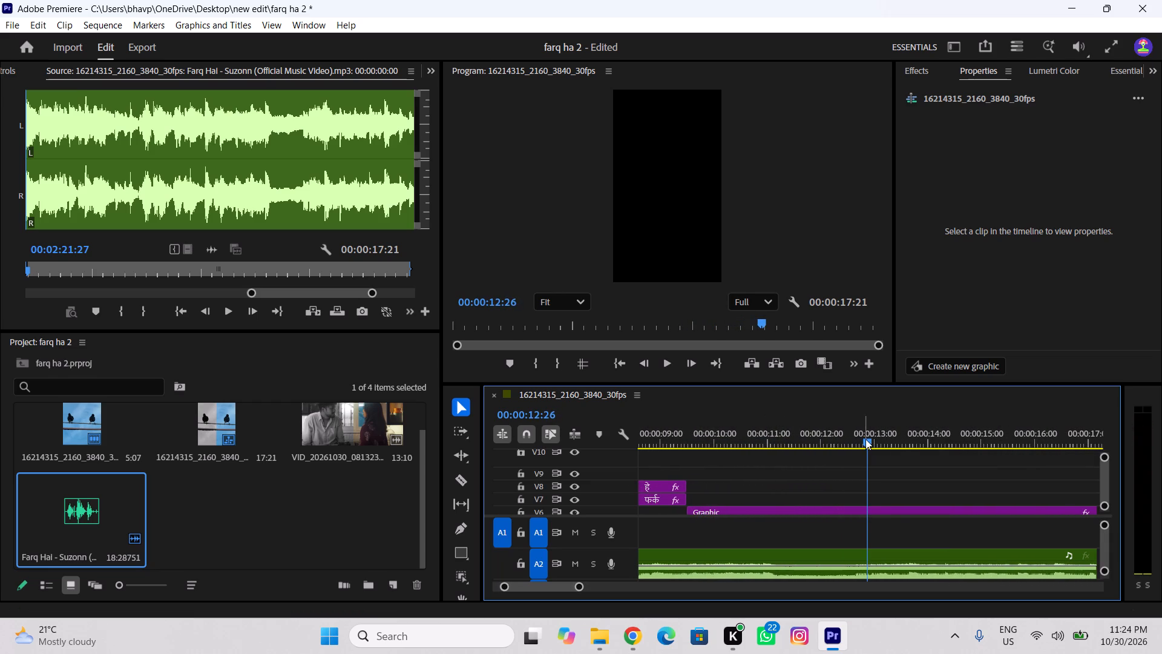
left_click_drag(865, 439, 856, 446)
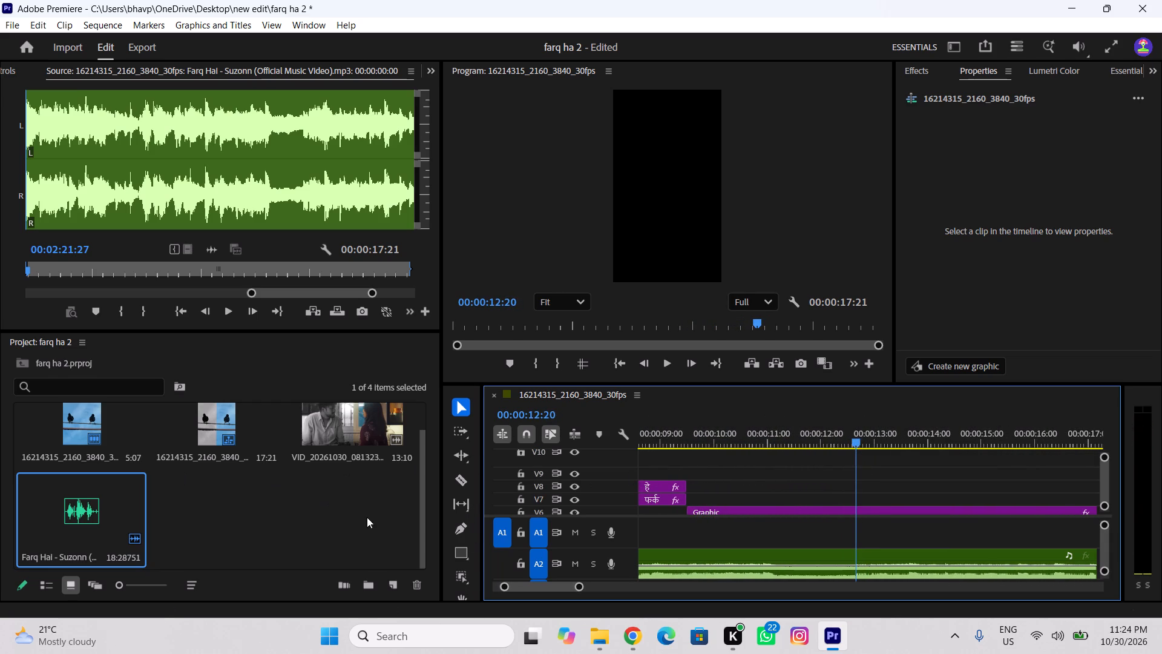
Widen the tools area to reach the Type tool and start a text layer on the black frame at 00:00:12:20.
scroll(466, 565, "down", 3)
left_click(484, 398)
left_click_drag(482, 400, 519, 400)
left_click(482, 503)
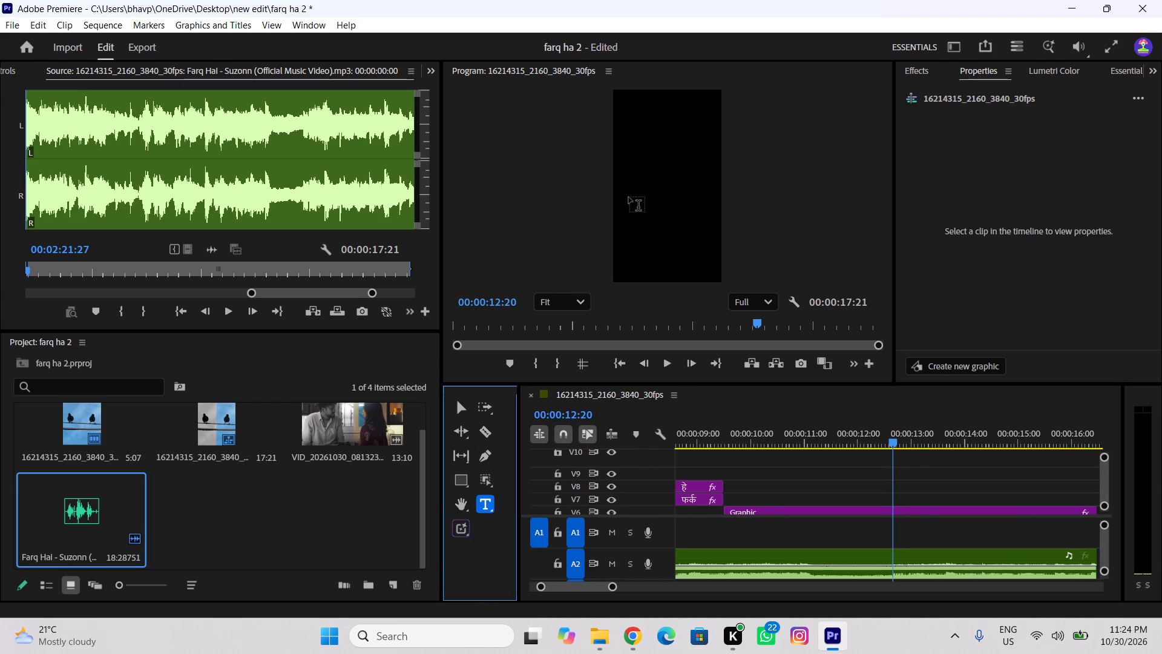
left_click(643, 179)
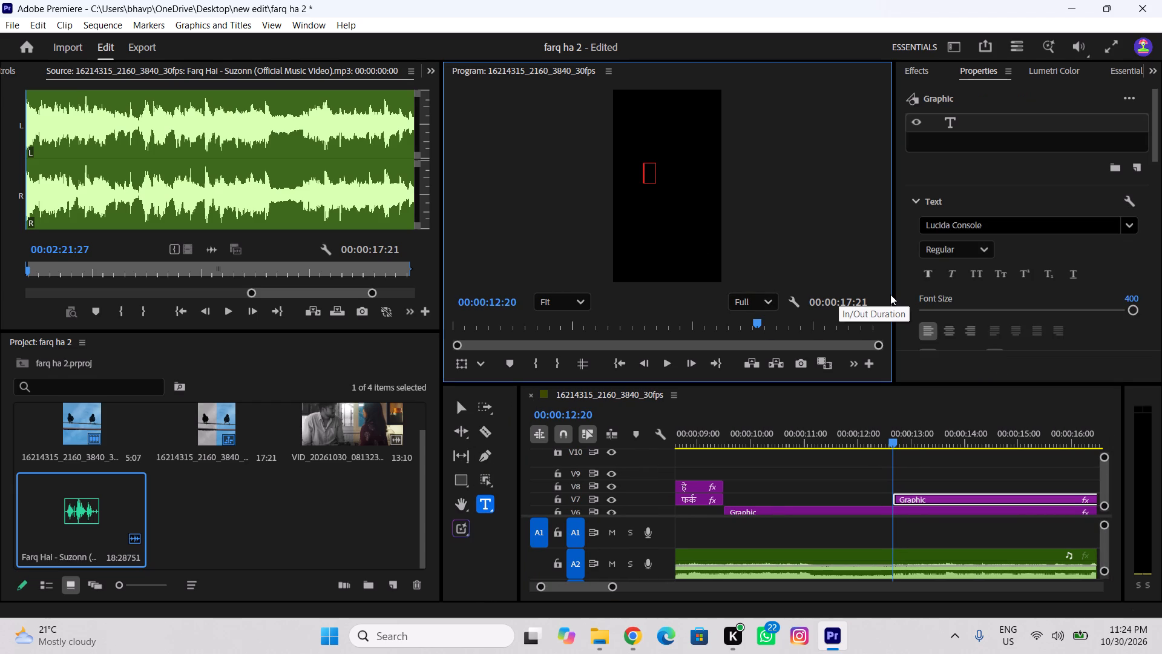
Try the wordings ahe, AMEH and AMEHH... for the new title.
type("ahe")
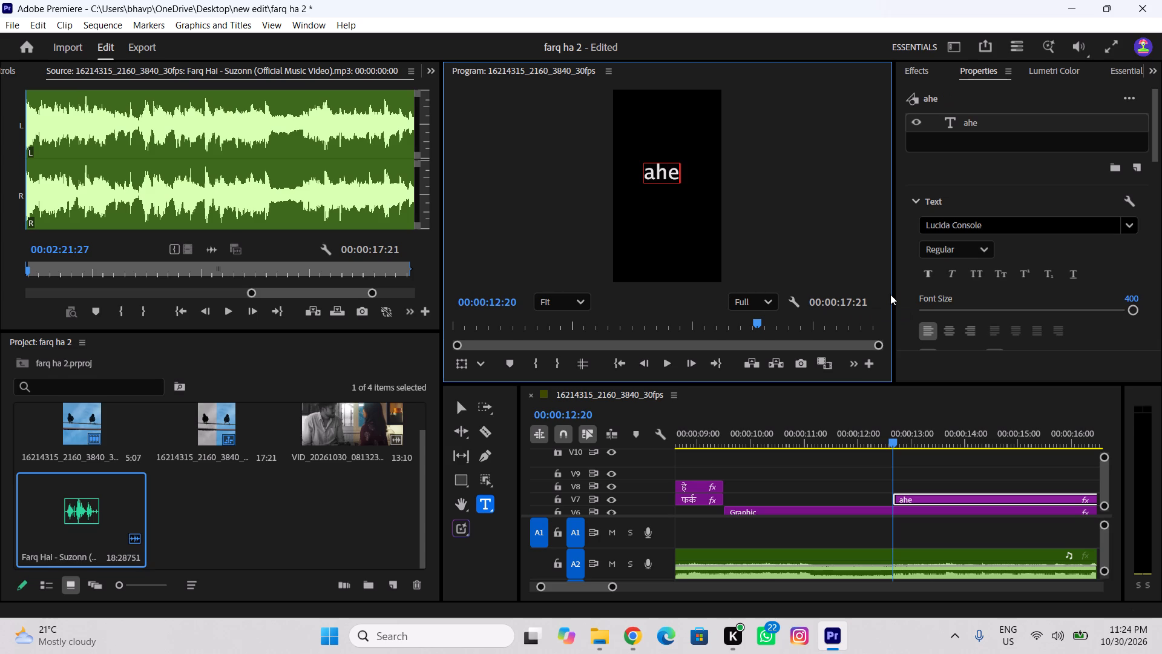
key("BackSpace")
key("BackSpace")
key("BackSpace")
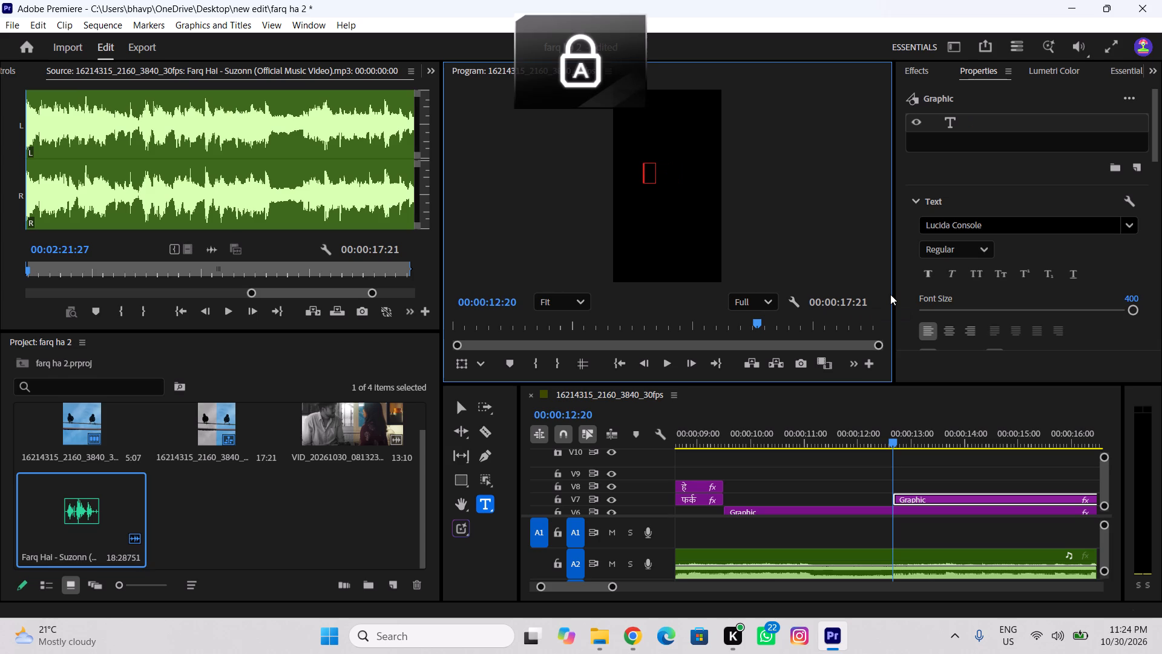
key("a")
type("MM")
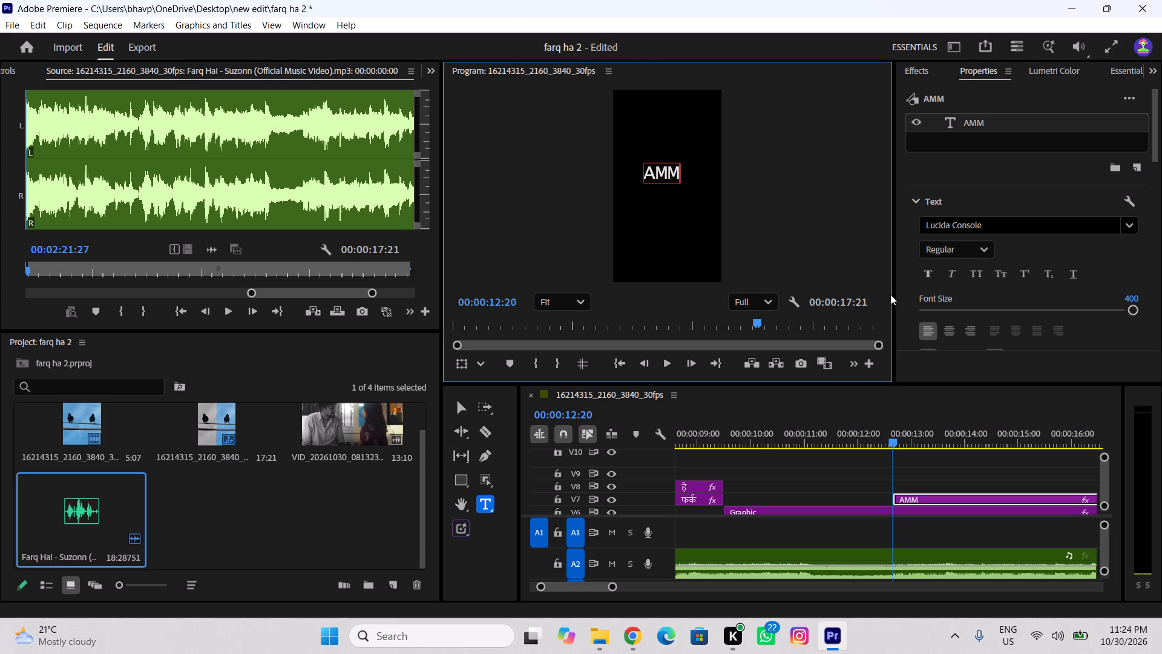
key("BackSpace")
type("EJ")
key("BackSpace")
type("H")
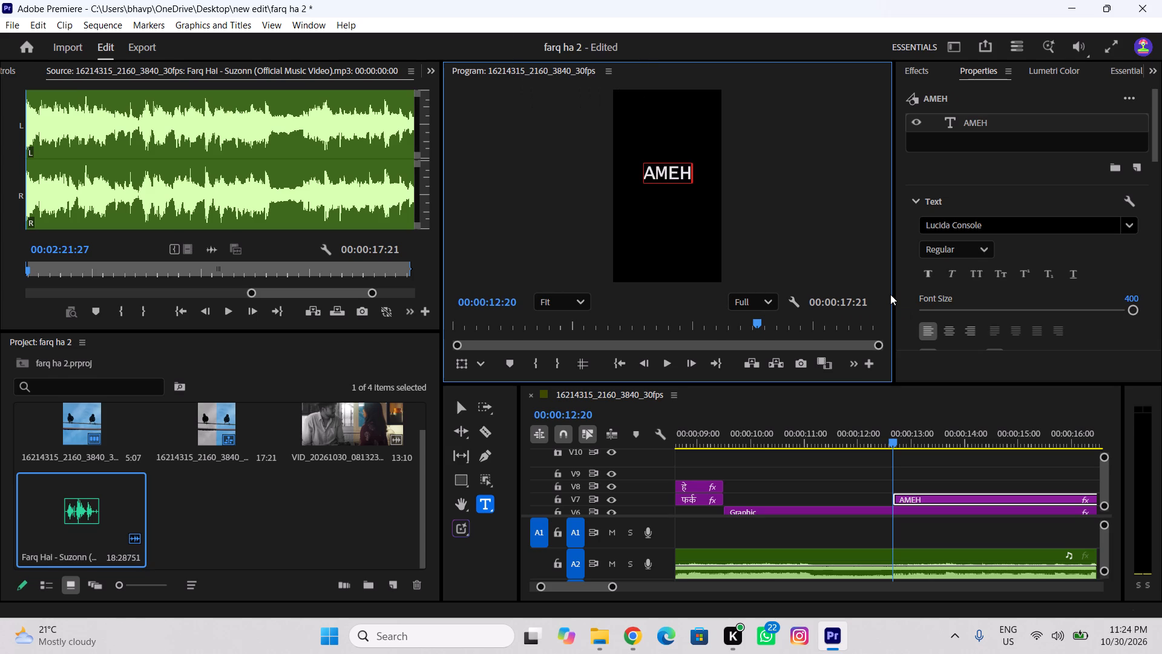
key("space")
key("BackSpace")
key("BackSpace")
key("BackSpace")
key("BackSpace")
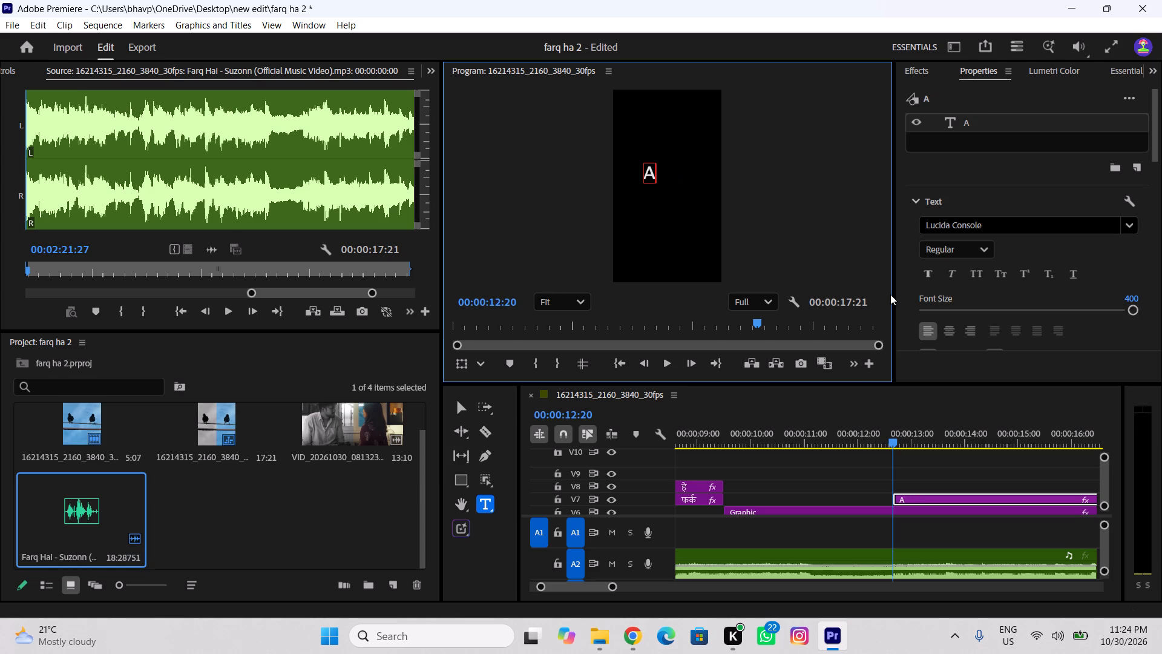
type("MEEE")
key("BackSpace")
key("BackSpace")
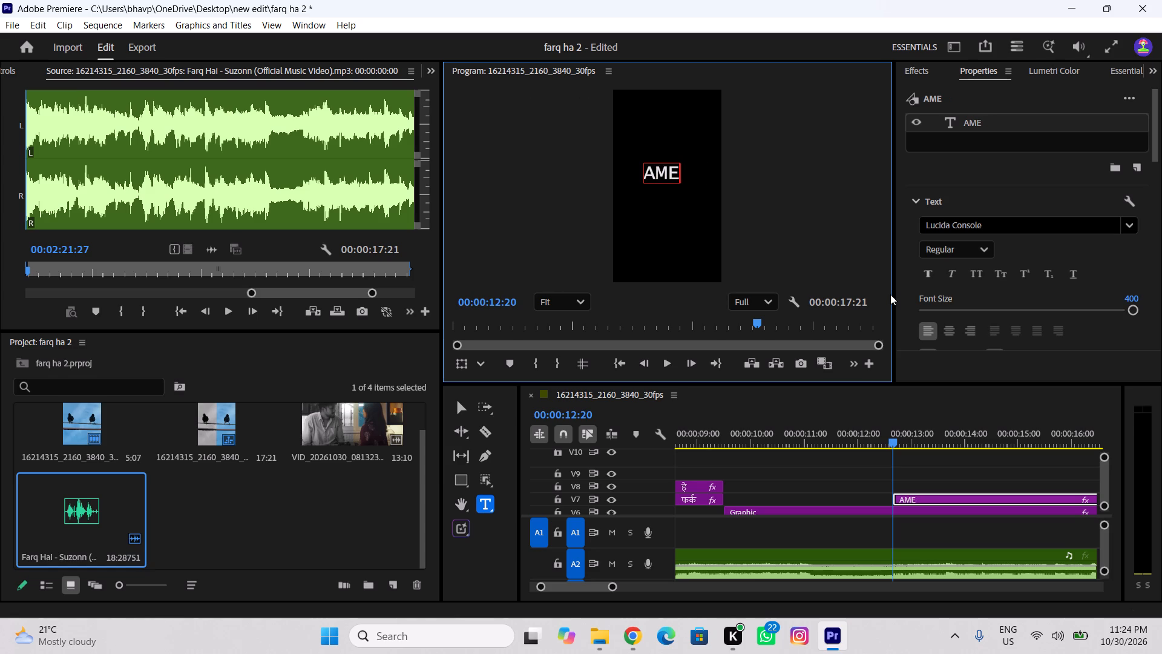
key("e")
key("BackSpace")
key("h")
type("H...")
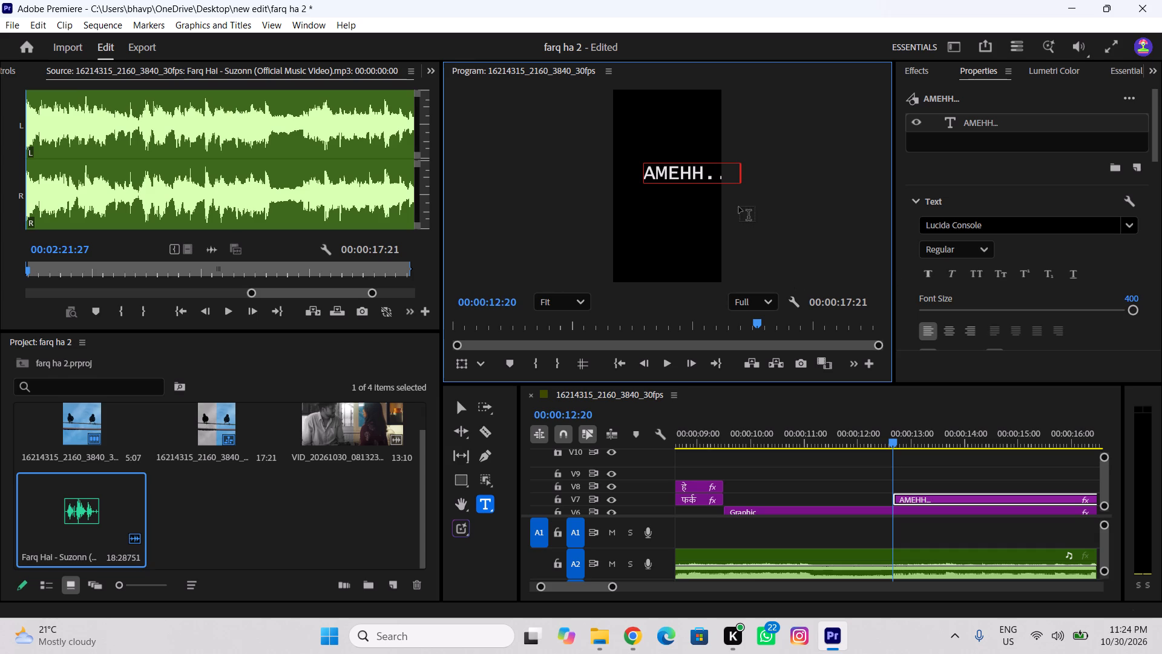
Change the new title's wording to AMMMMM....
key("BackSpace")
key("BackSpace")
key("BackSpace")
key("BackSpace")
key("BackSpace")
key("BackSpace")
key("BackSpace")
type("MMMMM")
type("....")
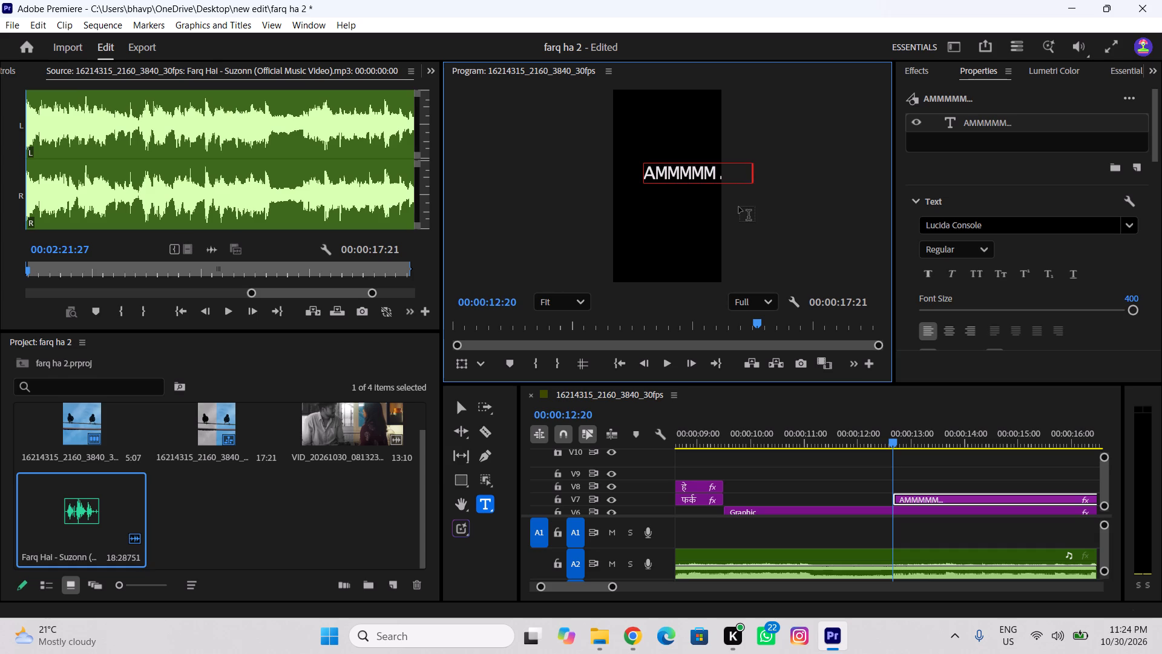
Set the new title's Motion Scale to 69 and its horizontal Position to 627 so it fits the frame.
left_click(3, 71)
left_click_drag(172, 230, 39, 231)
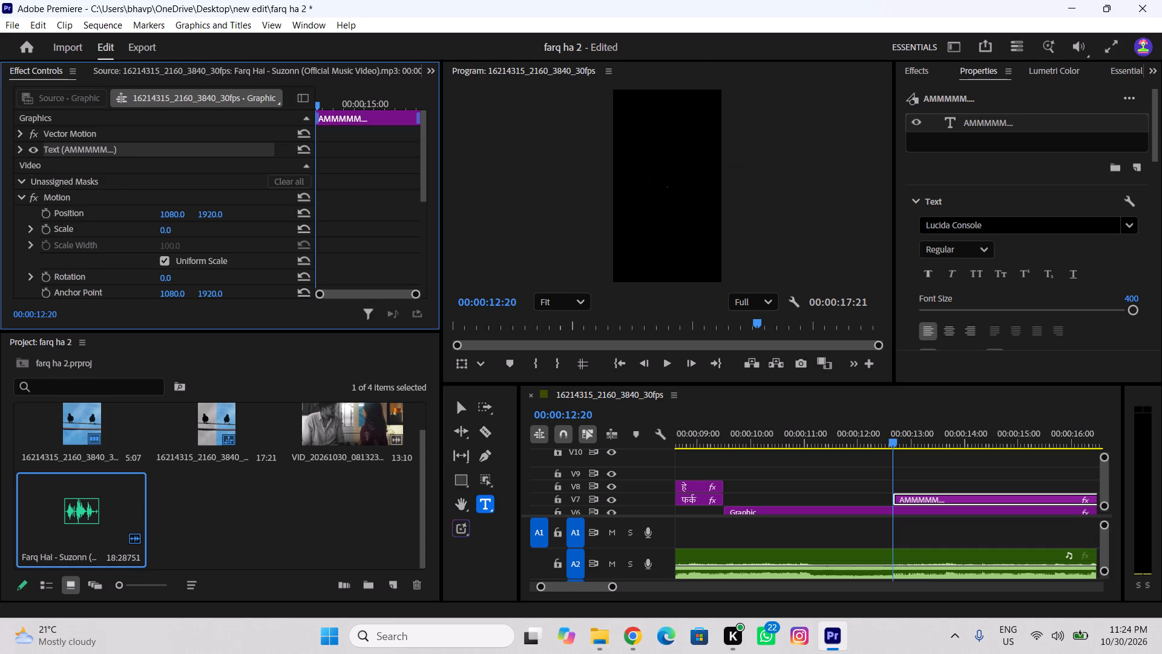
left_click_drag(39, 231, 88, 261)
left_click_drag(179, 211, 203, 239)
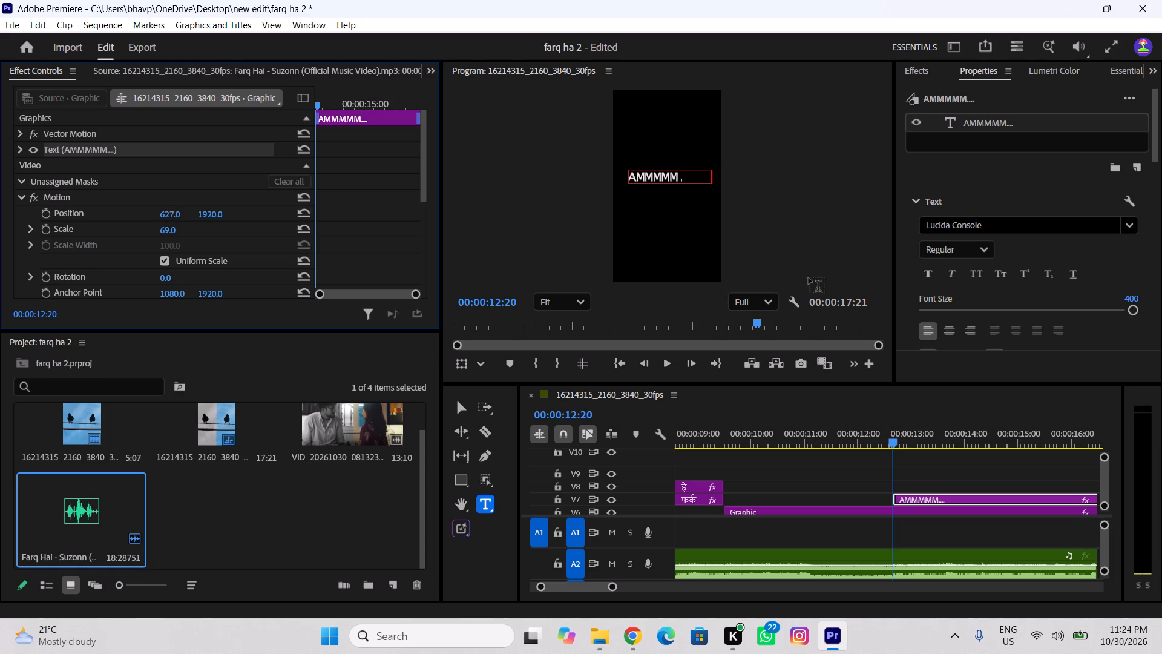
Replace the title's whole text with AMMMM....
left_click_drag(707, 174, 602, 174)
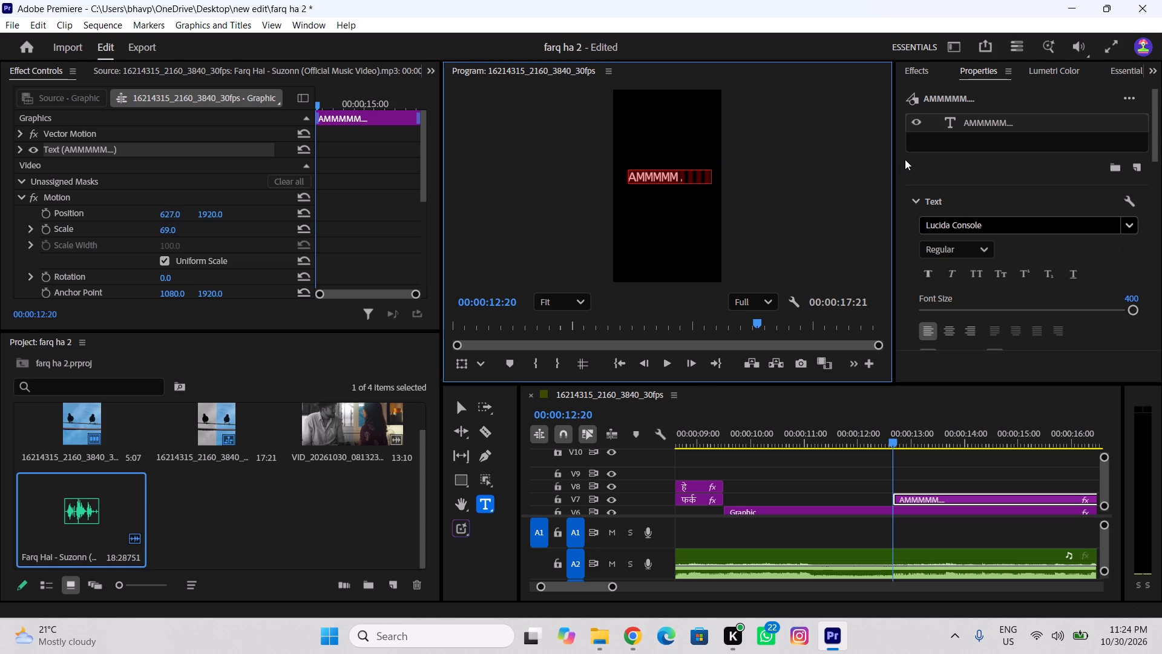
key("BackSpace")
type("AMMMM....")
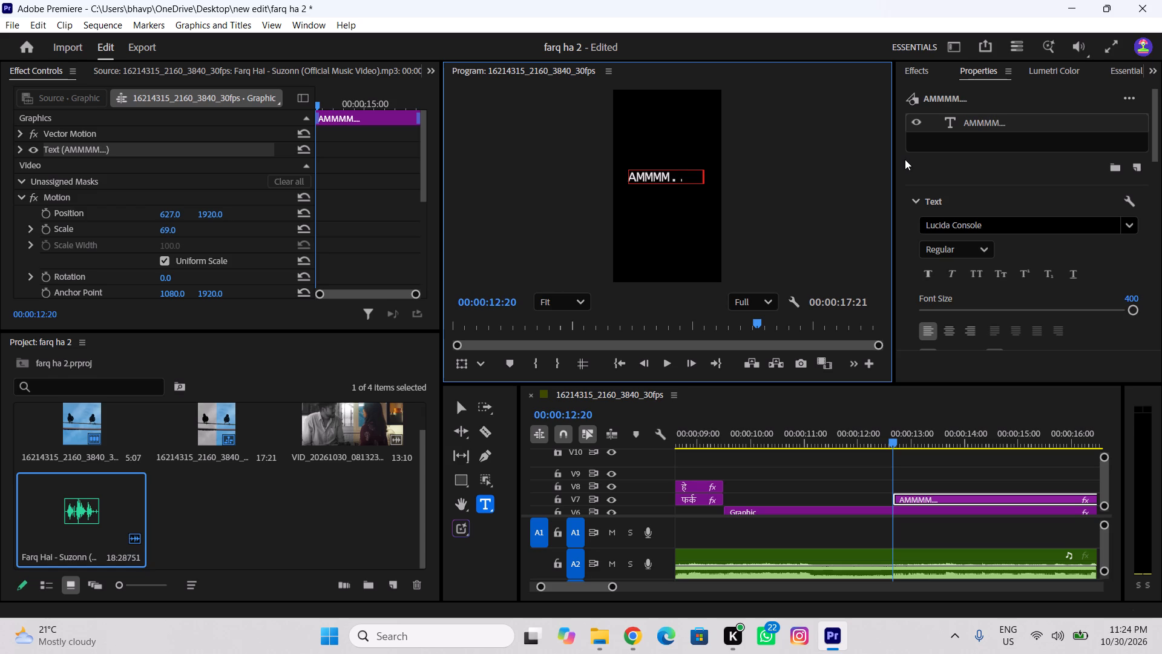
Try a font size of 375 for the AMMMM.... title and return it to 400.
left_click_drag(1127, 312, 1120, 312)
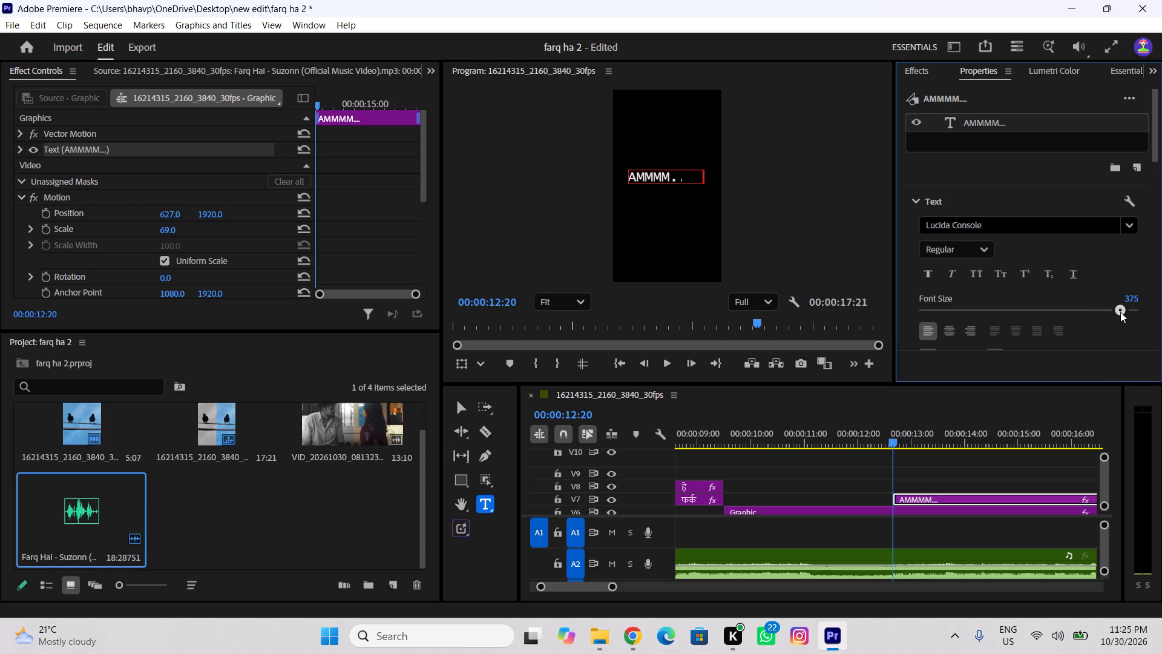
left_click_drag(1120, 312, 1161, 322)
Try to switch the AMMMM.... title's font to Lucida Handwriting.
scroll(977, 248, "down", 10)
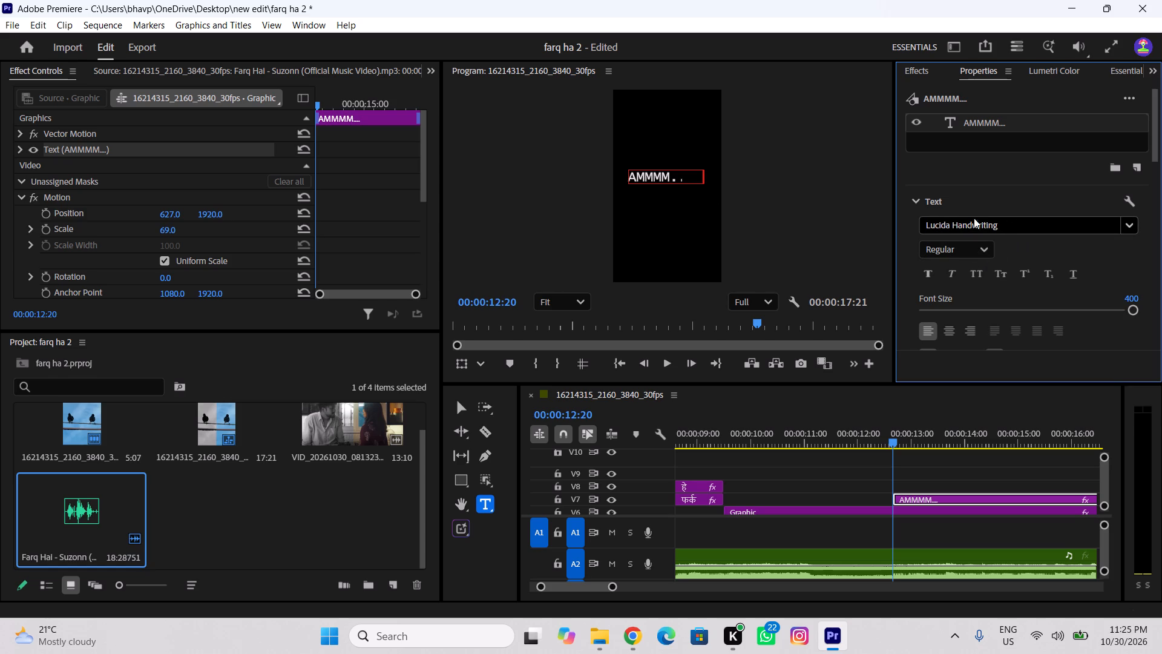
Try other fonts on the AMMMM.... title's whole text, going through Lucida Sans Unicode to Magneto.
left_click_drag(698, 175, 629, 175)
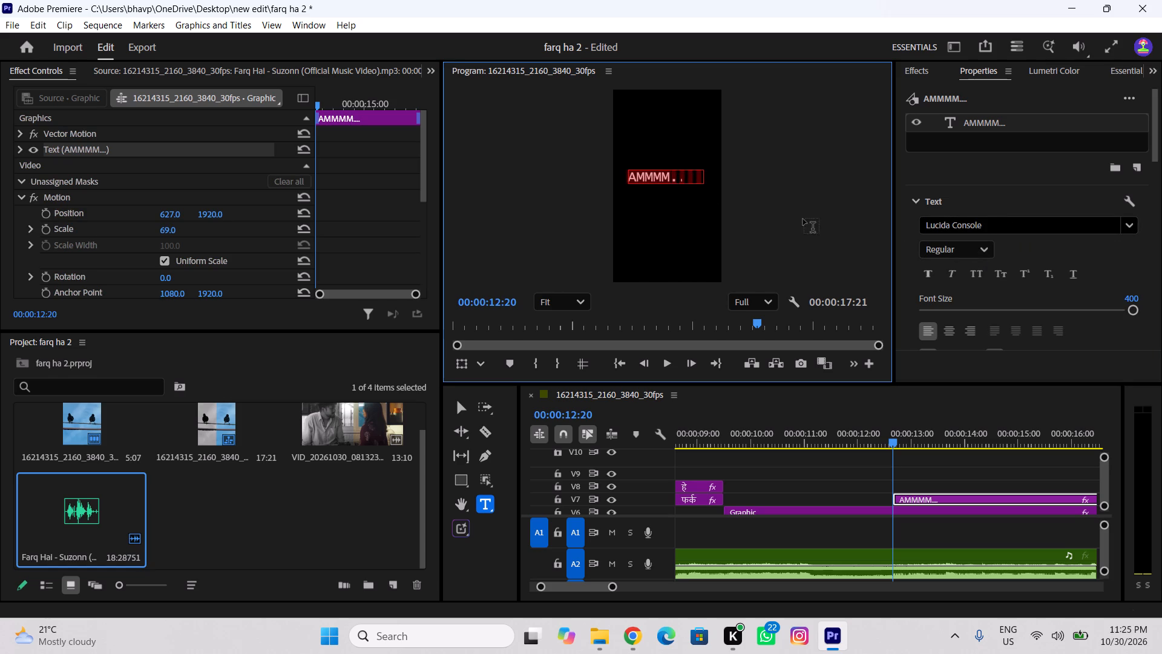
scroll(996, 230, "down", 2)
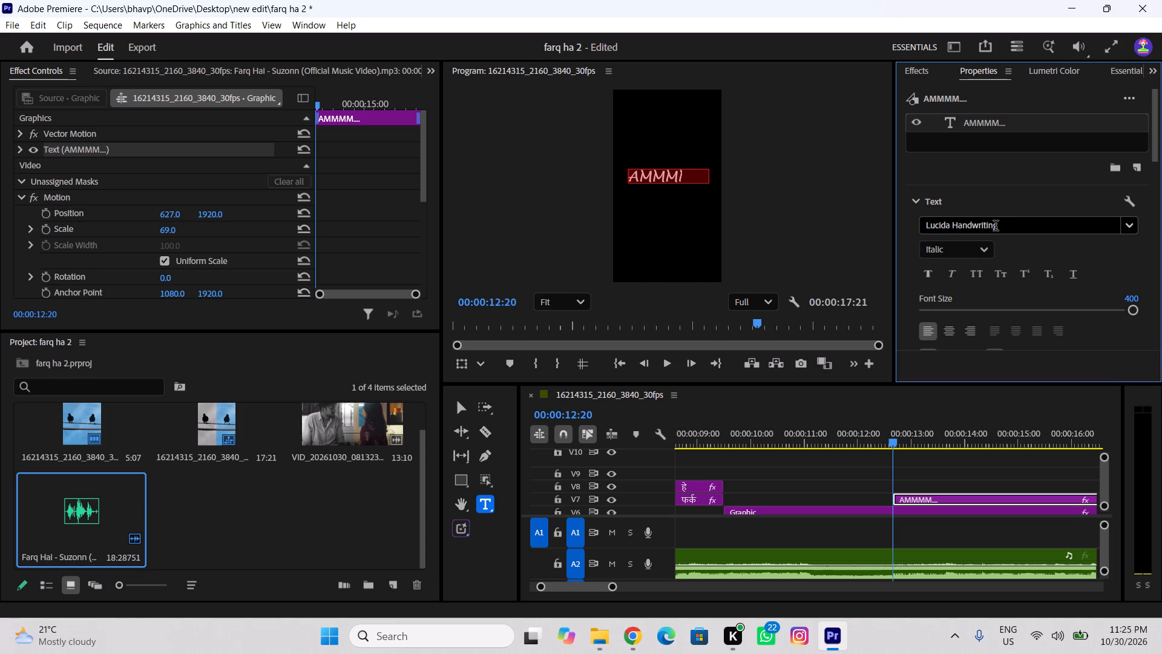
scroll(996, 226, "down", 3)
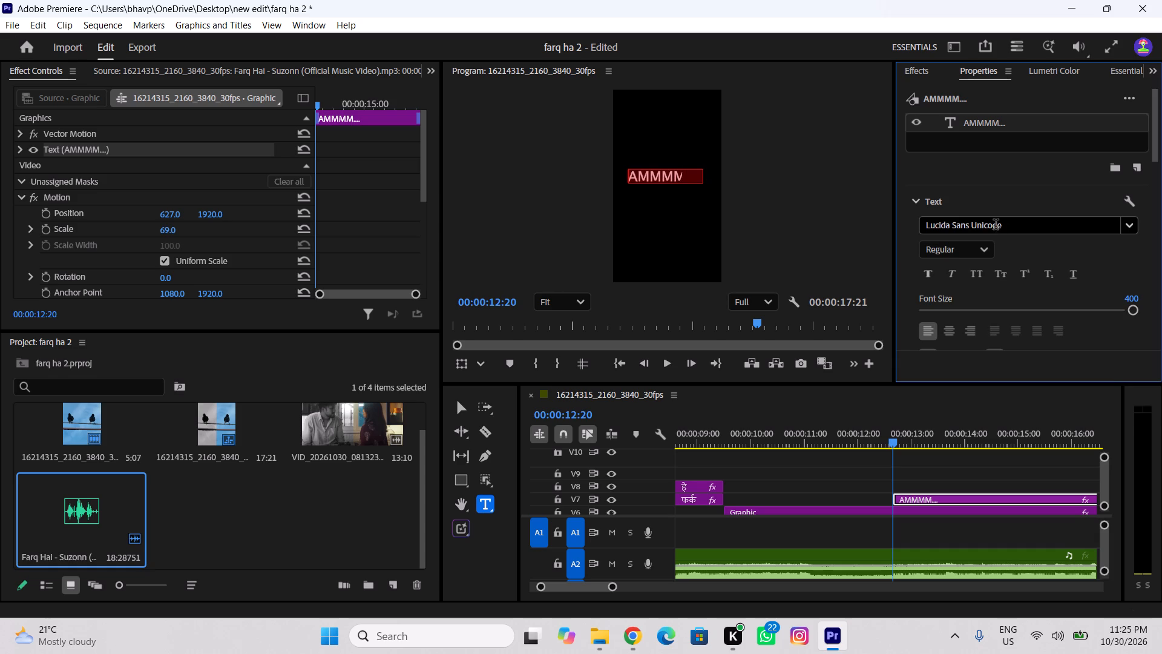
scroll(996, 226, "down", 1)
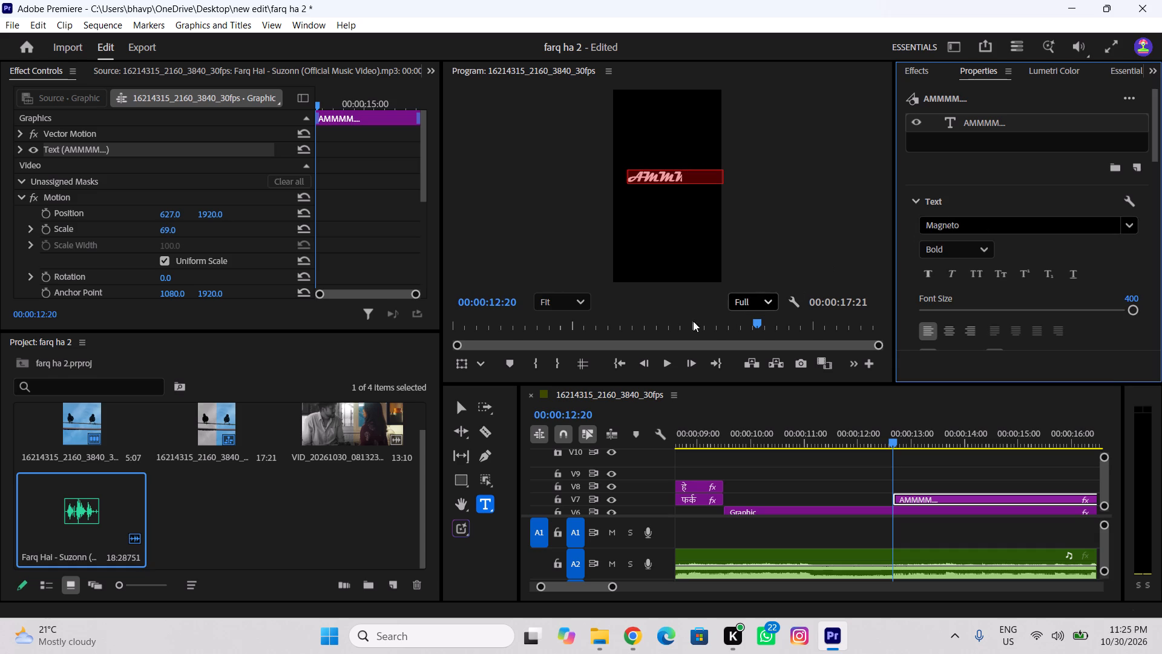
Delete the AMMMM.... title clip from track V7.
left_click(969, 497)
key("Delete")
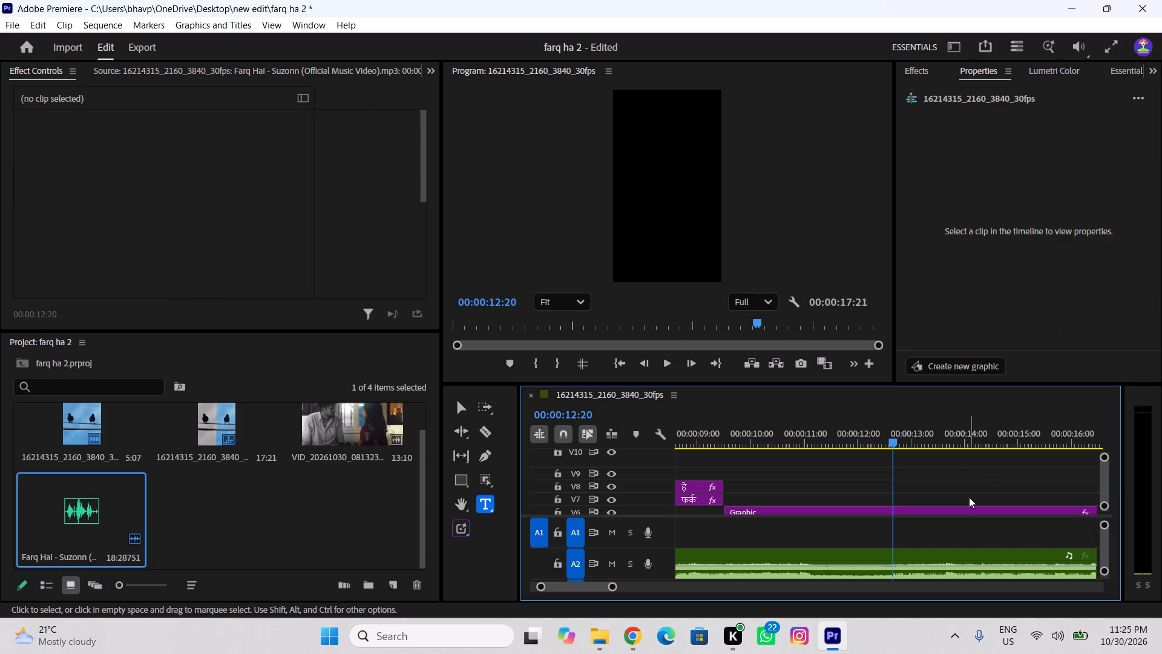
Add a new title reading AMM on the black screen at 00:00:12:20.
left_click(632, 158)
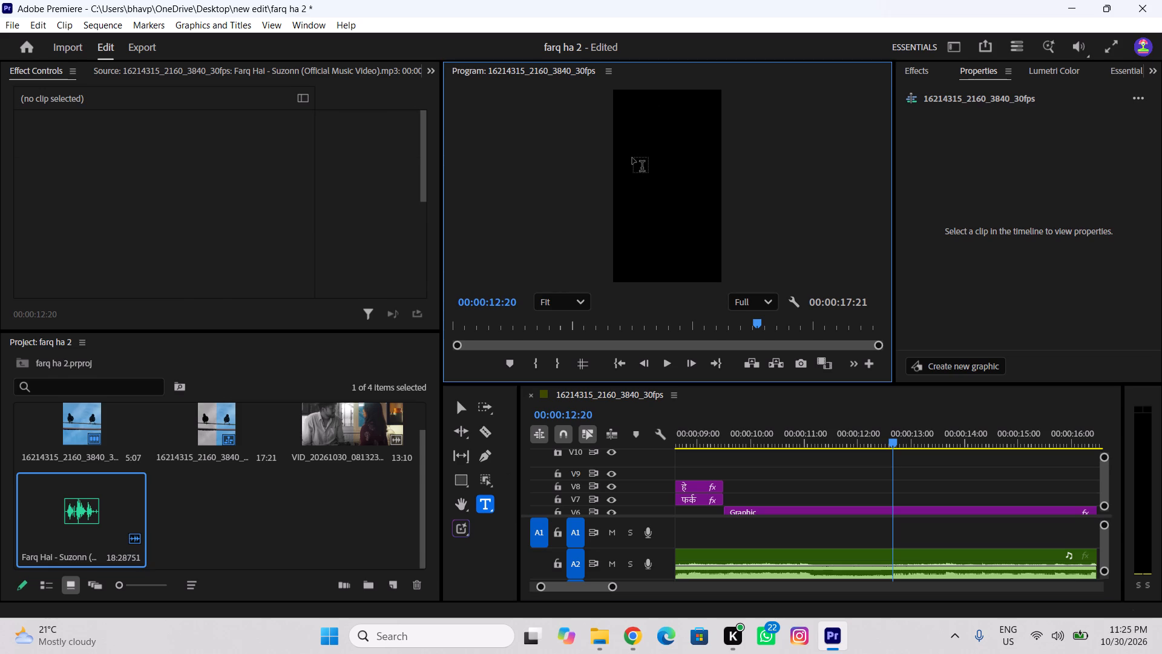
type("AM")
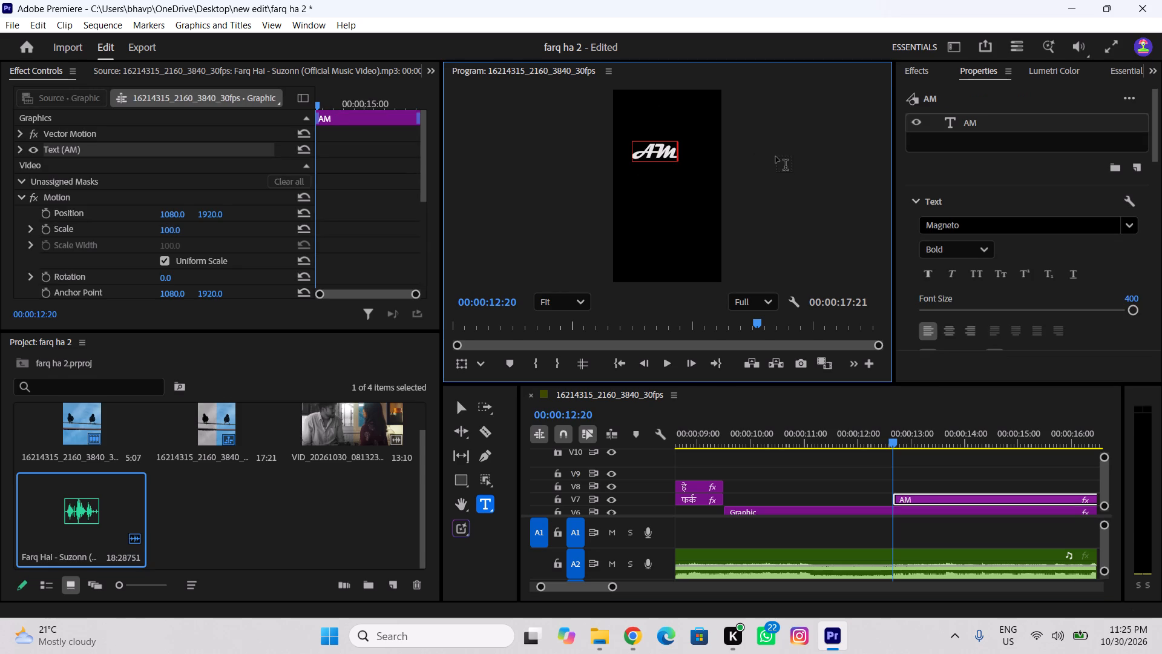
key("m")
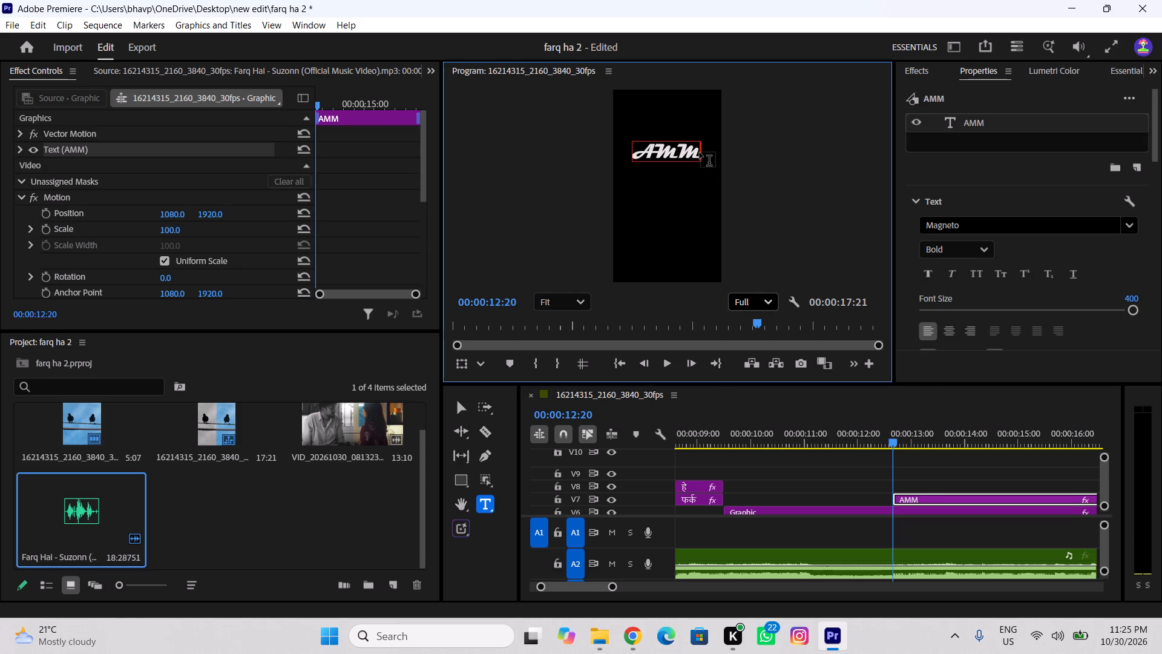
Reduce the AMM title's font size to 307 and set its vertical Motion Position to 2619.
left_click_drag(700, 153, 629, 151)
left_click_drag(1129, 309, 1116, 309)
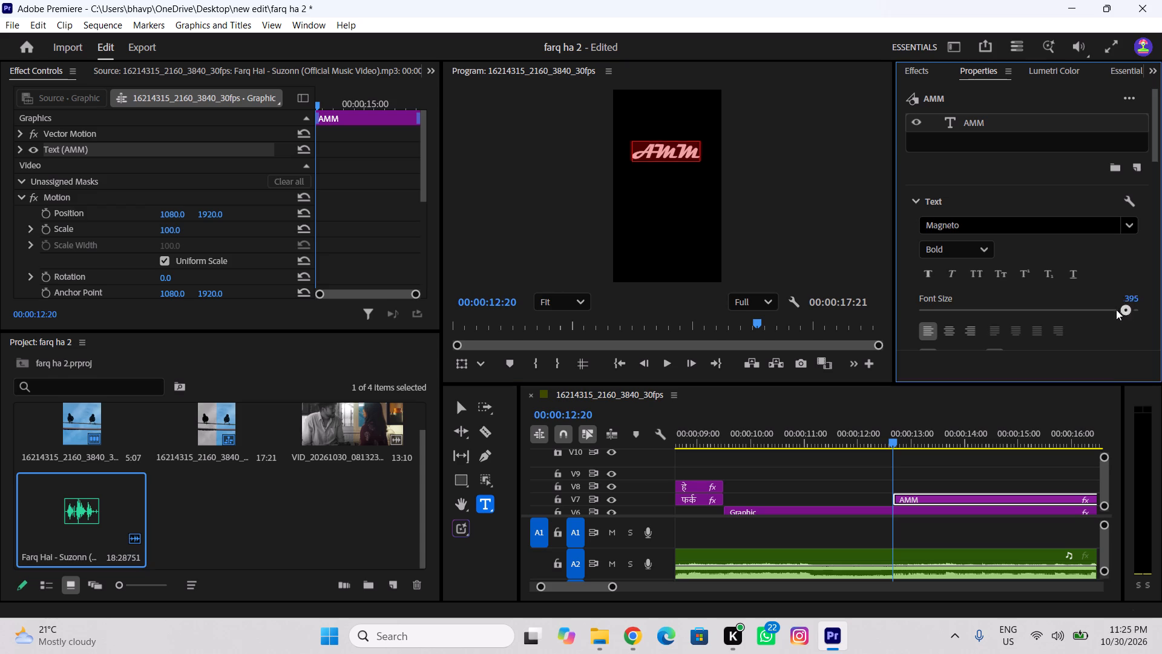
left_click_drag(1116, 309, 1080, 319)
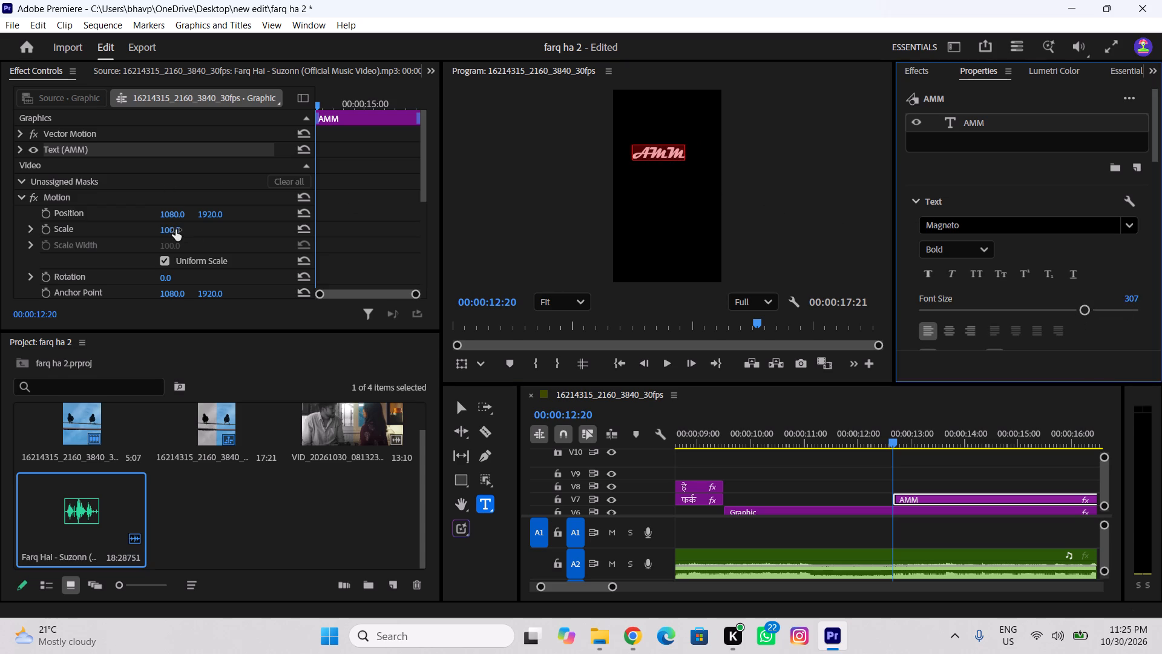
left_click_drag(208, 216, 741, 308)
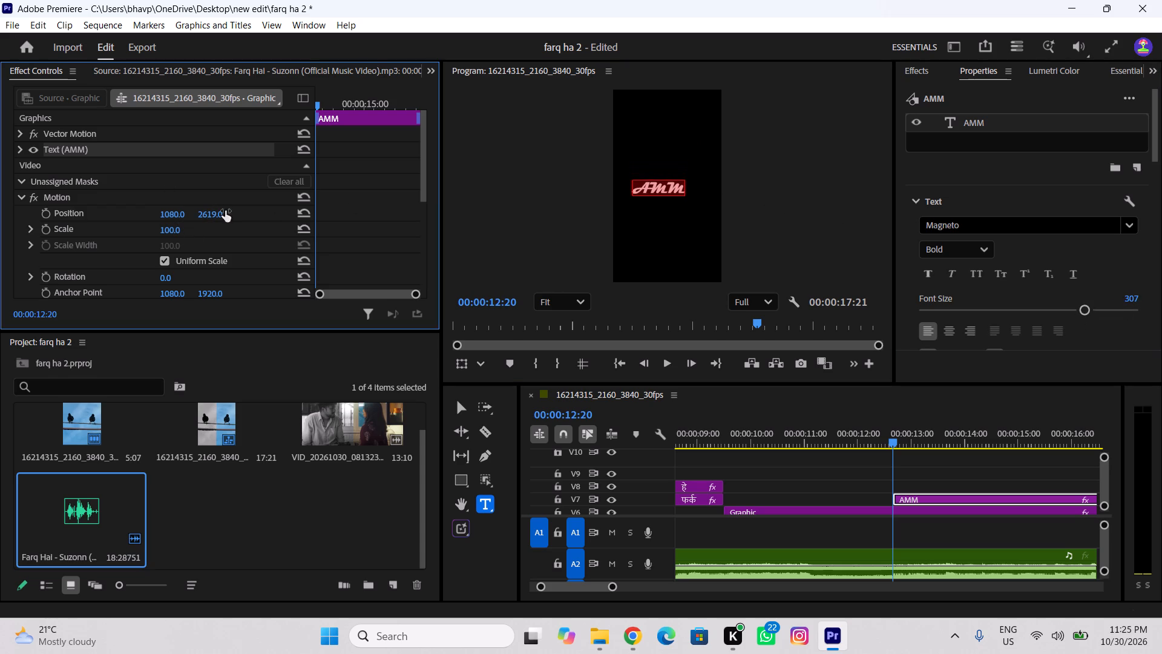
Extend the new title's text to AMMM...
left_click(682, 185)
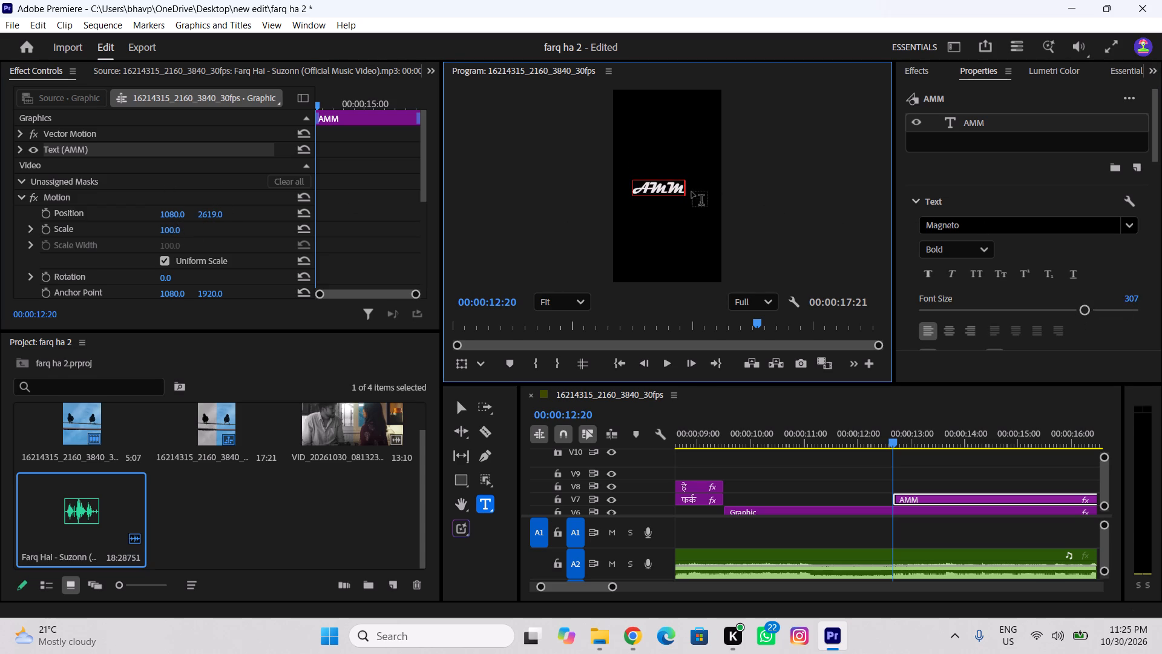
key("m")
type("...")
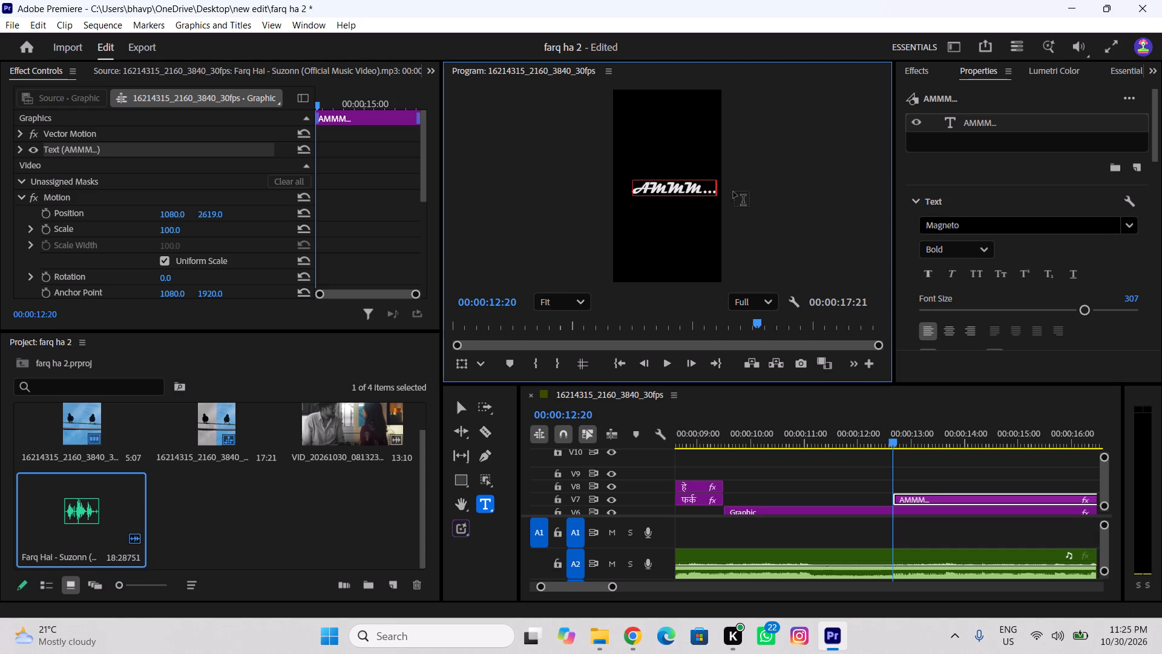
Browse through the fonts for the whole AMMM... text and set it to MV Boli.
left_click_drag(714, 186, 631, 192)
scroll(1061, 228, "down", 1)
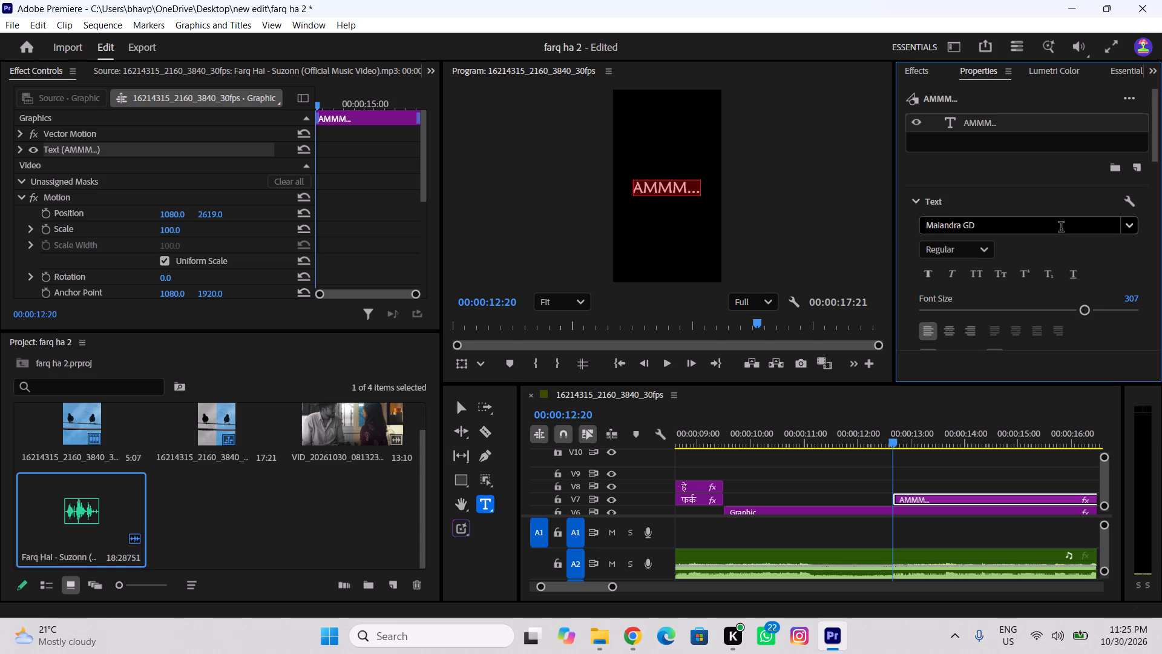
scroll(1061, 228, "down", 3)
scroll(1049, 222, "up", 1)
scroll(1049, 222, "down", 1)
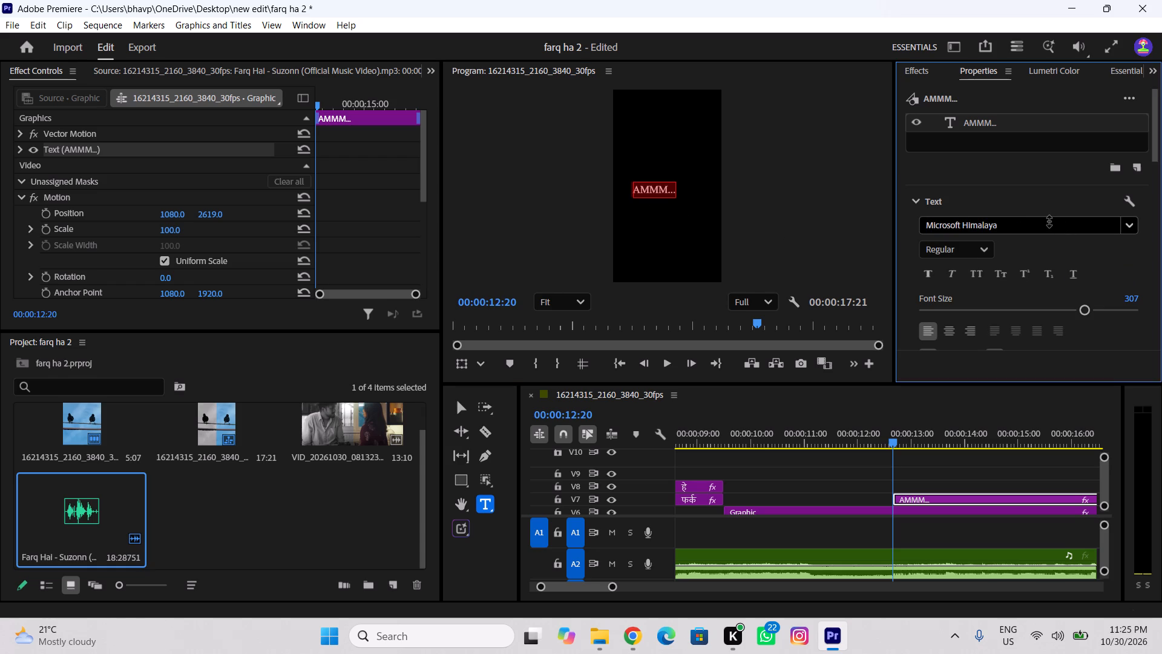
scroll(1049, 222, "down", 5)
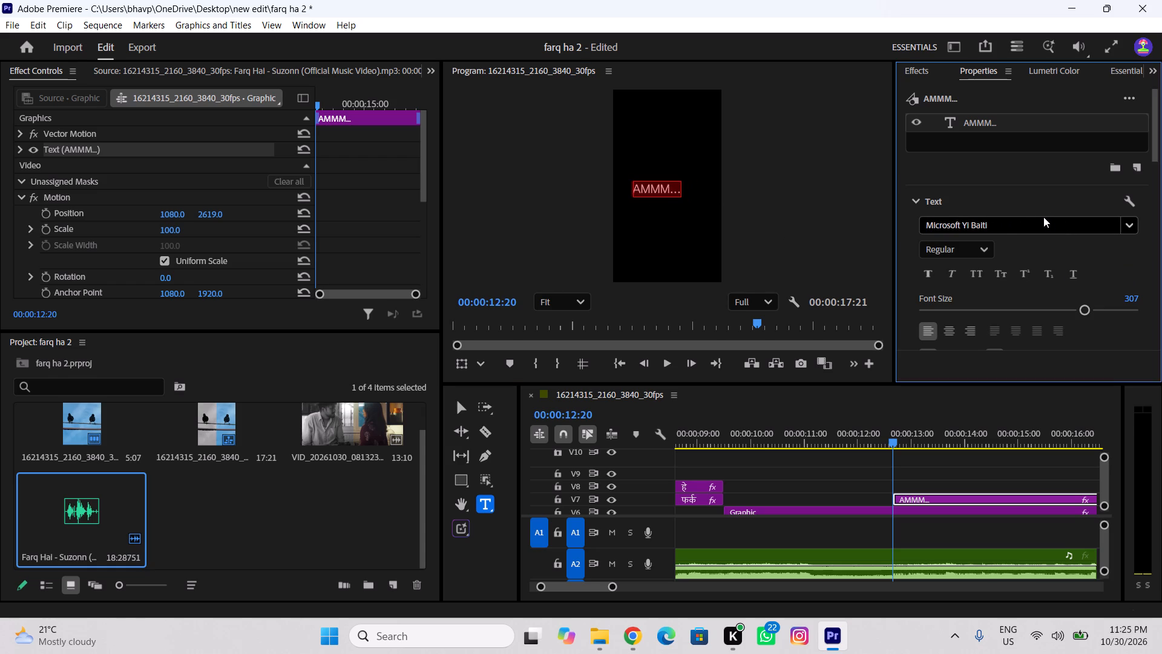
scroll(1043, 217, "down", 5)
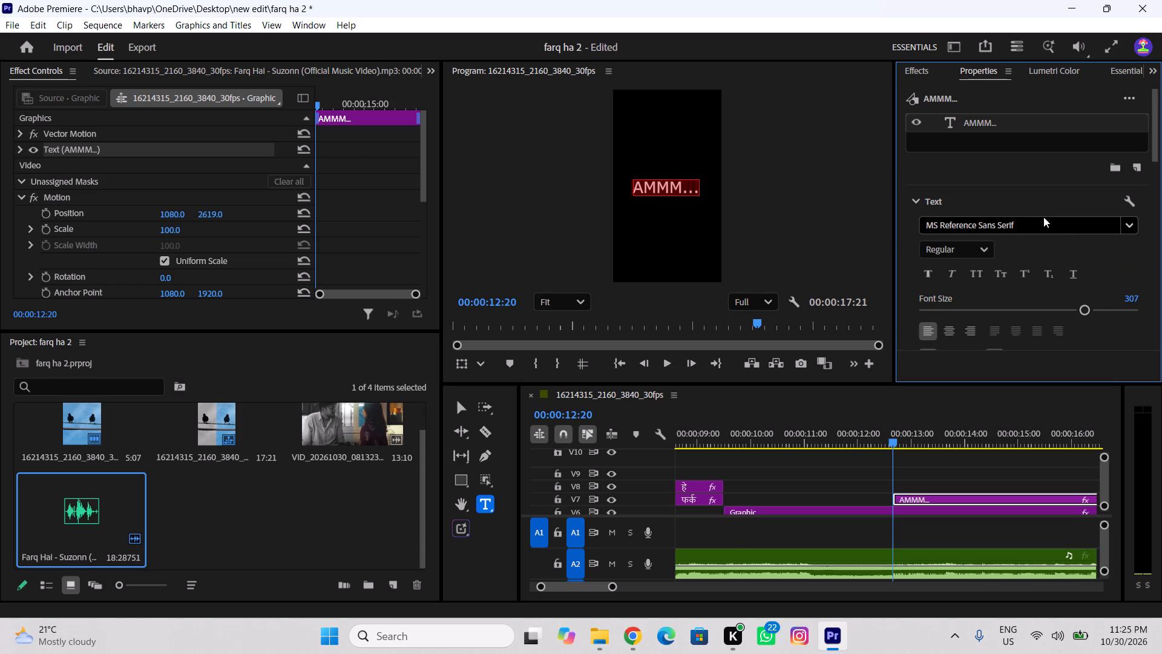
scroll(1043, 217, "up", 1)
scroll(1043, 217, "down", 4)
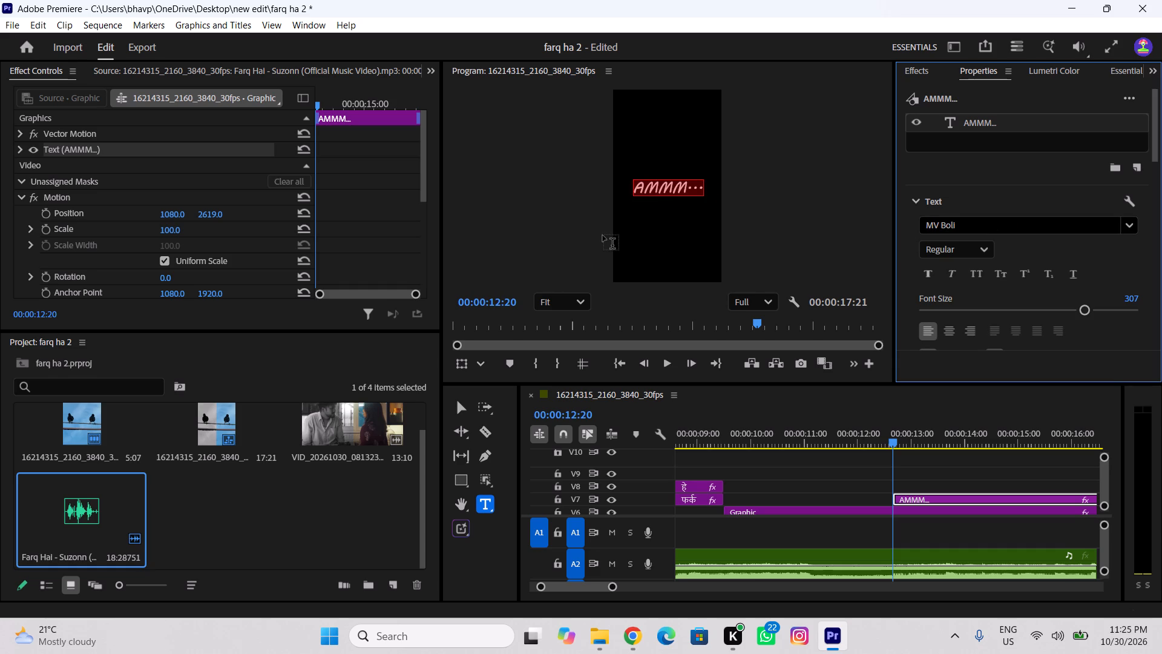
Play back and scrub the sequence to review how the AMMM... title comes in and runs to the end.
left_click(764, 467)
left_click_drag(779, 414, 725, 412)
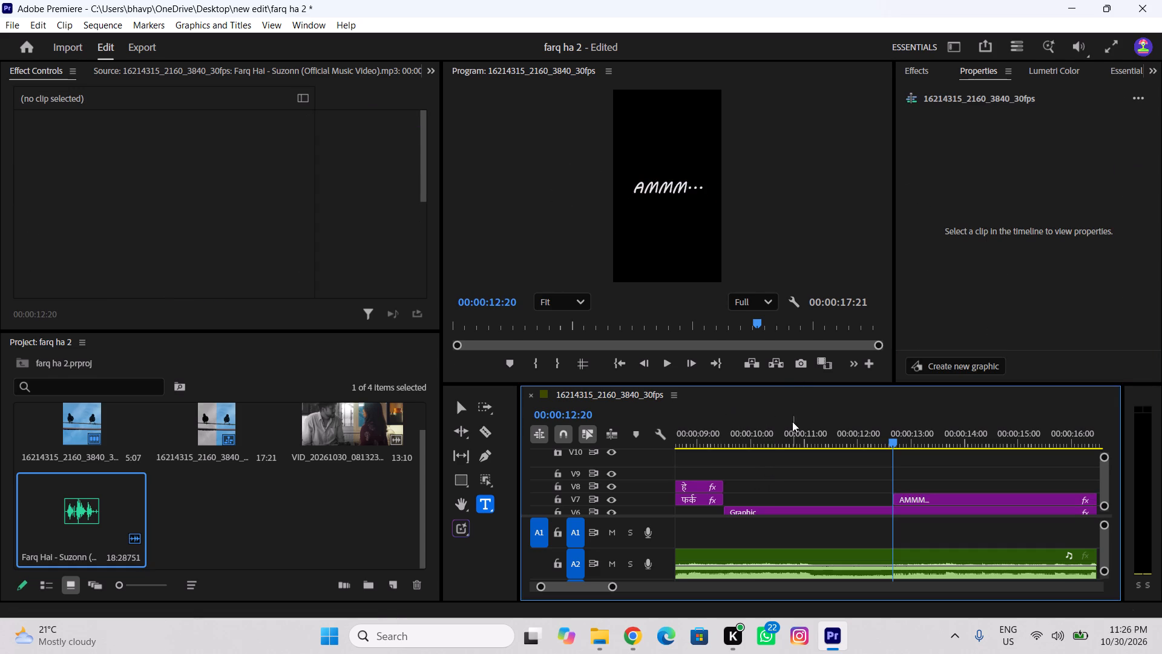
left_click_drag(789, 426, 697, 440)
key("space")
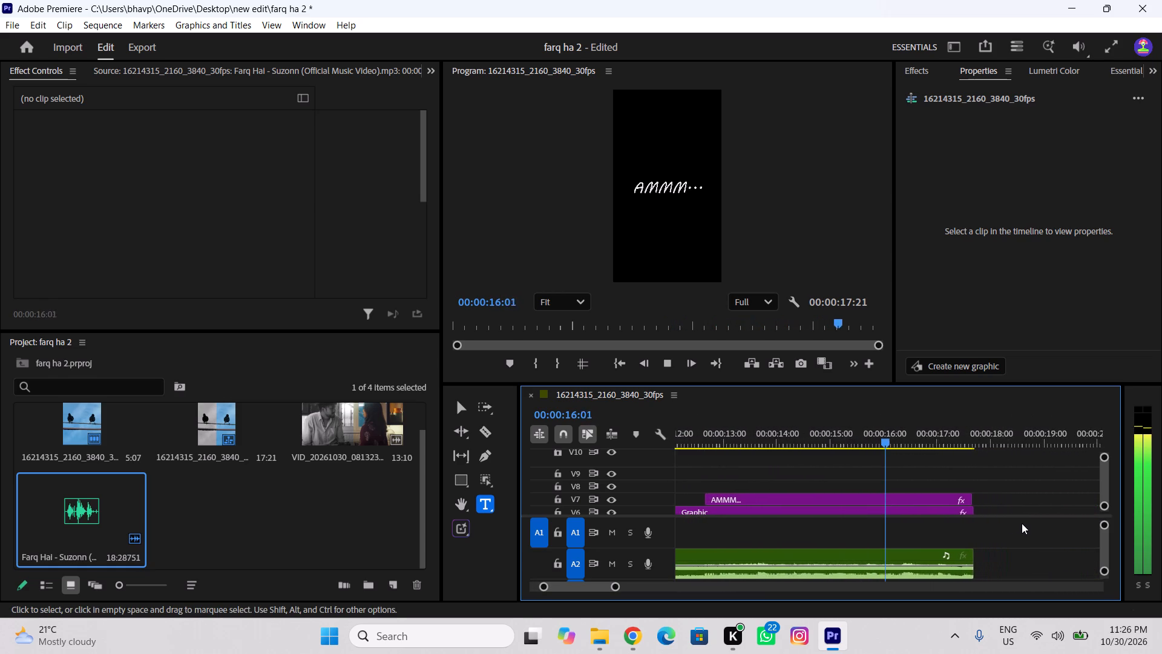
key("space")
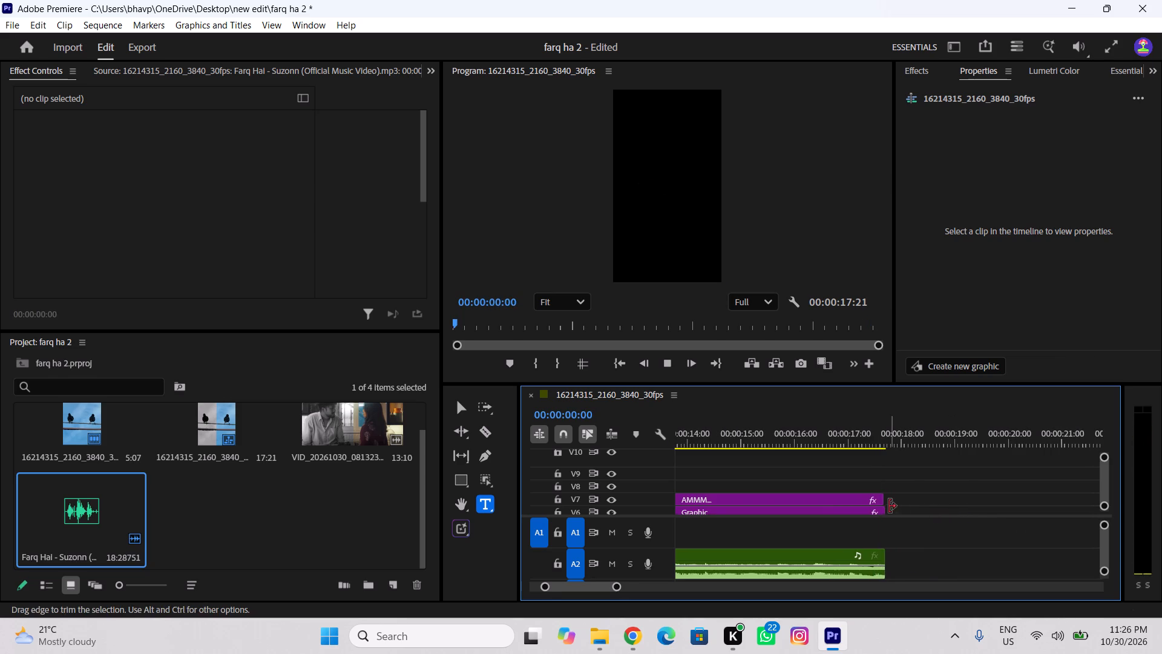
key("space")
left_click_drag(859, 444, 1120, 484)
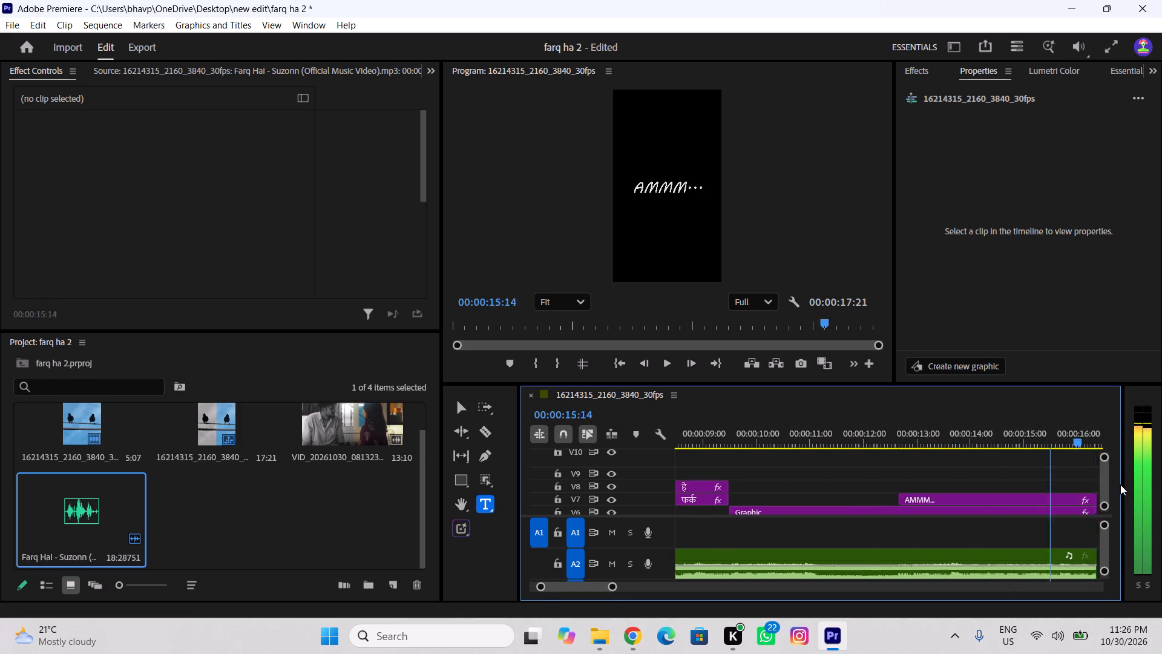
left_click_drag(1120, 484, 752, 521)
left_click(830, 499)
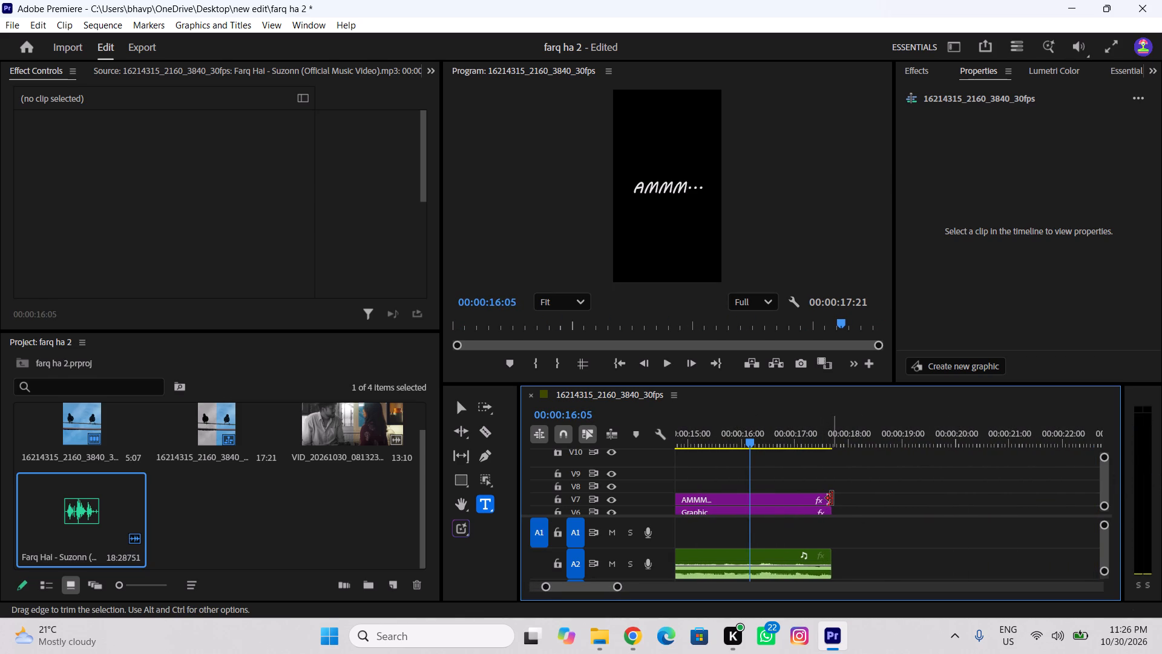
left_click_drag(834, 445, 622, 463)
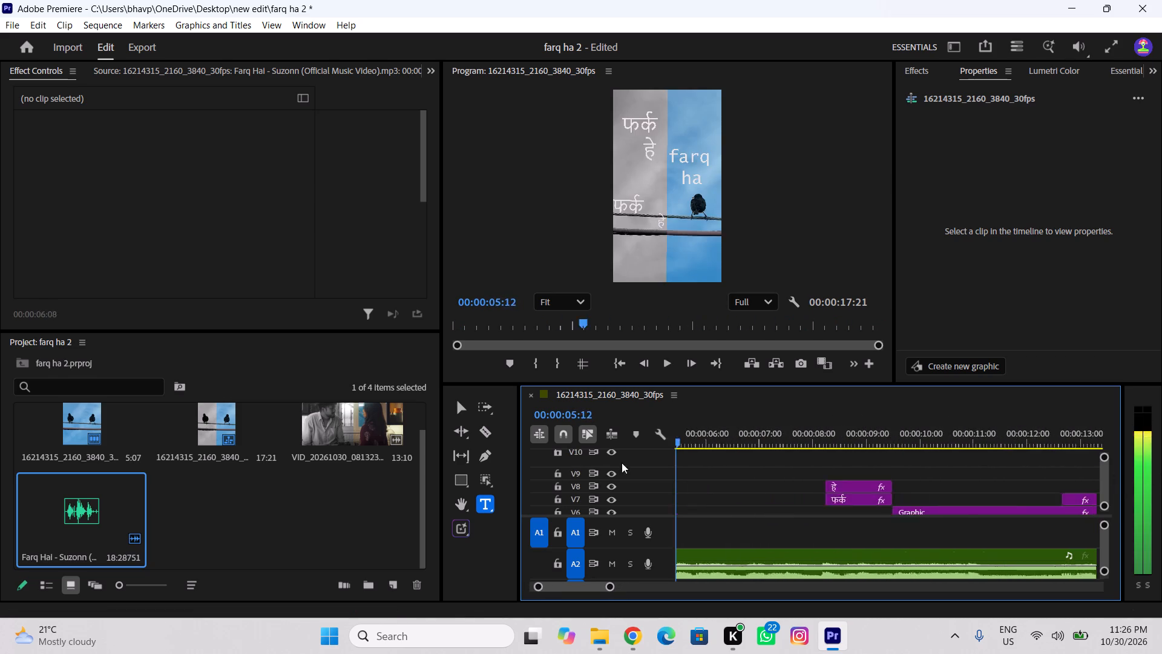
left_click_drag(622, 463, 672, 474)
key("space")
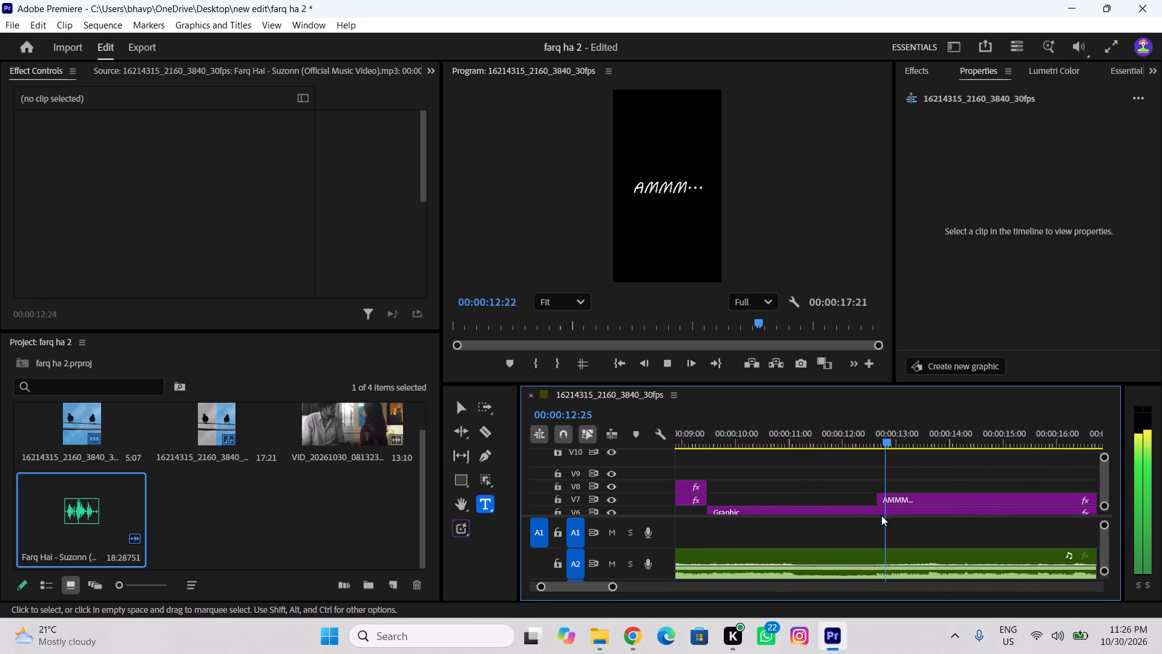
key("space")
Keyframe the AMMM... clip's Opacity from 0% at 00:00:12:20 to 100% at 00:00:13:15 for a fade-in.
left_click(908, 493)
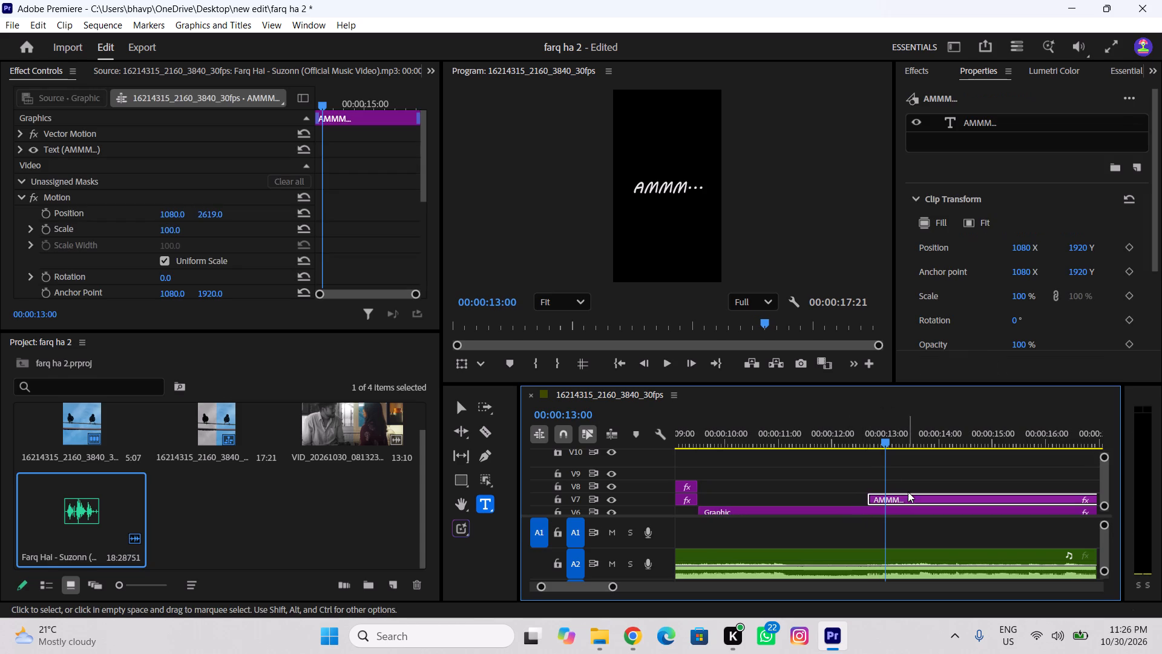
left_click_drag(882, 437, 868, 450)
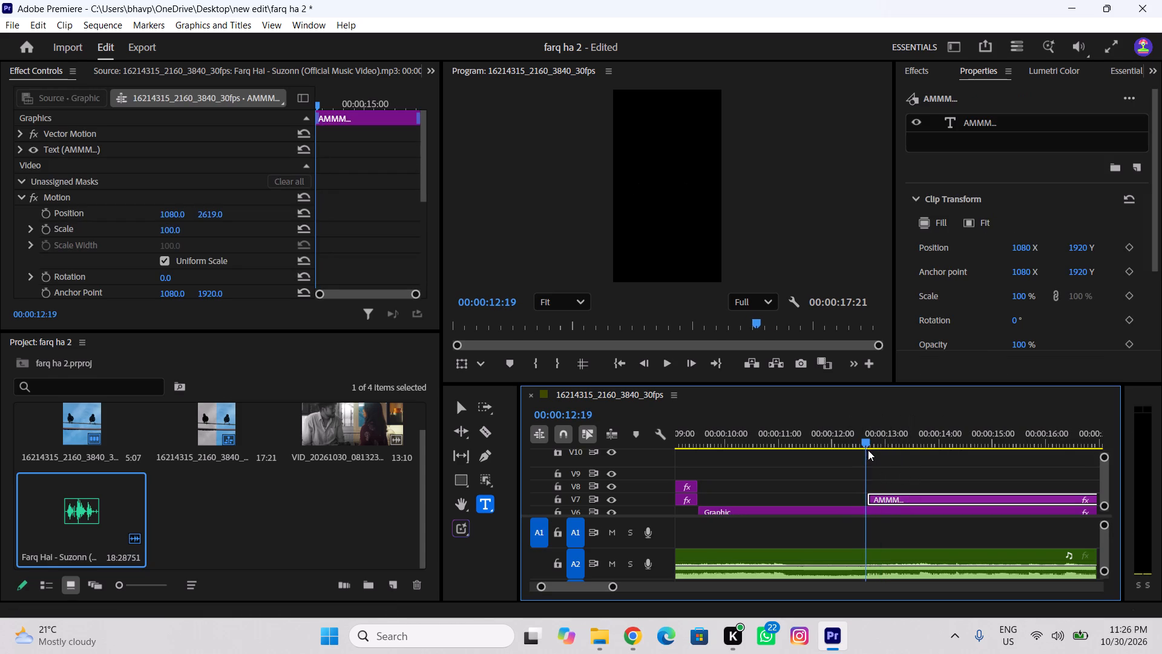
left_click_drag(868, 450, 869, 452)
scroll(159, 253, "down", 10)
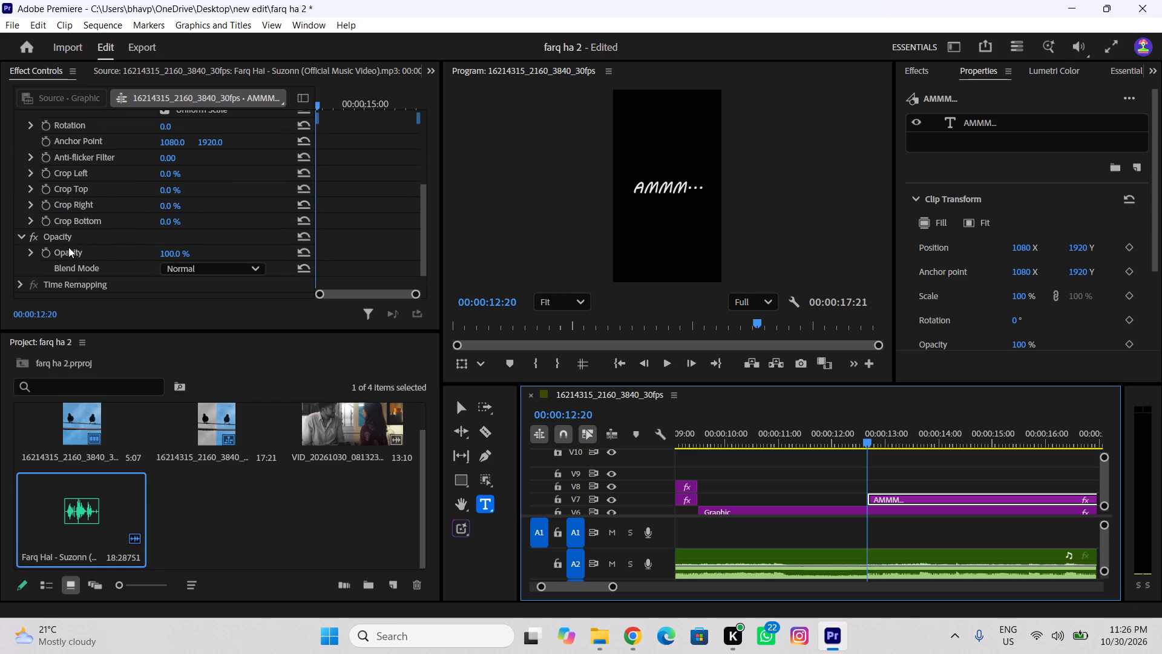
left_click_drag(320, 103, 301, 105)
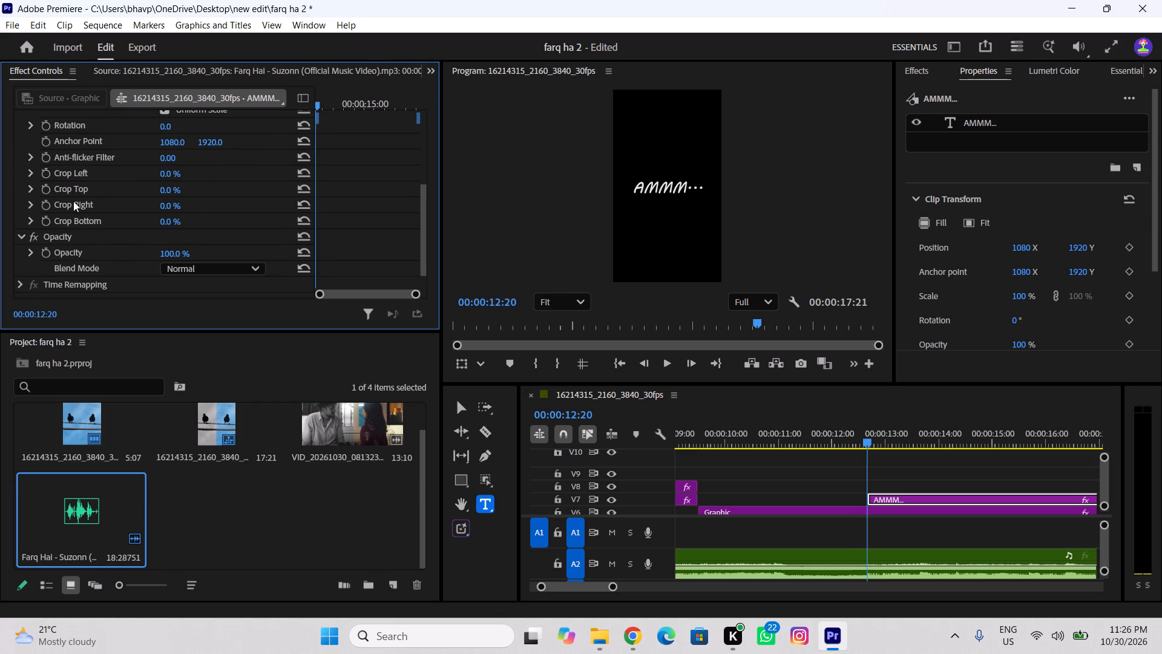
left_click(45, 249)
left_click_drag(178, 249, 42, 265)
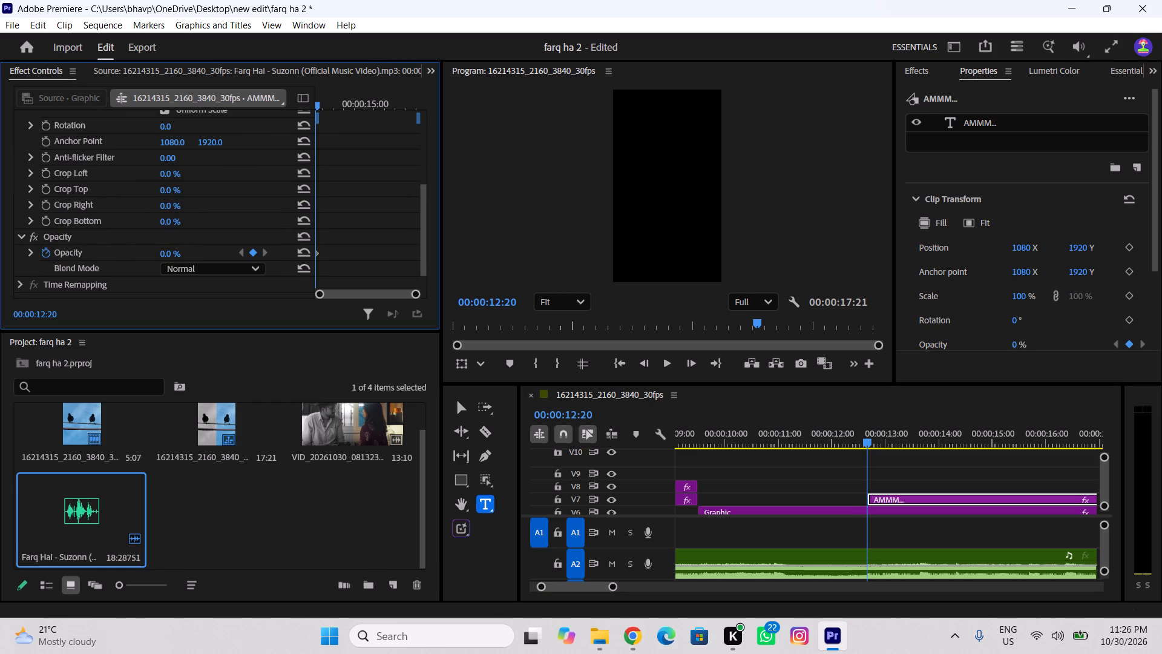
left_click_drag(42, 265, 33, 265)
left_click_drag(323, 102, 334, 108)
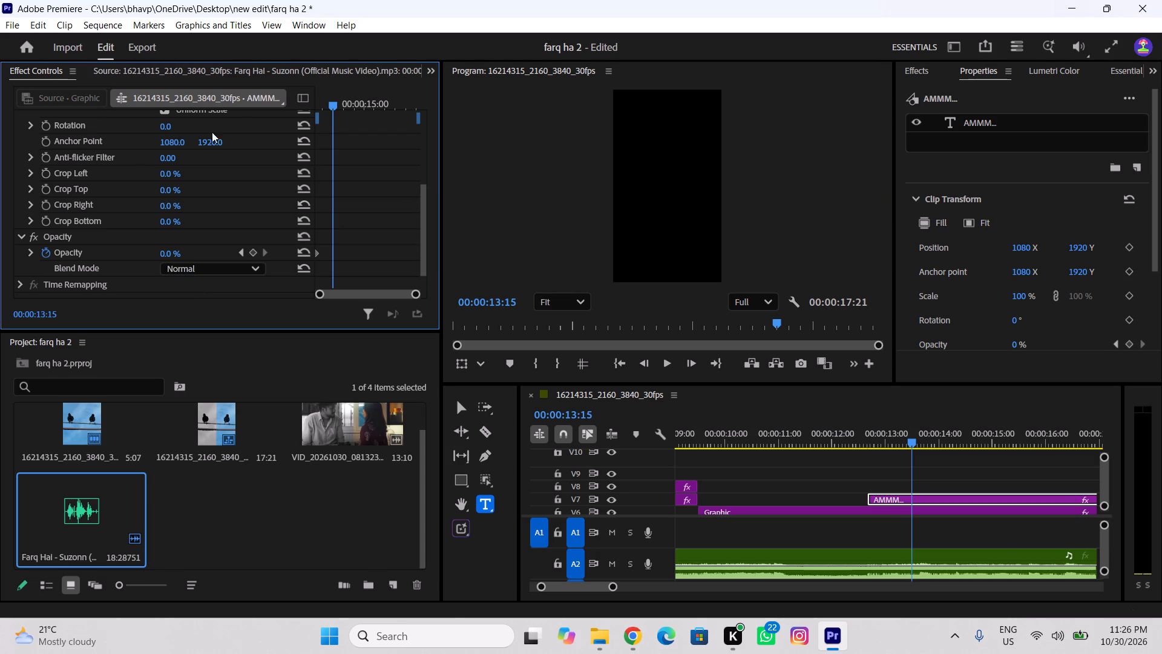
left_click_drag(159, 254, 246, 256)
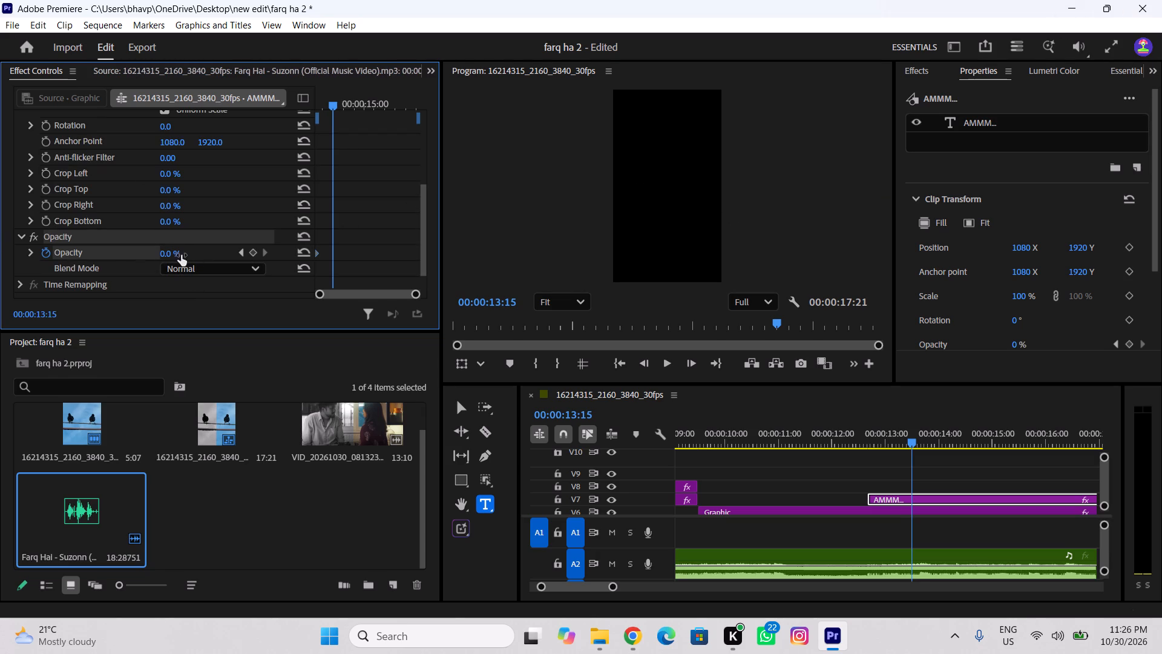
left_click_drag(168, 255, 844, 240)
Play the sequence from before the AMMM... title to check its fade-in.
left_click_drag(893, 443, 835, 448)
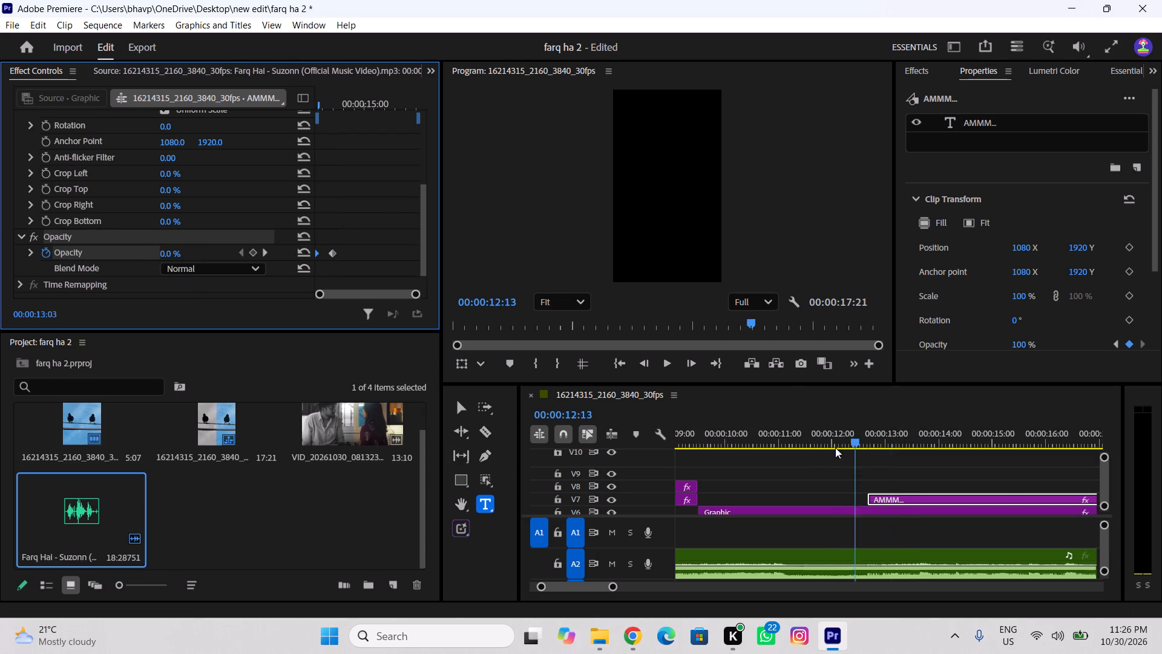
left_click_drag(835, 448, 777, 460)
key("space")
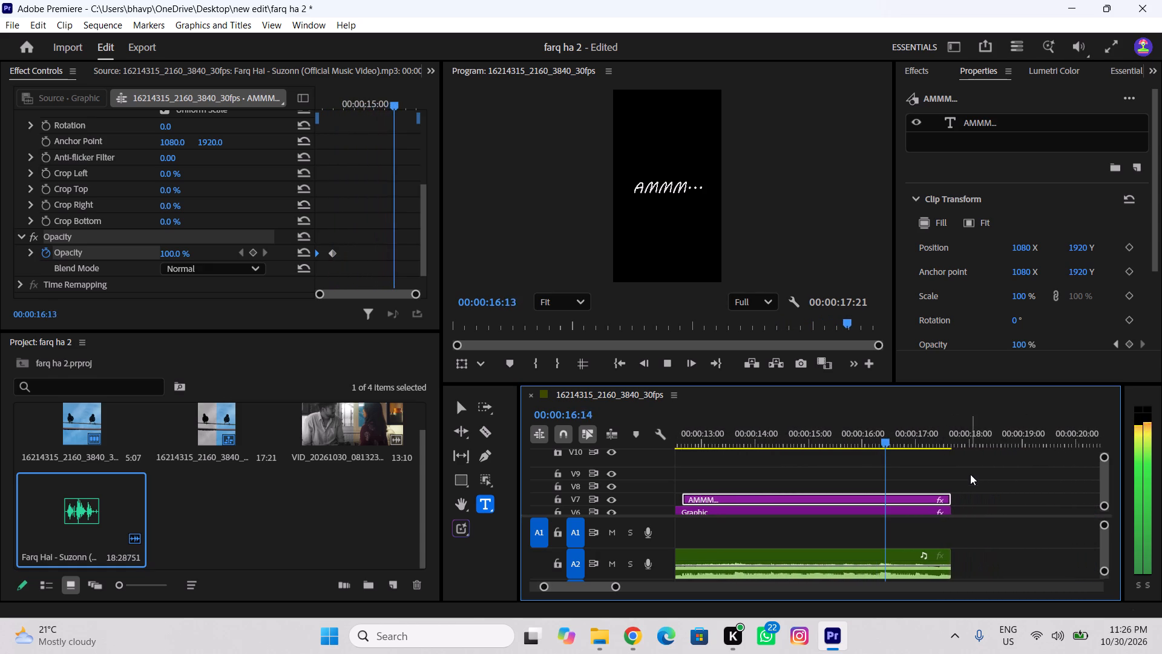
Play the sequence from its start, and again from around 00:00:12:00 through the AMMM... title, to review it.
key("space")
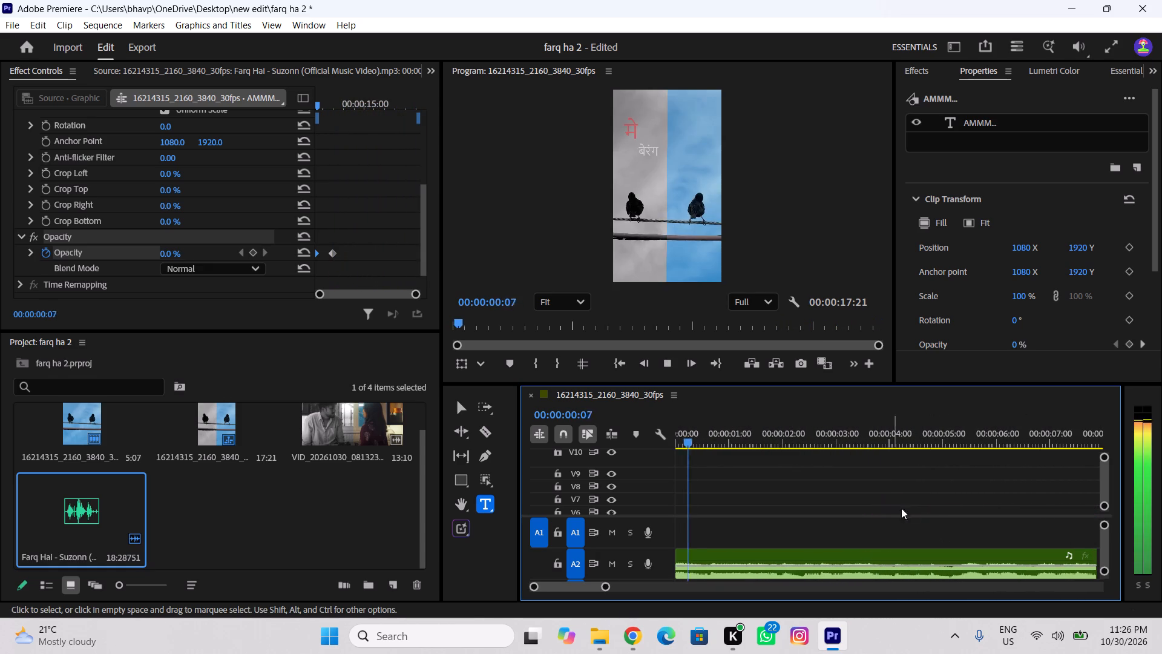
key("space")
key("space")
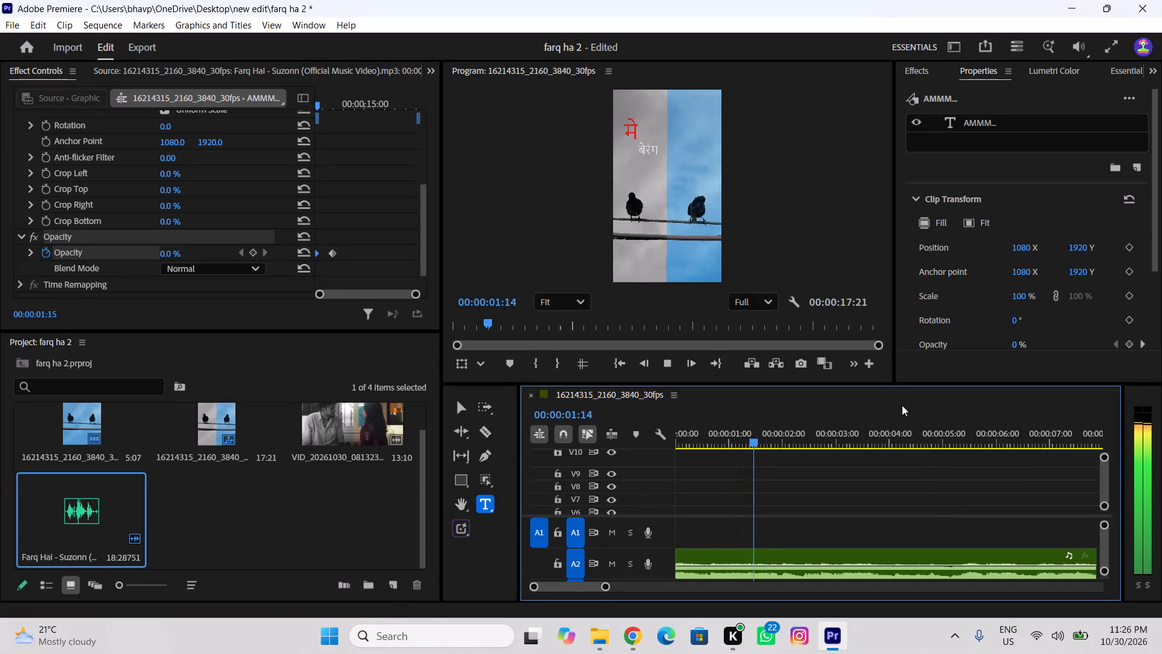
left_click_drag(842, 423, 1117, 438)
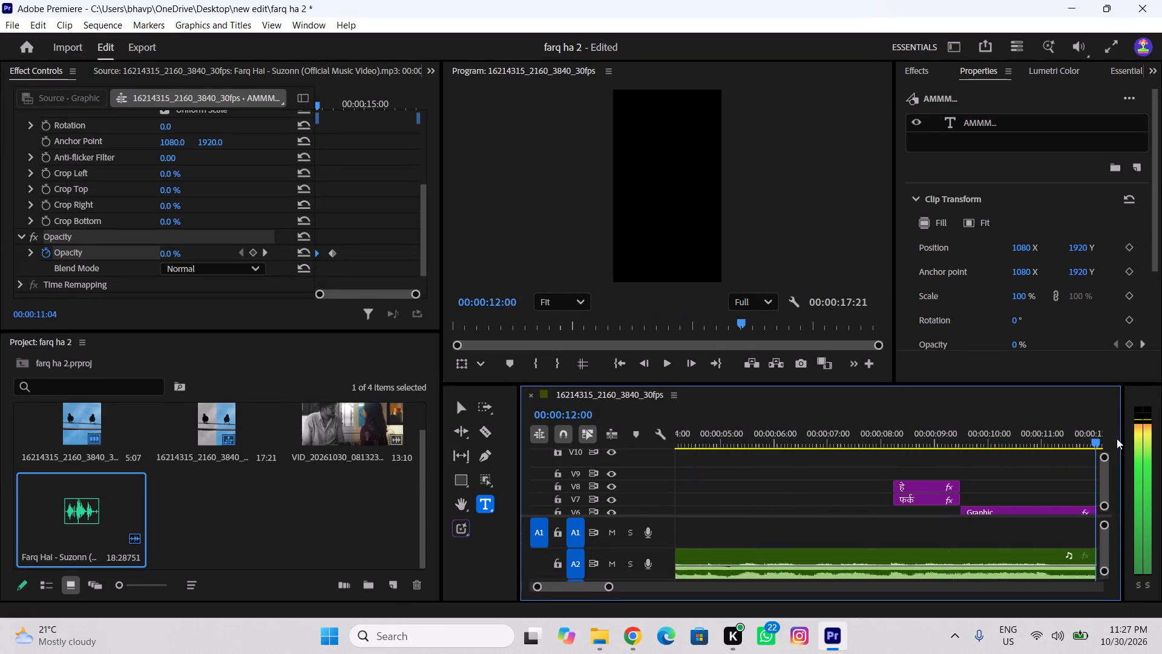
left_click_drag(1117, 438, 1080, 474)
key("space")
key("space")
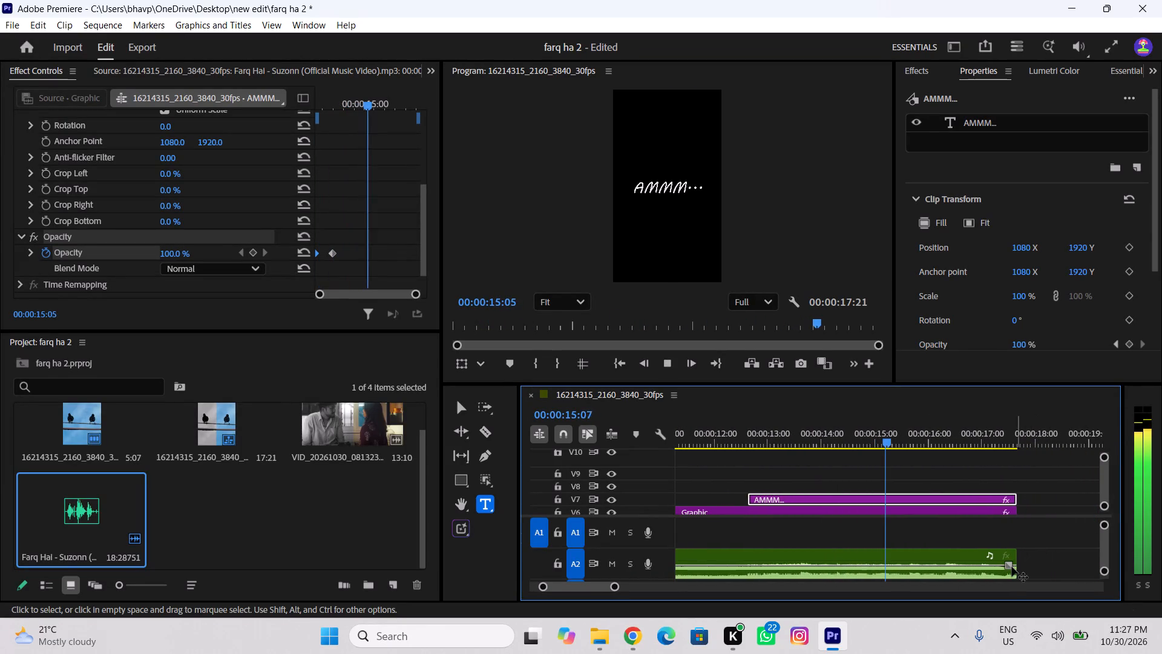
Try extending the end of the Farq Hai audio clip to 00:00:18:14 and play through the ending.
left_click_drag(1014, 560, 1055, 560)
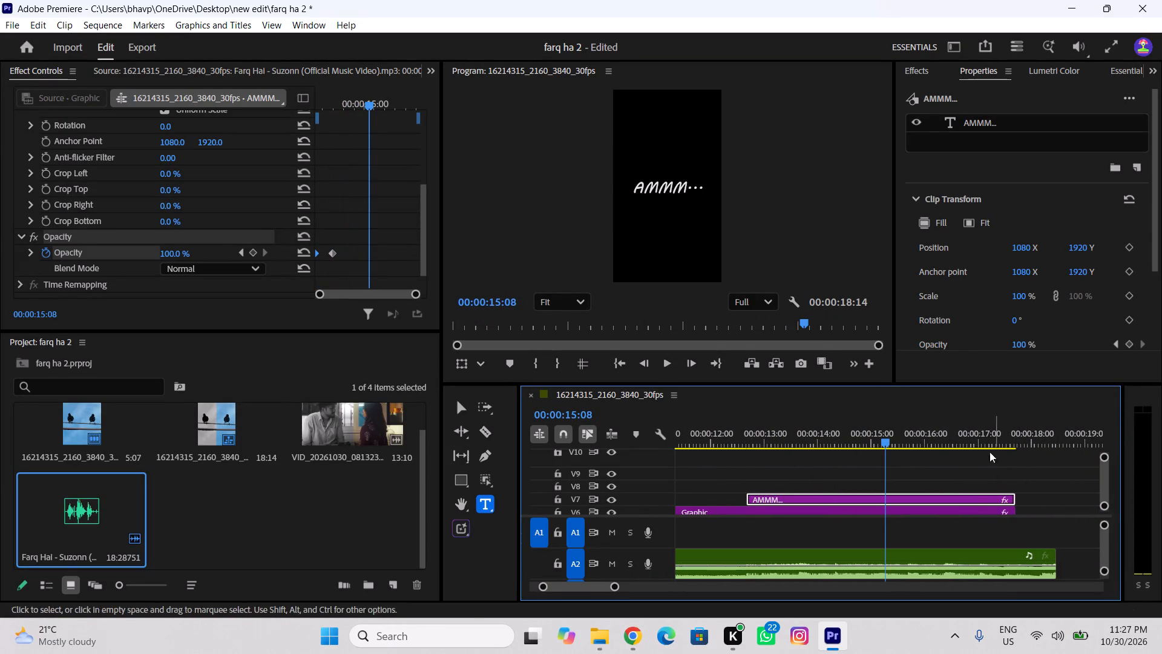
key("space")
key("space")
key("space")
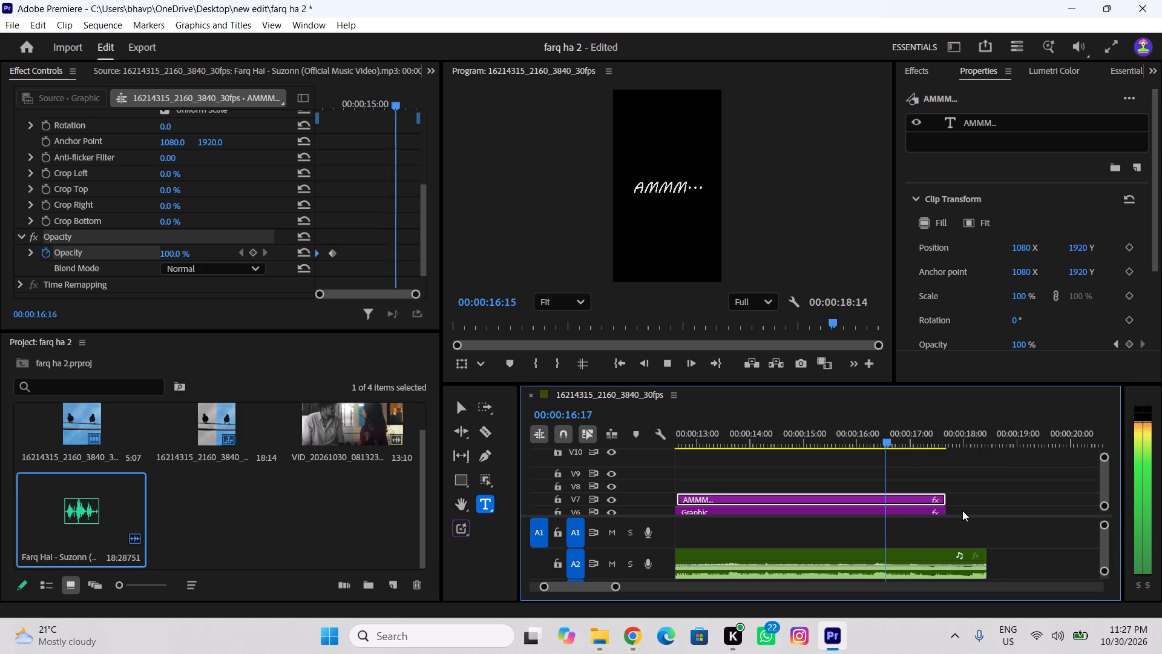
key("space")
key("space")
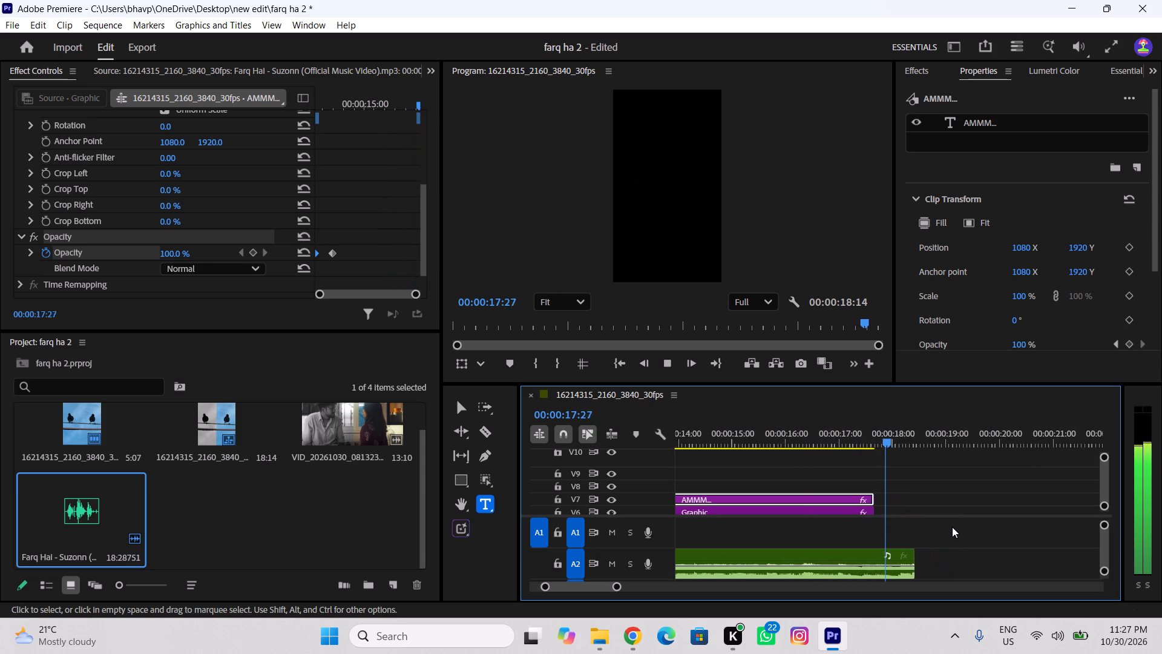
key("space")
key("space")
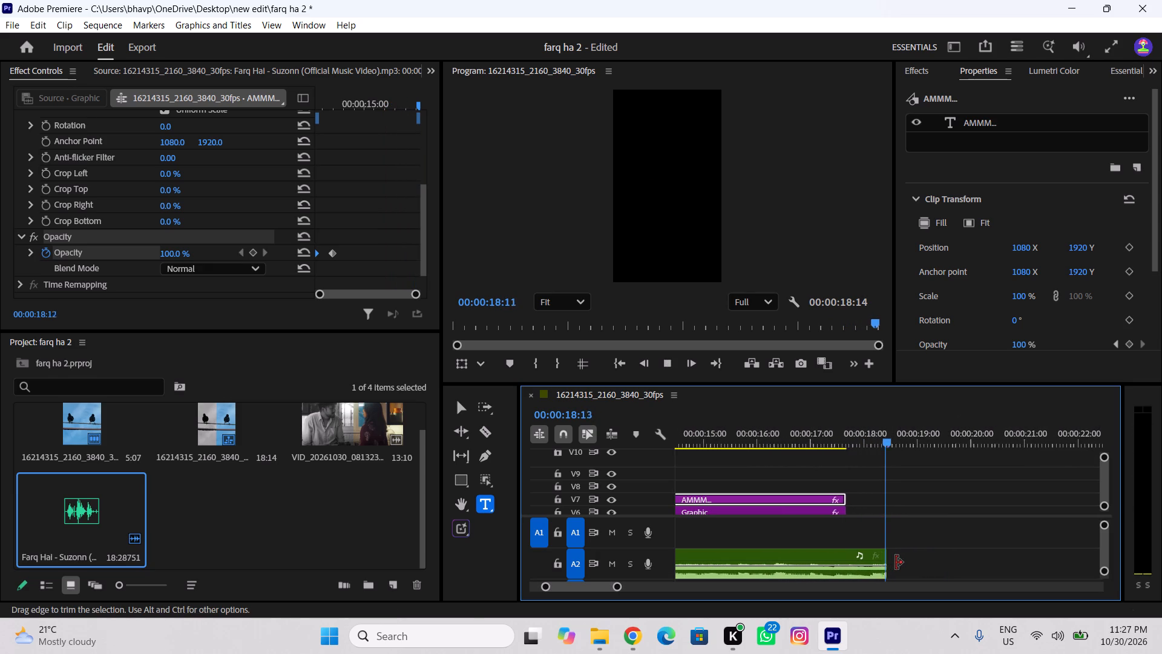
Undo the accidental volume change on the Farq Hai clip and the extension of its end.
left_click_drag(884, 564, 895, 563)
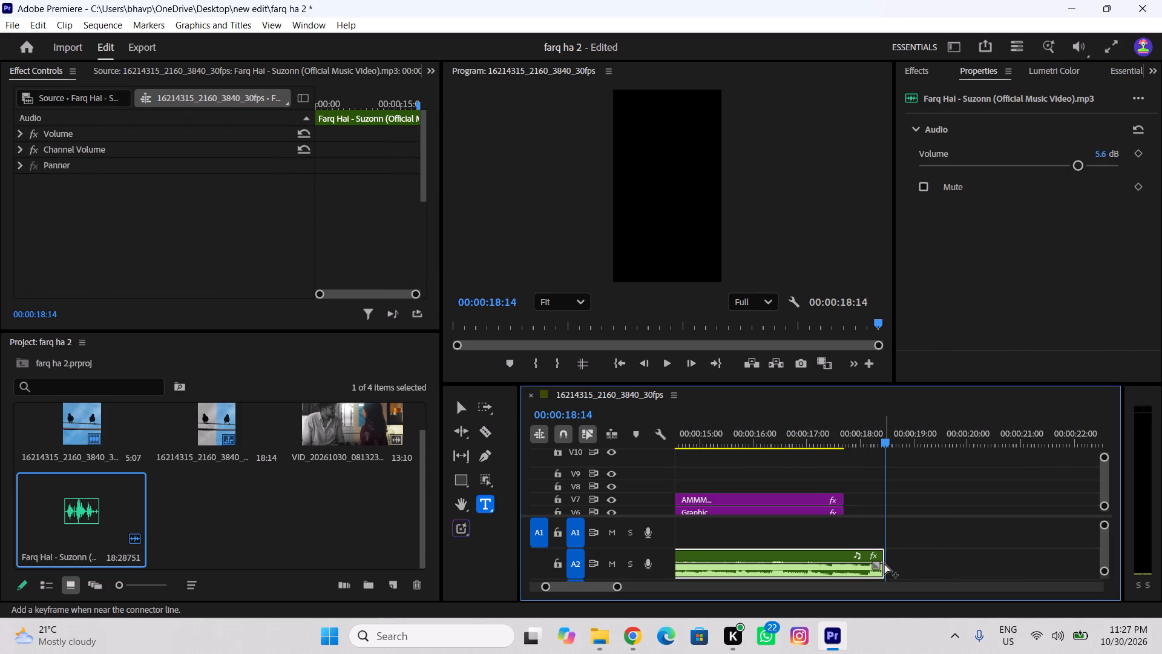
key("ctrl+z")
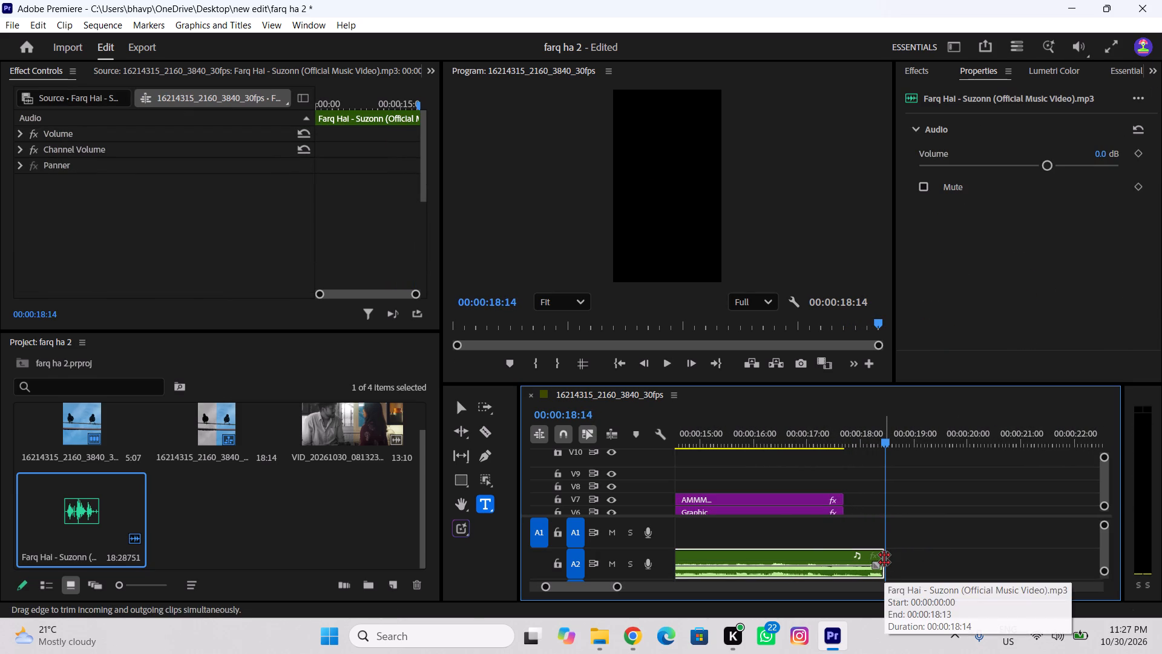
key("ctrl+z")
Play the middle of the sequence from about 00:00:05:00 to check the farq ha titles.
left_click_drag(861, 431, 676, 463)
key("space")
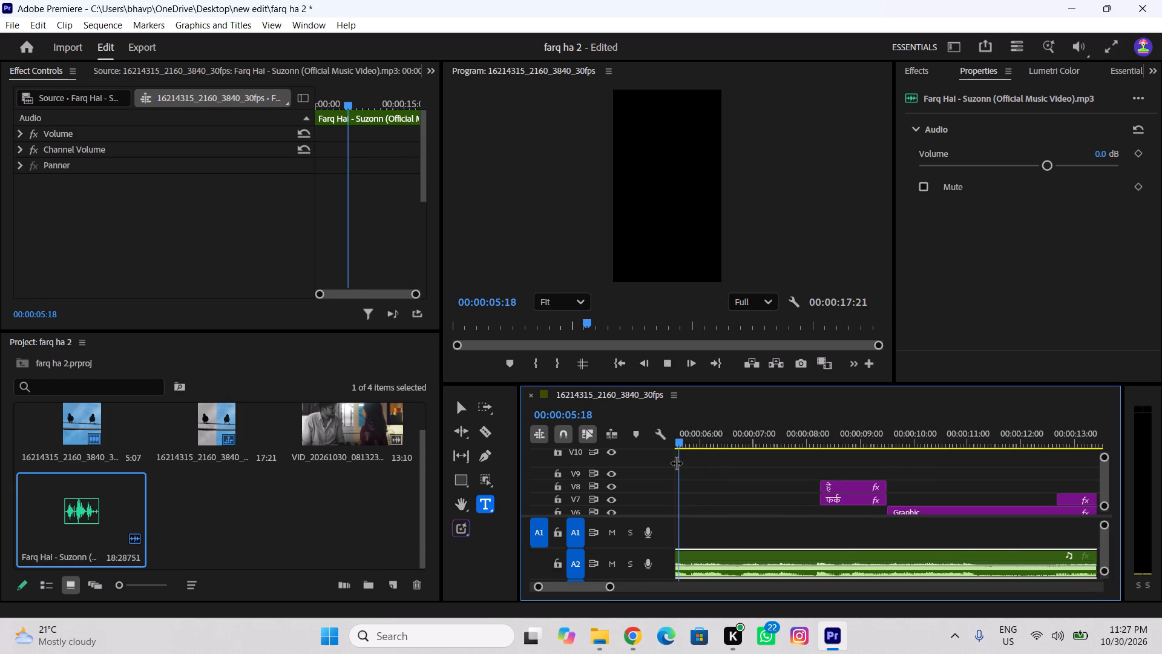
Save the project as farq ha 2 in the new edit folder, replacing the existing project file.
left_click(4, 28)
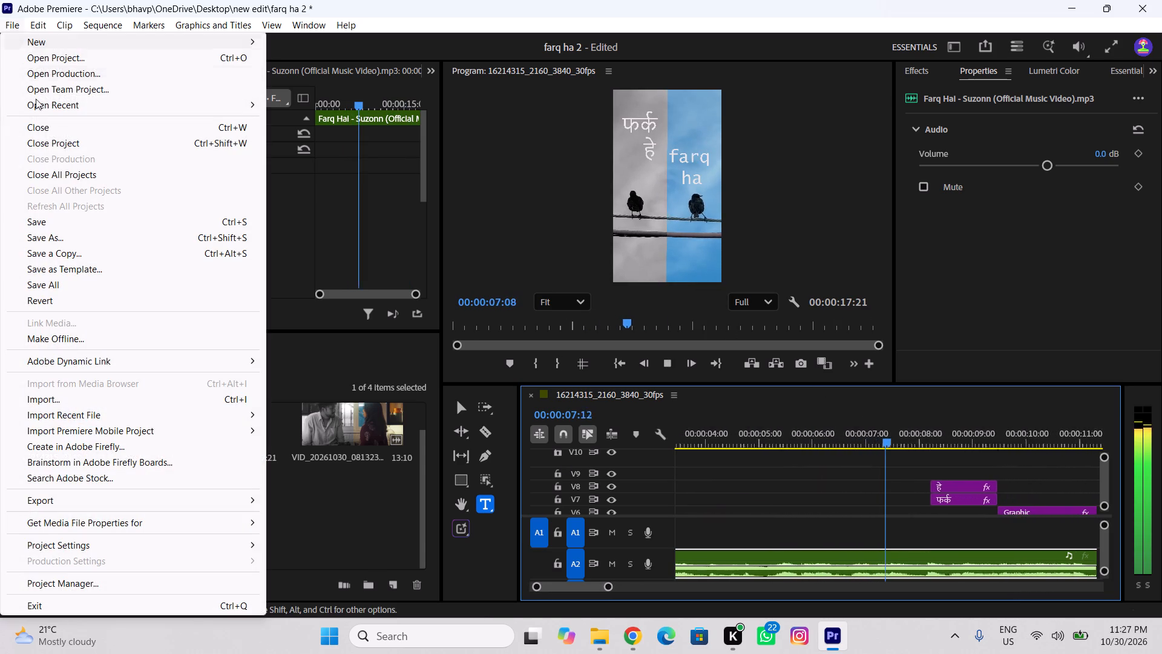
left_click(54, 238)
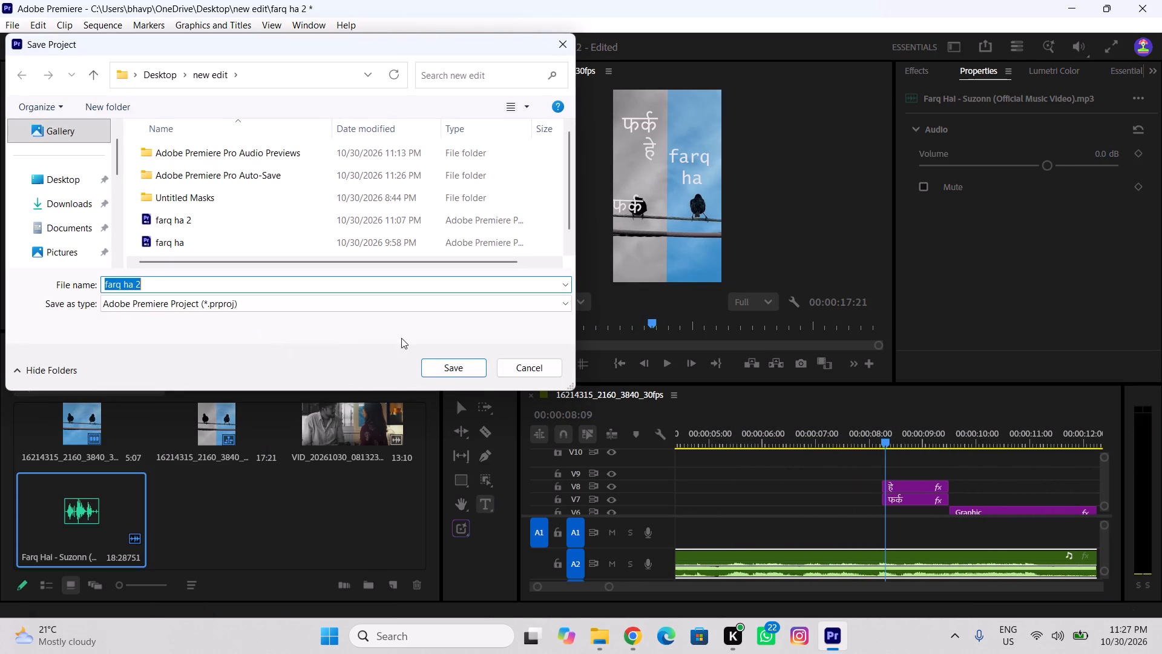
left_click(473, 362)
left_click(375, 267)
left_click(389, 274)
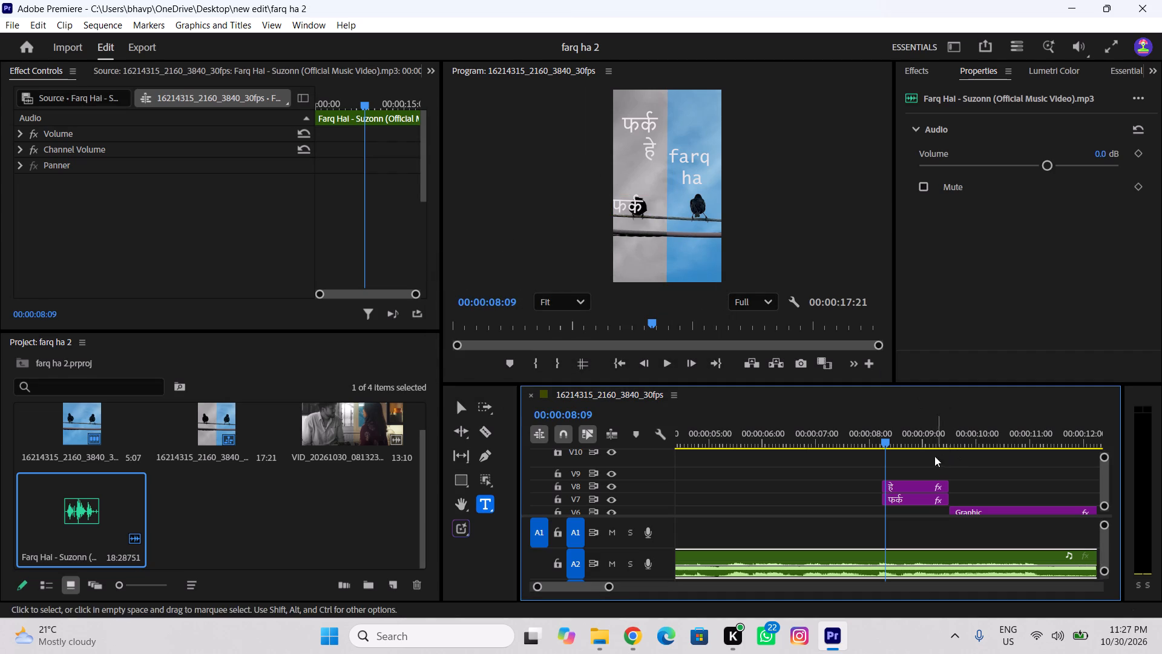
Play the whole sequence from the start through to its end as a final review.
left_click_drag(898, 438, 482, 484)
key("space")
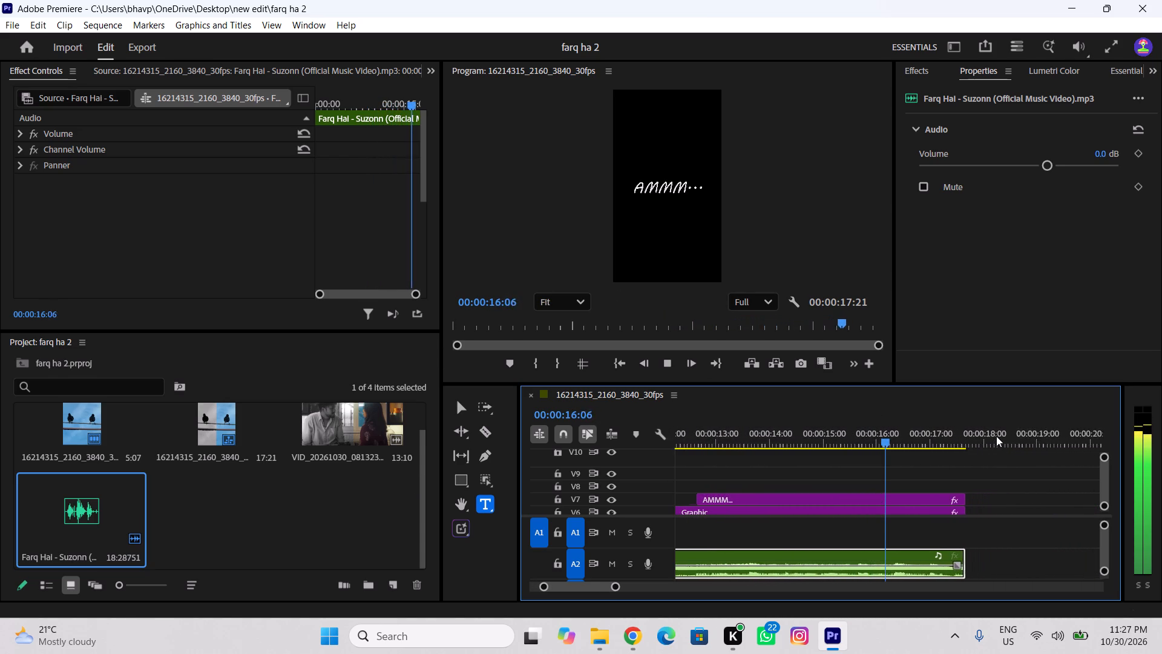
Close the farq ha 2 project and exit Premiere.
left_click(4, 25)
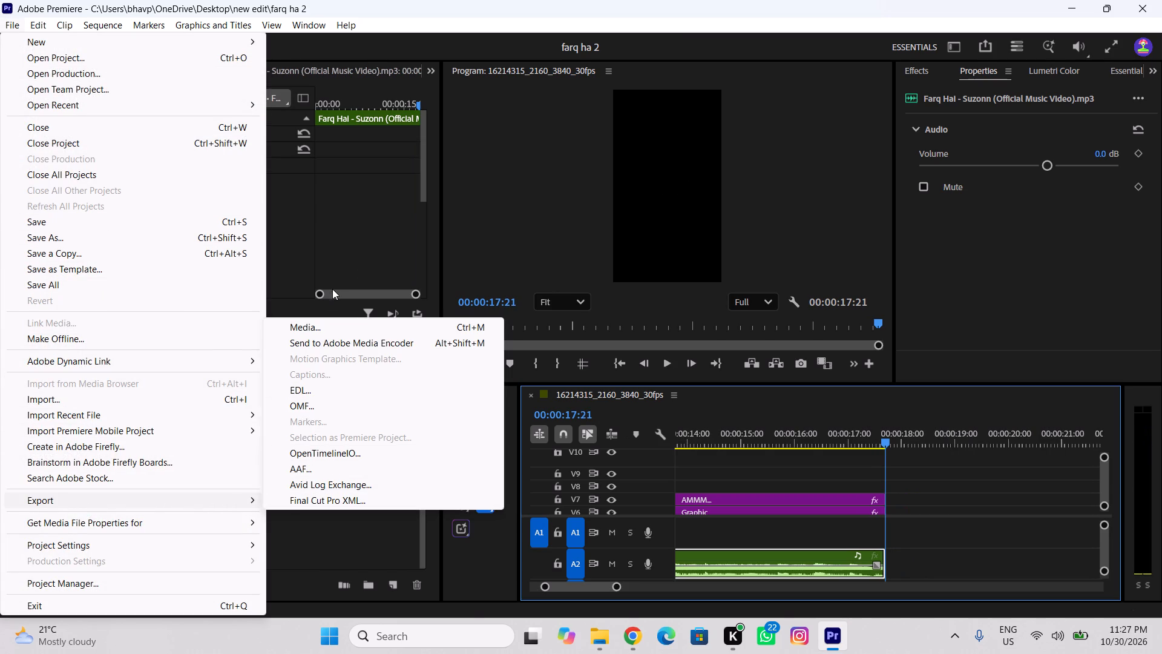
left_click(1160, 0)
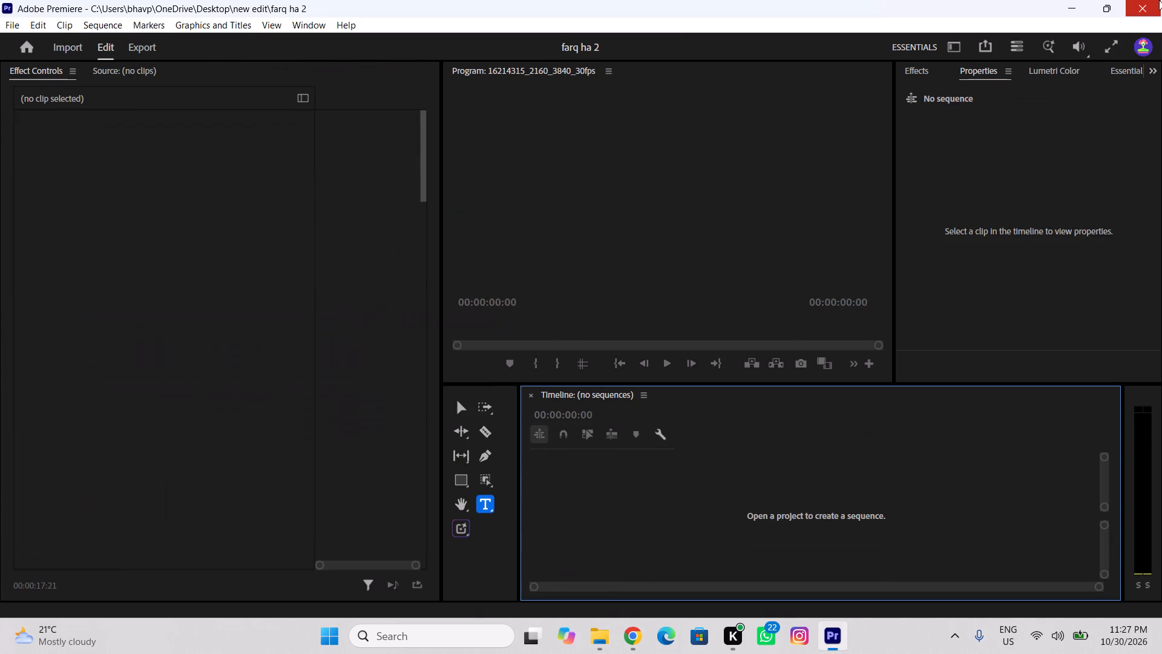